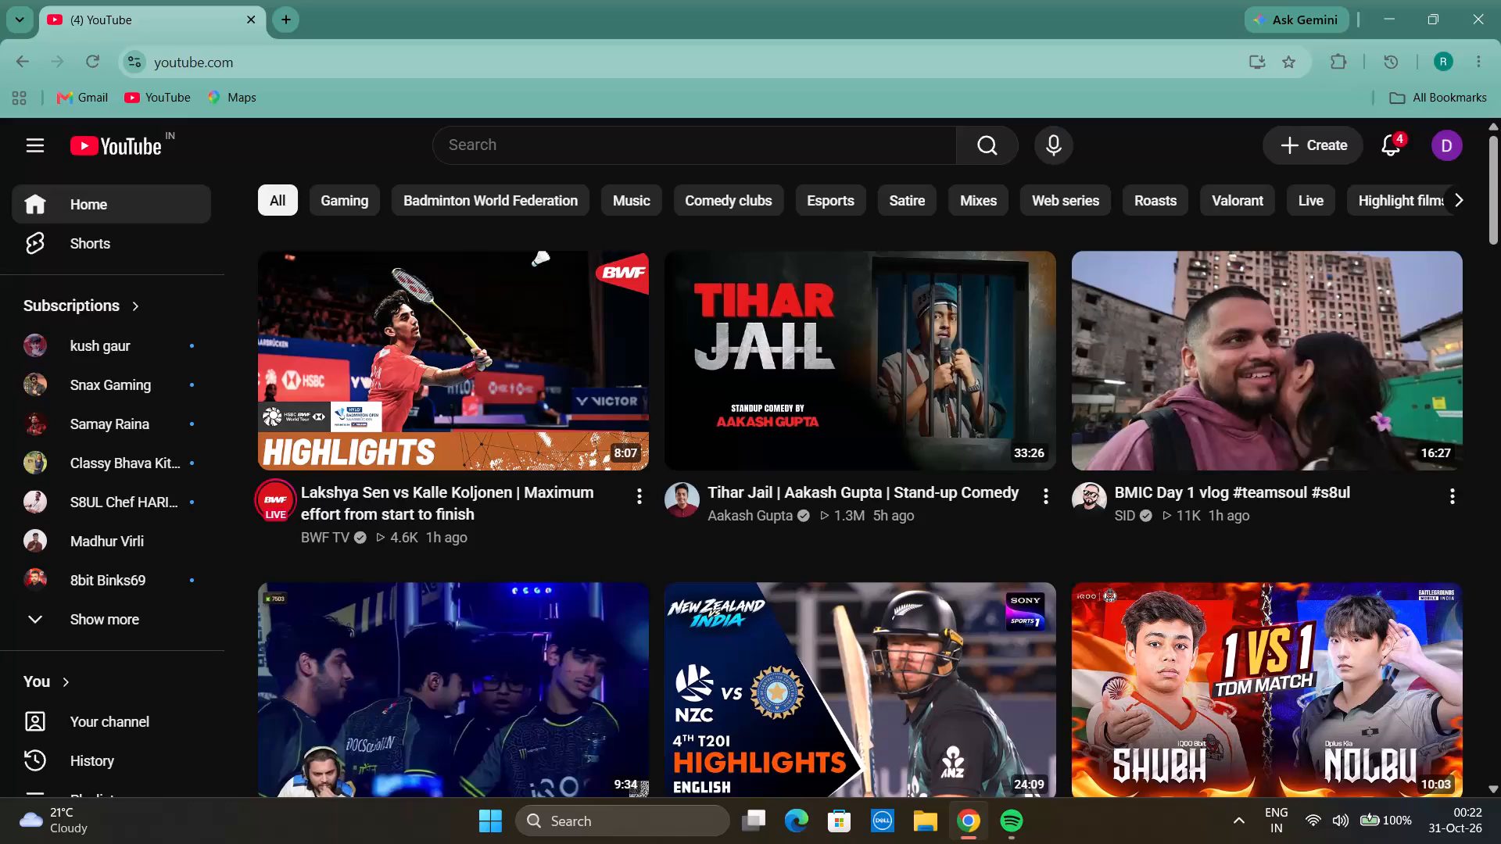
Close the browser window showing the YouTube home page.
{"action": "left_click", "coordinate": [1474, 0]}
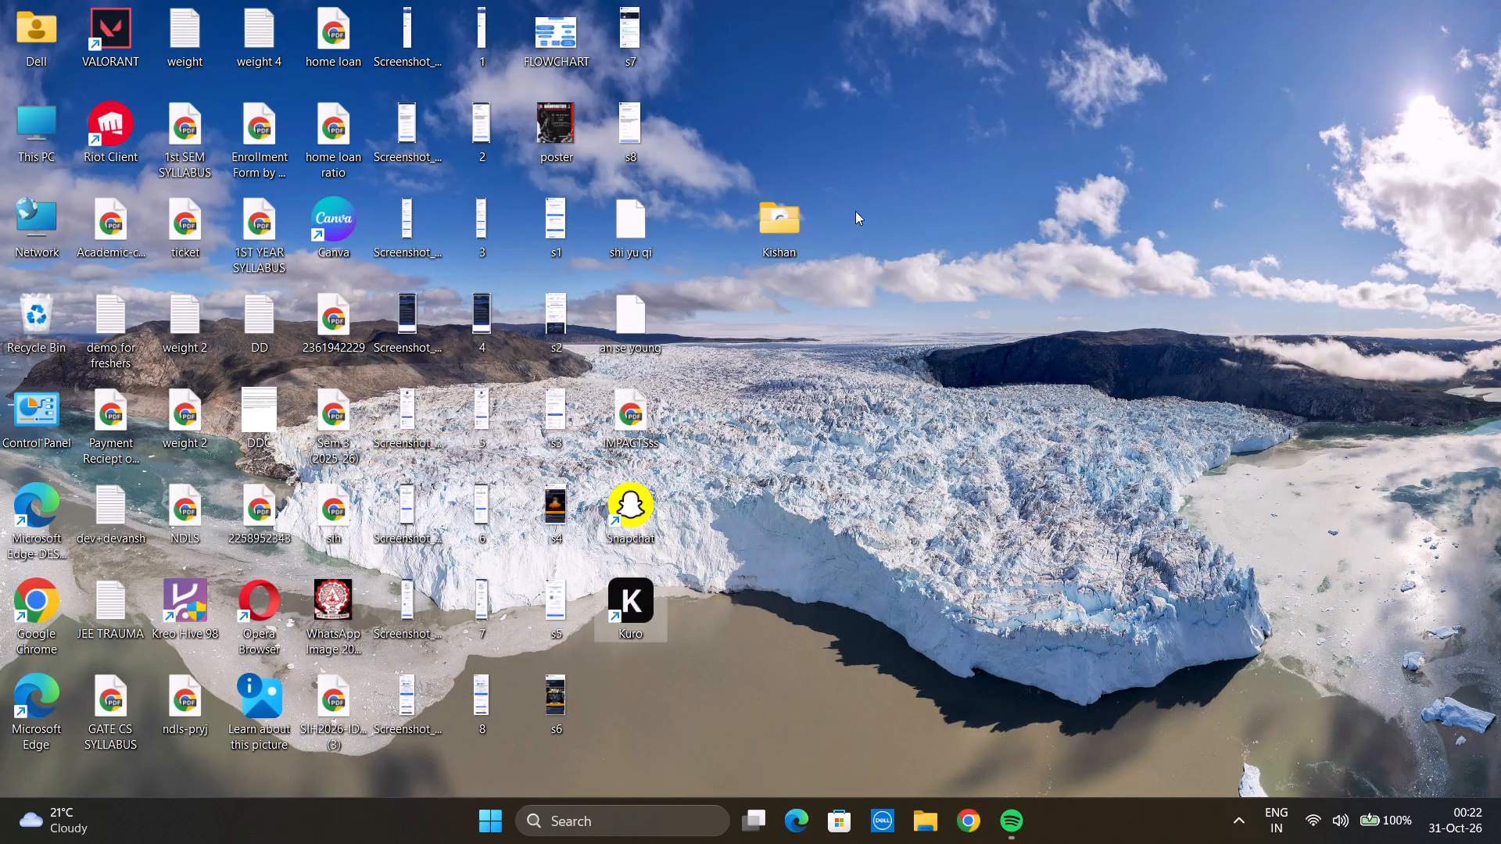
Search the computer's apps for "CANVA" and launch Canva.
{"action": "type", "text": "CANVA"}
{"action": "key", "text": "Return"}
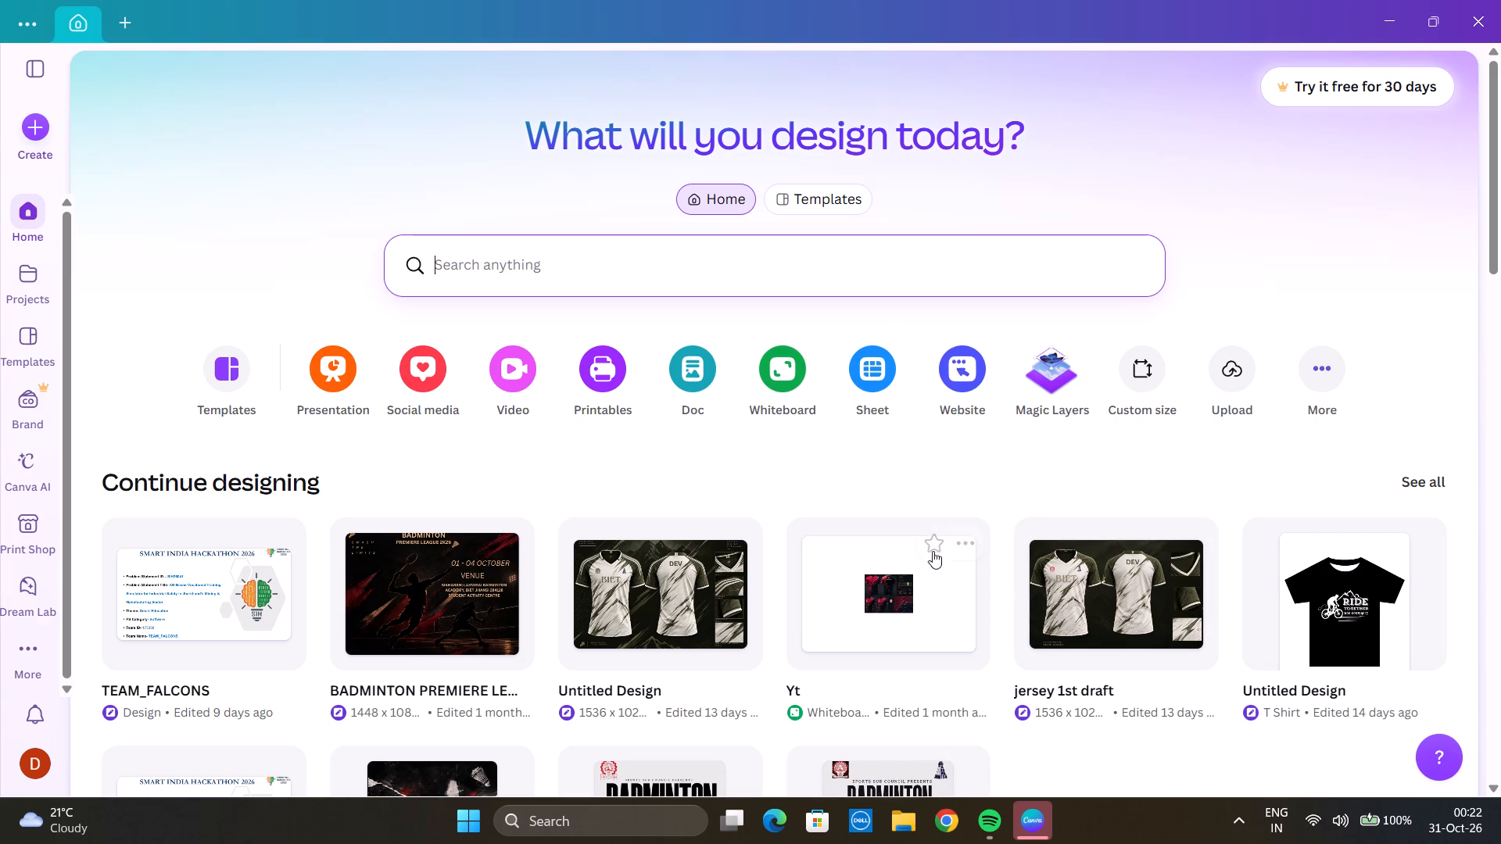
Switch to Chrome, go to spized.com/en and open the 3D jersey configurator.
{"action": "left_click", "coordinate": [199, 195]}
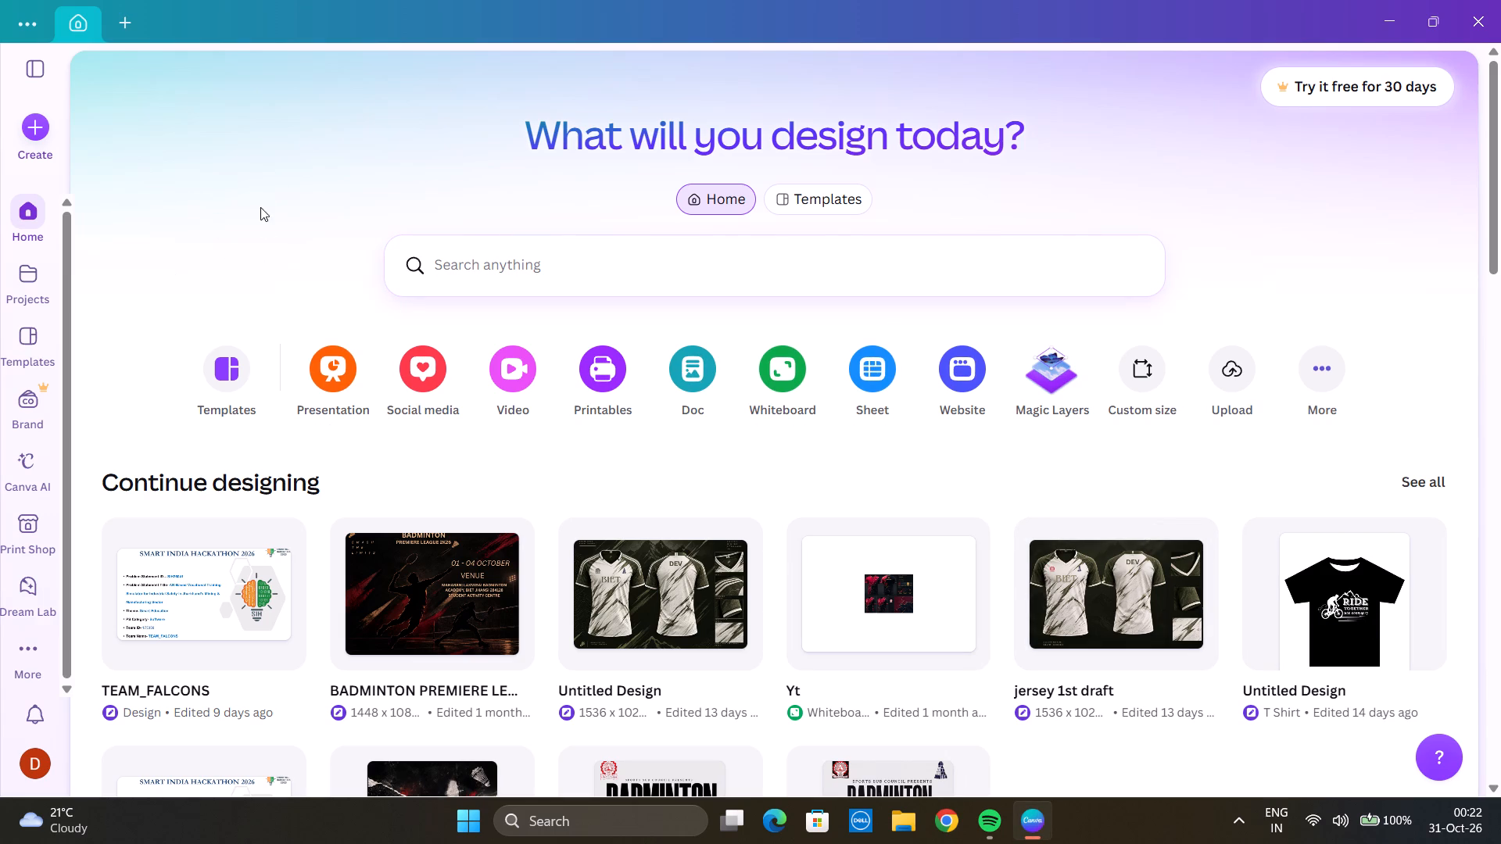
{"action": "left_click", "coordinate": [931, 821]}
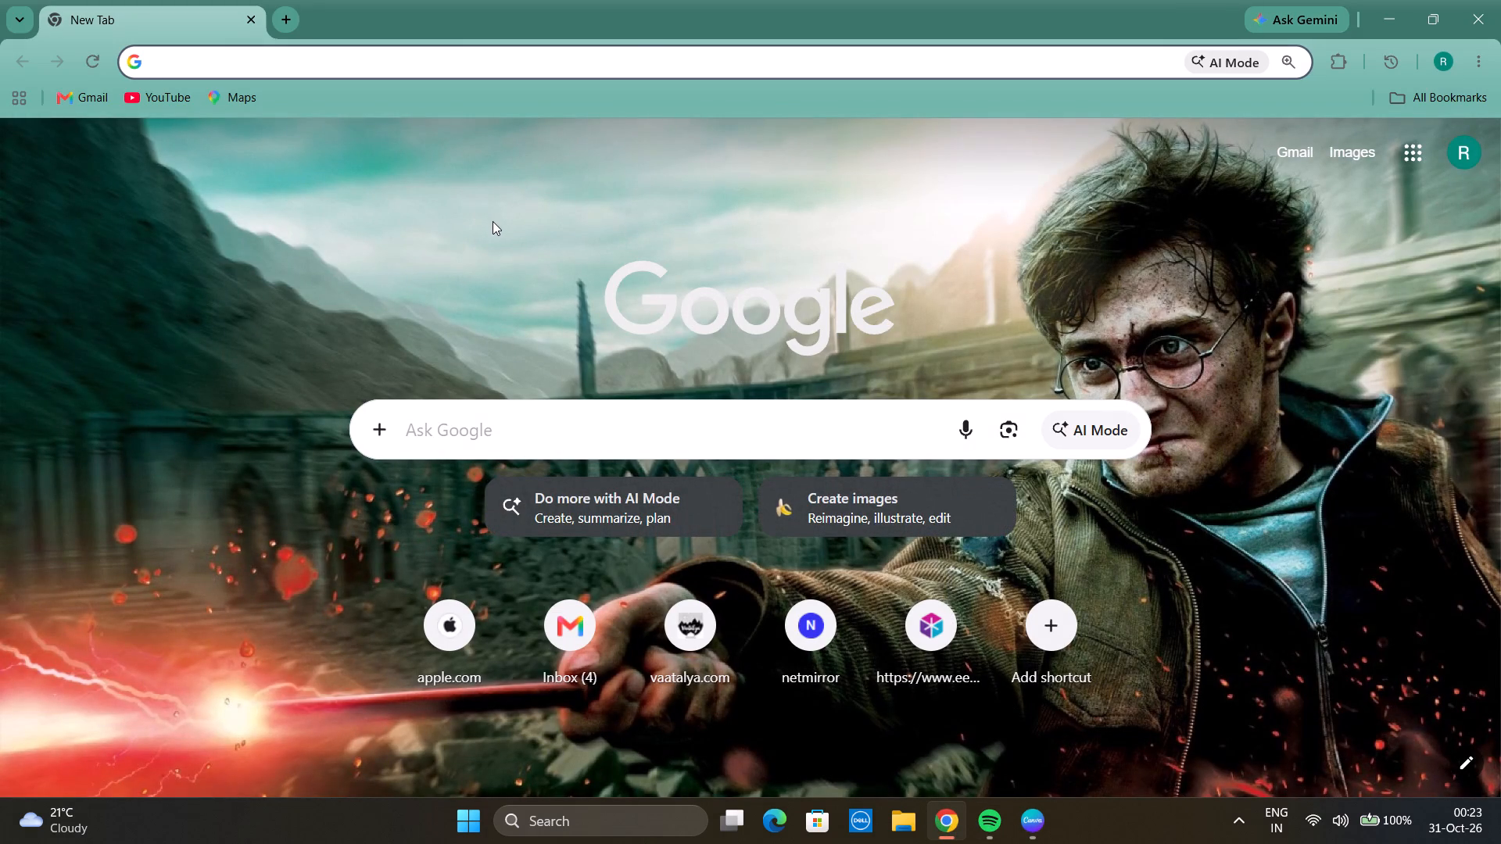
{"action": "type", "text": "si"}
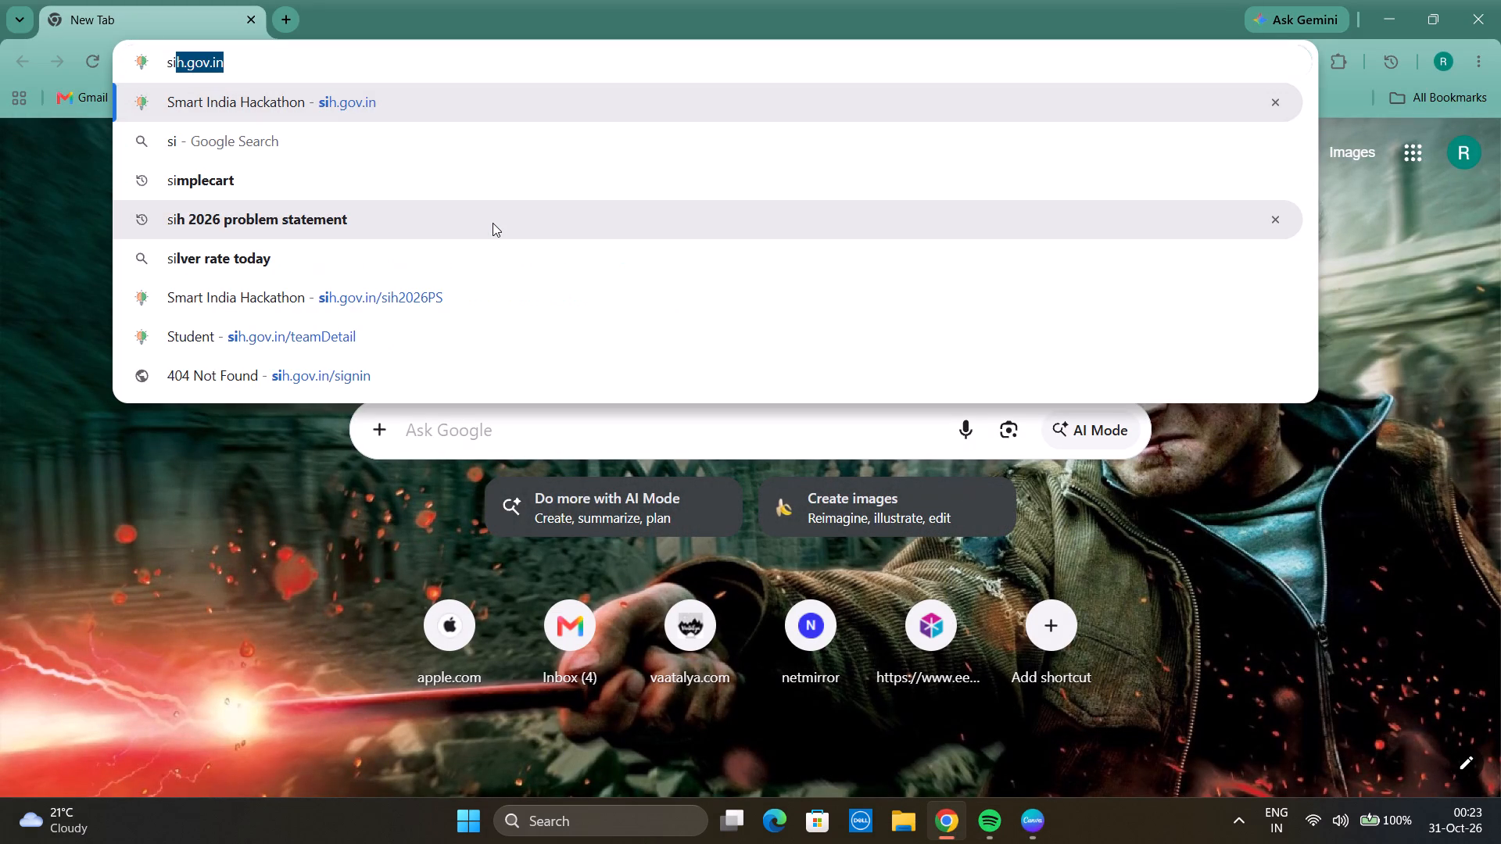
{"action": "key", "text": "BackSpace"}
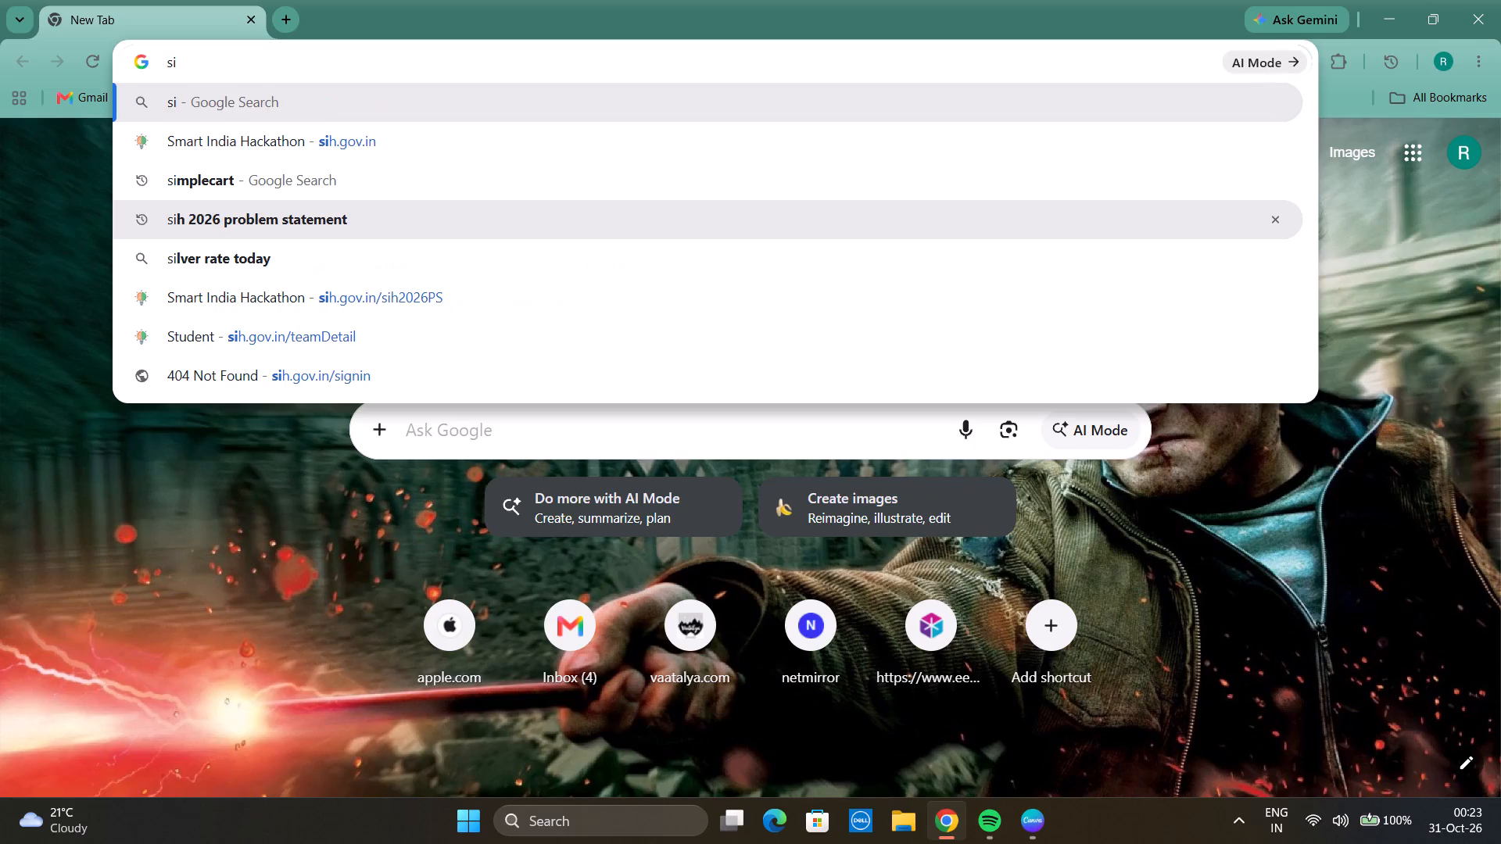
{"action": "key", "text": "BackSpace"}
{"action": "type", "text": "pi"}
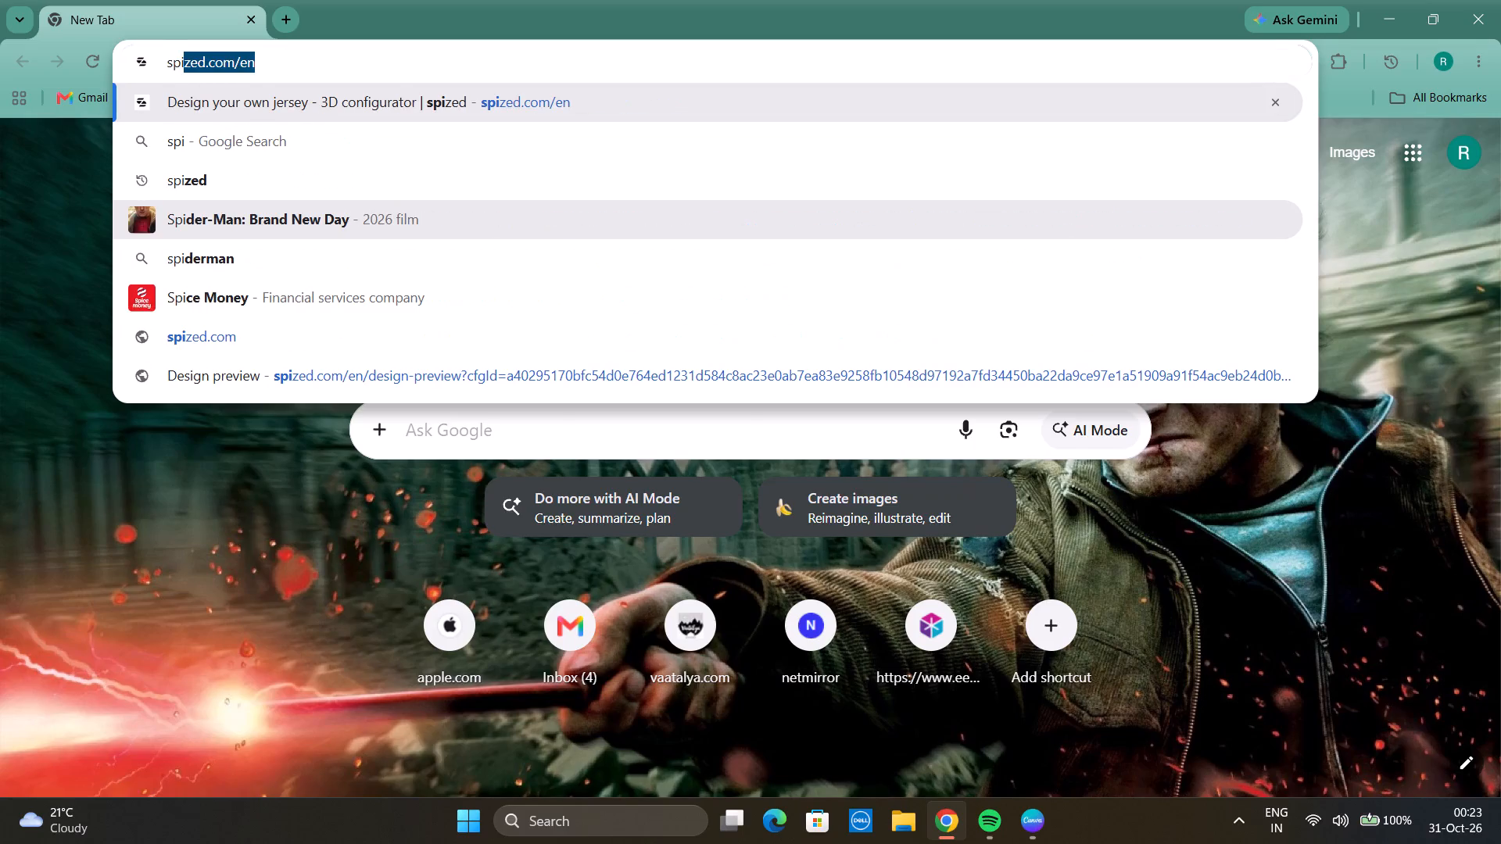
{"action": "key", "text": "Return"}
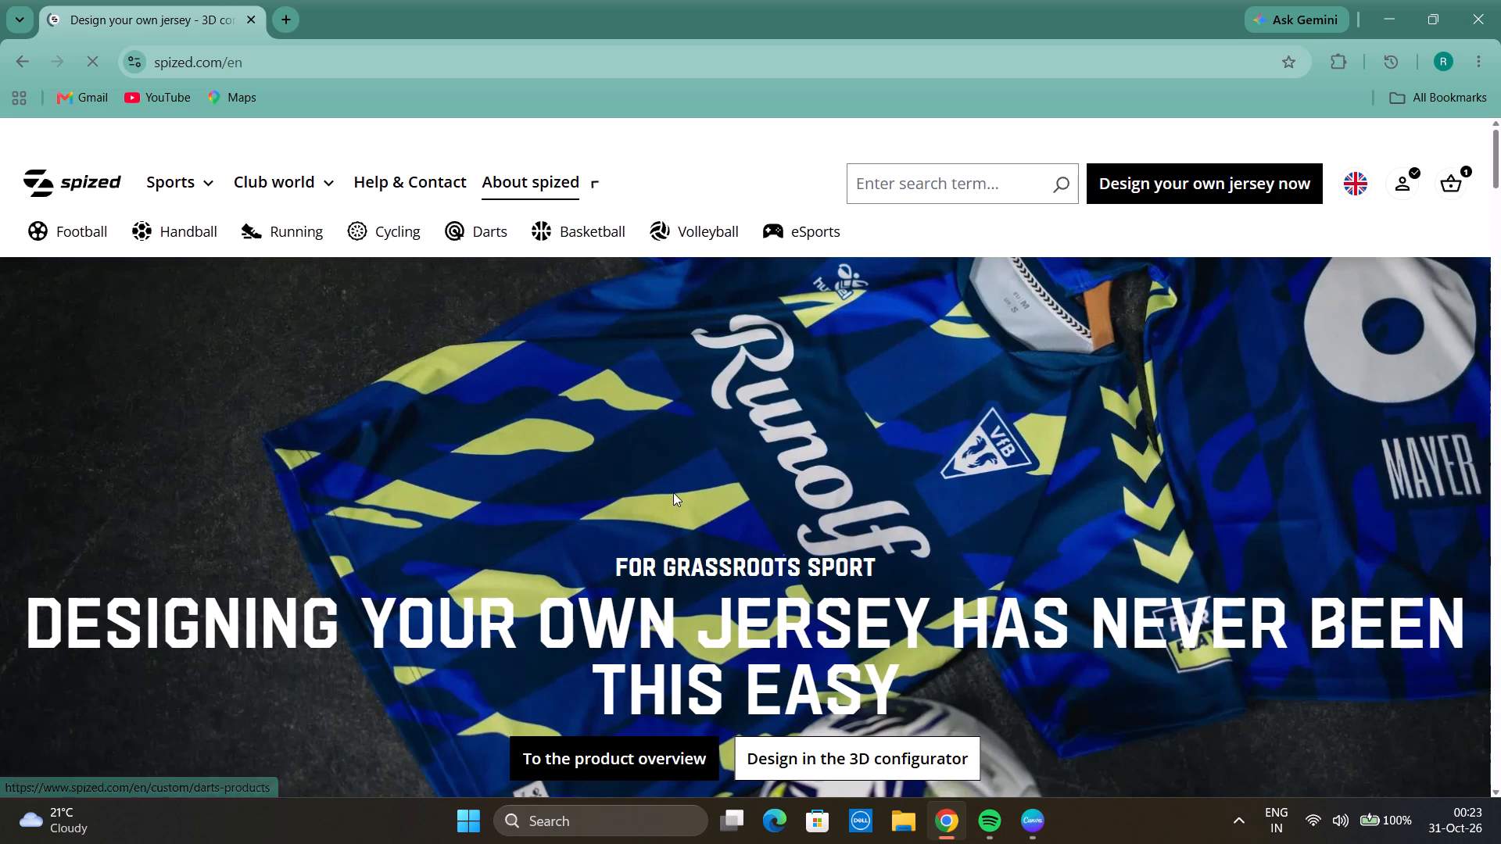
{"action": "scroll", "coordinate": [690, 507], "scroll_direction": "down", "scroll_amount": 3}
{"action": "left_click", "coordinate": [868, 470]}
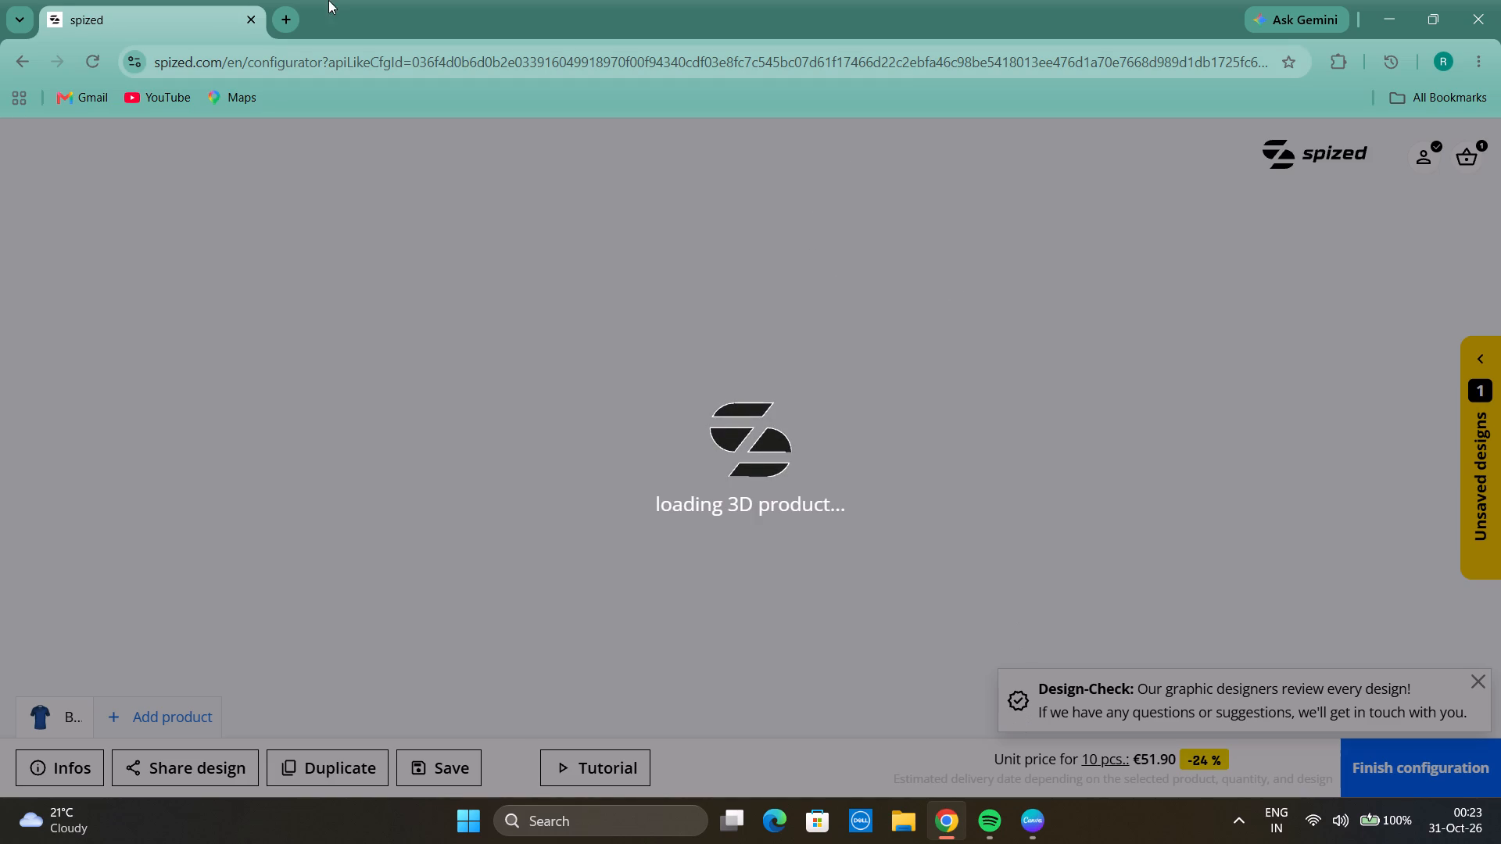
Apply the red best customer design with white stripes and zigzag sleeves to the jersey and dismiss the Design-Check notice.
{"action": "left_click", "coordinate": [274, 10]}
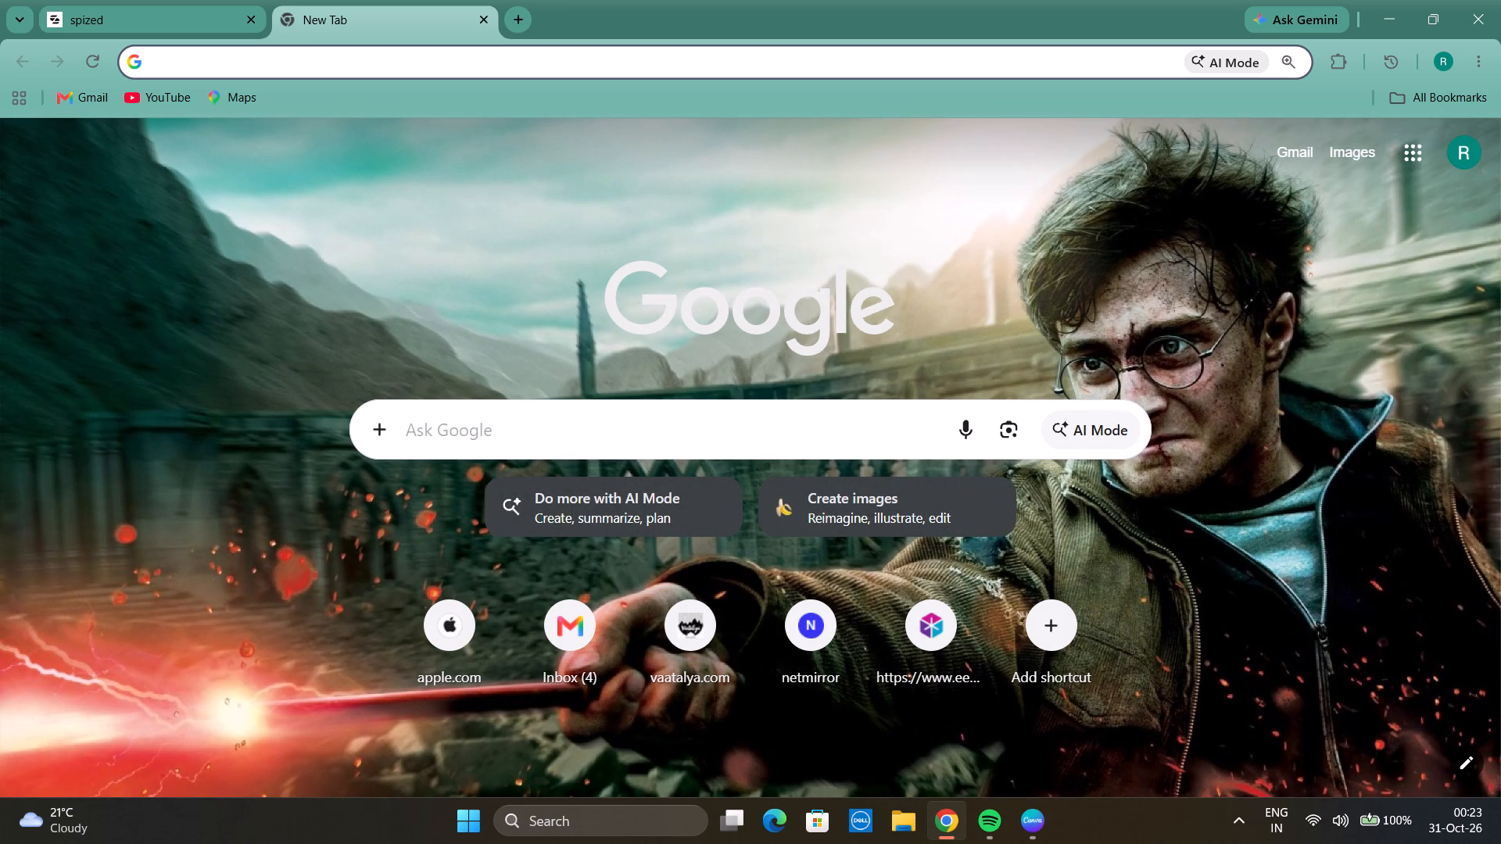
{"action": "left_click", "coordinate": [179, 0]}
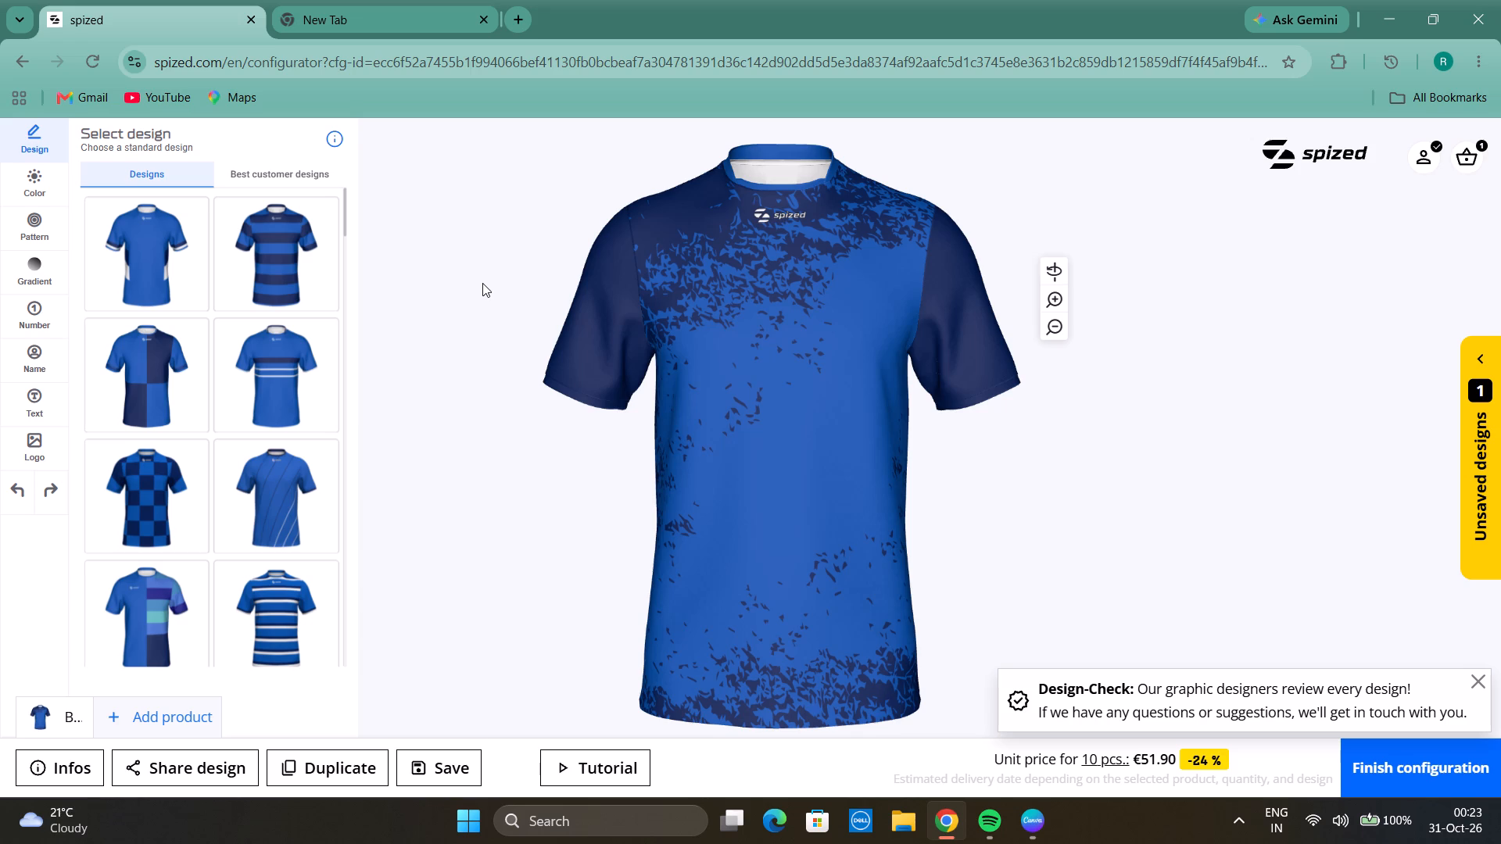
{"action": "left_click_drag", "start_coordinate": [832, 493], "coordinate": [640, 511]}
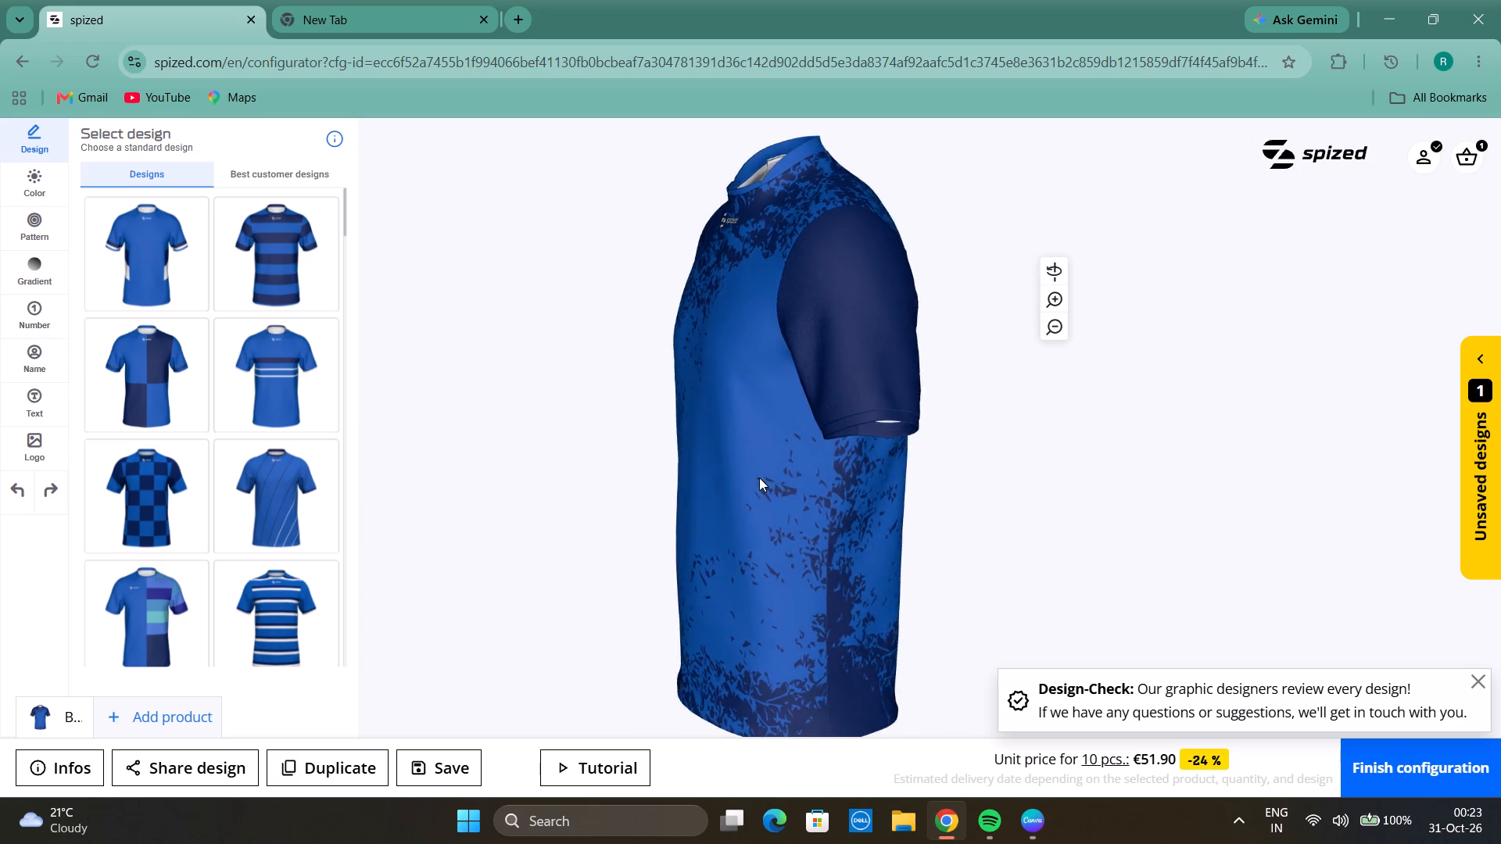
{"action": "left_click_drag", "start_coordinate": [716, 477], "coordinate": [891, 452]}
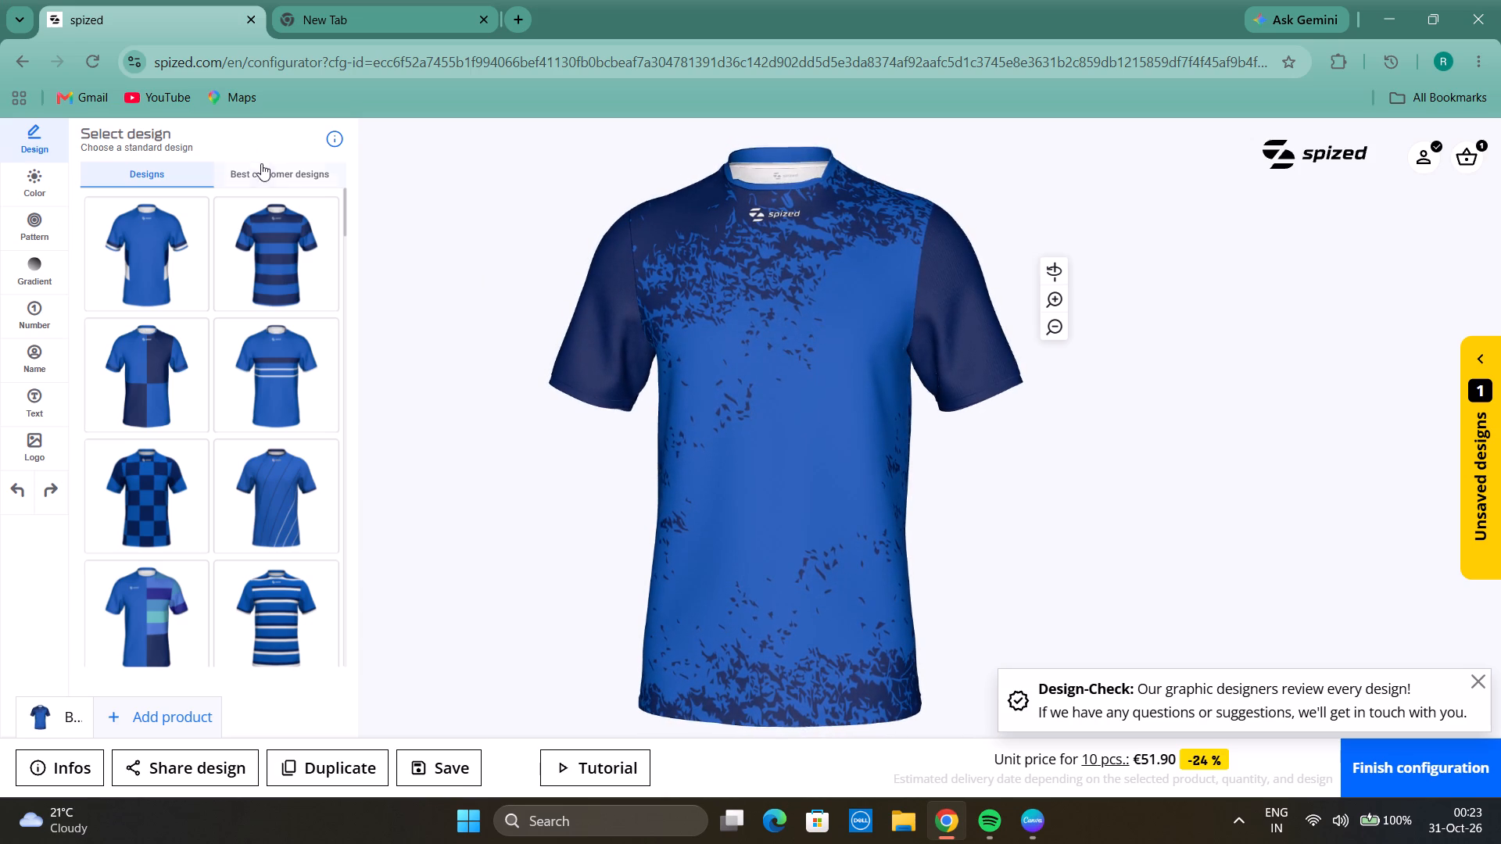
{"action": "left_click", "coordinate": [279, 179]}
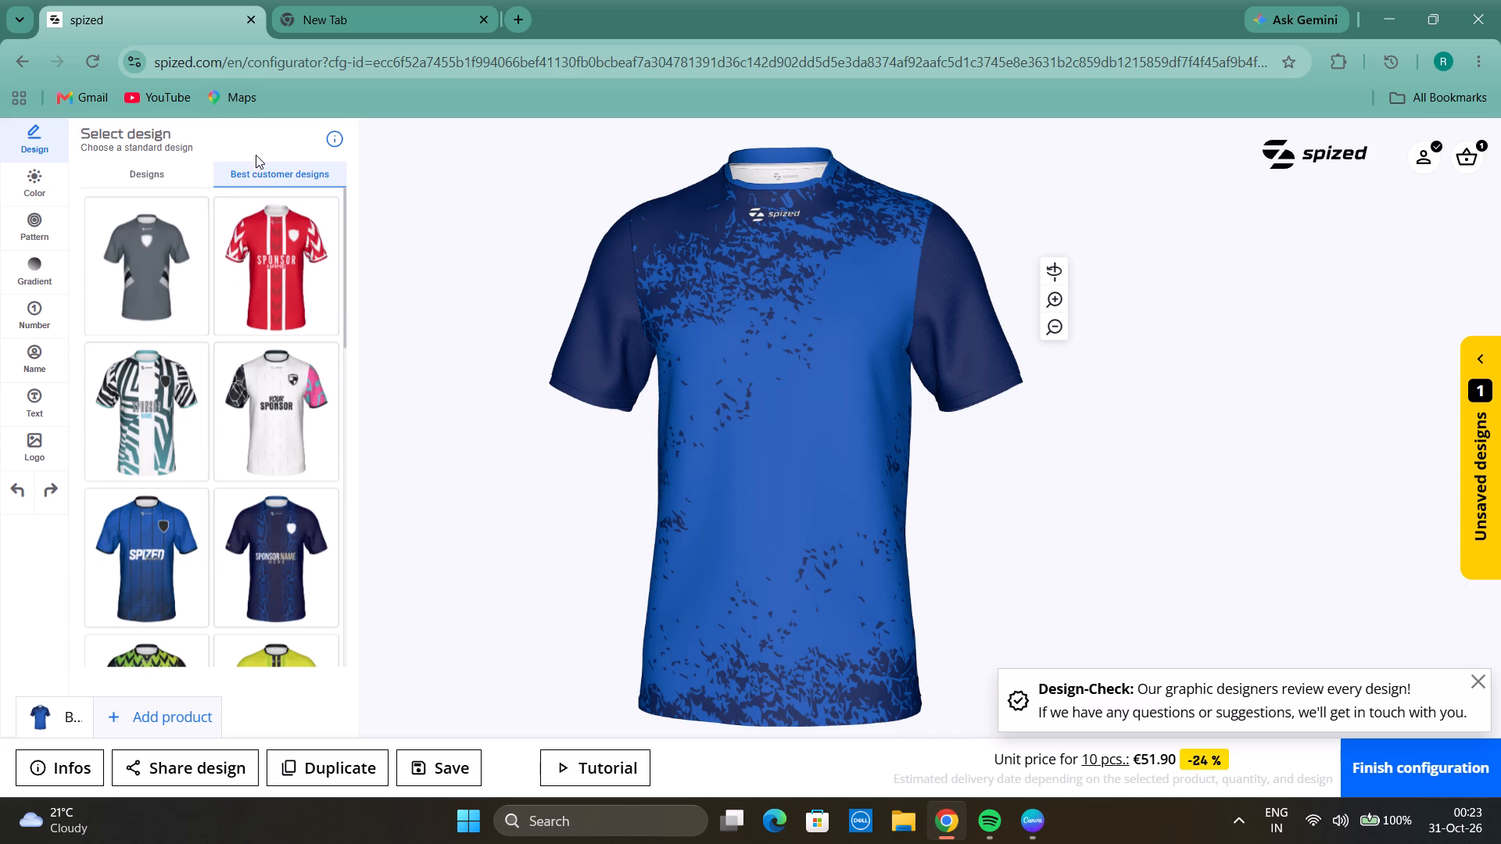
{"action": "left_click", "coordinate": [284, 268]}
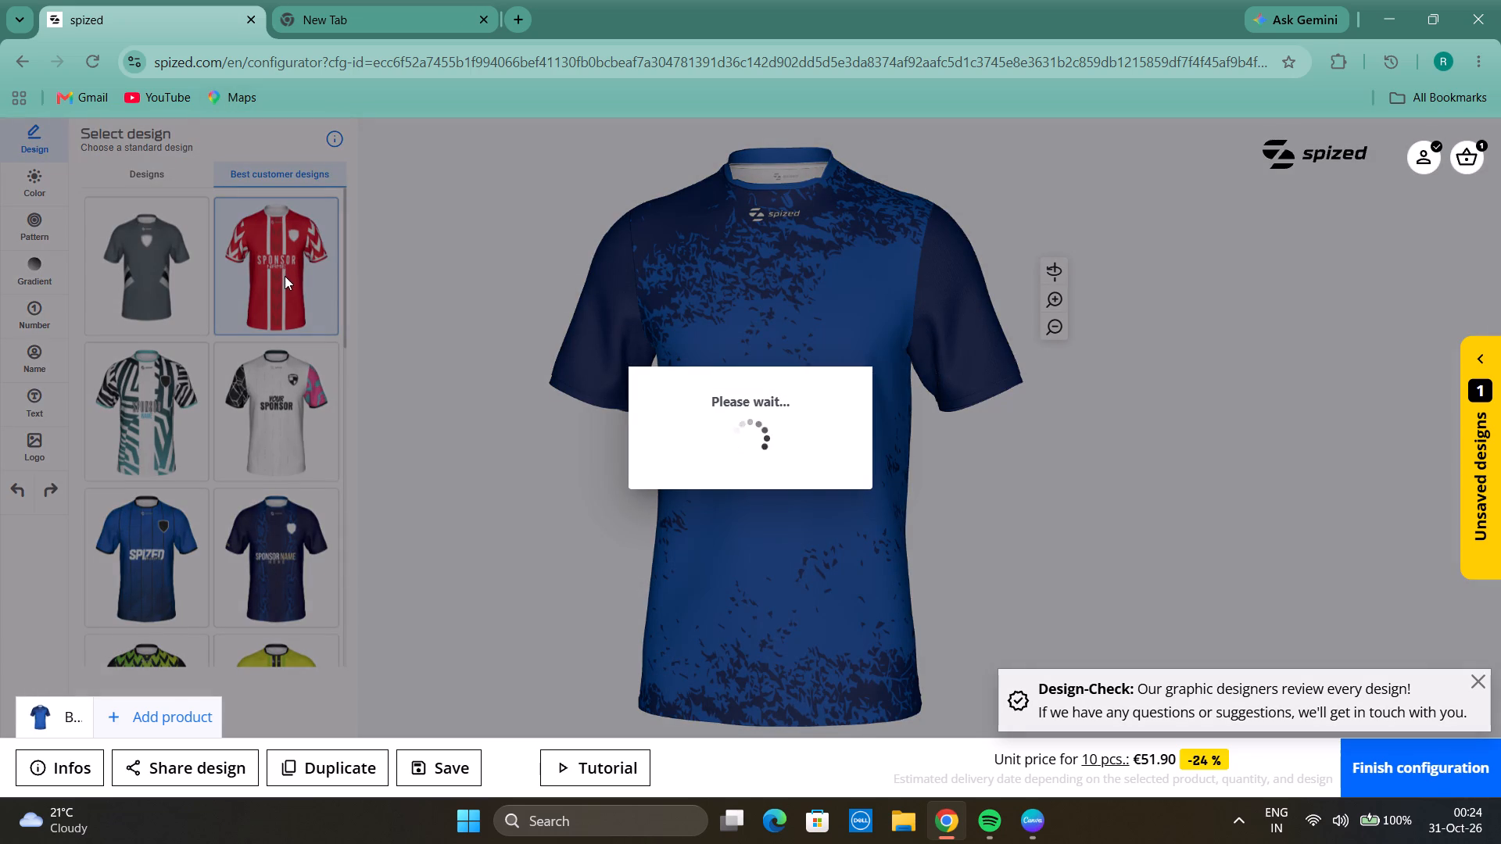
{"action": "left_click", "coordinate": [1474, 686]}
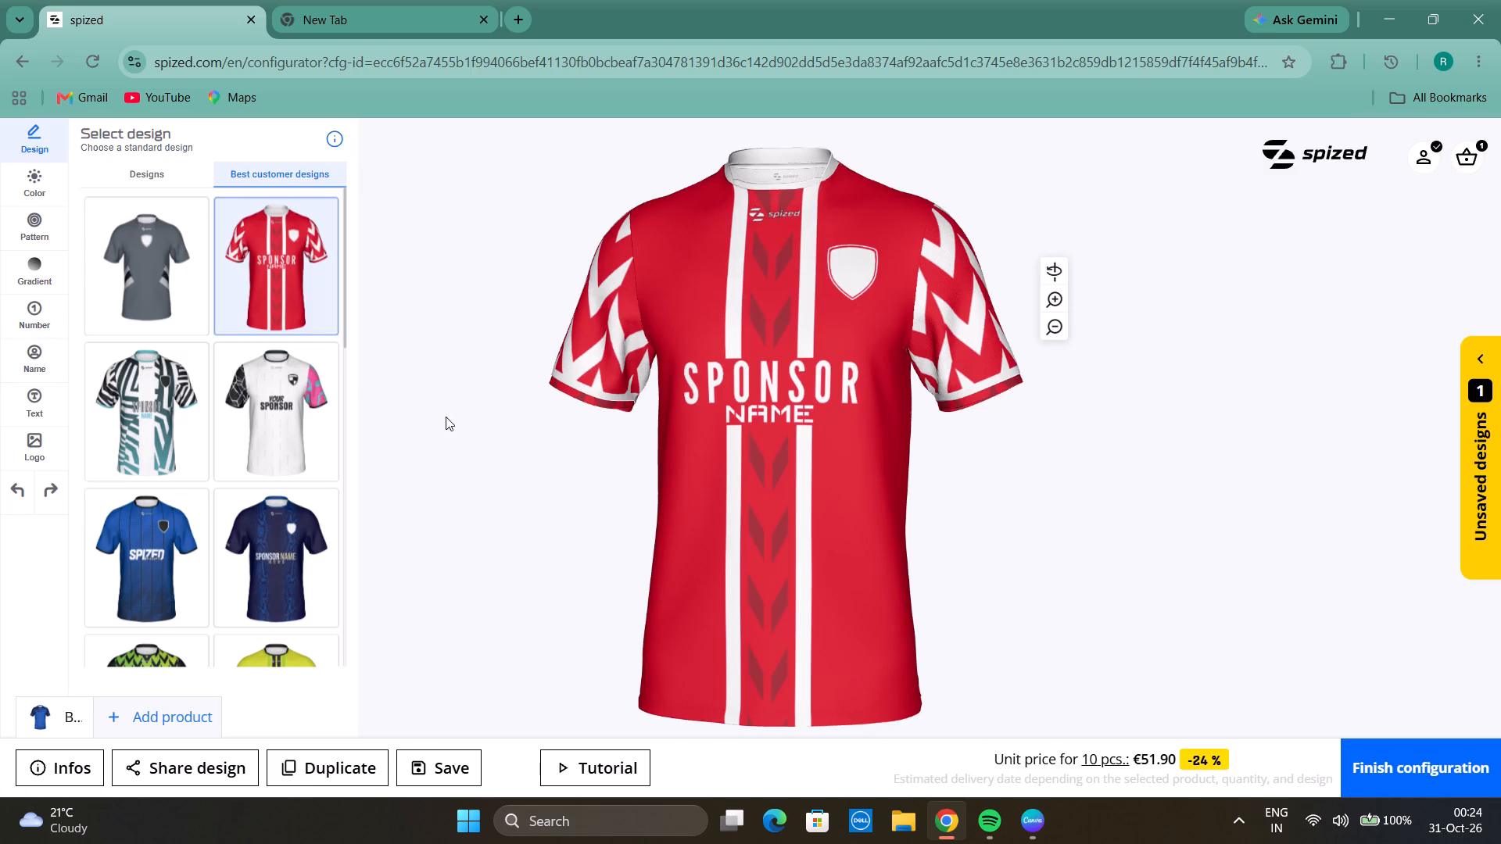
Browse the designs, apply standard design SPIZED0808 to the jersey and inspect it in 3D.
{"action": "scroll", "coordinate": [235, 463], "scroll_direction": "down", "scroll_amount": 2}
{"action": "scroll", "coordinate": [199, 331], "scroll_direction": "down", "scroll_amount": 4}
{"action": "scroll", "coordinate": [266, 393], "scroll_direction": "down", "scroll_amount": 4}
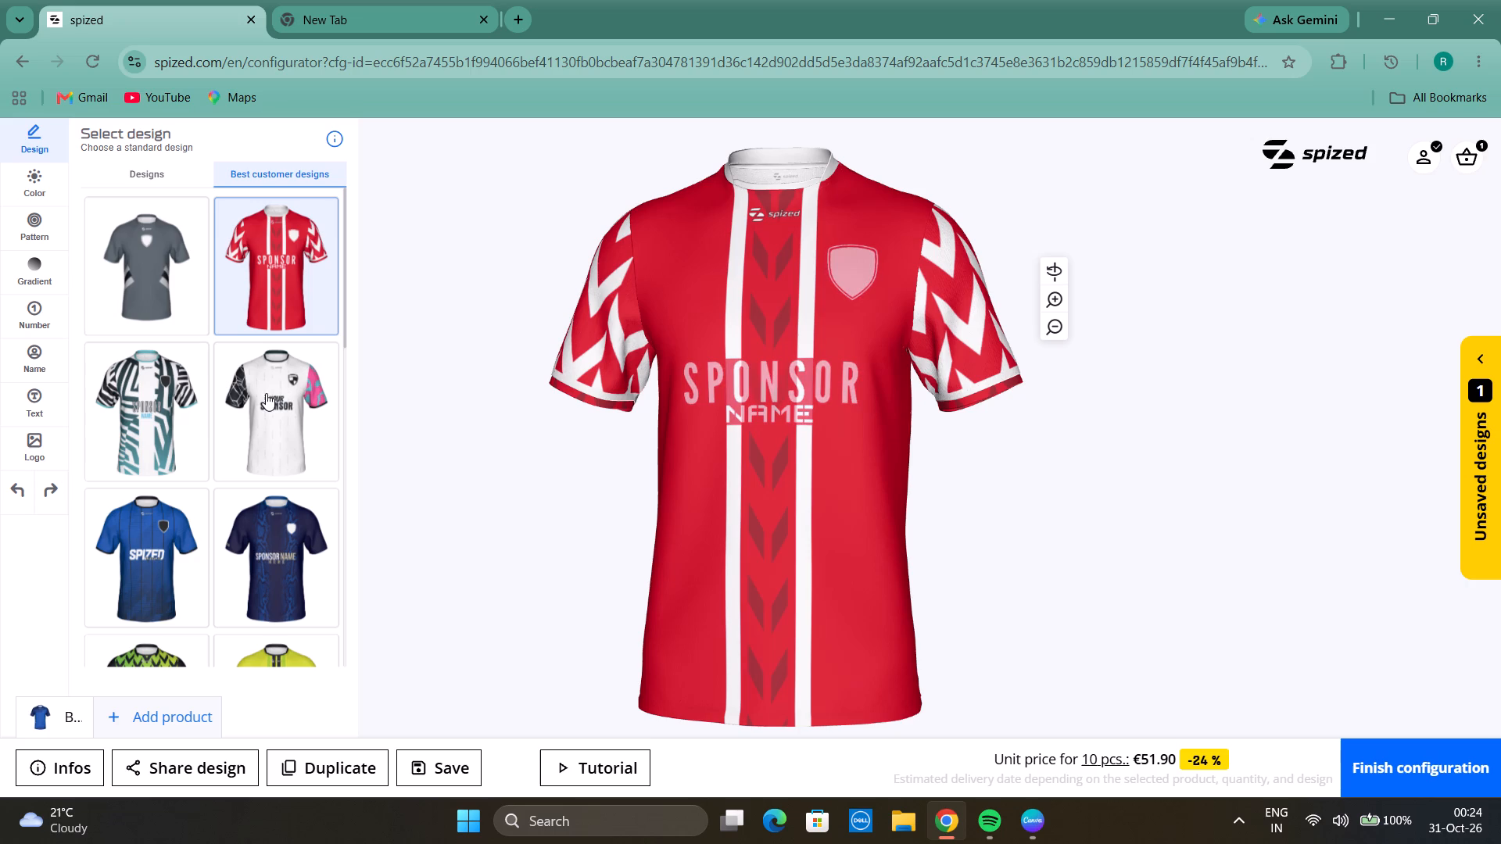
{"action": "scroll", "coordinate": [265, 375], "scroll_direction": "up", "scroll_amount": 6}
{"action": "left_click", "coordinate": [170, 167]}
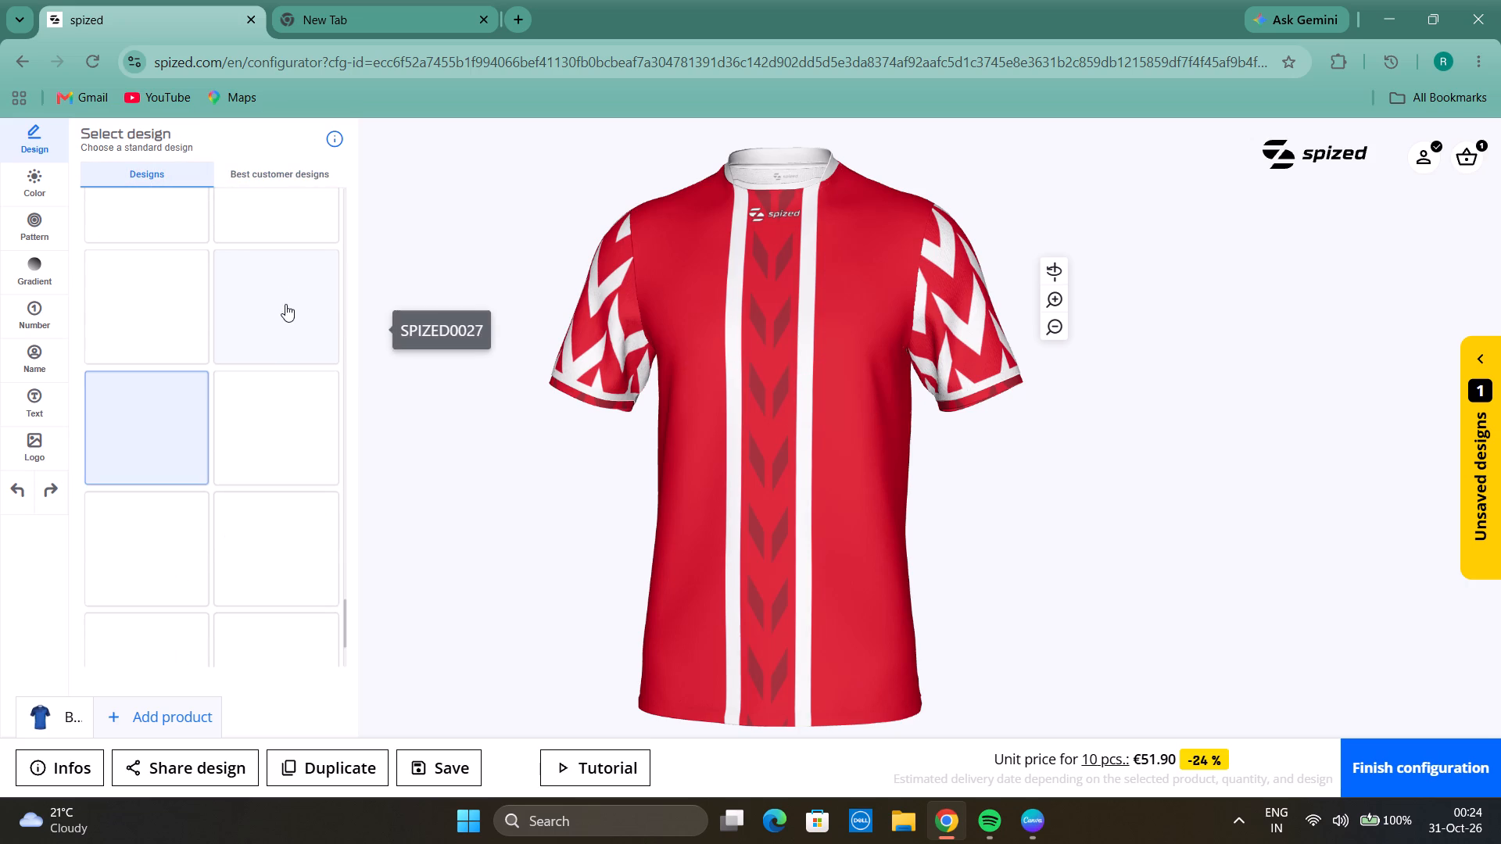
{"action": "scroll", "coordinate": [202, 361], "scroll_direction": "up", "scroll_amount": 3}
{"action": "scroll", "coordinate": [253, 289], "scroll_direction": "up", "scroll_amount": 7}
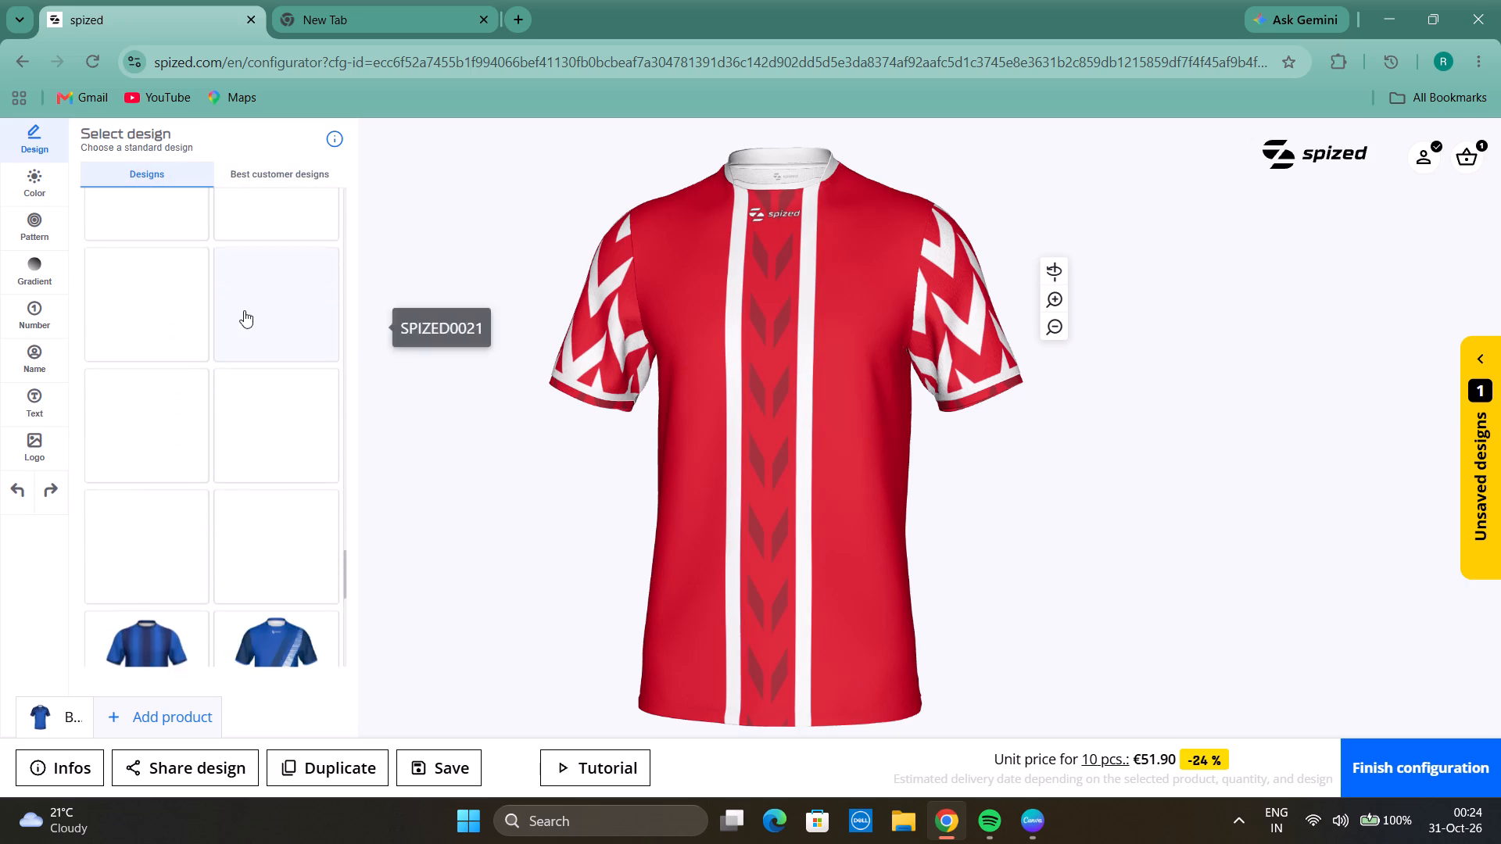
{"action": "scroll", "coordinate": [233, 291], "scroll_direction": "up", "scroll_amount": 20}
{"action": "scroll", "coordinate": [233, 291], "scroll_direction": "up", "scroll_amount": 4}
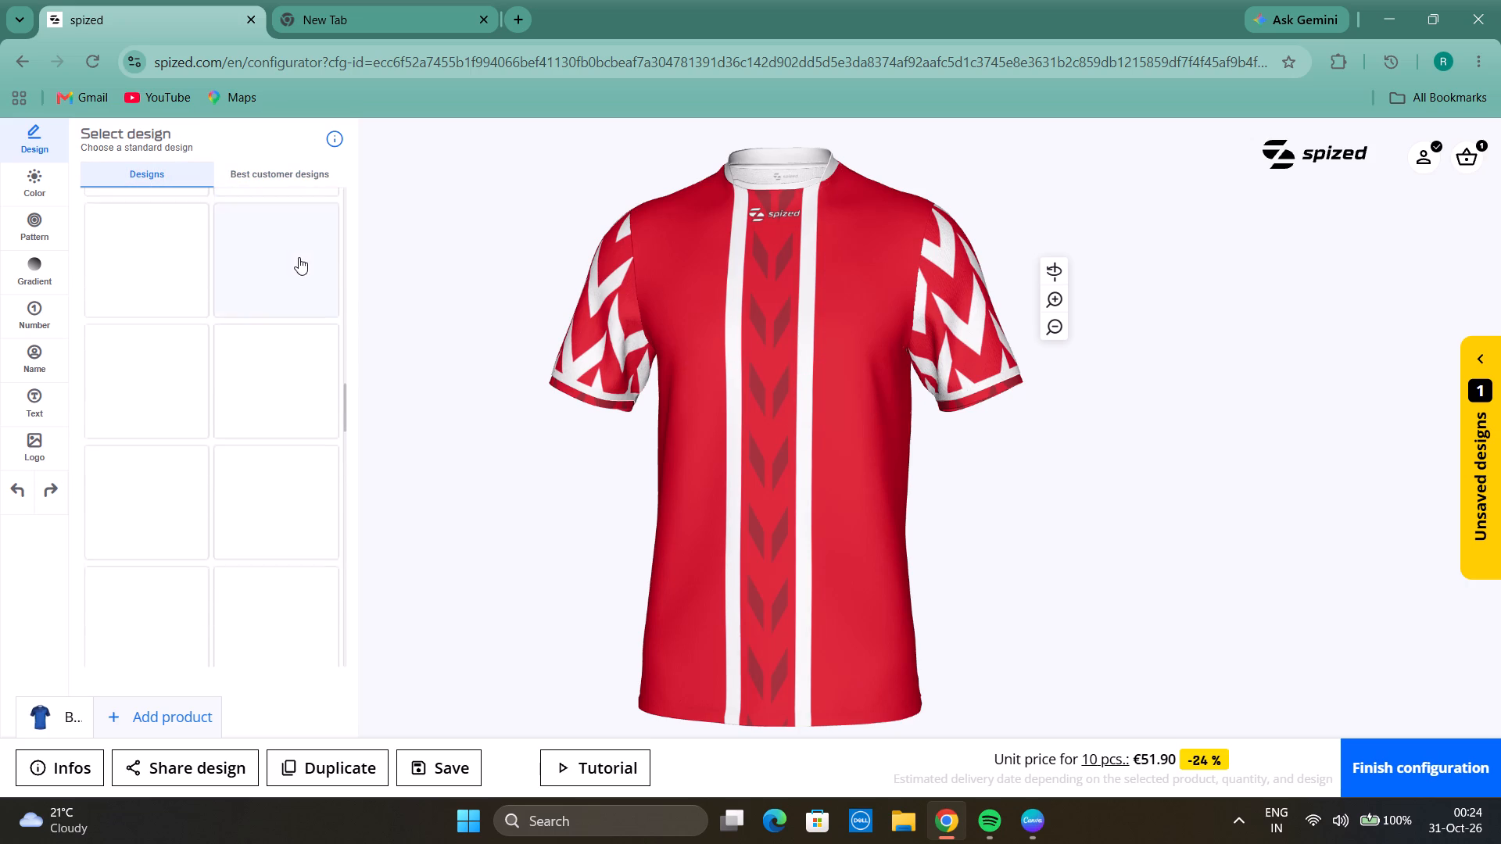
{"action": "scroll", "coordinate": [299, 257], "scroll_direction": "up", "scroll_amount": 7}
{"action": "scroll", "coordinate": [280, 220], "scroll_direction": "down", "scroll_amount": 5}
{"action": "scroll", "coordinate": [263, 246], "scroll_direction": "up", "scroll_amount": 20}
{"action": "scroll", "coordinate": [263, 246], "scroll_direction": "up", "scroll_amount": 6}
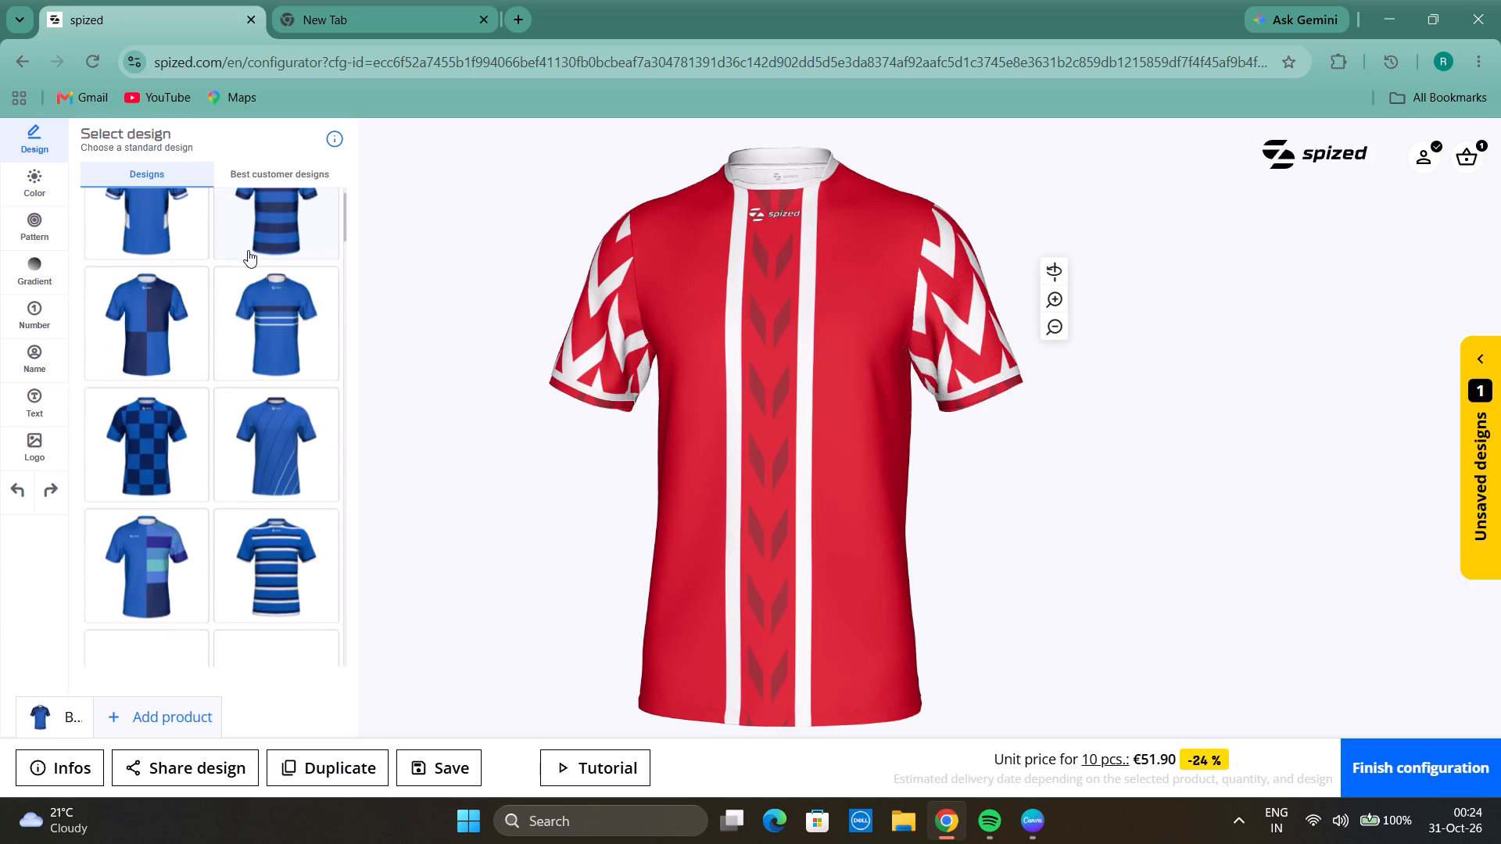
{"action": "scroll", "coordinate": [248, 250], "scroll_direction": "up", "scroll_amount": 3}
{"action": "left_click", "coordinate": [175, 256]}
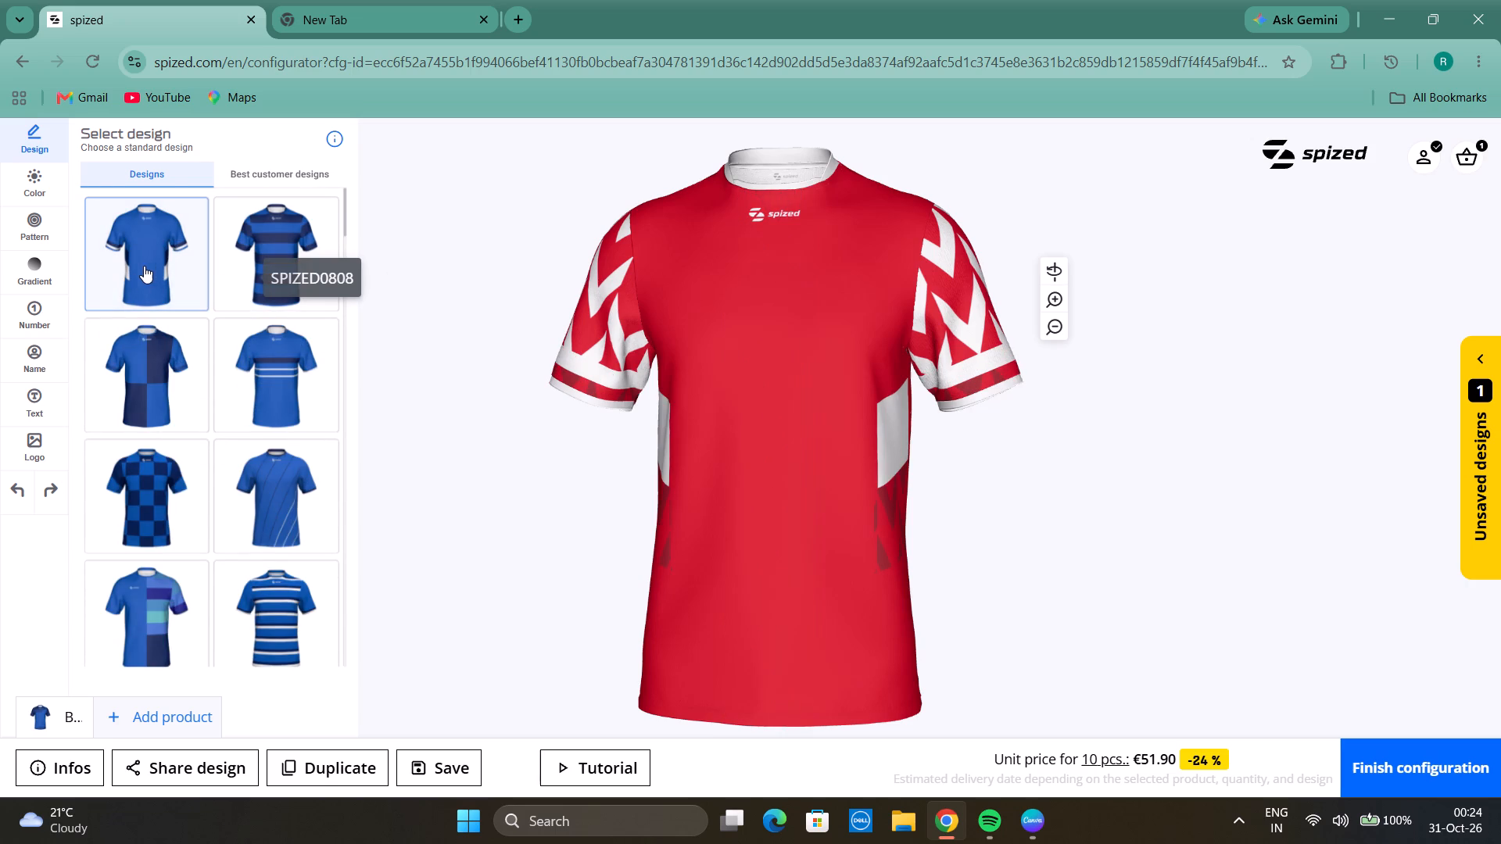
{"action": "left_click_drag", "start_coordinate": [851, 363], "coordinate": [759, 397]}
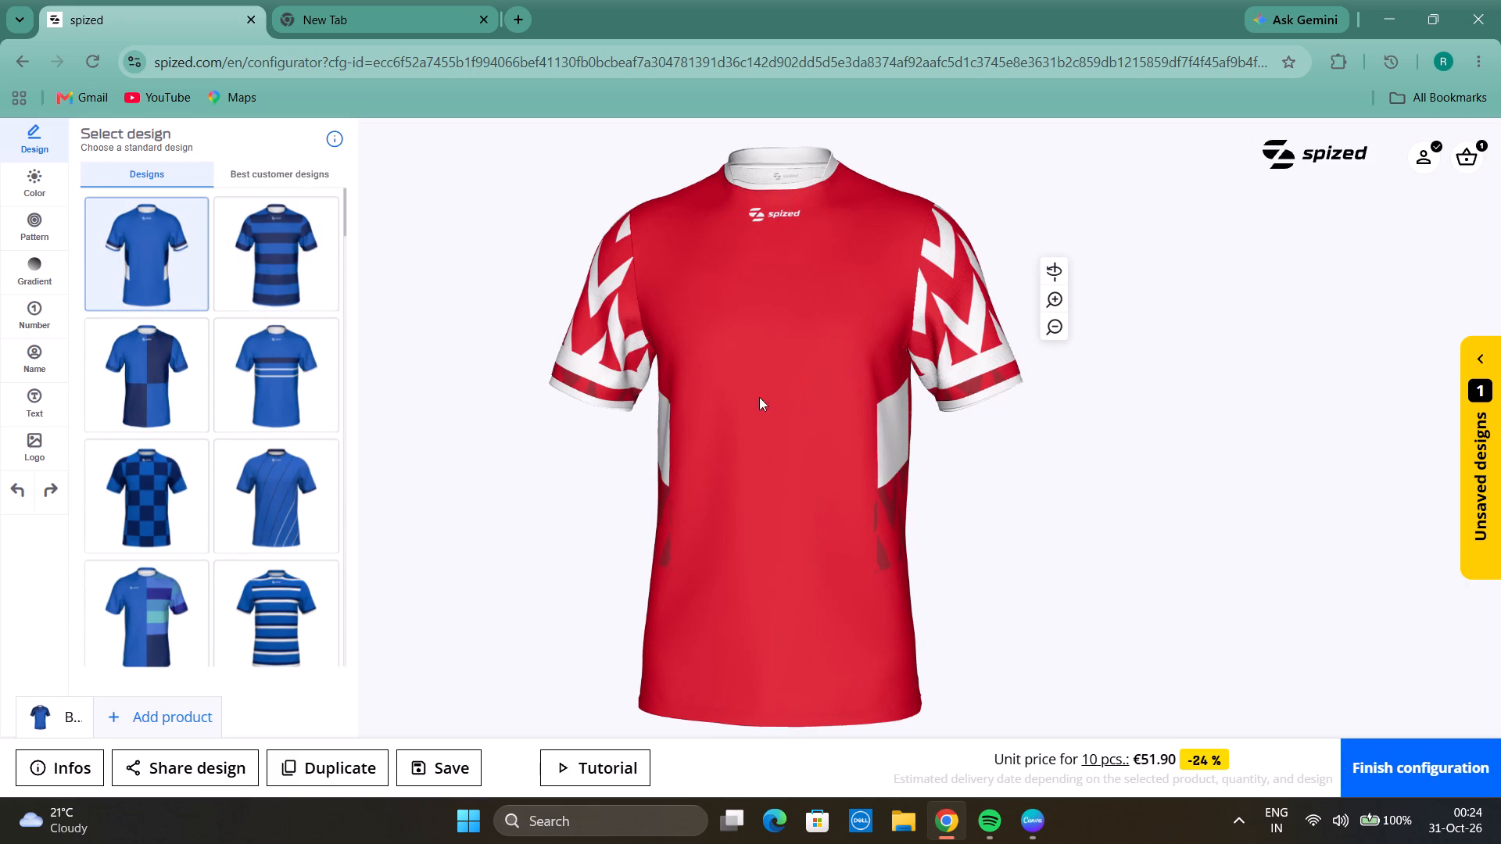
{"action": "left_click_drag", "start_coordinate": [759, 397], "coordinate": [899, 380]}
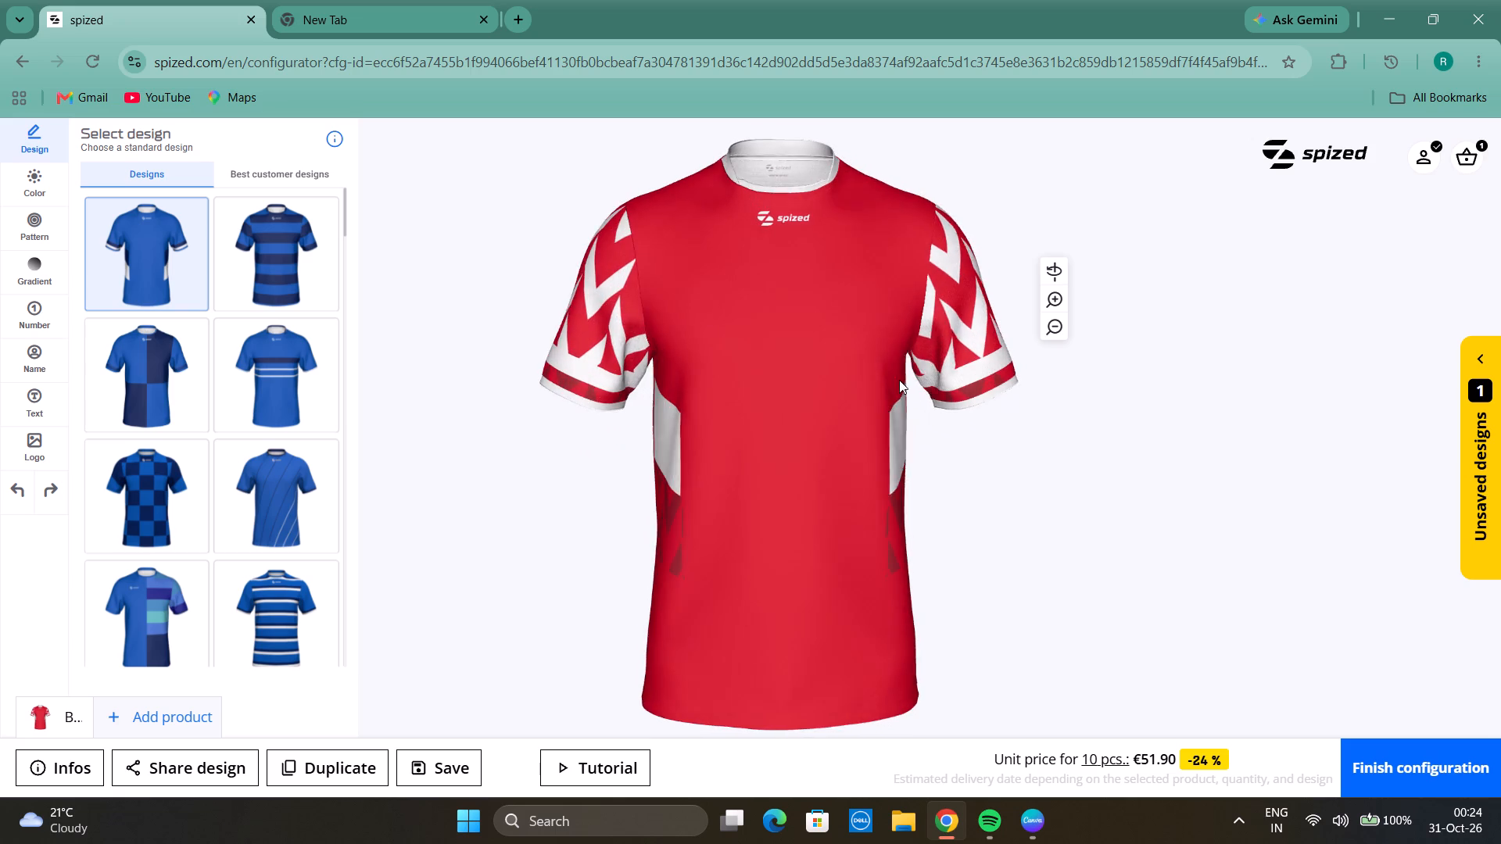
{"action": "left_click_drag", "start_coordinate": [899, 380], "coordinate": [840, 357]}
Switch to the blank browser tab opened alongside the configurator.
{"action": "left_click", "coordinate": [370, 0]}
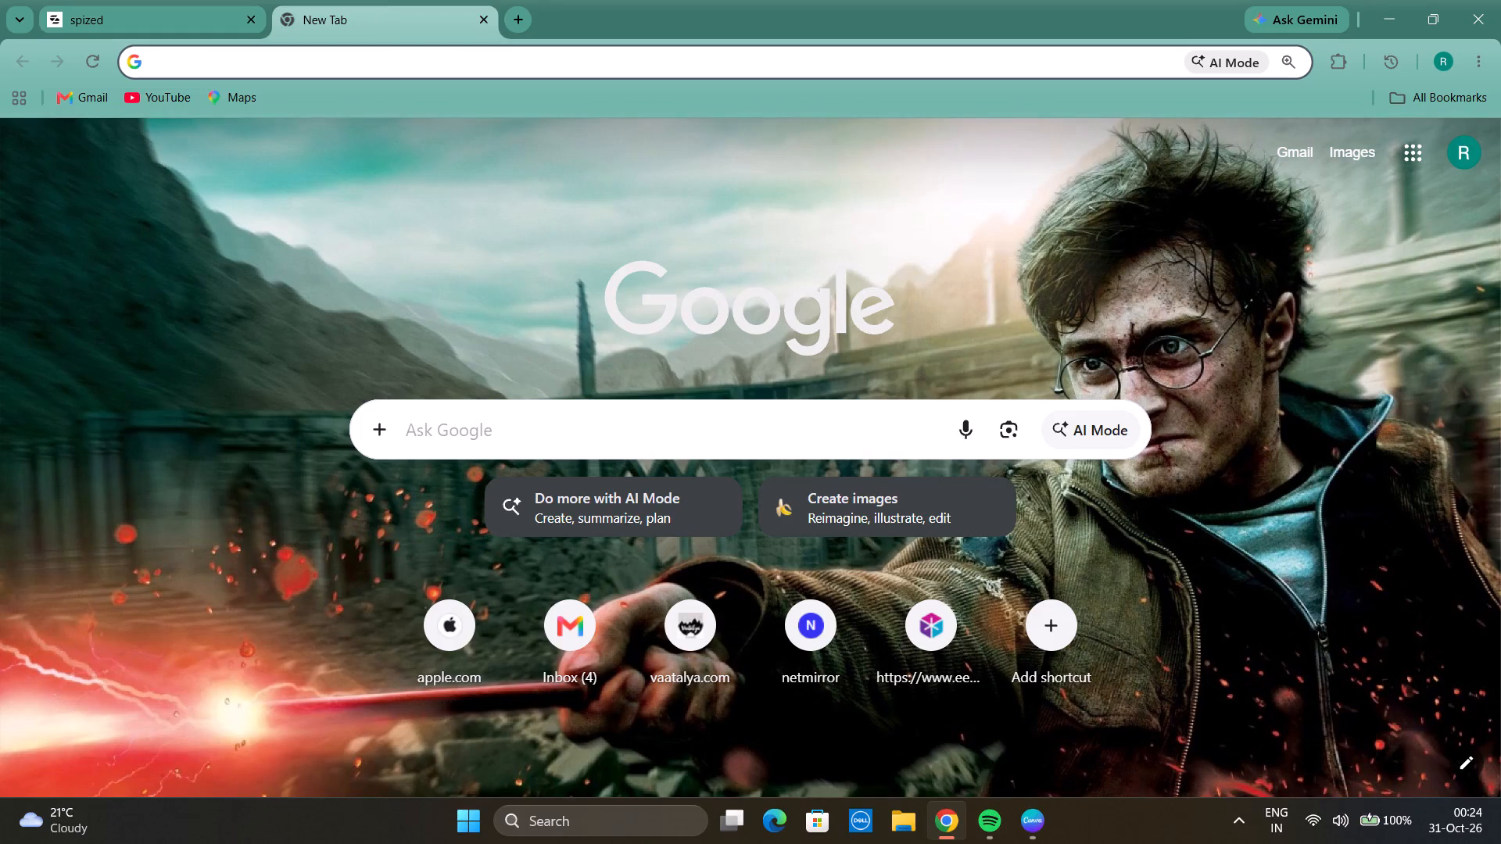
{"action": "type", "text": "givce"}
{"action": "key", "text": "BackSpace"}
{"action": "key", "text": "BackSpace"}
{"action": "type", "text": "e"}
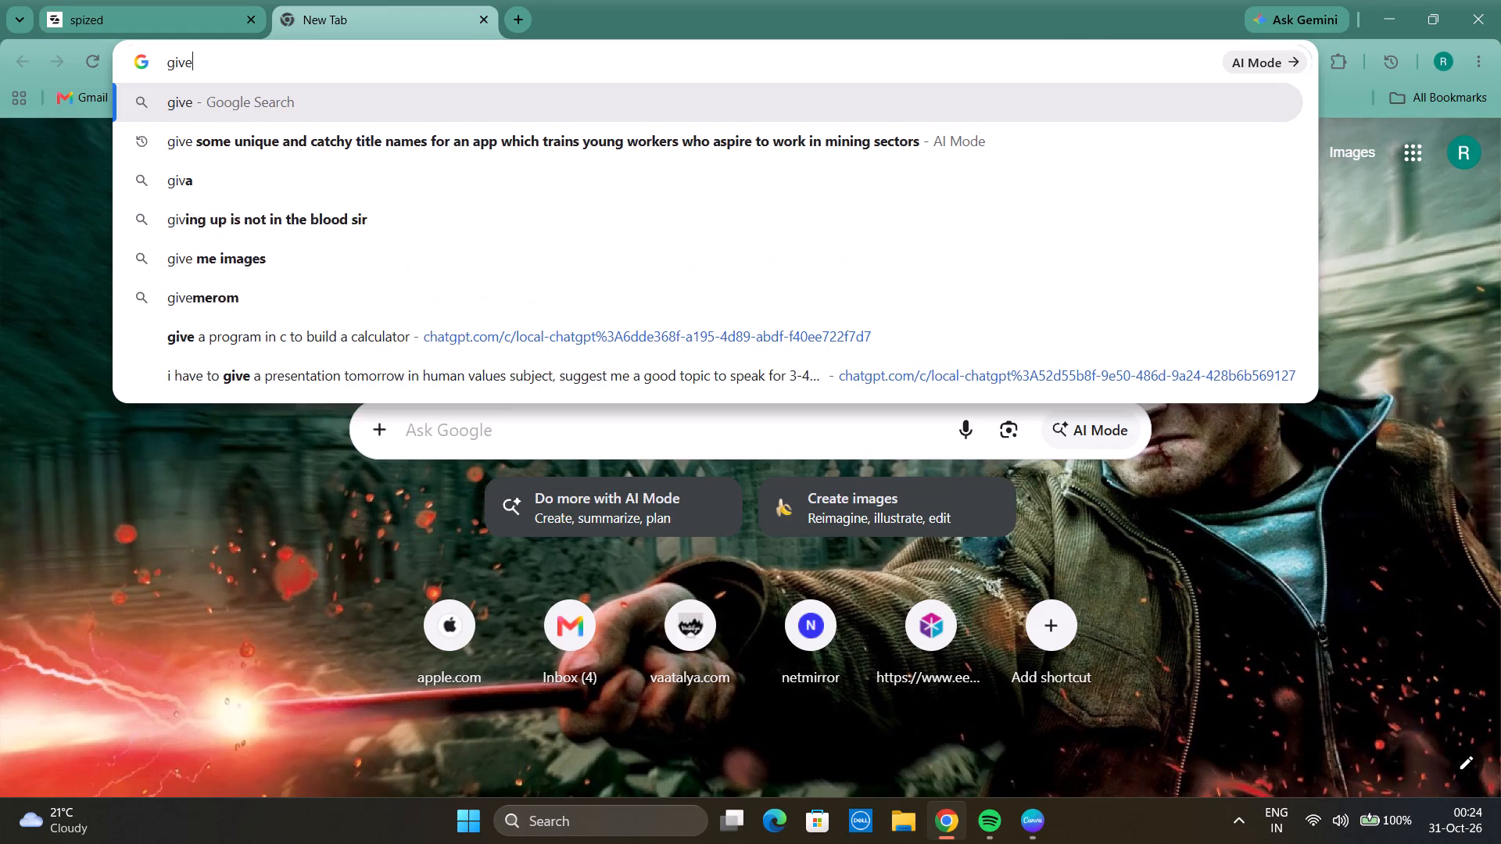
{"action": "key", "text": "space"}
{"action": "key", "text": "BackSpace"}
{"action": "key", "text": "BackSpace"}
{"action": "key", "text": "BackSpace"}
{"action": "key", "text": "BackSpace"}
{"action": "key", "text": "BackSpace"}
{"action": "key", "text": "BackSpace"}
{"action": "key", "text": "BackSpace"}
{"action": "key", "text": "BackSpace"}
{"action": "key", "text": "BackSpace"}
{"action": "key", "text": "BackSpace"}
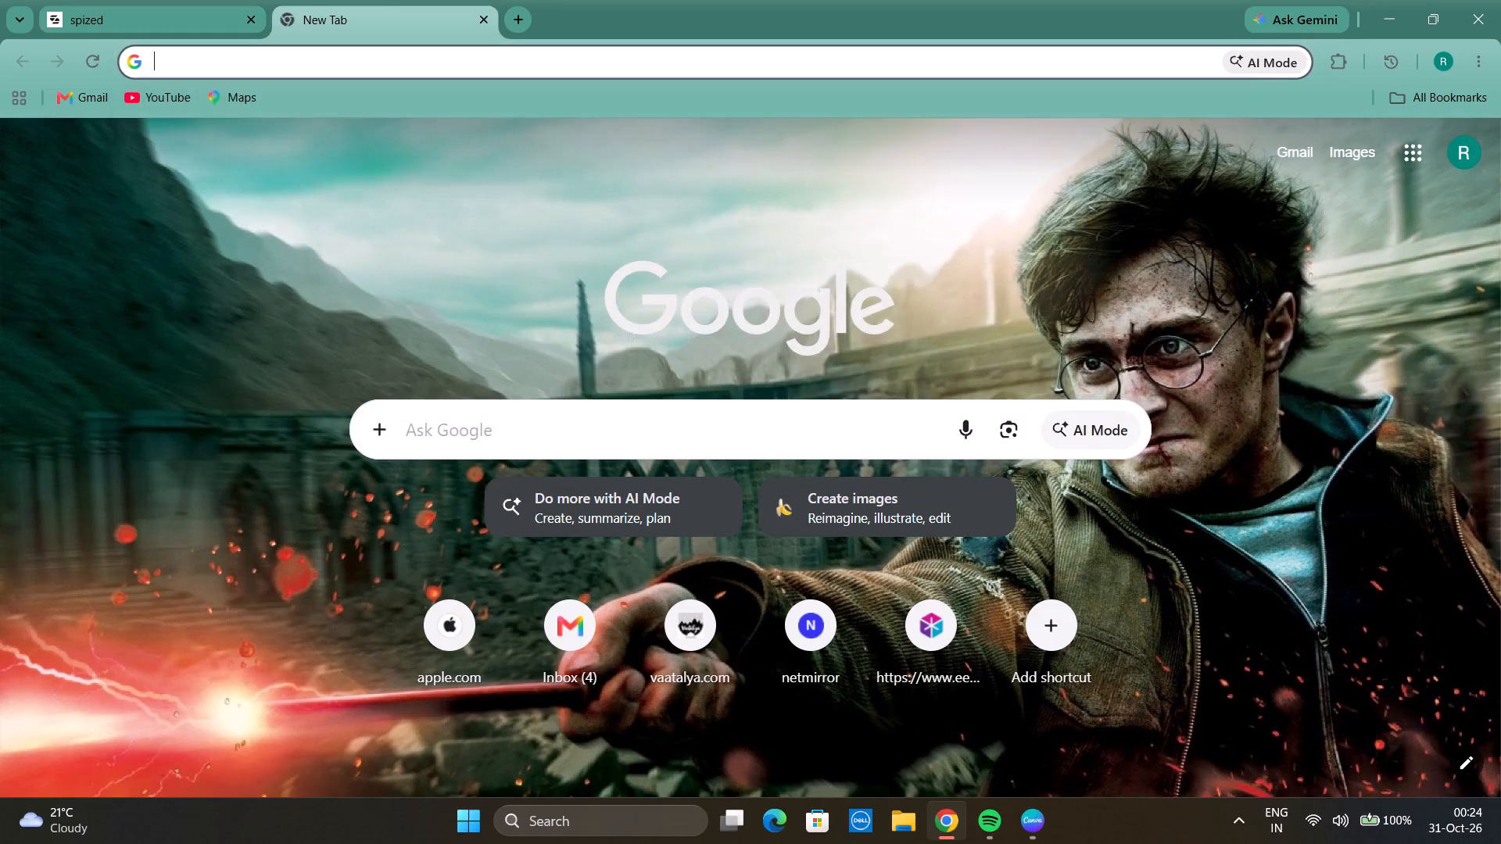
Search Google for "suggest some good colour combination to have on a jersey".
{"action": "type", "text": "suggeset"}
{"action": "key", "text": "space"}
{"action": "key", "text": "BackSpace"}
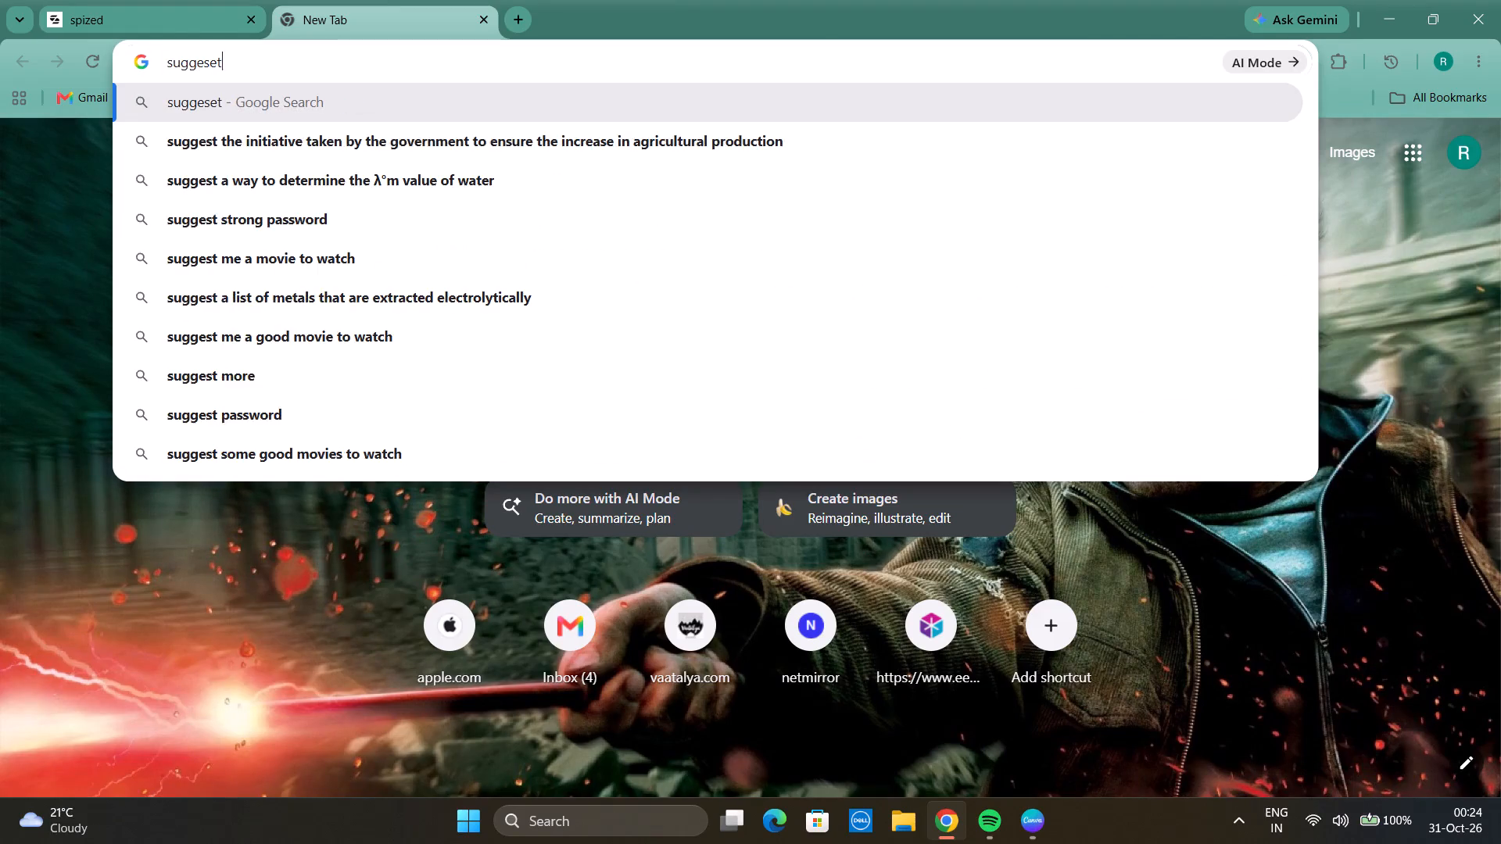
{"action": "key", "text": "BackSpace"}
{"action": "key", "text": "BackSpace"}
{"action": "type", "text": "t some good colouyr"}
{"action": "key", "text": "BackSpace"}
{"action": "key", "text": "BackSpace"}
{"action": "type", "text": "r com"}
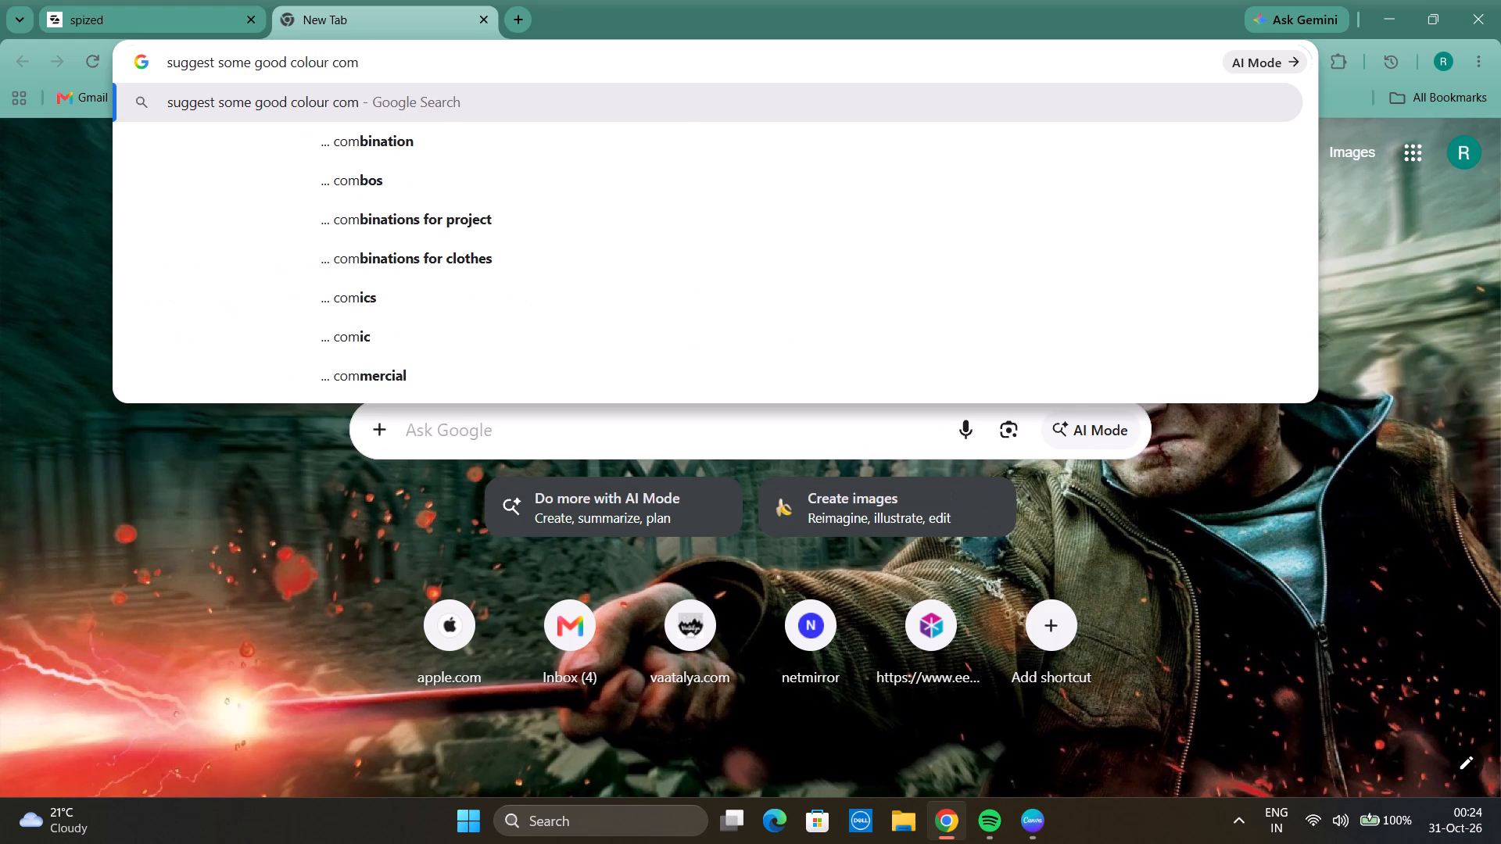
{"action": "type", "text": "bination"}
{"action": "key", "text": "space"}
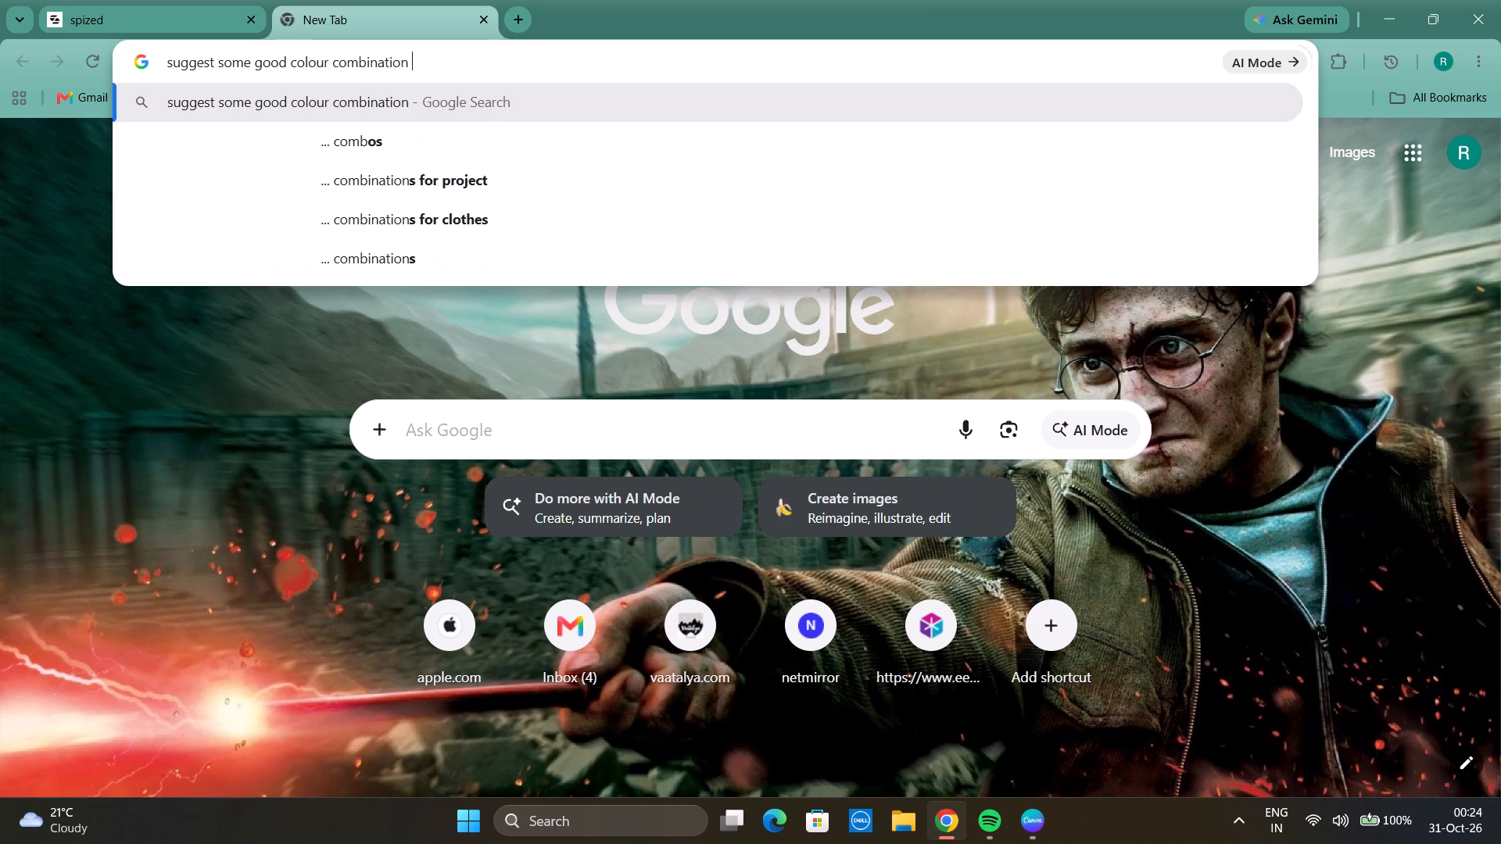
{"action": "type", "text": "to have on a jersey"}
{"action": "key", "text": "Return"}
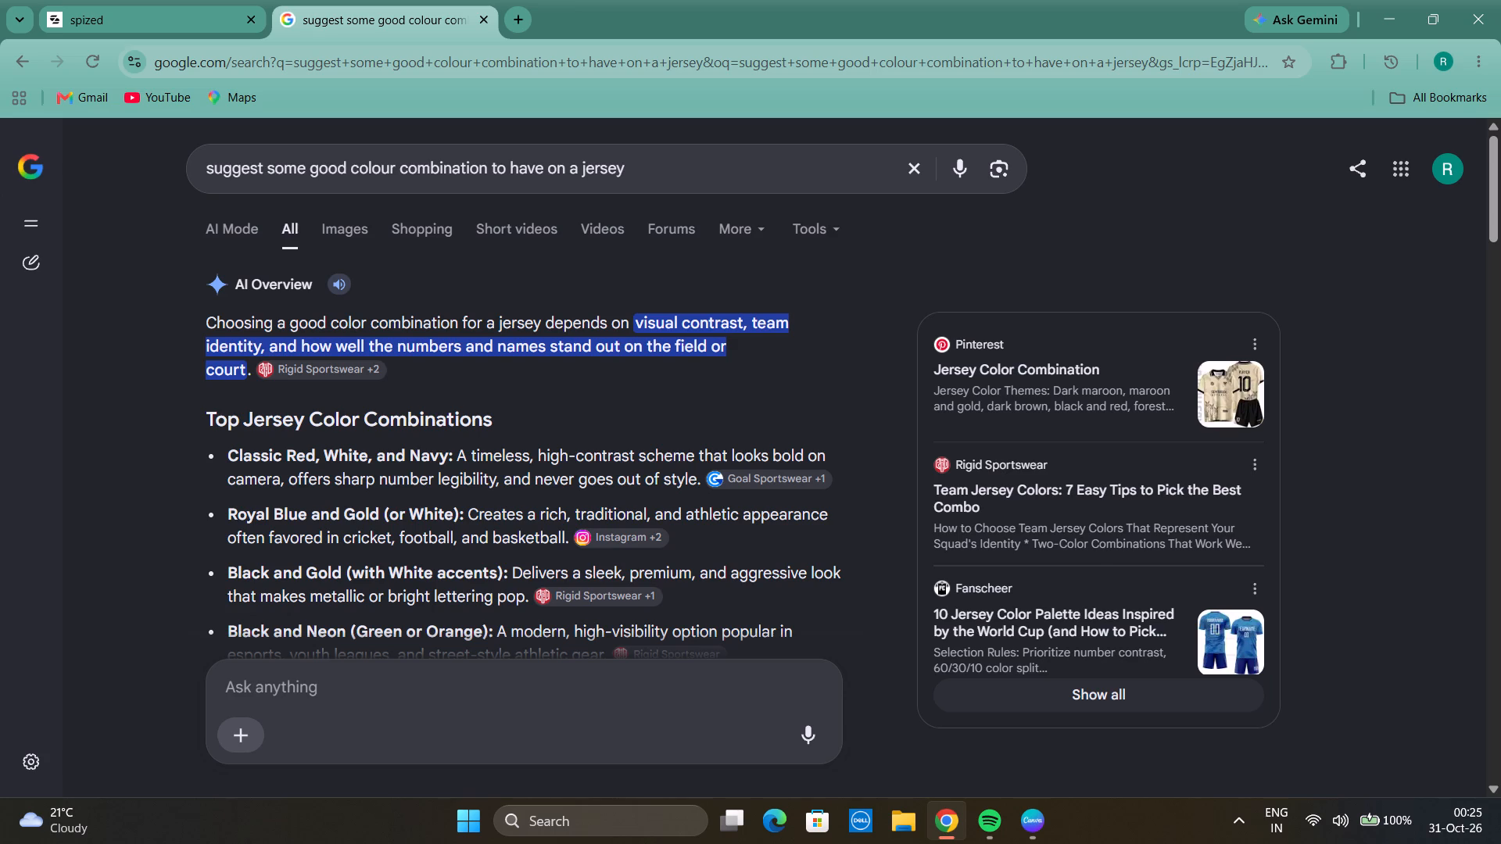
Read the AI Overview's jersey colour combinations and its rules for picking a palette.
{"action": "scroll", "coordinate": [127, 421], "scroll_direction": "down", "scroll_amount": 1}
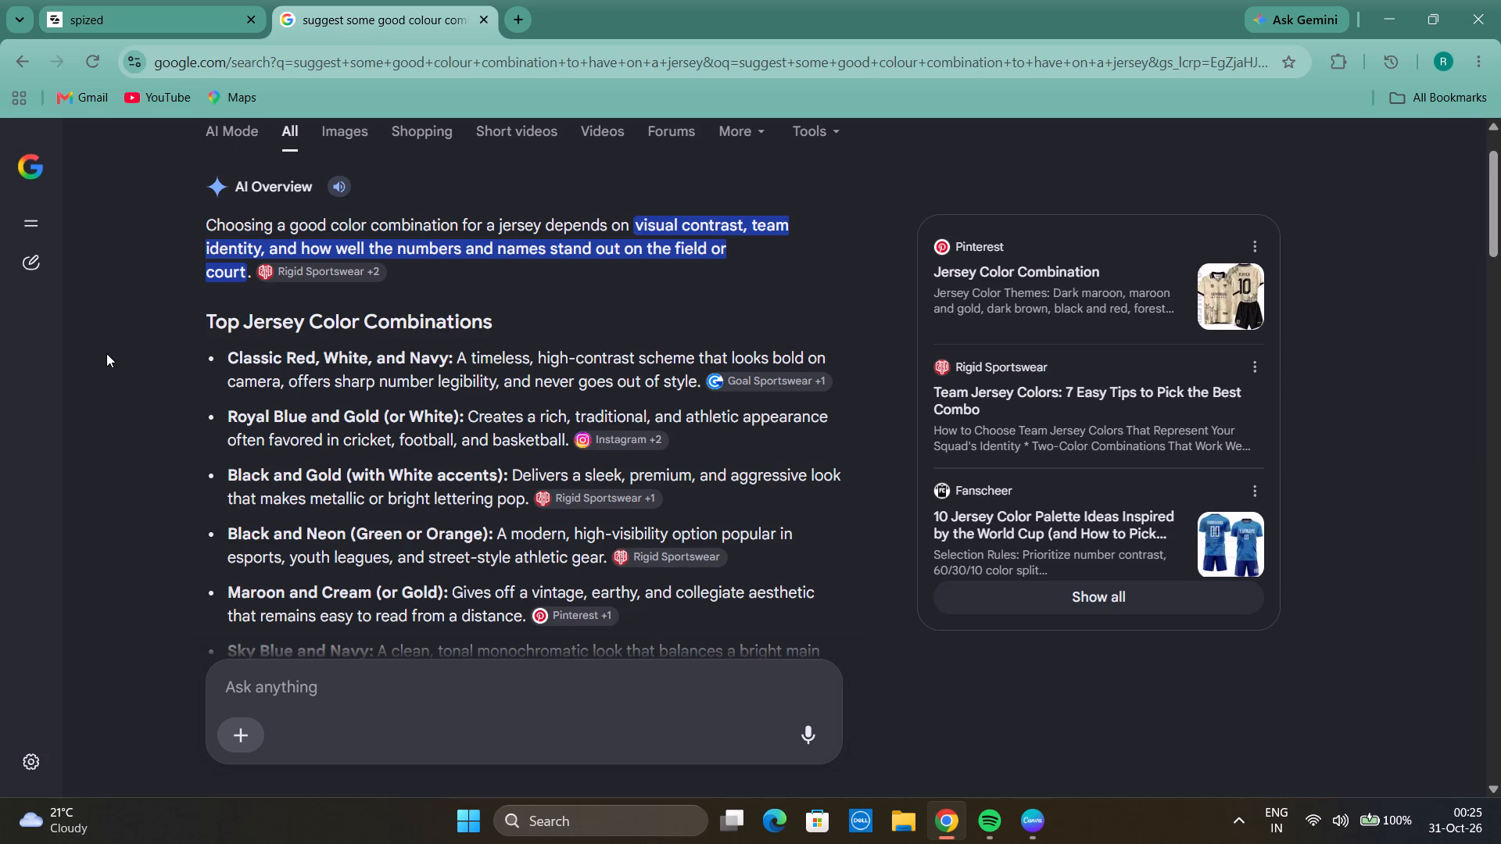
{"action": "scroll", "coordinate": [108, 343], "scroll_direction": "down", "scroll_amount": 2}
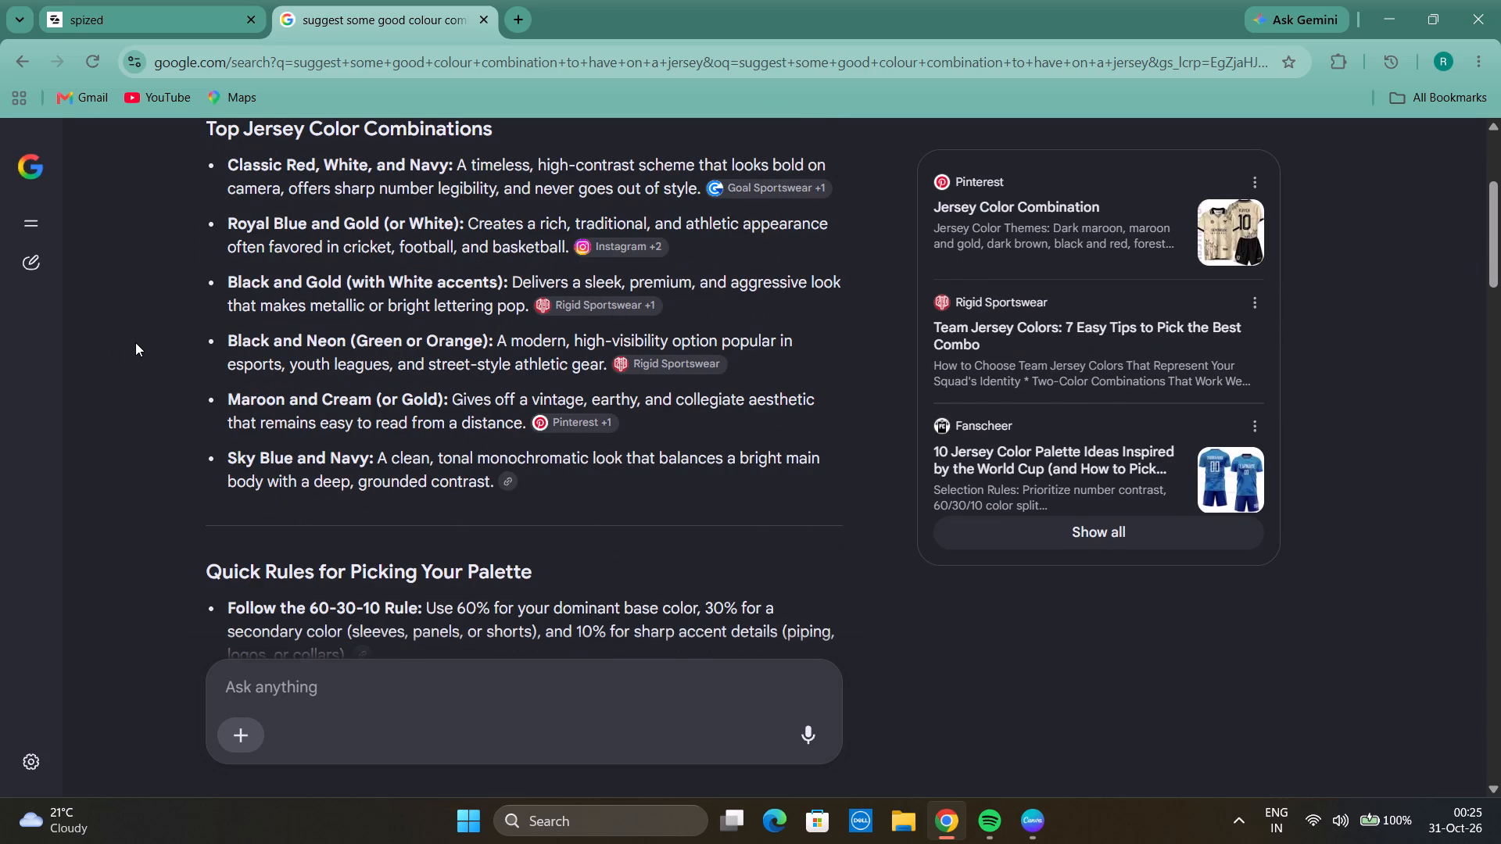
{"action": "scroll", "coordinate": [149, 352], "scroll_direction": "down", "scroll_amount": 2}
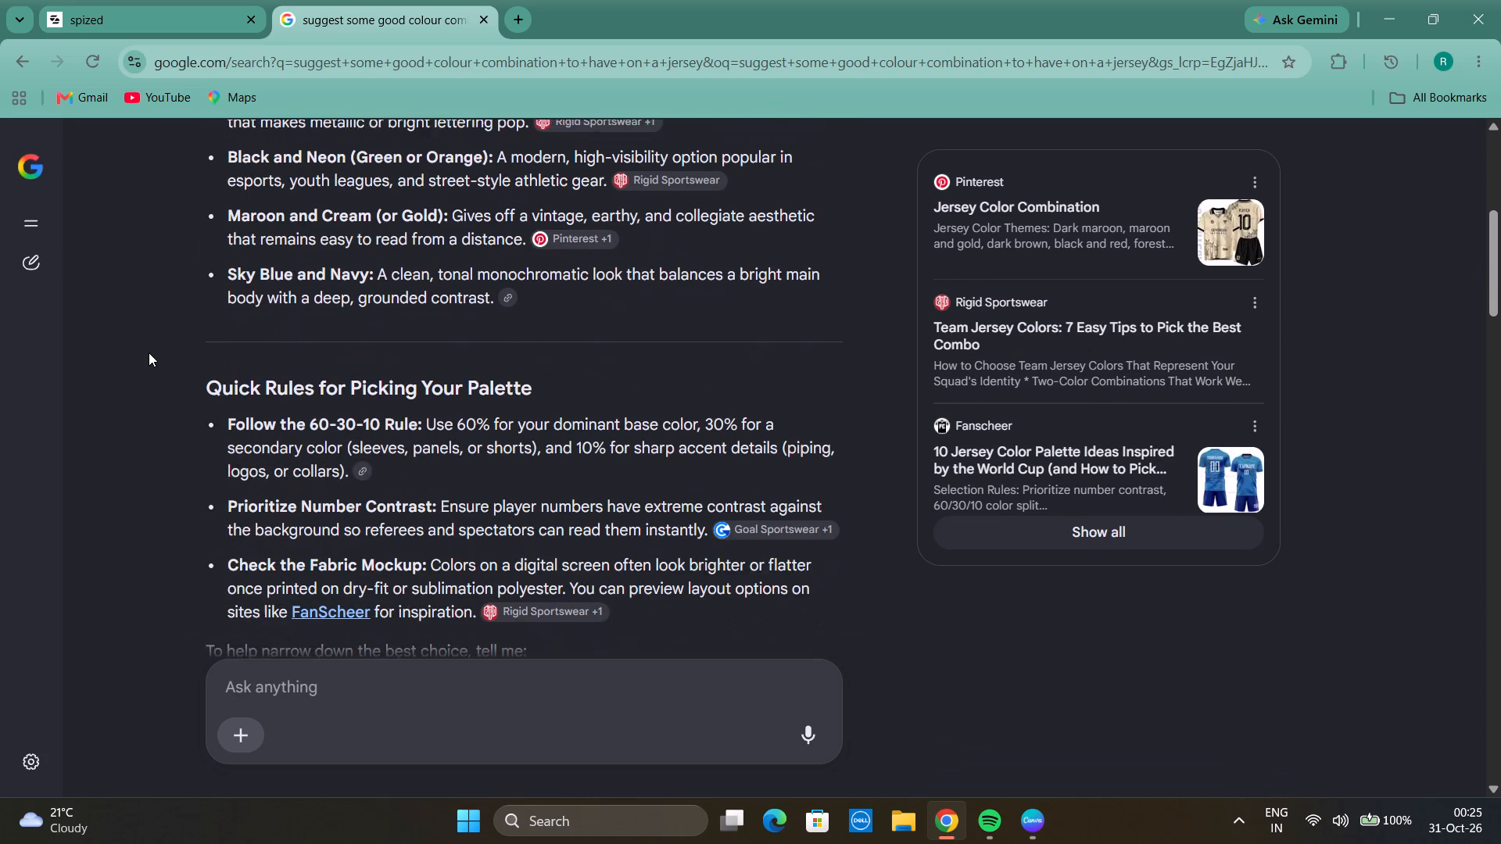
{"action": "scroll", "coordinate": [149, 352], "scroll_direction": "down", "scroll_amount": 1}
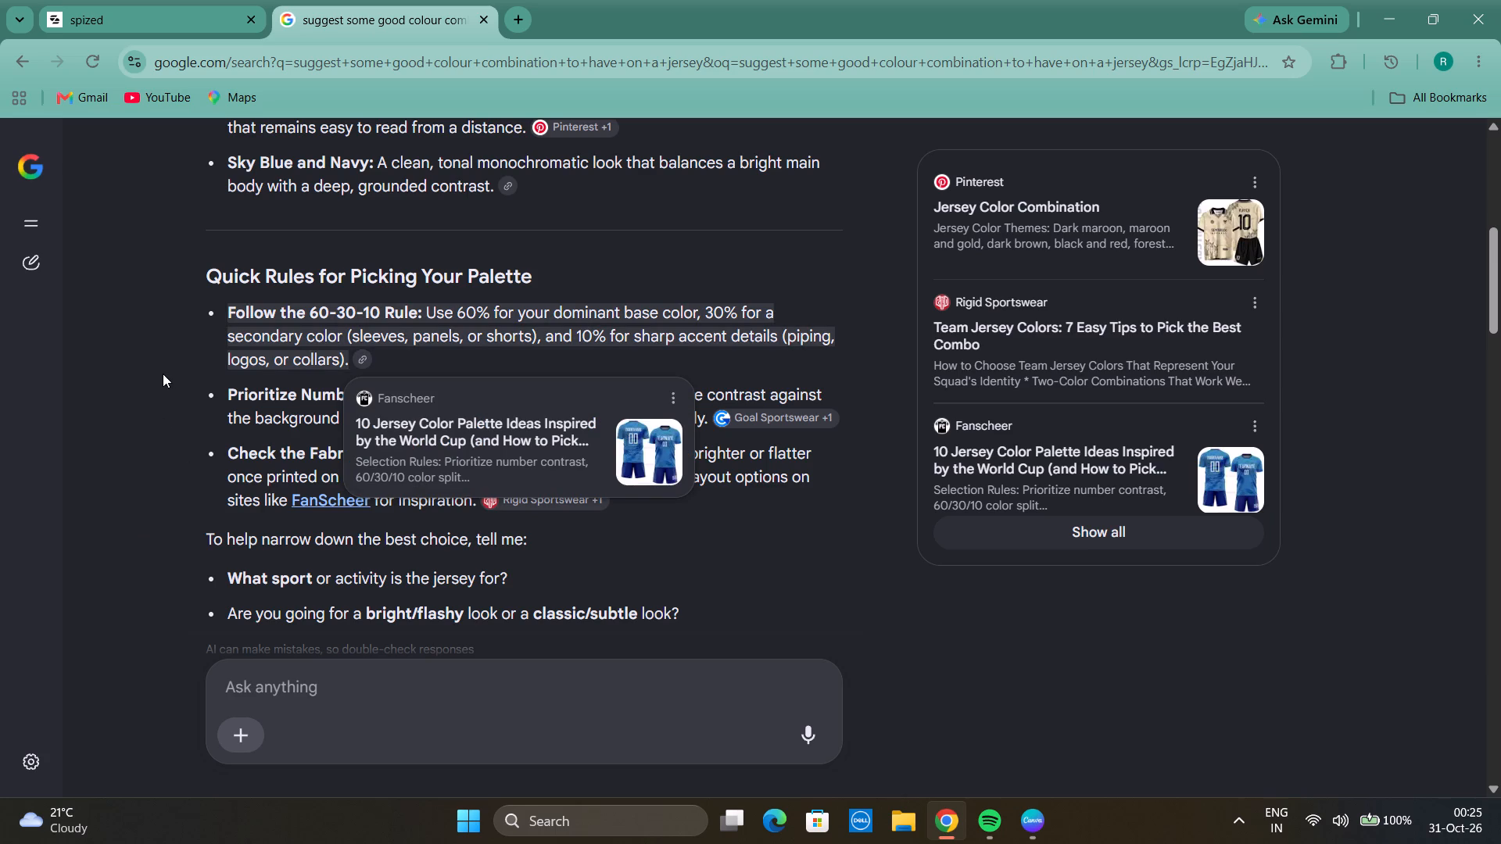
{"action": "scroll", "coordinate": [163, 374], "scroll_direction": "down", "scroll_amount": 3}
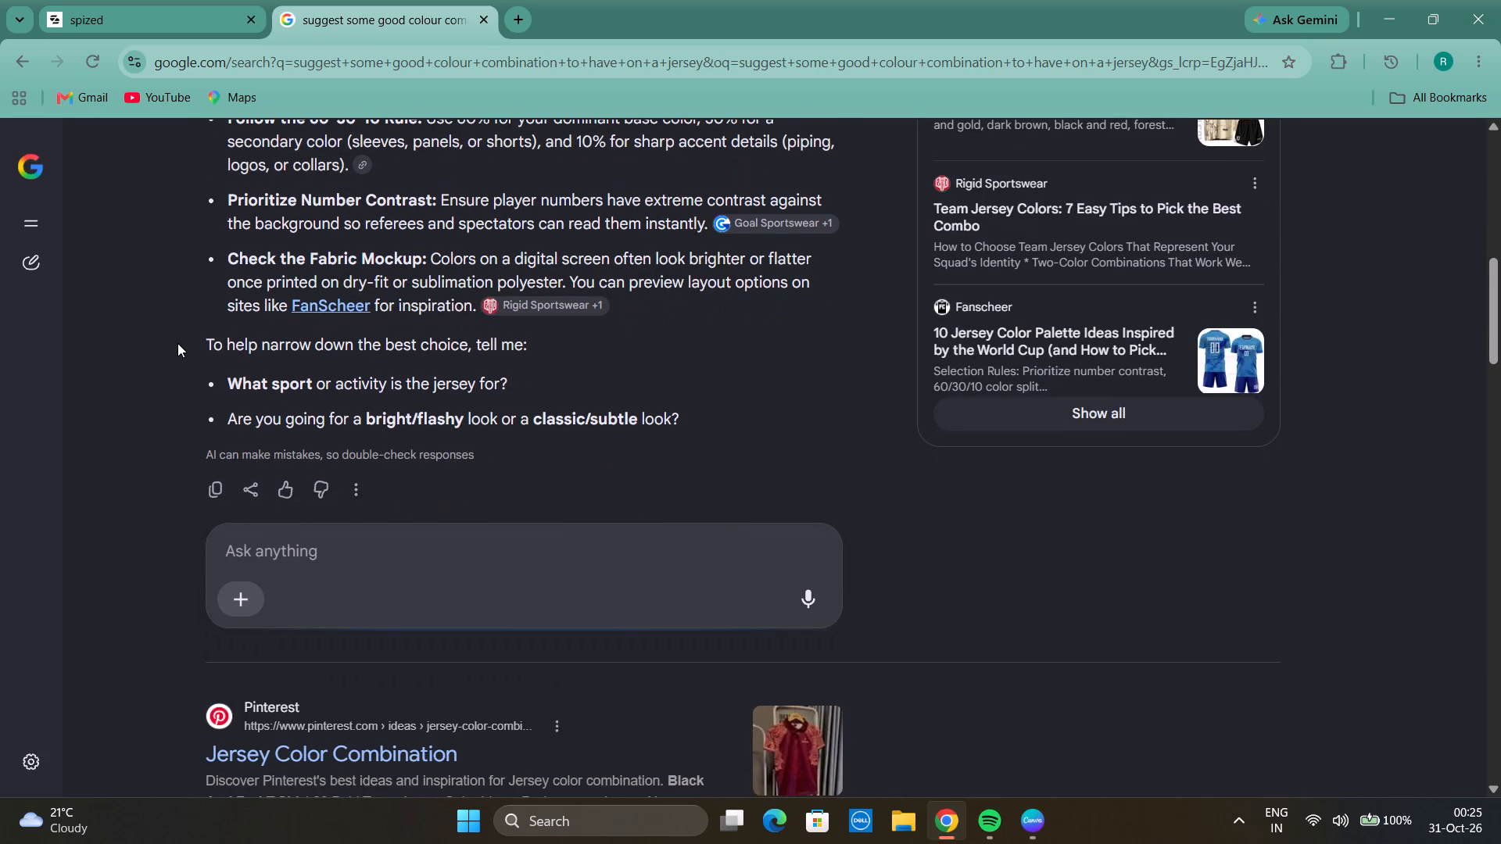
Ask Google AI Mode the follow-up "suggest some rich classy colour combinations for a badminton jersey".
{"action": "scroll", "coordinate": [177, 343], "scroll_direction": "up", "scroll_amount": 1}
{"action": "left_click", "coordinate": [554, 565]}
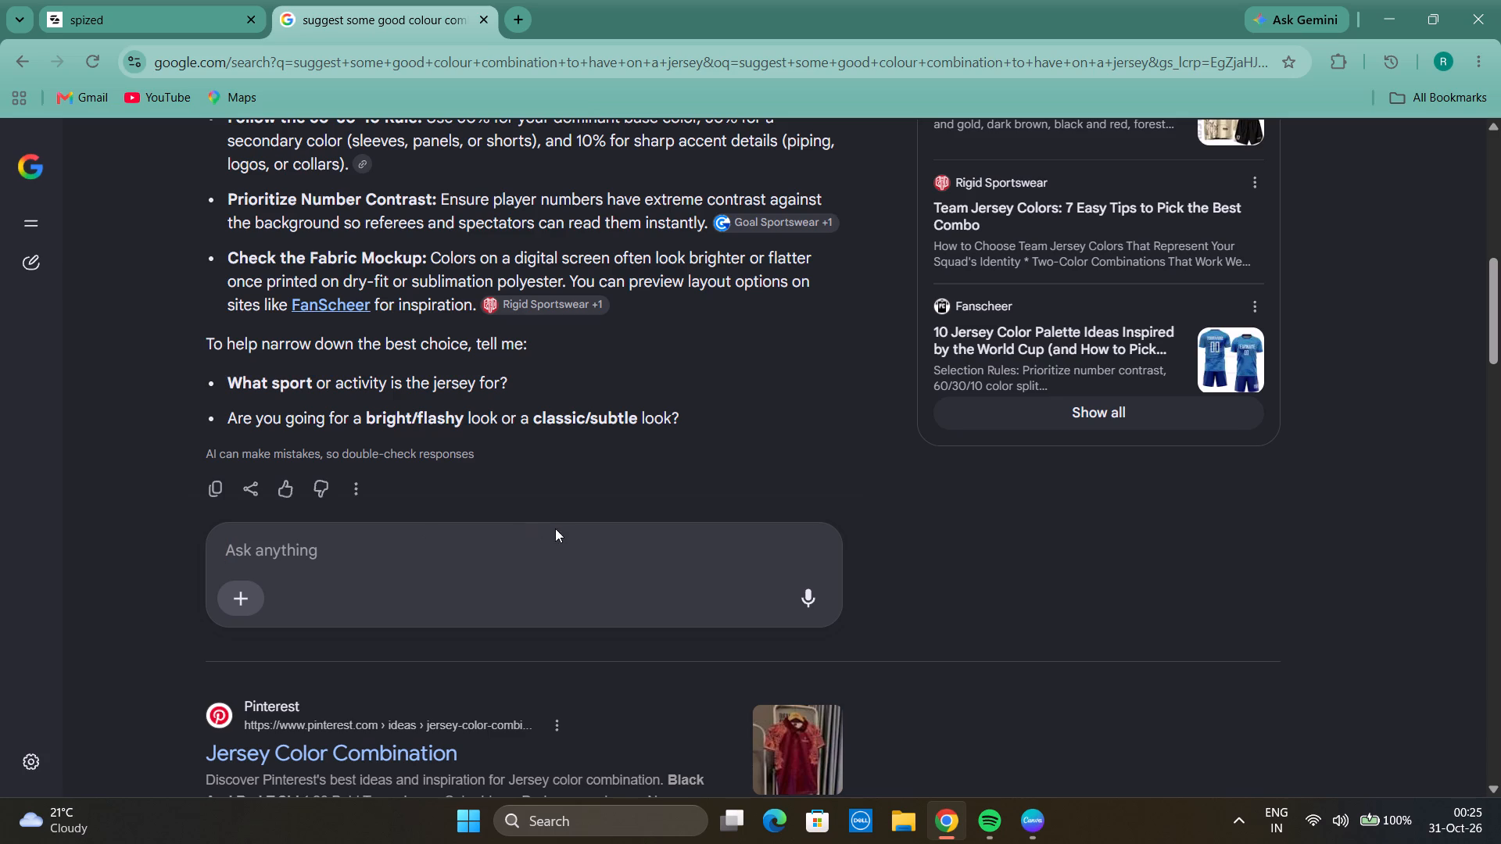
{"action": "type", "text": "suggest"}
{"action": "key", "text": "space"}
{"action": "type", "text": "some"}
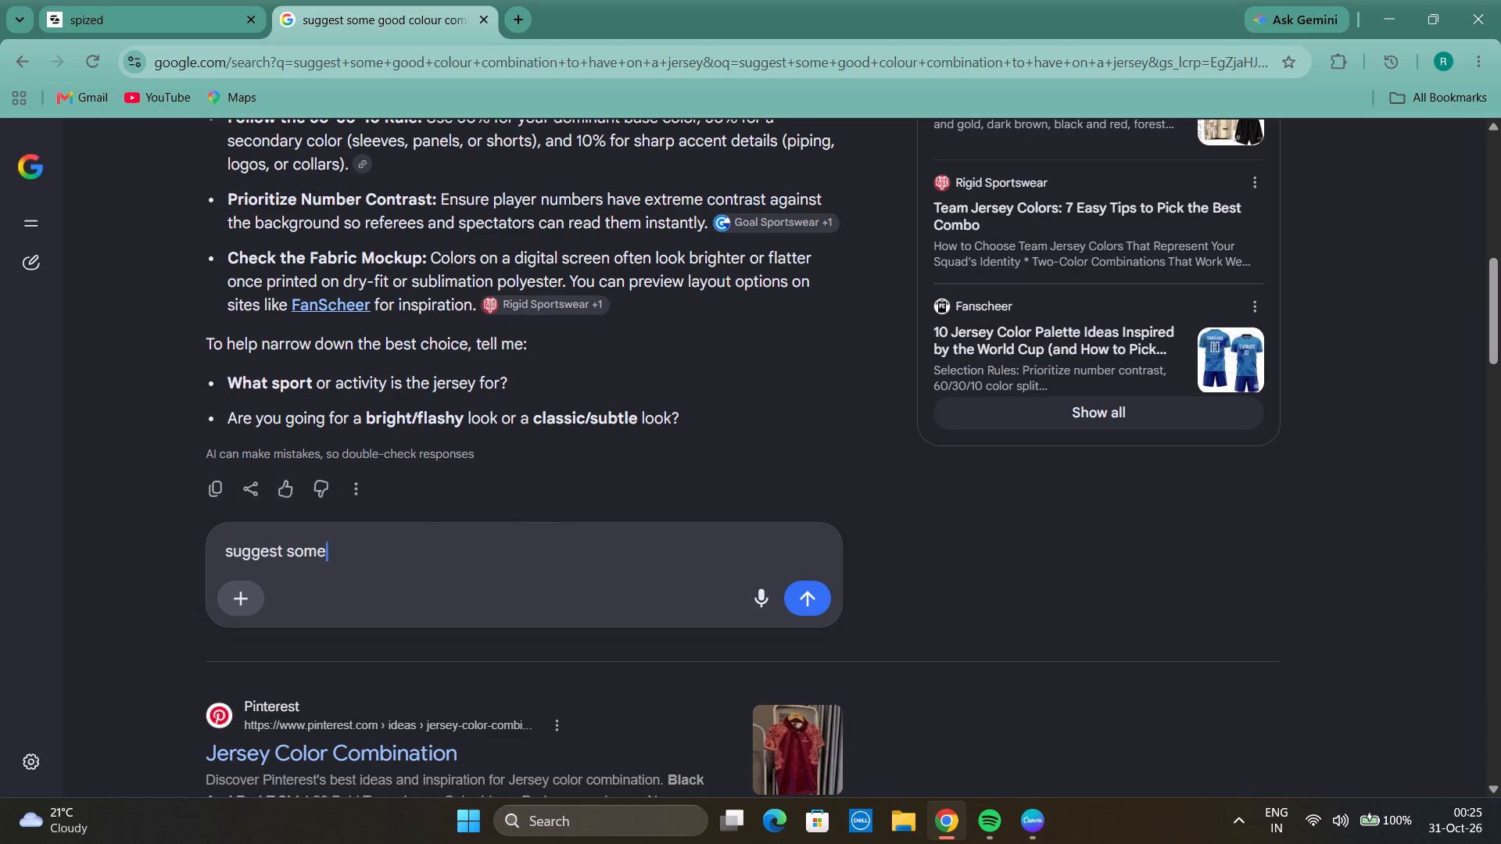
{"action": "key", "text": "space"}
{"action": "type", "text": "rich classy"}
{"action": "key", "text": "space"}
{"action": "type", "text": "colour con"}
{"action": "key", "text": "BackSpace"}
{"action": "type", "text": "mbinations for a badminton jersey"}
{"action": "key", "text": "Return"}
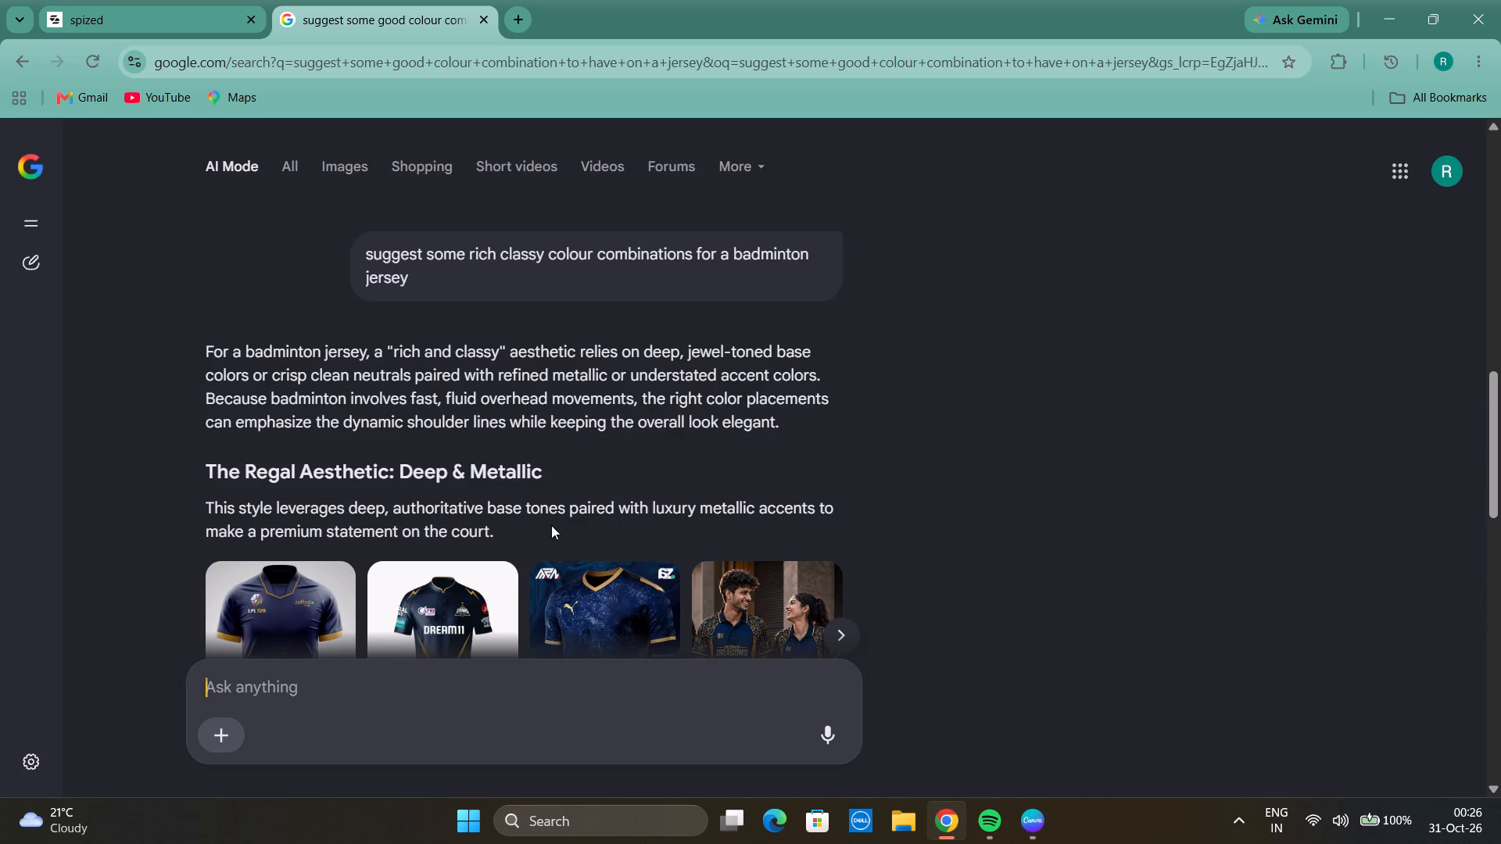
Read the AI Mode answer's badminton jersey colour palettes and its design tips for a classy look.
{"action": "scroll", "coordinate": [548, 621], "scroll_direction": "down", "scroll_amount": 2}
{"action": "scroll", "coordinate": [468, 471], "scroll_direction": "down", "scroll_amount": 1}
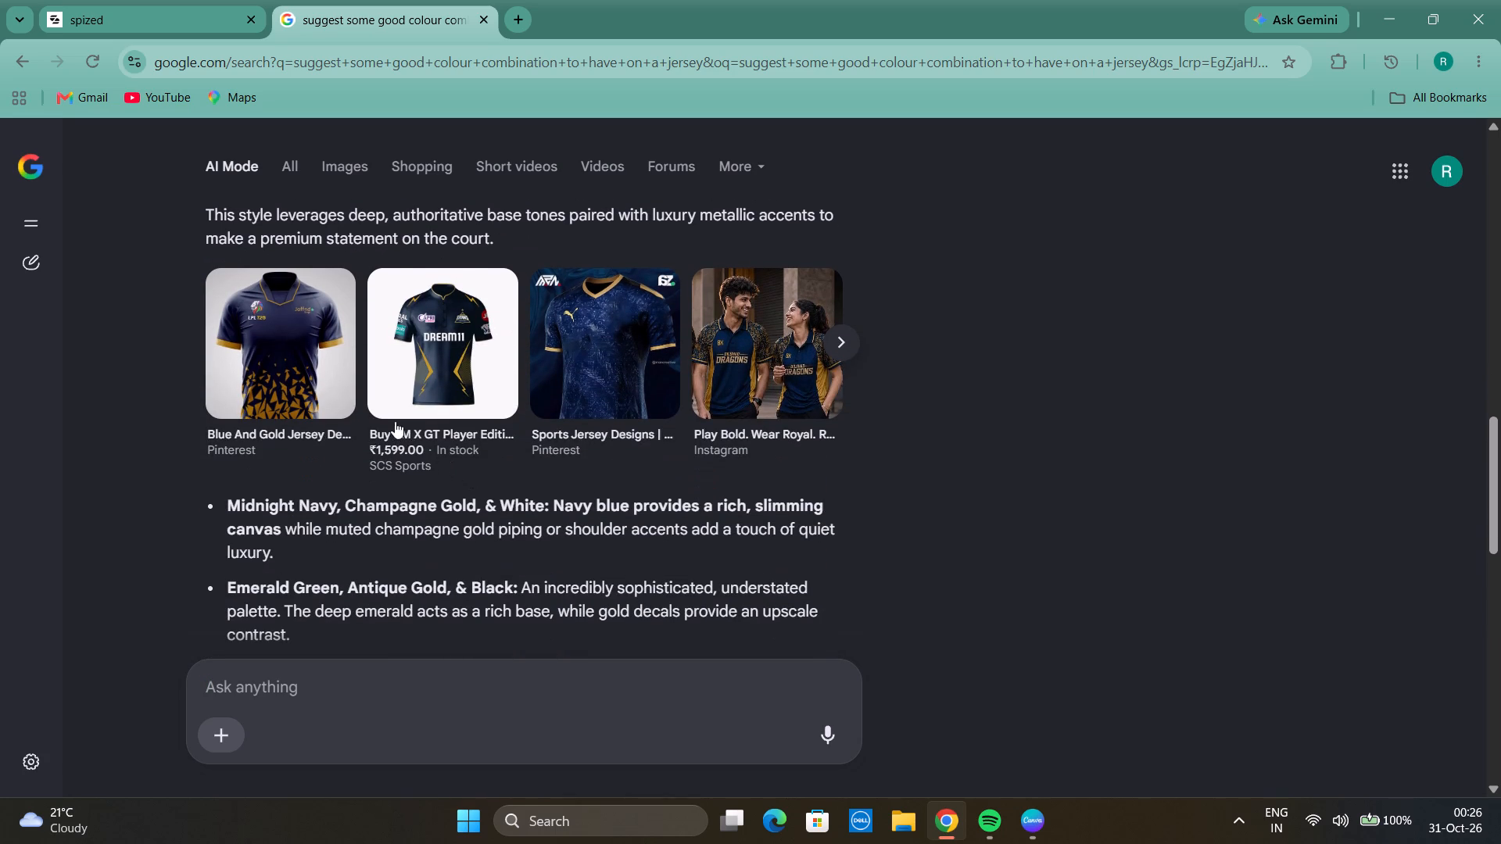
{"action": "scroll", "coordinate": [414, 404], "scroll_direction": "down", "scroll_amount": 3}
{"action": "scroll", "coordinate": [242, 352], "scroll_direction": "down", "scroll_amount": 2}
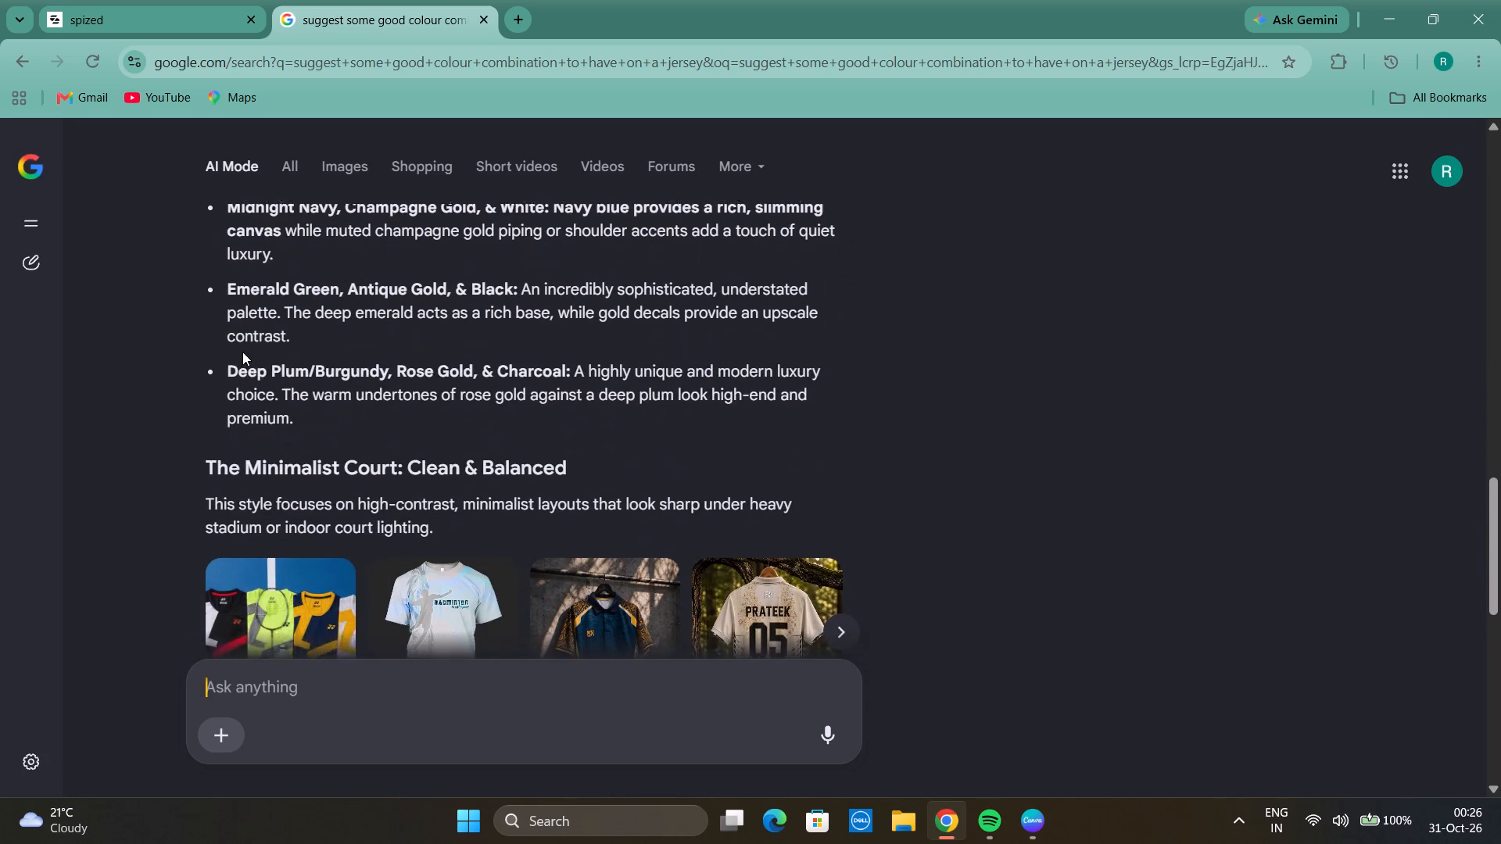
{"action": "scroll", "coordinate": [184, 335], "scroll_direction": "down", "scroll_amount": 1}
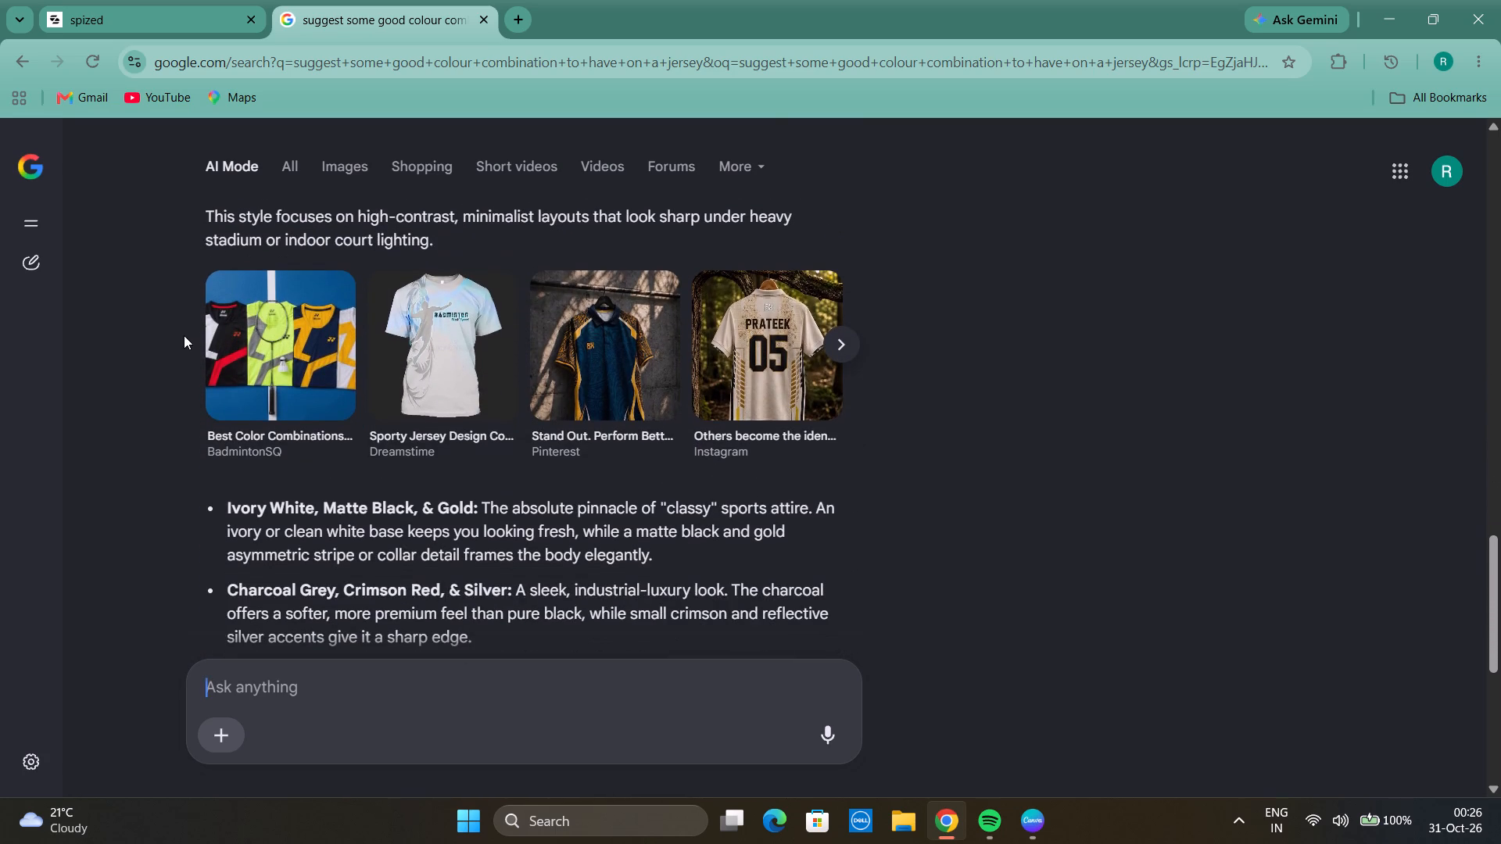
{"action": "scroll", "coordinate": [171, 338], "scroll_direction": "down", "scroll_amount": 1}
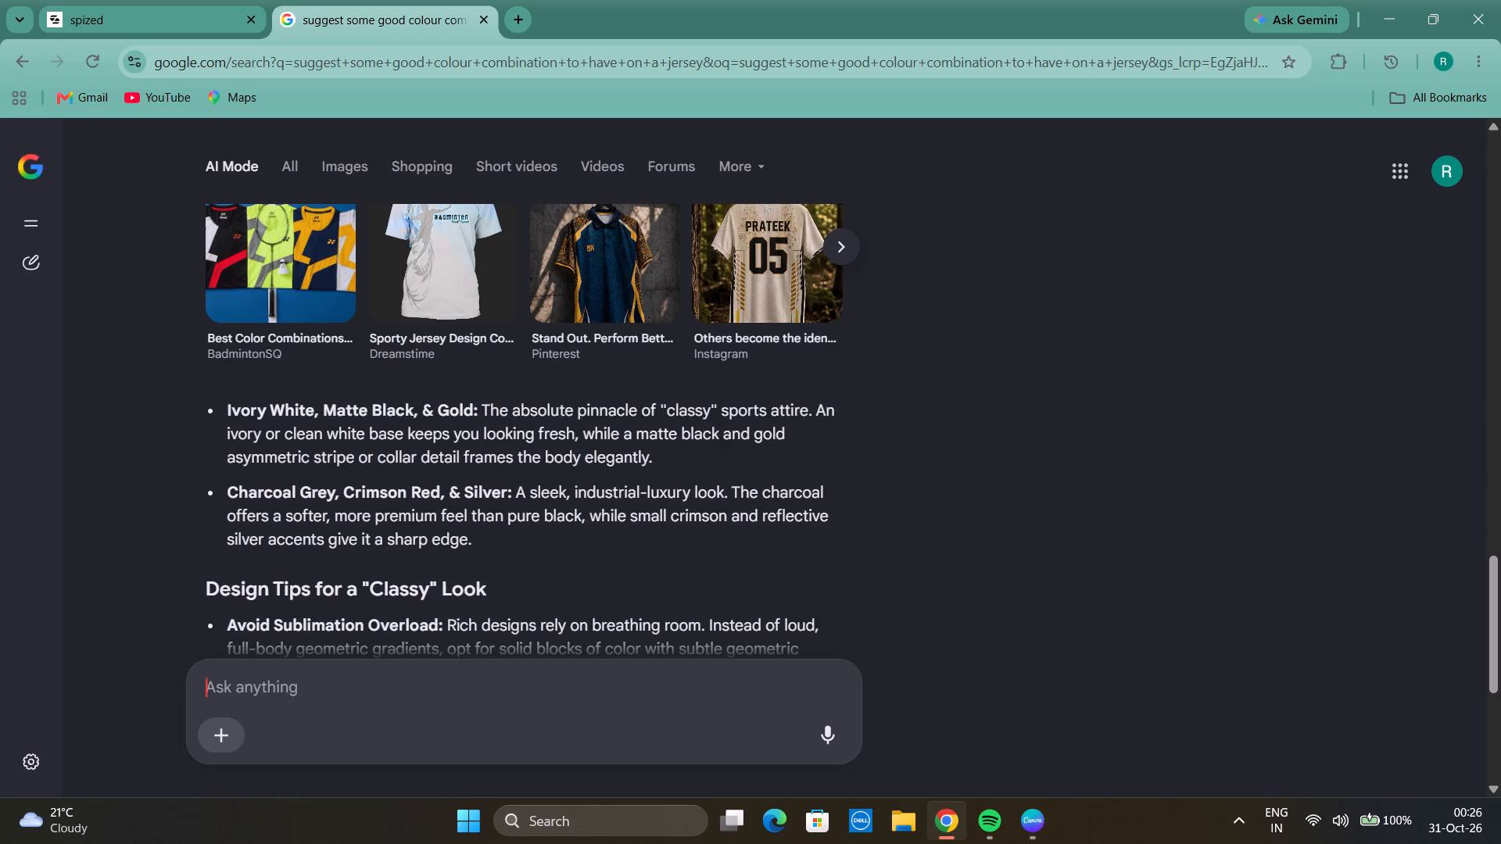
{"action": "scroll", "coordinate": [324, 431], "scroll_direction": "down", "scroll_amount": 1}
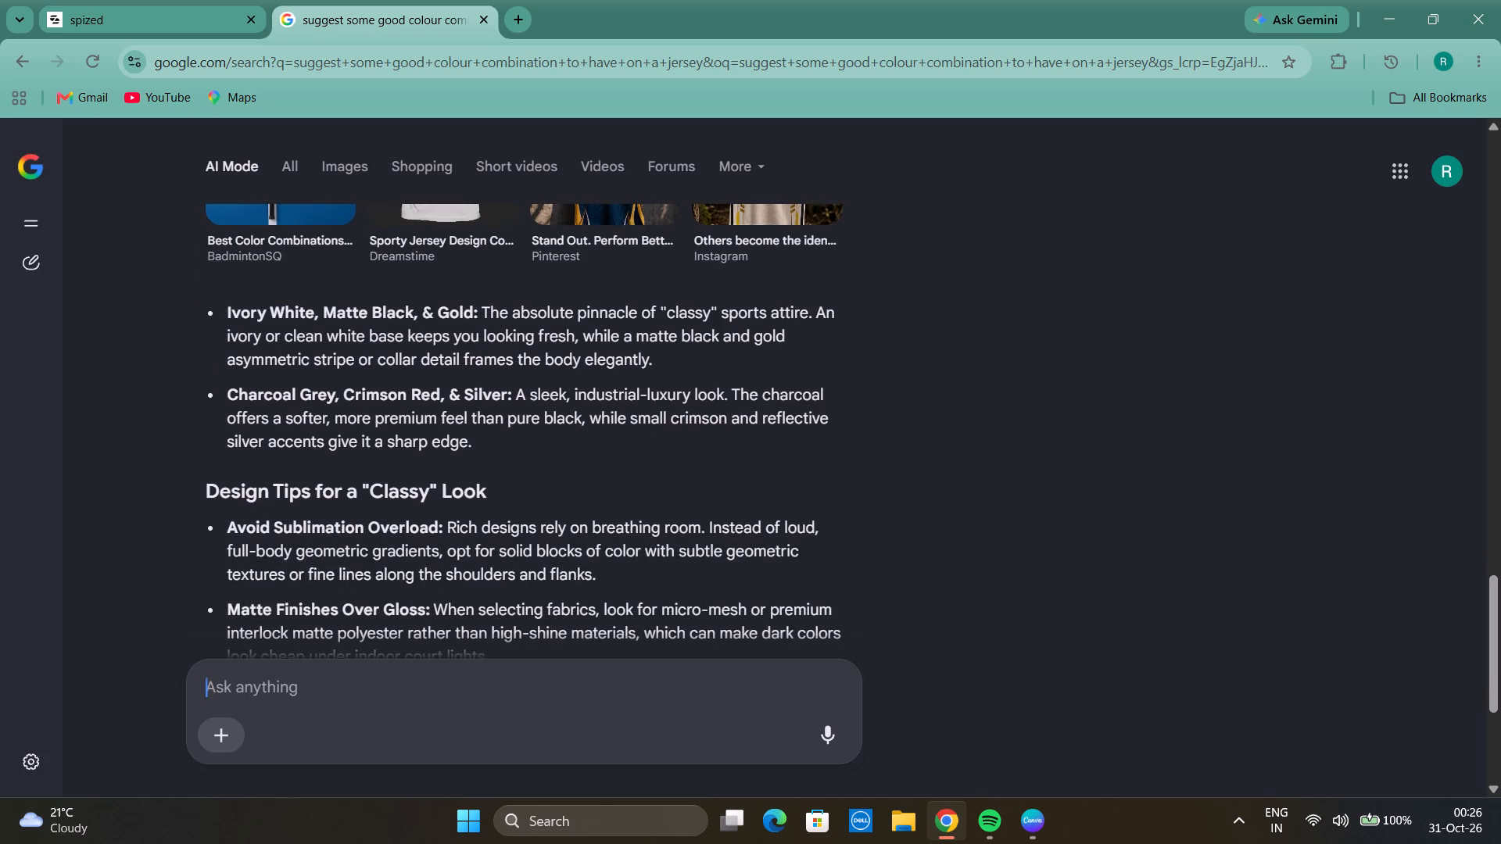
{"action": "scroll", "coordinate": [256, 347], "scroll_direction": "down", "scroll_amount": 2}
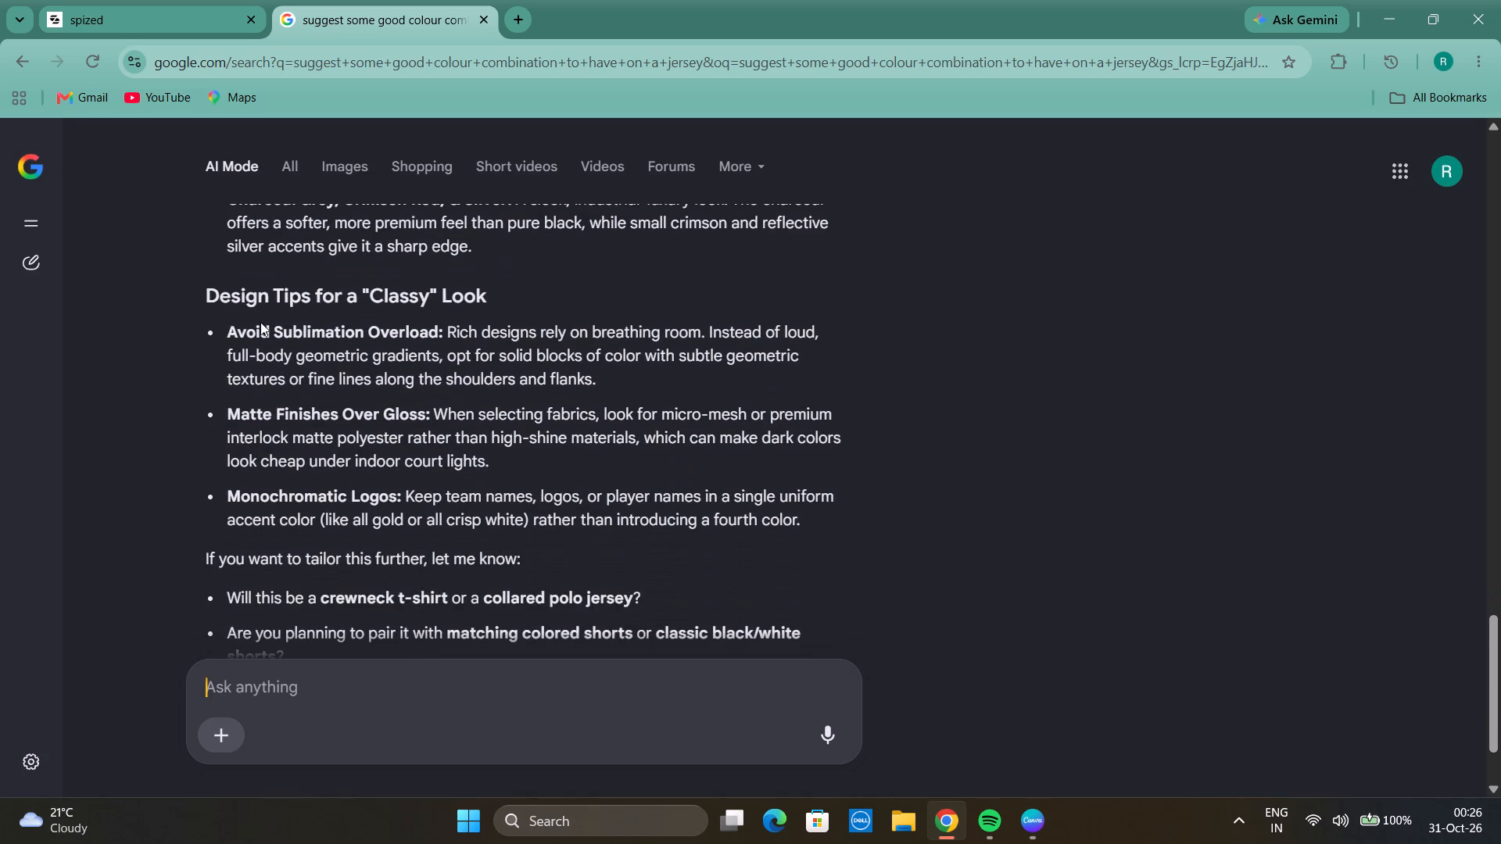
{"action": "scroll", "coordinate": [467, 386], "scroll_direction": "down", "scroll_amount": 4}
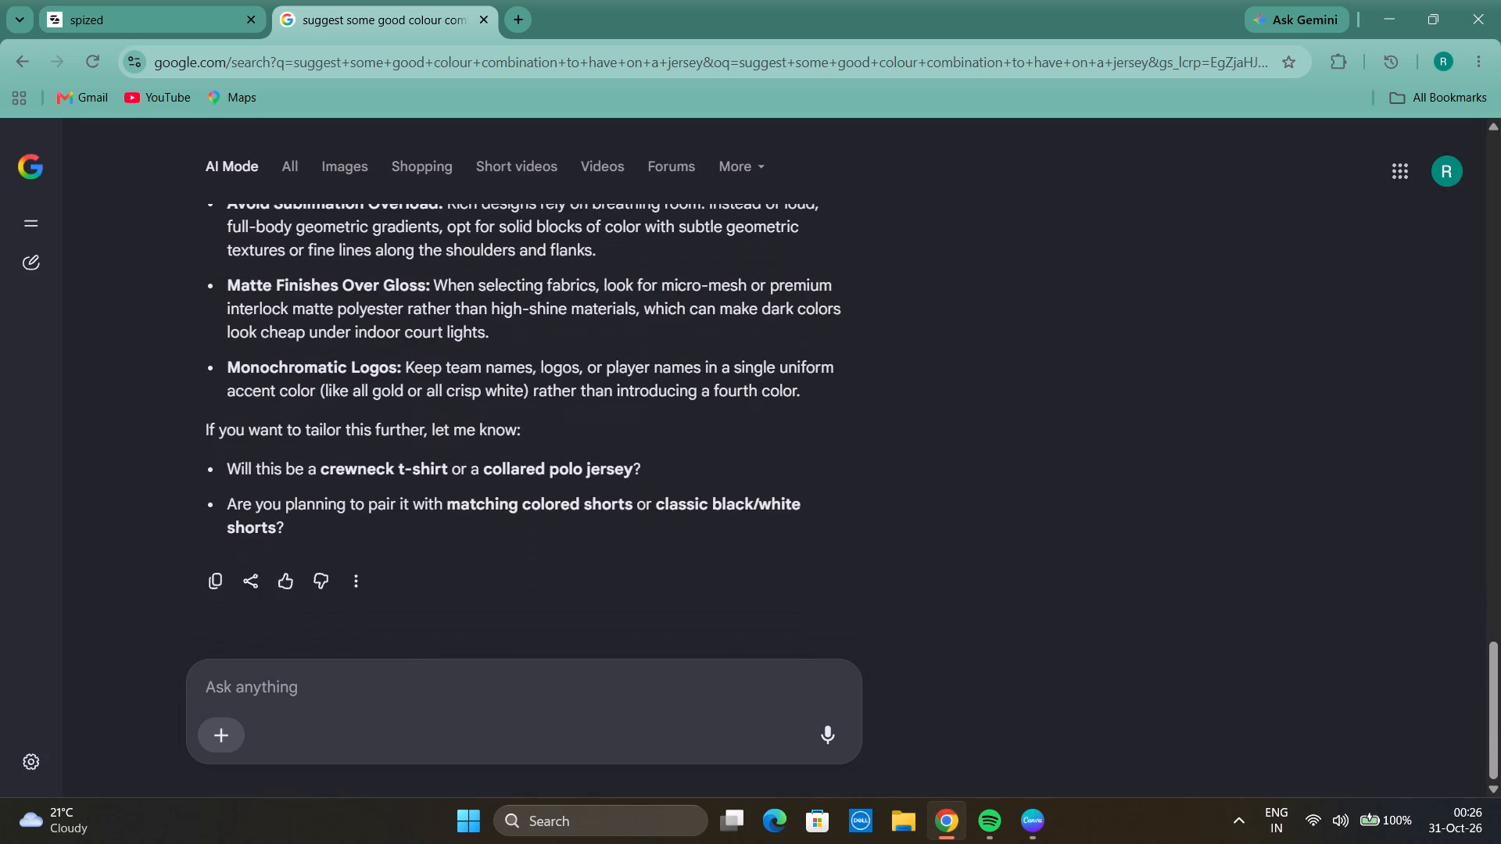
{"action": "scroll", "coordinate": [393, 357], "scroll_direction": "up", "scroll_amount": 11}
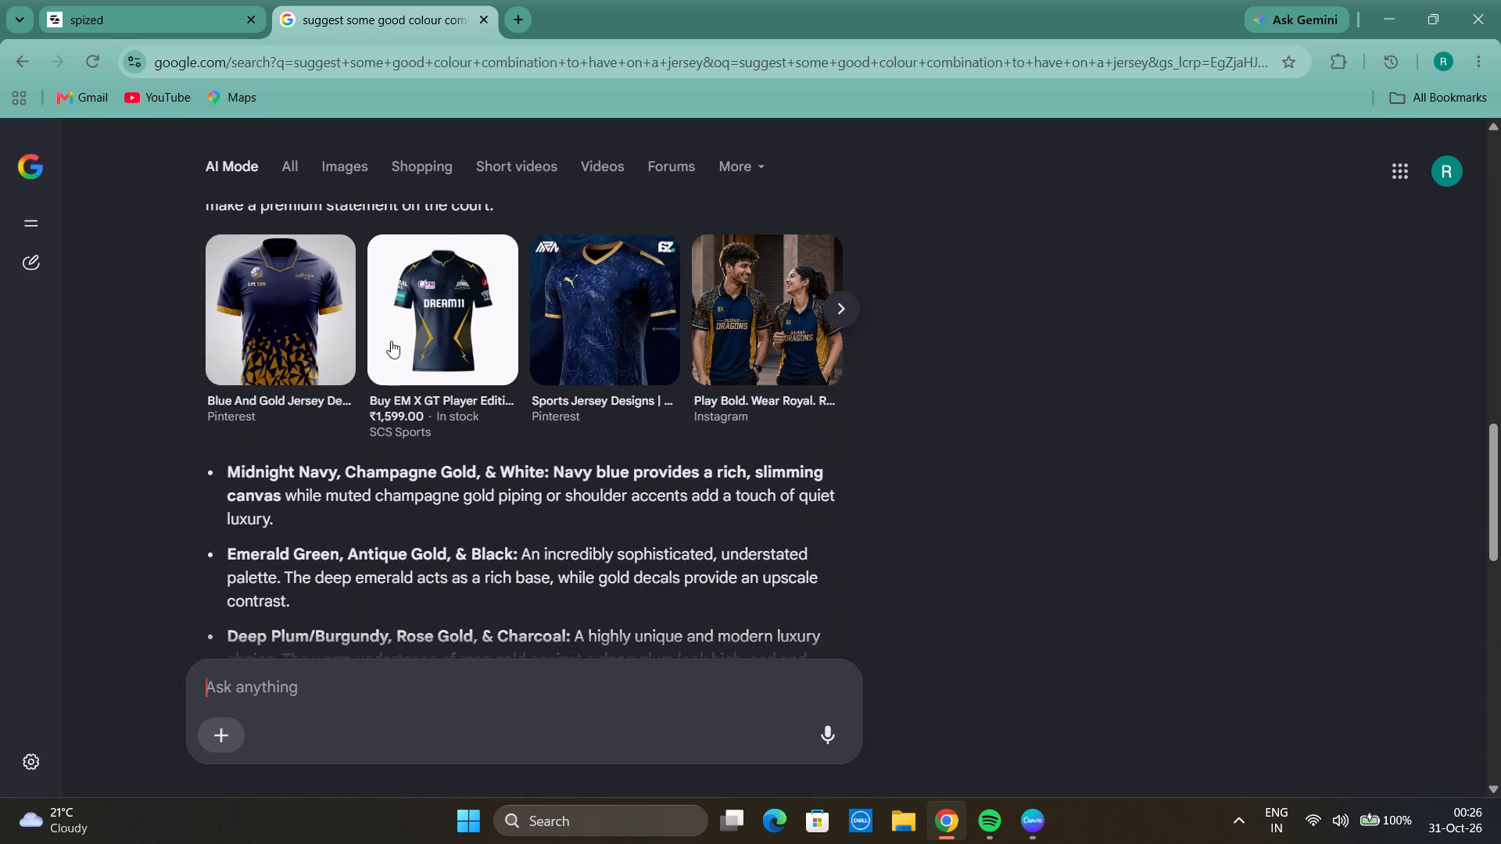
Return to the spized configurator tab.
{"action": "left_click", "coordinate": [76, 0]}
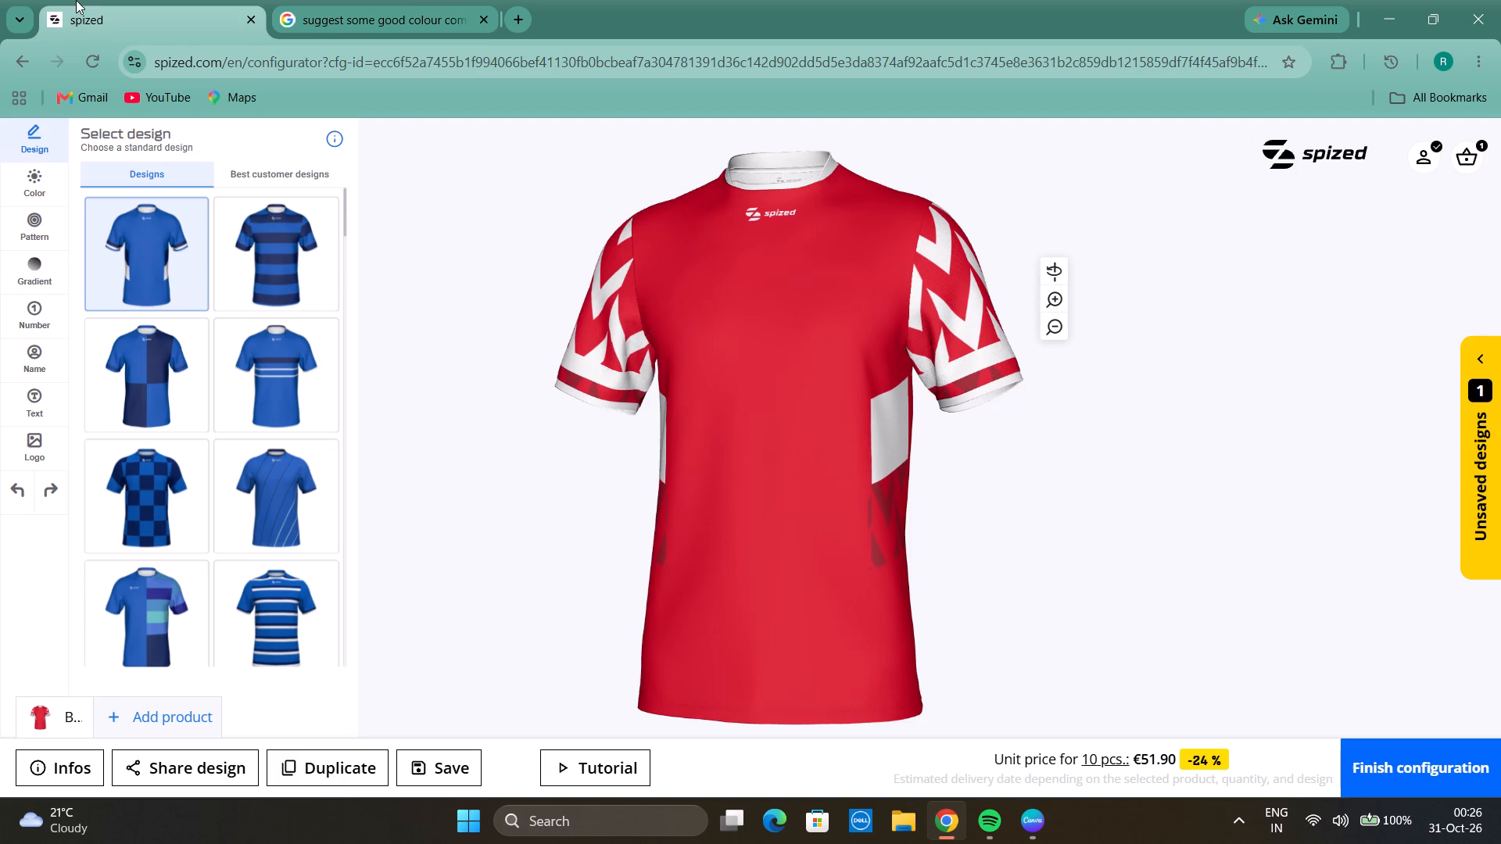
{"action": "left_click", "coordinate": [403, 0]}
{"action": "left_click", "coordinate": [180, 0]}
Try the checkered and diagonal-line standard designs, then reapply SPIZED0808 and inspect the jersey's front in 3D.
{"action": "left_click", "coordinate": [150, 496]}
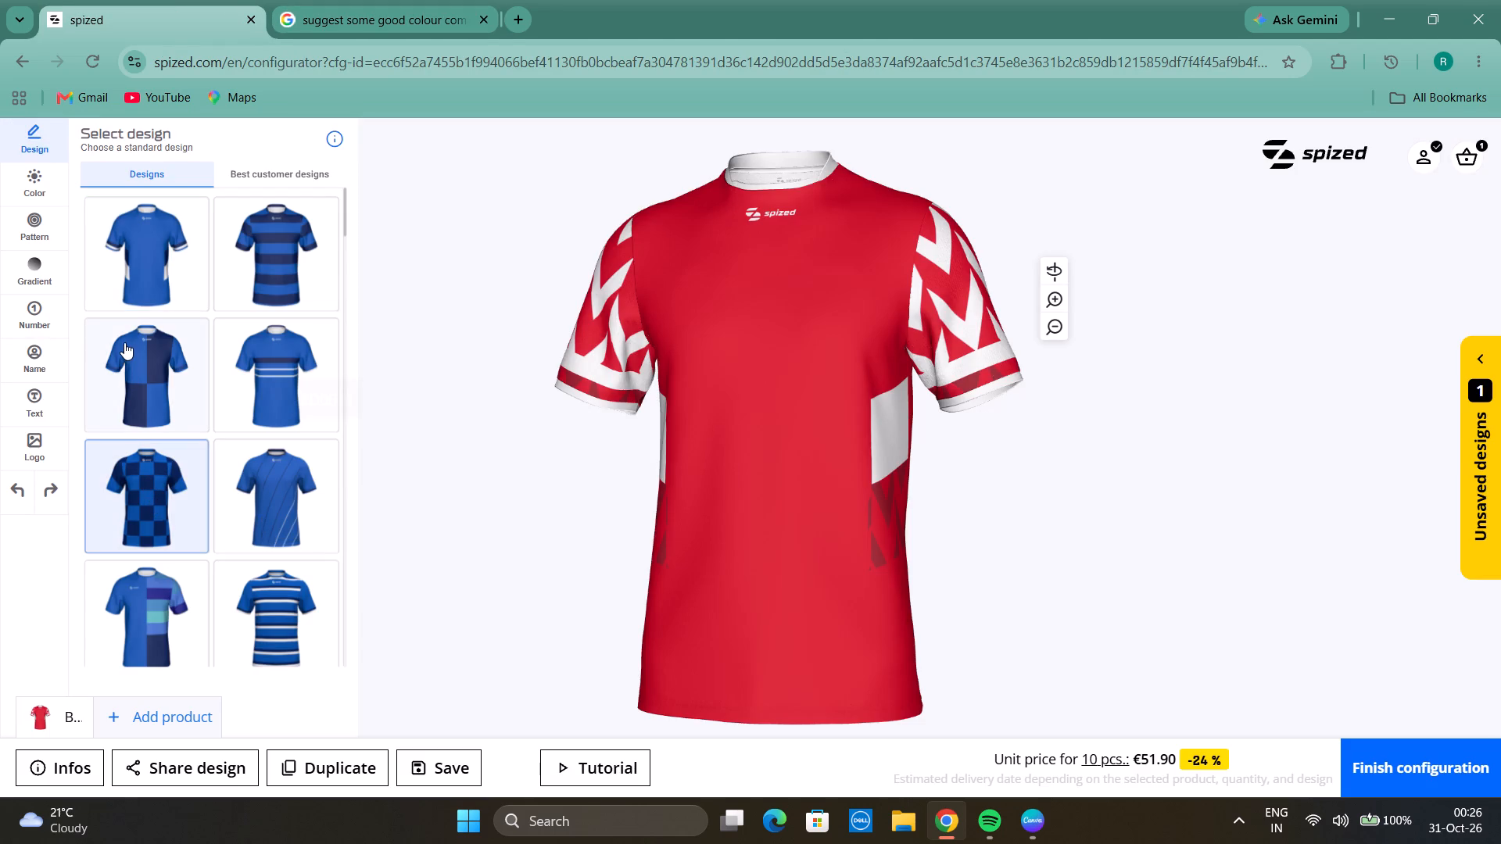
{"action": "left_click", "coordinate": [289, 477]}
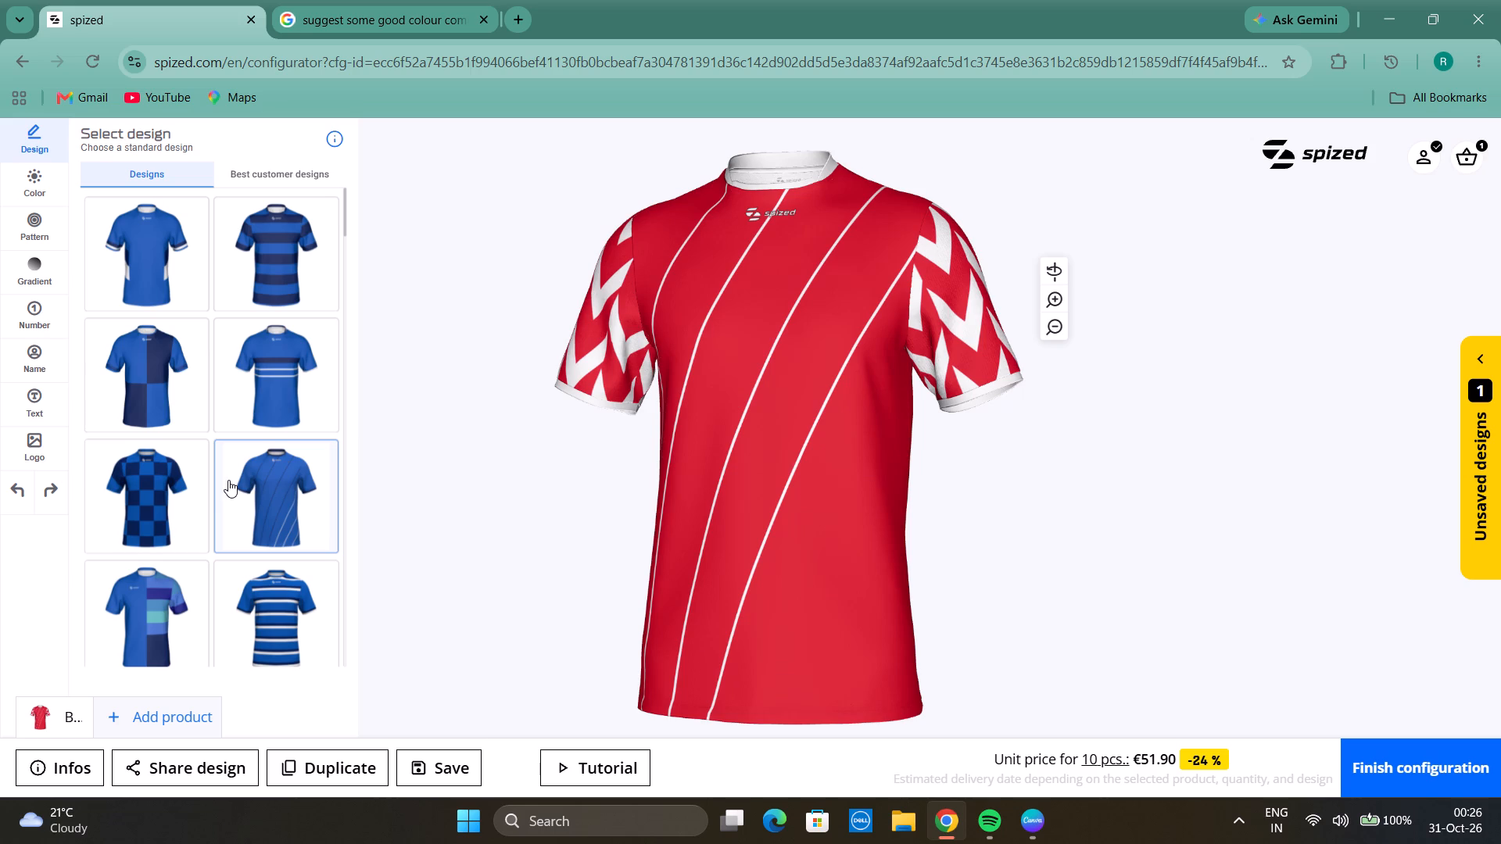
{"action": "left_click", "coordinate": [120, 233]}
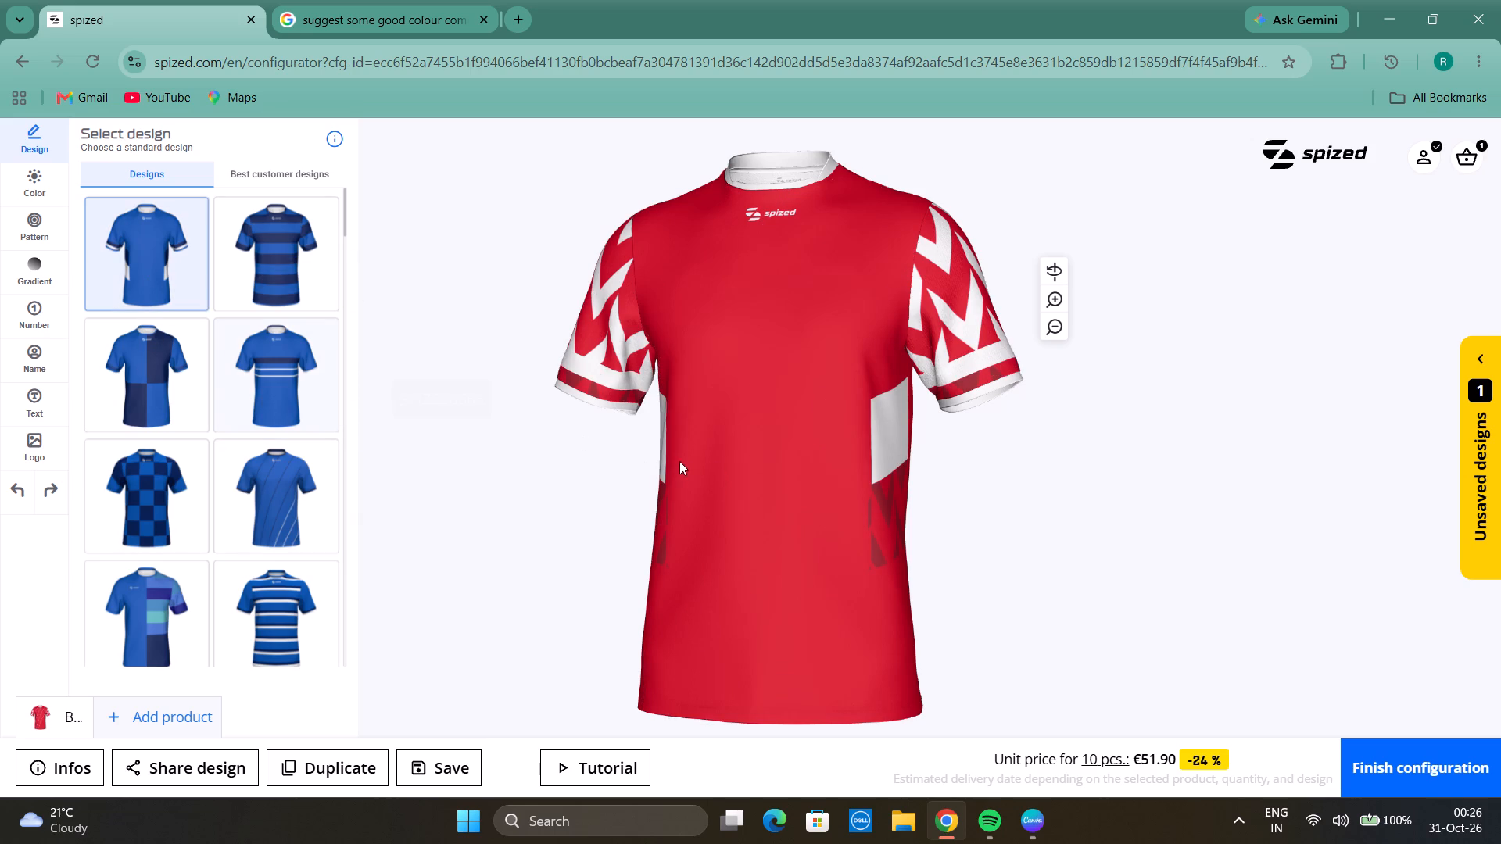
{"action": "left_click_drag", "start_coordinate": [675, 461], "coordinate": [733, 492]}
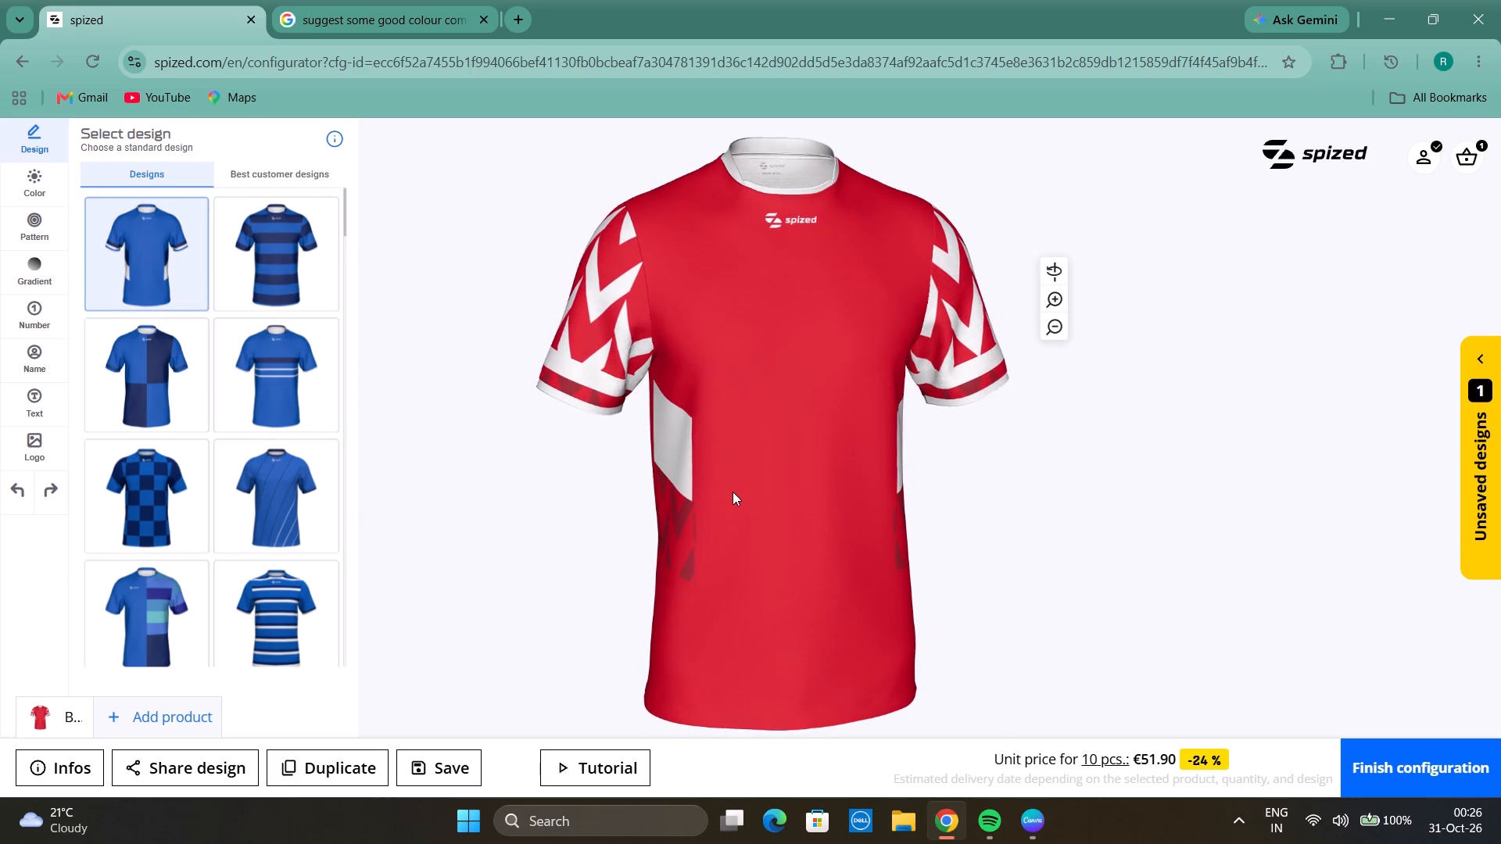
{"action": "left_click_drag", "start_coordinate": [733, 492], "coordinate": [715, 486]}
Apply the grey best customer design with the crest and side stripes, declining to overwrite the current colours, and turn the jersey to its back.
{"action": "left_click", "coordinate": [271, 181]}
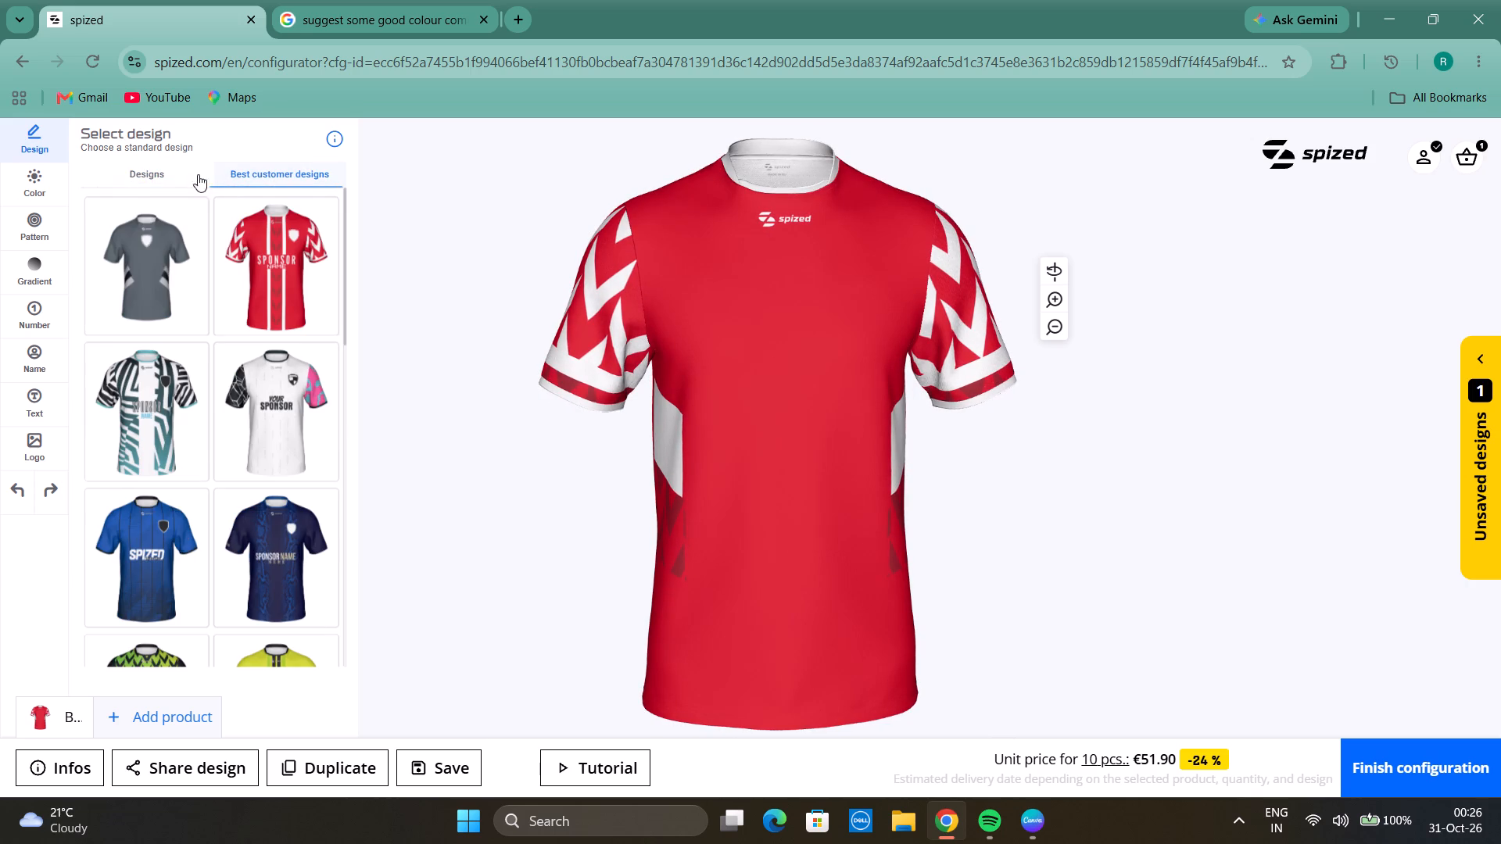
{"action": "left_click", "coordinate": [145, 166]}
{"action": "left_click", "coordinate": [243, 166]}
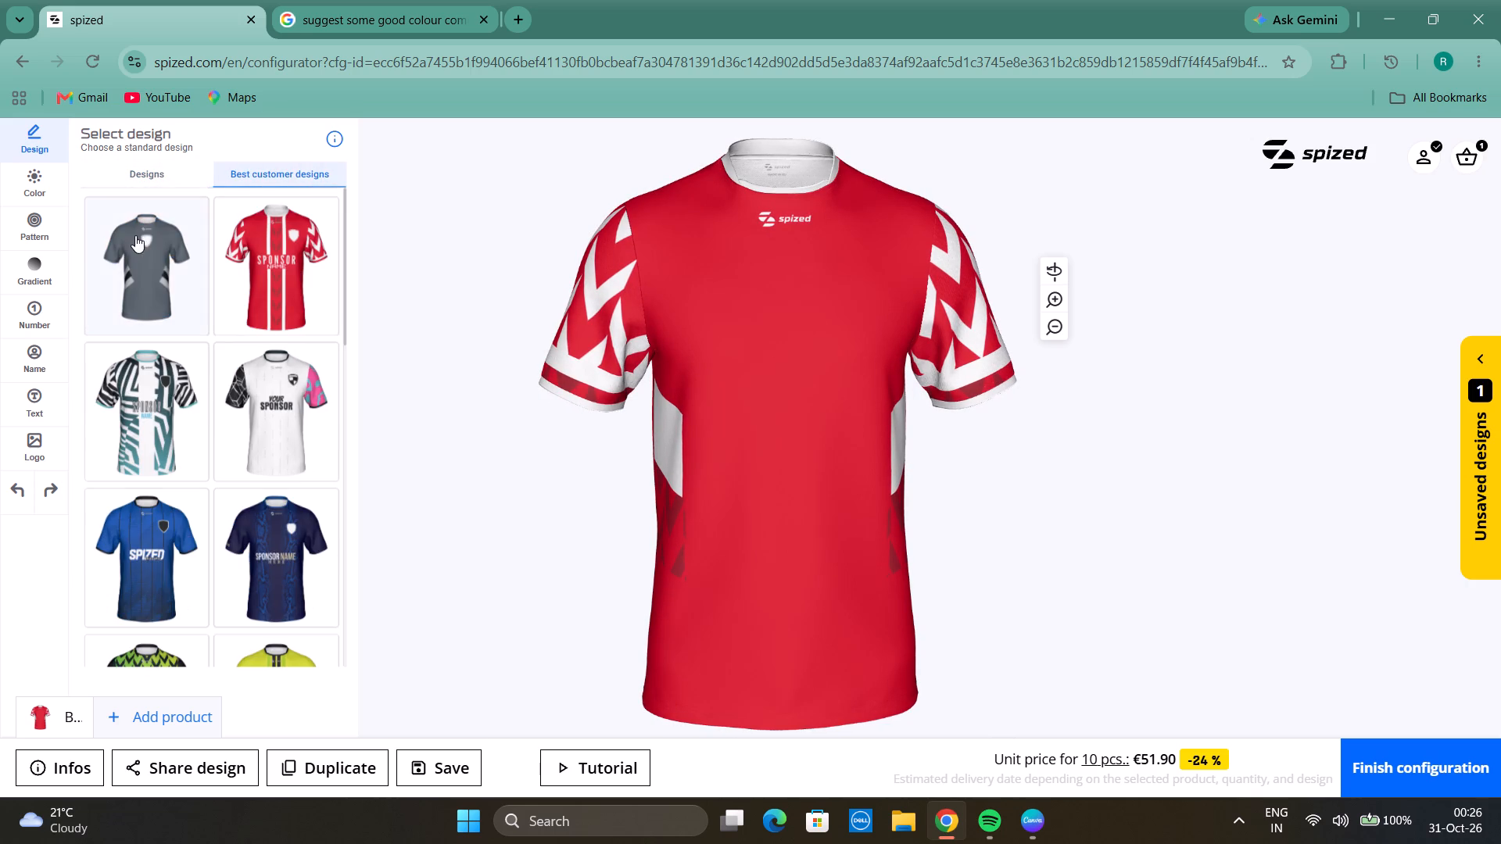
{"action": "left_click", "coordinate": [135, 235]}
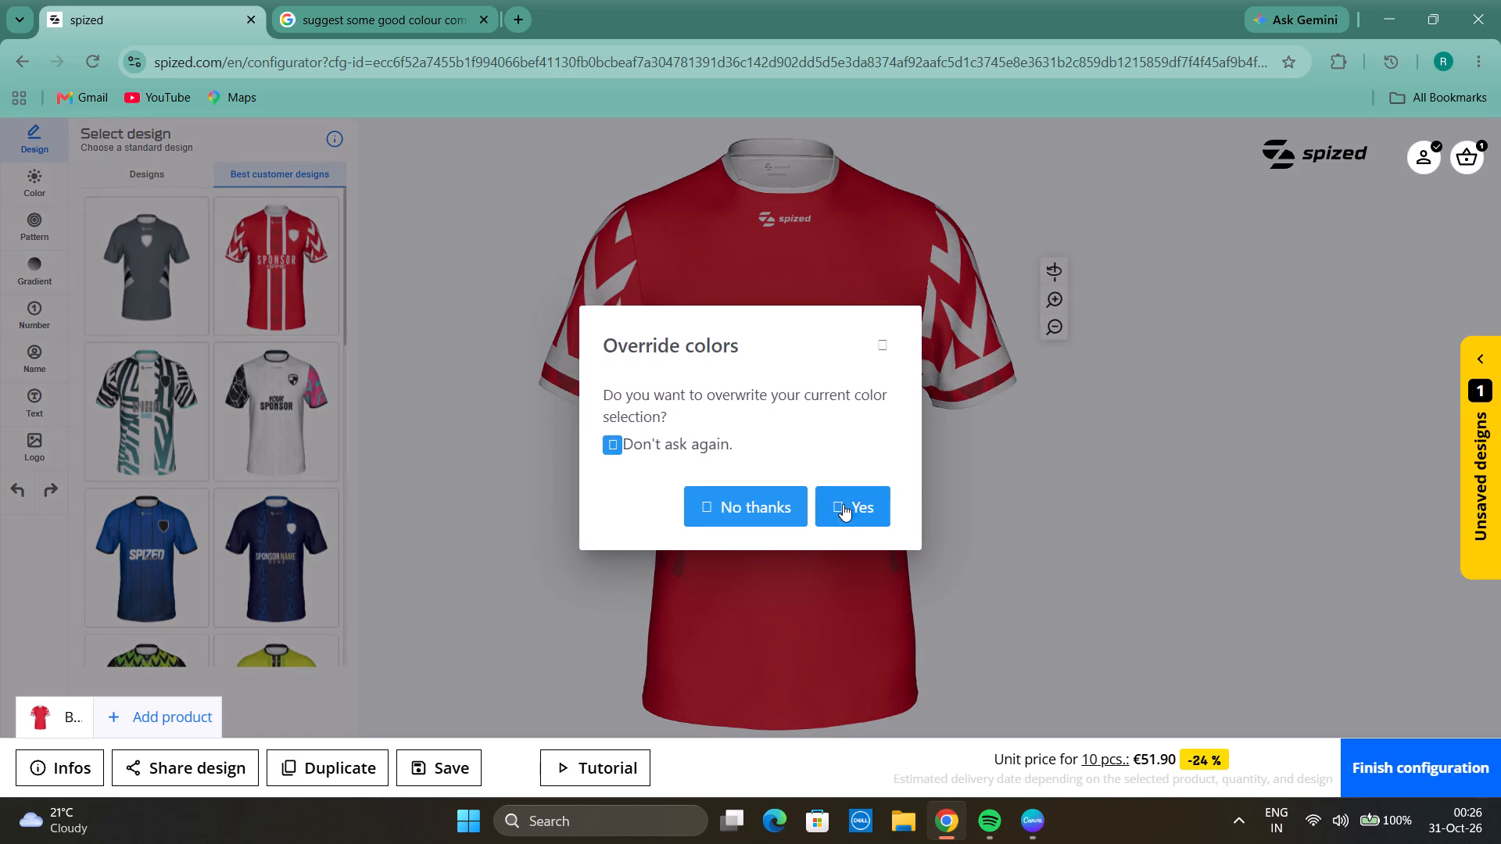
{"action": "left_click", "coordinate": [756, 498]}
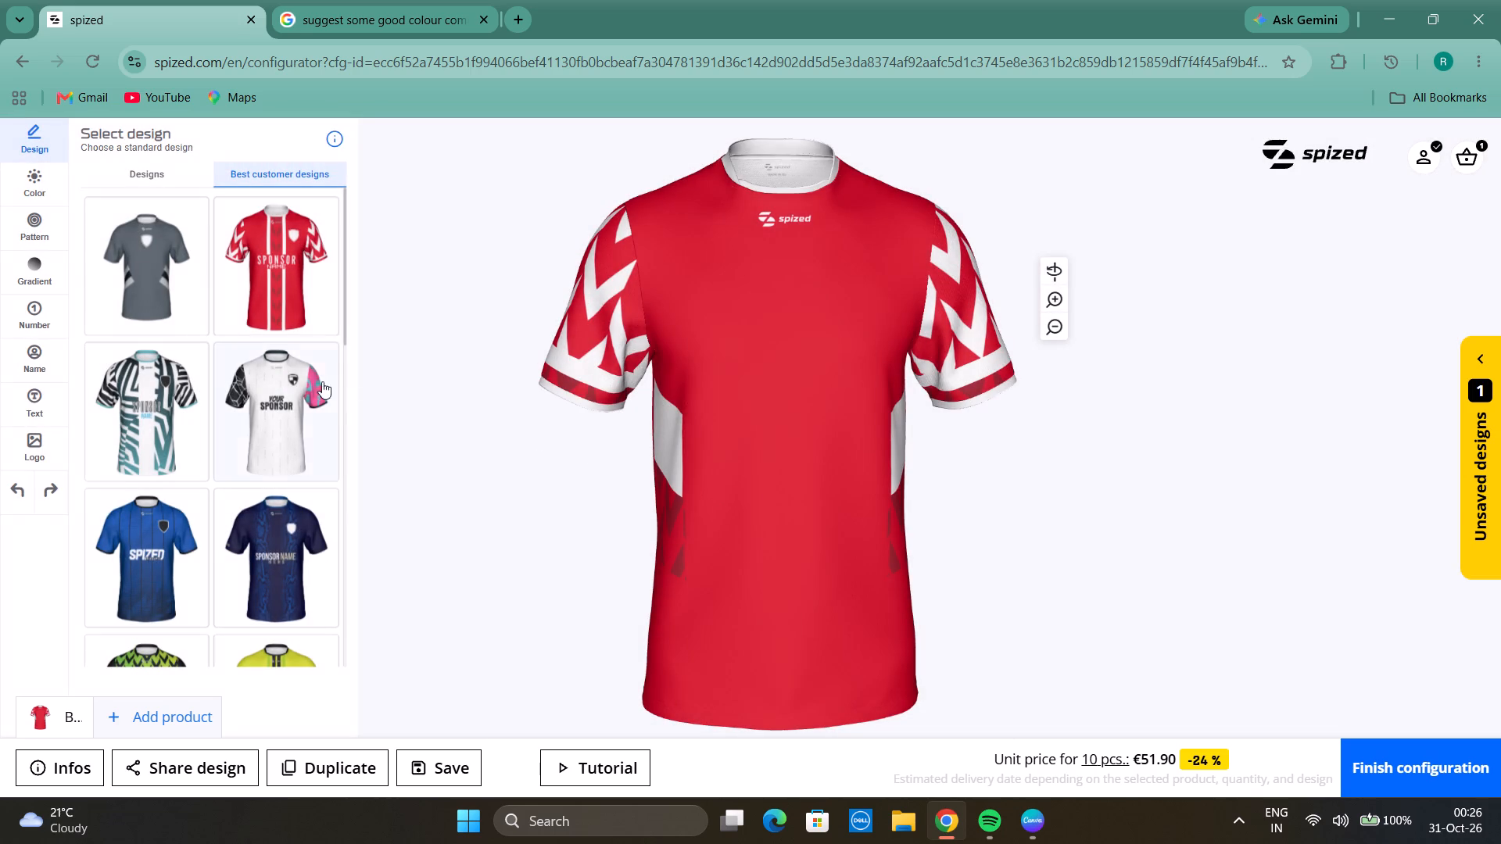
{"action": "left_click", "coordinate": [143, 272]}
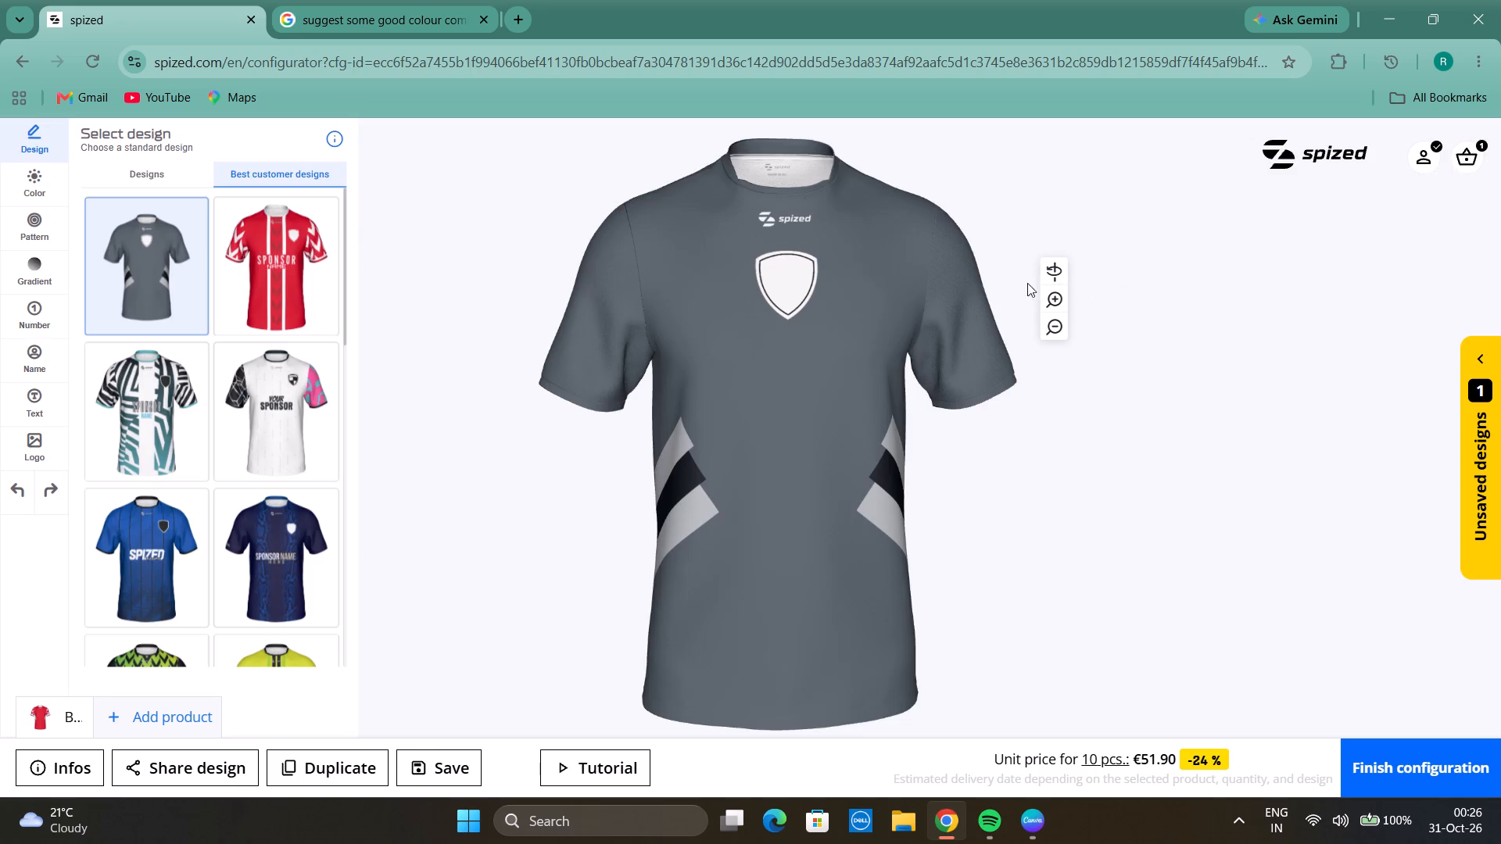
{"action": "left_click_drag", "start_coordinate": [847, 410], "coordinate": [626, 439]}
{"action": "left_click_drag", "start_coordinate": [824, 424], "coordinate": [627, 439]}
Switch back to the standard designs and inspect the grey jersey from the side and front.
{"action": "left_click", "coordinate": [151, 165]}
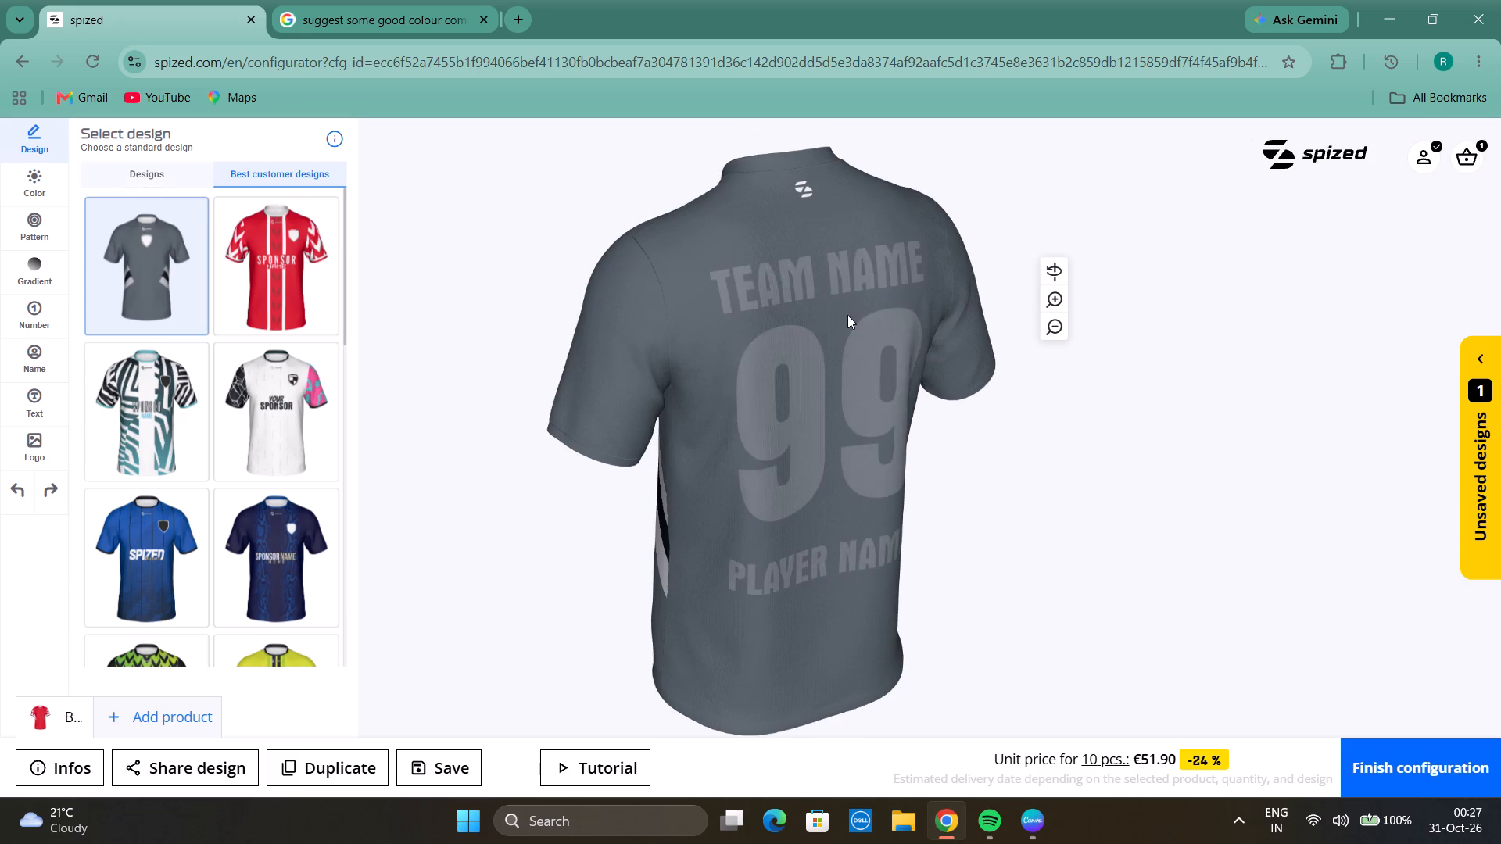
{"action": "left_click_drag", "start_coordinate": [731, 385], "coordinate": [981, 390]}
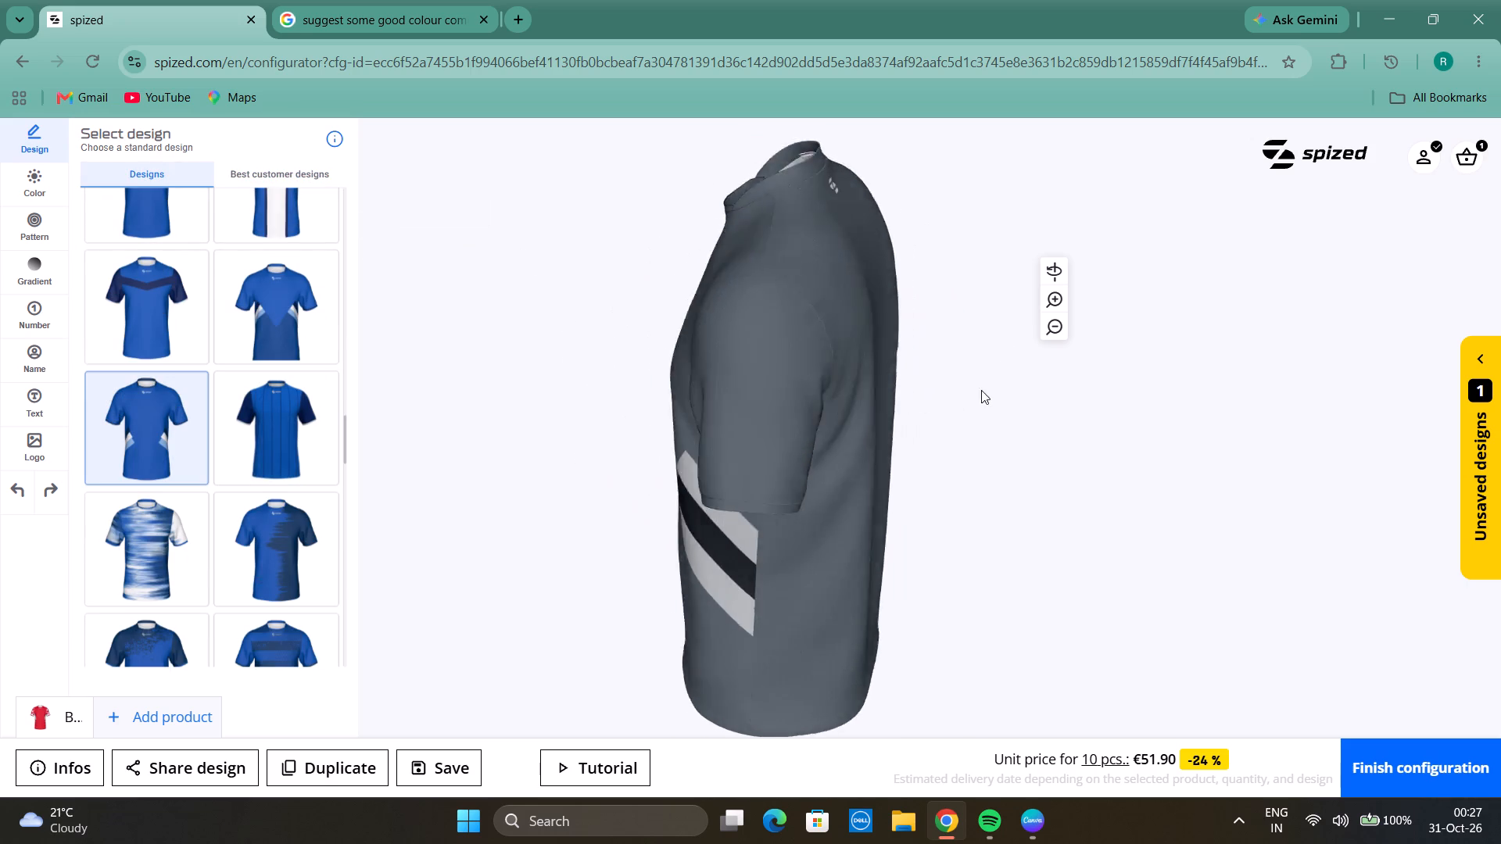
{"action": "left_click_drag", "start_coordinate": [981, 390], "coordinate": [1078, 278]}
{"action": "left_click_drag", "start_coordinate": [735, 376], "coordinate": [836, 420]}
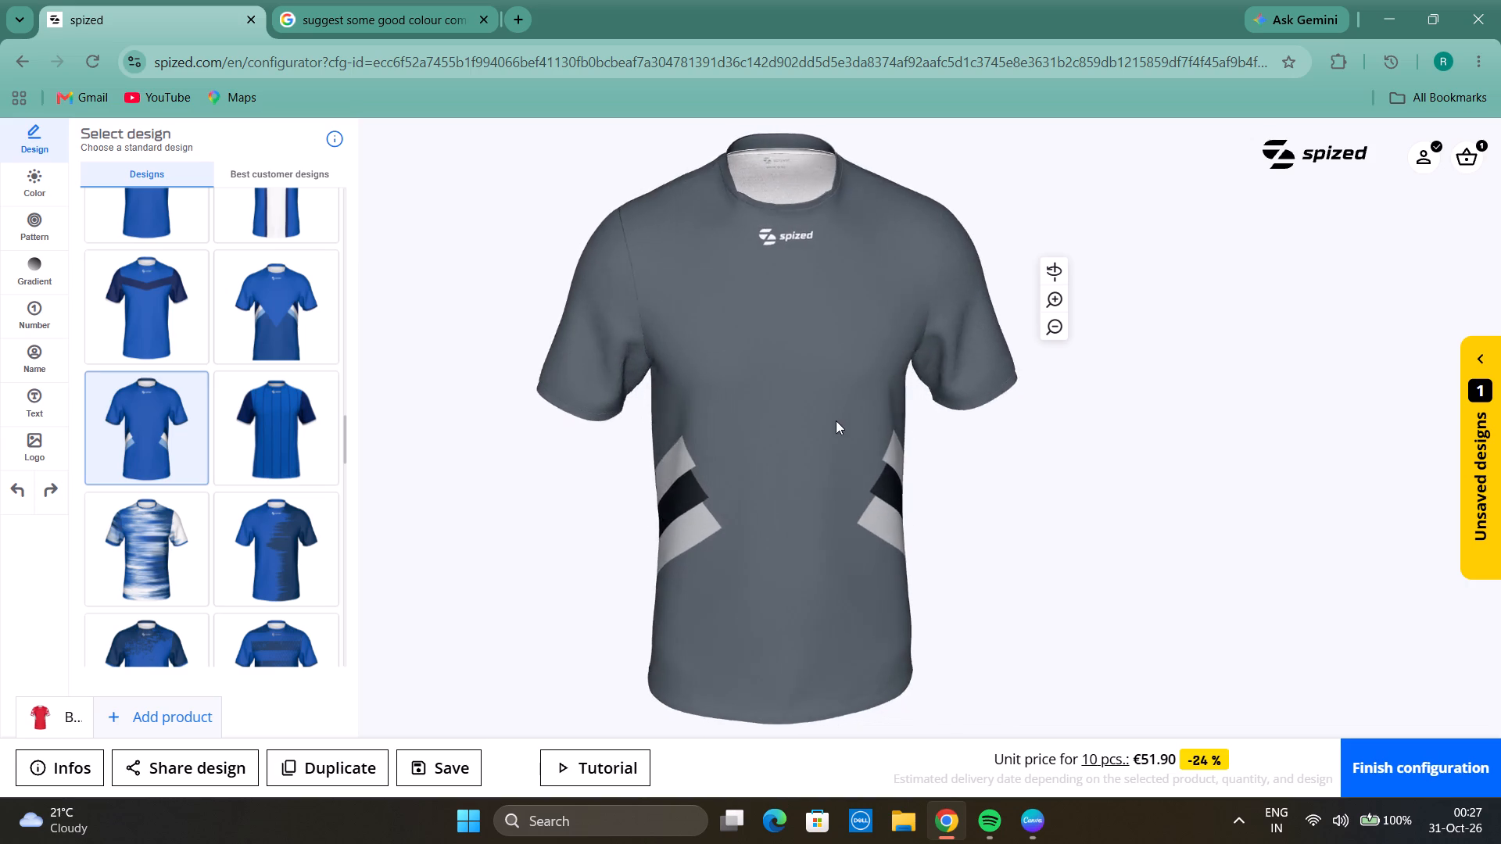
{"action": "left_click_drag", "start_coordinate": [836, 420], "coordinate": [804, 406]}
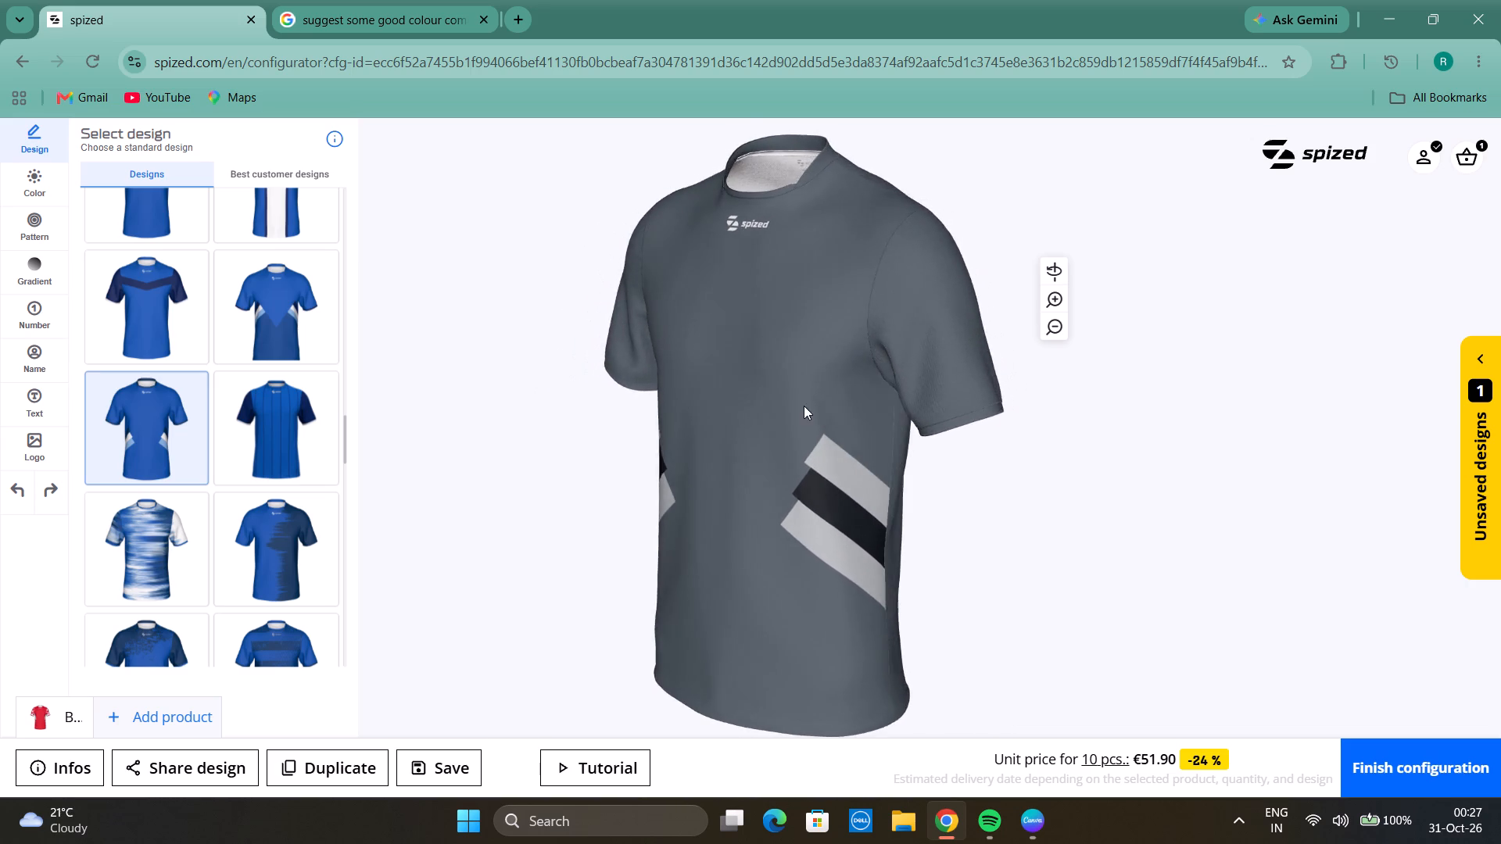
{"action": "left_click_drag", "start_coordinate": [804, 406], "coordinate": [851, 411]}
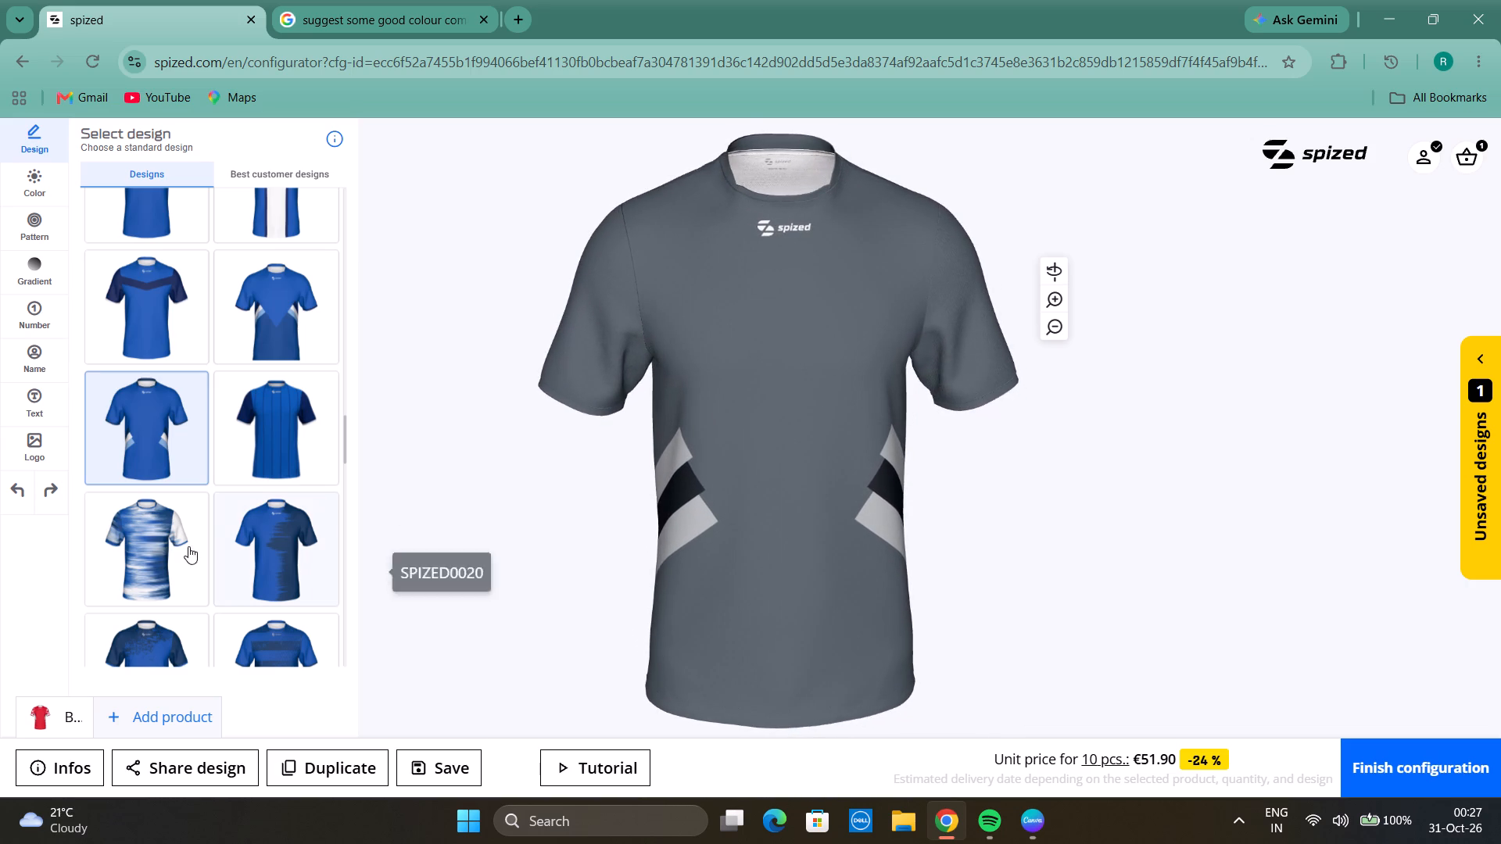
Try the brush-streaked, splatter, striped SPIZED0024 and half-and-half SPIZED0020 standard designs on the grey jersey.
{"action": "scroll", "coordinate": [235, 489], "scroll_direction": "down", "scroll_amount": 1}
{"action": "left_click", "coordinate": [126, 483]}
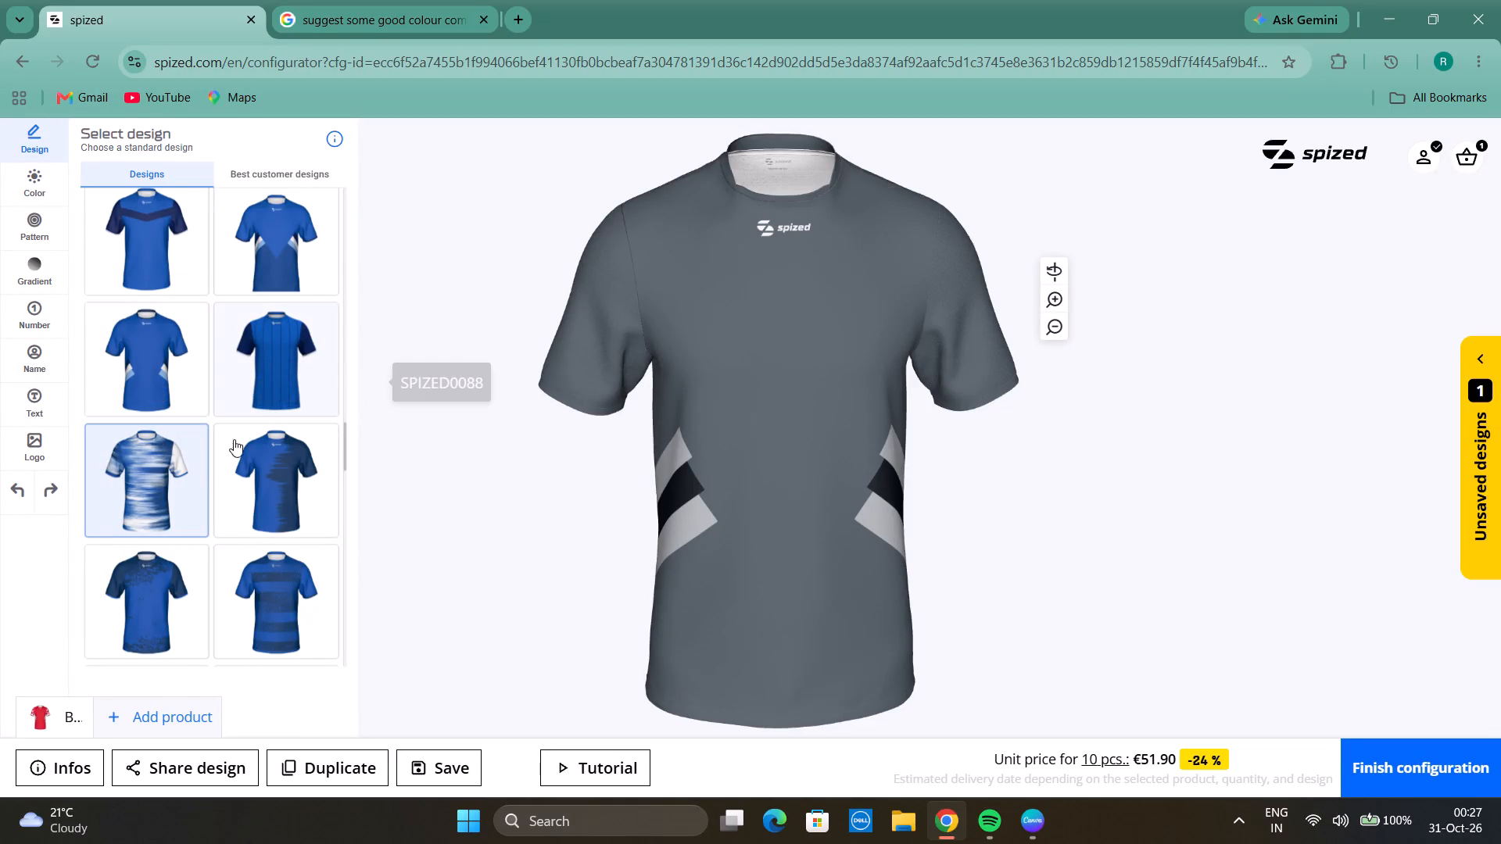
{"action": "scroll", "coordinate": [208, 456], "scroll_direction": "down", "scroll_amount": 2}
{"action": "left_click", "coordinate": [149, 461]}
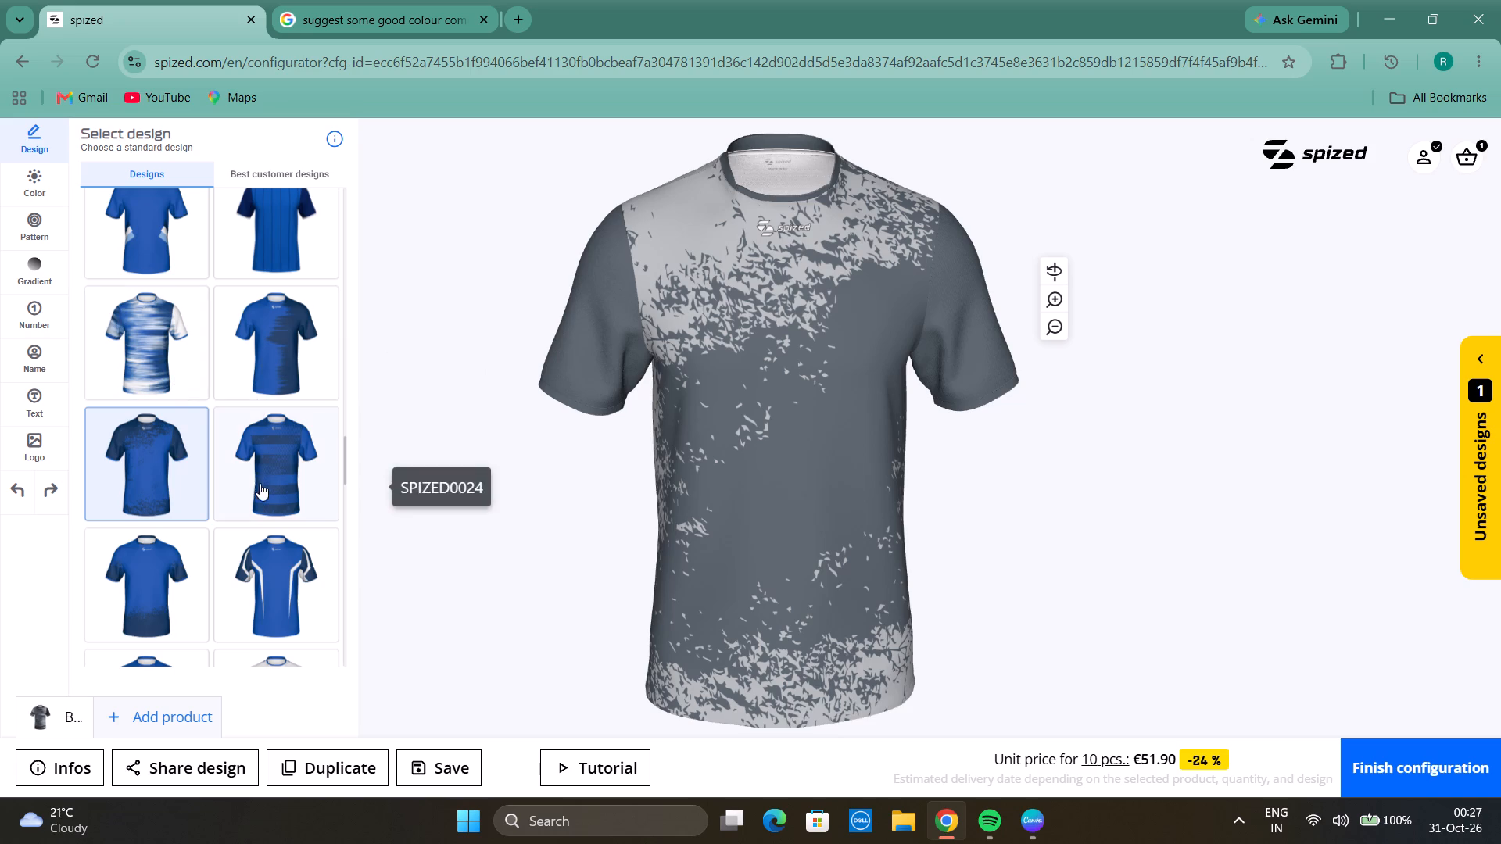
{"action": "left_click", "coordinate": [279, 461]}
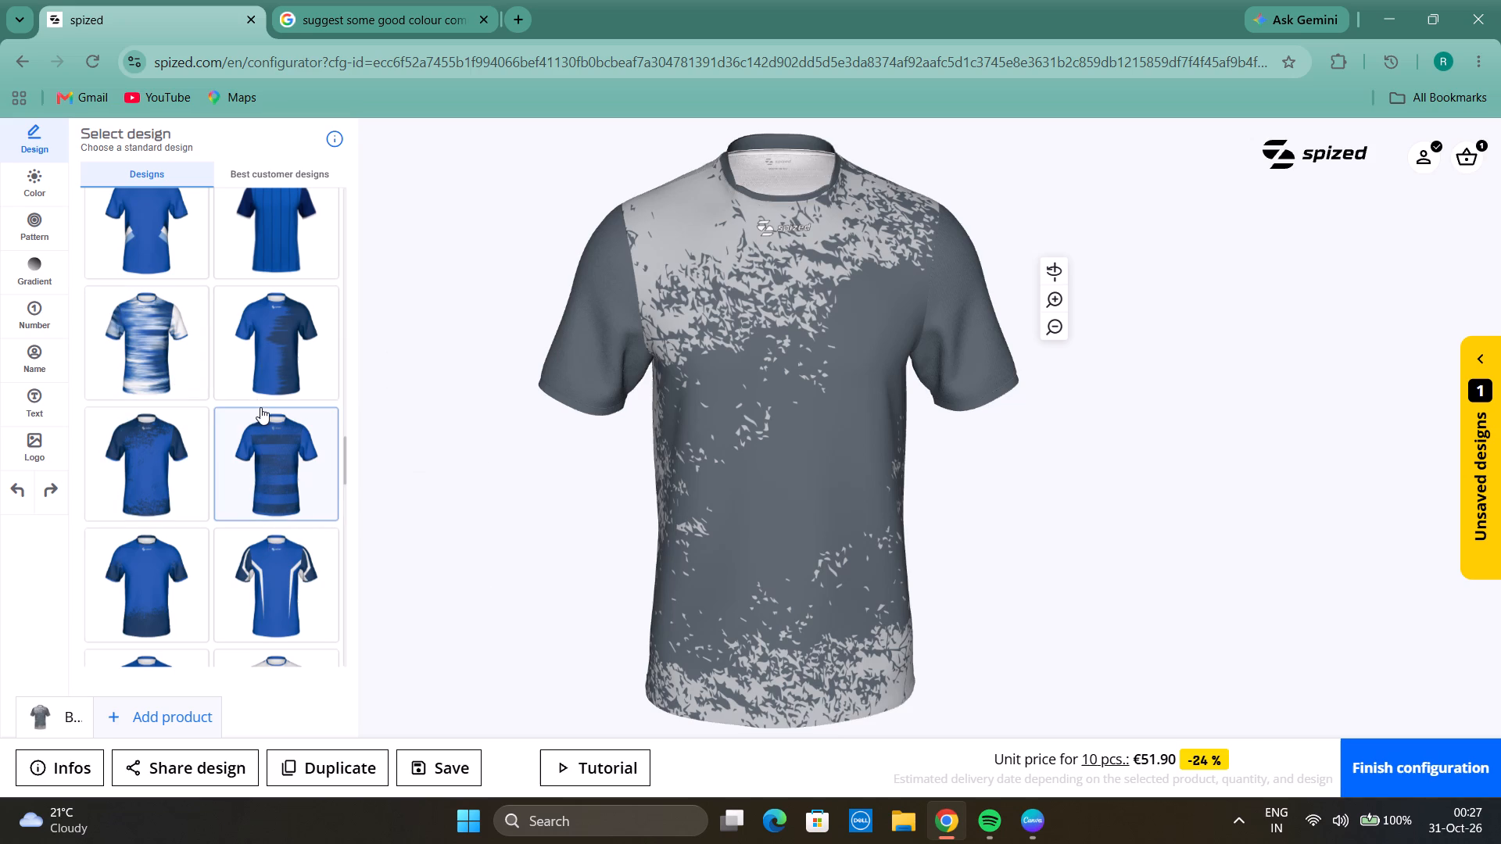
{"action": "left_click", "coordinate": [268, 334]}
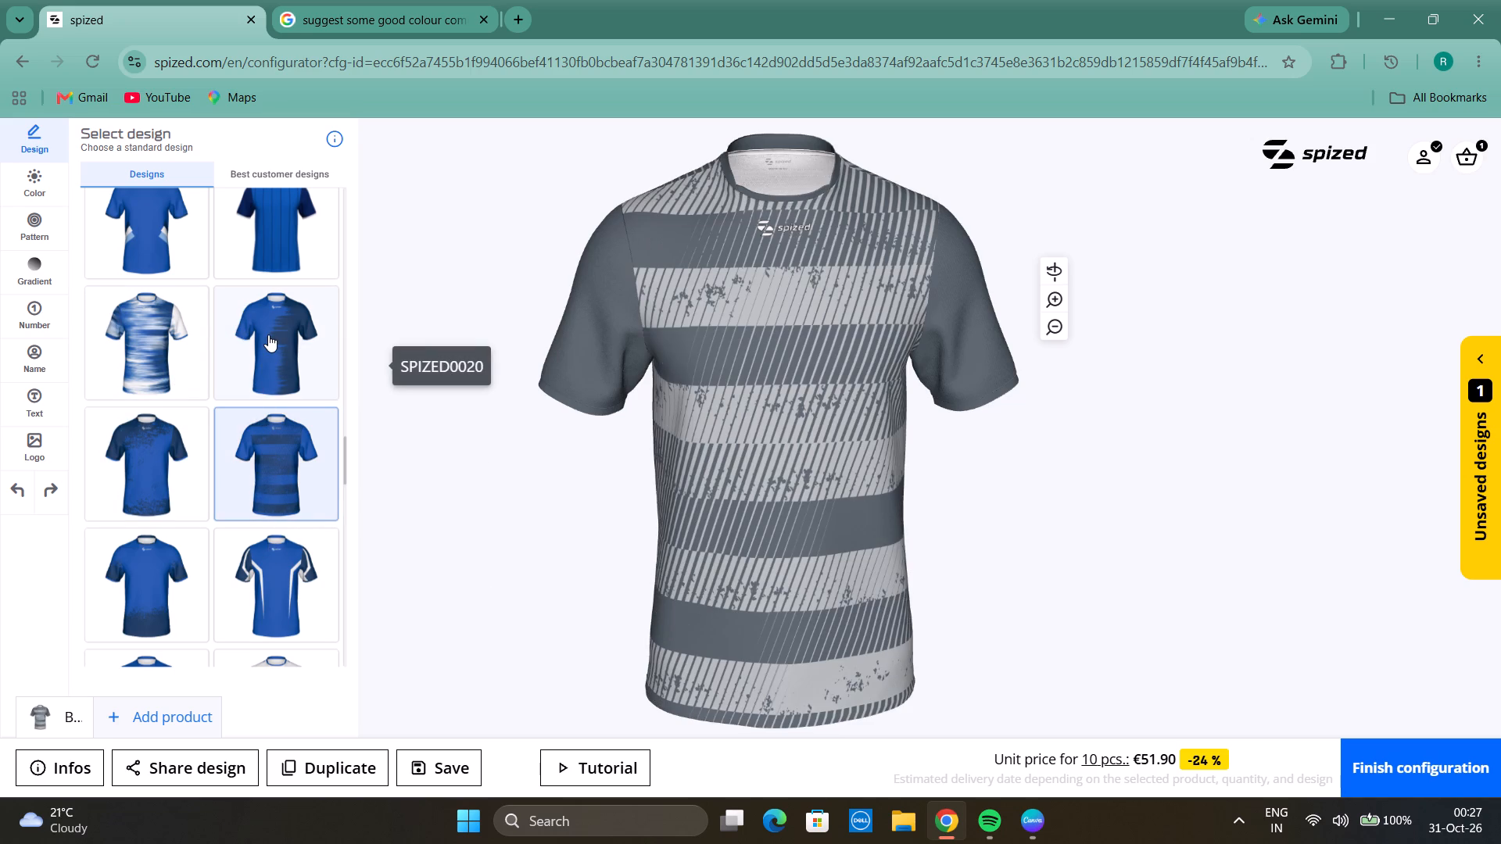
Try the angular-line design SPIZED0012, then apply the standard design with a speckled fade at the hem and sleeves.
{"action": "scroll", "coordinate": [251, 388], "scroll_direction": "down", "scroll_amount": 2}
{"action": "left_click", "coordinate": [278, 413]}
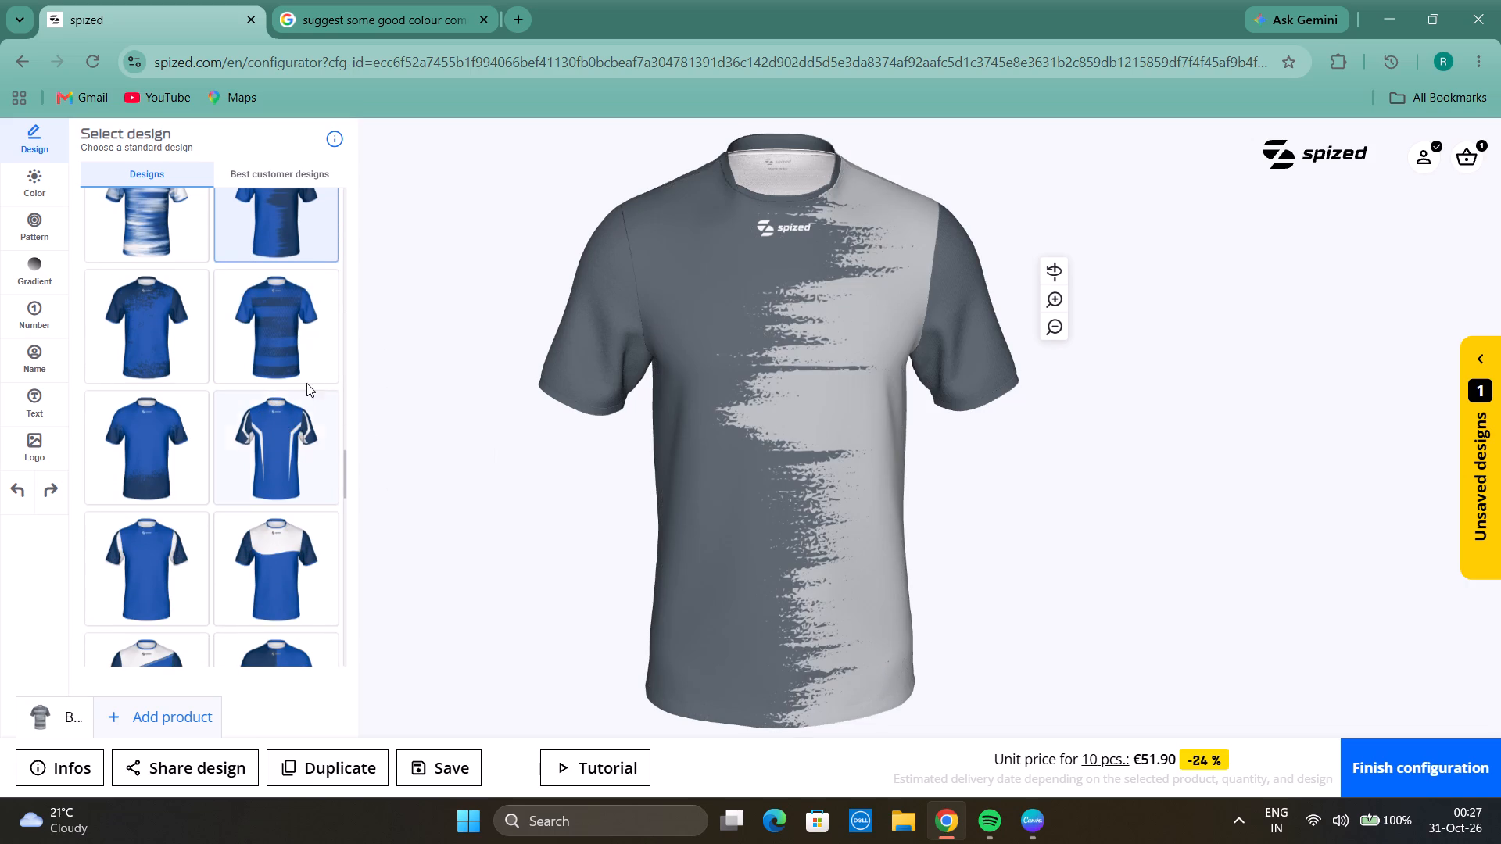
{"action": "left_click", "coordinate": [277, 441]}
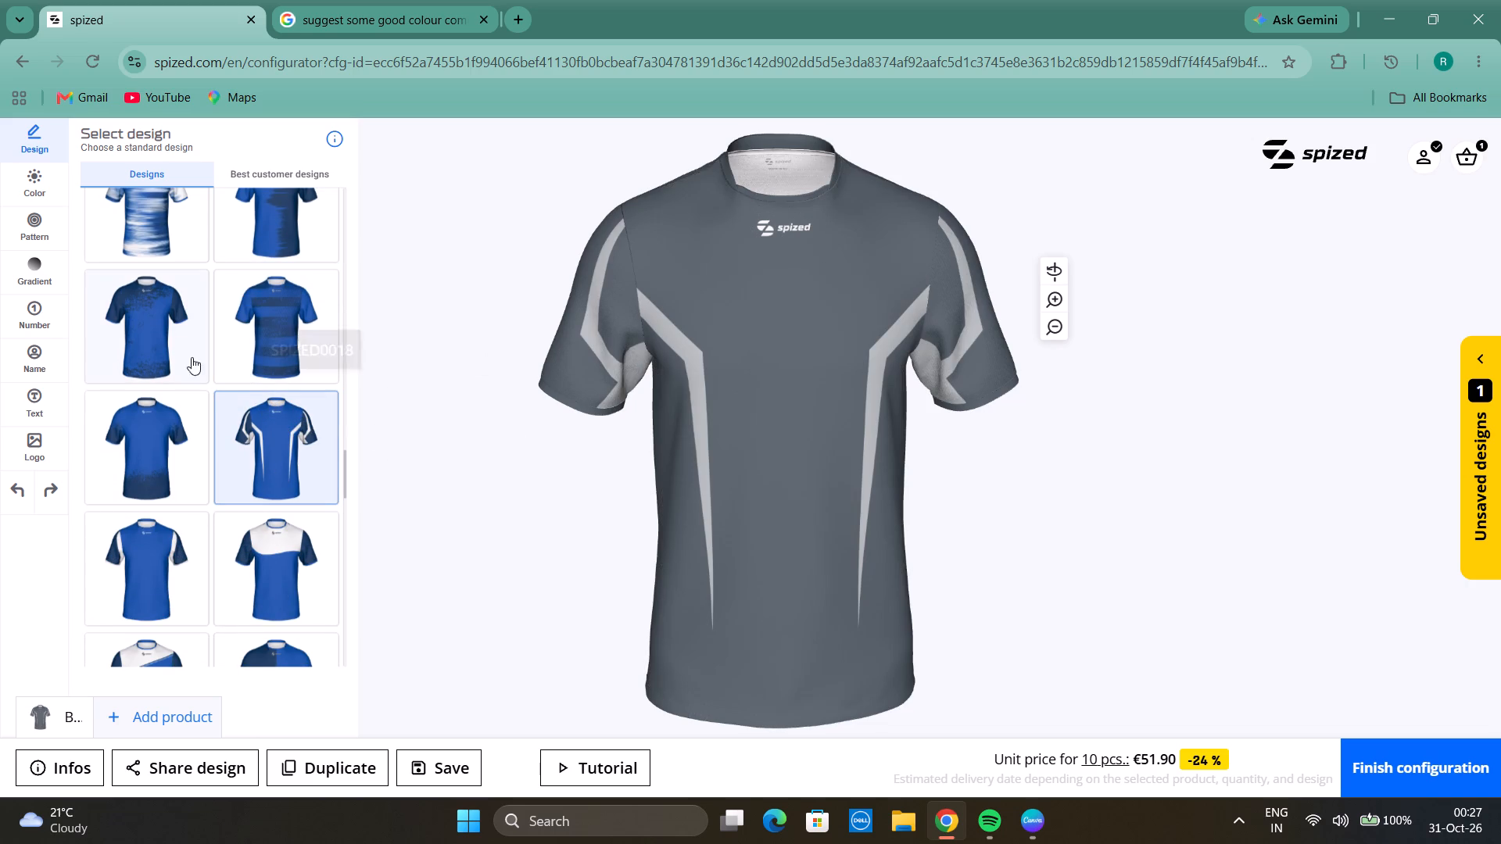
{"action": "left_click", "coordinate": [173, 441]}
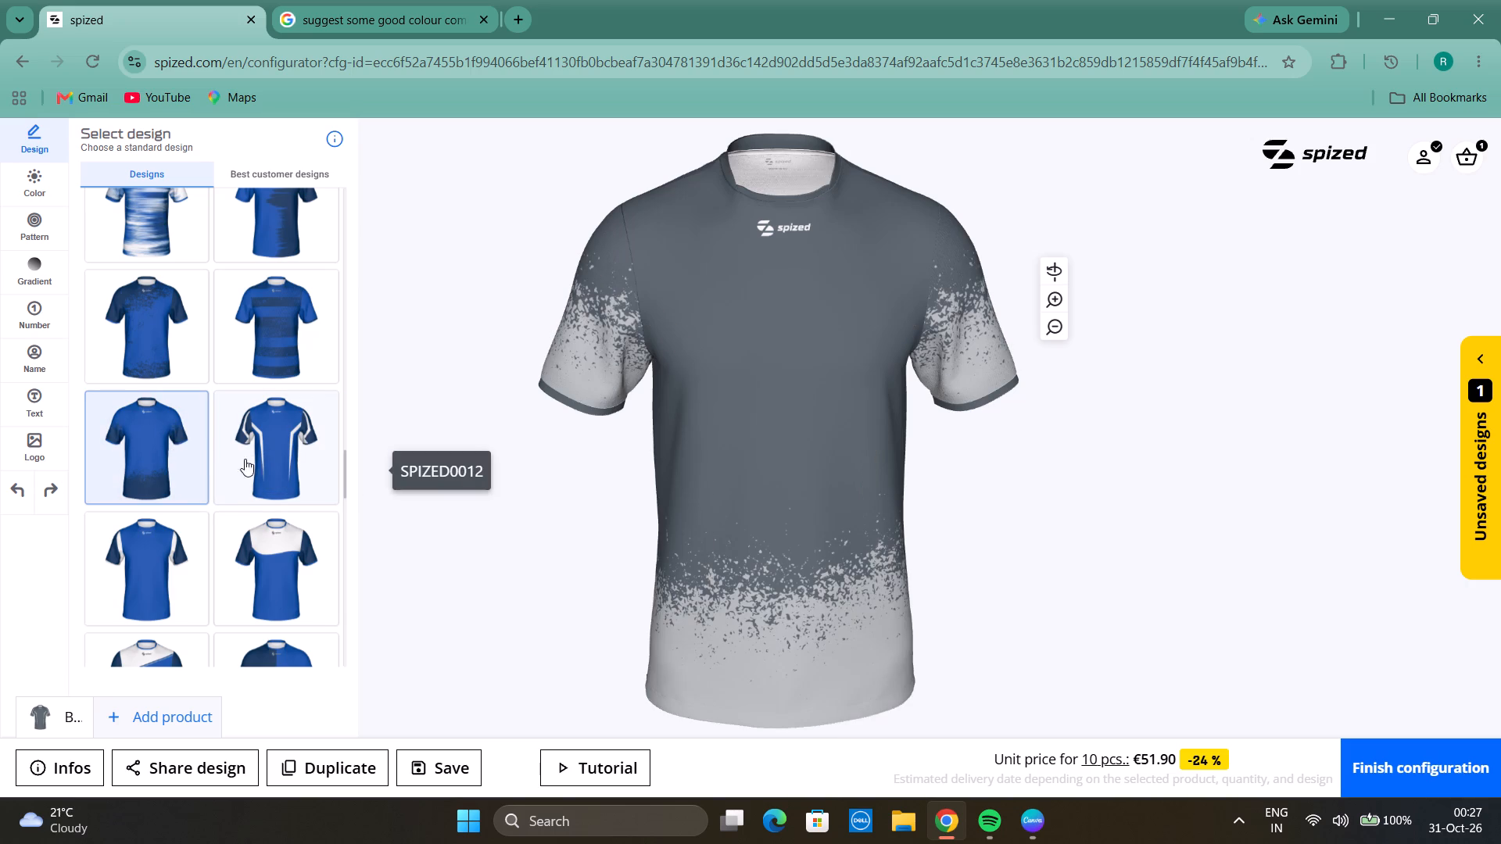
Apply the standard design with light armhole panels and sleeve stripes, and inspect the grey jersey from its sides, back and front.
{"action": "left_click", "coordinate": [156, 564]}
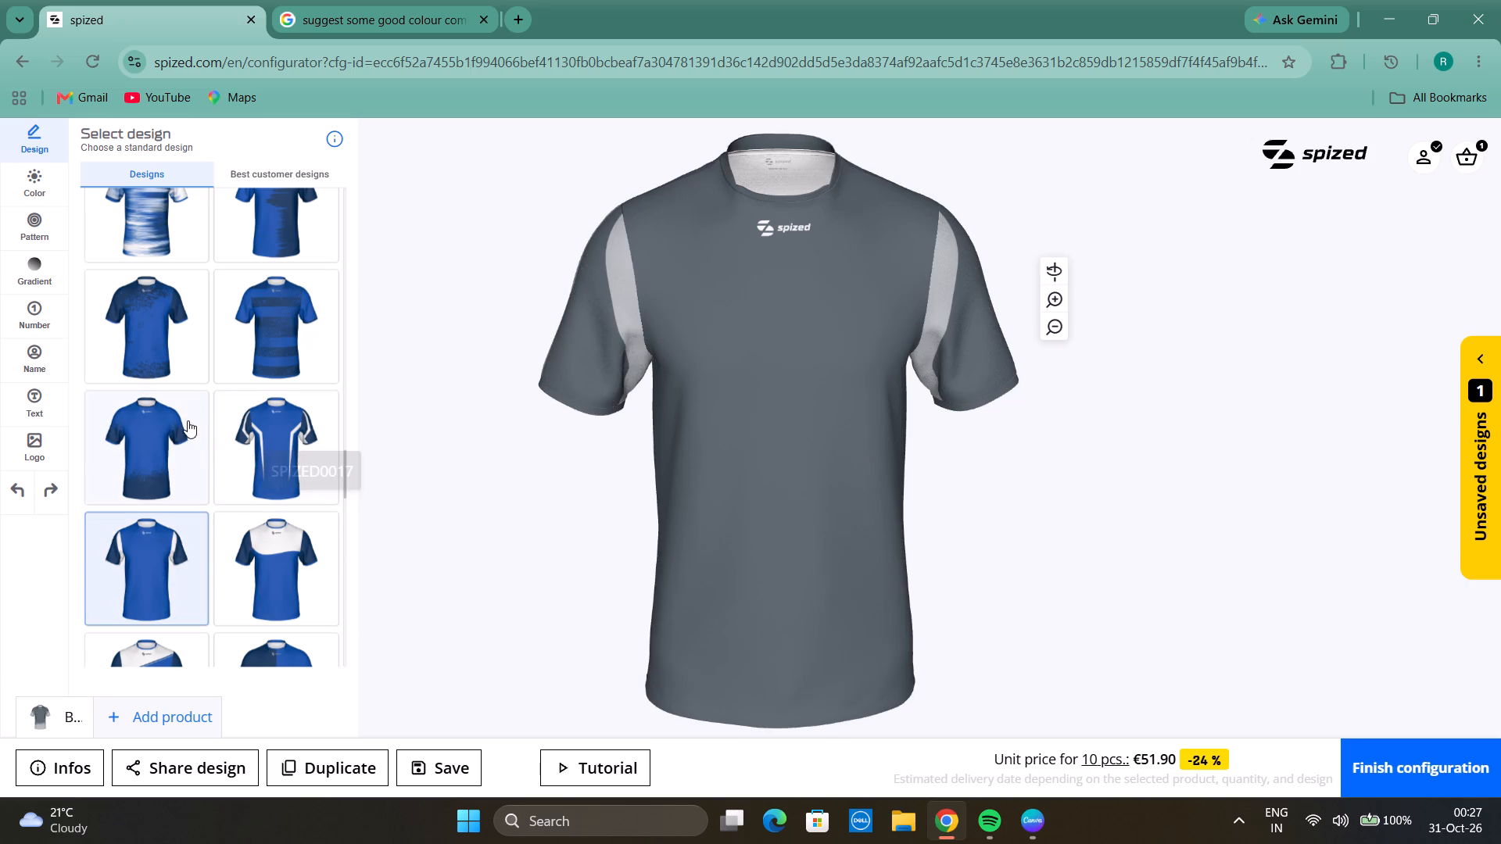
{"action": "left_click_drag", "start_coordinate": [841, 410], "coordinate": [700, 438]}
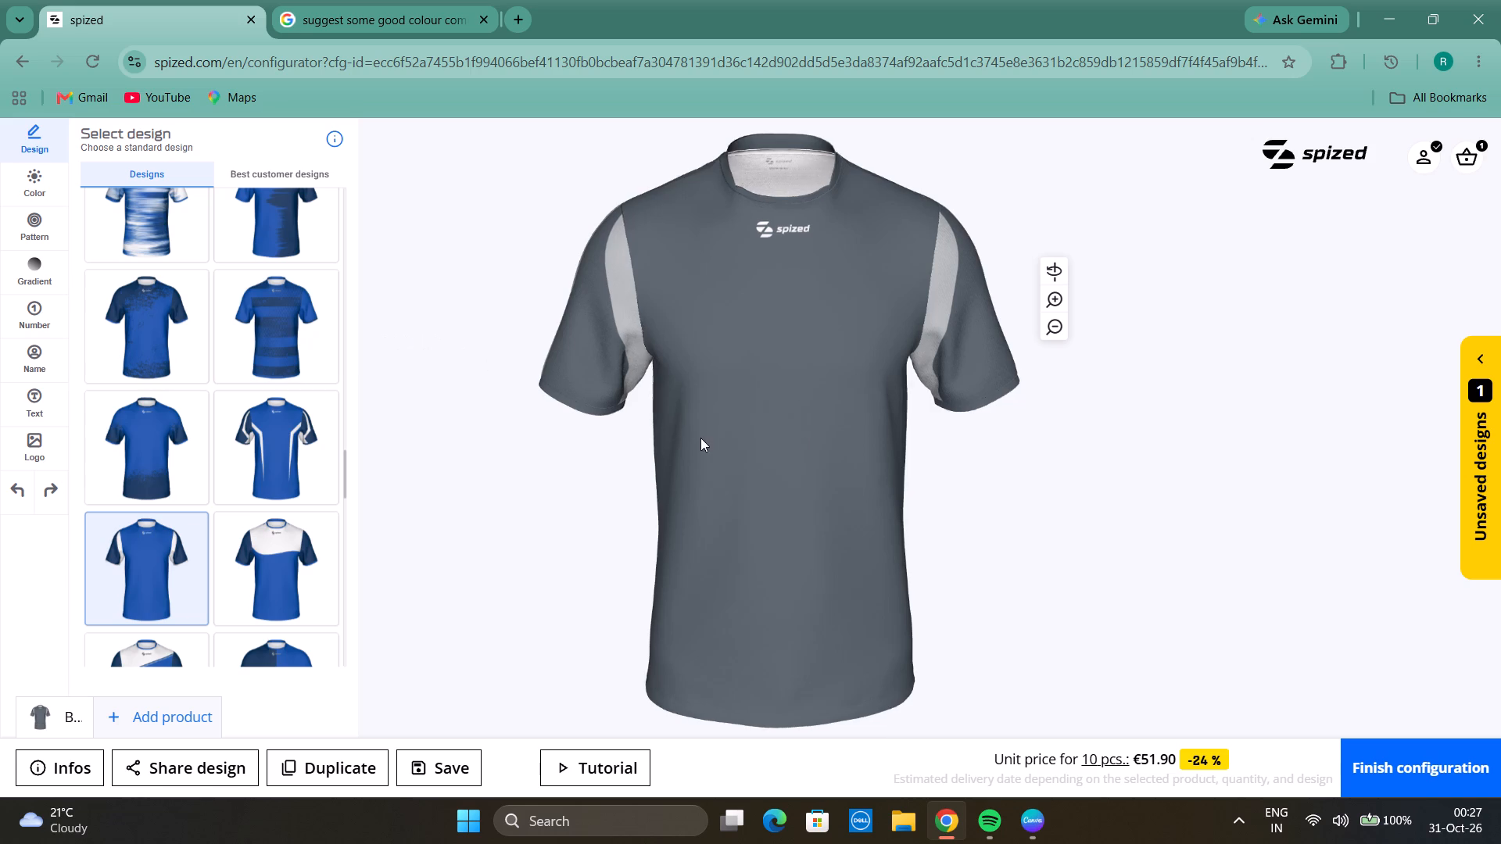
{"action": "left_click_drag", "start_coordinate": [700, 438], "coordinate": [858, 412]}
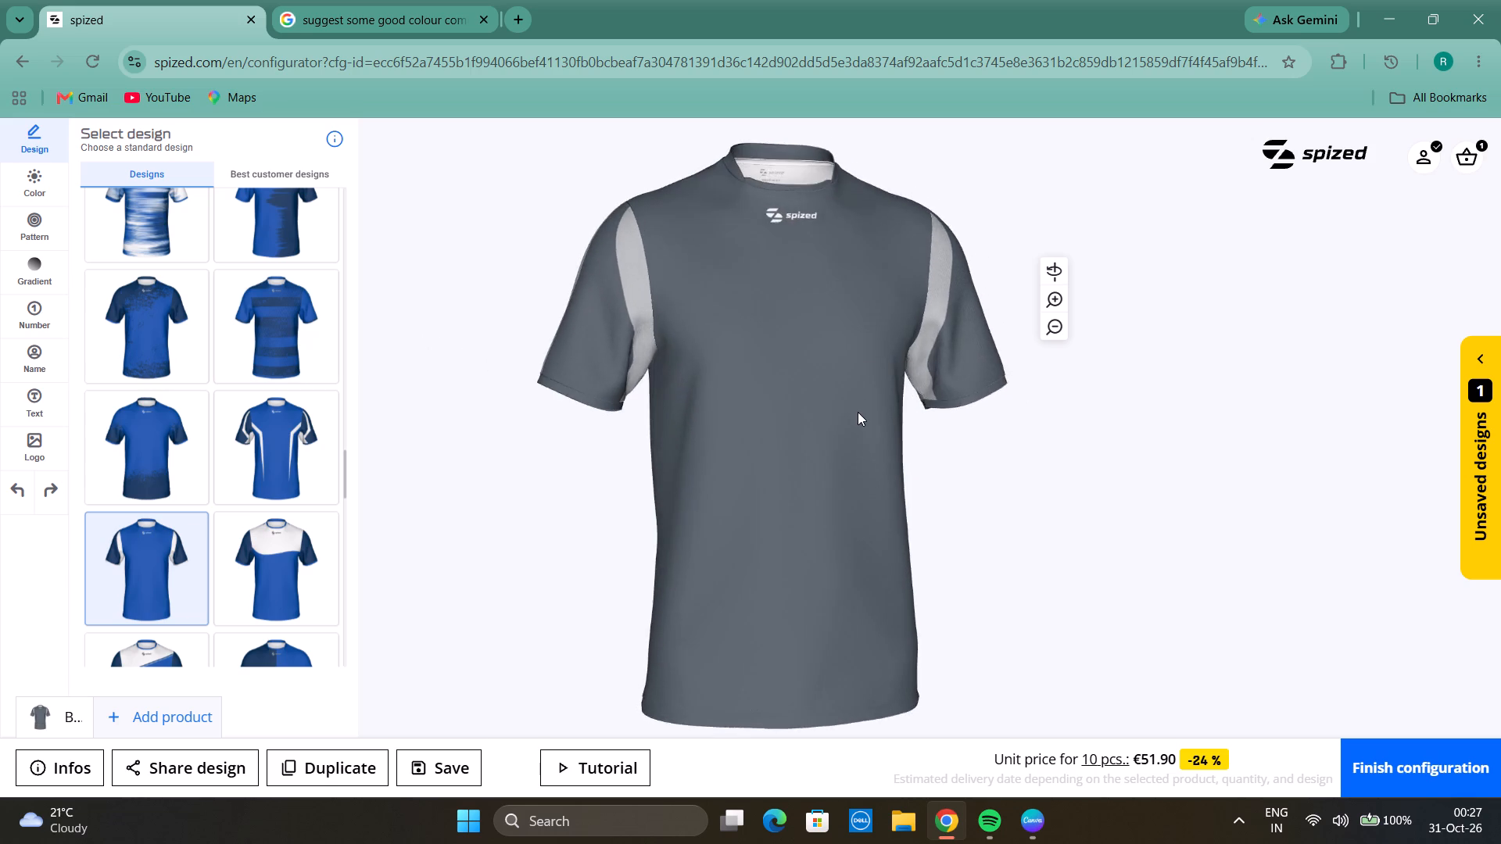
{"action": "left_click_drag", "start_coordinate": [858, 412], "coordinate": [600, 401]}
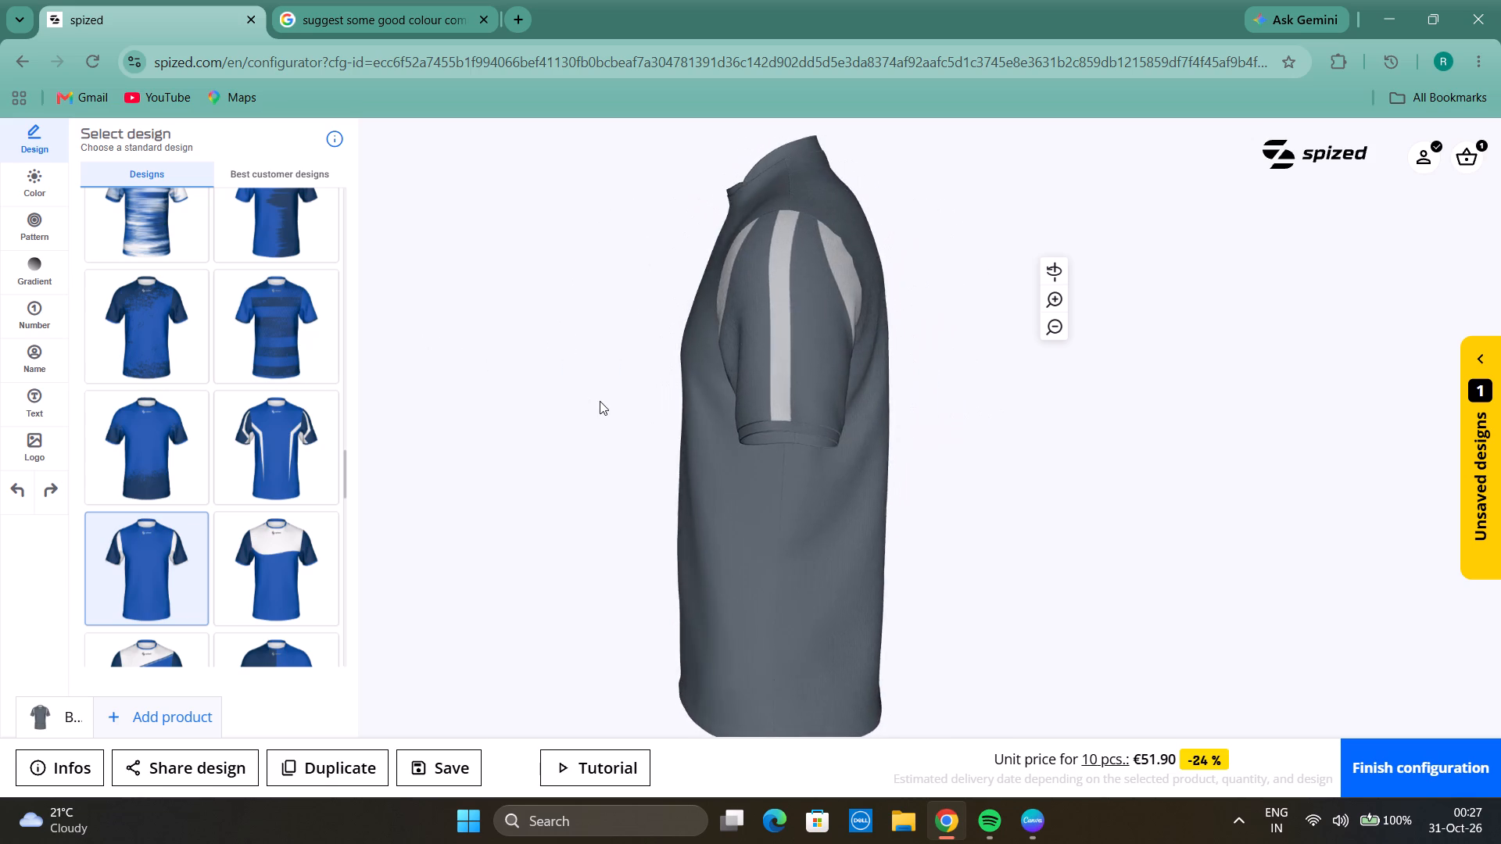
{"action": "left_click_drag", "start_coordinate": [600, 401], "coordinate": [975, 402]}
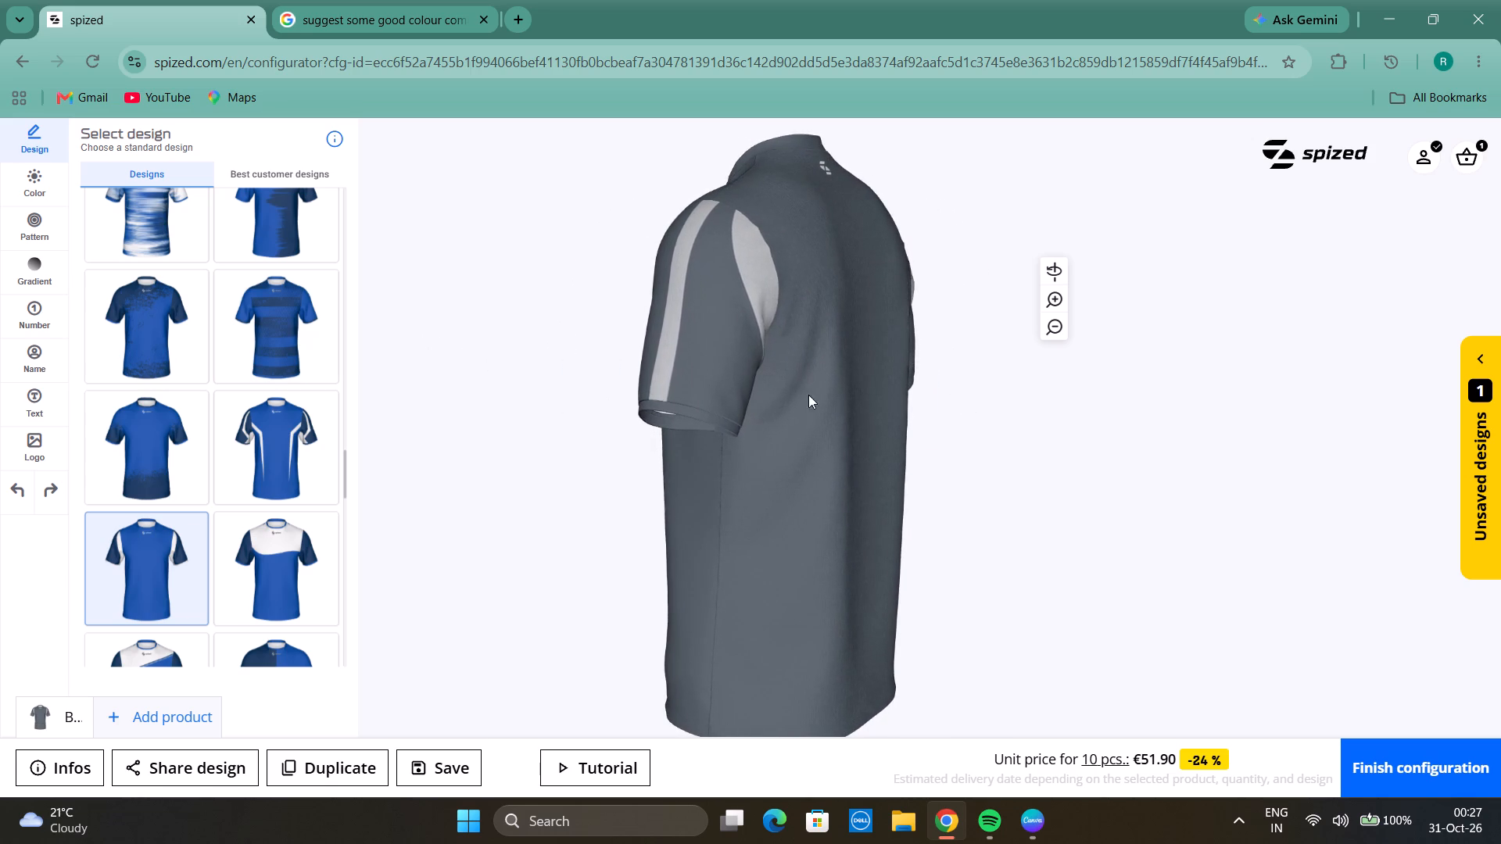
{"action": "left_click_drag", "start_coordinate": [808, 395], "coordinate": [1091, 413]}
{"action": "left_click", "coordinate": [1091, 413]}
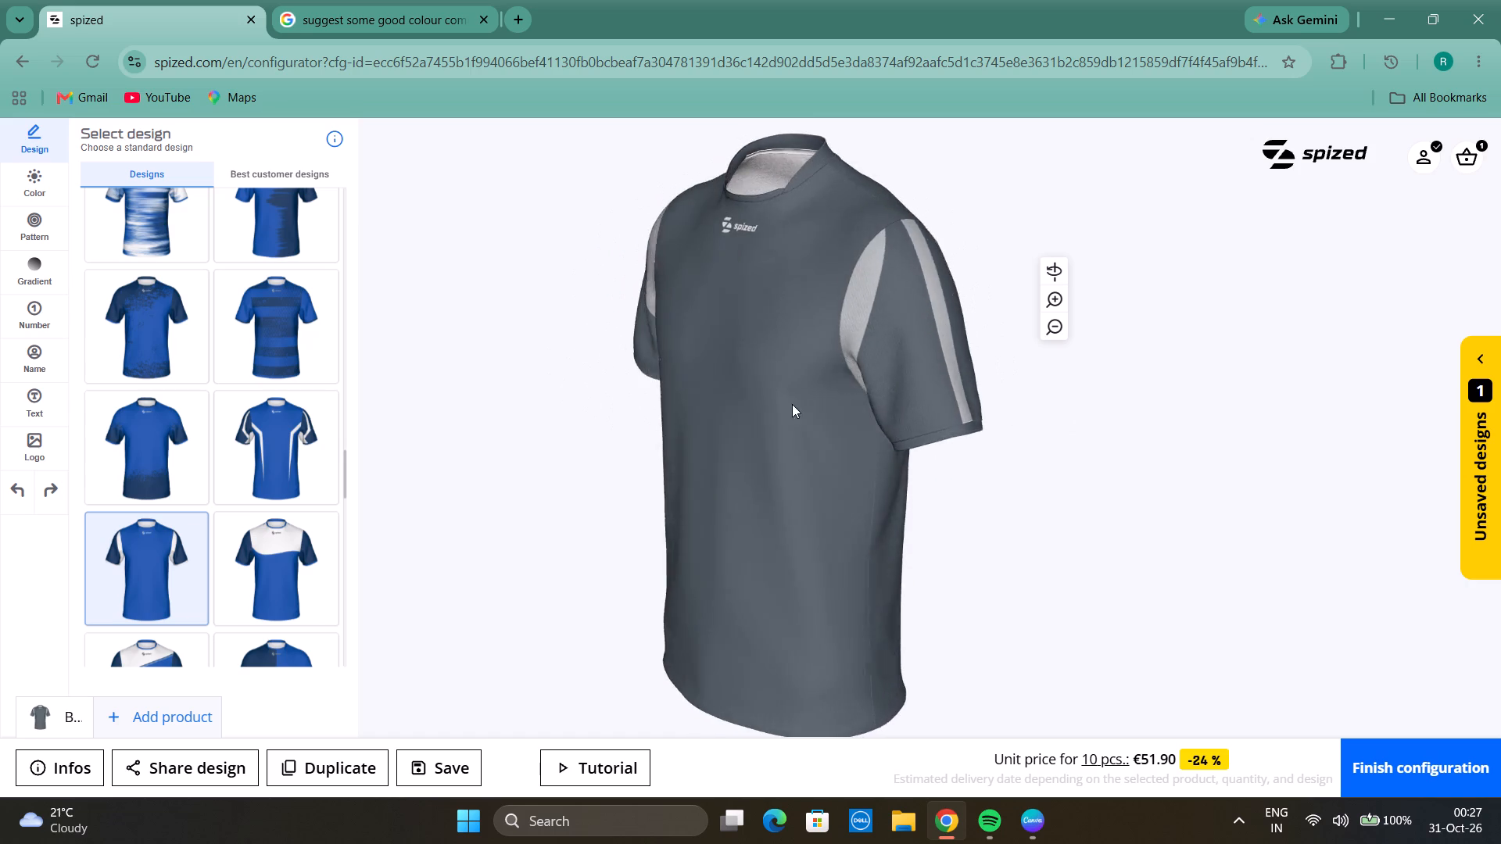
{"action": "left_click_drag", "start_coordinate": [792, 404], "coordinate": [875, 392]}
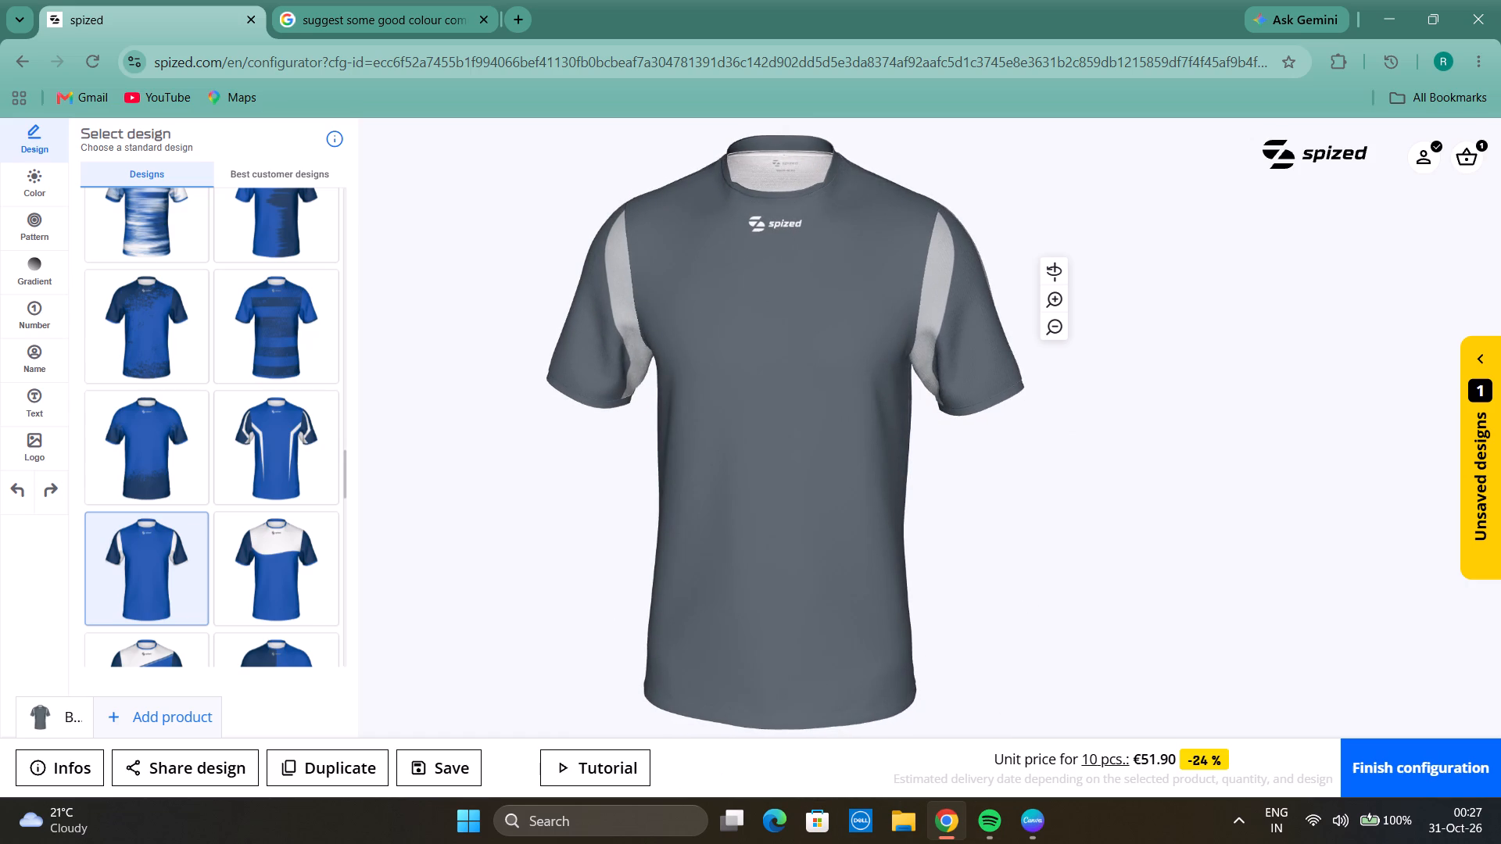
Launch the app with the K logo from the Other category of the installed apps.
{"action": "left_click", "coordinate": [470, 813]}
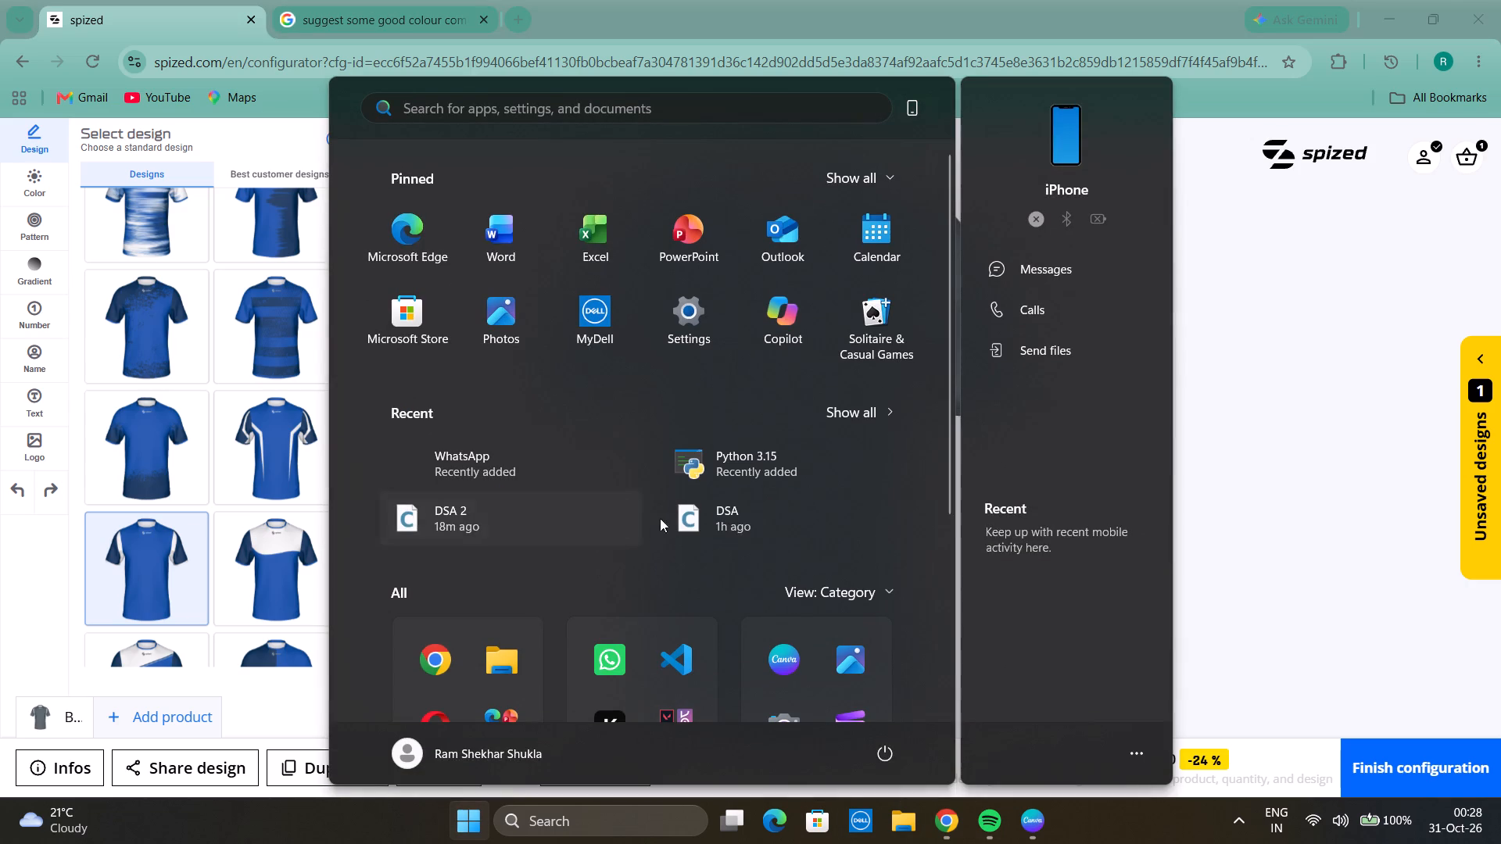
{"action": "scroll", "coordinate": [613, 698], "scroll_direction": "down", "scroll_amount": 1}
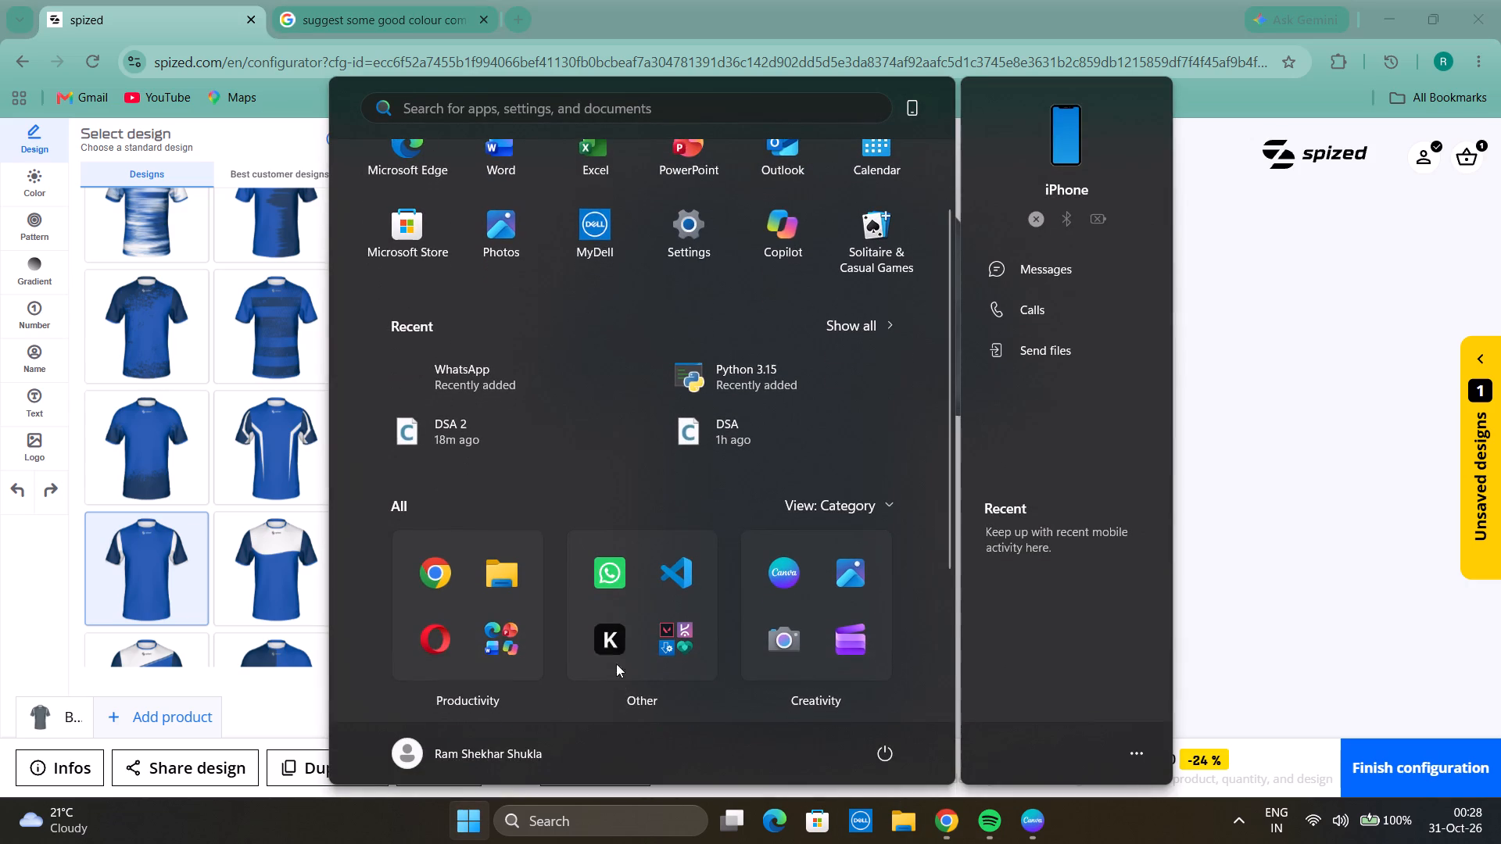
{"action": "left_click", "coordinate": [596, 620]}
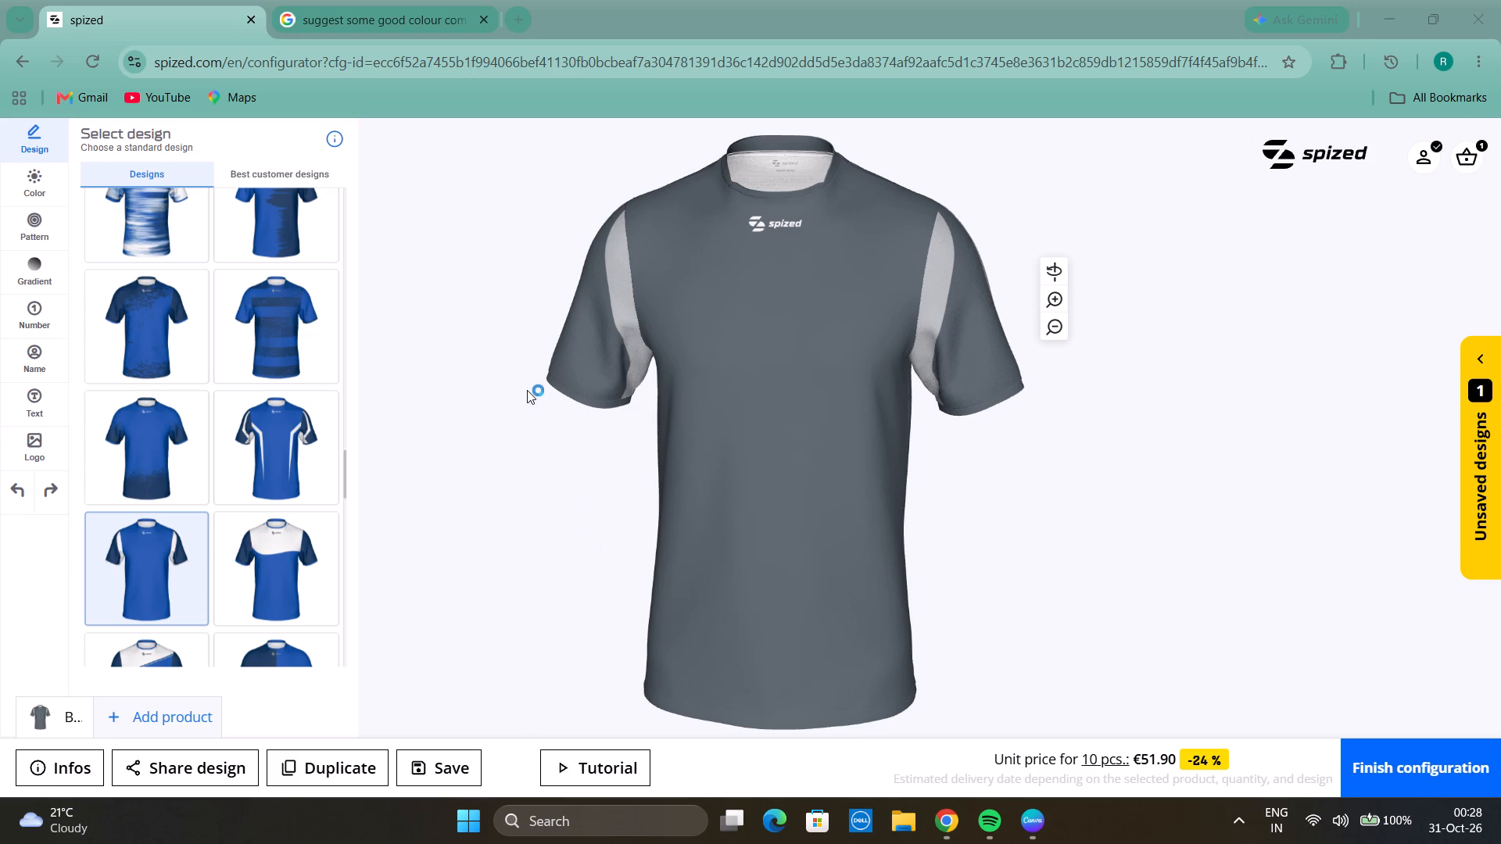
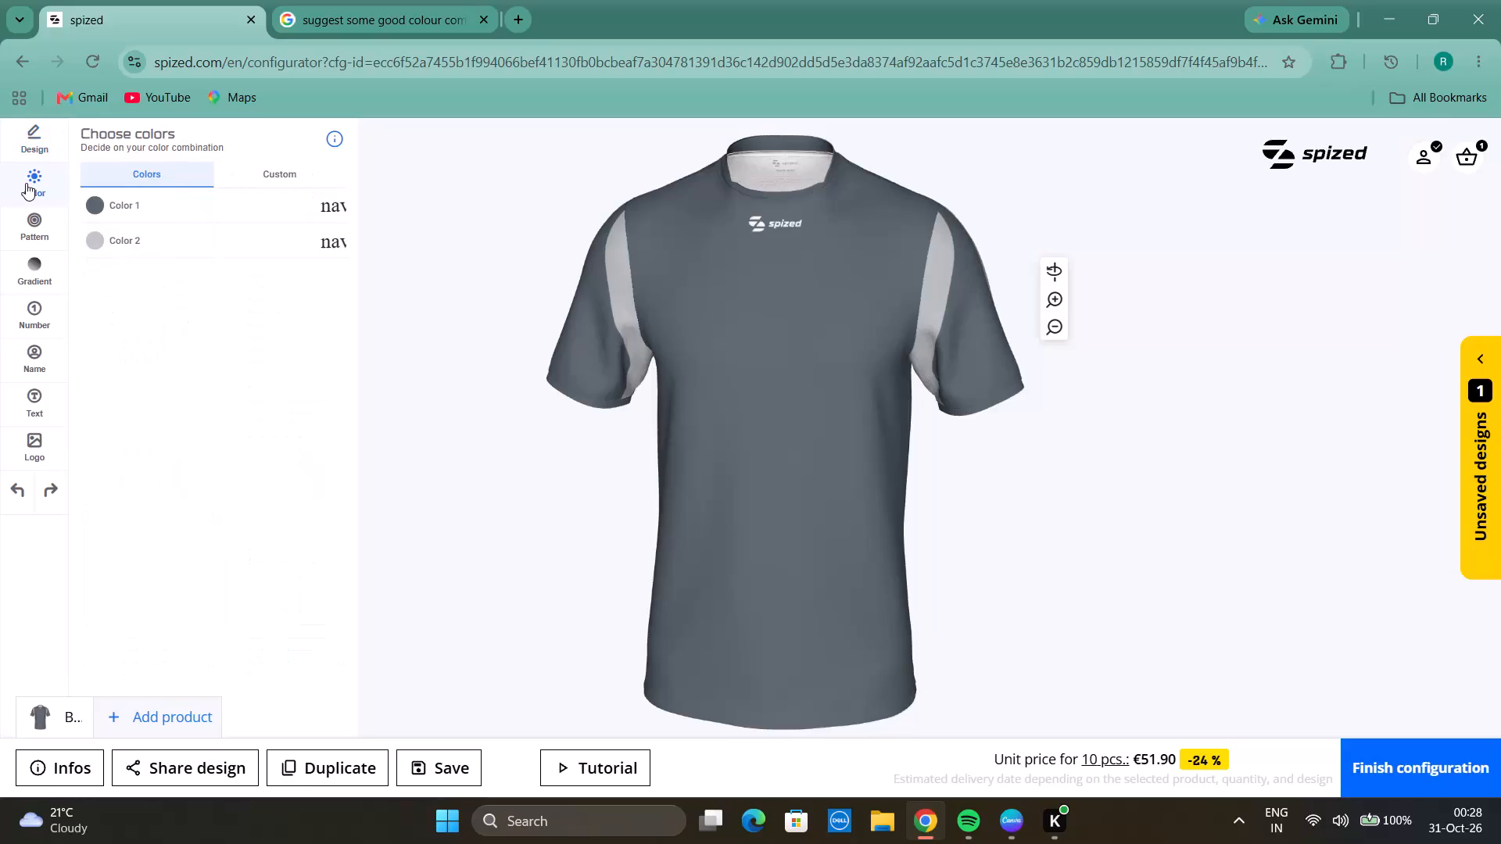
Try Grape Juice as Color 1, then set the jersey's main colour to Red Spized.
{"action": "left_click", "coordinate": [237, 198]}
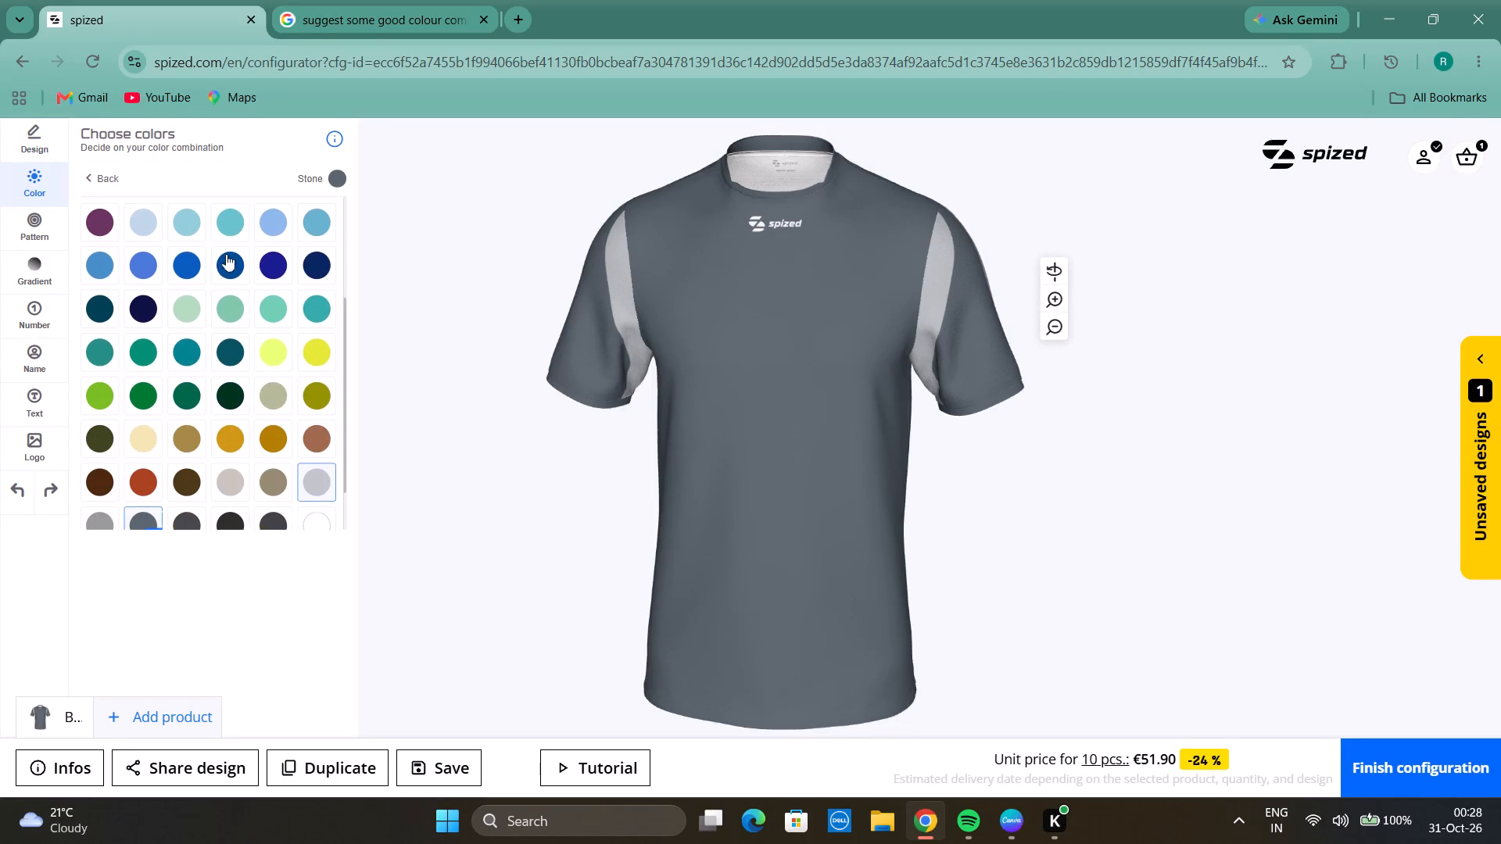
{"action": "left_click", "coordinate": [105, 214]}
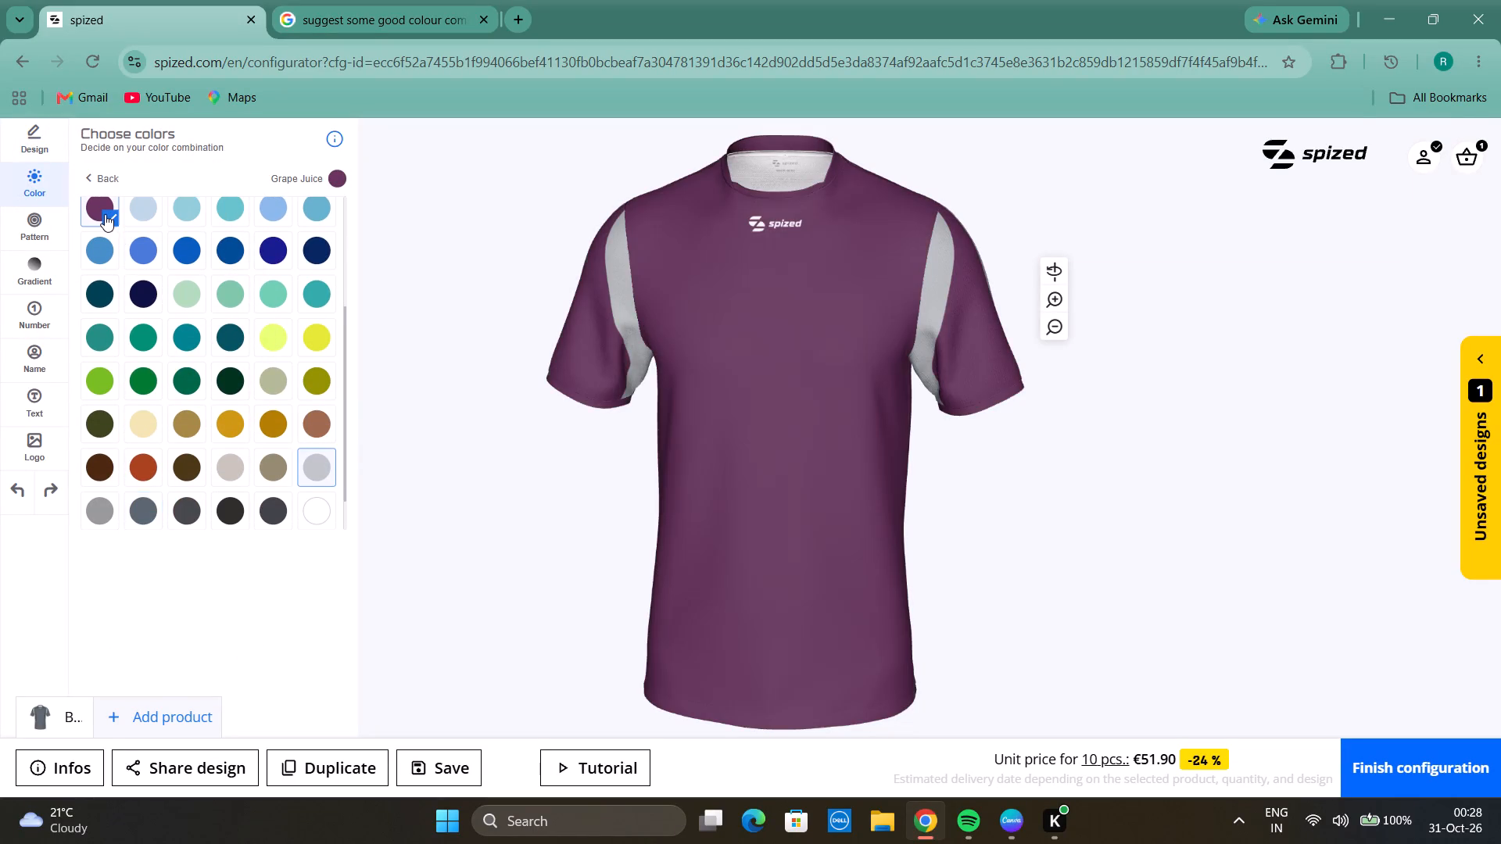
{"action": "scroll", "coordinate": [184, 309], "scroll_direction": "up", "scroll_amount": 4}
{"action": "left_click", "coordinate": [138, 299]}
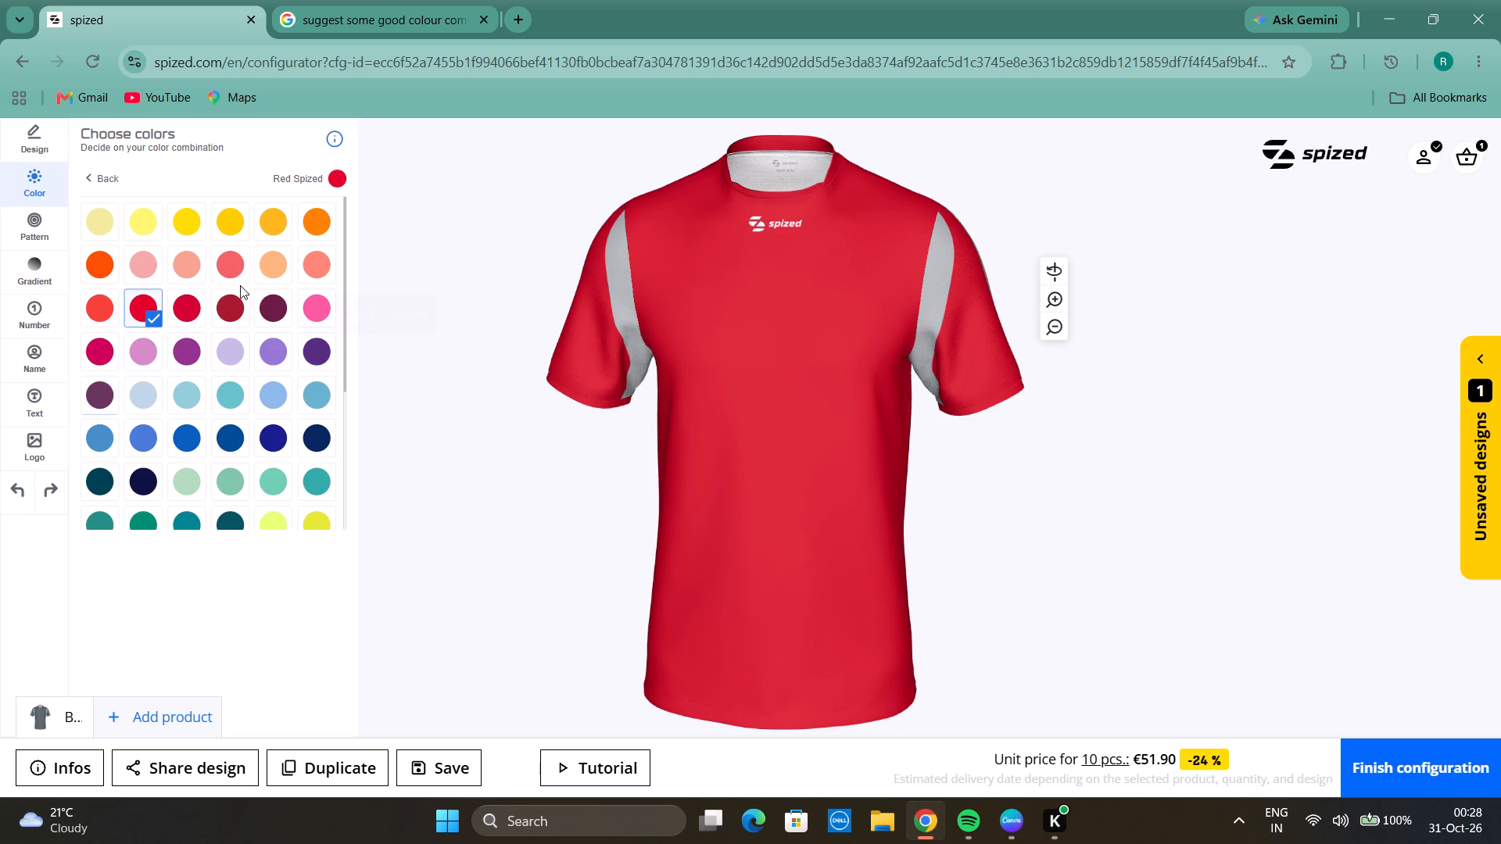
{"action": "scroll", "coordinate": [290, 330], "scroll_direction": "down", "scroll_amount": 5}
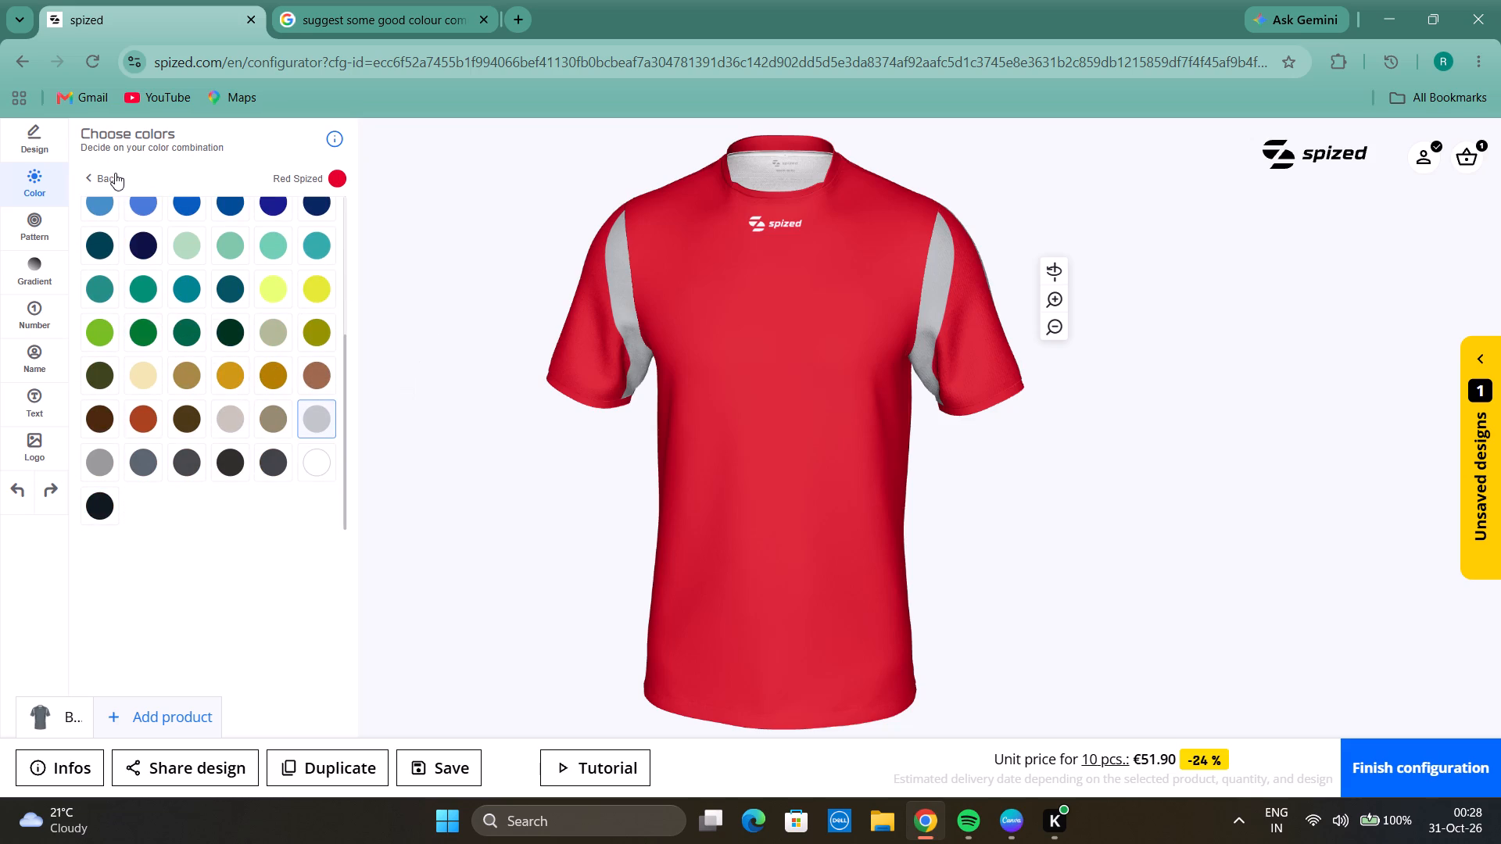
{"action": "left_click", "coordinate": [101, 177]}
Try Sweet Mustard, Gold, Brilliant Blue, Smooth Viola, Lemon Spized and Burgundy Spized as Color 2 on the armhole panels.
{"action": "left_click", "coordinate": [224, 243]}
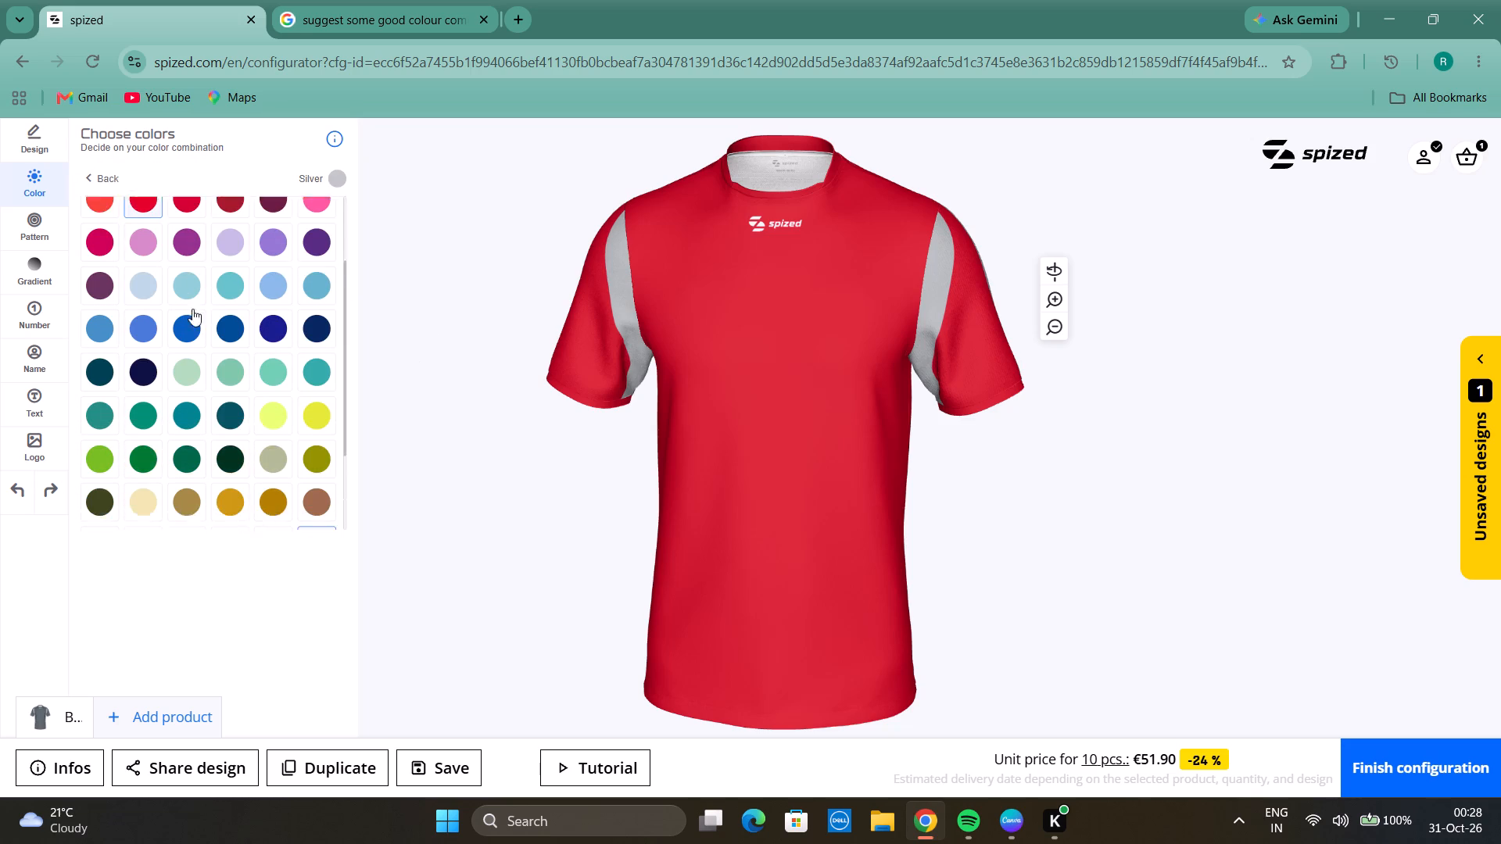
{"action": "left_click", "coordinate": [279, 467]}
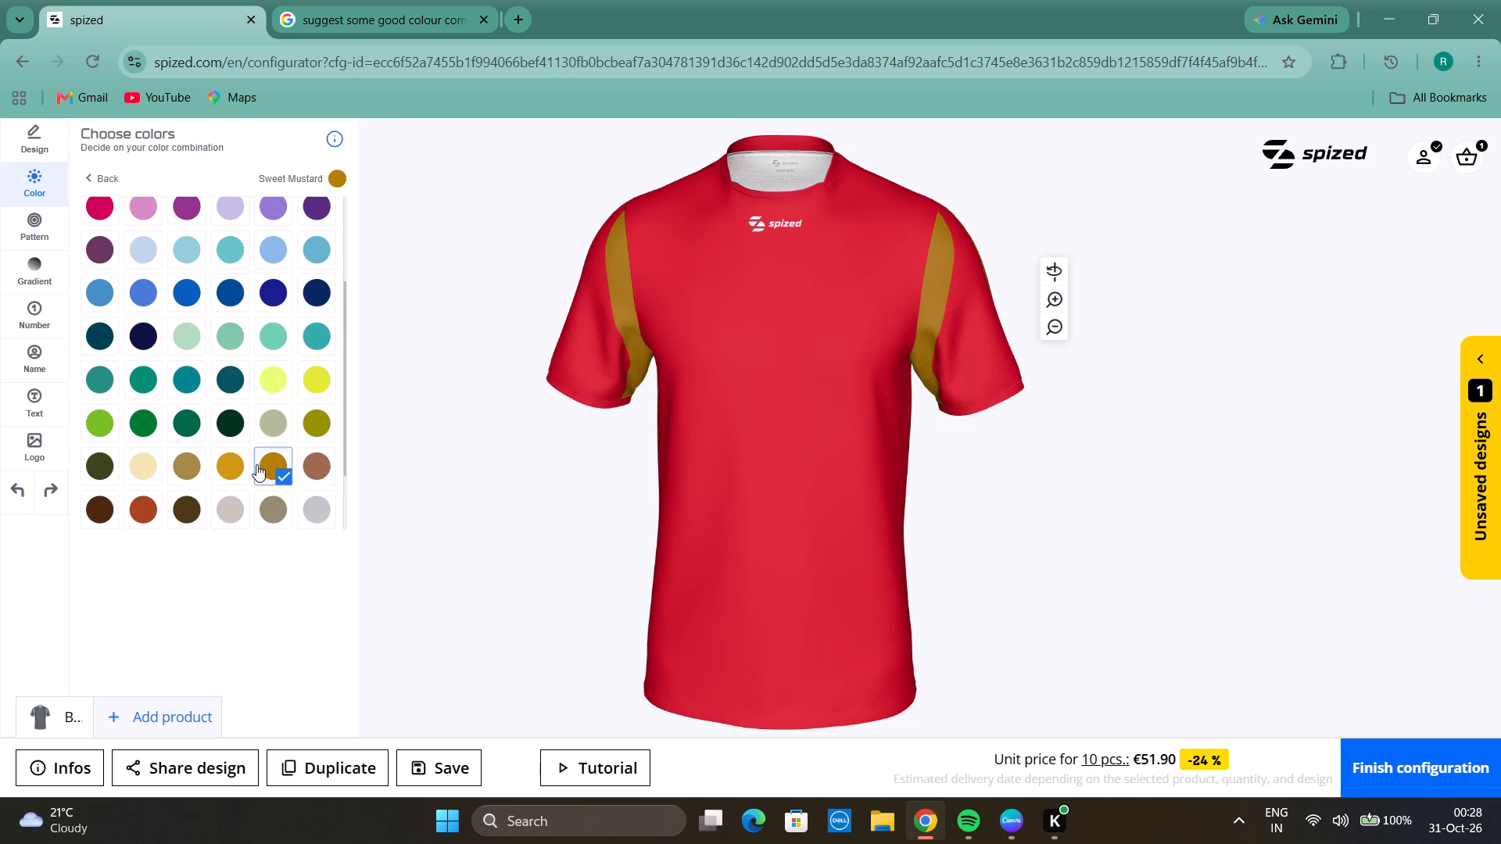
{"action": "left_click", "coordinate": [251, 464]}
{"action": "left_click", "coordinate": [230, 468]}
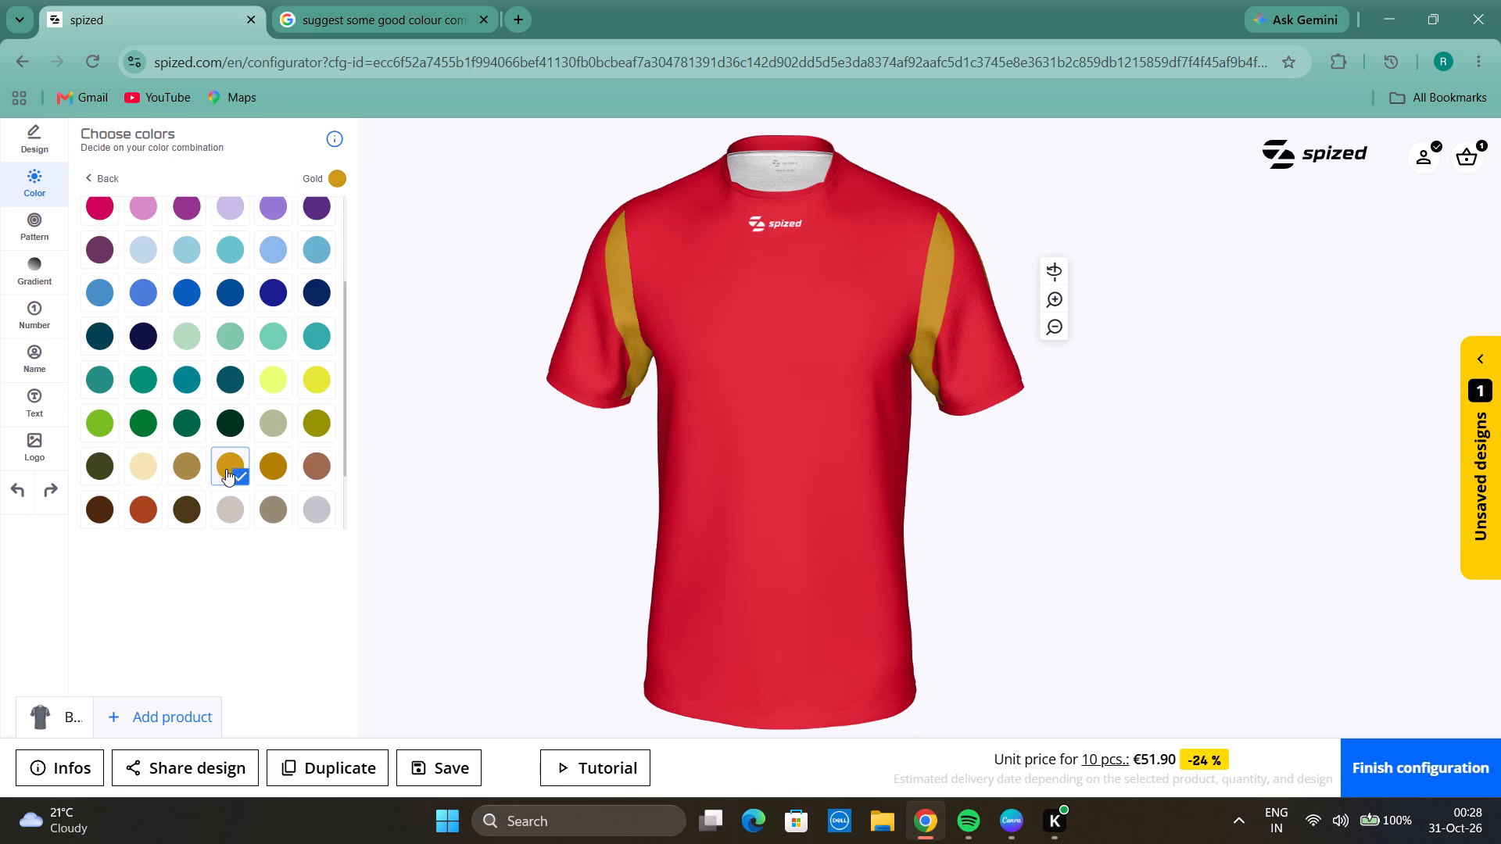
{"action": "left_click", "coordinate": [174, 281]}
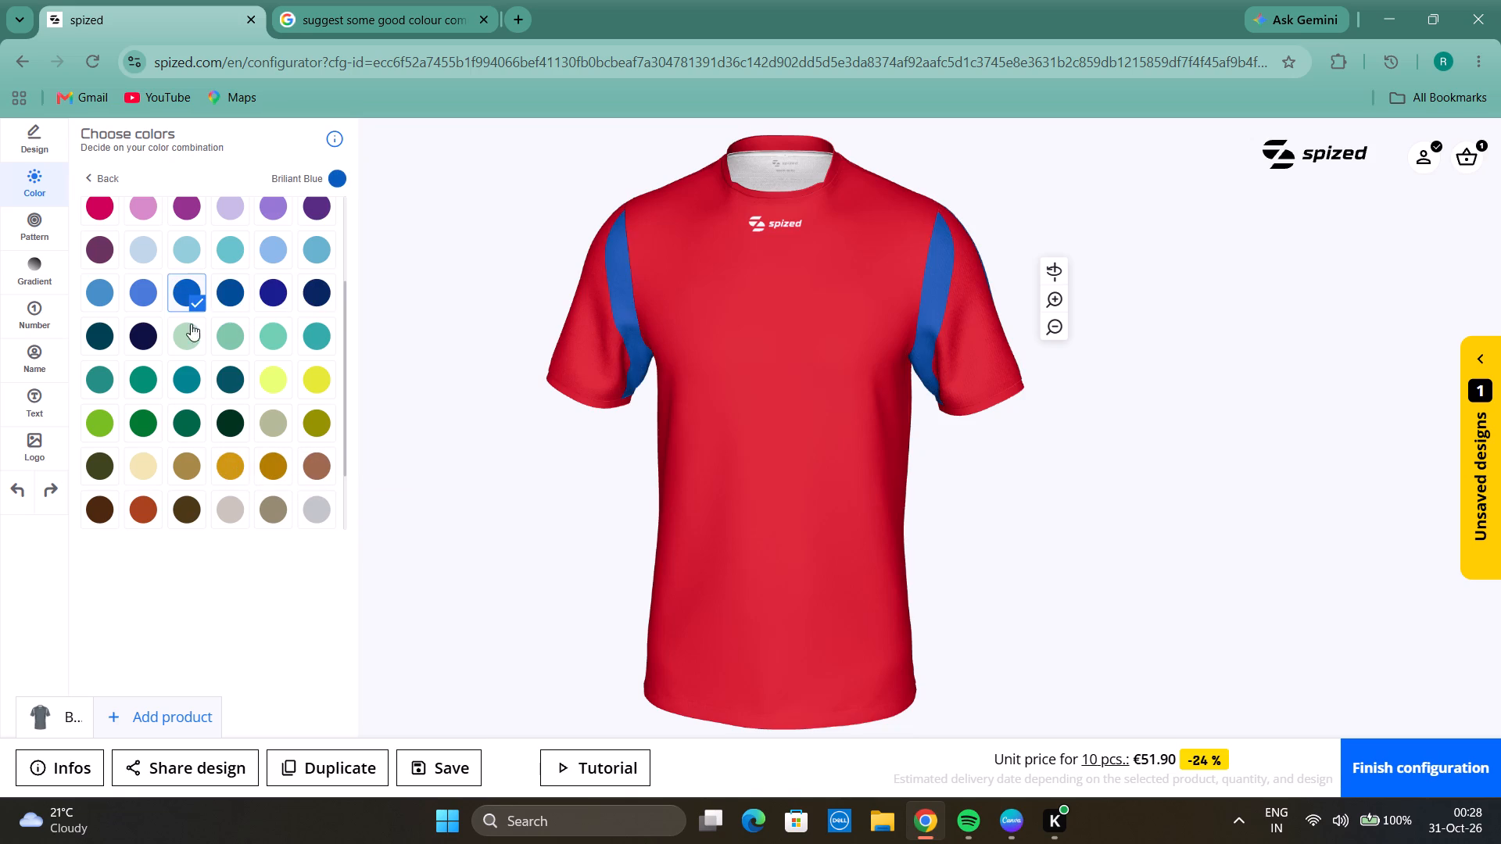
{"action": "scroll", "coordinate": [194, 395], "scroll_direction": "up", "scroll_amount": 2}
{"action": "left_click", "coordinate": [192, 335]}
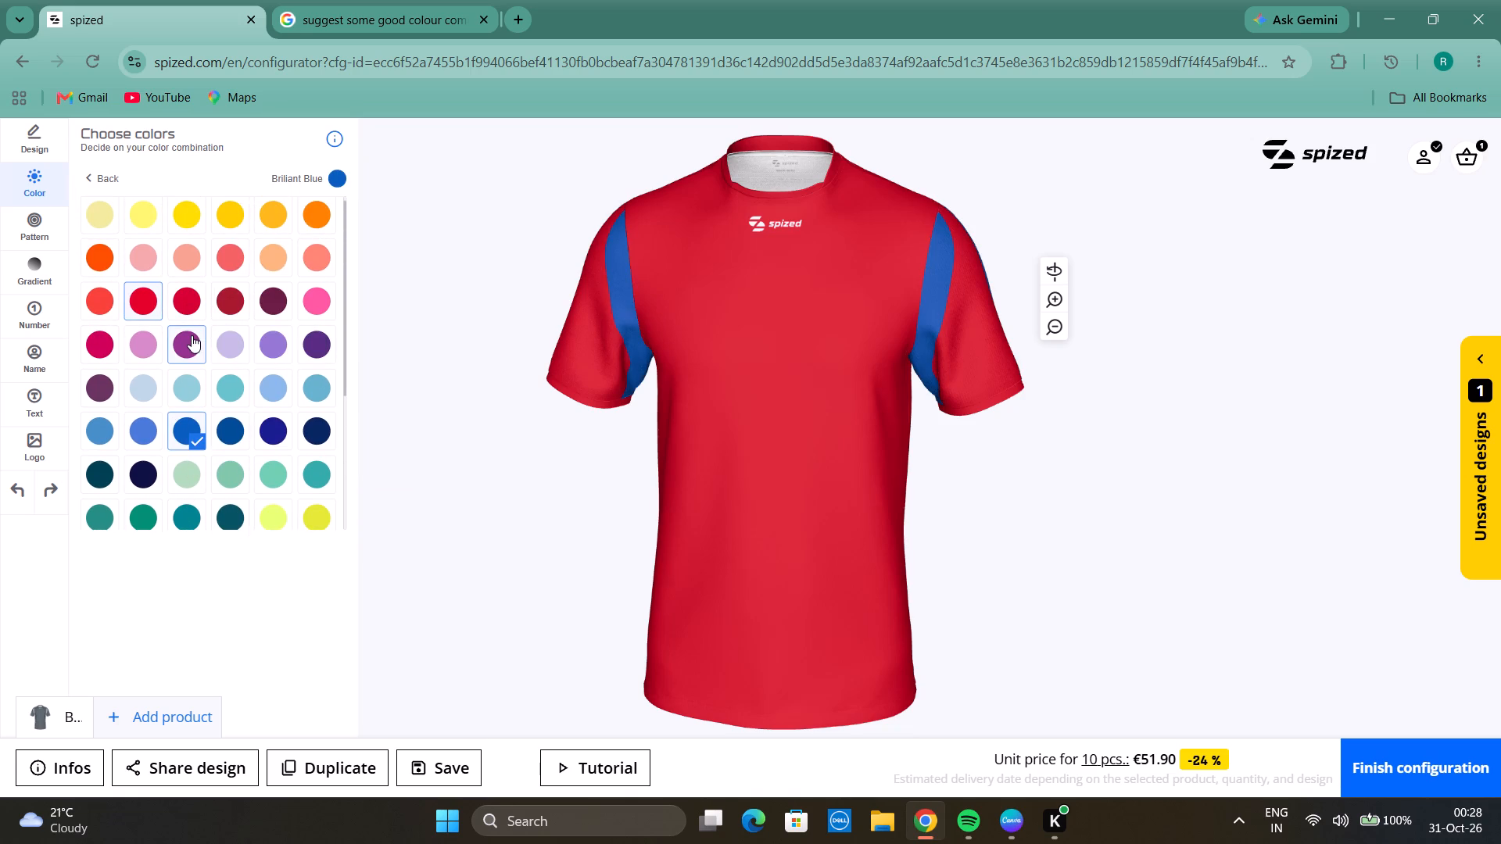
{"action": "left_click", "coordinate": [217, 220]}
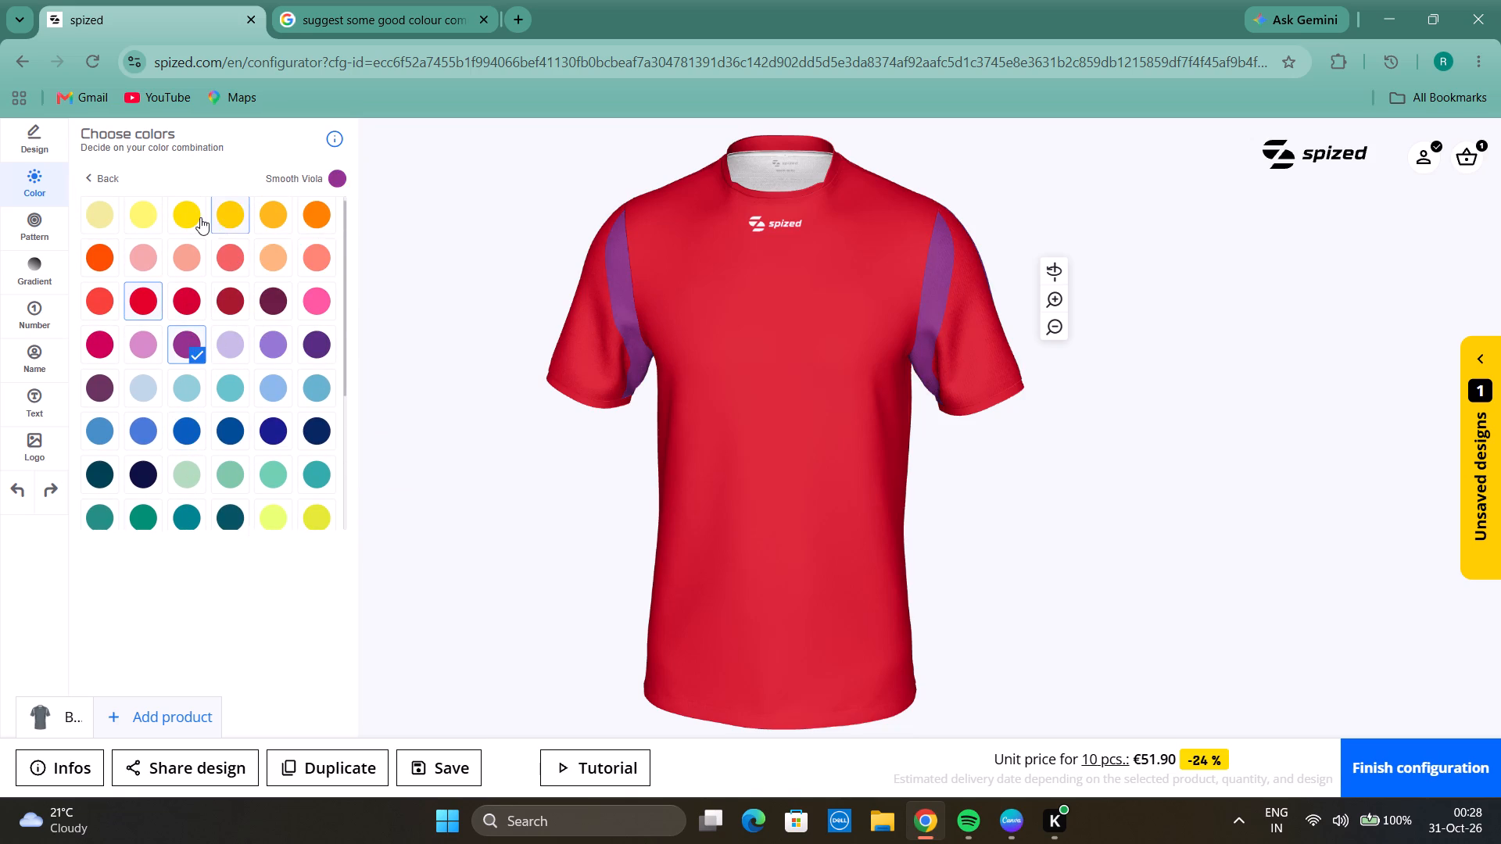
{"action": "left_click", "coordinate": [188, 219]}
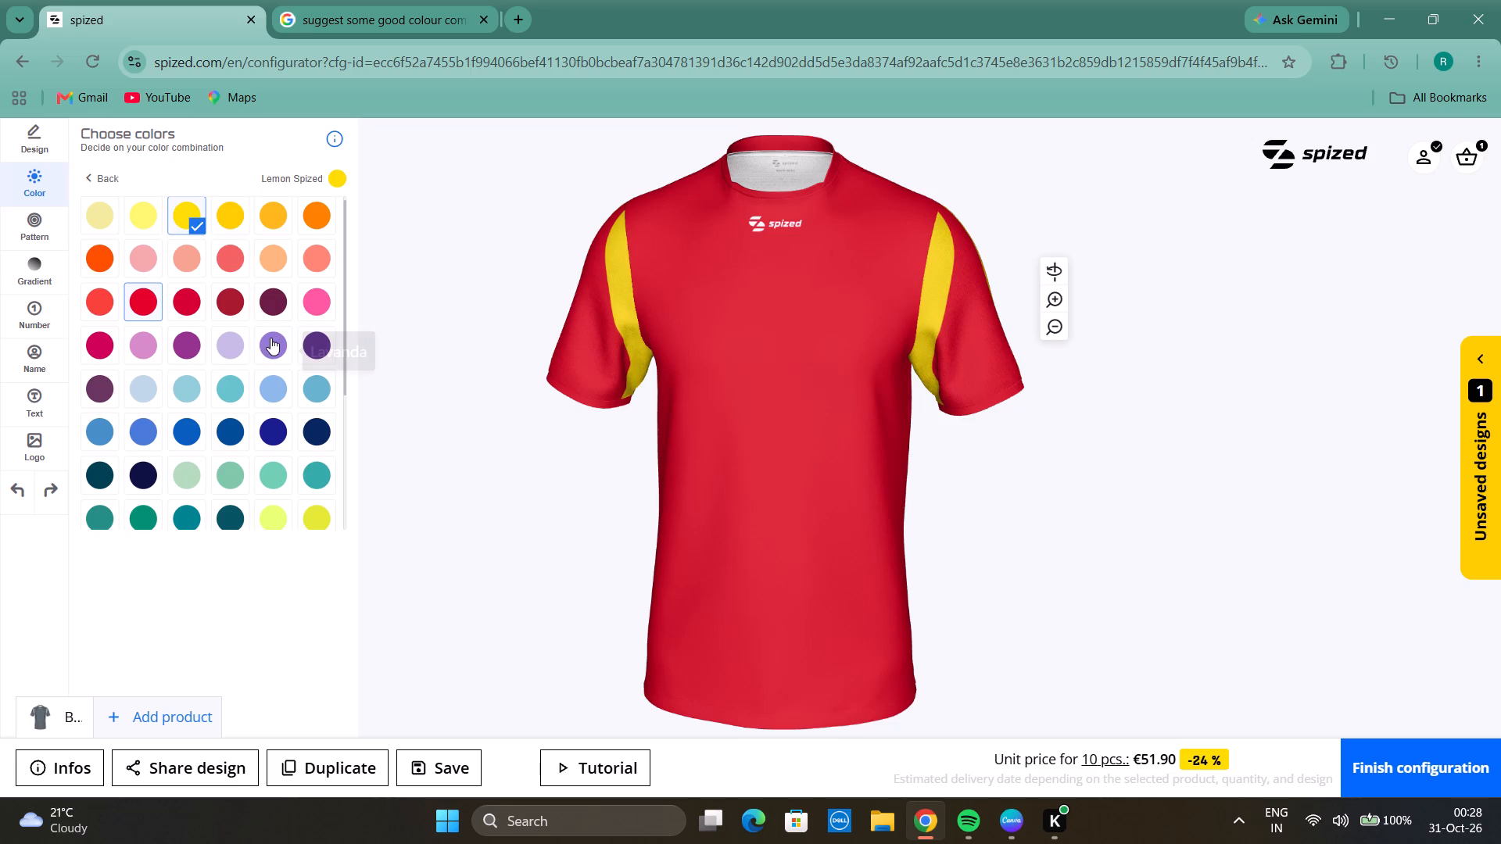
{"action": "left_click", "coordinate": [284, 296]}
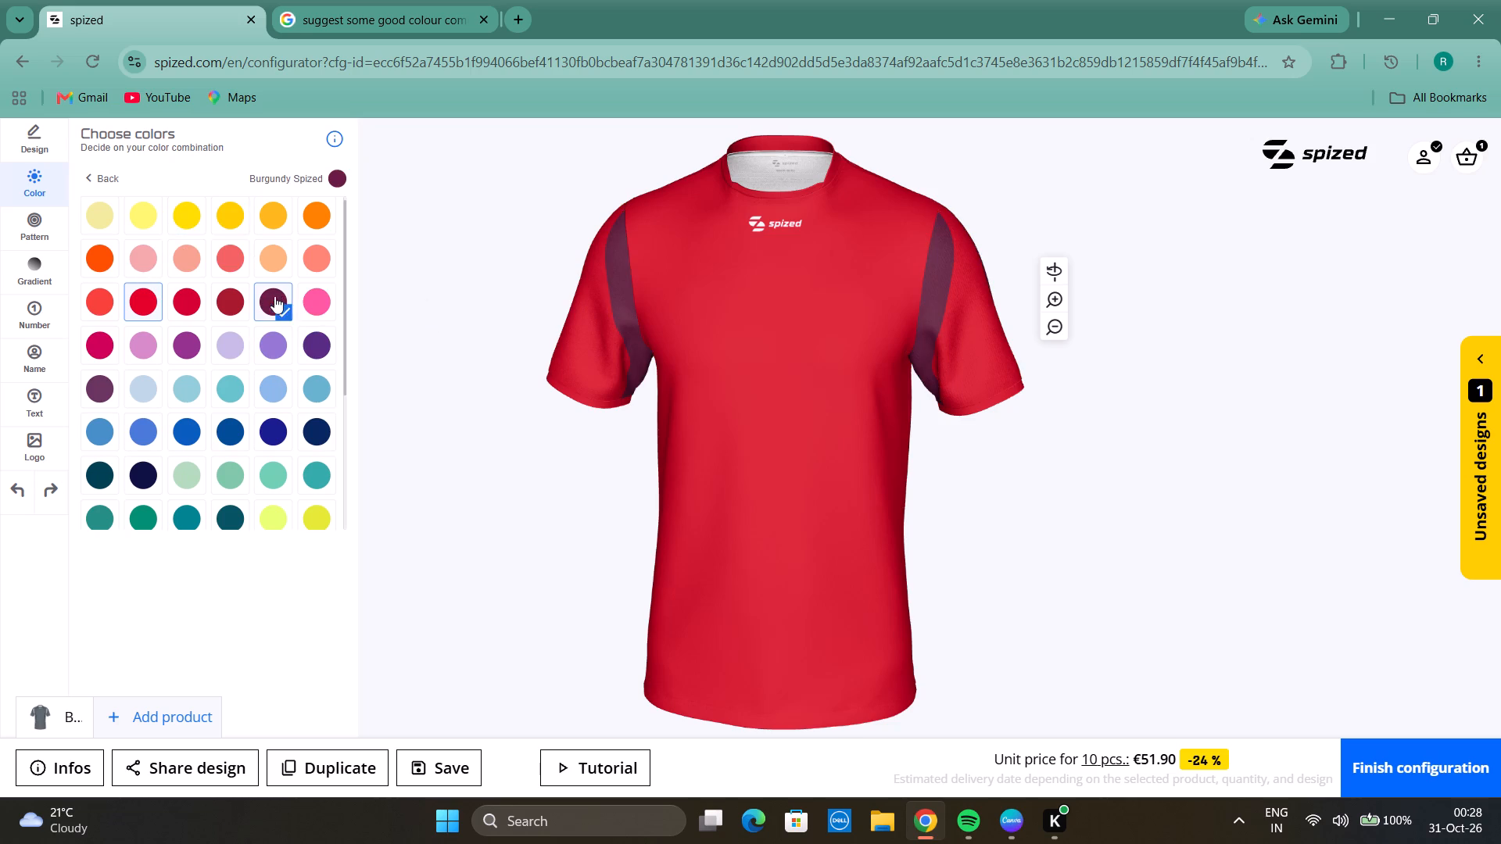
Set Color 2 to Sand and inspect the red jersey from the side and front.
{"action": "scroll", "coordinate": [194, 344], "scroll_direction": "down", "scroll_amount": 5}
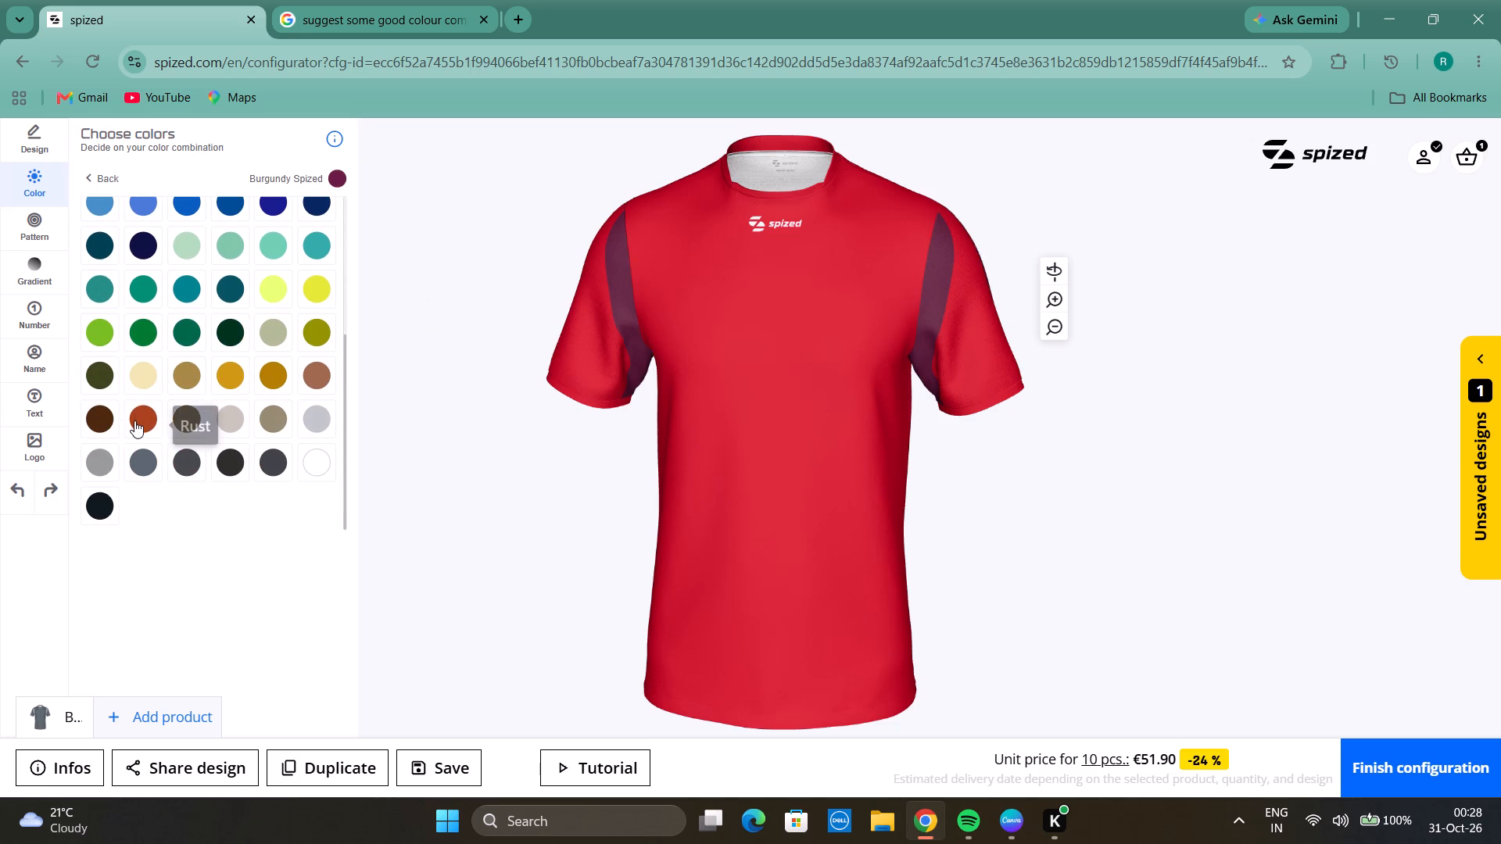
{"action": "left_click", "coordinate": [134, 420]}
{"action": "left_click", "coordinate": [144, 370]}
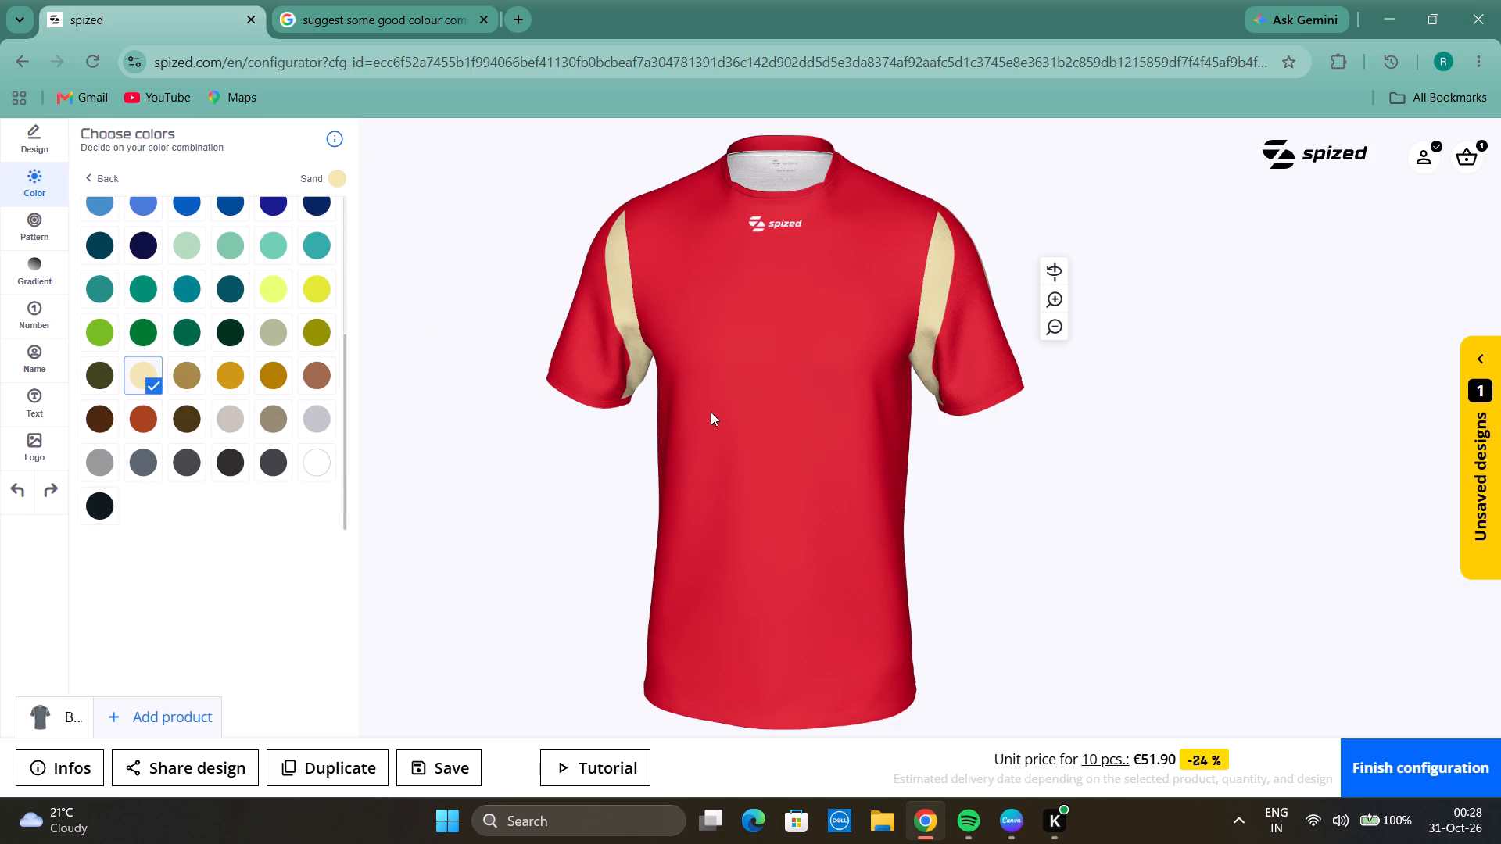
{"action": "left_click_drag", "start_coordinate": [735, 395], "coordinate": [771, 539]}
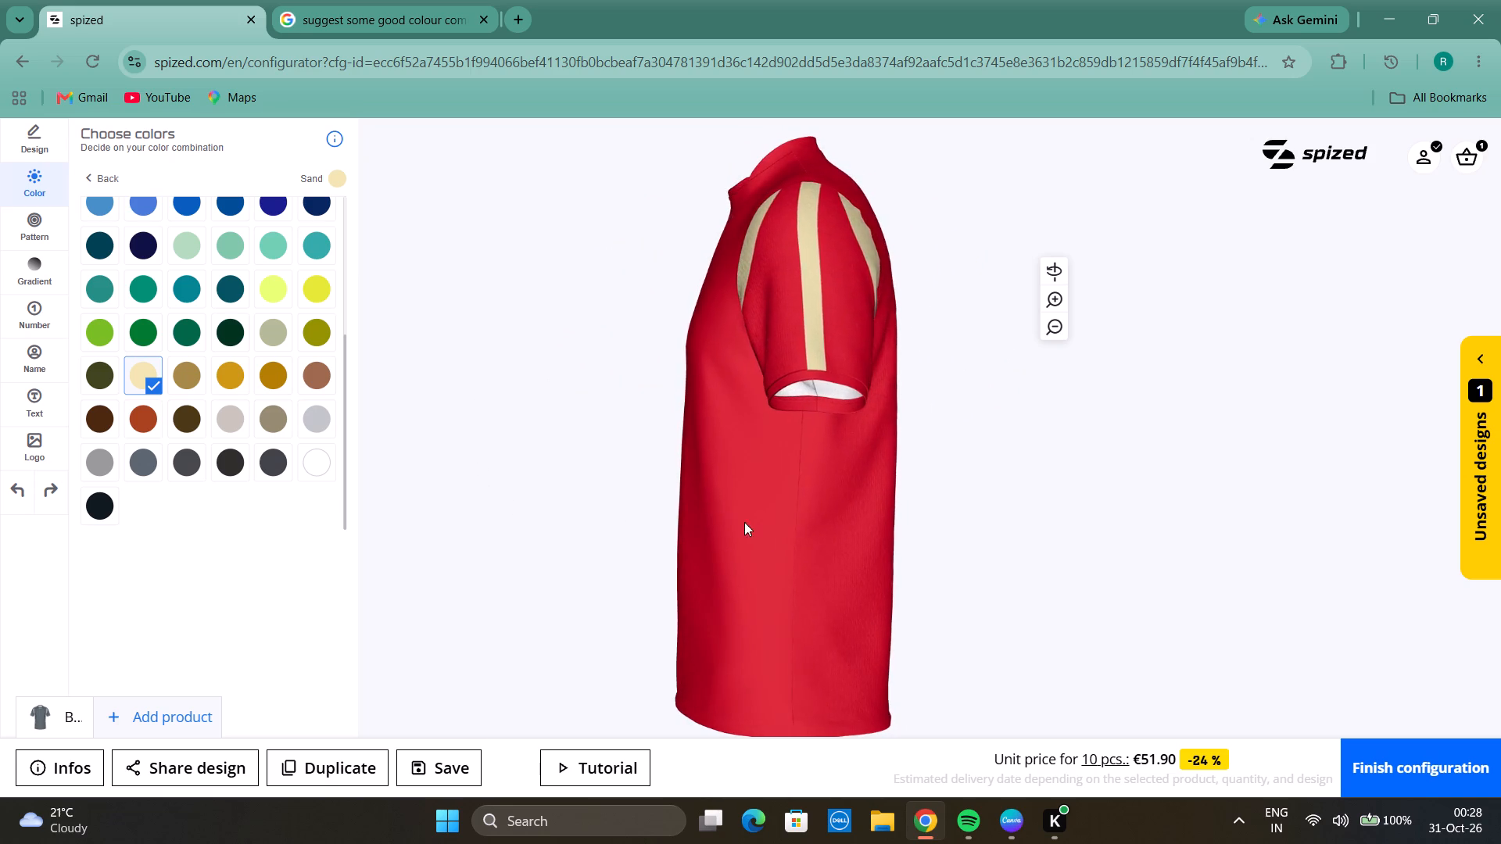
{"action": "left_click_drag", "start_coordinate": [702, 516], "coordinate": [924, 550]}
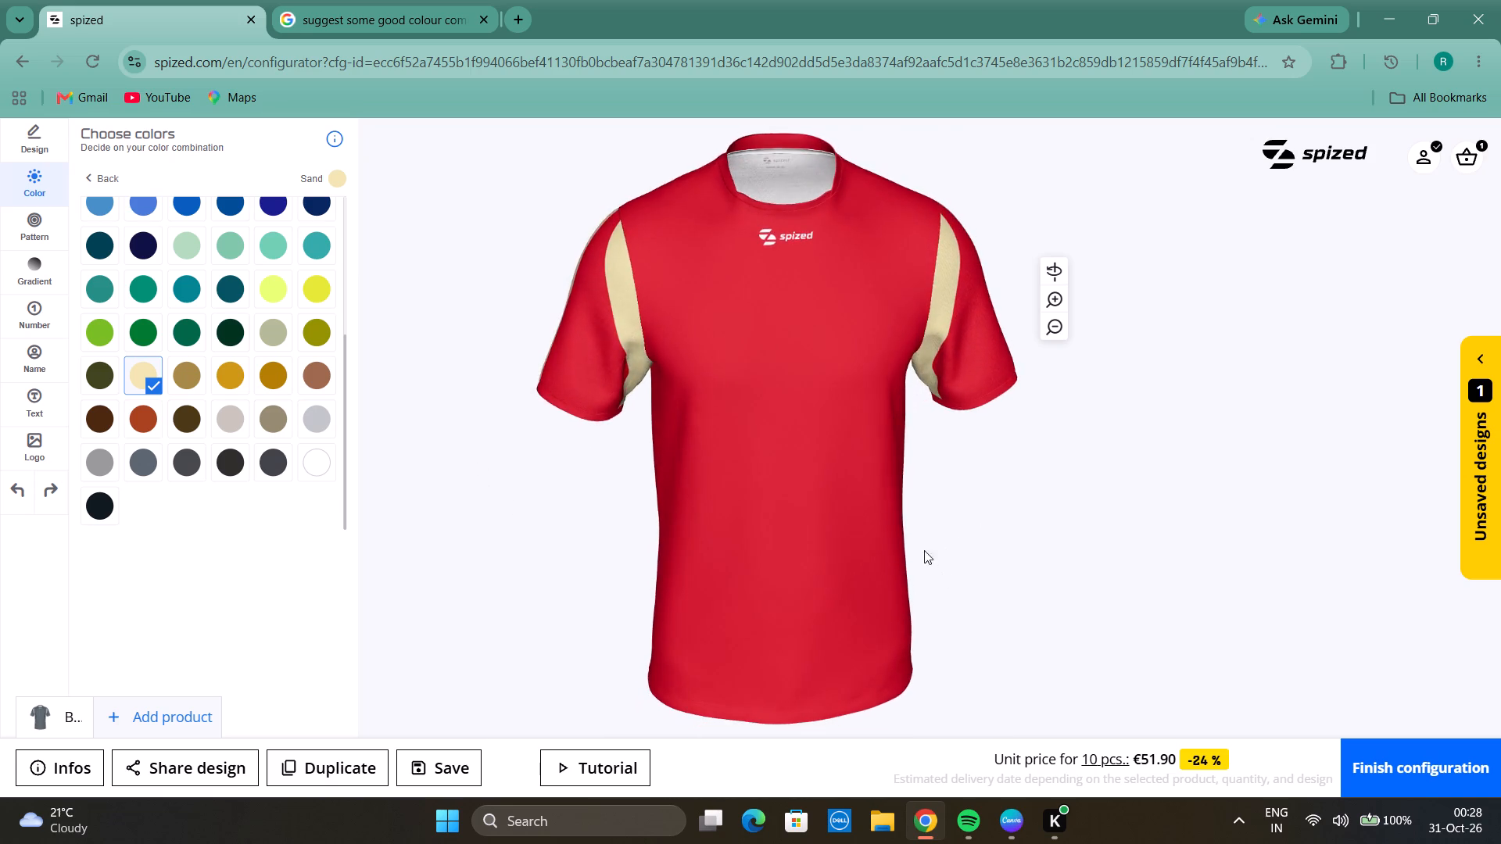
{"action": "left_click_drag", "start_coordinate": [924, 550], "coordinate": [925, 541]}
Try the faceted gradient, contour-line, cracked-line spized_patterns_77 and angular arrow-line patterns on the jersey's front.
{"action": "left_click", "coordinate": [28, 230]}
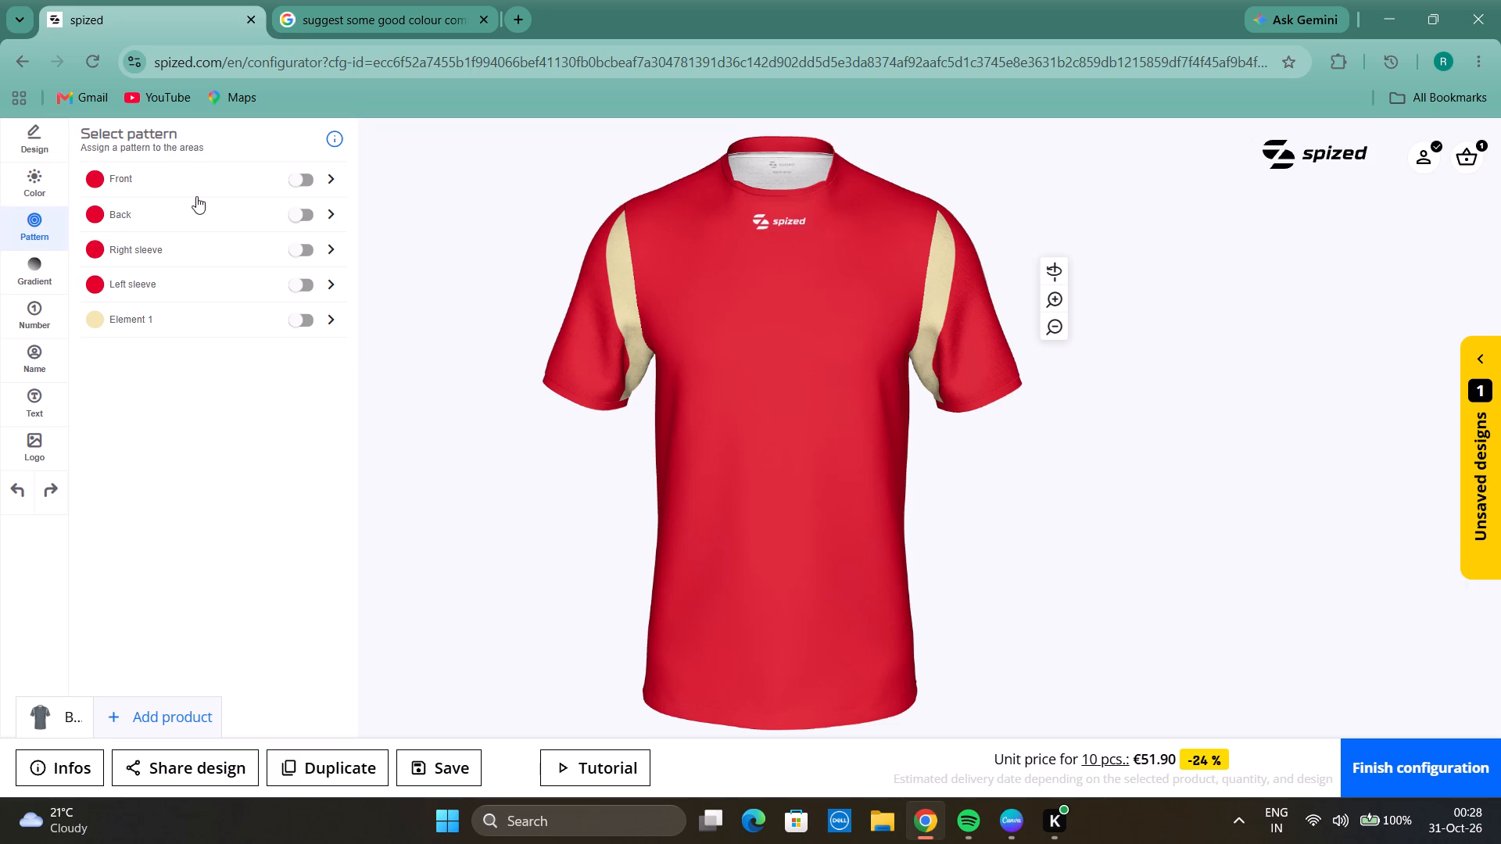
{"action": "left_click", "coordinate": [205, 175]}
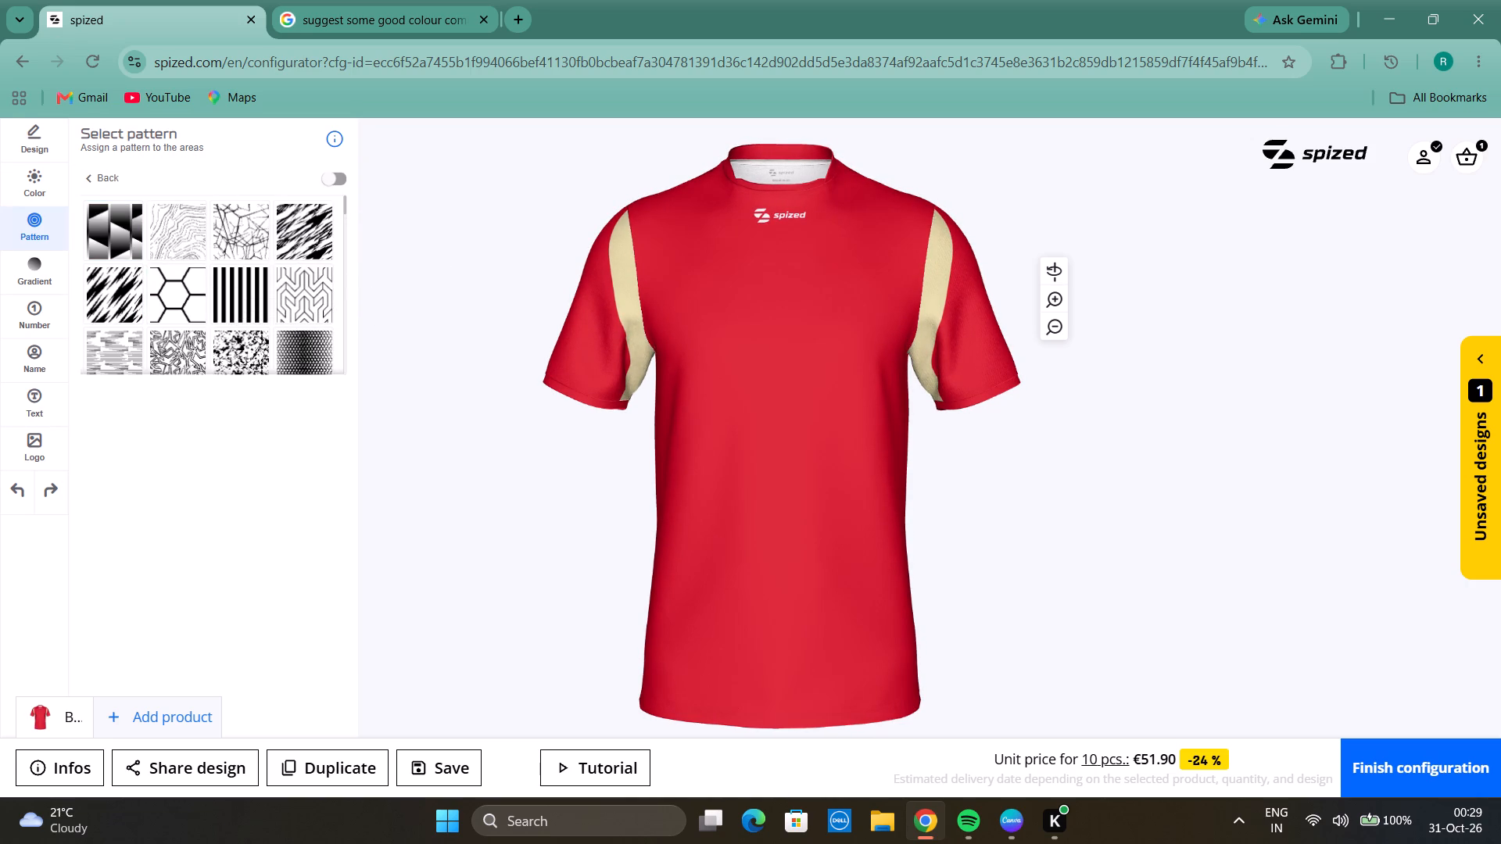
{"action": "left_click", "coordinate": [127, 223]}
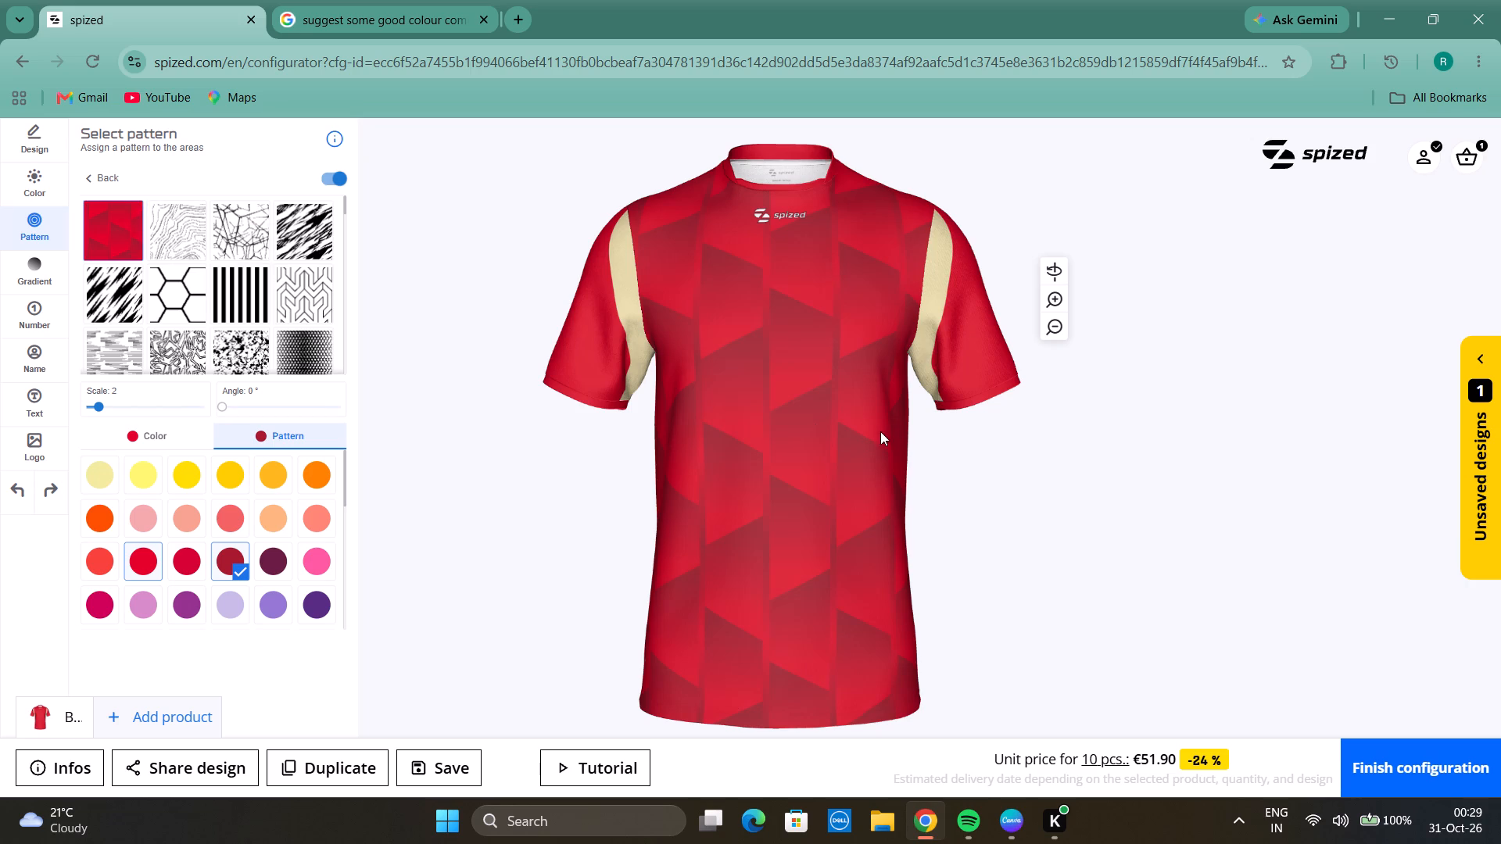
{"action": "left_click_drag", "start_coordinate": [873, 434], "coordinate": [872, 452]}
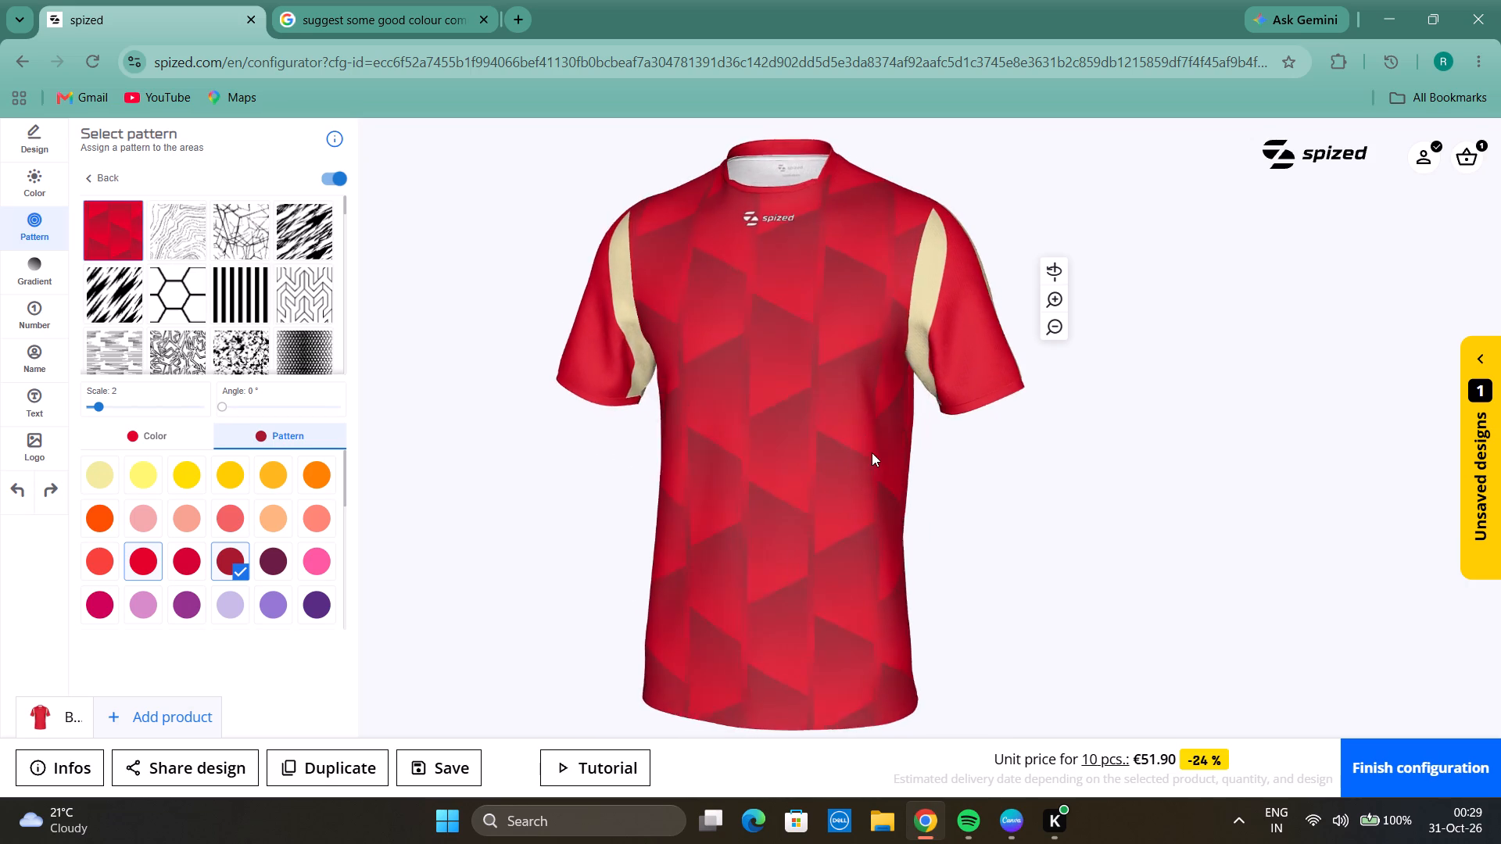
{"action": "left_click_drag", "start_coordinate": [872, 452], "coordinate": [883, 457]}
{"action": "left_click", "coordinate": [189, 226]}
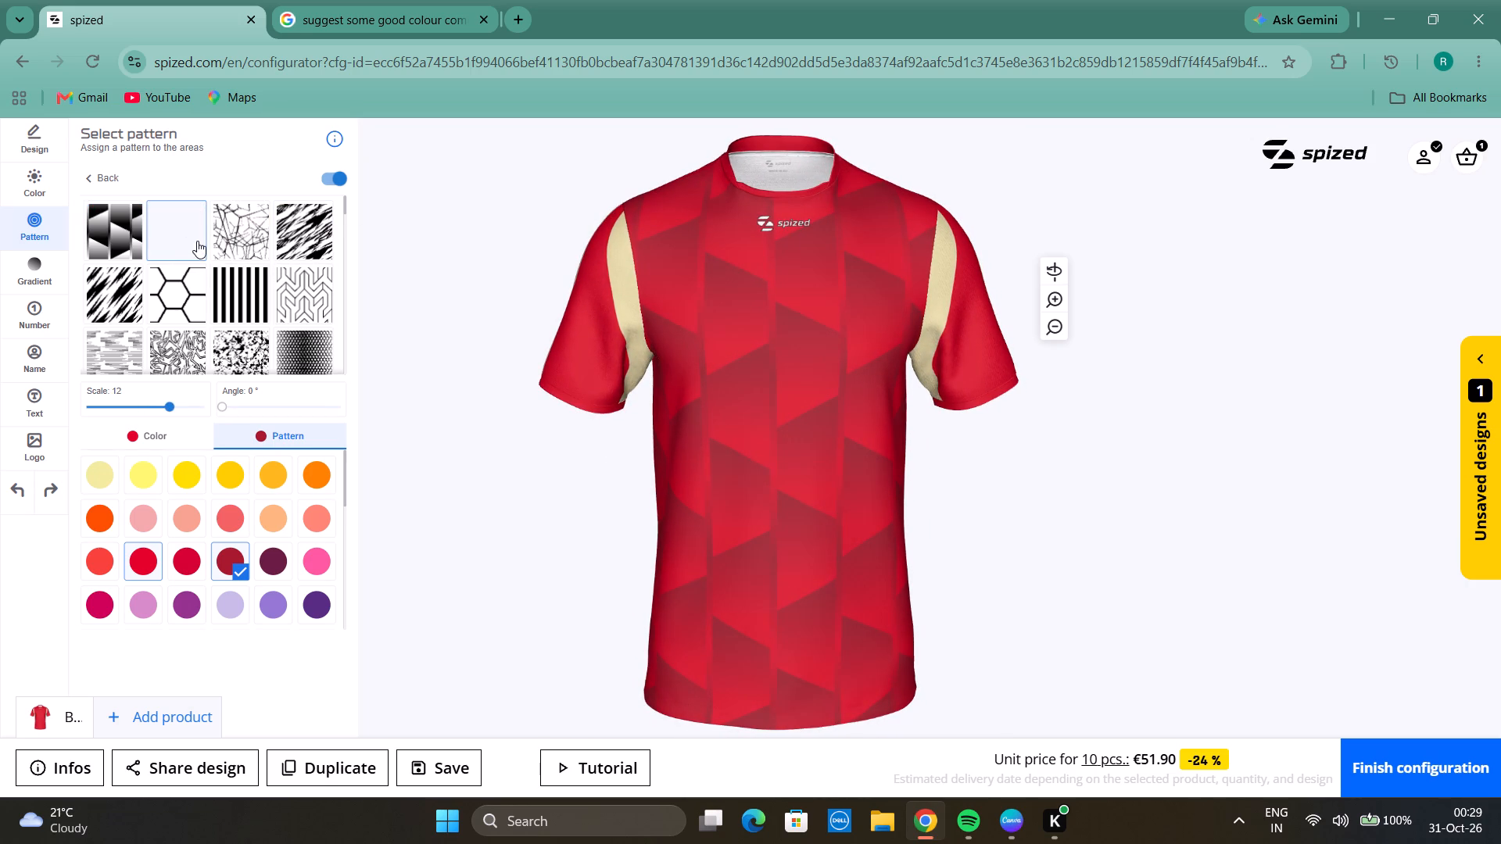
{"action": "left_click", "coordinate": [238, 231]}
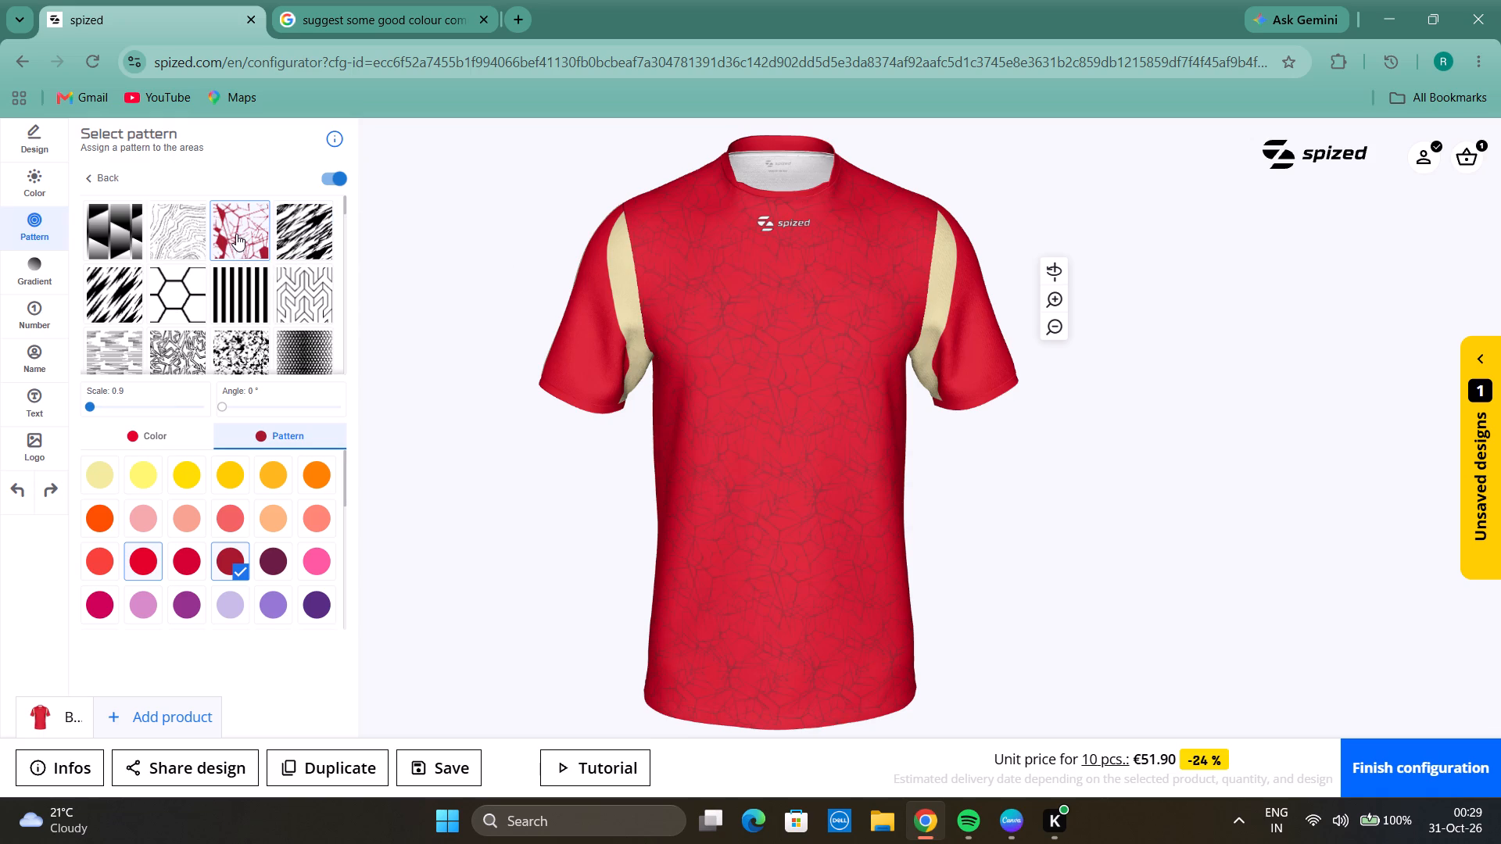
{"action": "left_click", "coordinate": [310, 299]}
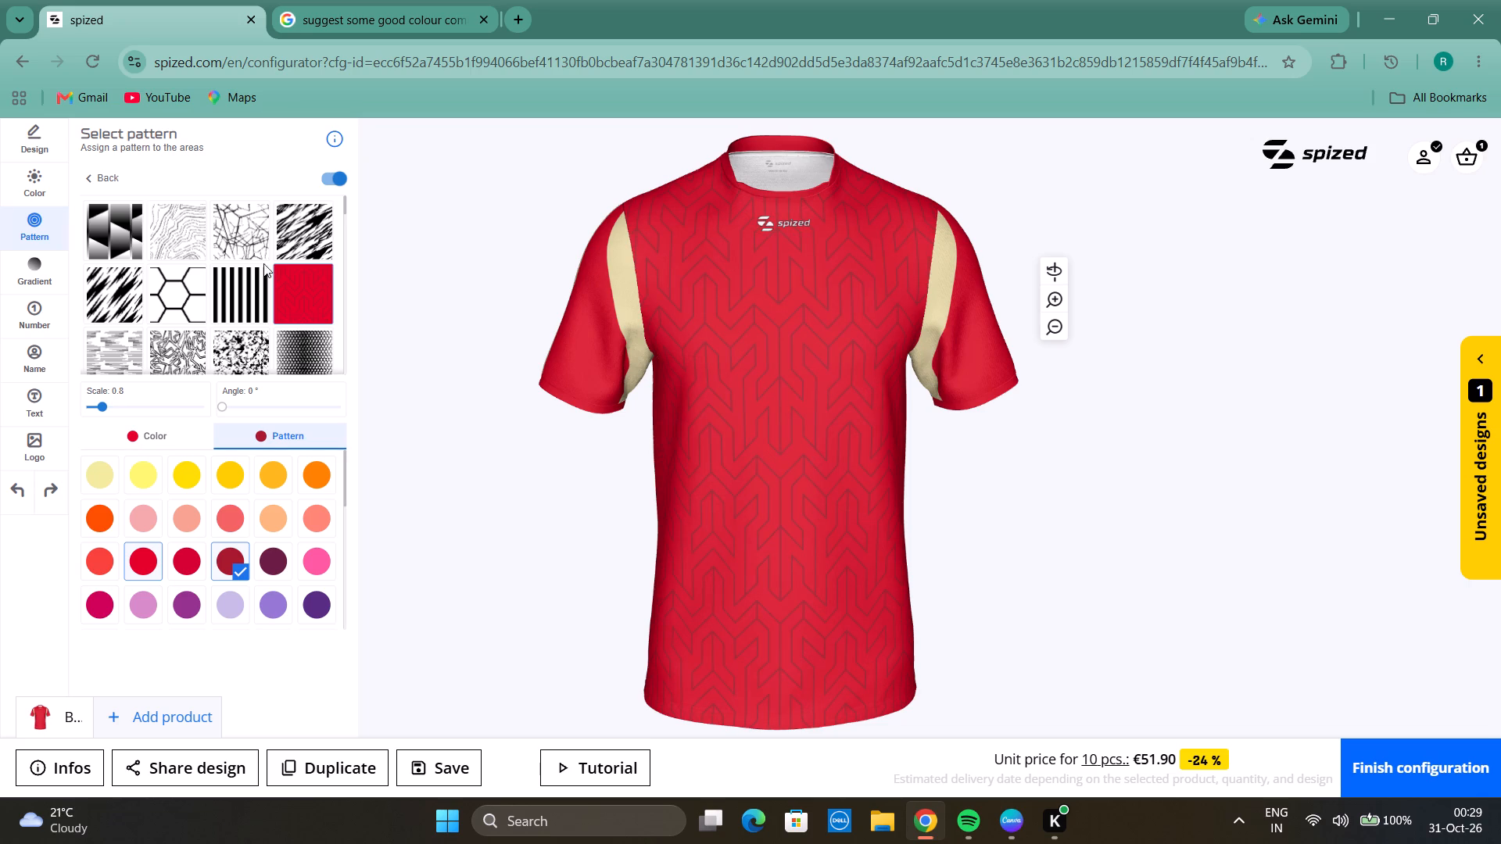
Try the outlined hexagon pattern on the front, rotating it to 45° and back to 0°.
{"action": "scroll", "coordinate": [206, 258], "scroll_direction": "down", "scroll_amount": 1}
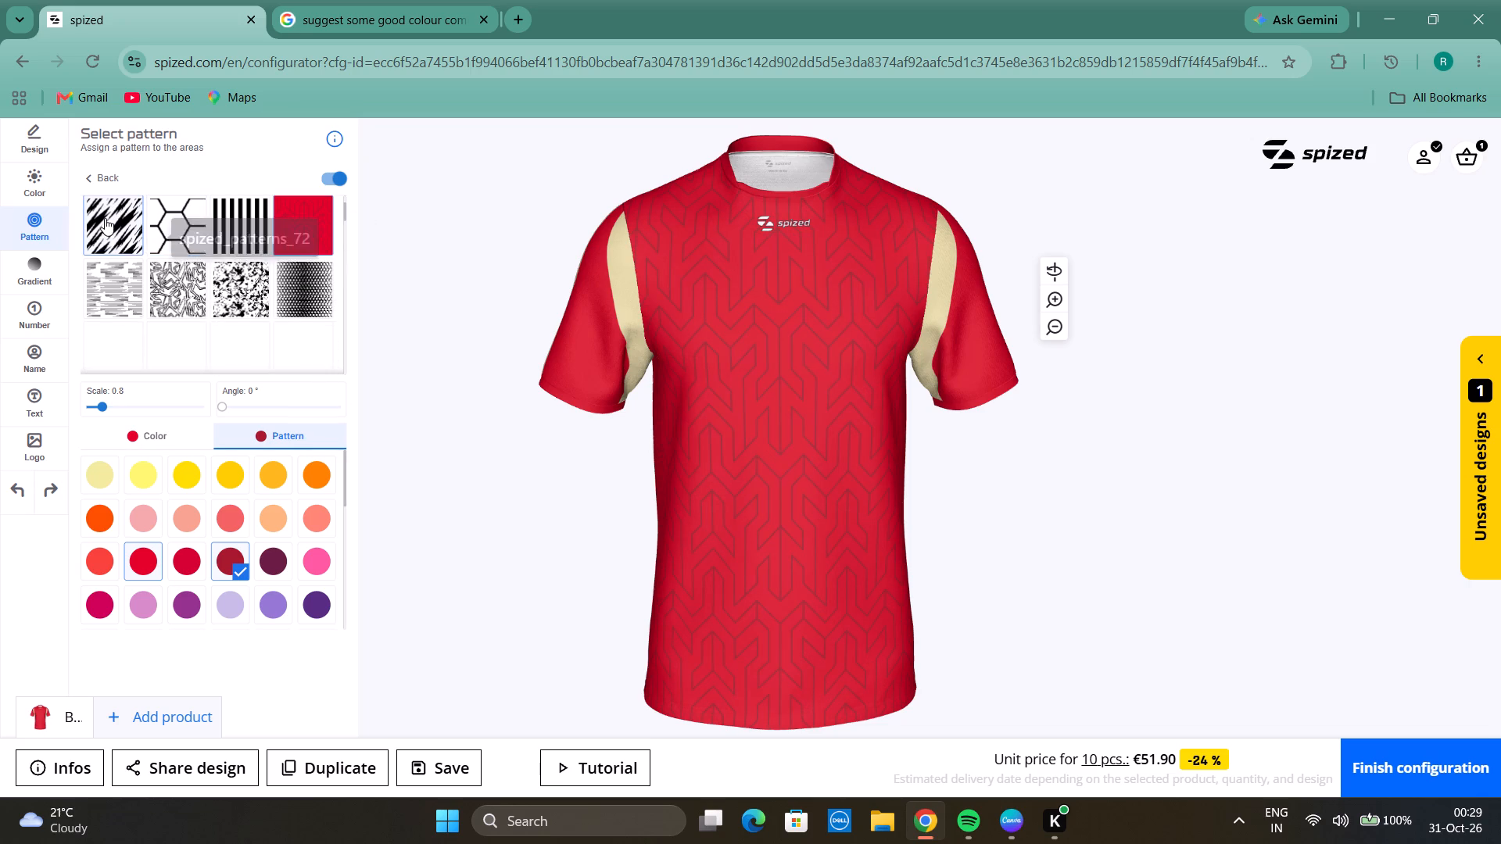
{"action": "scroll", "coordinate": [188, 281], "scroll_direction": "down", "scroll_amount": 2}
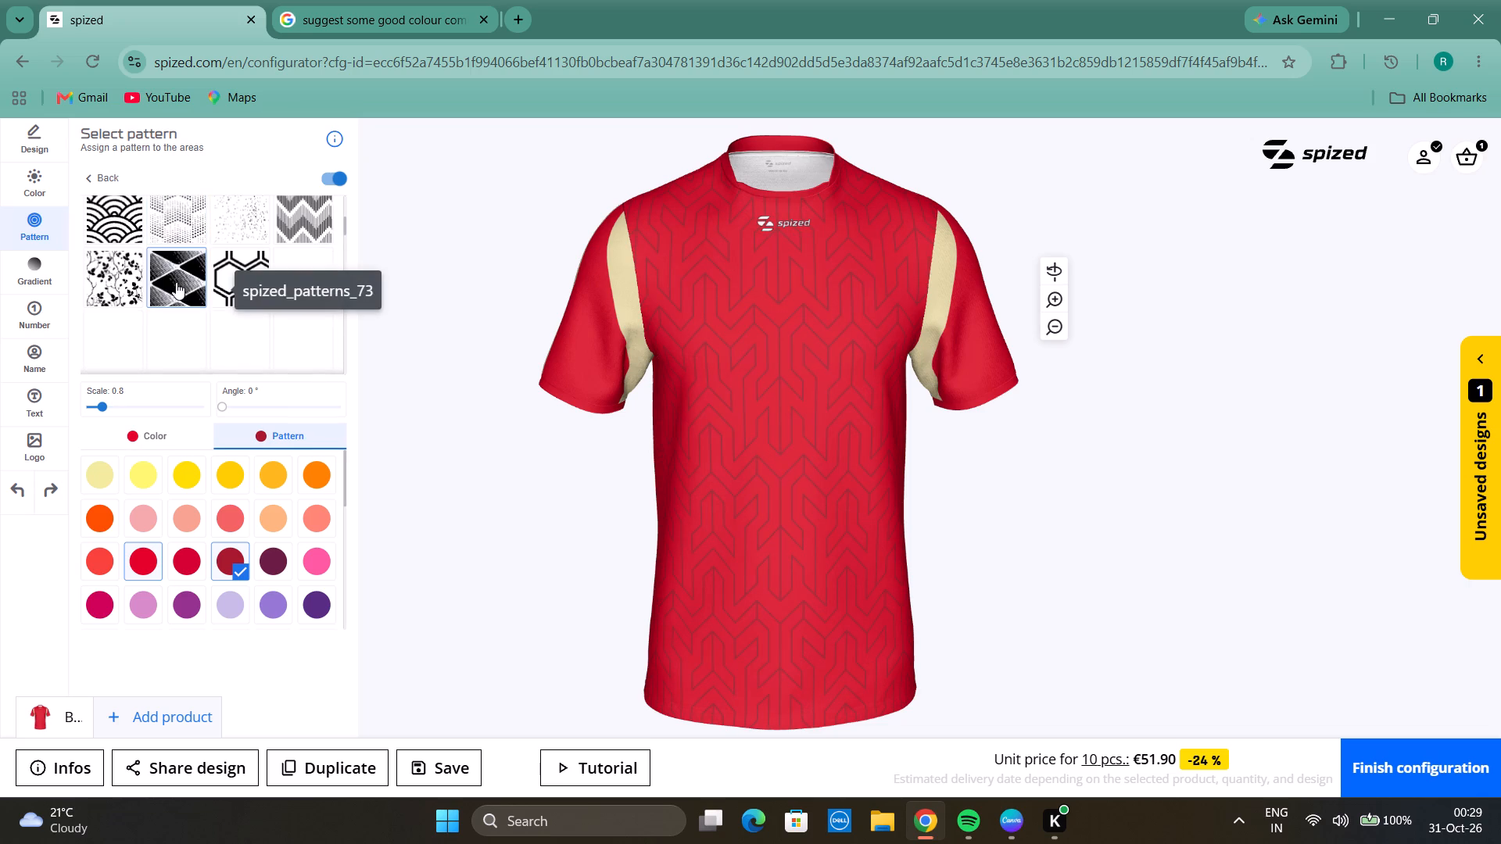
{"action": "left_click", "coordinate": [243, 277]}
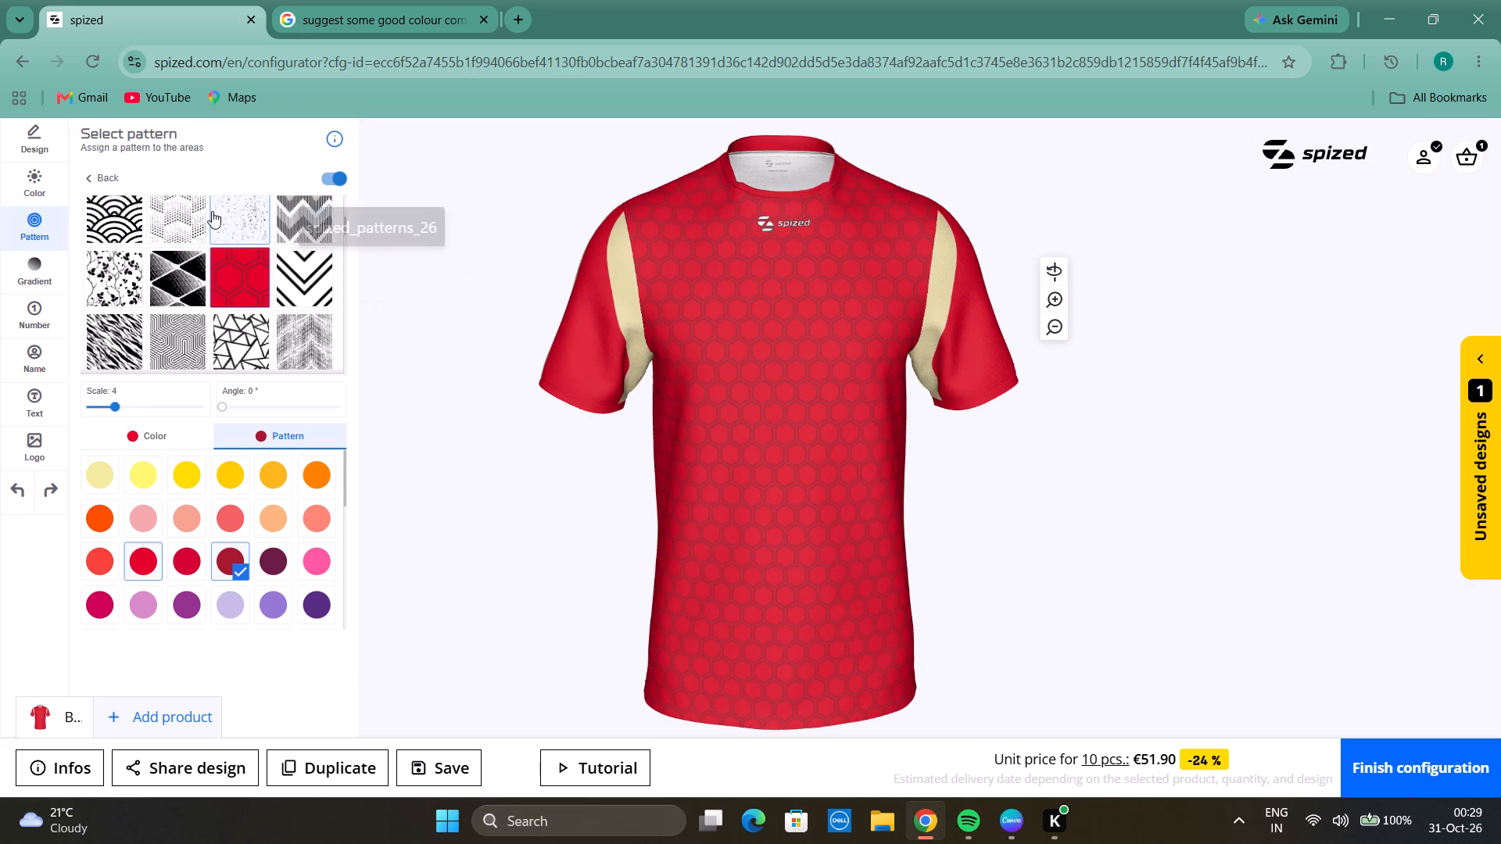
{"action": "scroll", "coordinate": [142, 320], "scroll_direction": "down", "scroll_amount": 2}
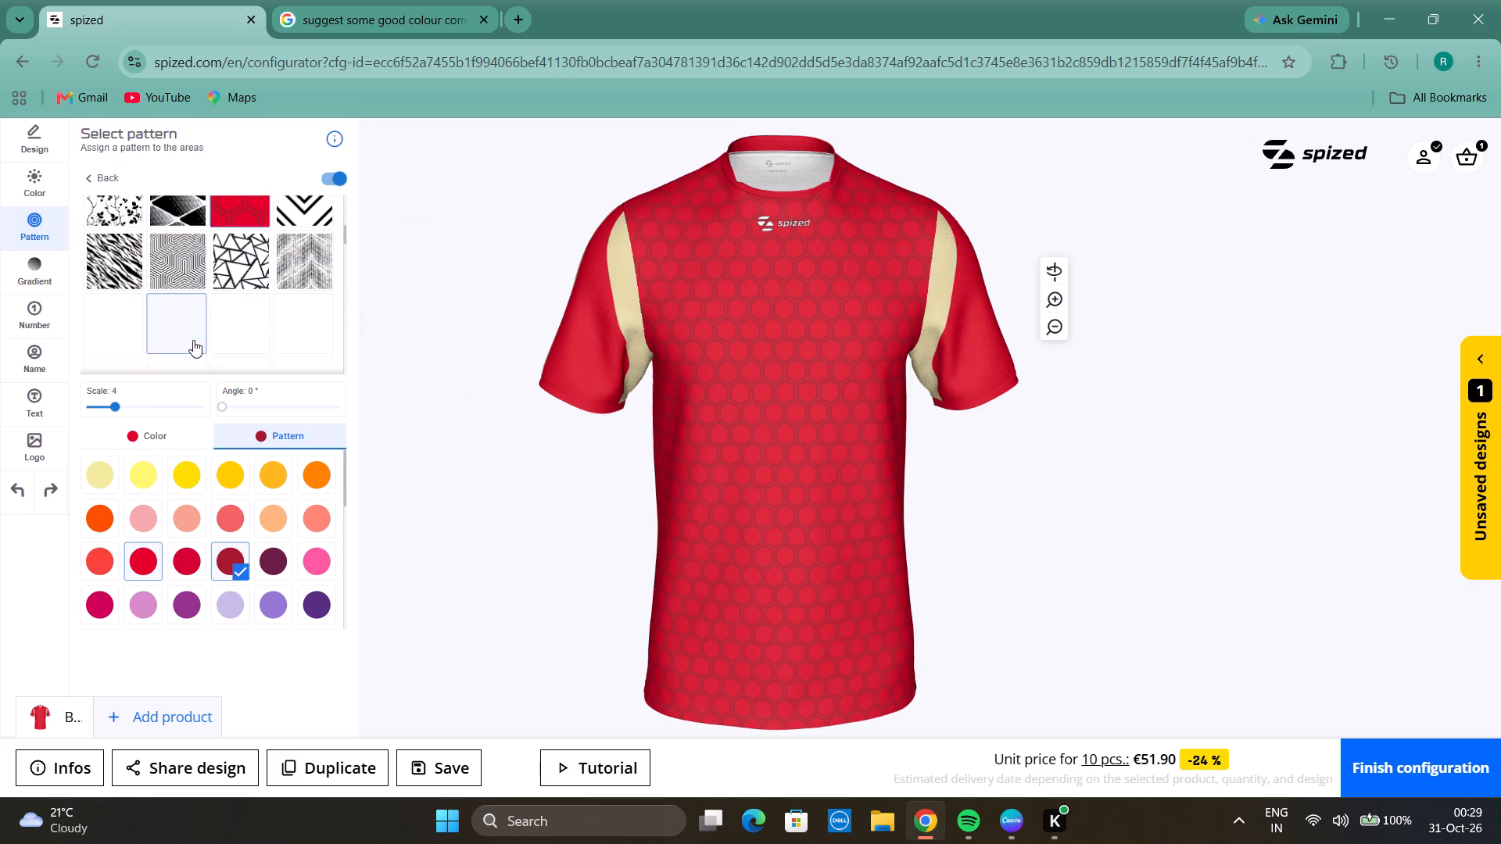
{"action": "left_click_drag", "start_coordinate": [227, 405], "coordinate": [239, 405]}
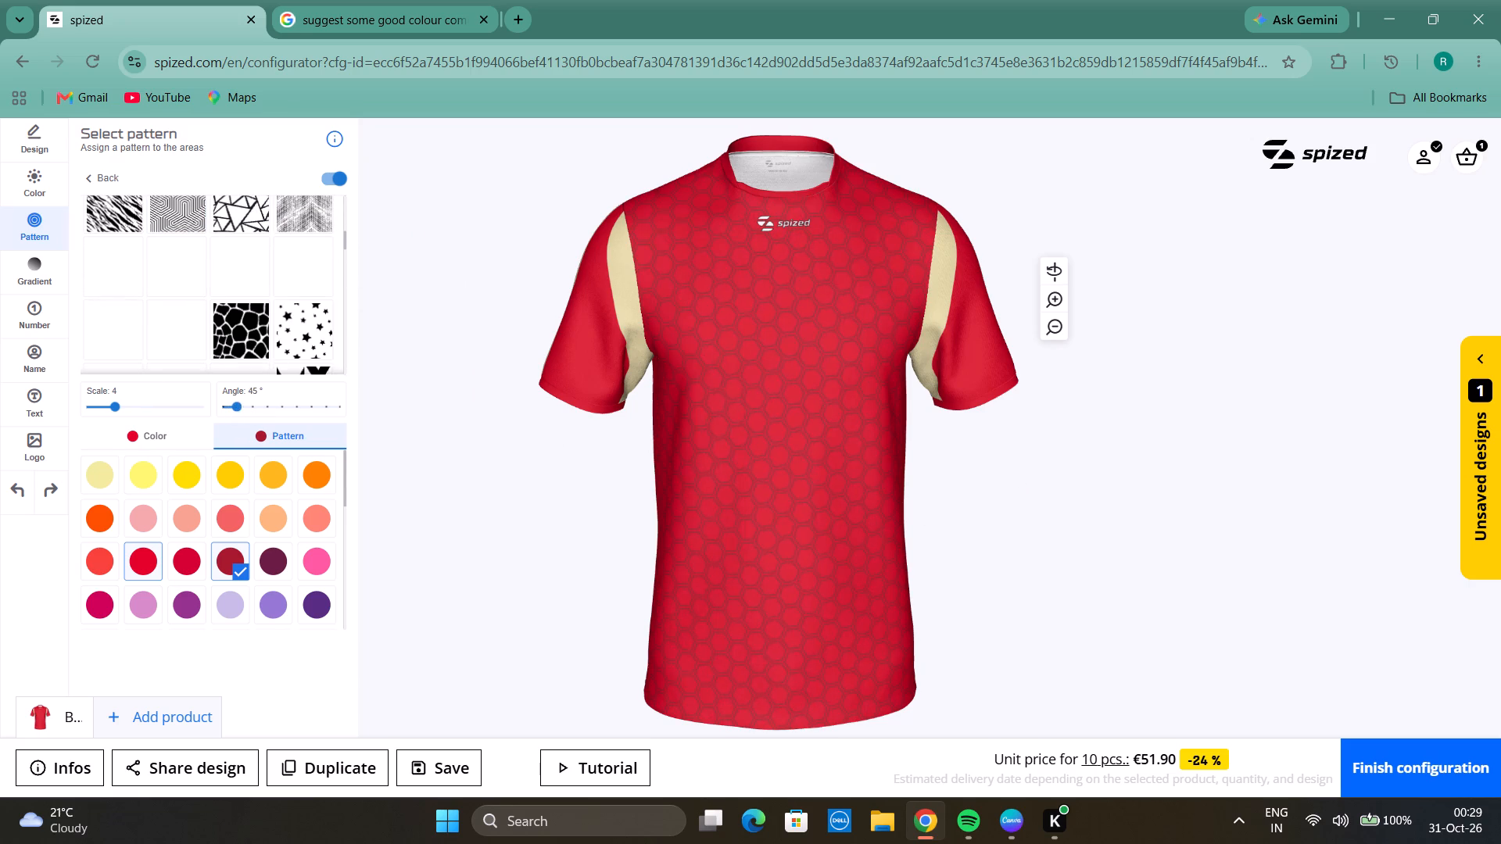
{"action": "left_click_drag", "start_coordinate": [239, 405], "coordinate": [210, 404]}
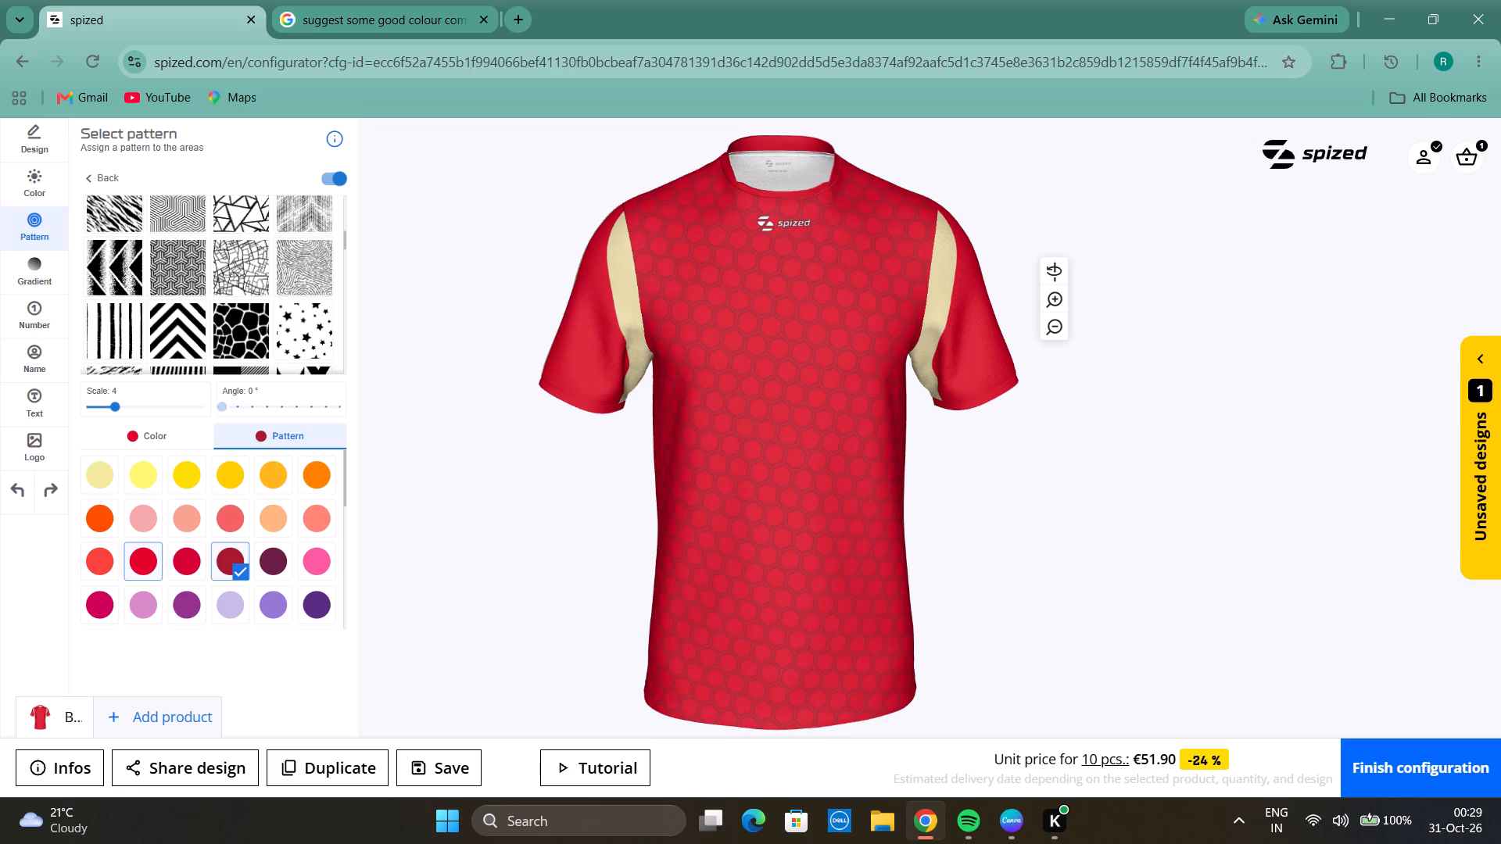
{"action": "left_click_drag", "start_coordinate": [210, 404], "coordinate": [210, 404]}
Try the stone-mosaic, zig-zag, broken-chevron, triangle spized_patterns_56 and woven spized_patterns_55 patterns on the front, then reselect spized_patterns_56.
{"action": "left_click", "coordinate": [243, 306]}
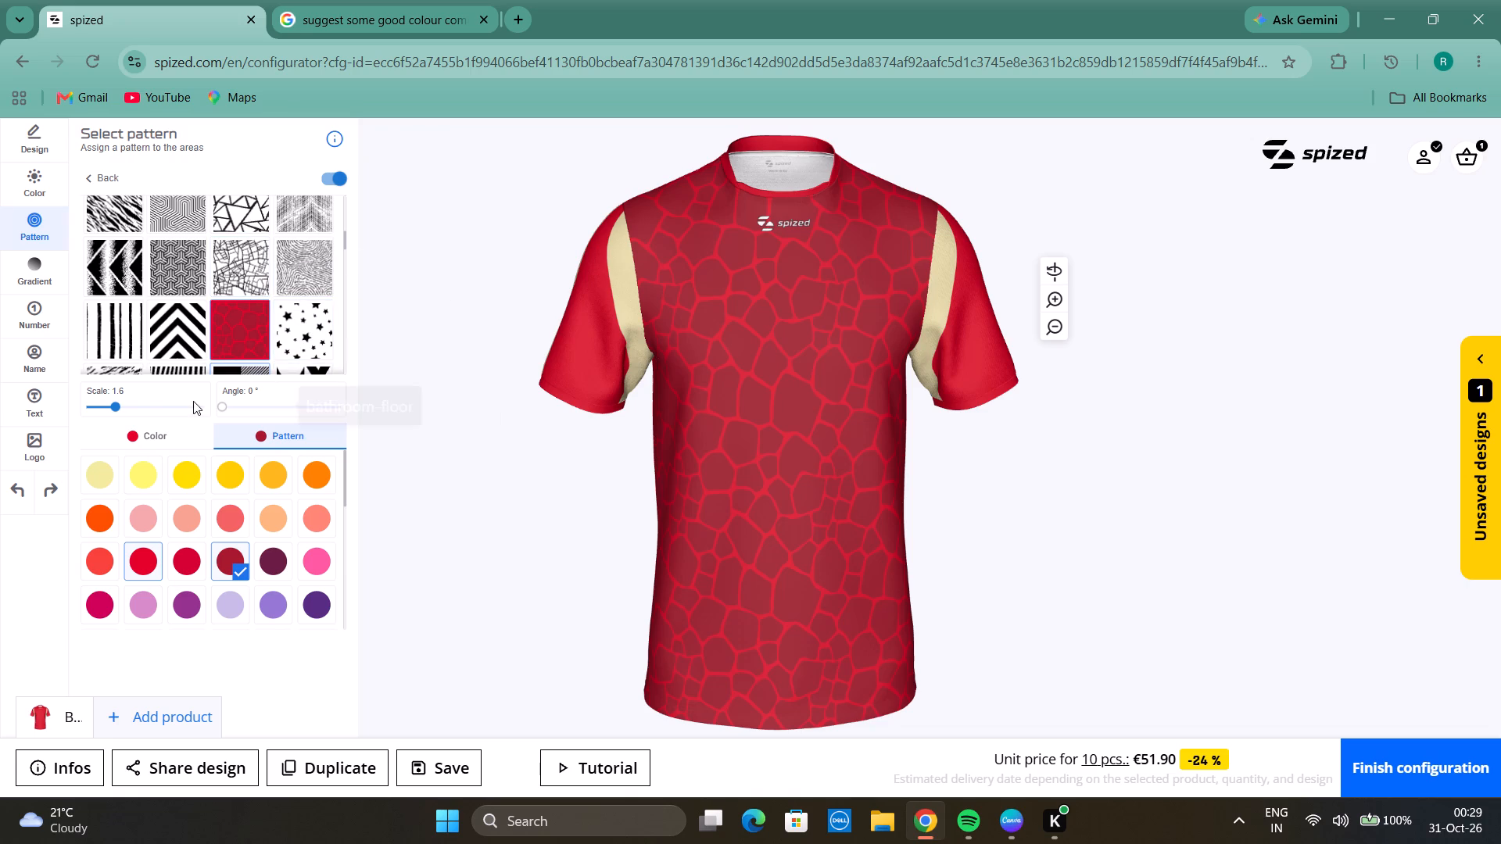
{"action": "left_click", "coordinate": [160, 302]}
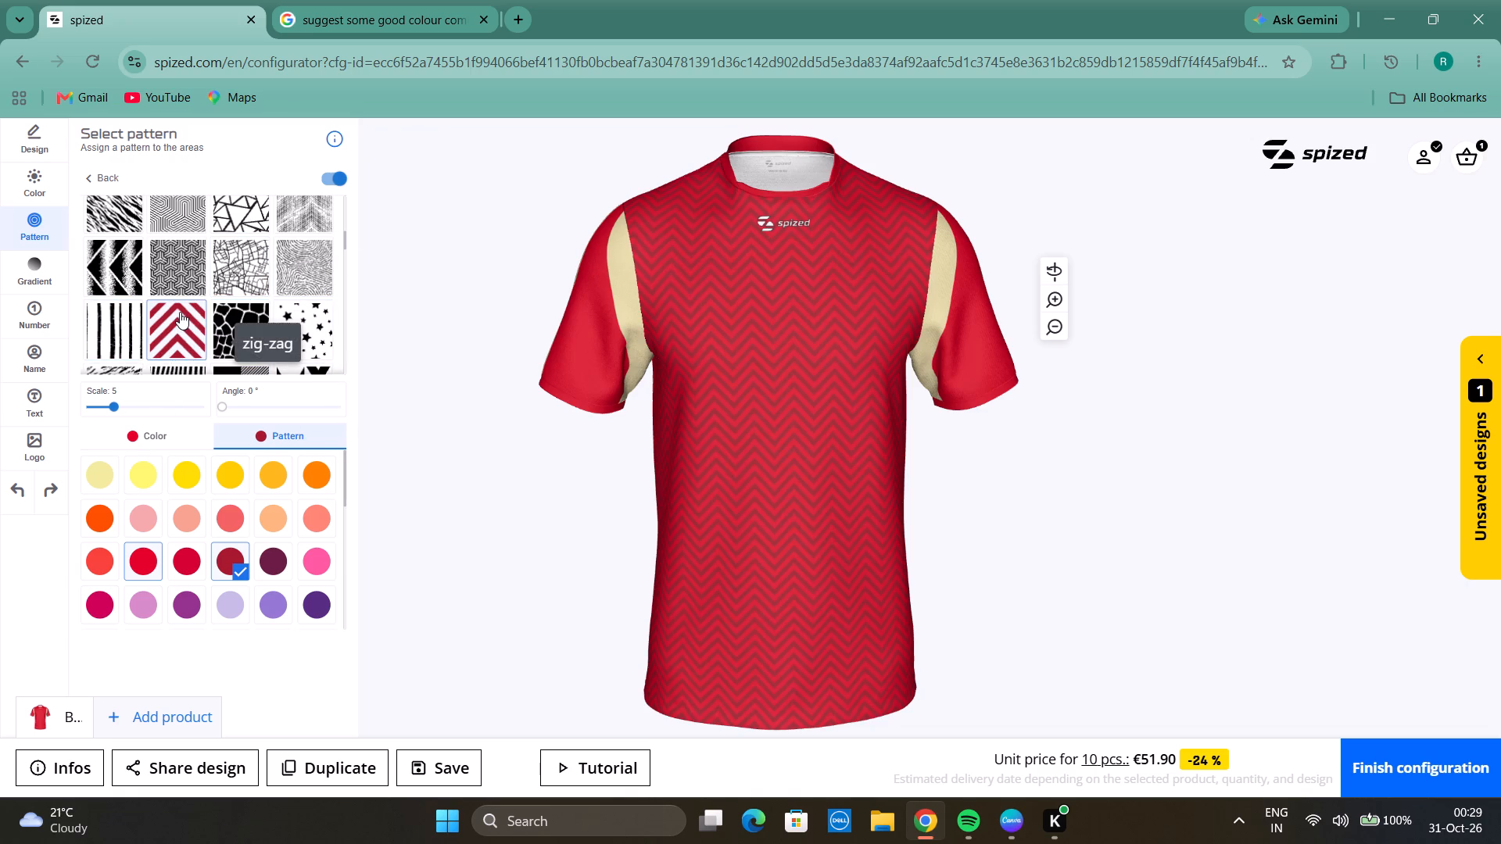
{"action": "scroll", "coordinate": [207, 250], "scroll_direction": "down", "scroll_amount": 2}
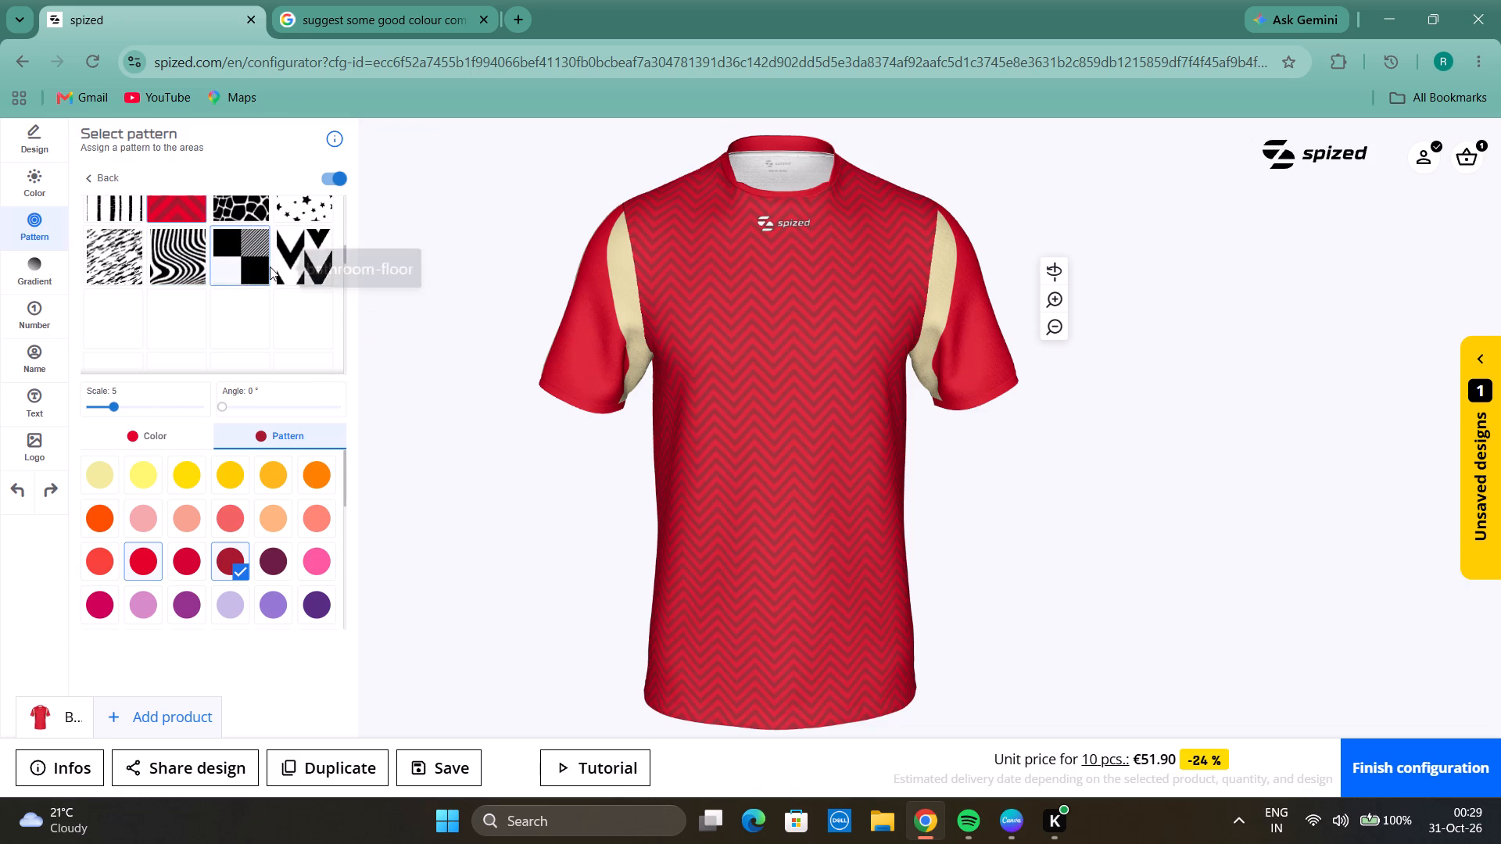
{"action": "left_click", "coordinate": [310, 259]}
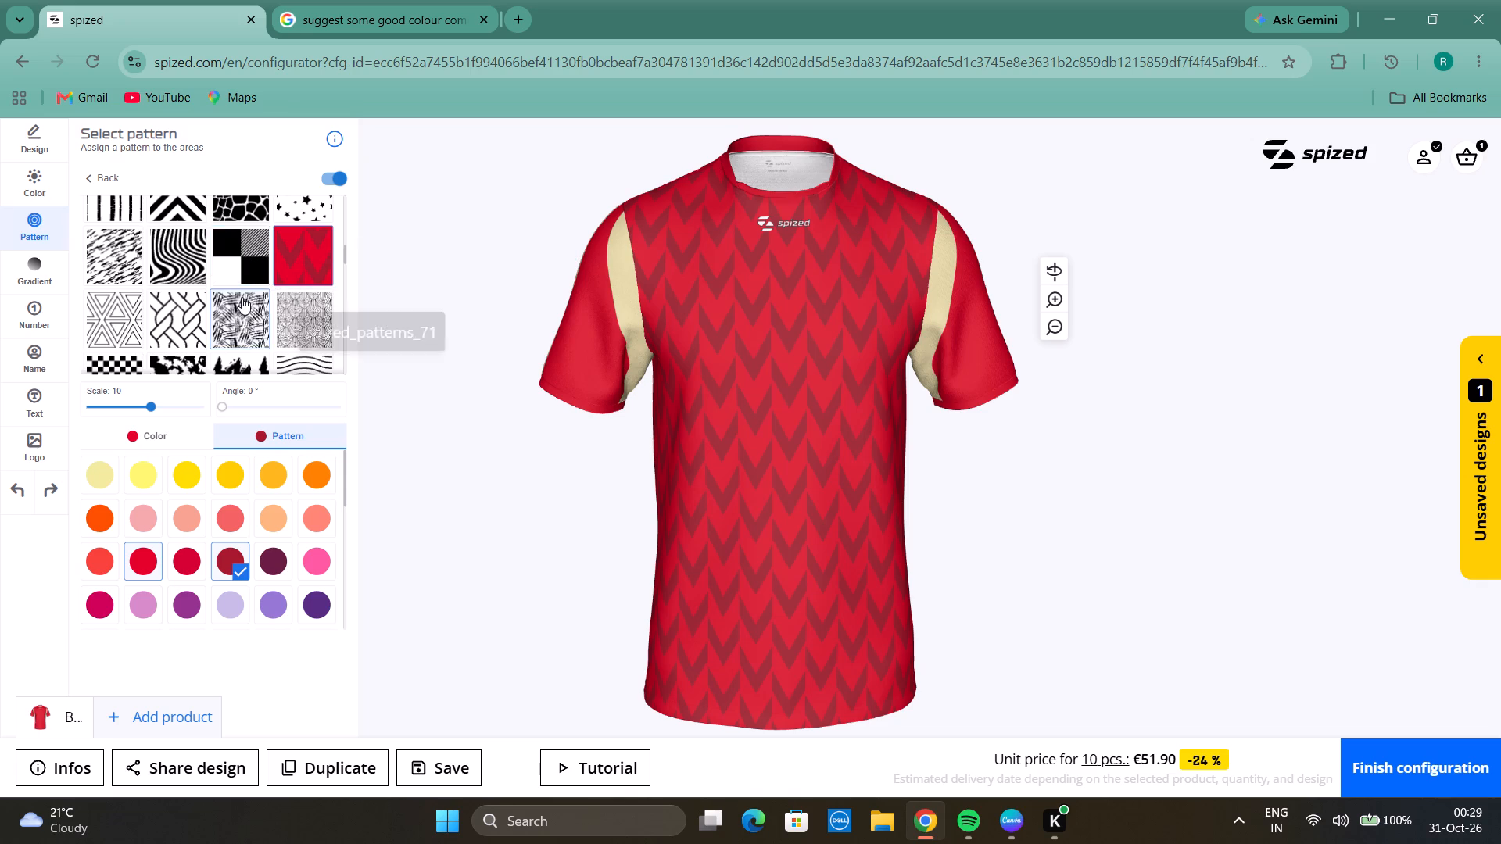
{"action": "left_click", "coordinate": [128, 320]}
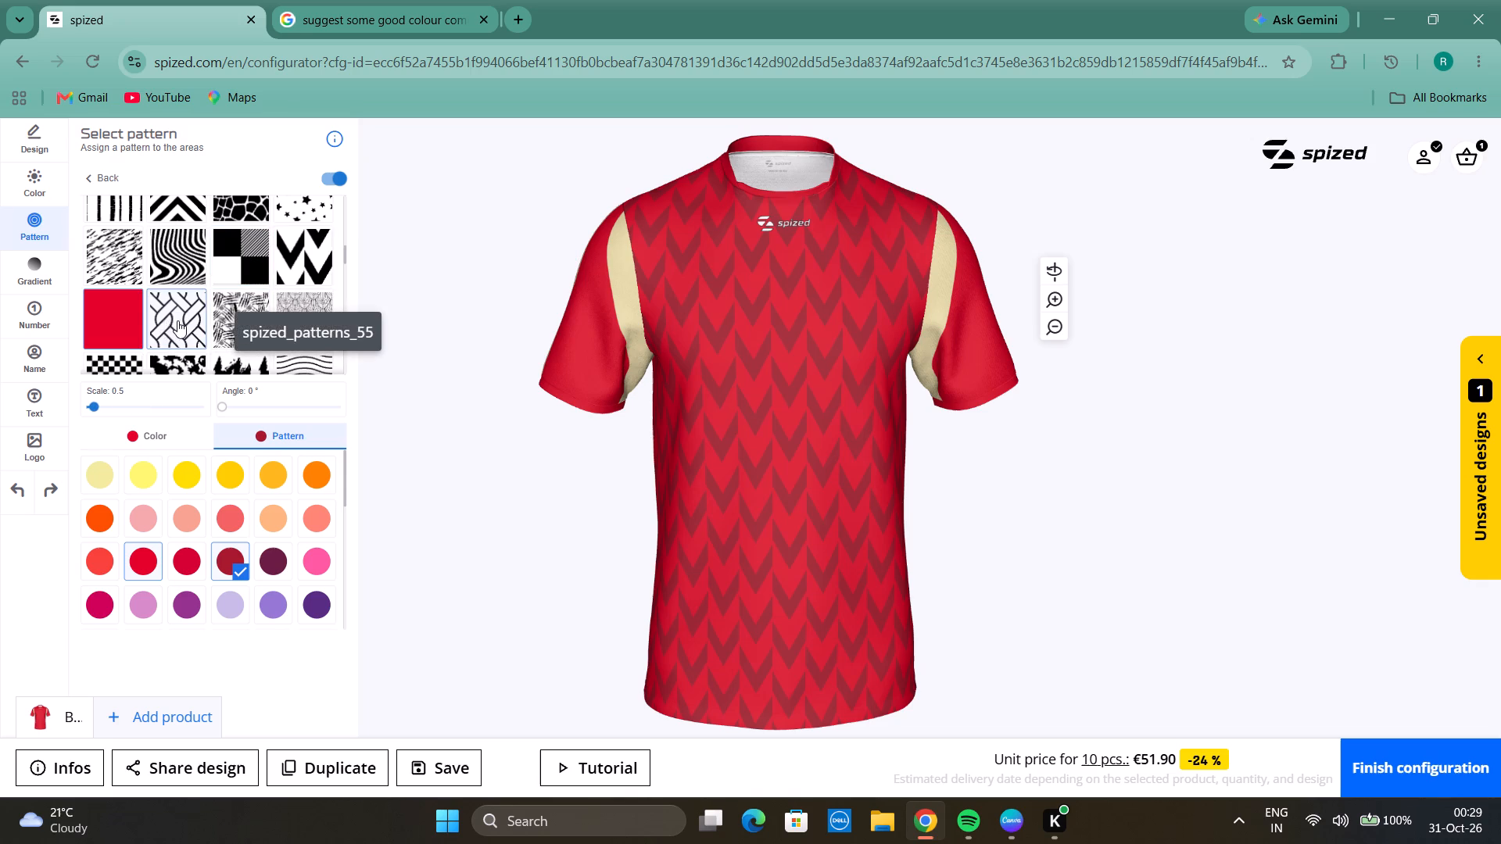
{"action": "left_click", "coordinate": [177, 320]}
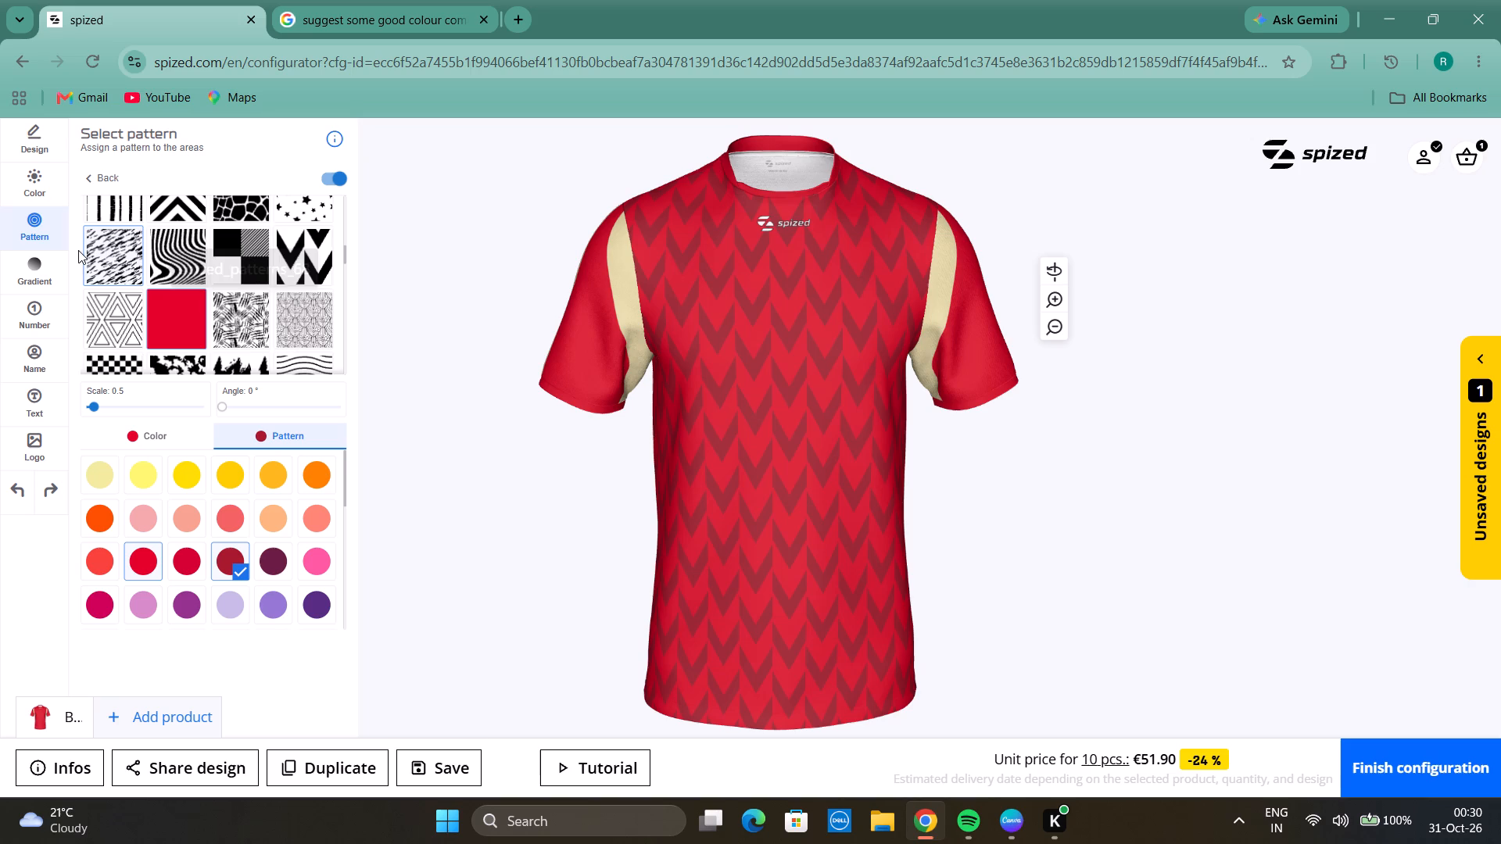
{"action": "left_click", "coordinate": [118, 326]}
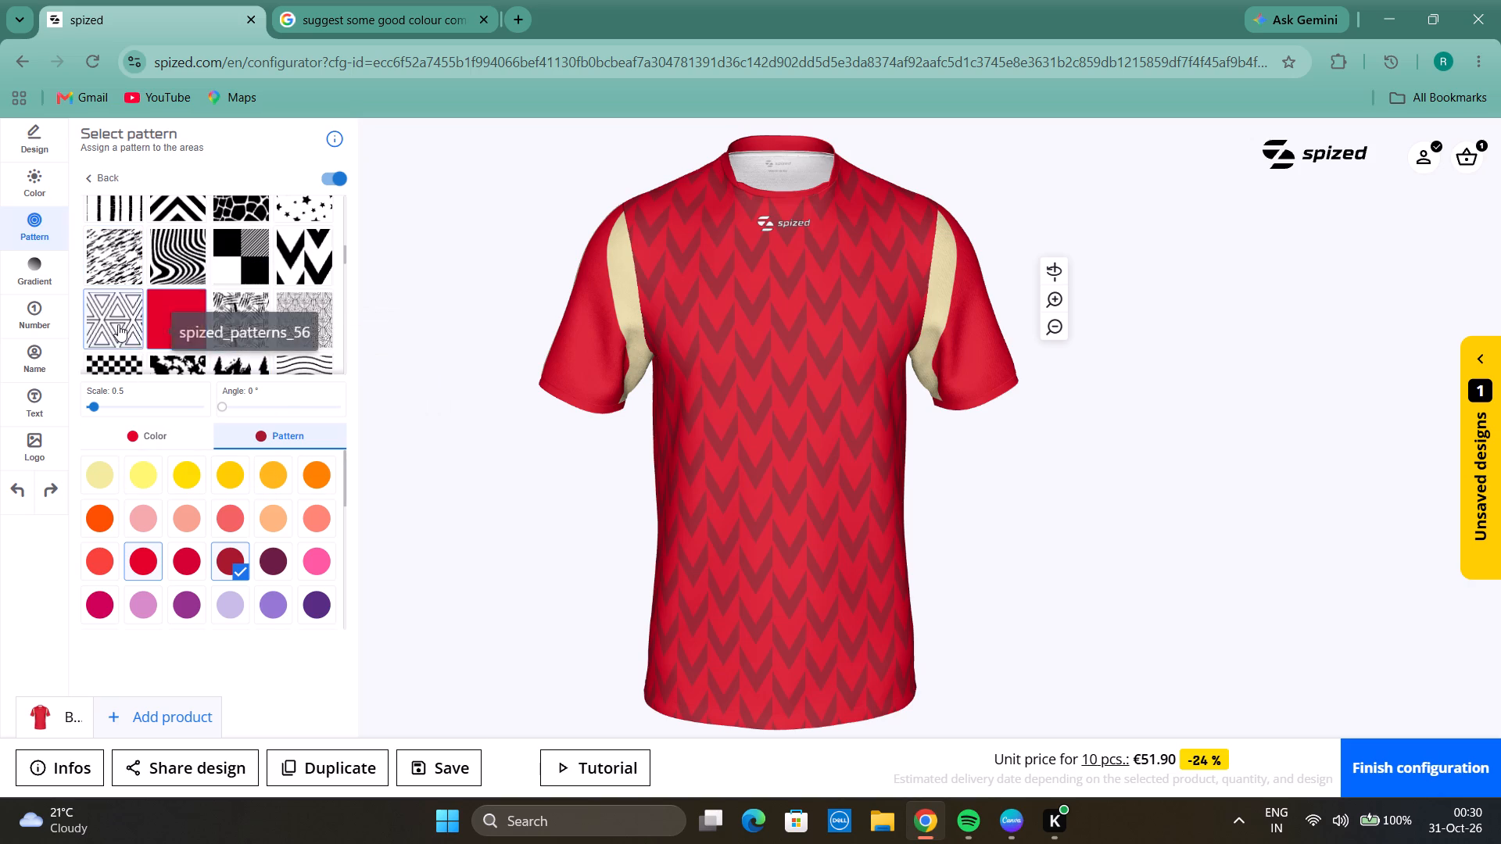
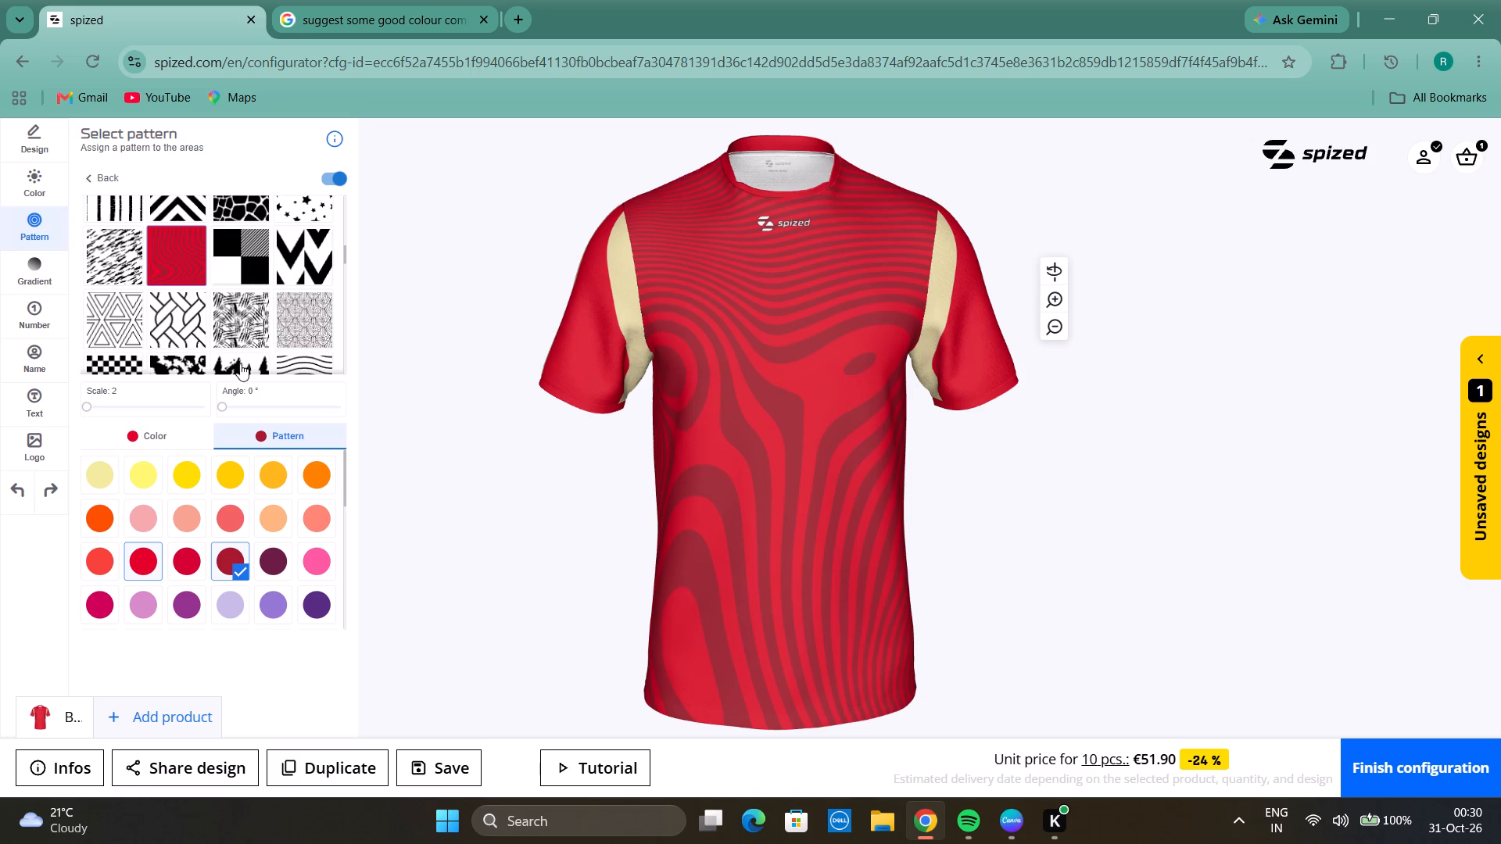
Apply the fine thin-line scale pattern, beside the dense leaf-like one in the pattern library, to the jersey's front.
{"action": "scroll", "coordinate": [270, 294], "scroll_direction": "down", "scroll_amount": 1}
{"action": "left_click", "coordinate": [293, 256]}
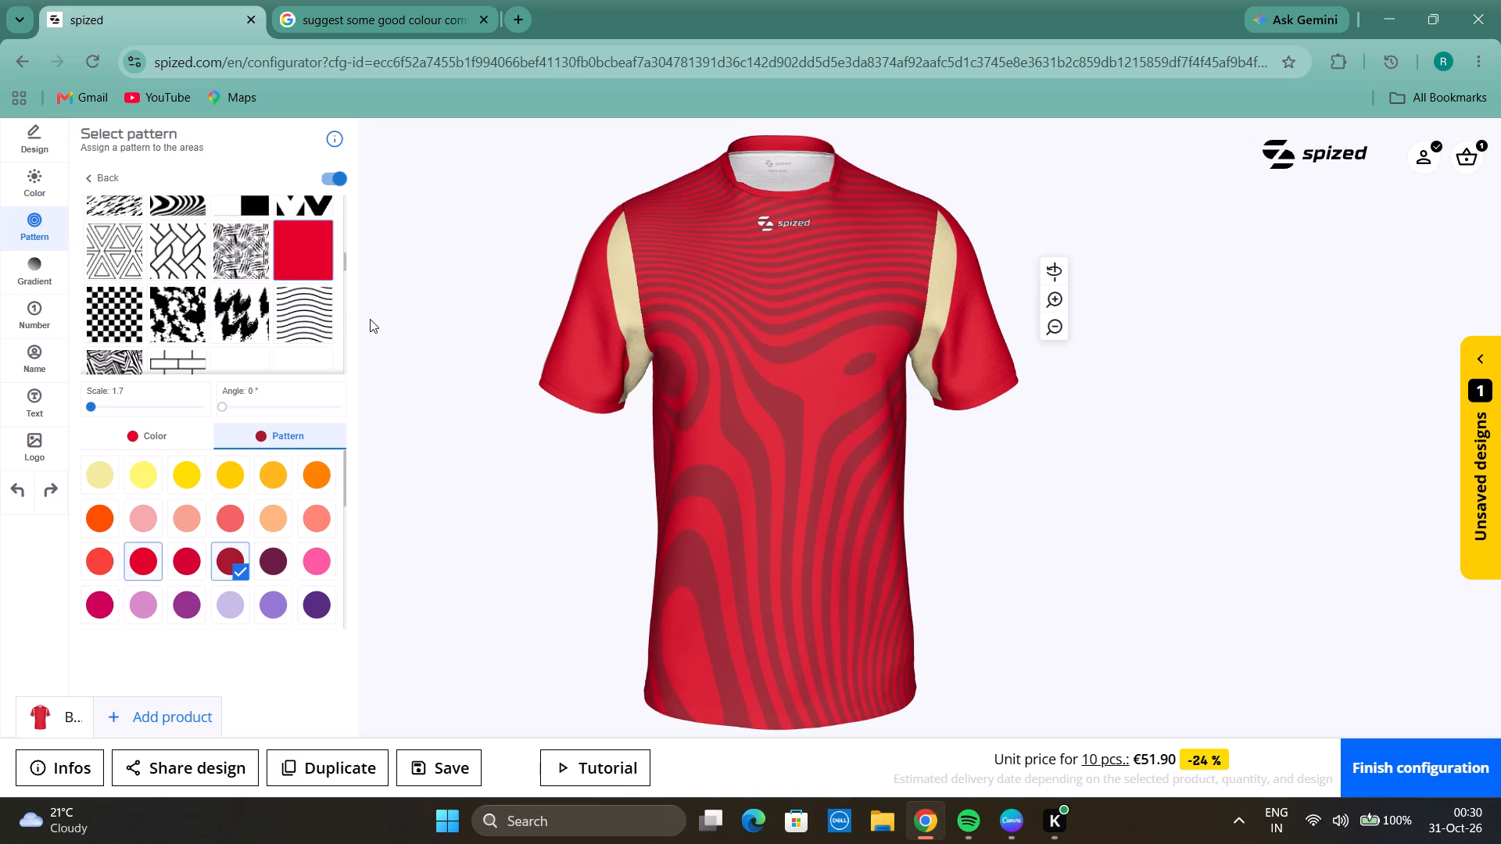
Look through the further patterns in the library for an alternative design for the jersey's front.
{"action": "scroll", "coordinate": [389, 313], "scroll_direction": "down", "scroll_amount": 1}
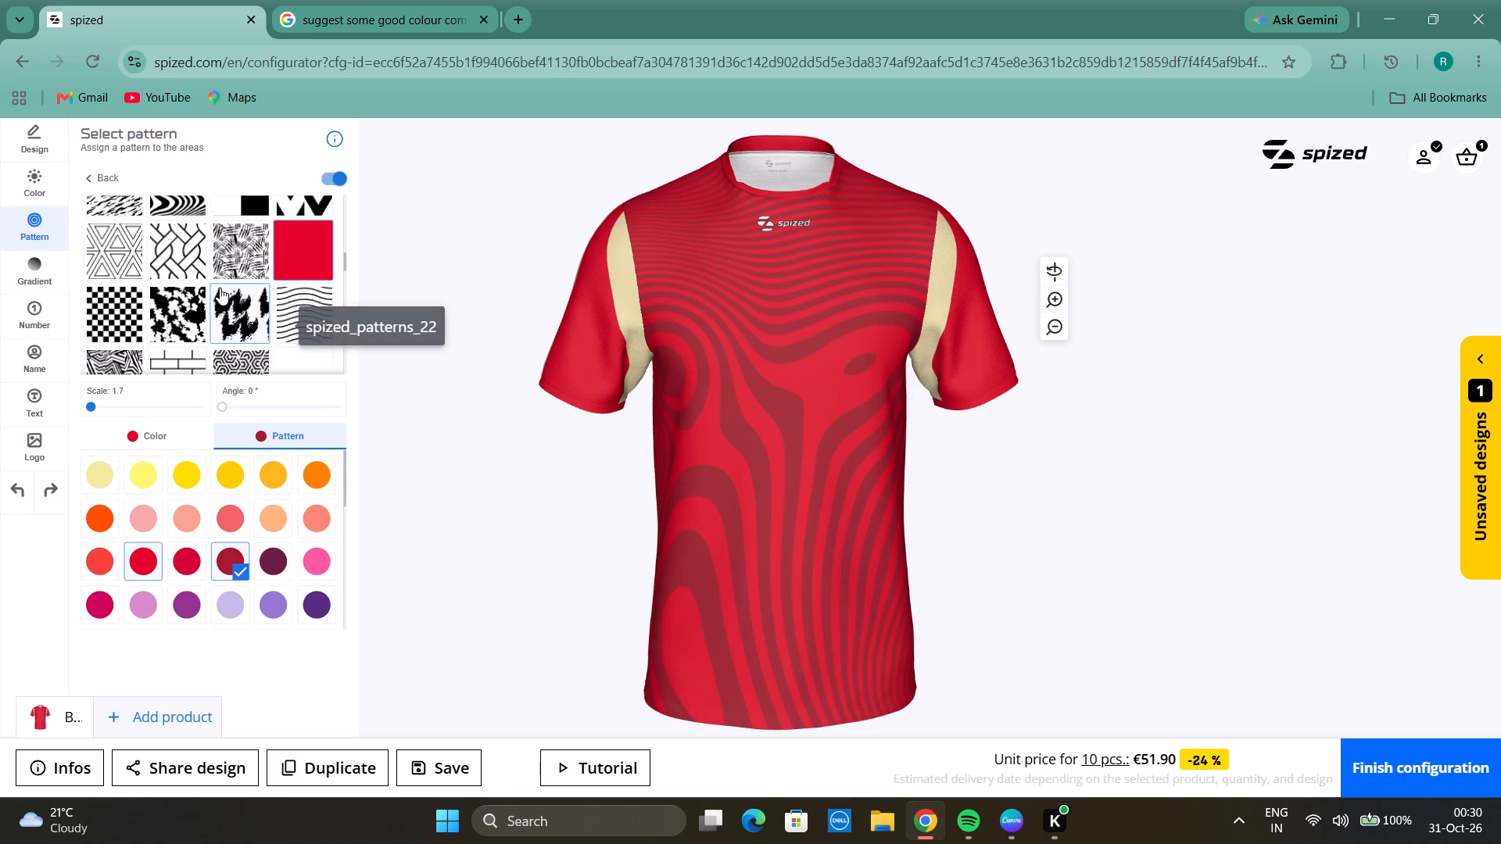
{"action": "scroll", "coordinate": [217, 288], "scroll_direction": "down", "scroll_amount": 1}
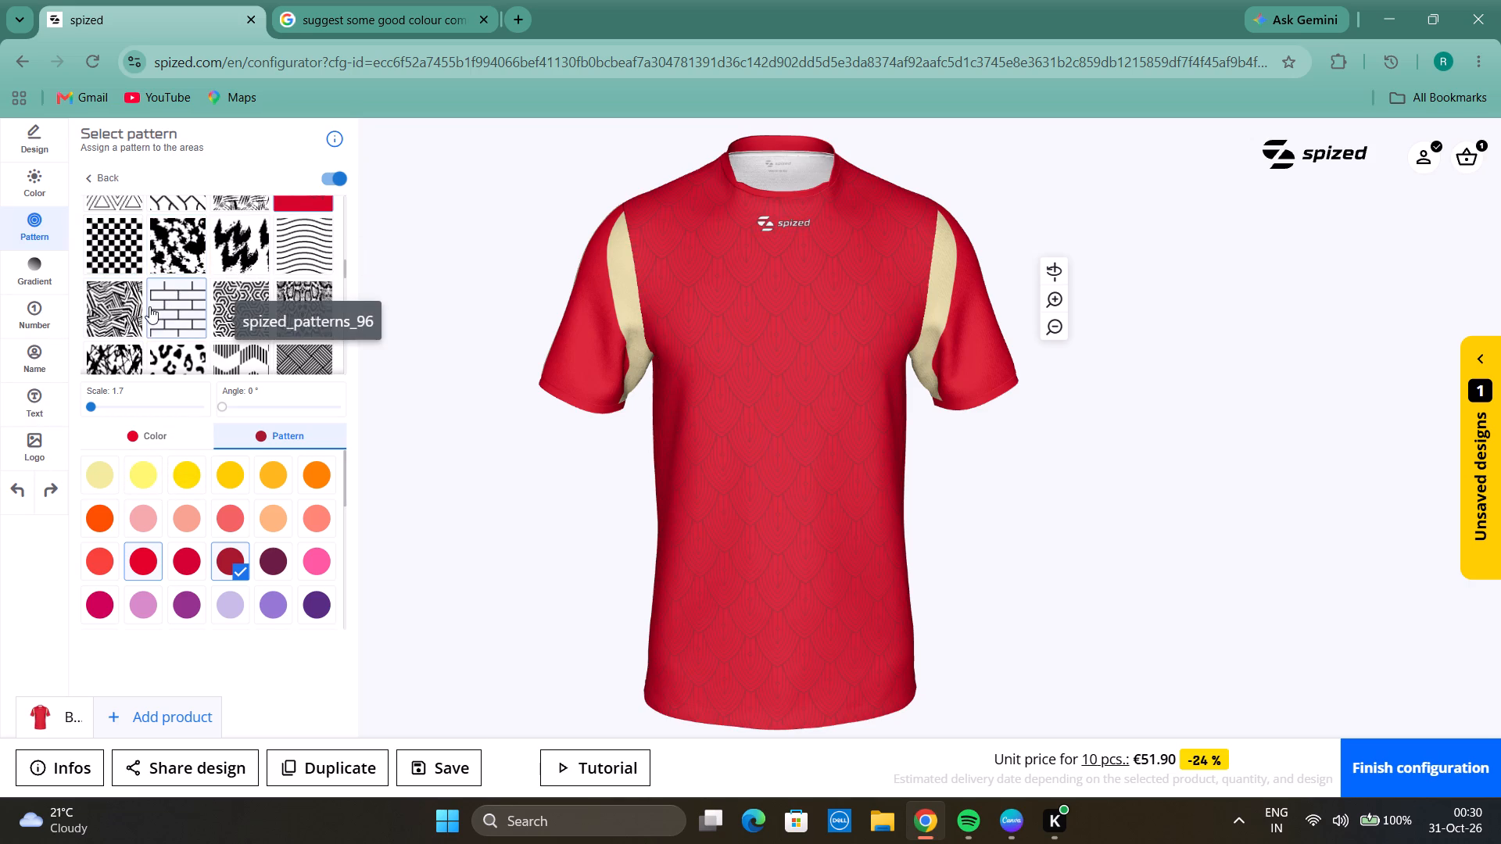
{"action": "scroll", "coordinate": [149, 305], "scroll_direction": "down", "scroll_amount": 2}
{"action": "scroll", "coordinate": [214, 293], "scroll_direction": "down", "scroll_amount": 1}
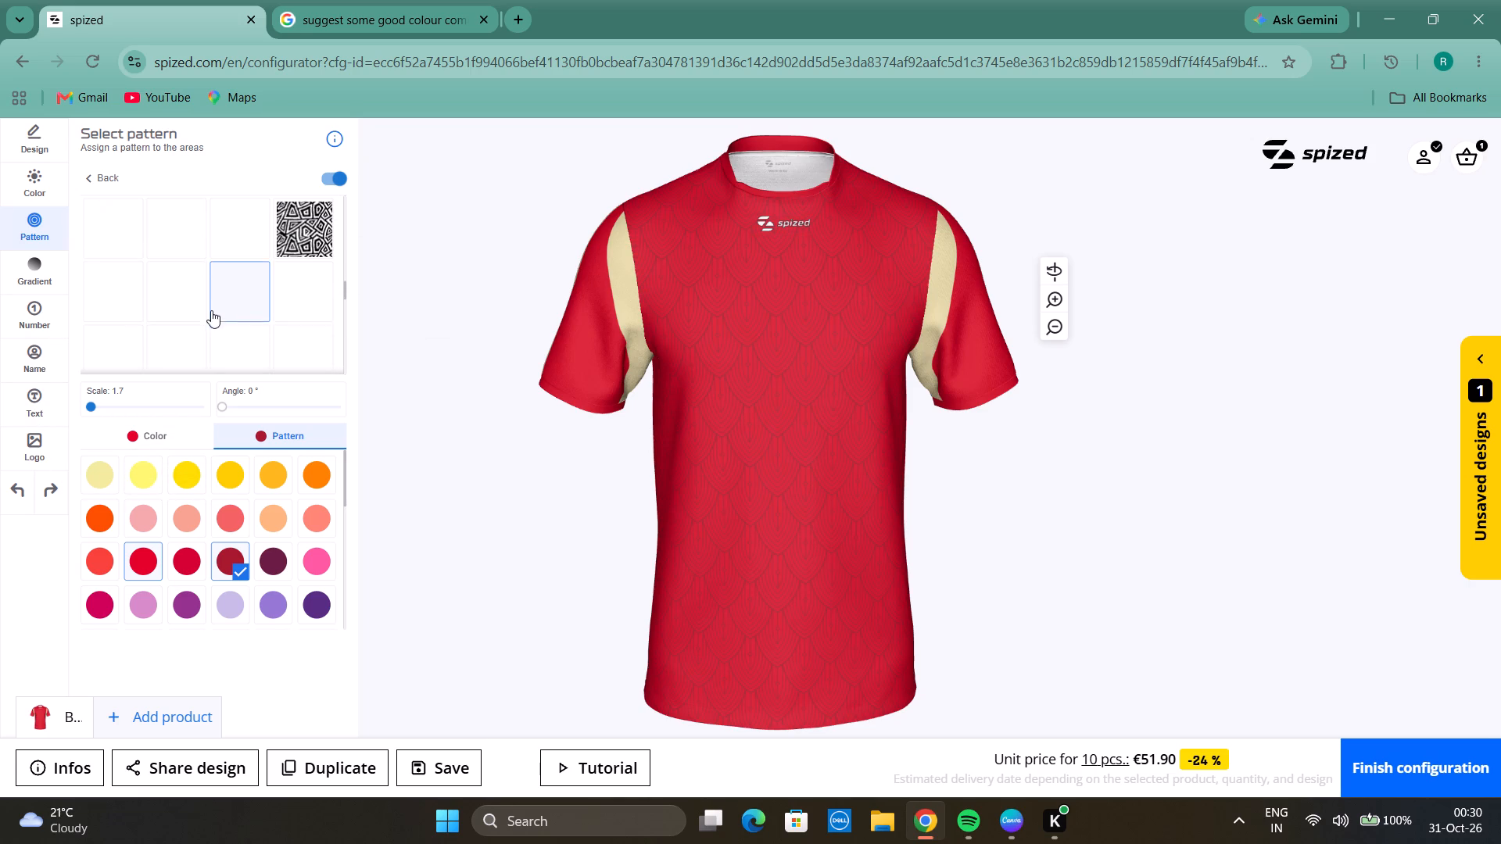
{"action": "scroll", "coordinate": [201, 290], "scroll_direction": "up", "scroll_amount": 2}
{"action": "scroll", "coordinate": [195, 290], "scroll_direction": "down", "scroll_amount": 1}
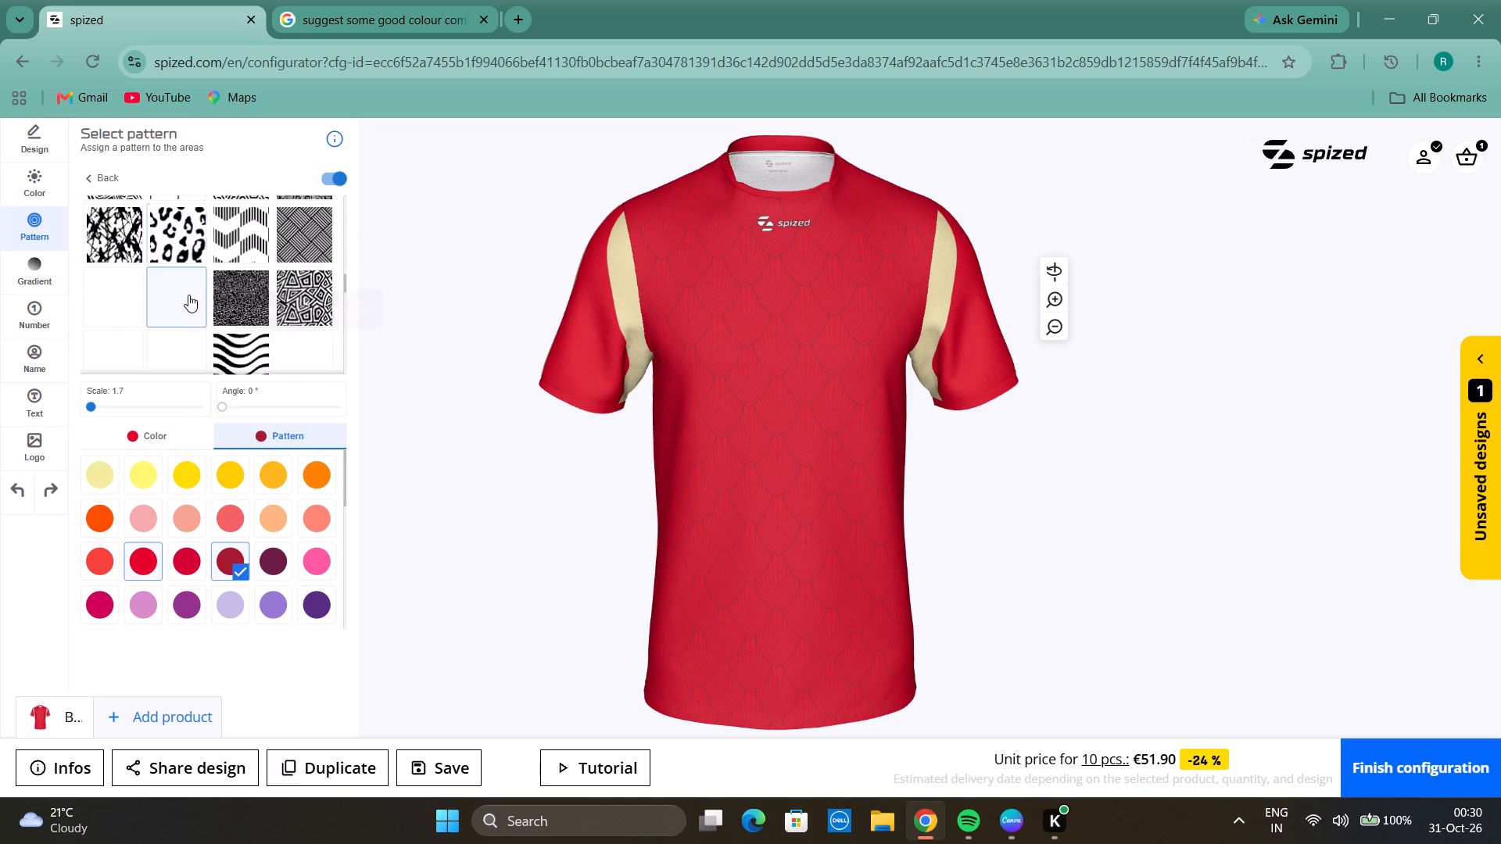
{"action": "scroll", "coordinate": [227, 338], "scroll_direction": "down", "scroll_amount": 2}
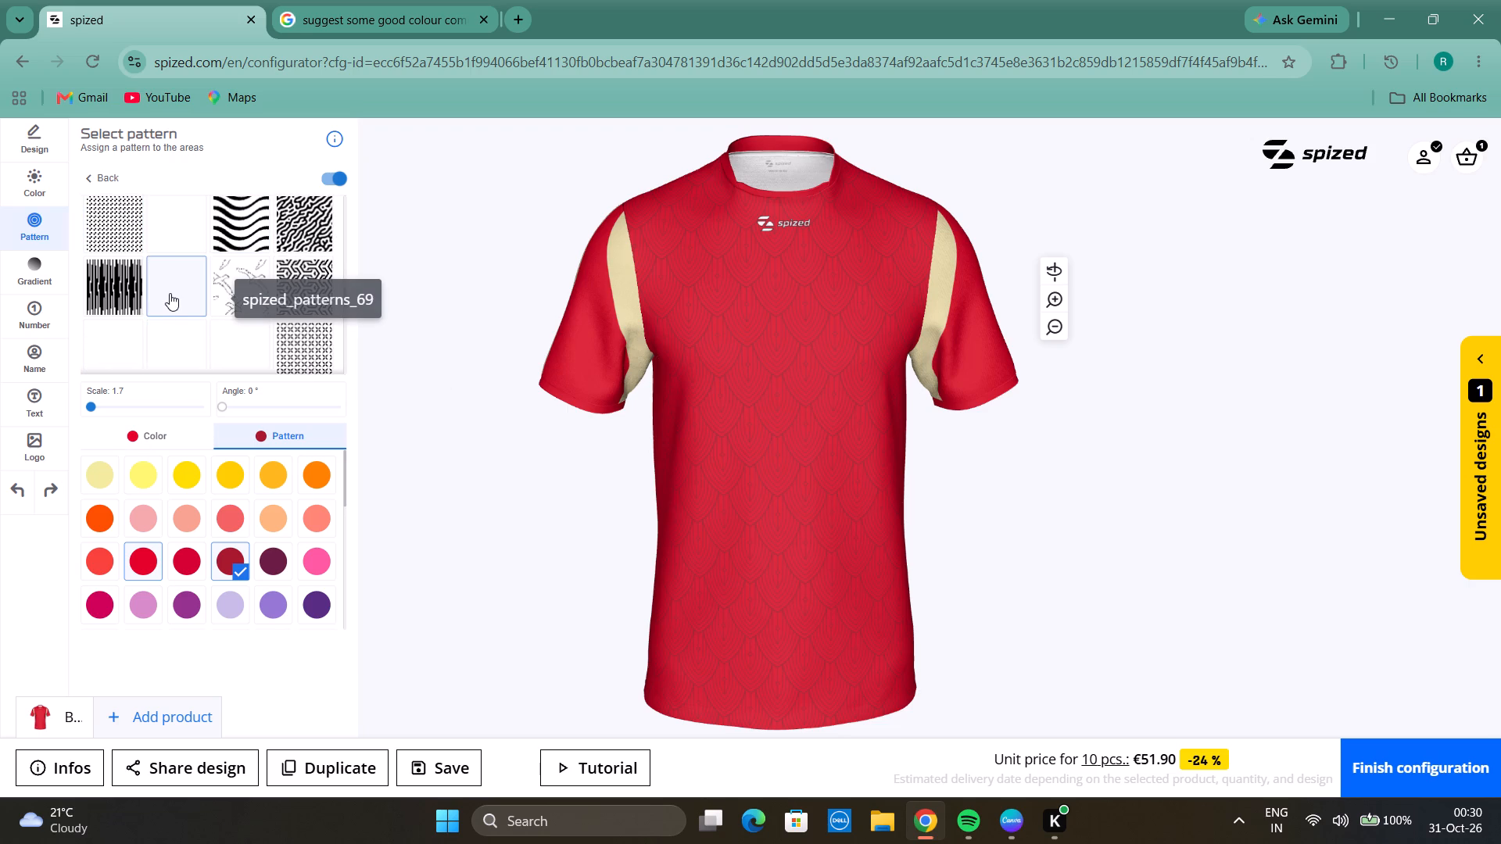
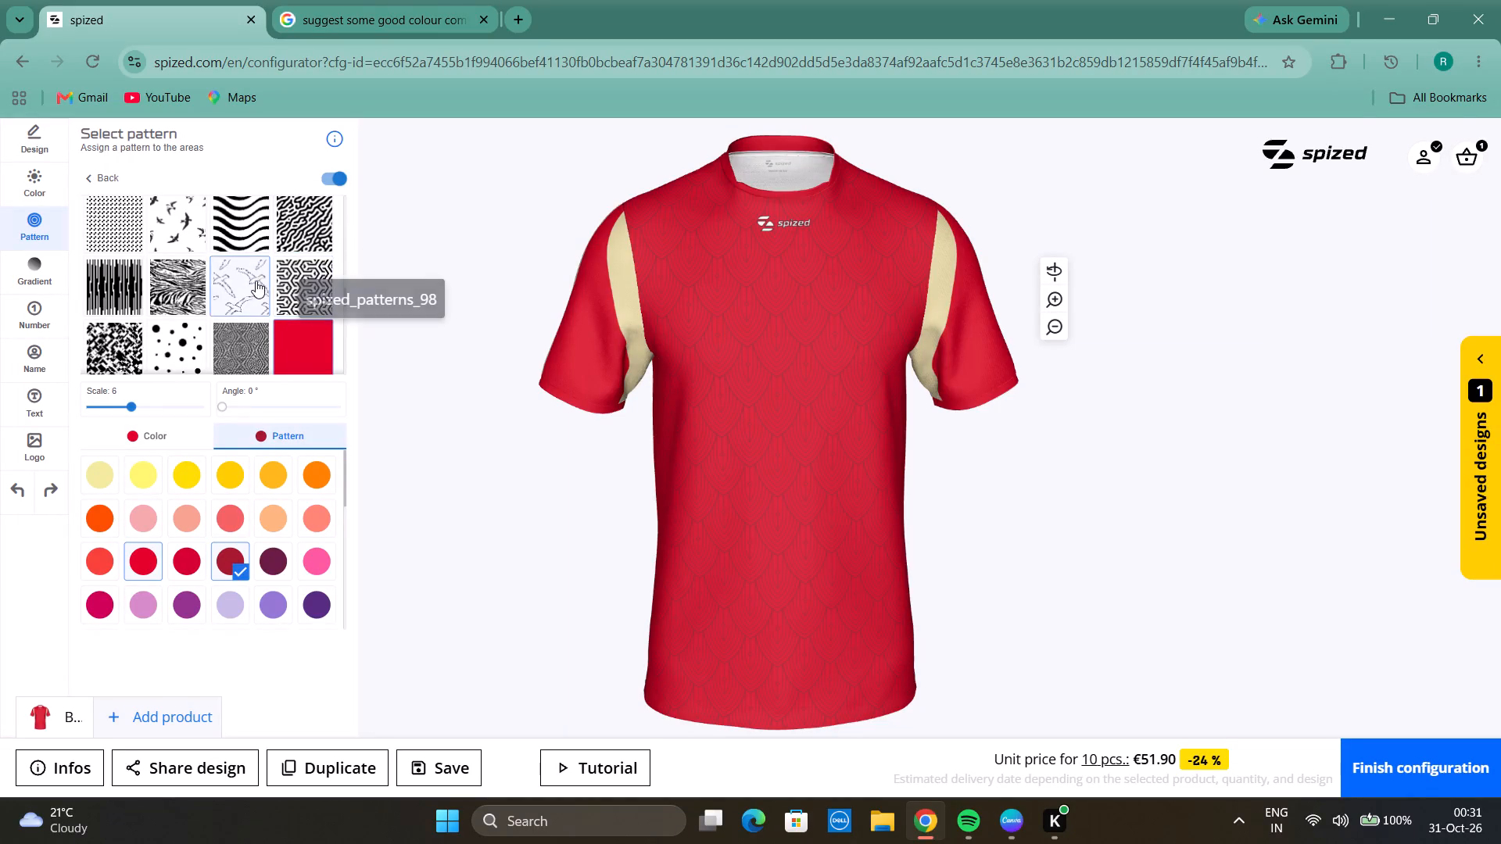
Look through the remaining designs in the pattern library for another option for the jersey's front.
{"action": "scroll", "coordinate": [213, 224], "scroll_direction": "down", "scroll_amount": 2}
{"action": "scroll", "coordinate": [177, 263], "scroll_direction": "up", "scroll_amount": 1}
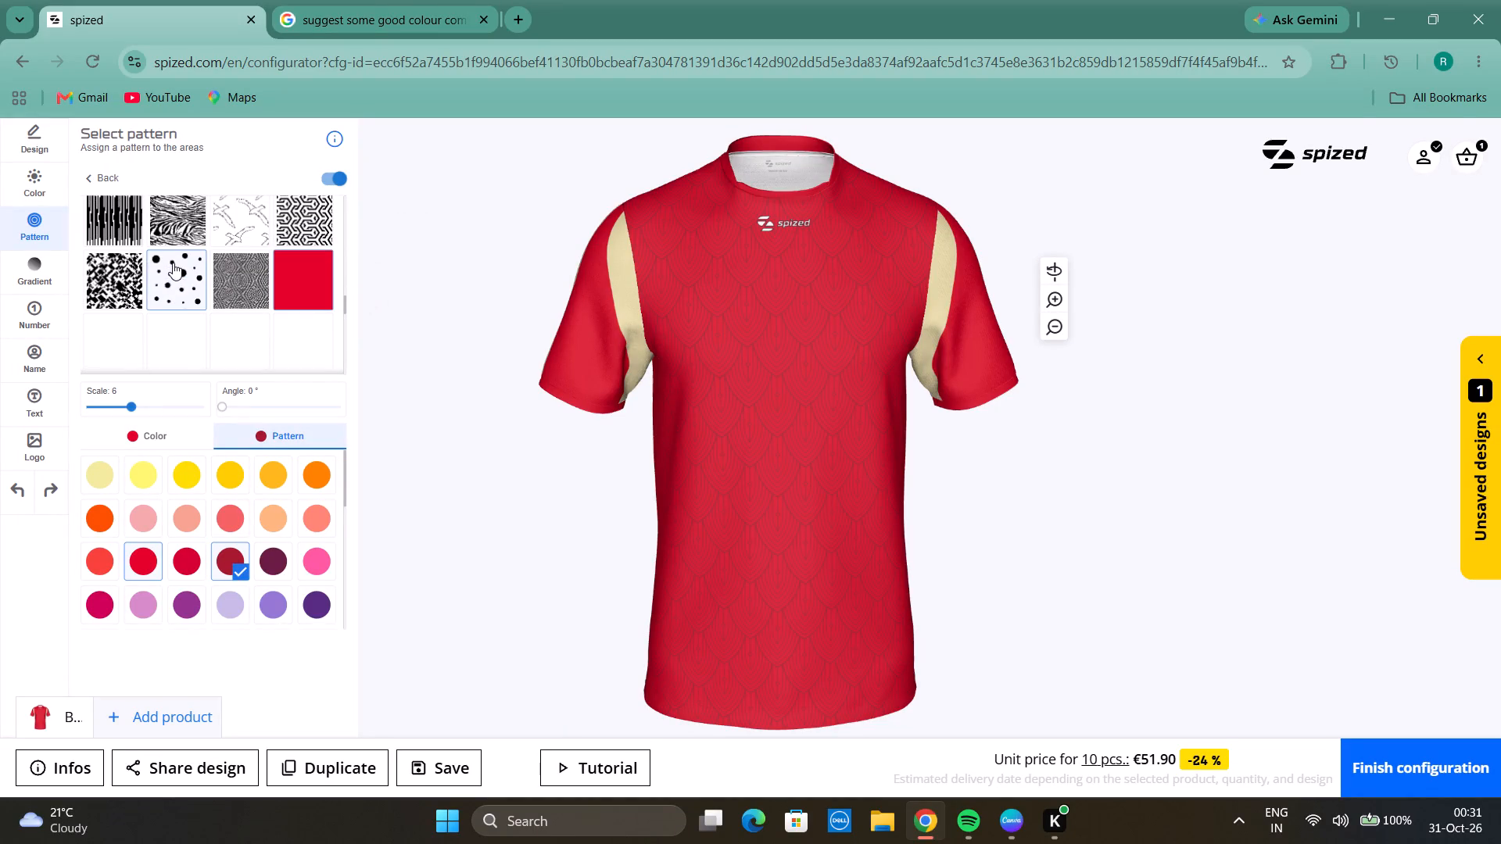
{"action": "scroll", "coordinate": [149, 259], "scroll_direction": "down", "scroll_amount": 1}
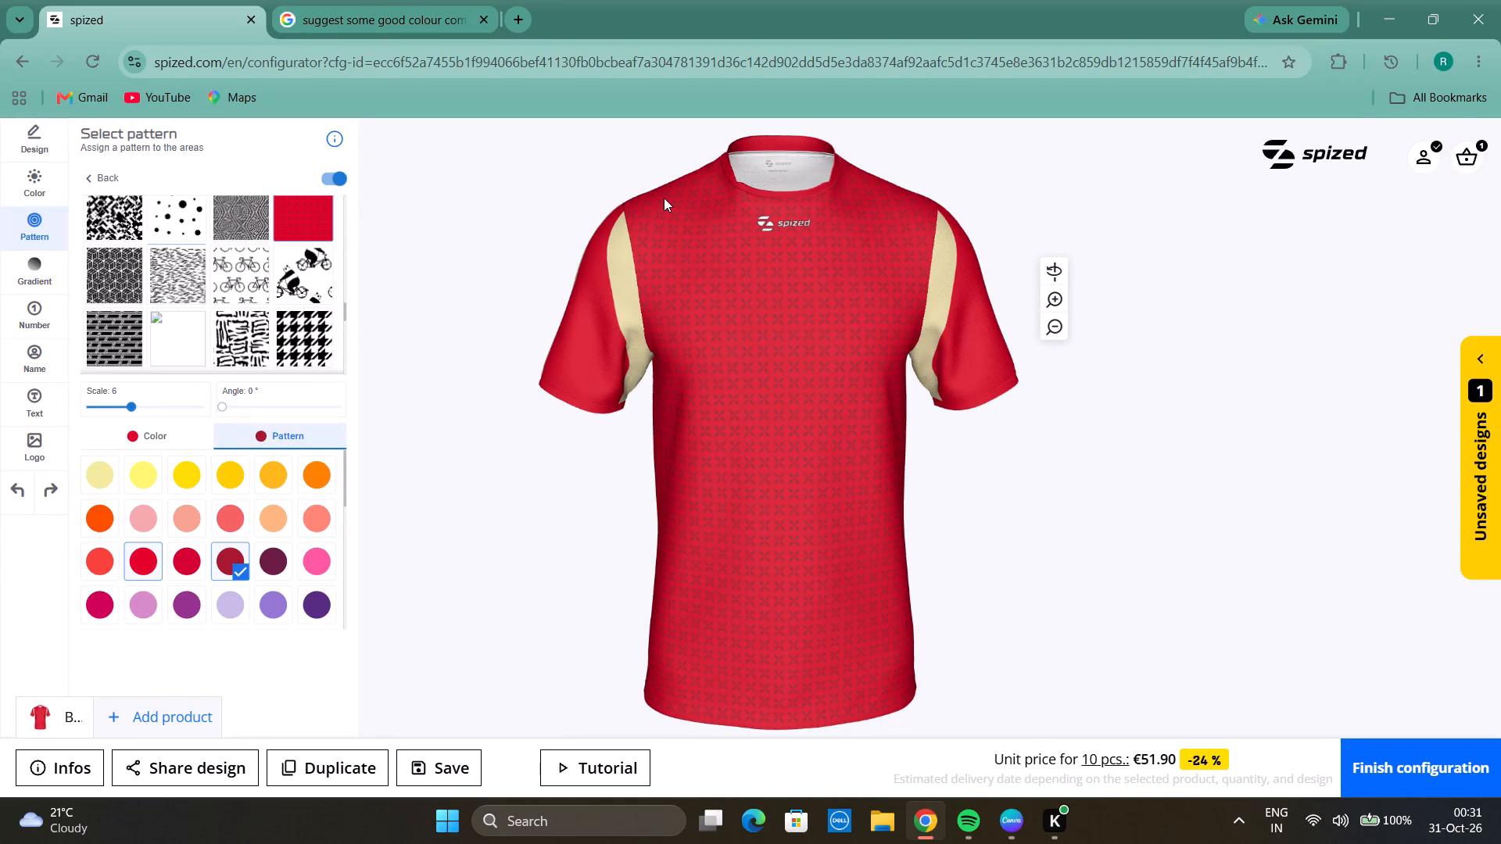
{"action": "key", "text": "ctrl+equal"}
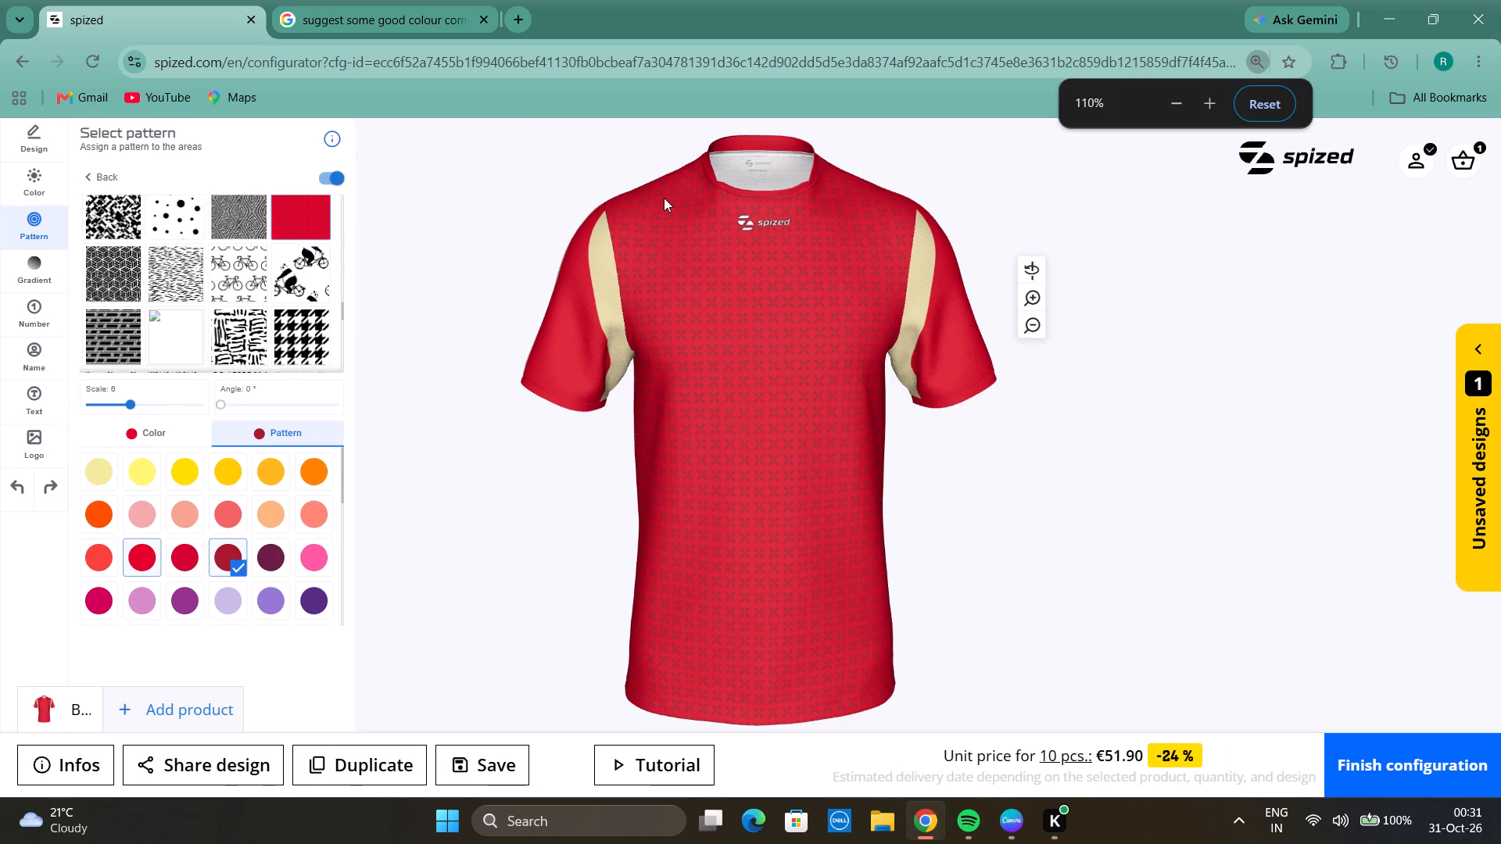
{"action": "scroll", "coordinate": [216, 260], "scroll_direction": "down", "scroll_amount": 1}
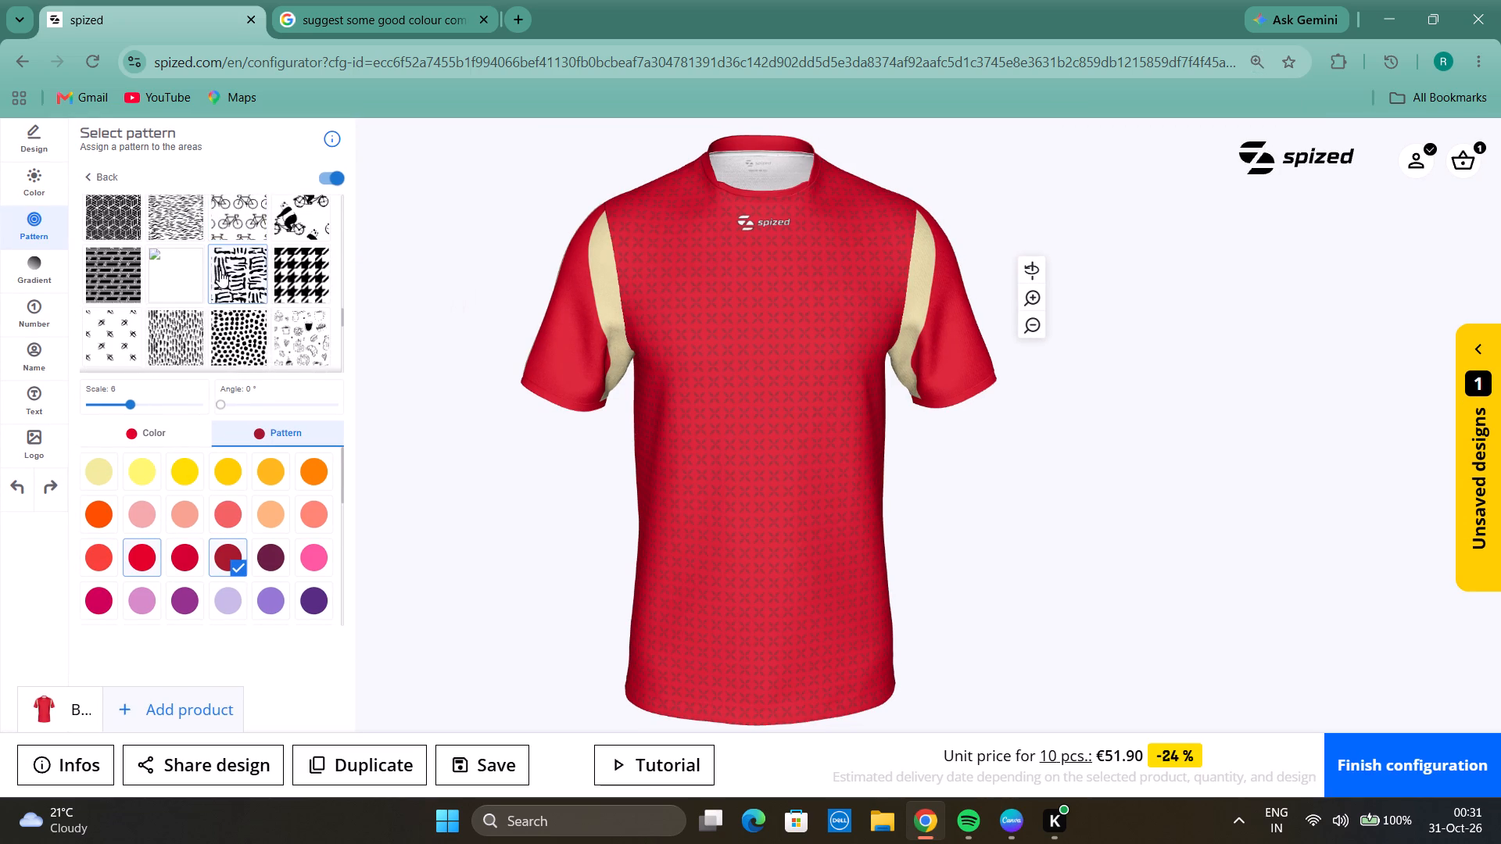
{"action": "scroll", "coordinate": [220, 268], "scroll_direction": "down", "scroll_amount": 1}
{"action": "scroll", "coordinate": [158, 287], "scroll_direction": "down", "scroll_amount": 1}
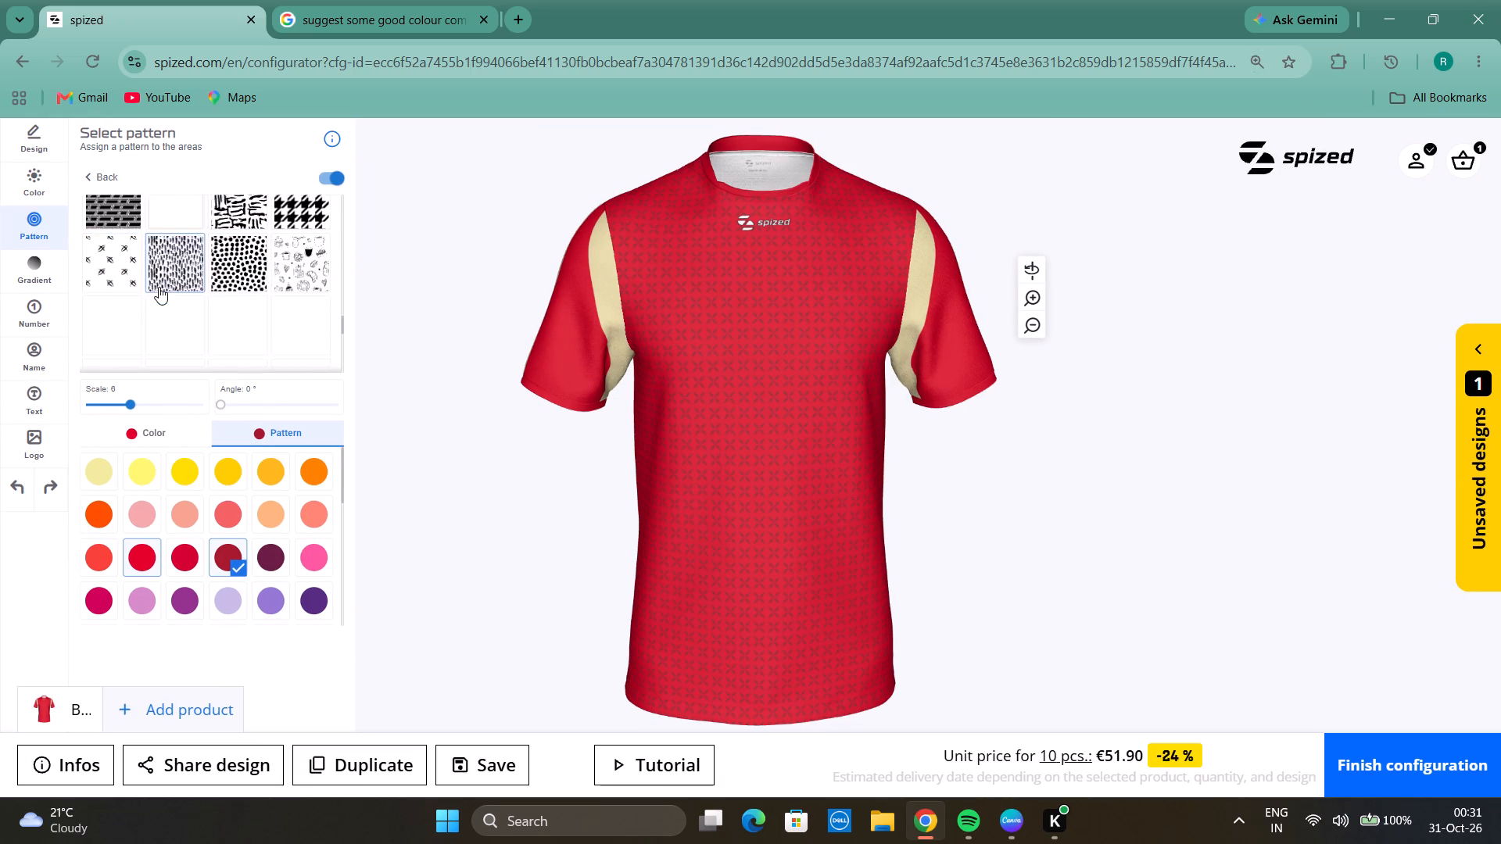
{"action": "scroll", "coordinate": [161, 288], "scroll_direction": "down", "scroll_amount": 1}
{"action": "scroll", "coordinate": [331, 279], "scroll_direction": "up", "scroll_amount": 2}
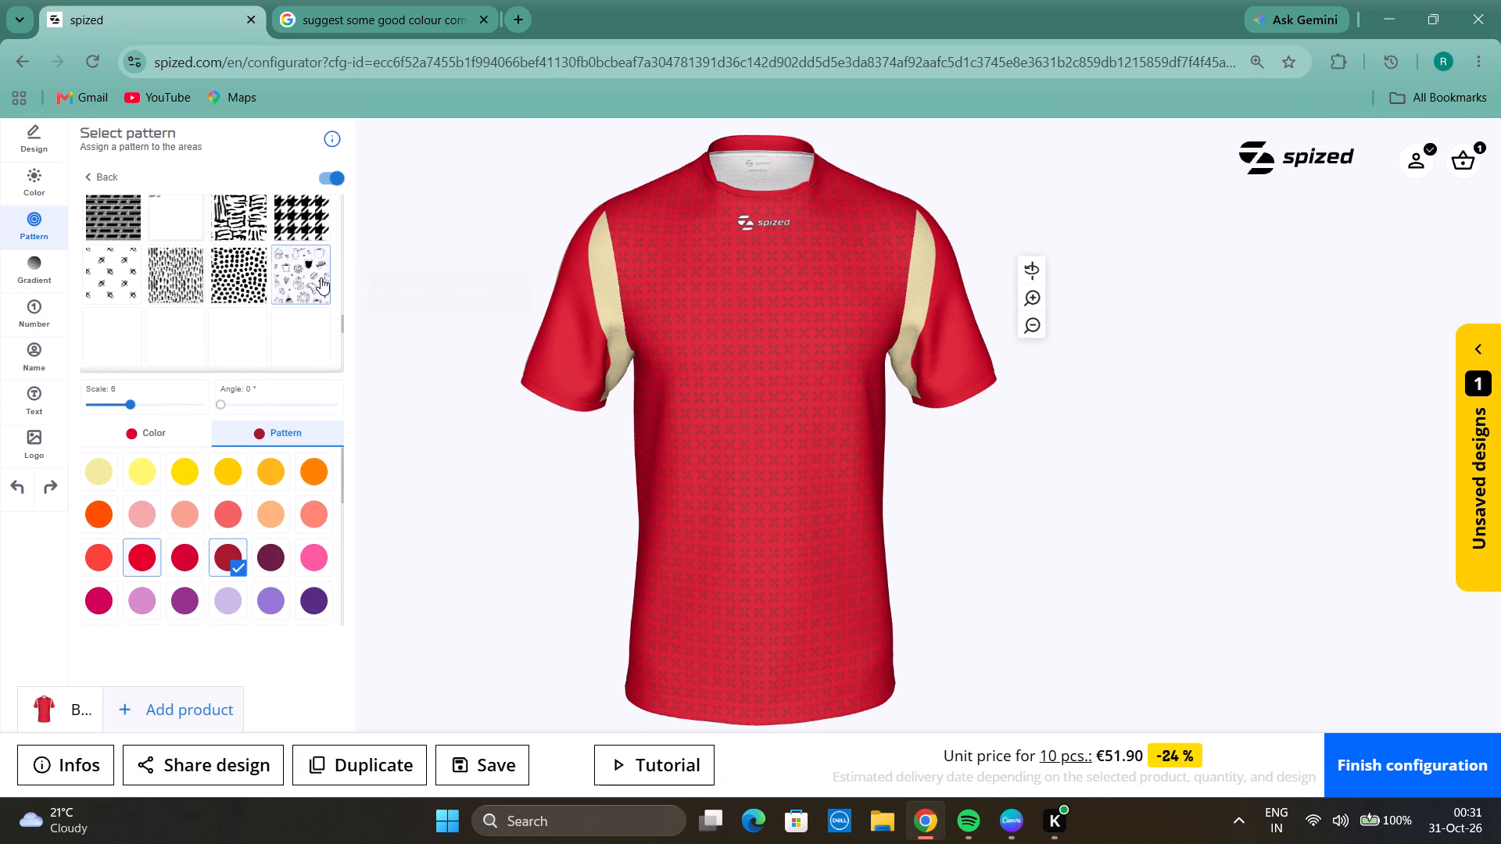
{"action": "scroll", "coordinate": [321, 277], "scroll_direction": "down", "scroll_amount": 1}
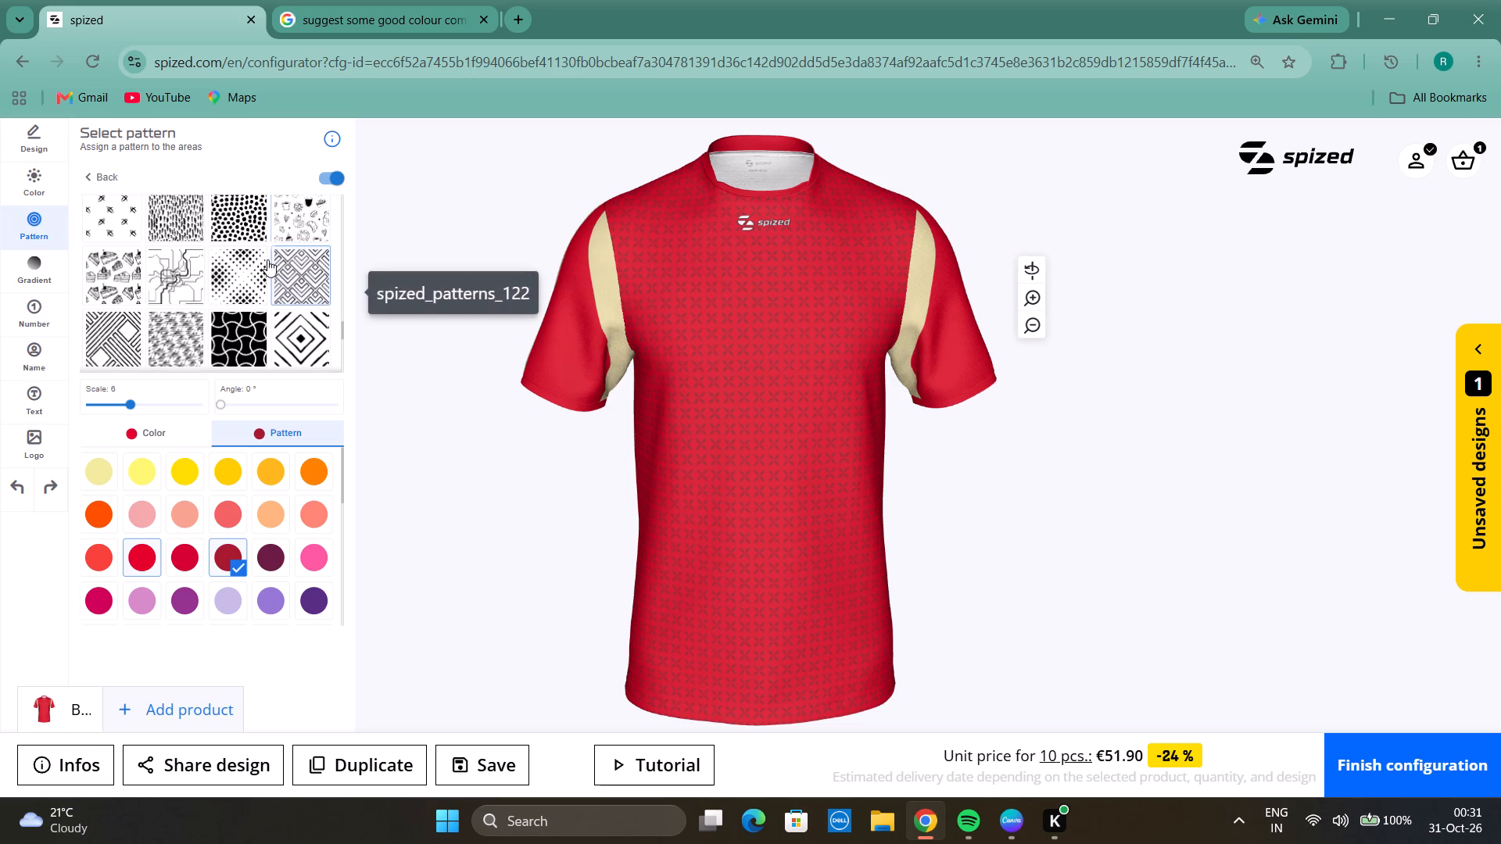
{"action": "scroll", "coordinate": [298, 274], "scroll_direction": "down", "scroll_amount": 1}
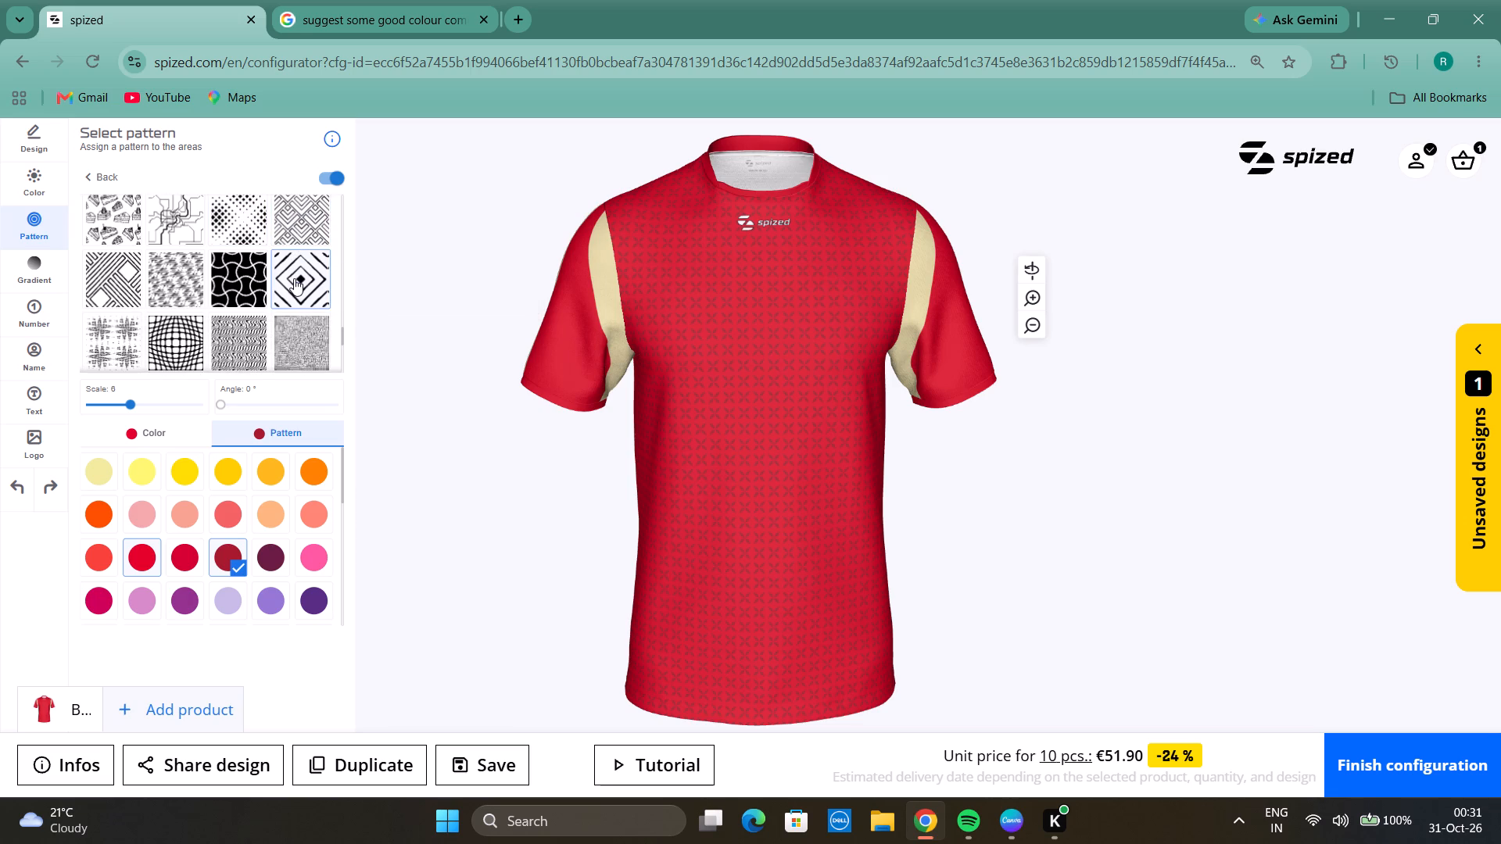
{"action": "scroll", "coordinate": [282, 282], "scroll_direction": "down", "scroll_amount": 3}
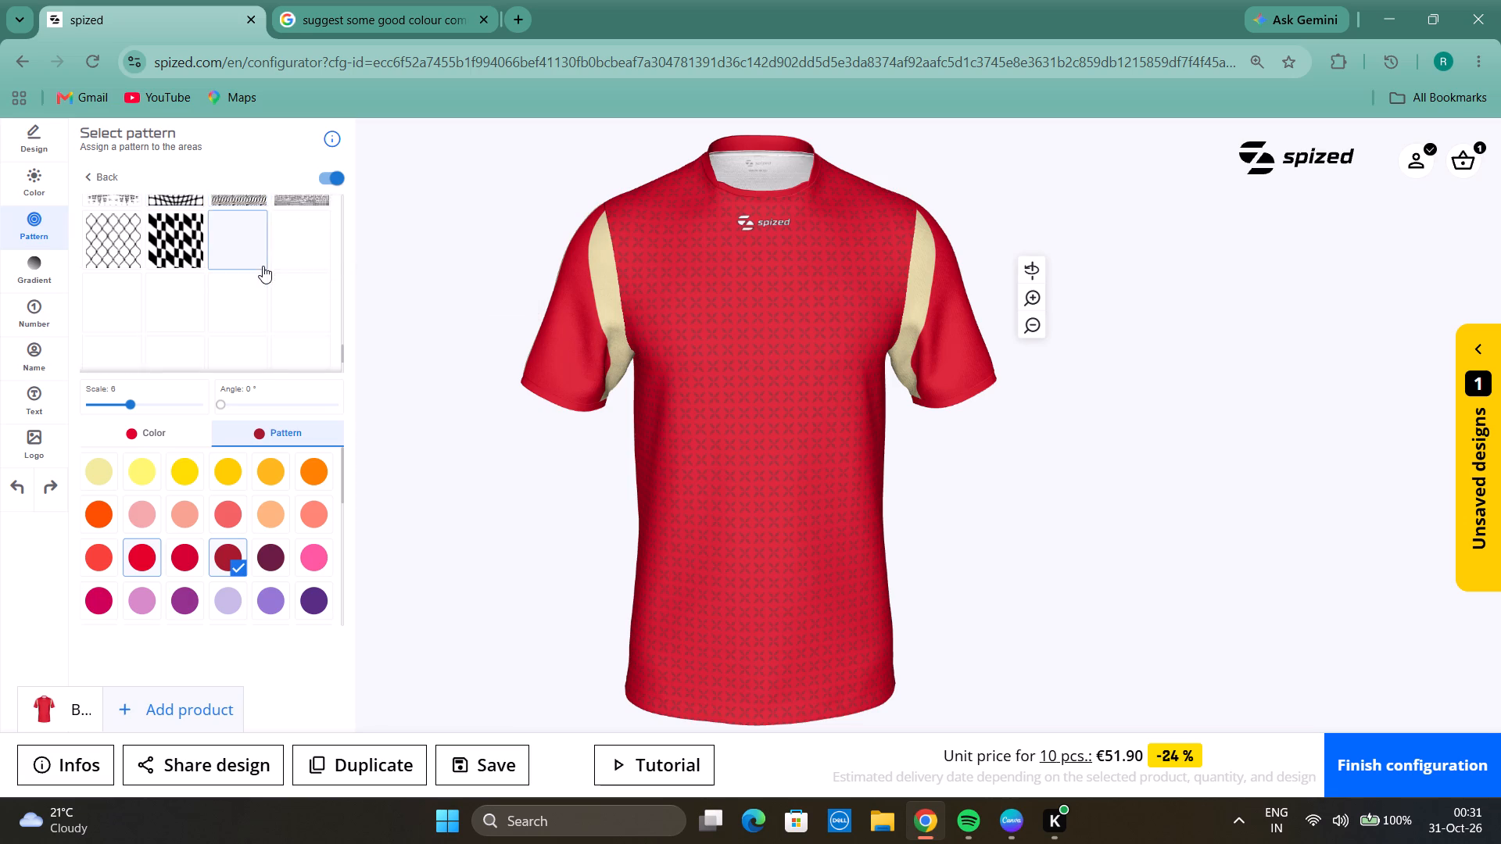
{"action": "scroll", "coordinate": [259, 267], "scroll_direction": "up", "scroll_amount": 1}
{"action": "scroll", "coordinate": [293, 291], "scroll_direction": "down", "scroll_amount": 2}
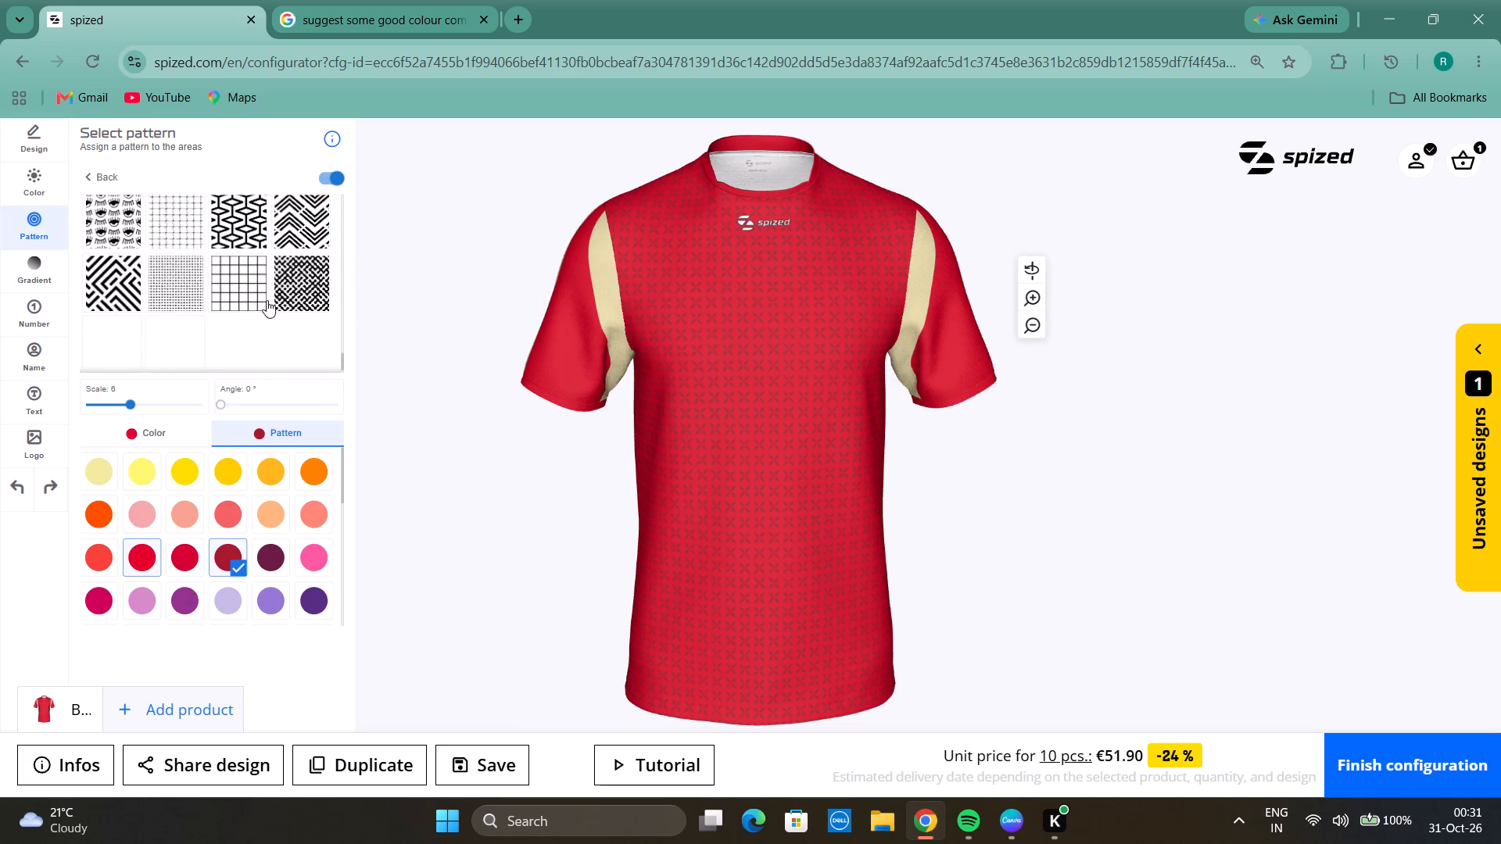
{"action": "scroll", "coordinate": [251, 284], "scroll_direction": "down", "scroll_amount": 1}
{"action": "scroll", "coordinate": [188, 288], "scroll_direction": "down", "scroll_amount": 1}
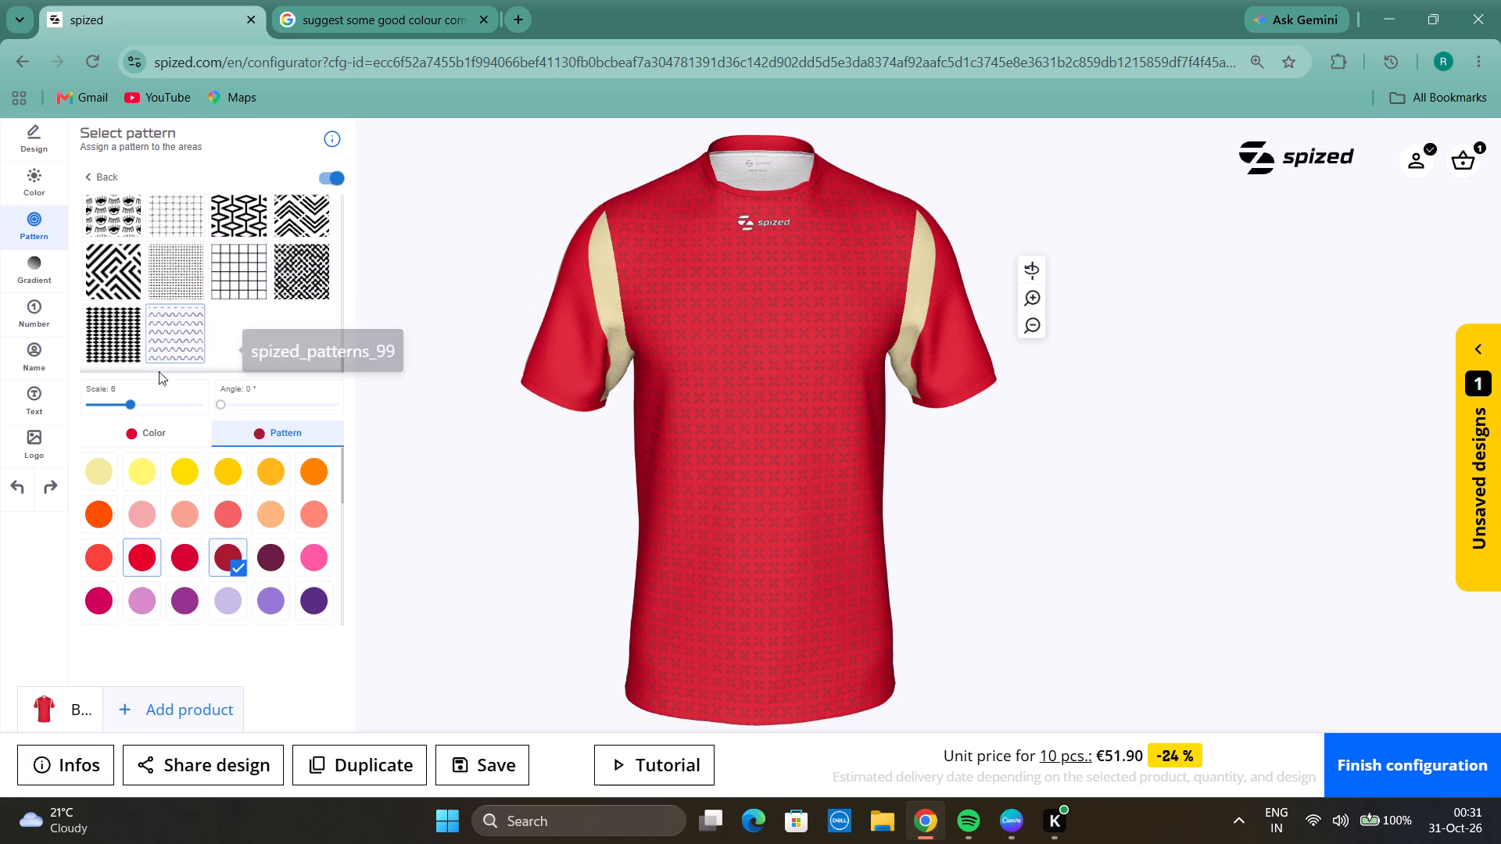
{"action": "scroll", "coordinate": [226, 329], "scroll_direction": "down", "scroll_amount": 3}
{"action": "scroll", "coordinate": [231, 321], "scroll_direction": "up", "scroll_amount": 6}
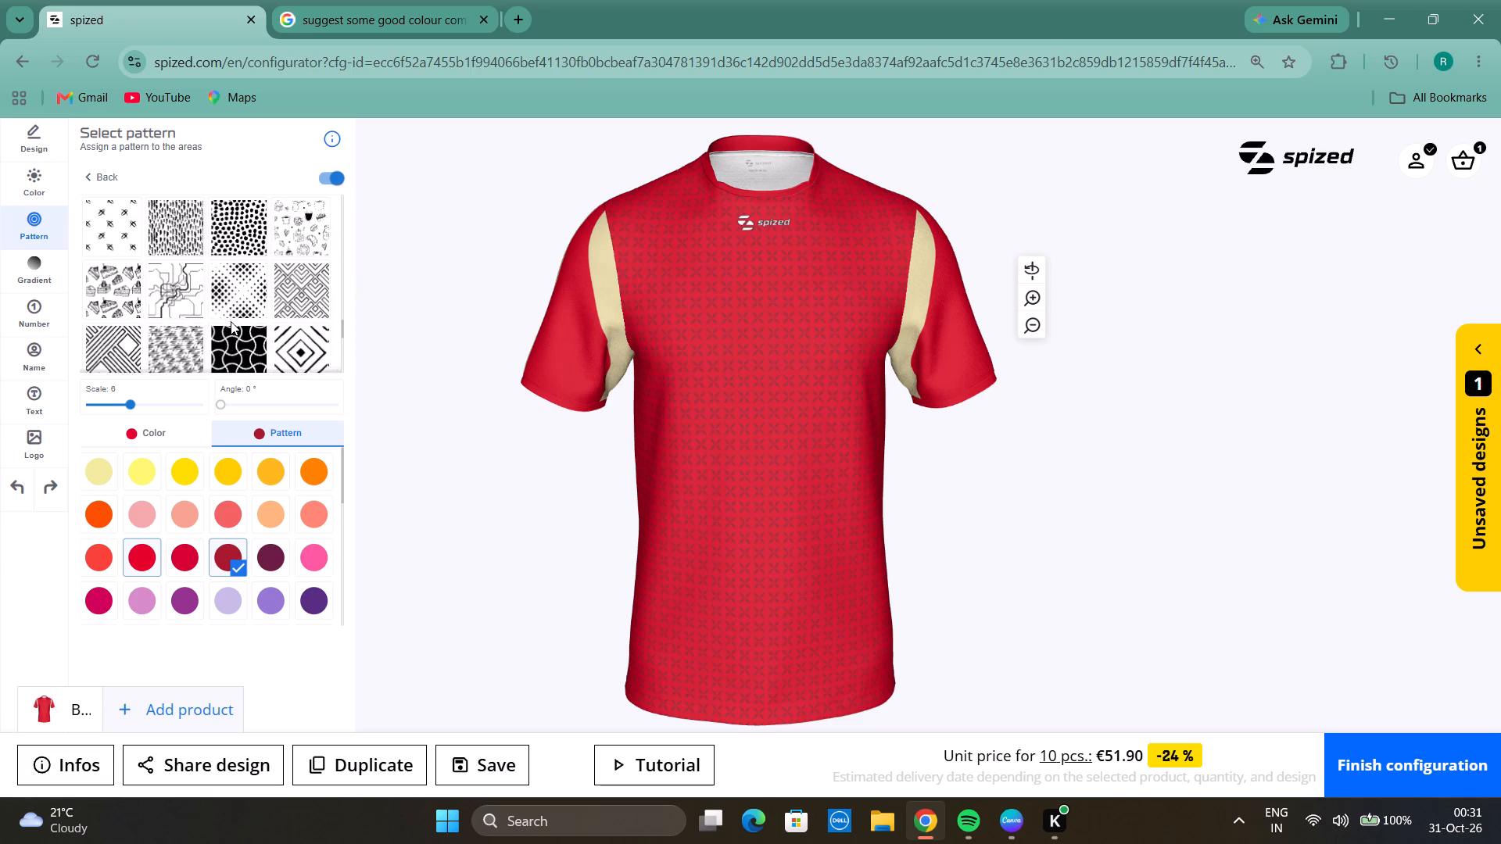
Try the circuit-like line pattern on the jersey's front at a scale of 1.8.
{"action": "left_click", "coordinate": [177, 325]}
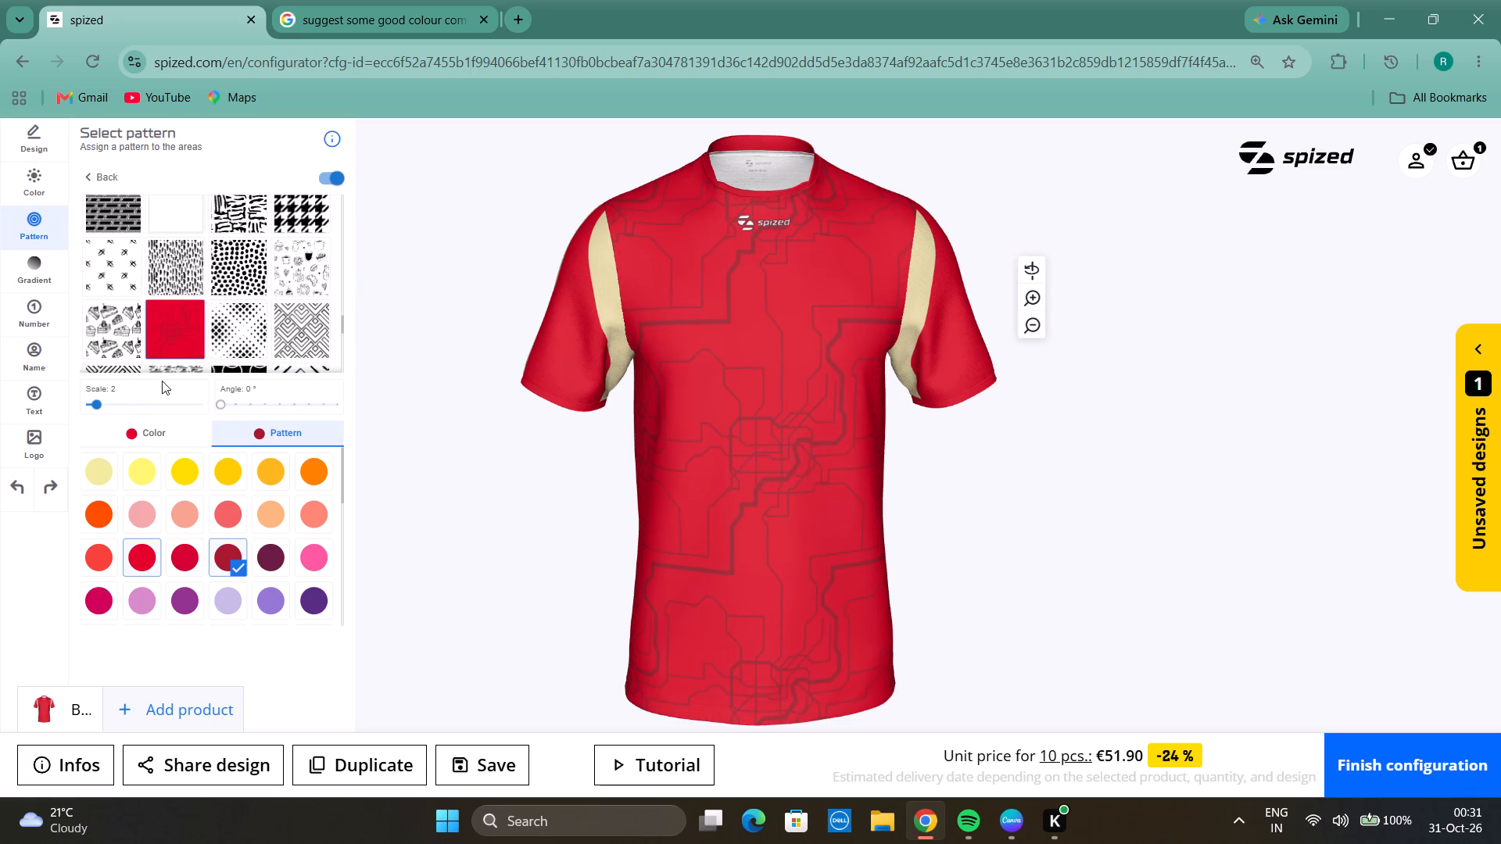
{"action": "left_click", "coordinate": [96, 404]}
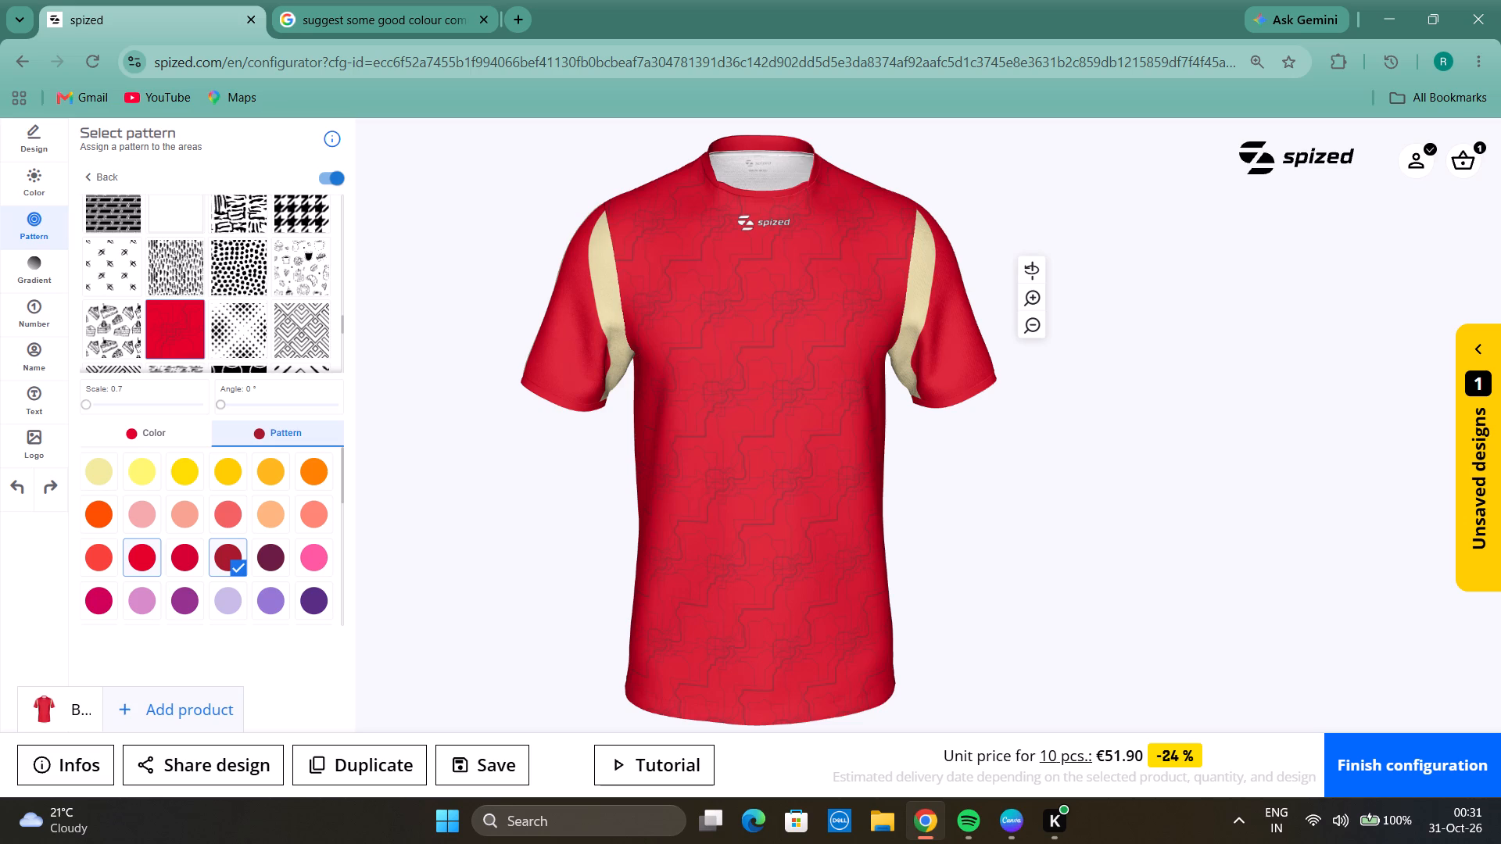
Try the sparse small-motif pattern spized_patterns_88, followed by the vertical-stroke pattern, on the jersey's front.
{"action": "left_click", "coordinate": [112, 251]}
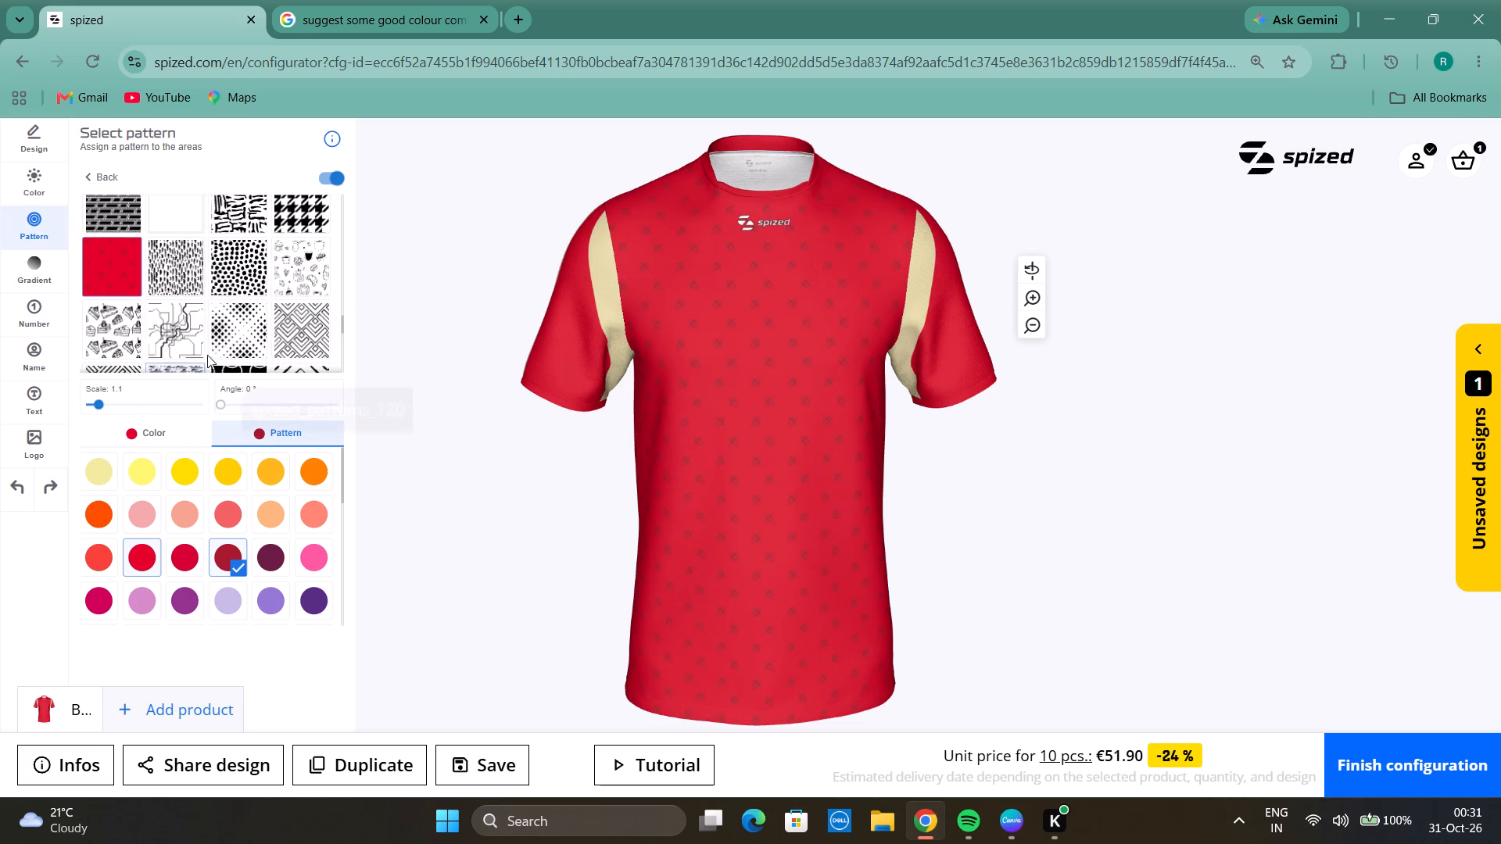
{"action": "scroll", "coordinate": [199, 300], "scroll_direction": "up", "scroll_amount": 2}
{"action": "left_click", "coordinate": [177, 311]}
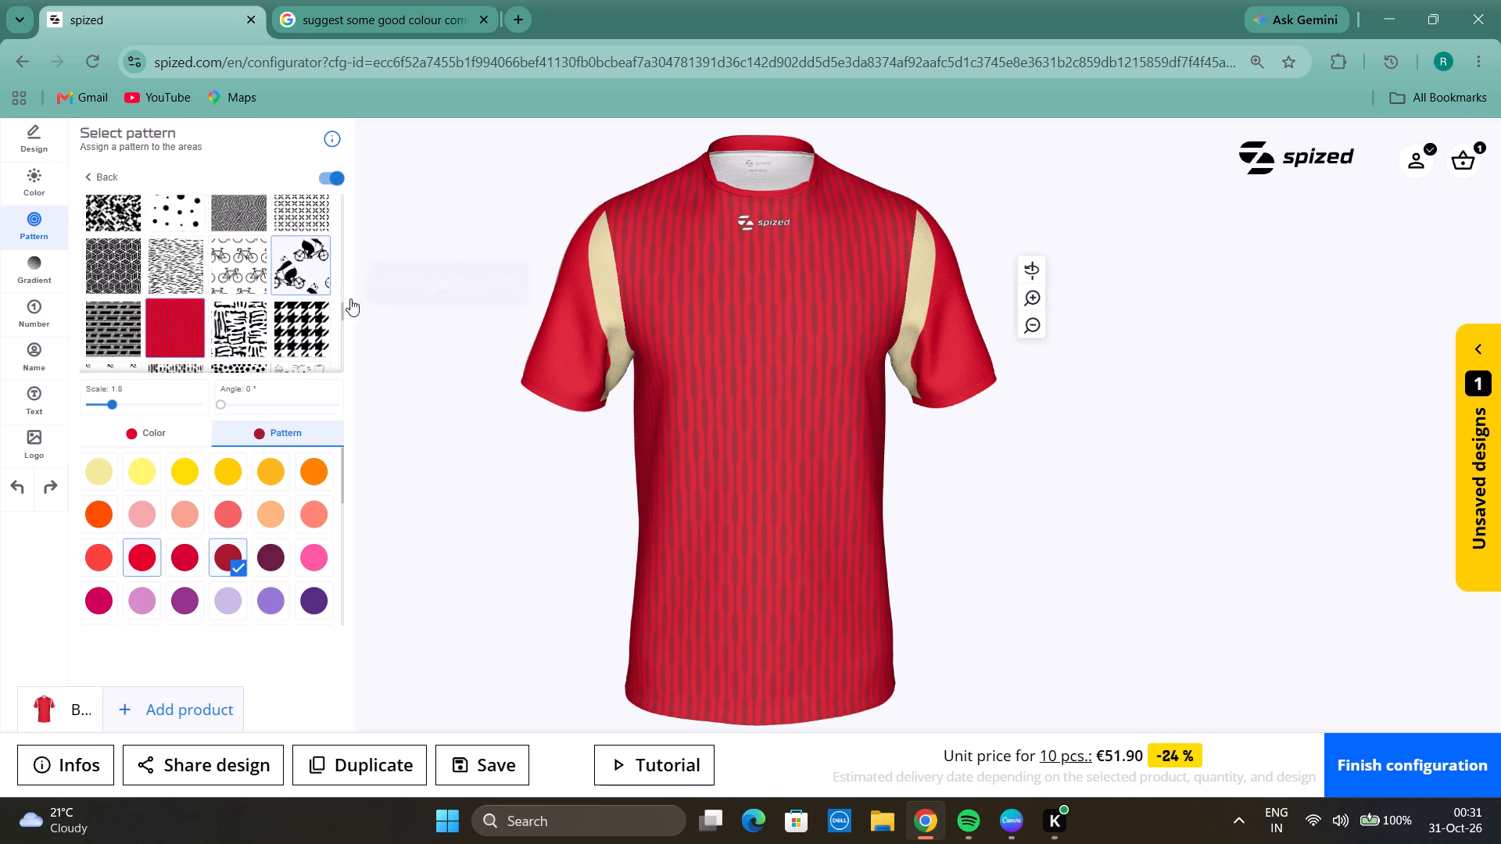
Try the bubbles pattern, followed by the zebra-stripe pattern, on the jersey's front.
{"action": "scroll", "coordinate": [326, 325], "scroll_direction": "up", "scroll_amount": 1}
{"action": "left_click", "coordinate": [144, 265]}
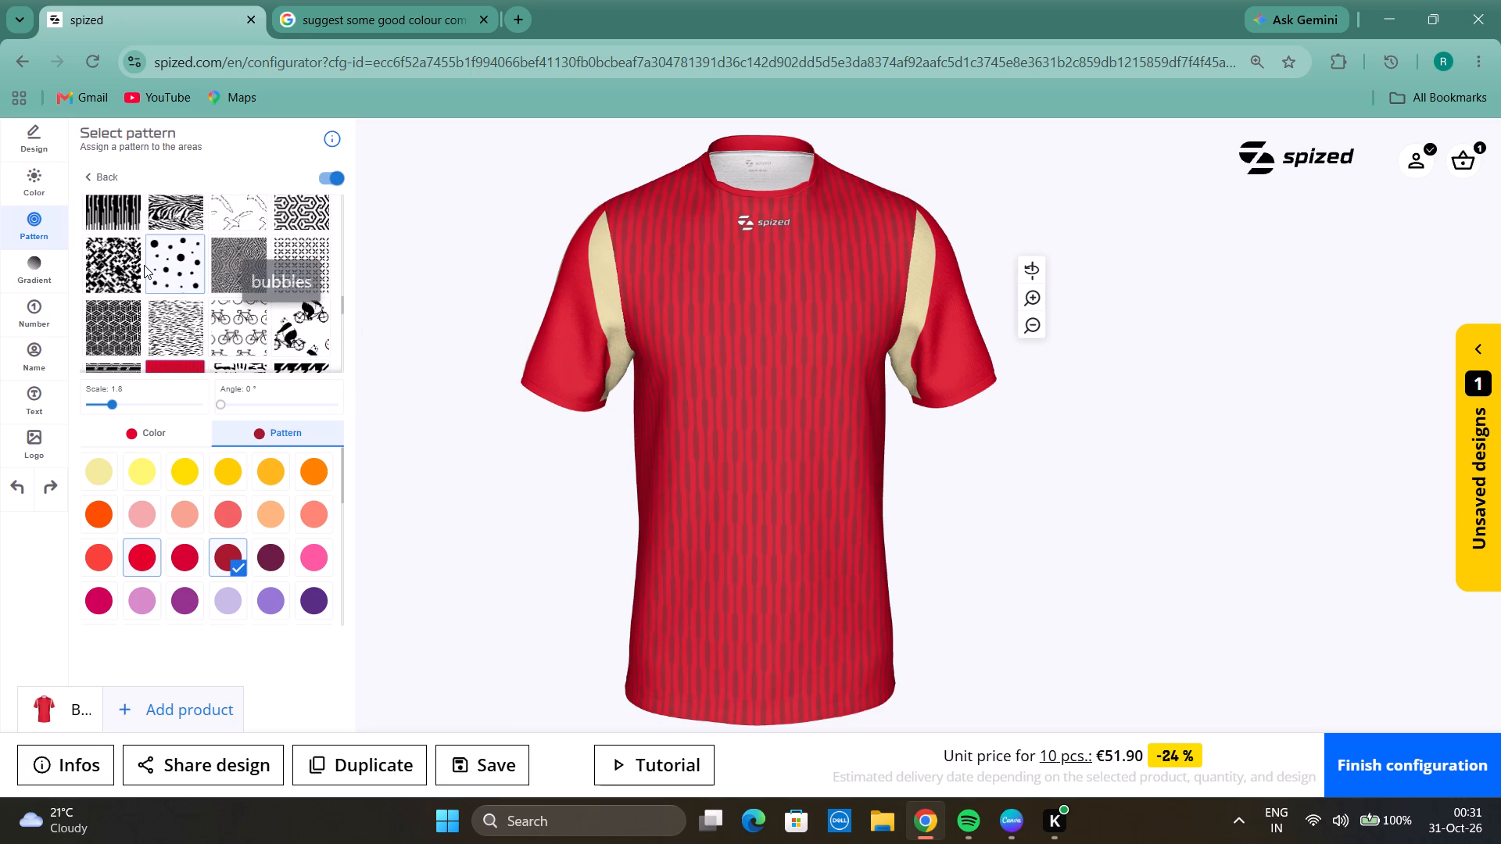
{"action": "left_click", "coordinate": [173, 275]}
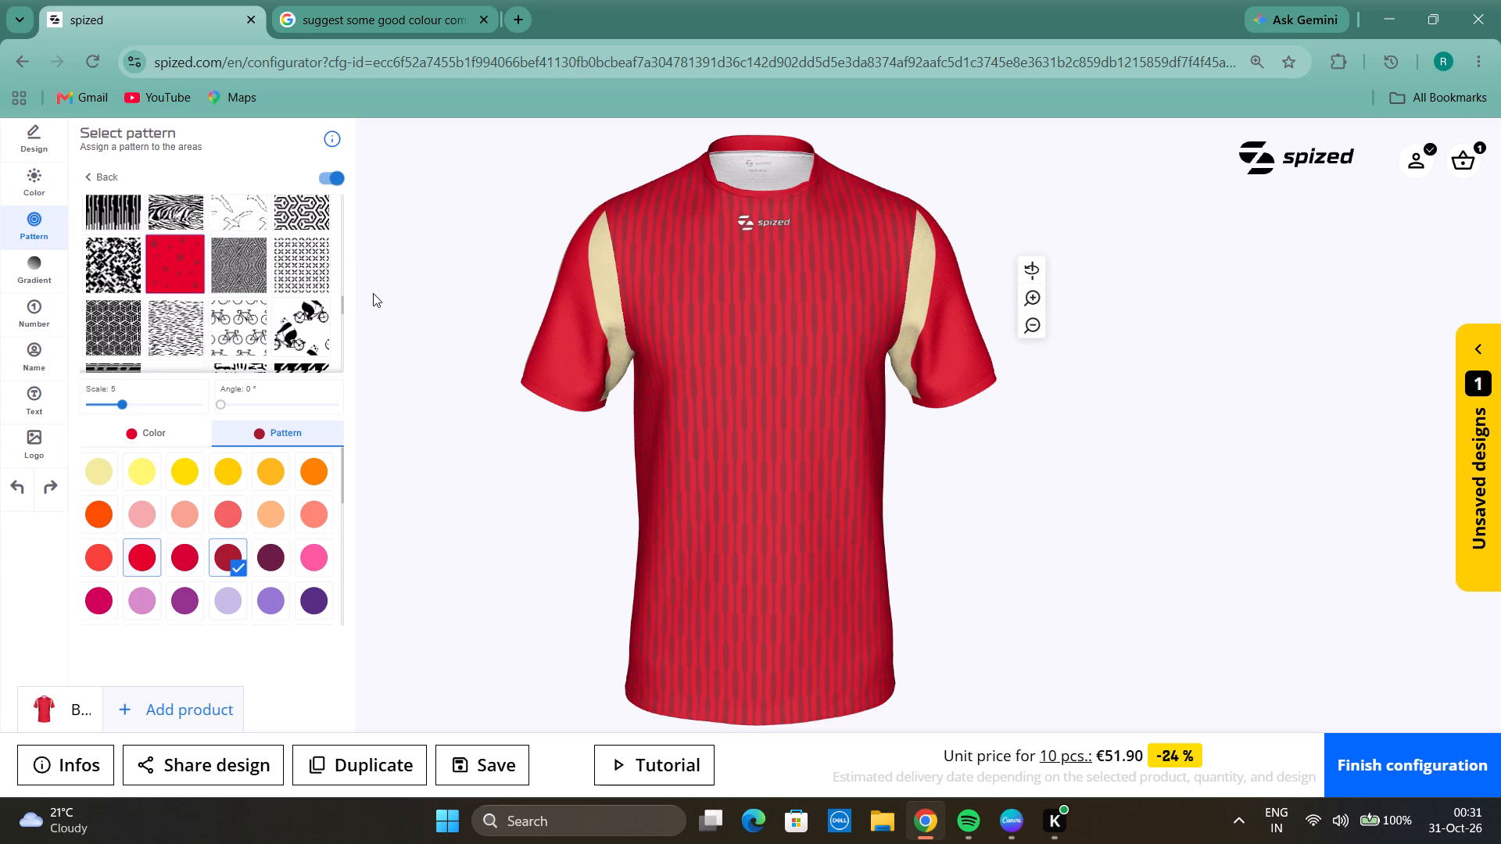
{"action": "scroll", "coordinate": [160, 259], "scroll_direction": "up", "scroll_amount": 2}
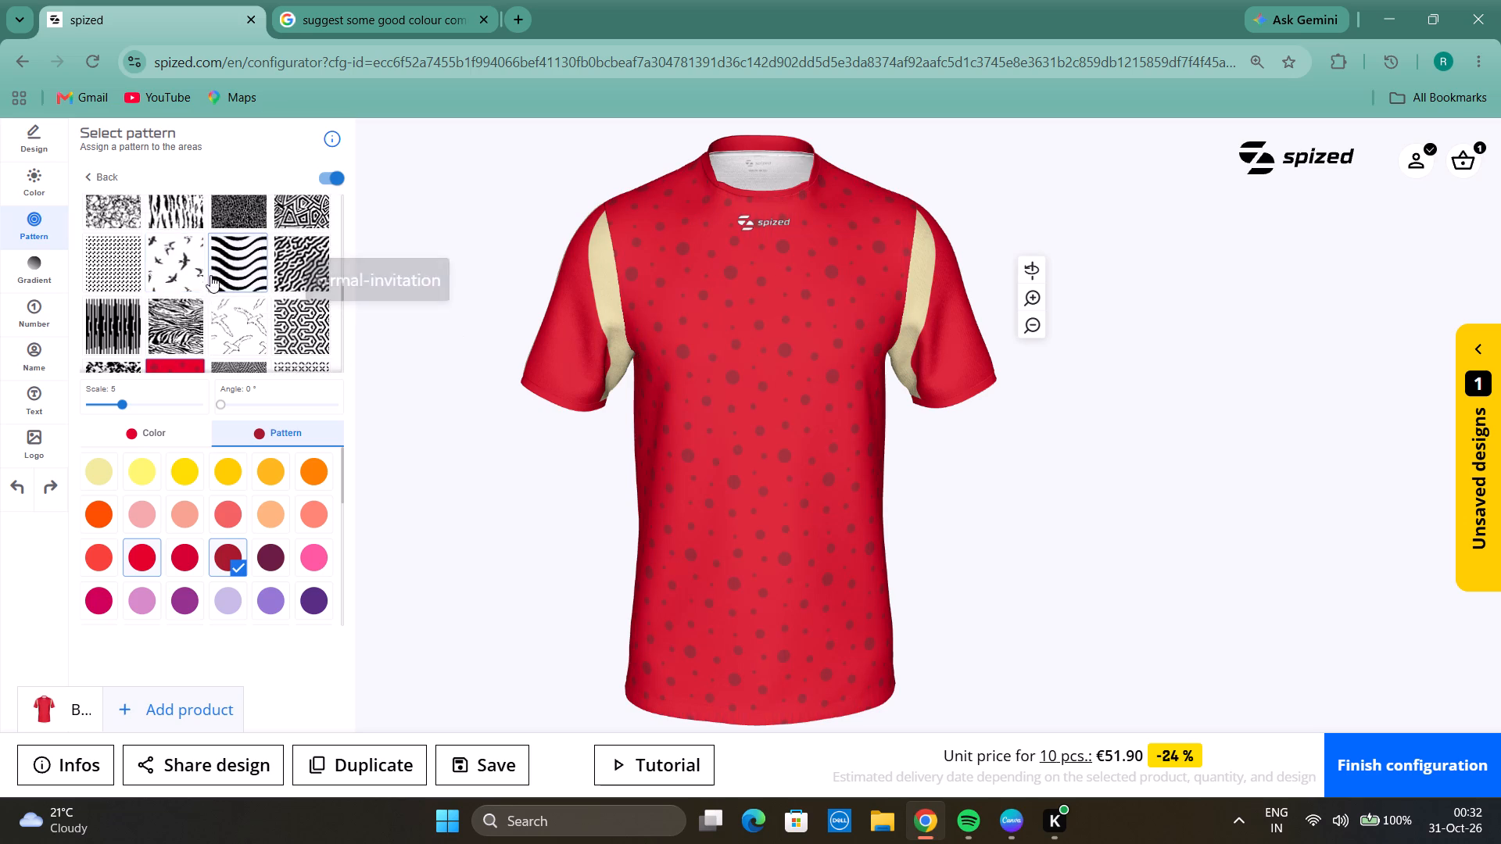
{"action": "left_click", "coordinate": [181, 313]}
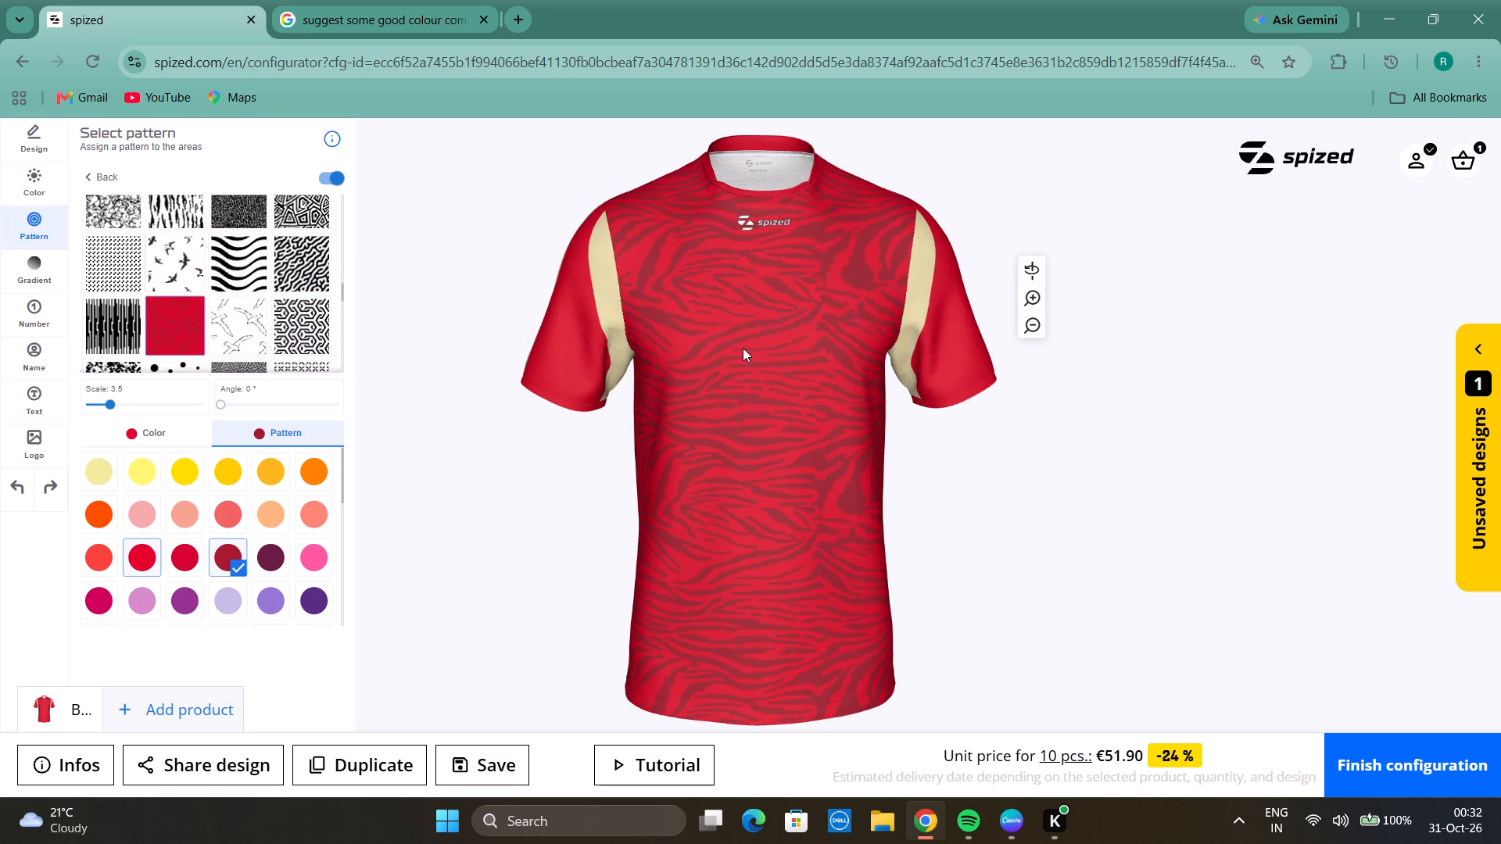
Apply the interlocking-line pattern spized_patterns_55 to the jersey's front and check it from the side and front.
{"action": "scroll", "coordinate": [150, 277], "scroll_direction": "up", "scroll_amount": 1}
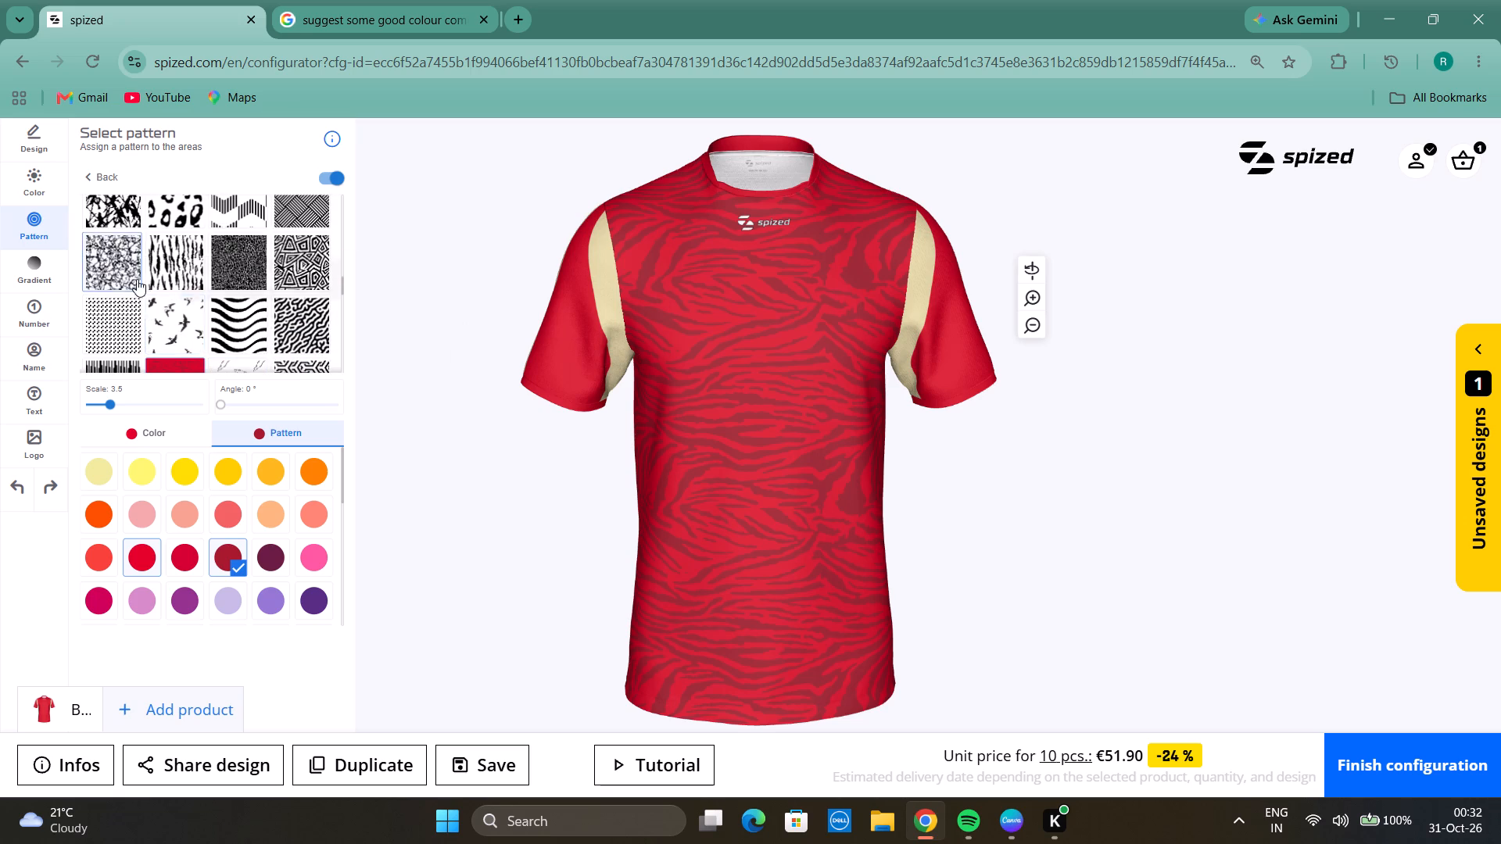
{"action": "scroll", "coordinate": [210, 254], "scroll_direction": "up", "scroll_amount": 1}
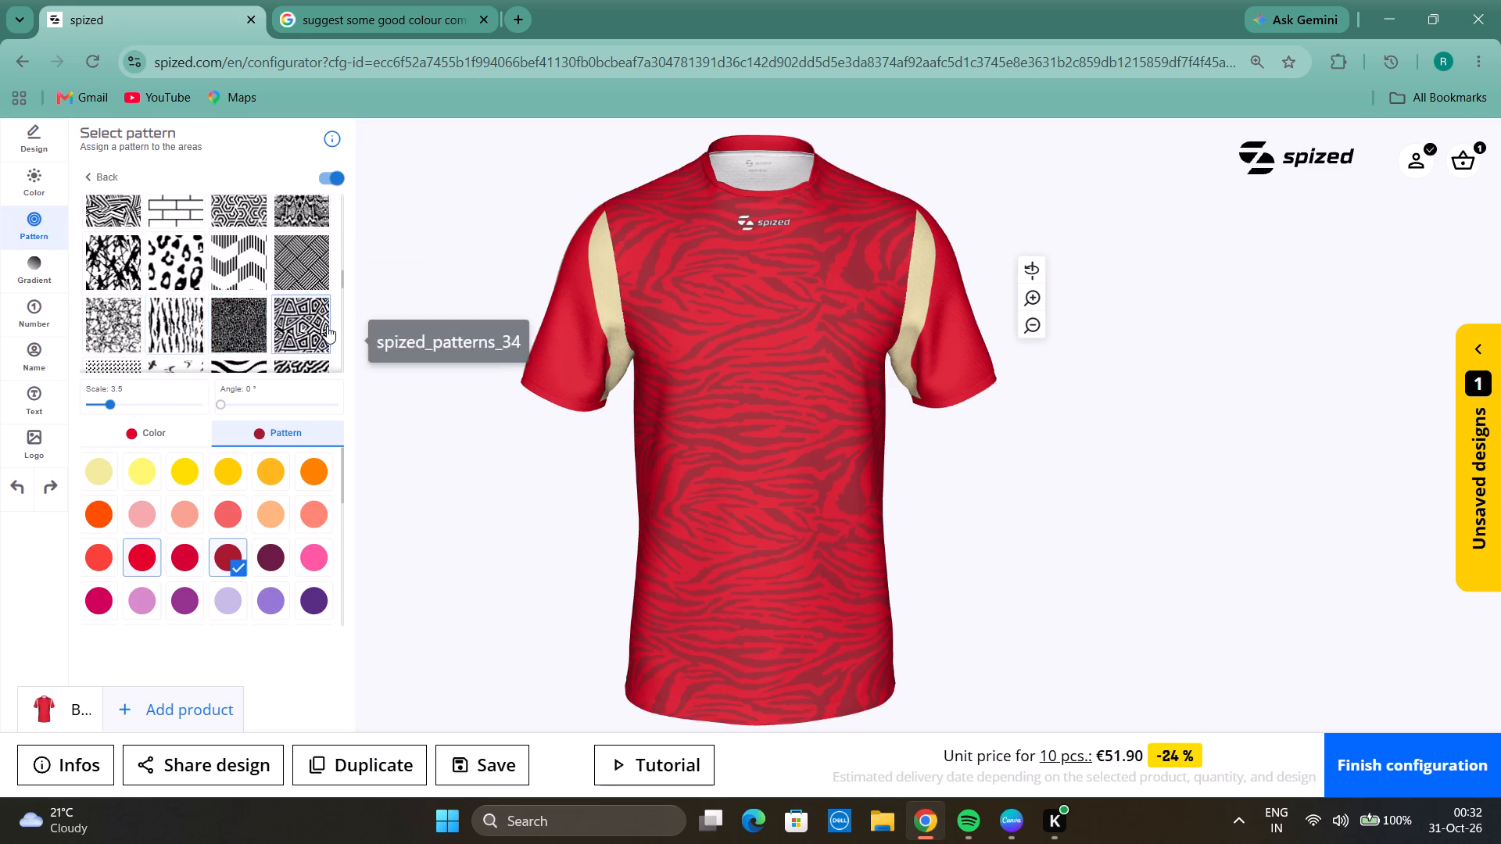
{"action": "scroll", "coordinate": [327, 326], "scroll_direction": "up", "scroll_amount": 2}
{"action": "scroll", "coordinate": [225, 323], "scroll_direction": "up", "scroll_amount": 1}
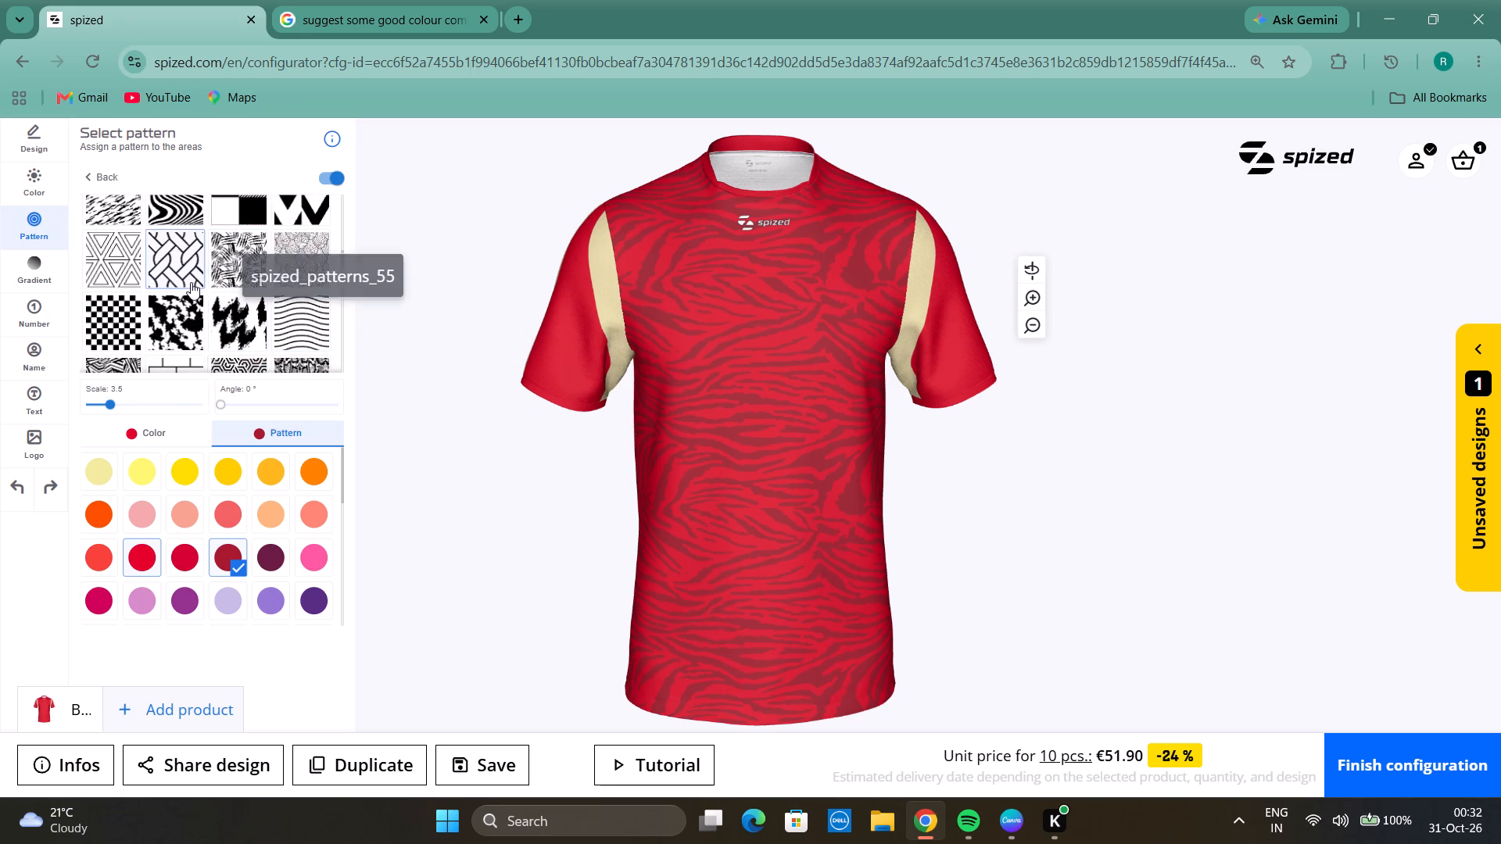
{"action": "left_click", "coordinate": [191, 282]}
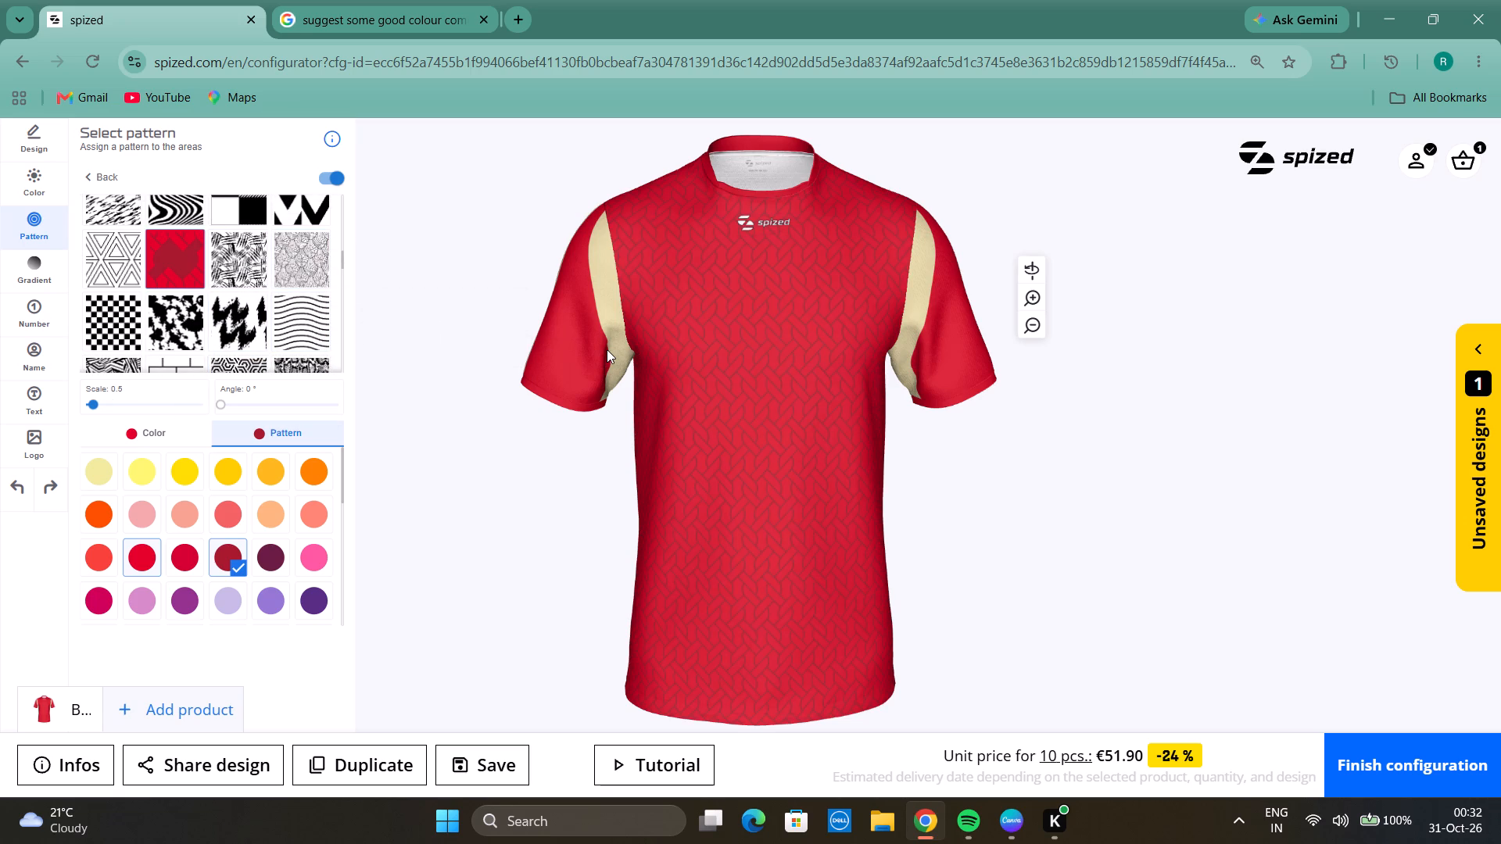
{"action": "left_click_drag", "start_coordinate": [849, 437], "coordinate": [642, 502]}
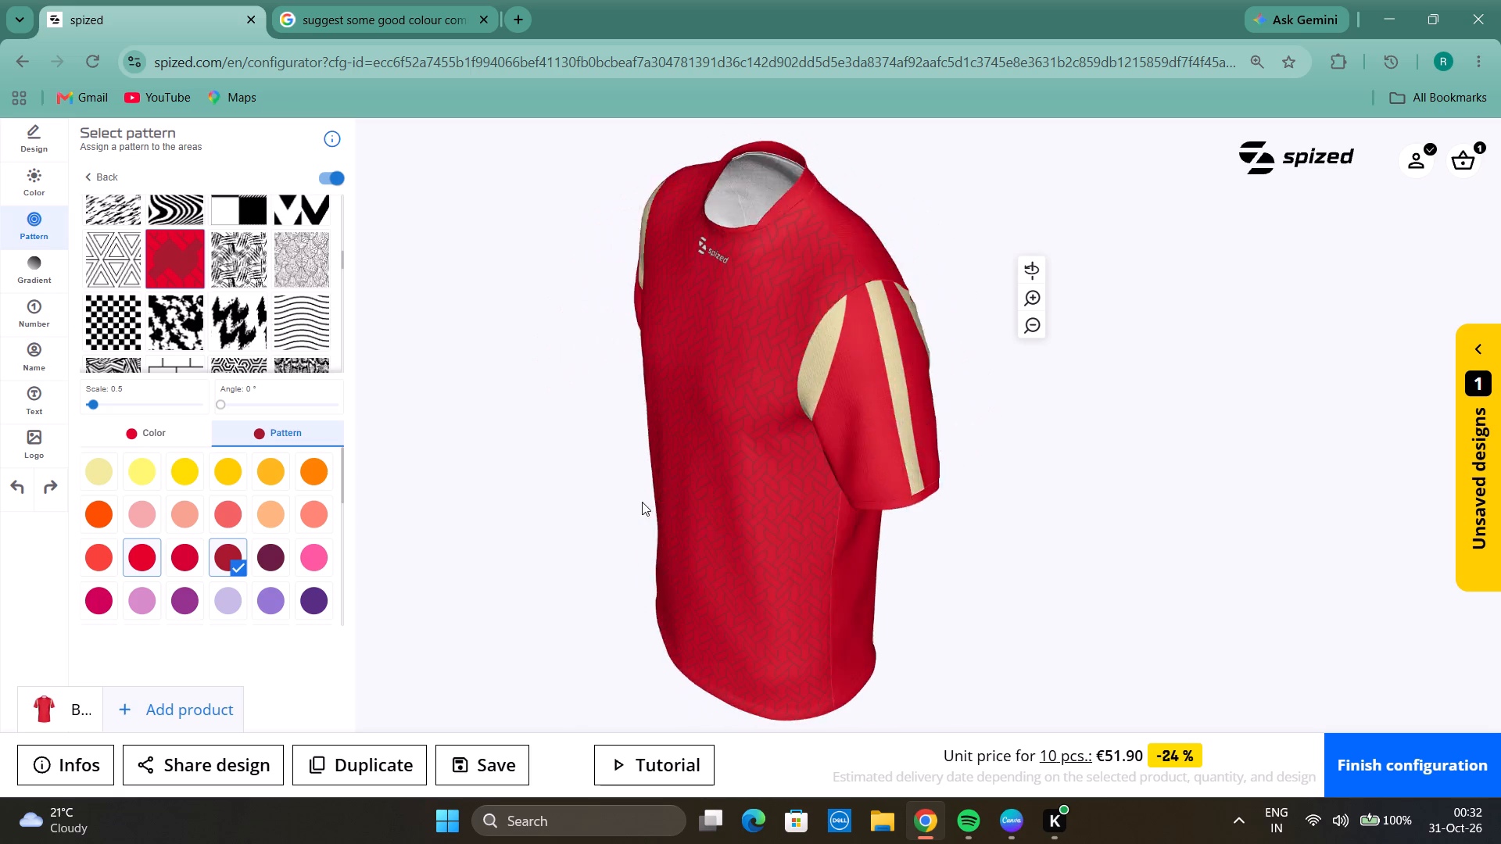
{"action": "left_click_drag", "start_coordinate": [642, 502], "coordinate": [832, 407]}
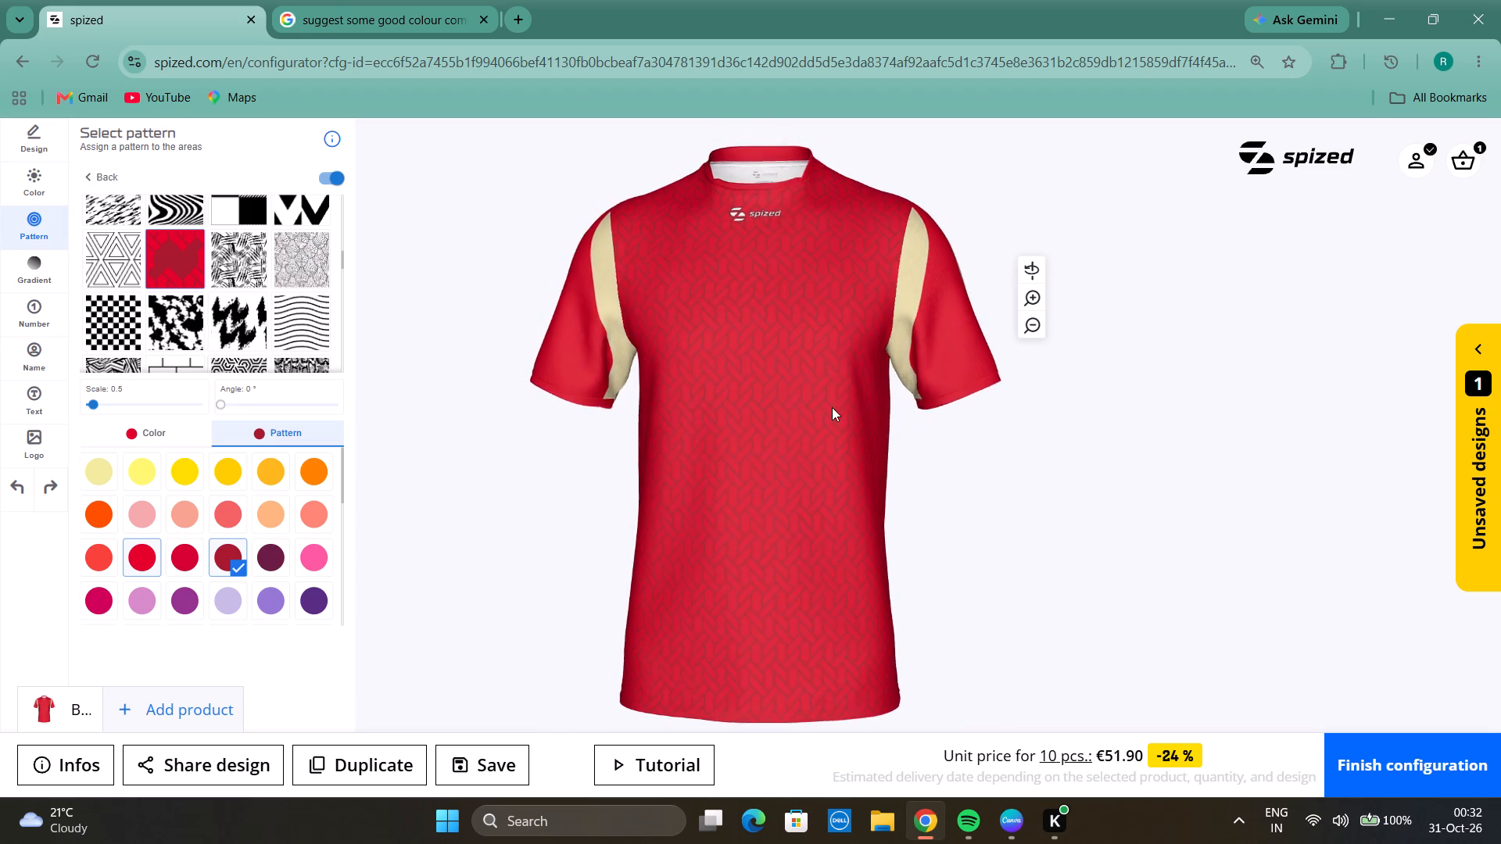
{"action": "left_click_drag", "start_coordinate": [832, 407], "coordinate": [833, 425]}
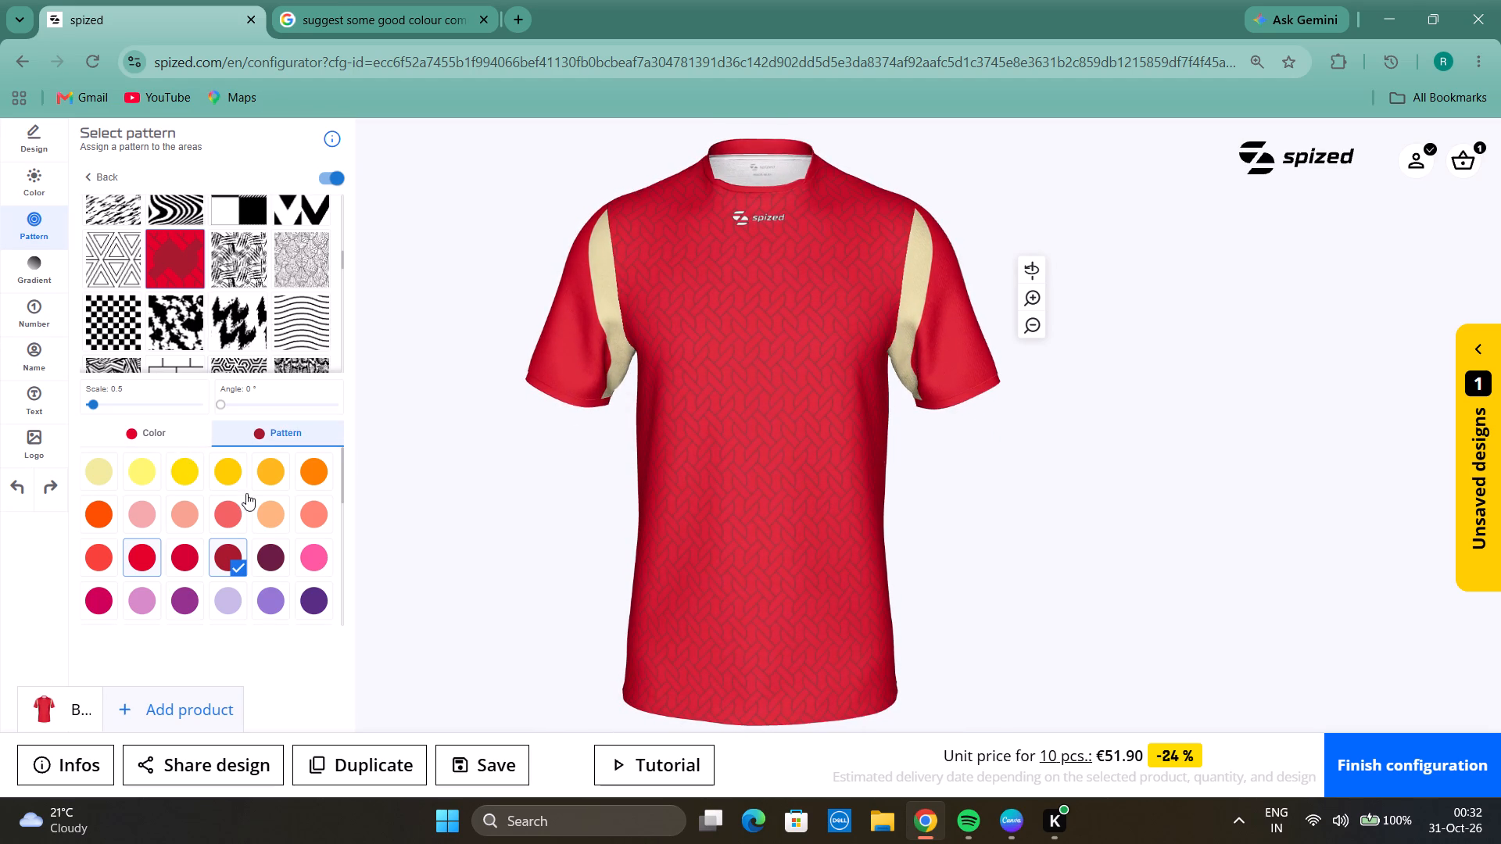
Recolour the front's interlocking-line pattern, trying golden yellow before choosing the brighter yellow beside it.
{"action": "left_click", "coordinate": [220, 470]}
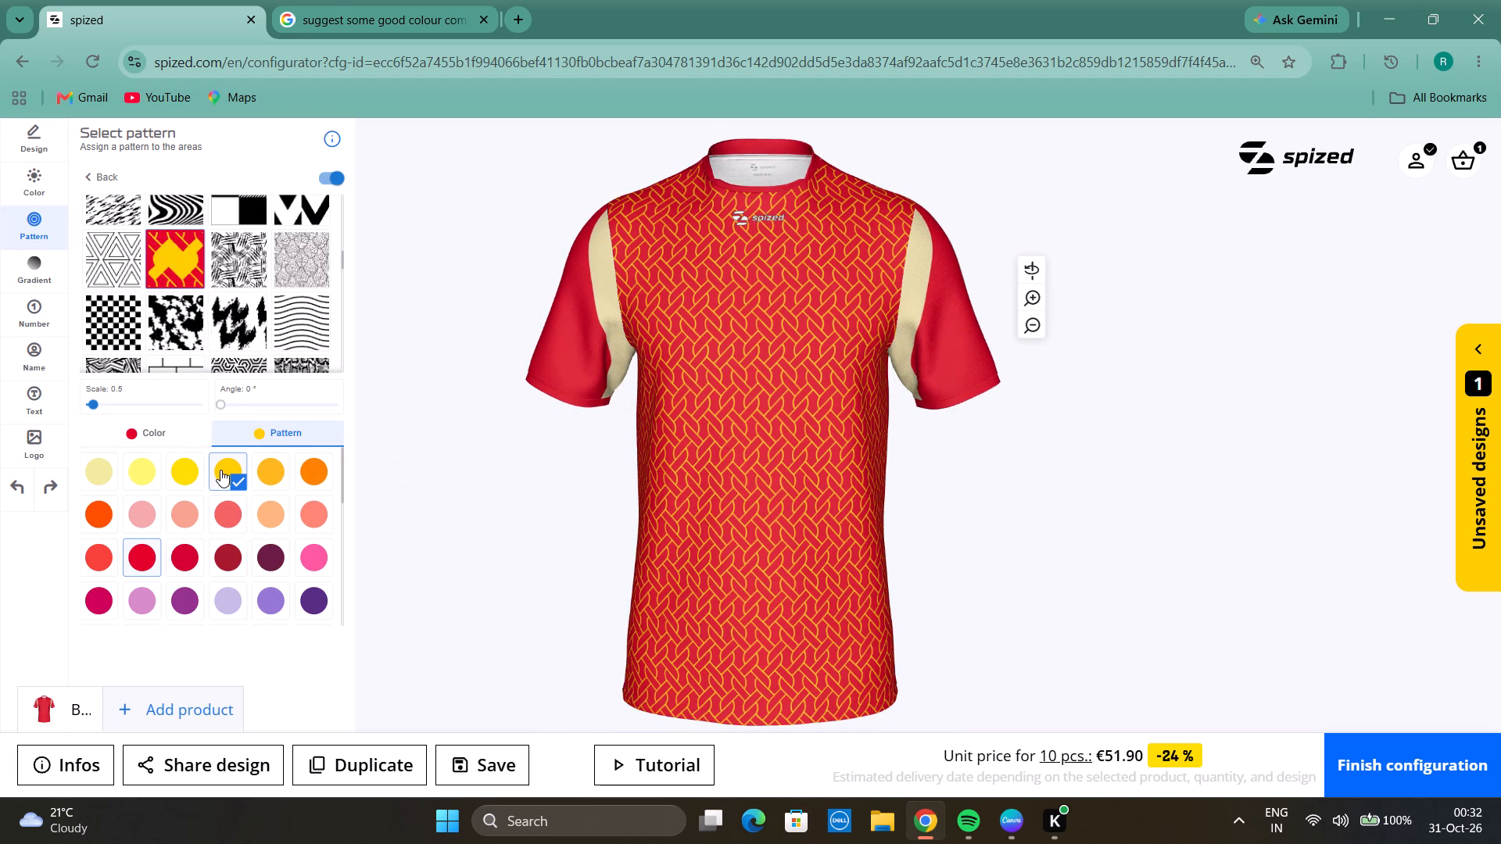
{"action": "left_click", "coordinate": [170, 472]}
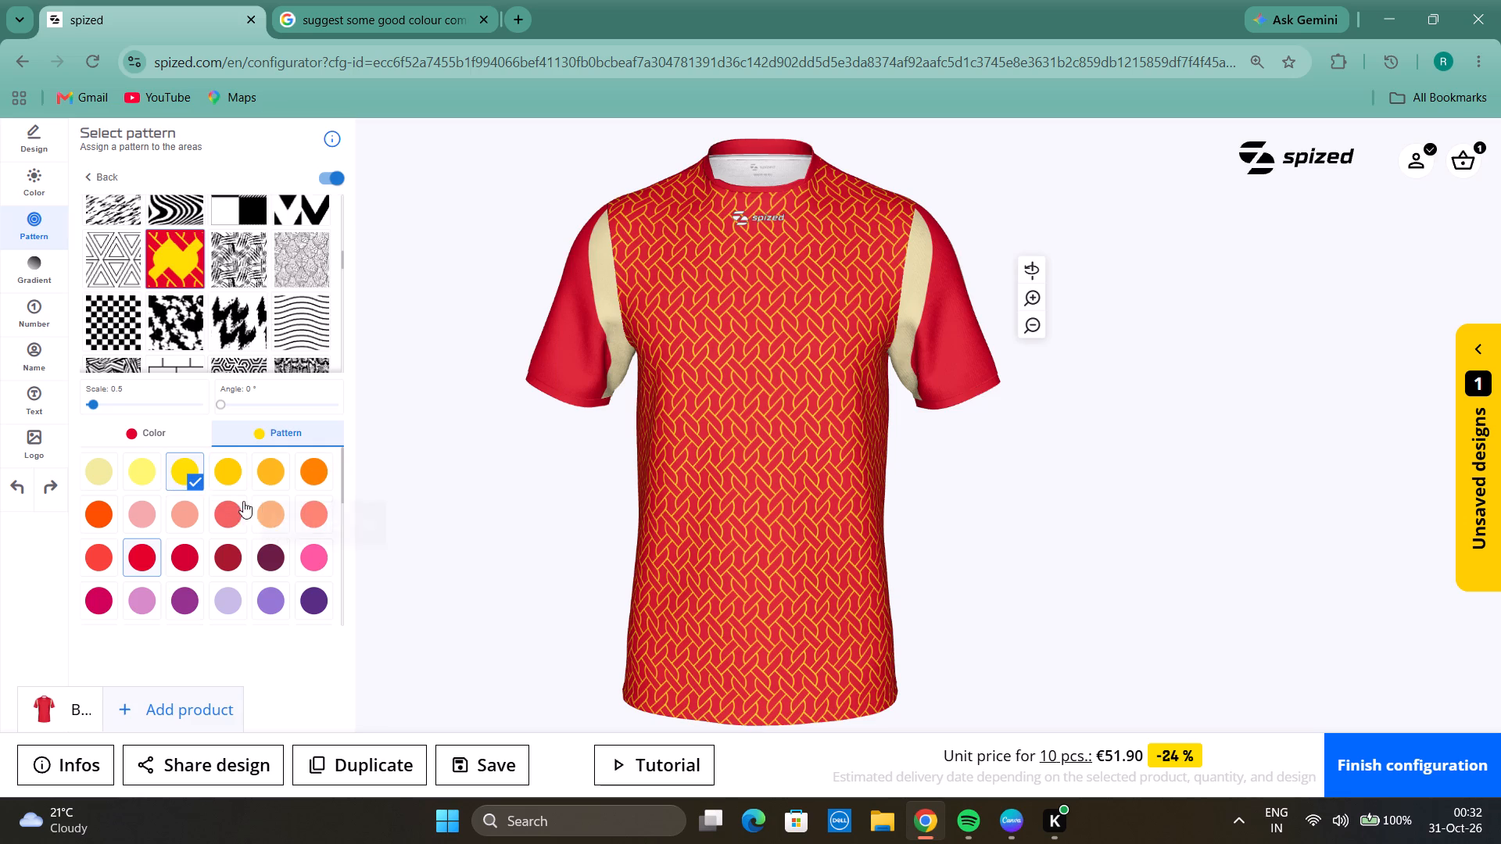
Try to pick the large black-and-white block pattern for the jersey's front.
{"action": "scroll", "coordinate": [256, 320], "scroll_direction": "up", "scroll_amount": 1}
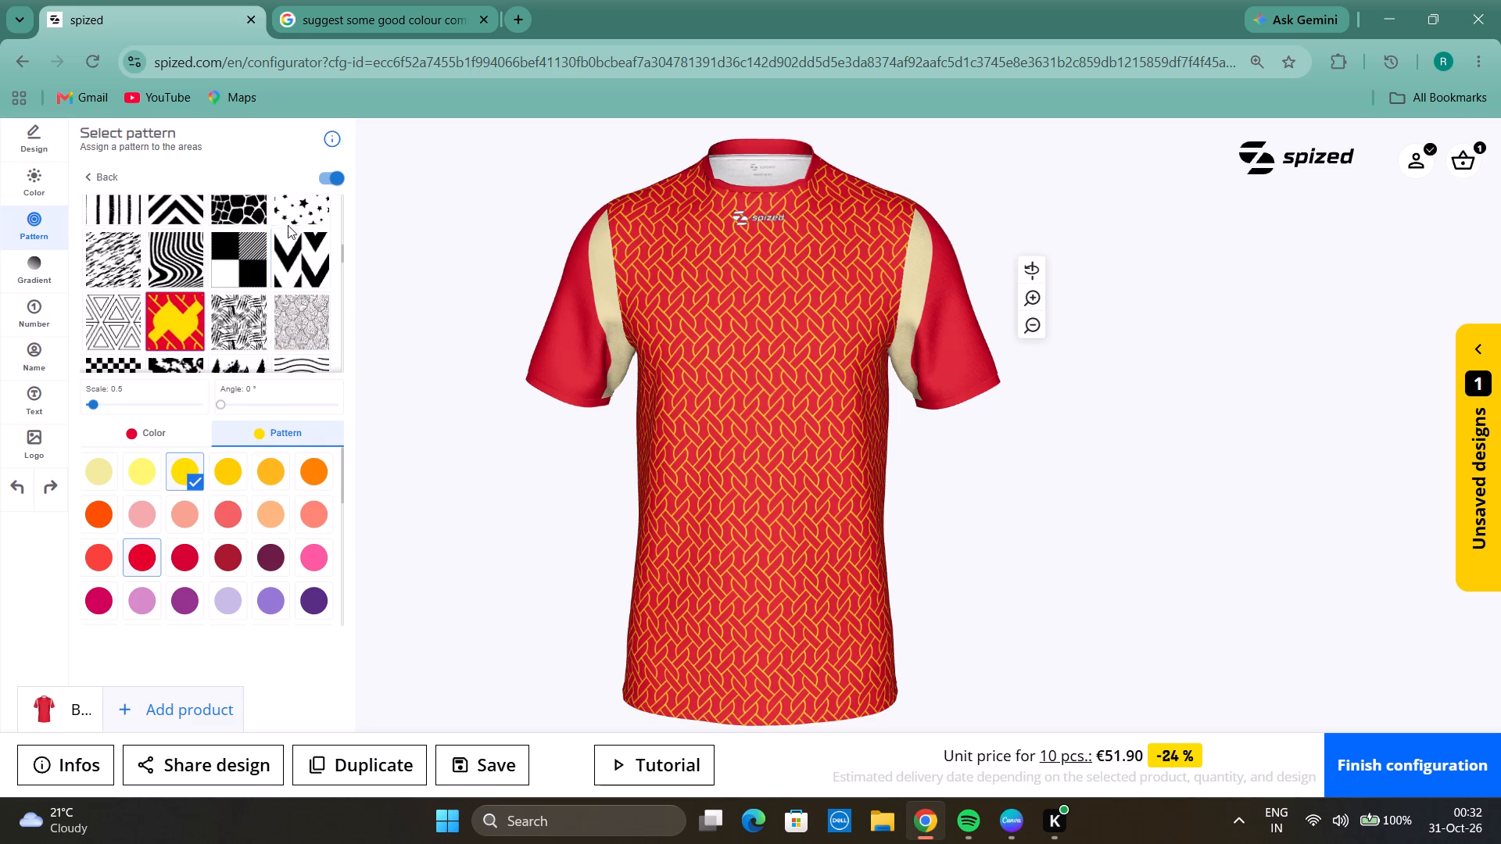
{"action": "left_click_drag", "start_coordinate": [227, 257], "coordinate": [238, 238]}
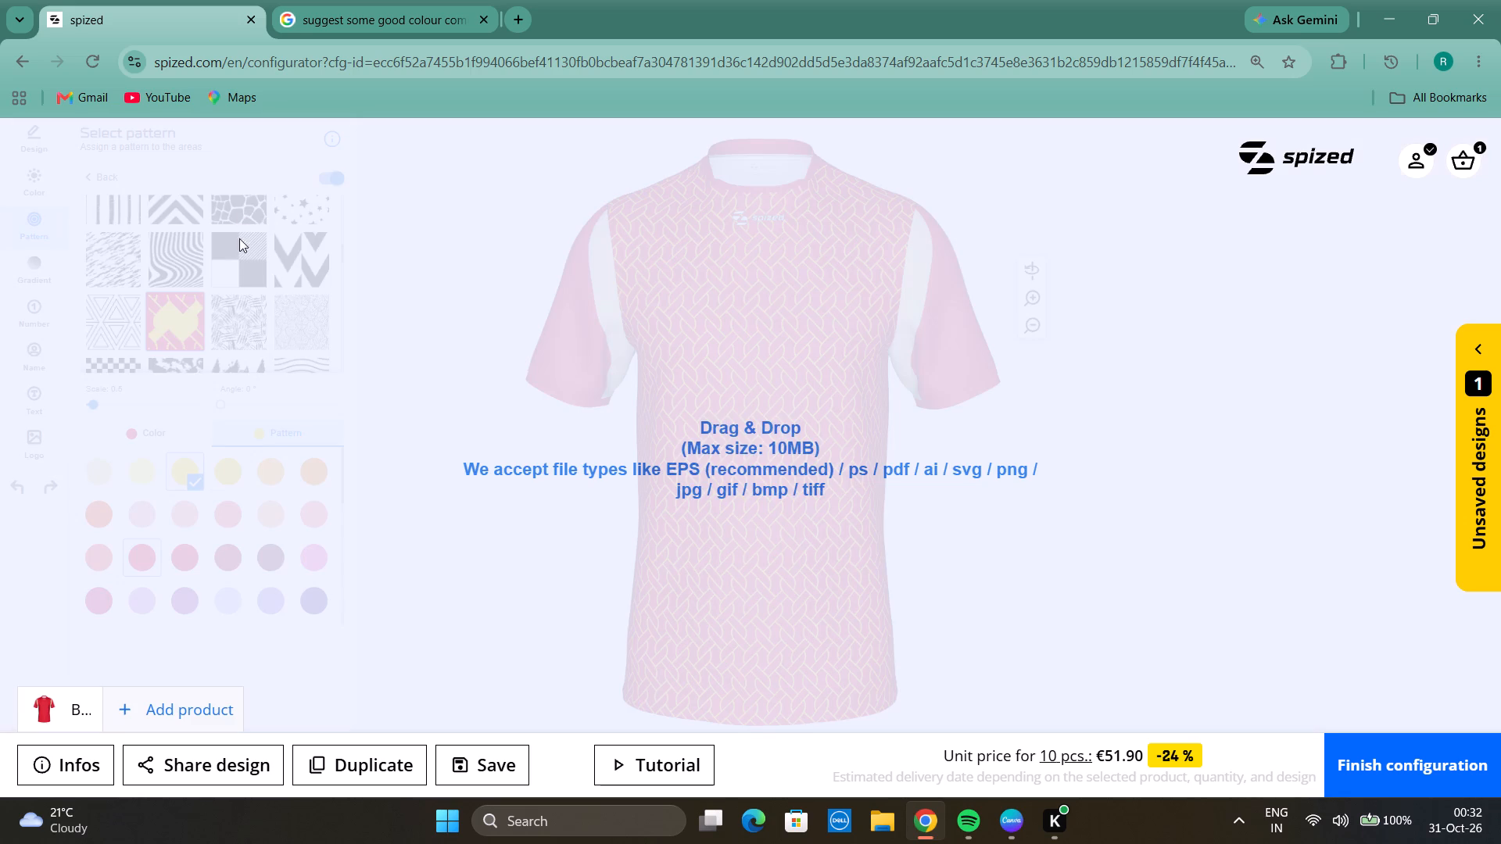
Clear the stuck file-drop overlay by reloading the configurator page.
{"action": "left_click", "coordinate": [487, 328]}
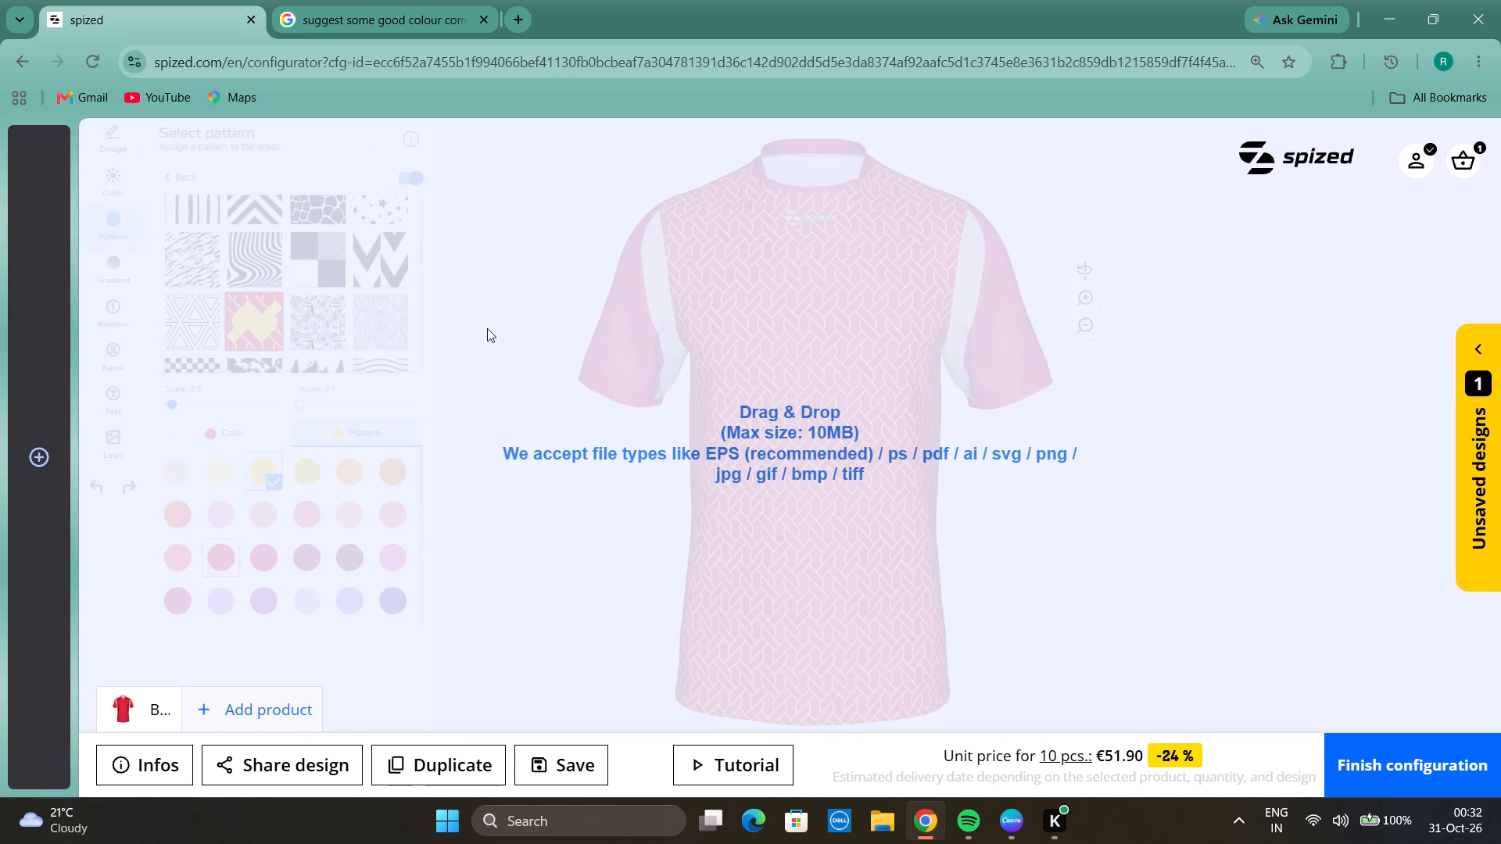
{"action": "left_click_drag", "start_coordinate": [54, 431], "coordinate": [0, 438]}
{"action": "triple_click", "coordinate": [1205, 342]}
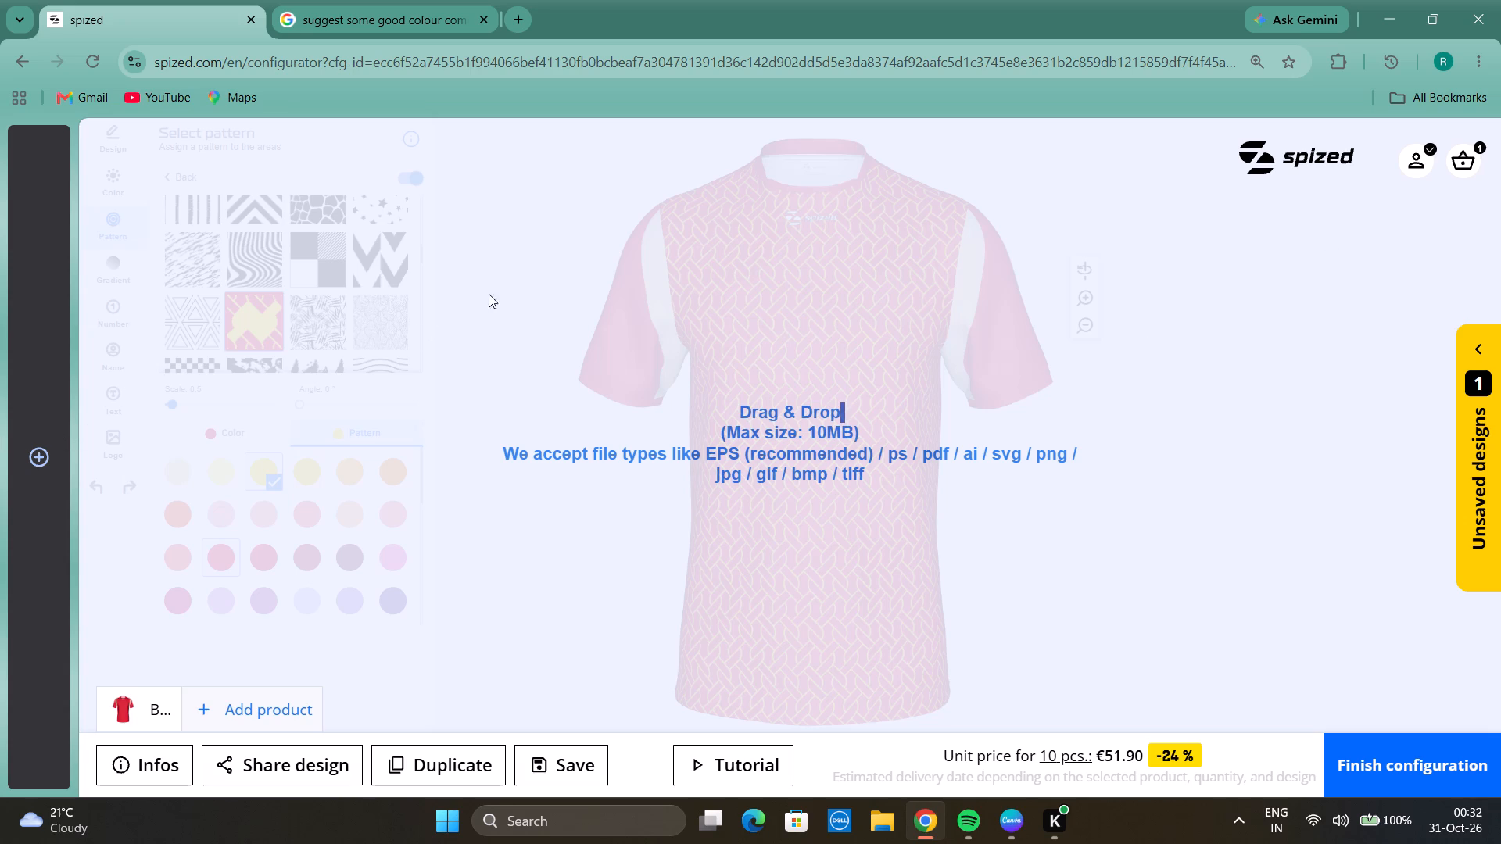
{"action": "left_click", "coordinate": [33, 451]}
{"action": "left_click", "coordinate": [41, 457]}
{"action": "left_click_drag", "start_coordinate": [607, 456], "coordinate": [167, 472]}
{"action": "left_click", "coordinate": [691, 523]}
{"action": "left_click", "coordinate": [718, 521]}
{"action": "left_click", "coordinate": [367, 252]}
{"action": "left_click", "coordinate": [85, 60]}
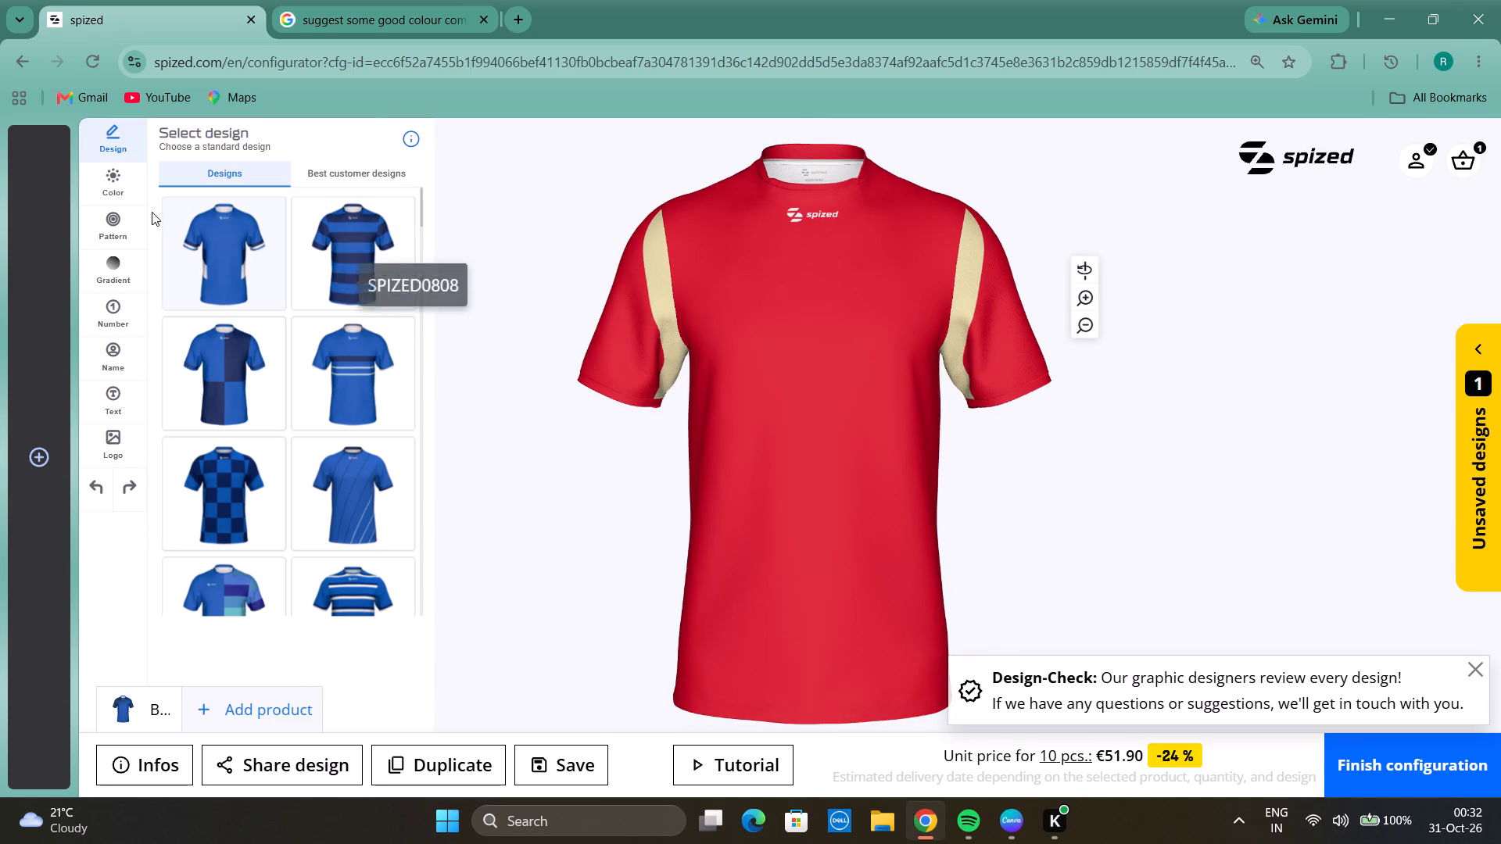
Recolour the jersey's red main area, trying White, Petrol, green and Sea Green before choosing Soothing Sea.
{"action": "left_click", "coordinate": [117, 187]}
{"action": "left_click", "coordinate": [354, 210]}
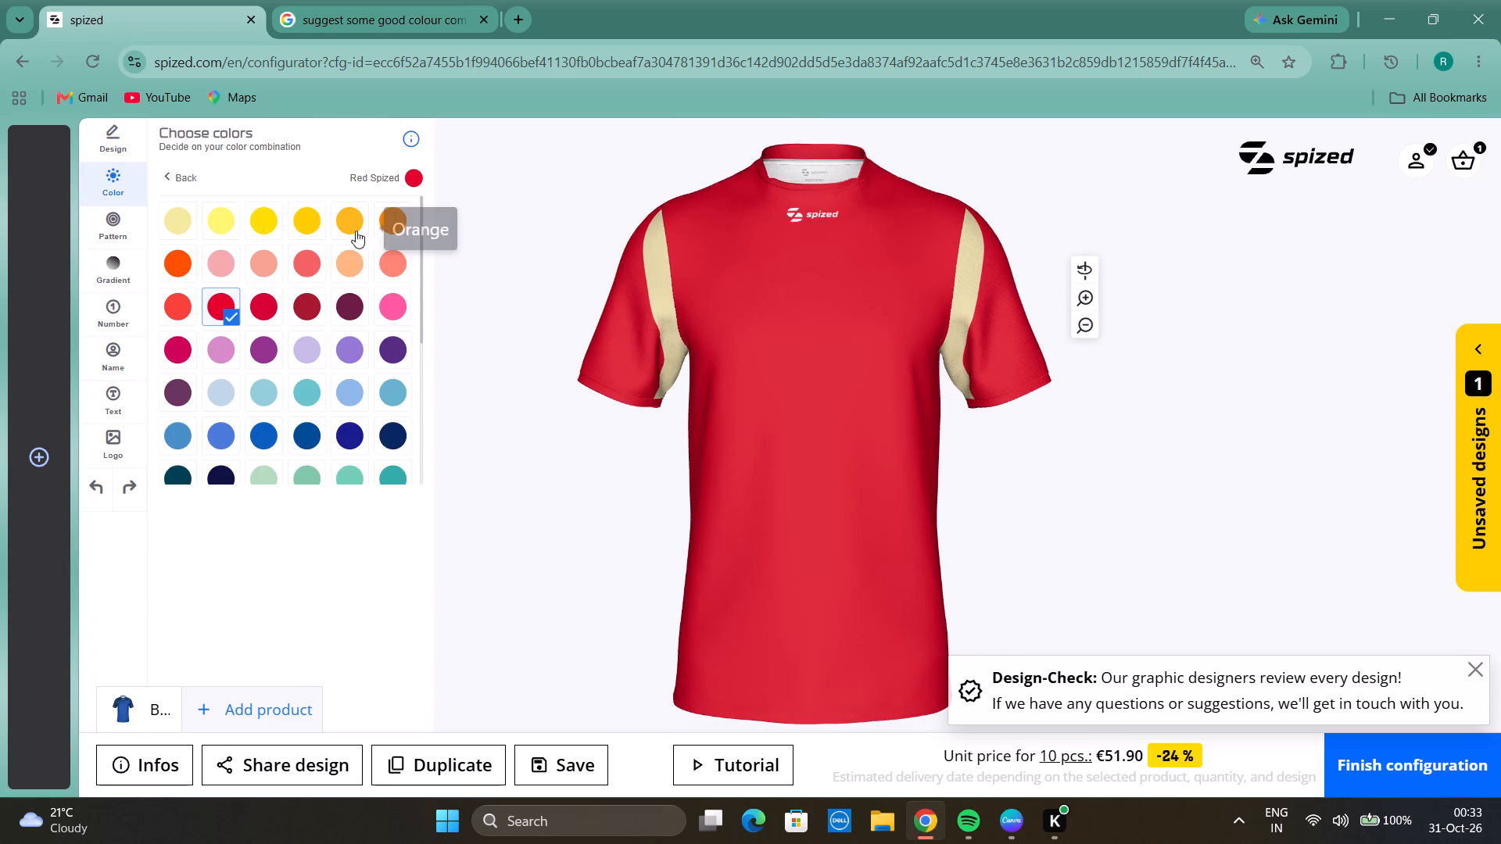
{"action": "scroll", "coordinate": [359, 370], "scroll_direction": "down", "scroll_amount": 7}
{"action": "left_click", "coordinate": [389, 403]}
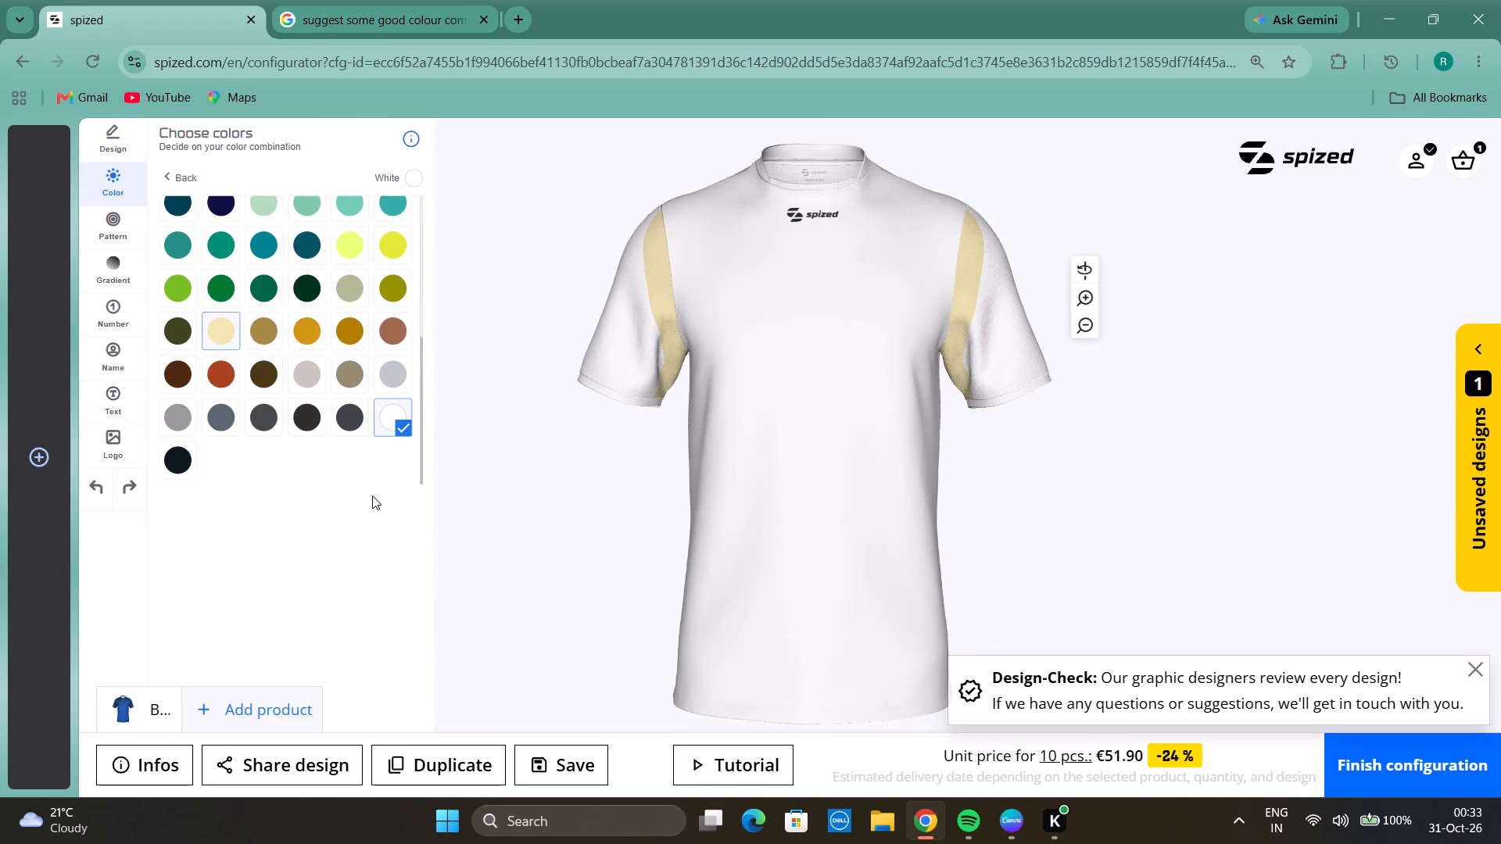
{"action": "scroll", "coordinate": [256, 267], "scroll_direction": "up", "scroll_amount": 3}
{"action": "scroll", "coordinate": [238, 267], "scroll_direction": "down", "scroll_amount": 3}
{"action": "left_click", "coordinate": [256, 251]}
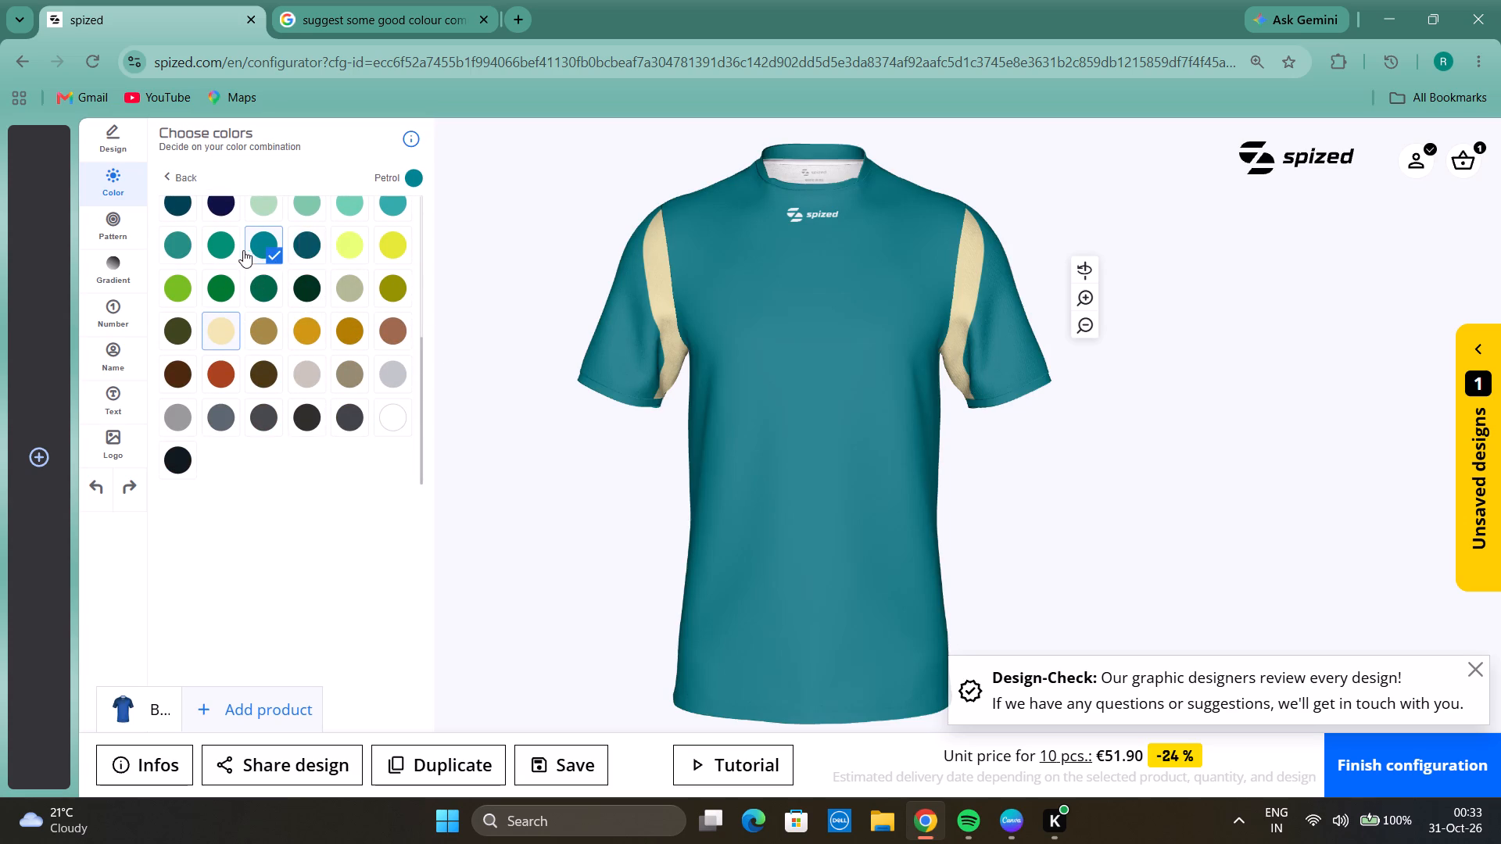
{"action": "left_click", "coordinate": [217, 238]}
{"action": "left_click", "coordinate": [181, 236]}
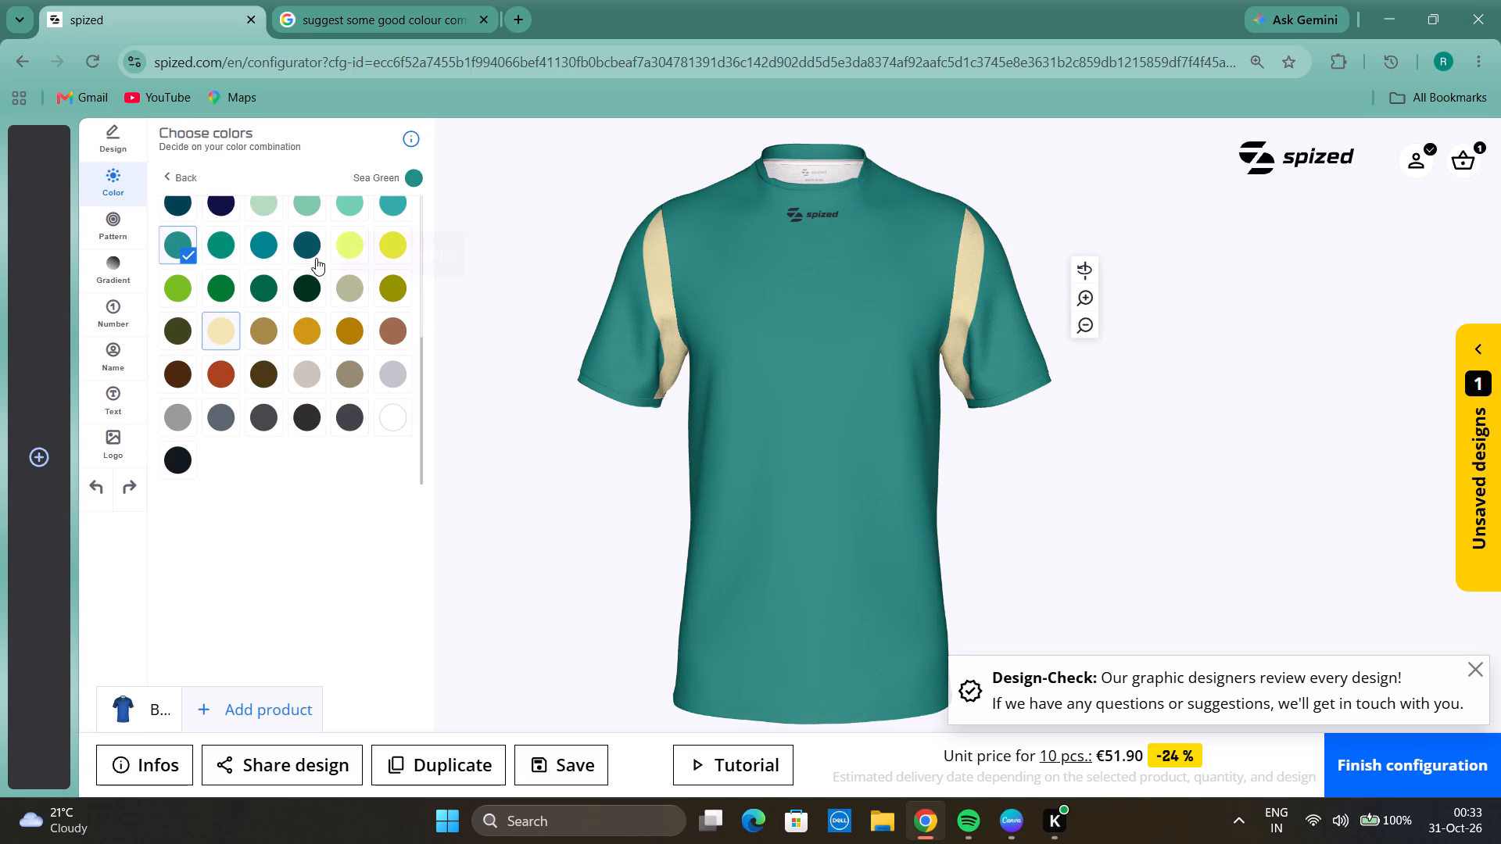
{"action": "scroll", "coordinate": [308, 257], "scroll_direction": "up", "scroll_amount": 1}
{"action": "left_click", "coordinate": [273, 265]}
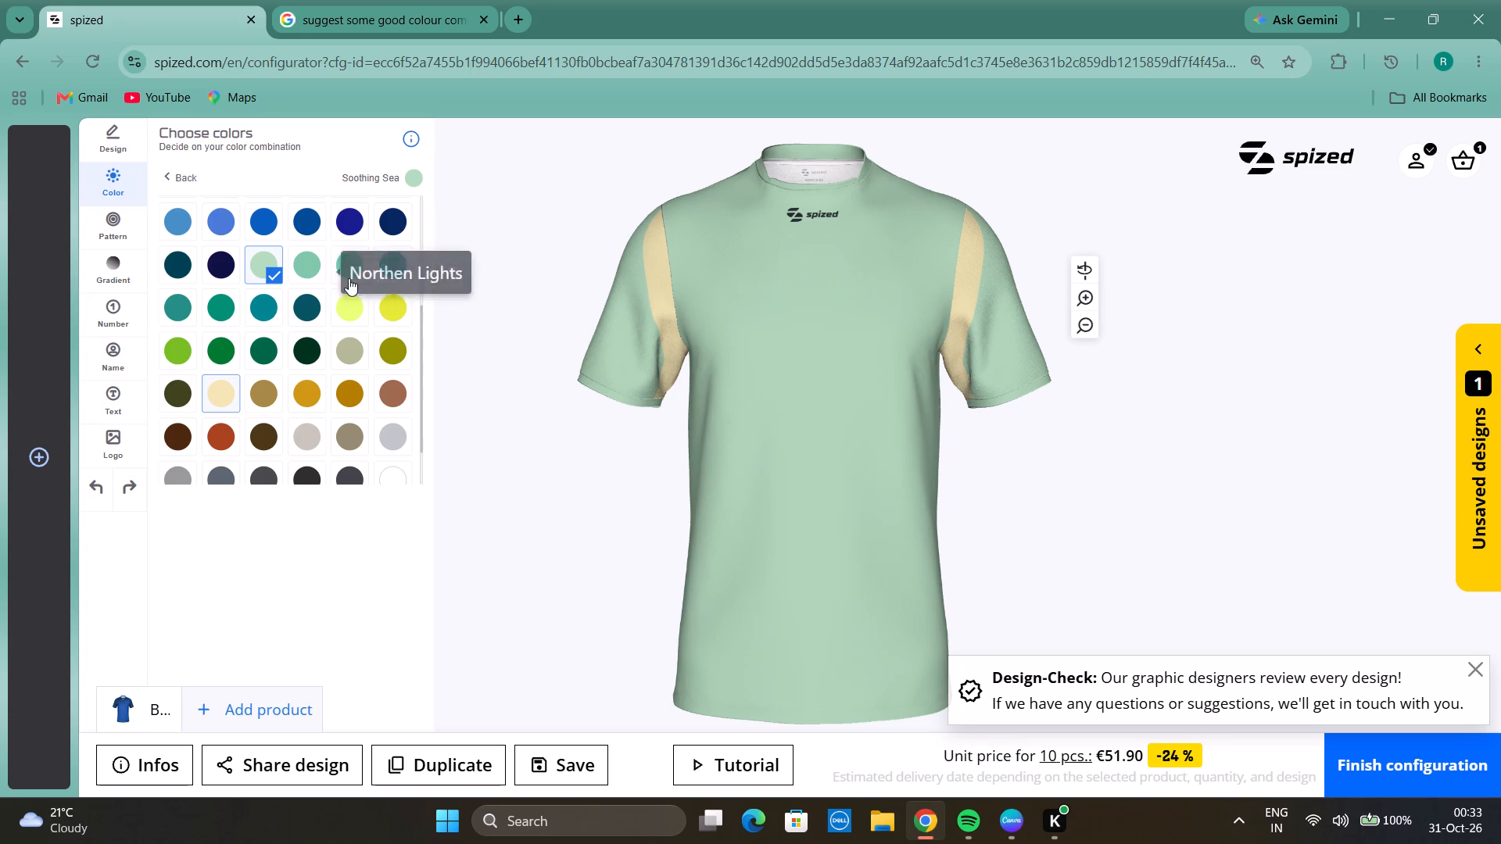
{"action": "left_click_drag", "start_coordinate": [918, 446], "coordinate": [913, 475]}
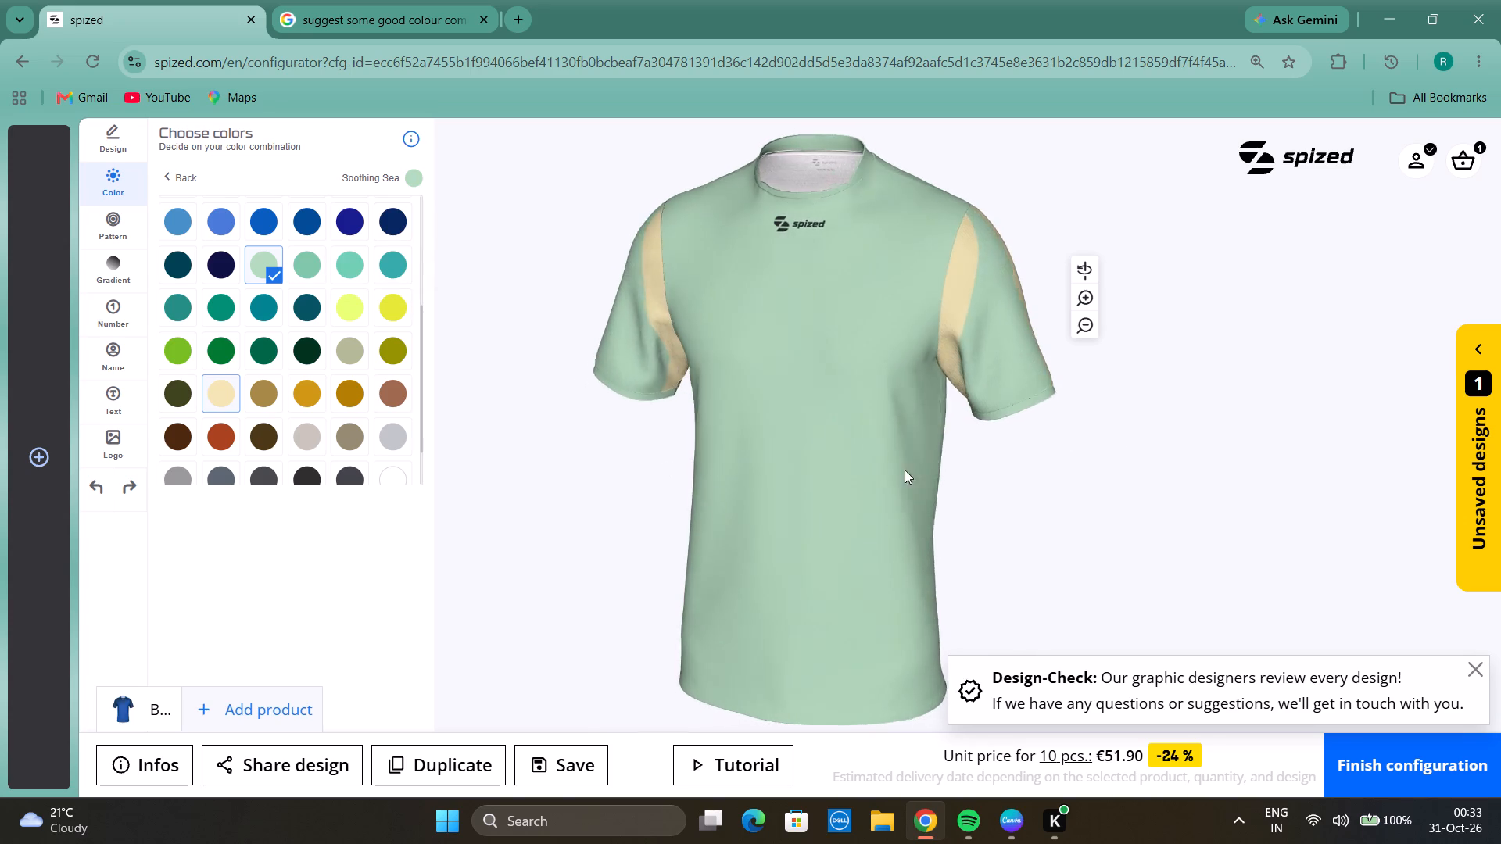
Recolour the sand accent areas beside the sleeves, trying Rust and Yellow Sun Flower before choosing White.
{"action": "left_click", "coordinate": [190, 182]}
{"action": "left_click", "coordinate": [266, 226]}
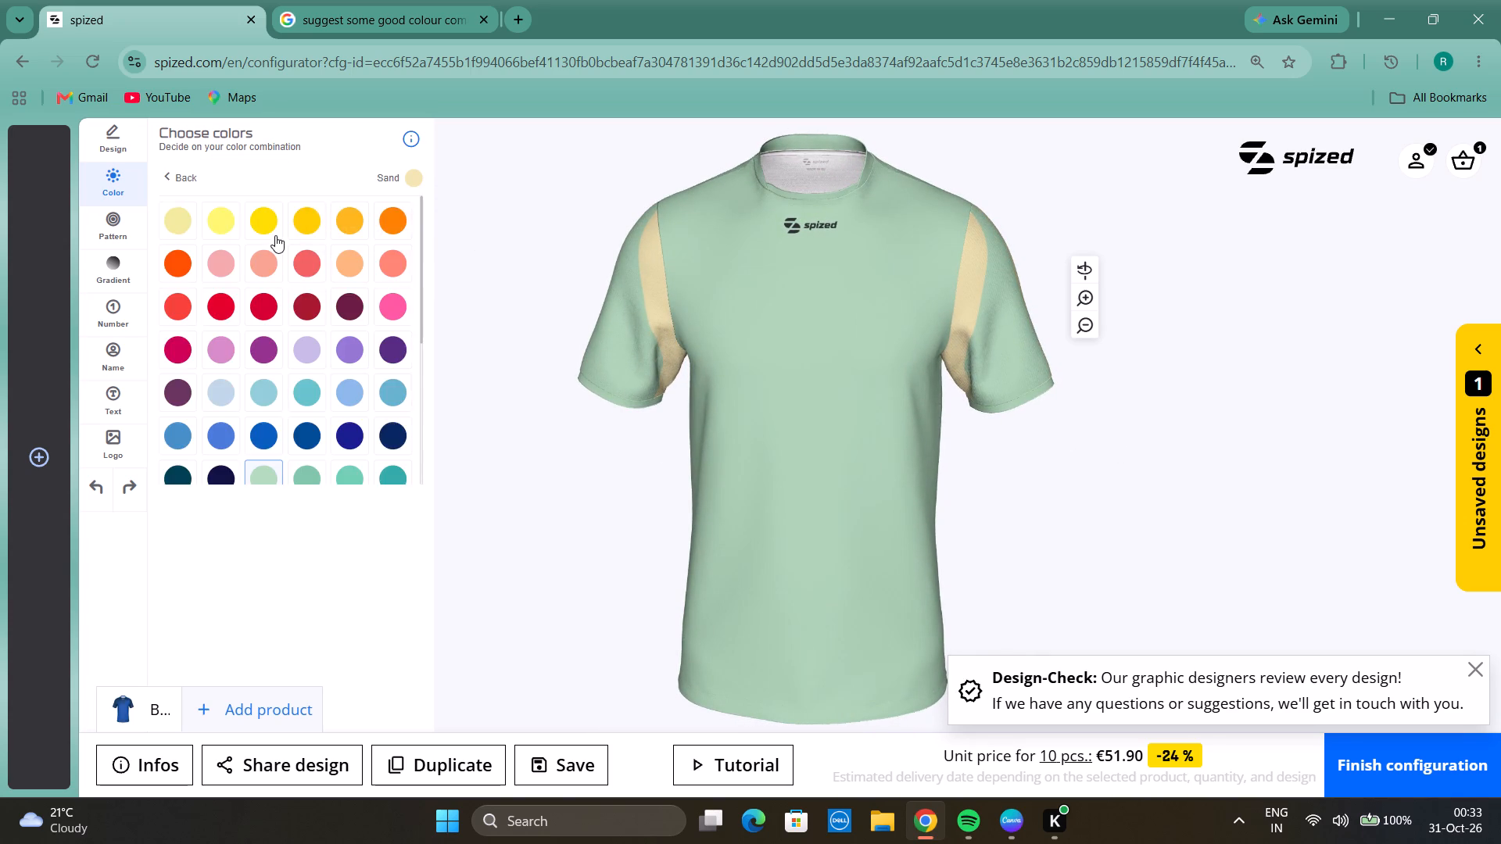
{"action": "scroll", "coordinate": [287, 395], "scroll_direction": "down", "scroll_amount": 1}
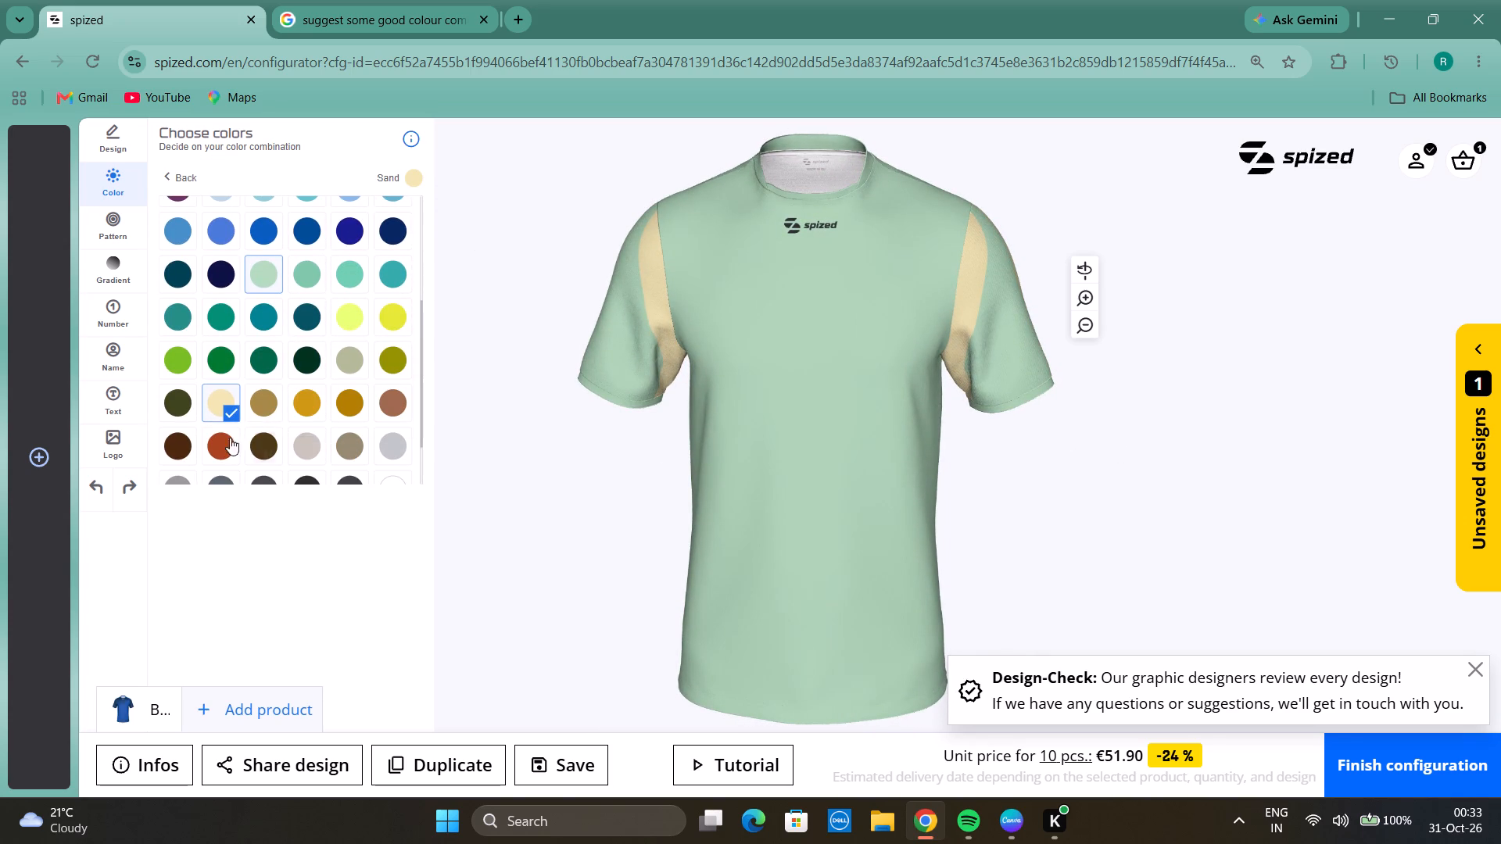
{"action": "left_click", "coordinate": [224, 443]}
{"action": "scroll", "coordinate": [309, 430], "scroll_direction": "up", "scroll_amount": 4}
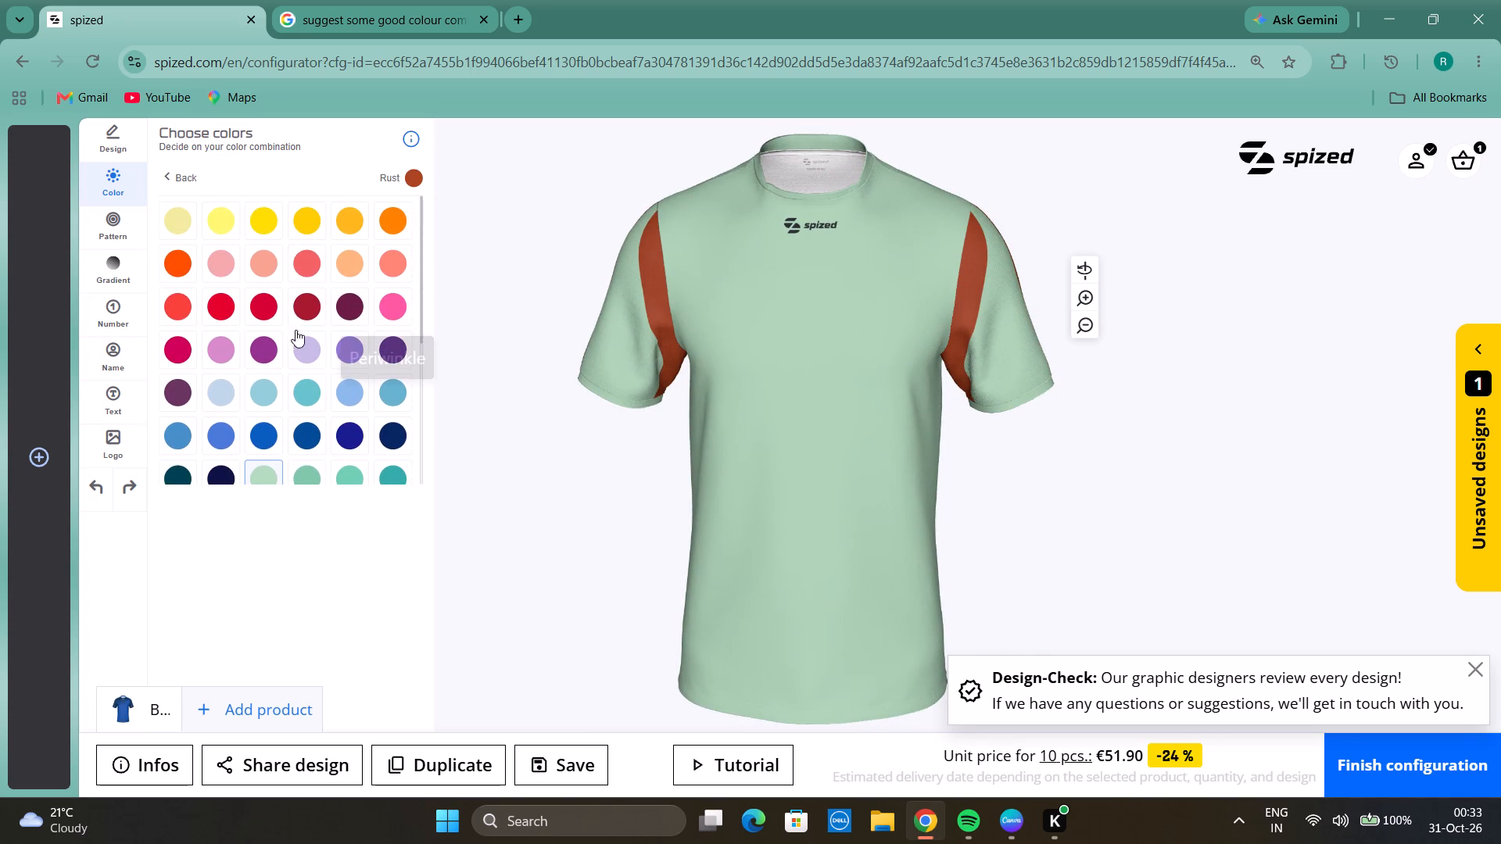
{"action": "left_click", "coordinate": [297, 233]}
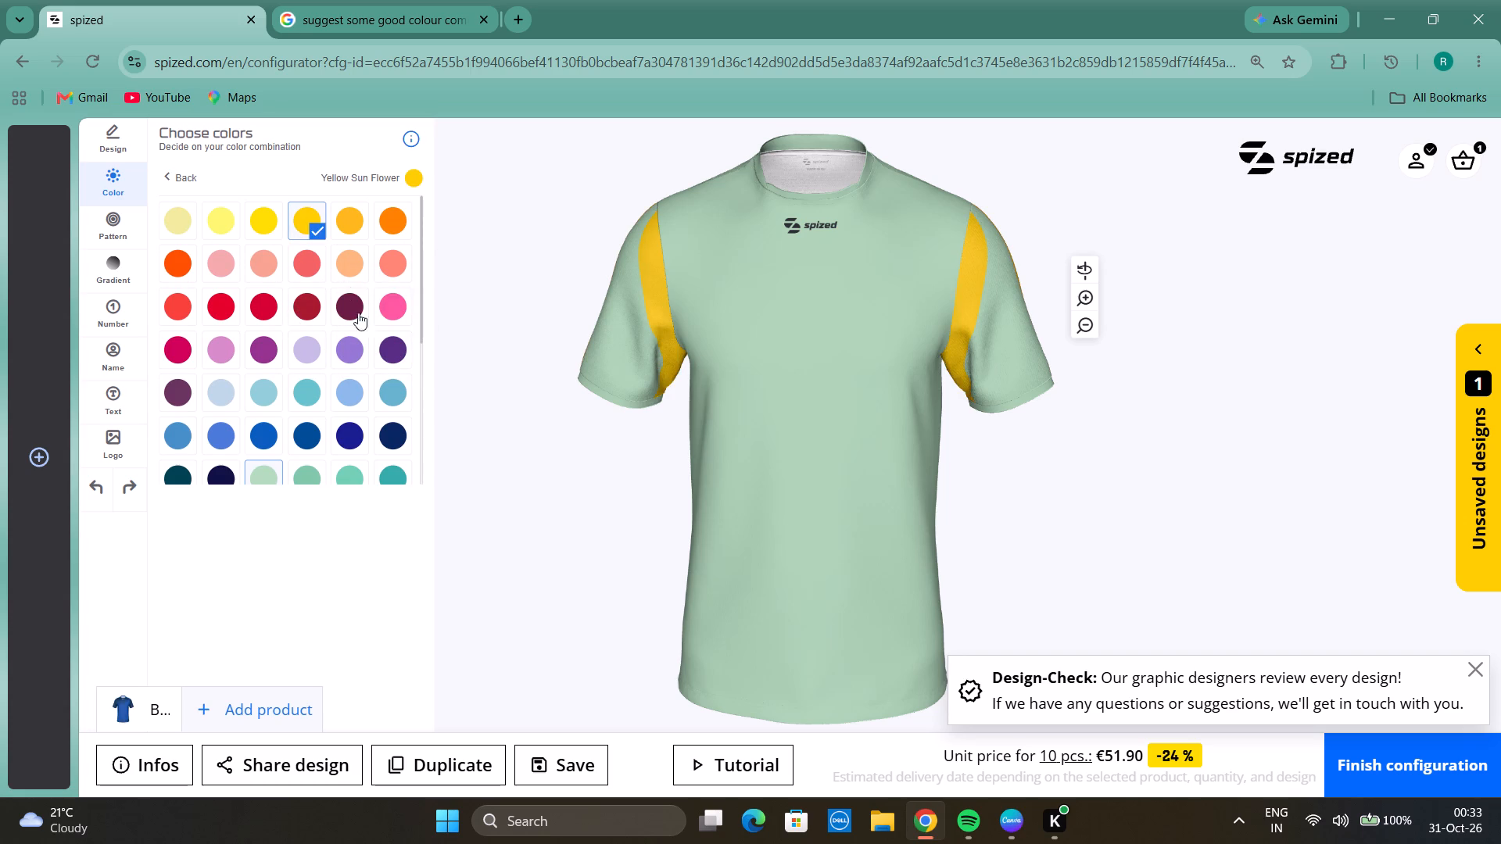
{"action": "scroll", "coordinate": [351, 366], "scroll_direction": "down", "scroll_amount": 7}
{"action": "left_click", "coordinate": [385, 406]}
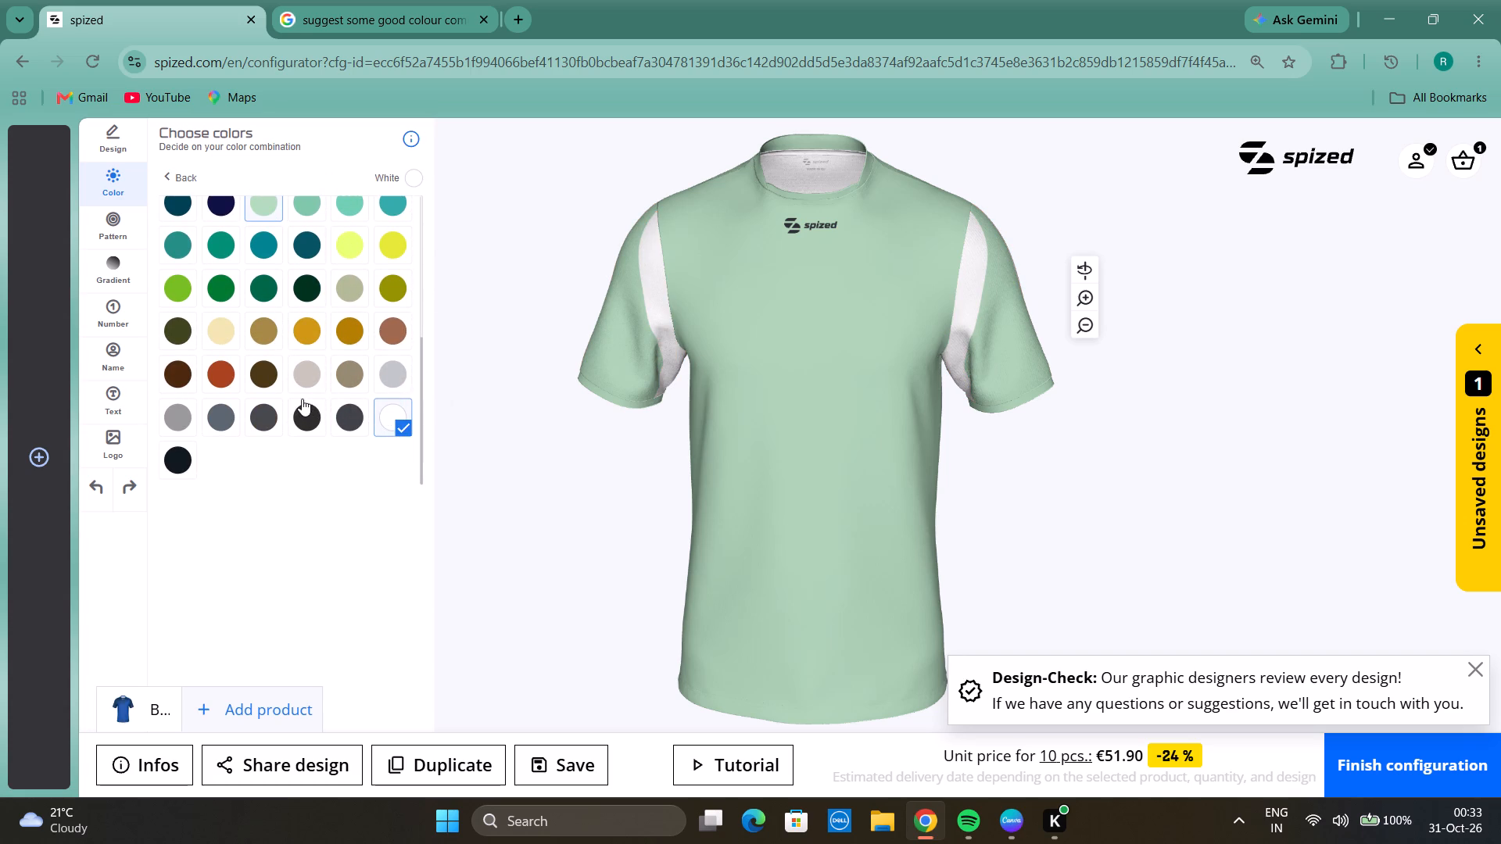
Apply the cracked-line pattern to the jersey's front.
{"action": "left_click", "coordinate": [119, 220]}
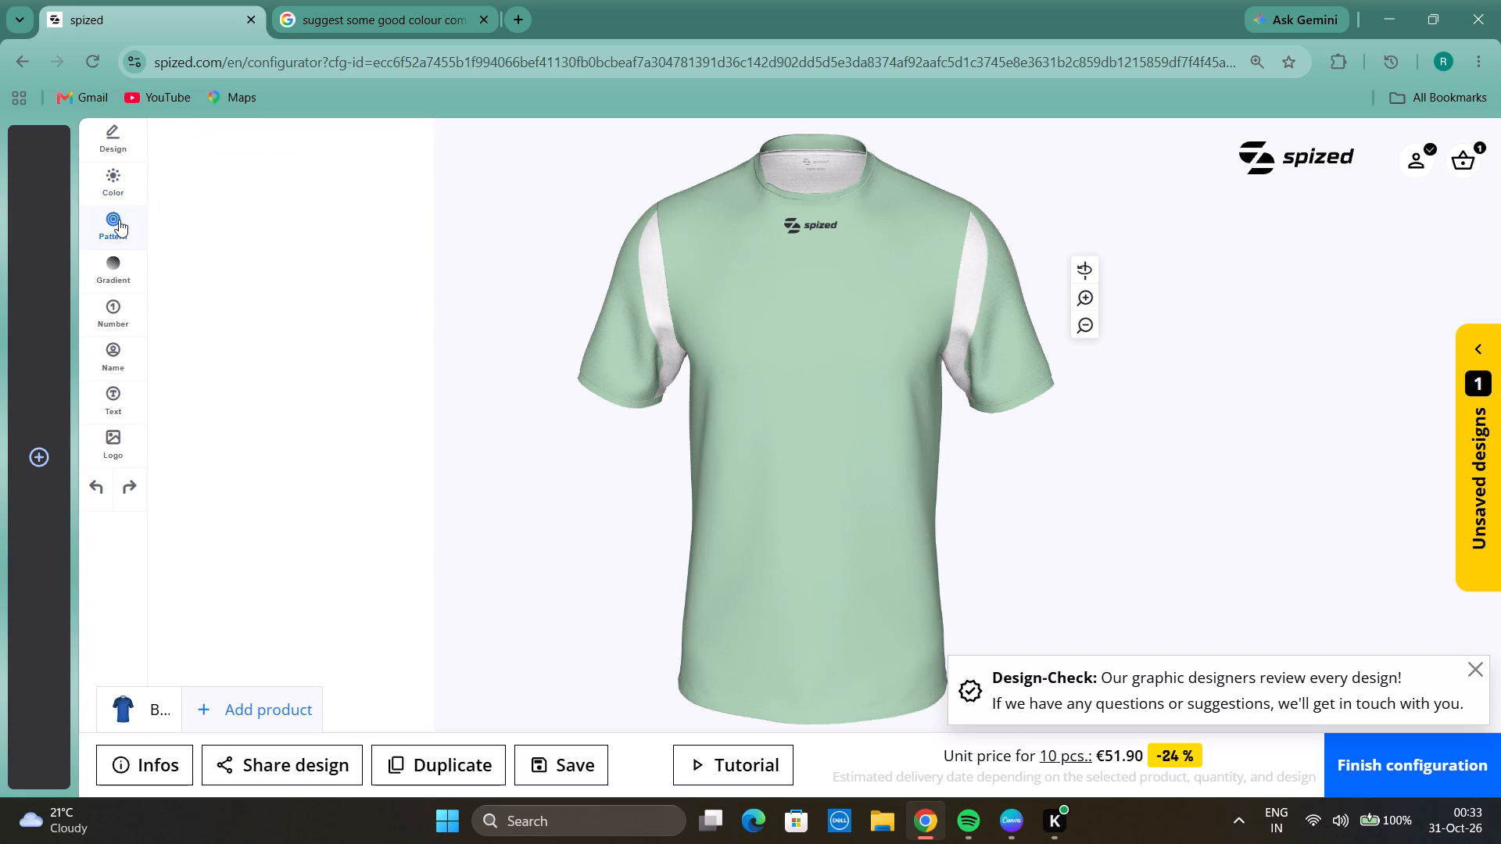
{"action": "left_click", "coordinate": [286, 177]}
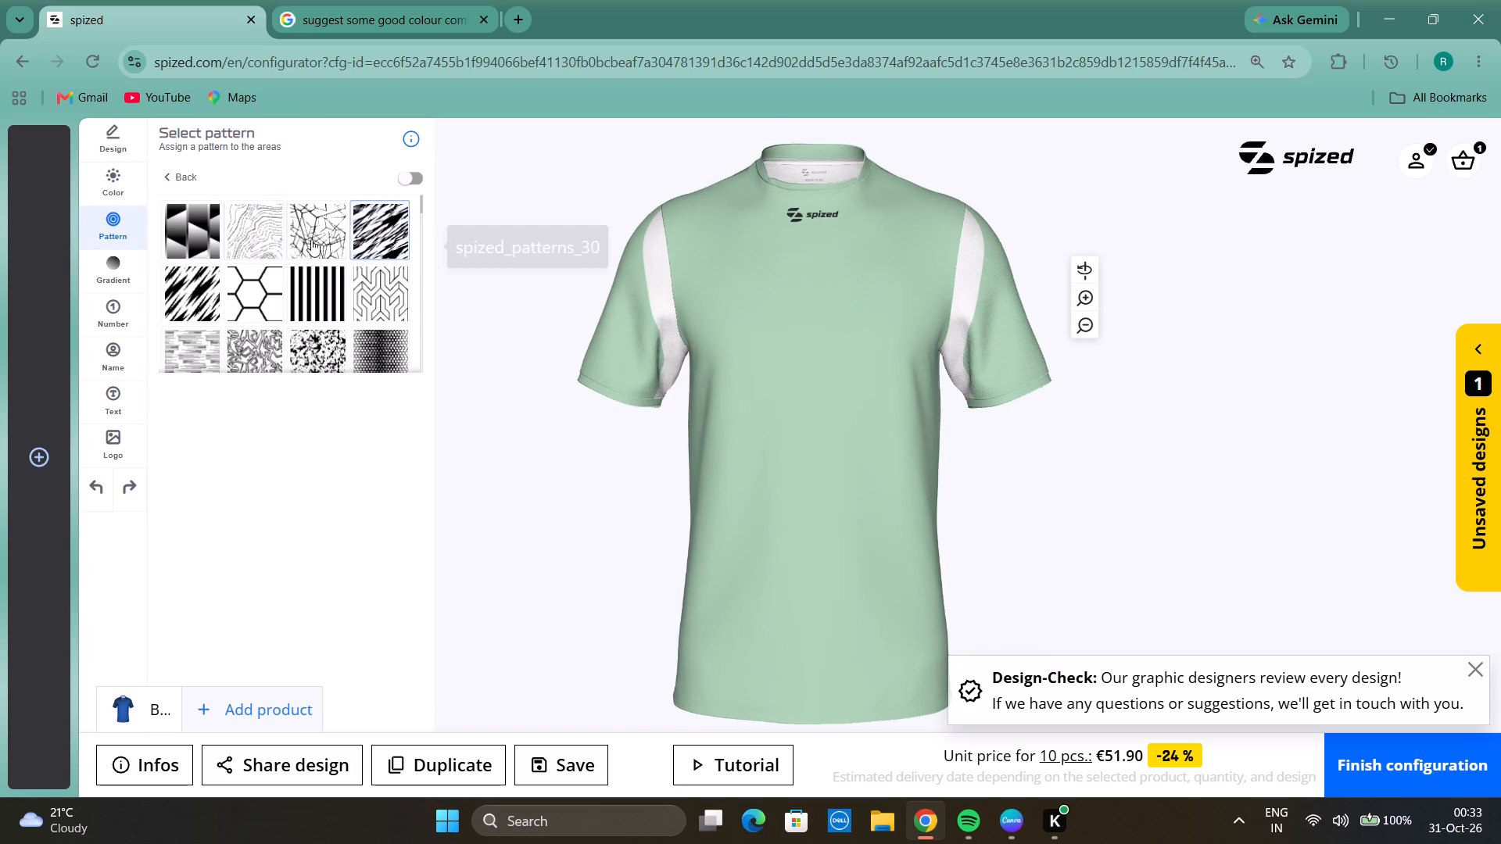
{"action": "left_click", "coordinate": [307, 238]}
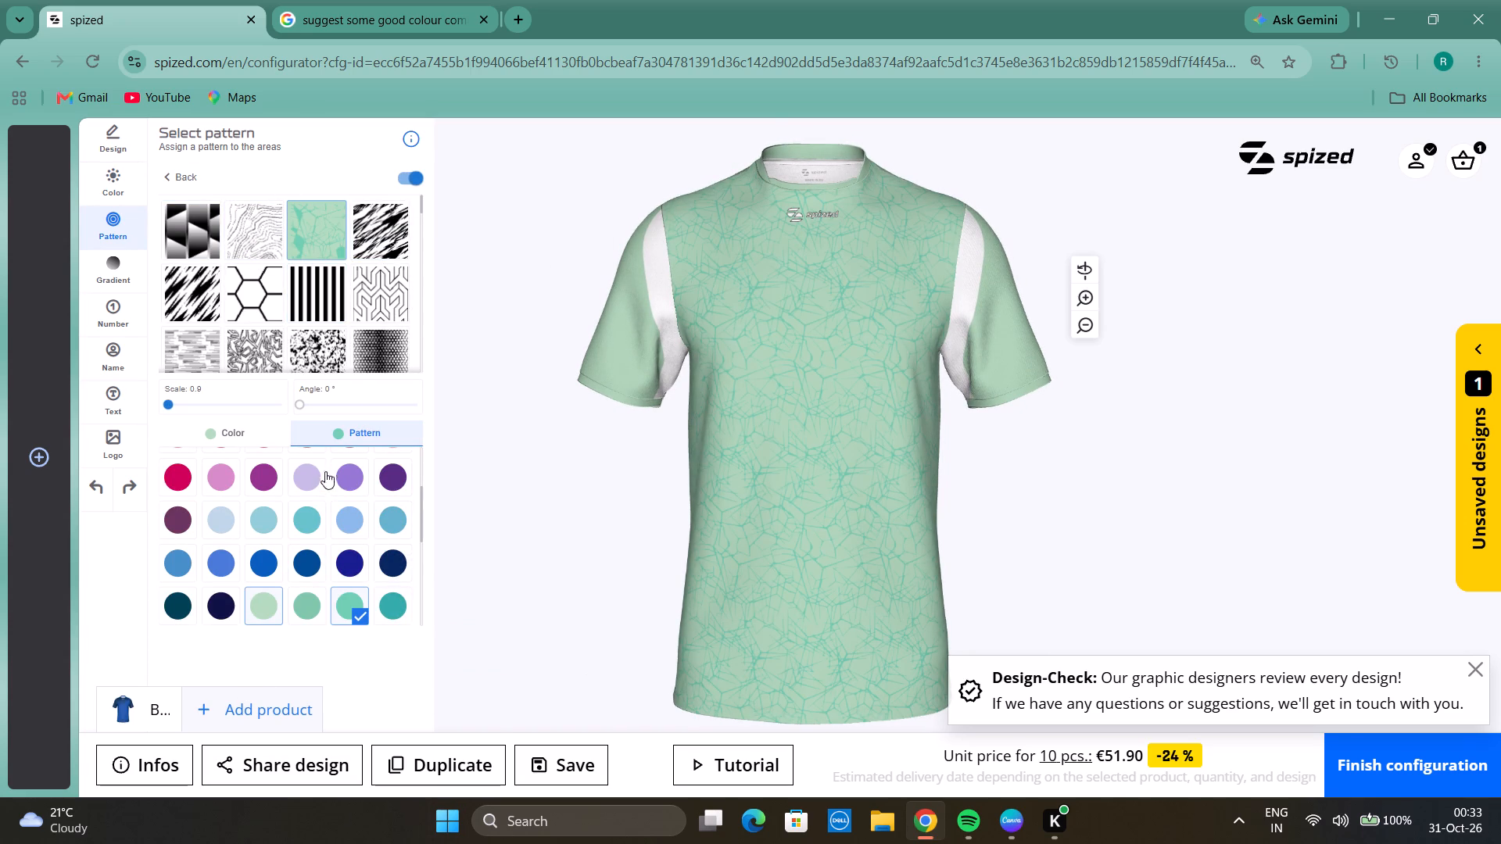
Recolour the front's cracked-line pattern, trying Periwinkle, magenta, Orange, Apricot and white before choosing the medium grey.
{"action": "left_click", "coordinate": [307, 488]}
{"action": "scroll", "coordinate": [249, 490], "scroll_direction": "up", "scroll_amount": 2}
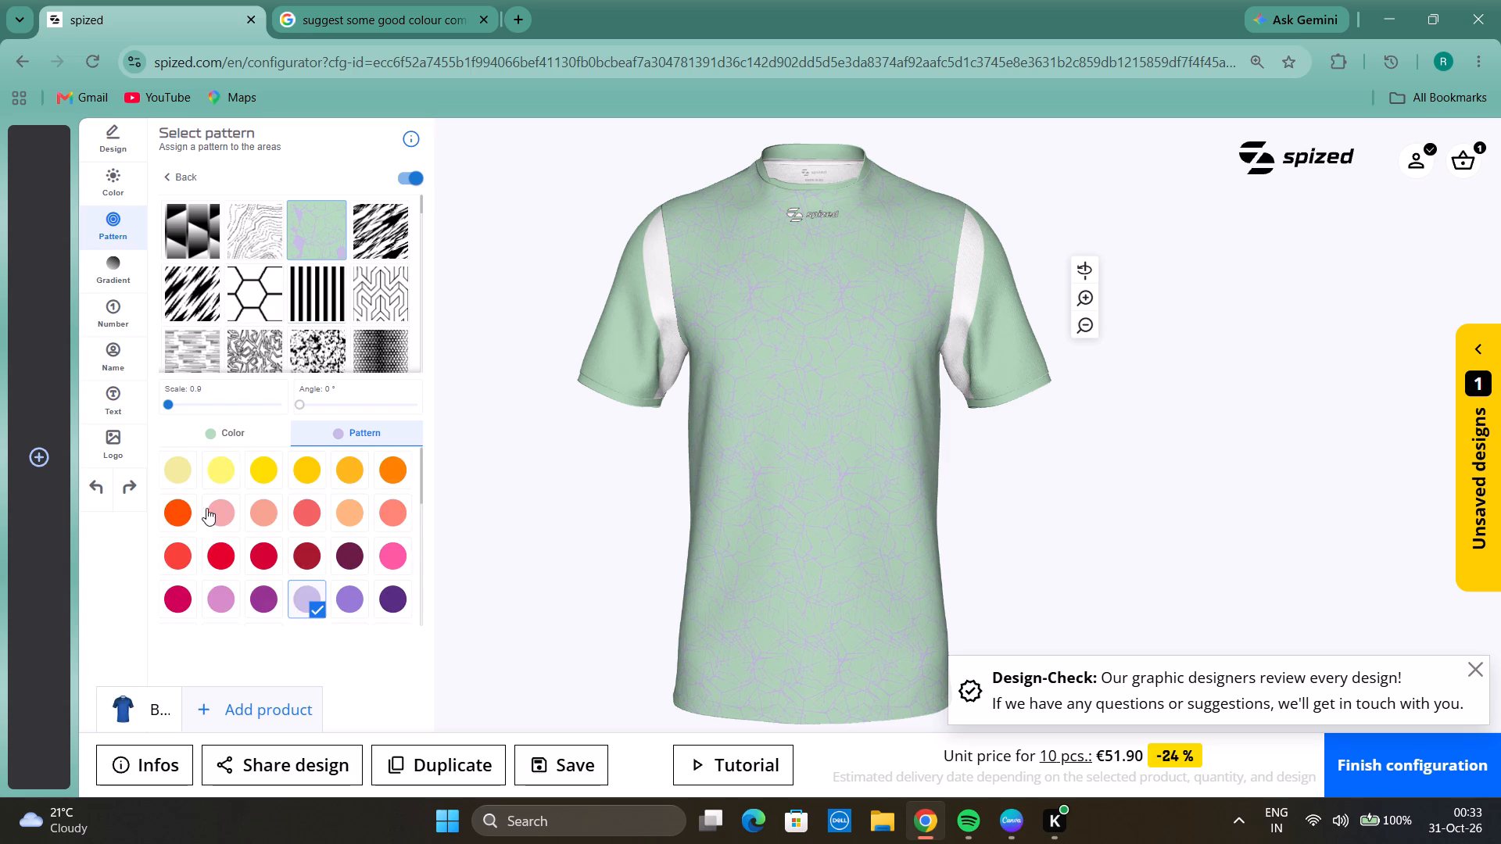
{"action": "left_click", "coordinate": [174, 598]}
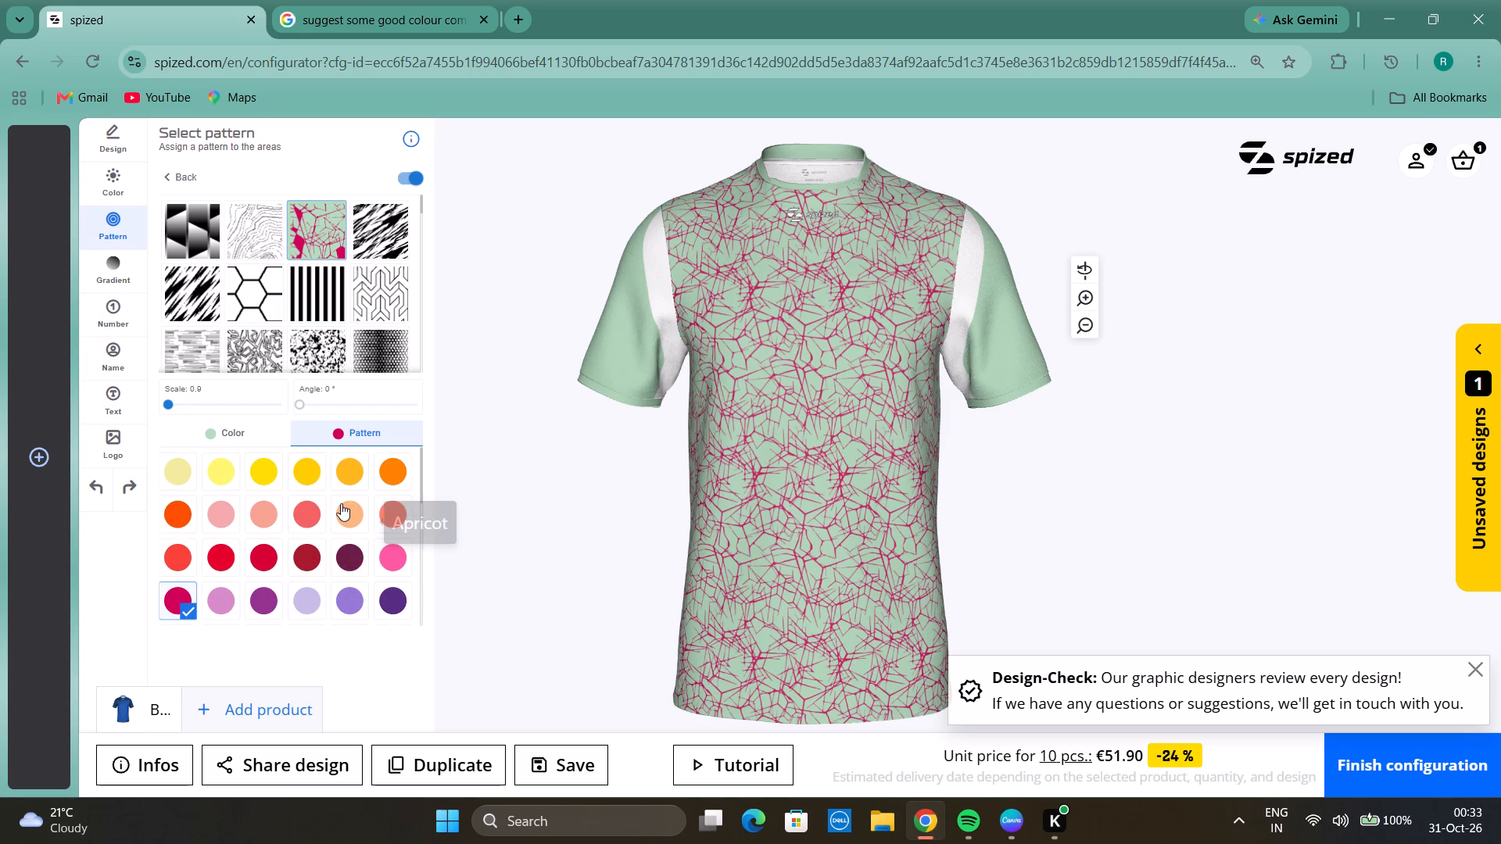
{"action": "left_click", "coordinate": [343, 484]}
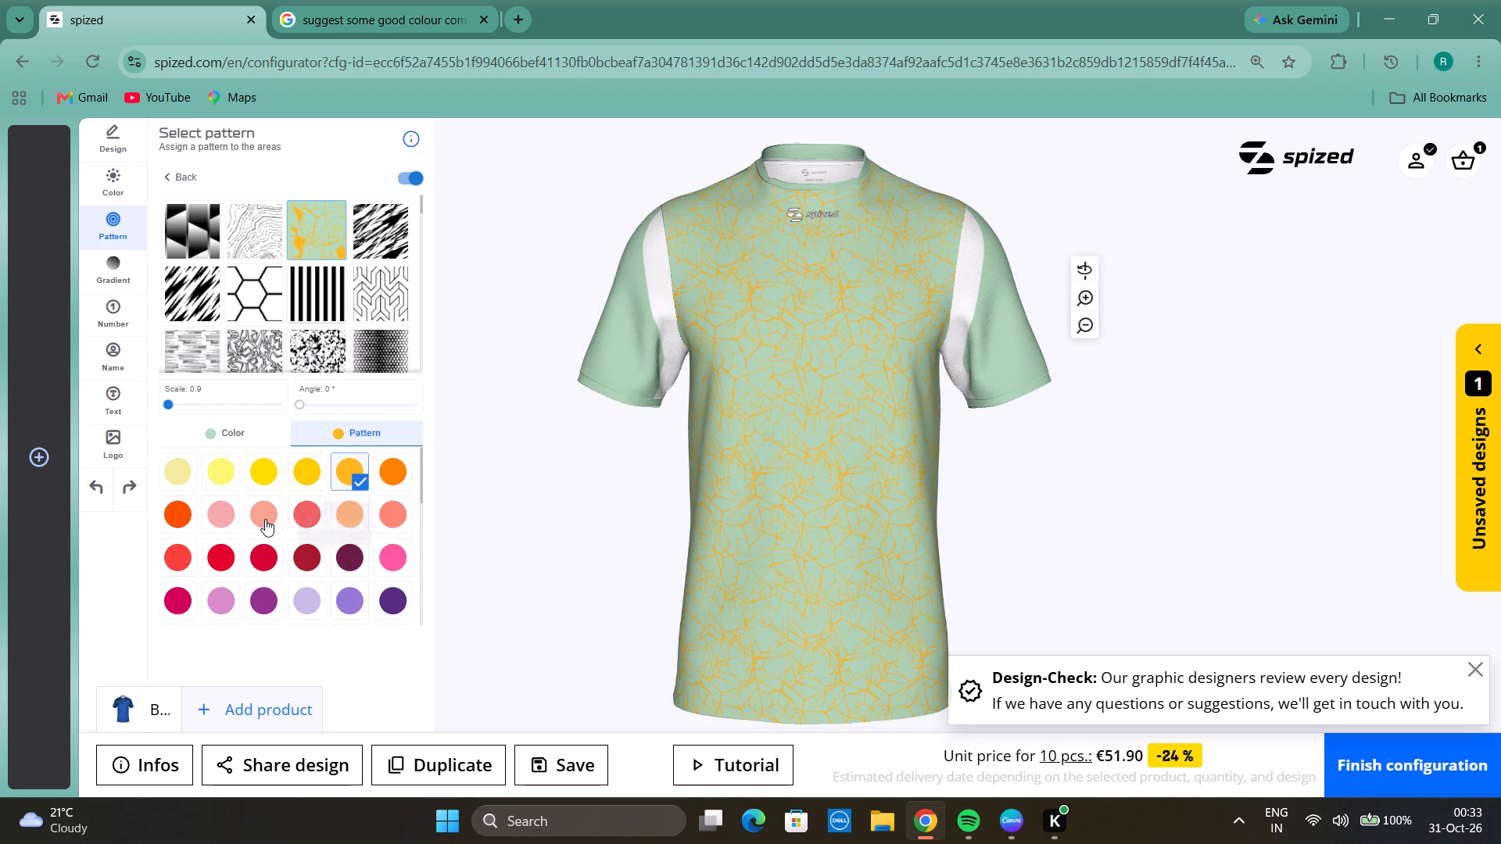
{"action": "left_click", "coordinate": [328, 517]}
{"action": "left_click", "coordinate": [349, 522]}
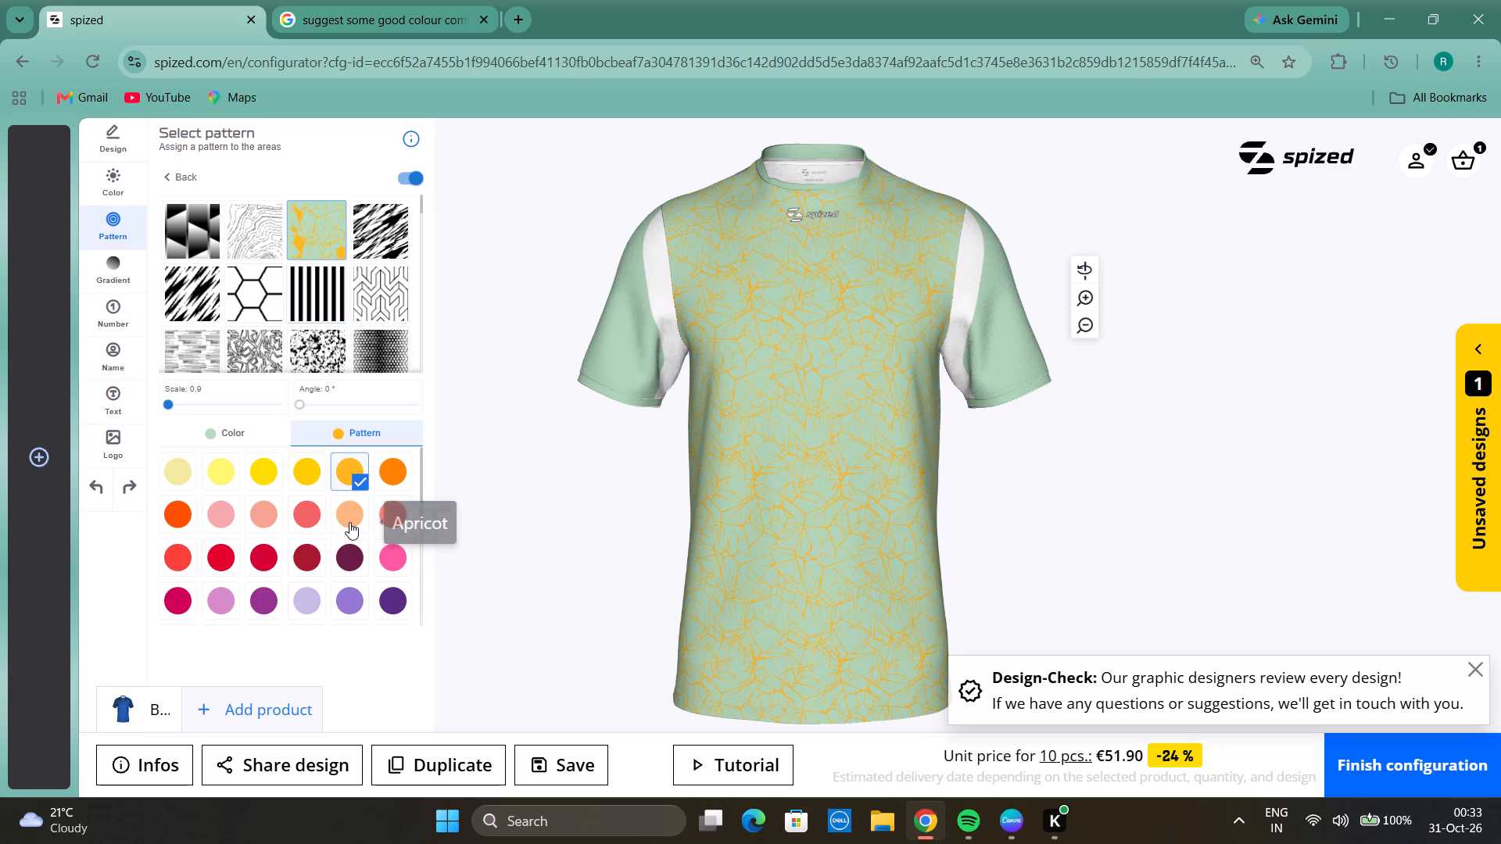
{"action": "scroll", "coordinate": [297, 520], "scroll_direction": "down", "scroll_amount": 4}
{"action": "scroll", "coordinate": [364, 527], "scroll_direction": "down", "scroll_amount": 3}
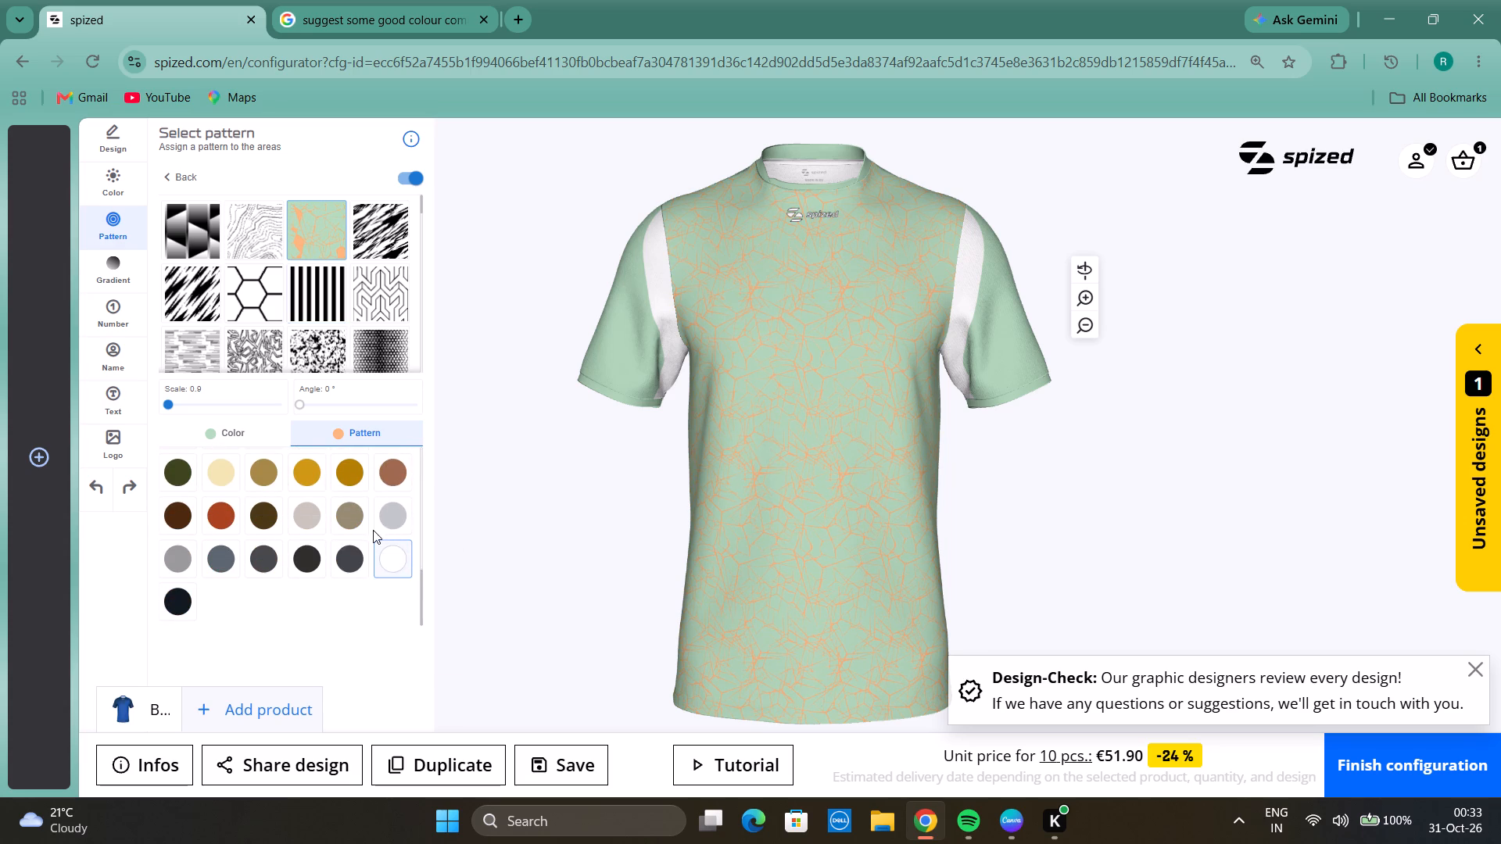
{"action": "left_click", "coordinate": [385, 553]}
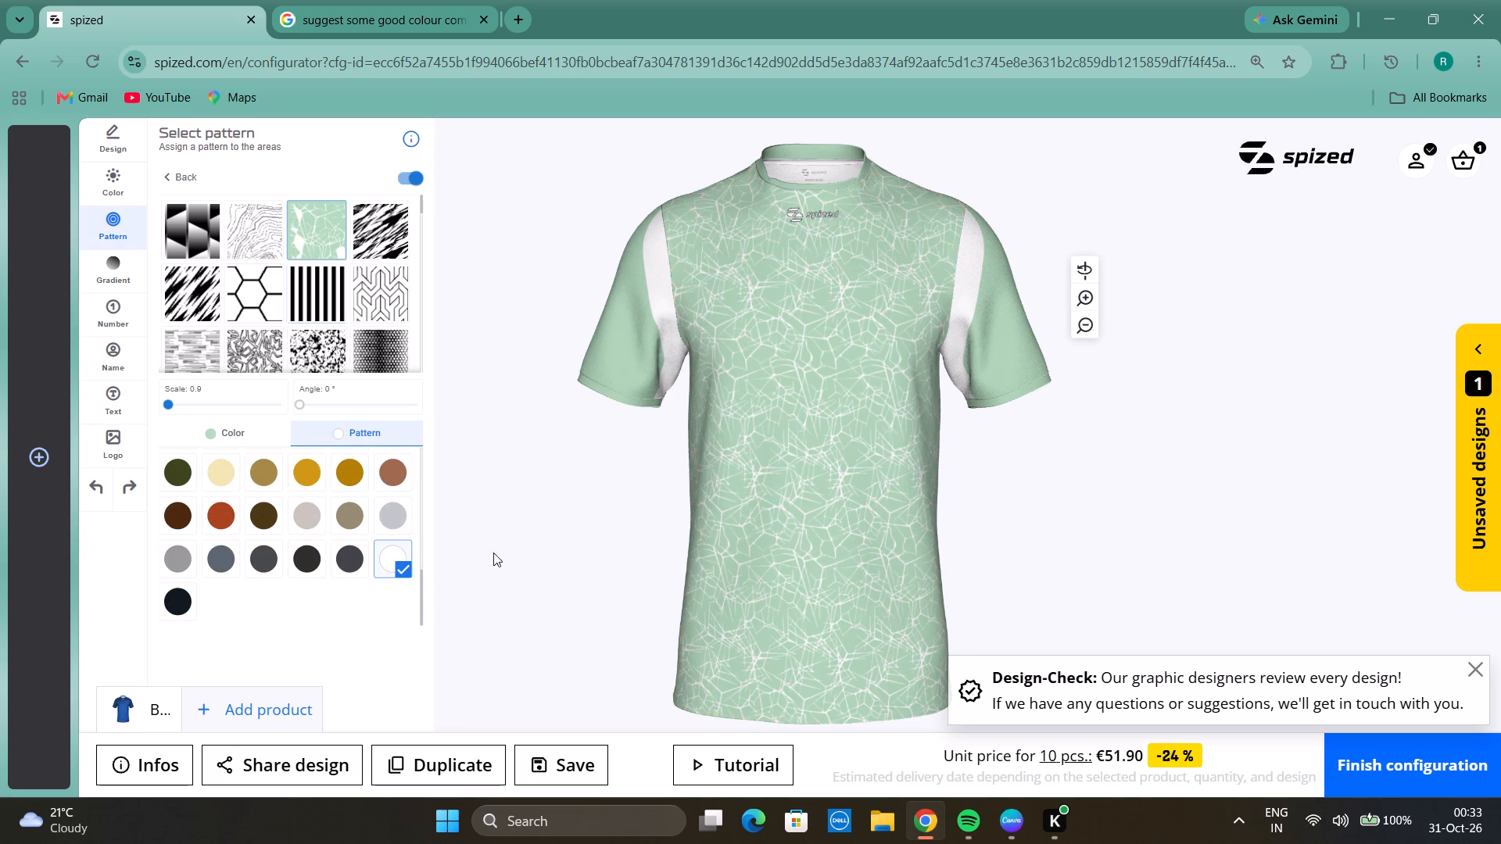
{"action": "left_click_drag", "start_coordinate": [883, 429], "coordinate": [892, 523]}
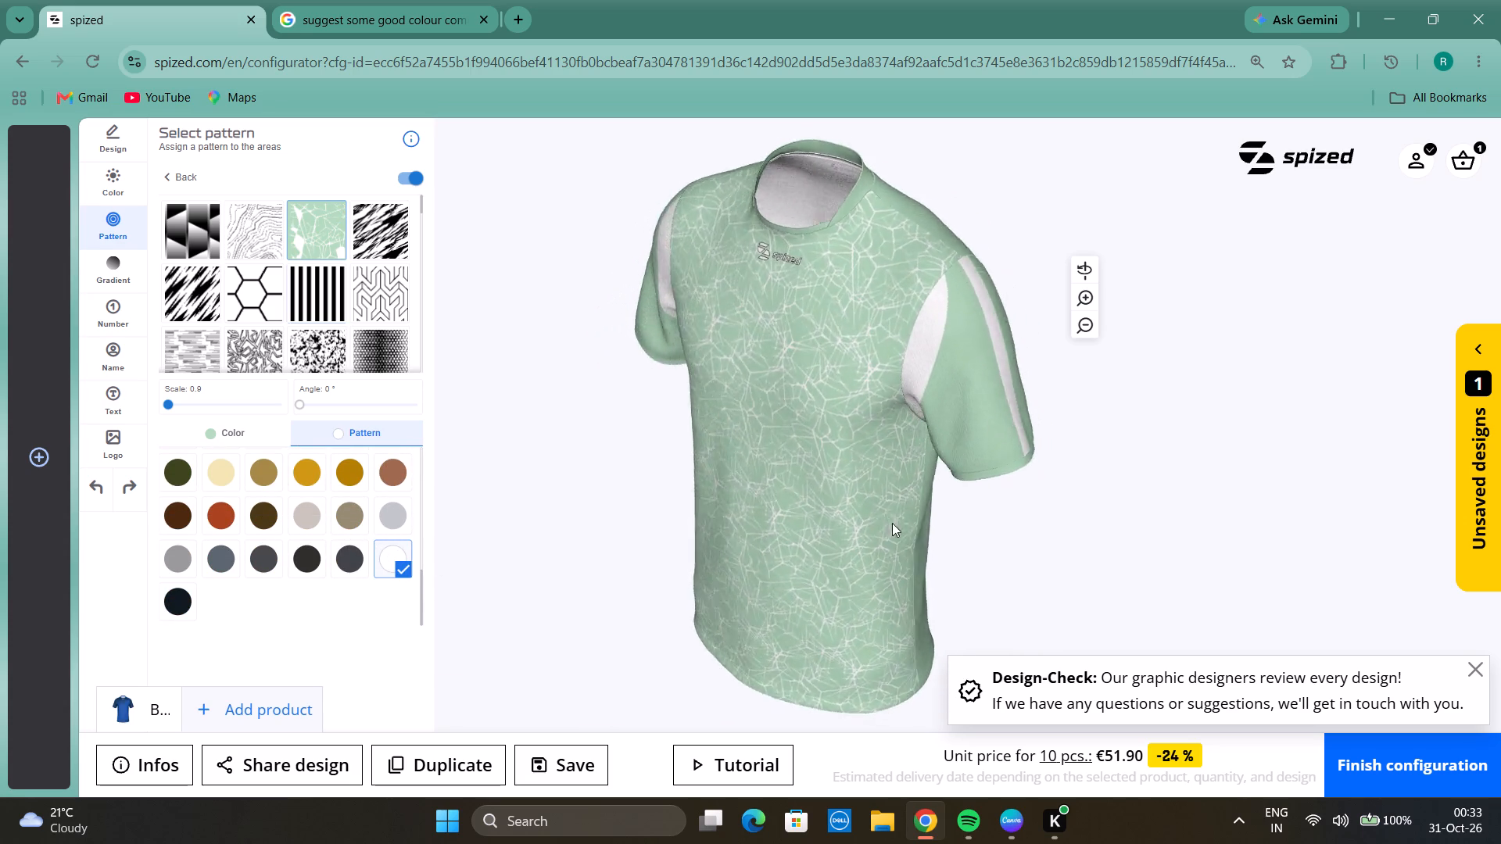
{"action": "left_click_drag", "start_coordinate": [892, 523], "coordinate": [890, 437]}
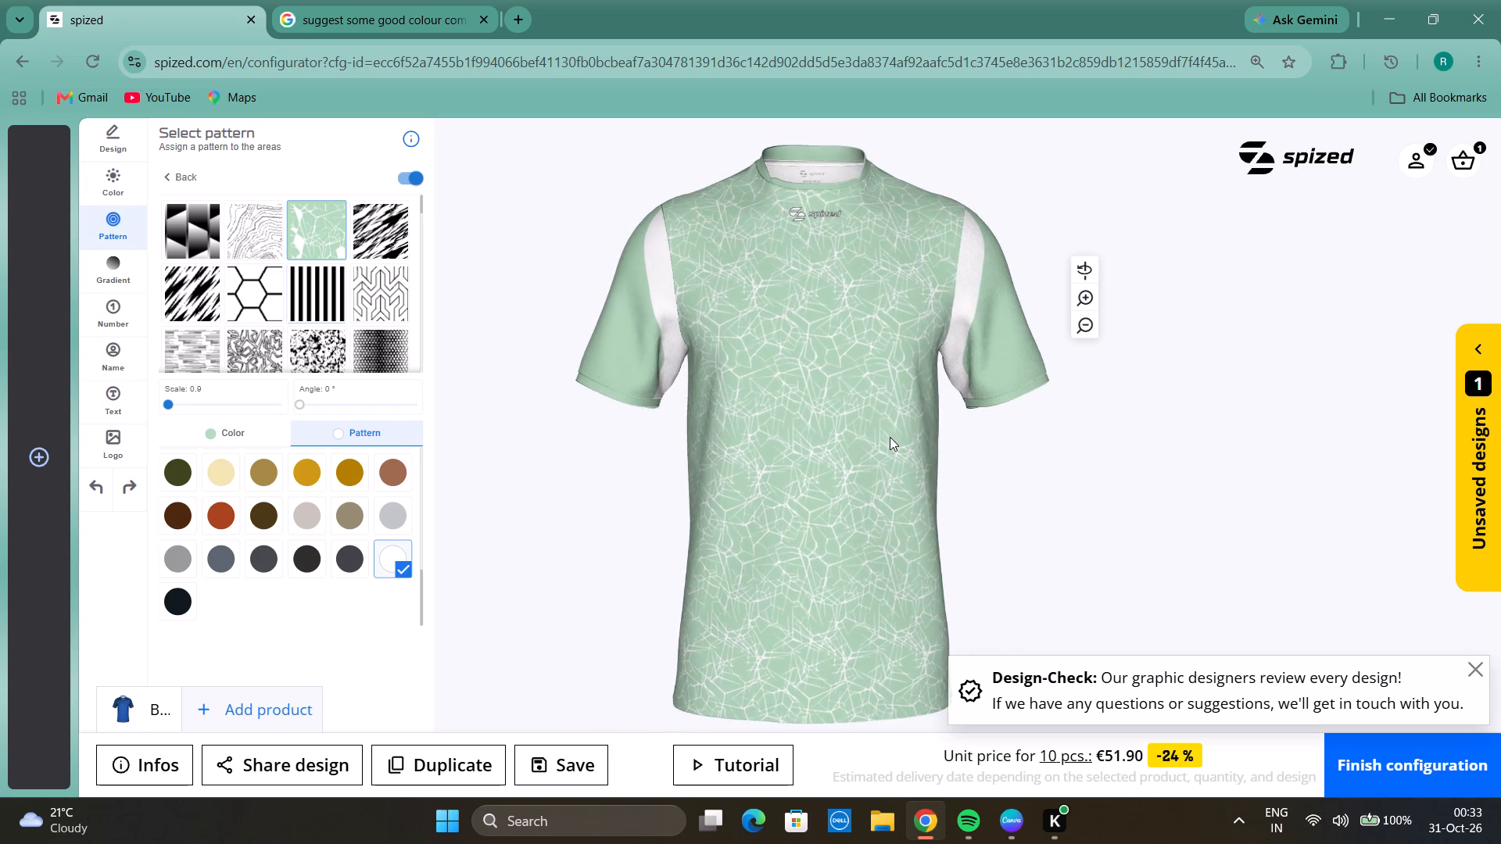
{"action": "left_click_drag", "start_coordinate": [890, 437], "coordinate": [912, 439]}
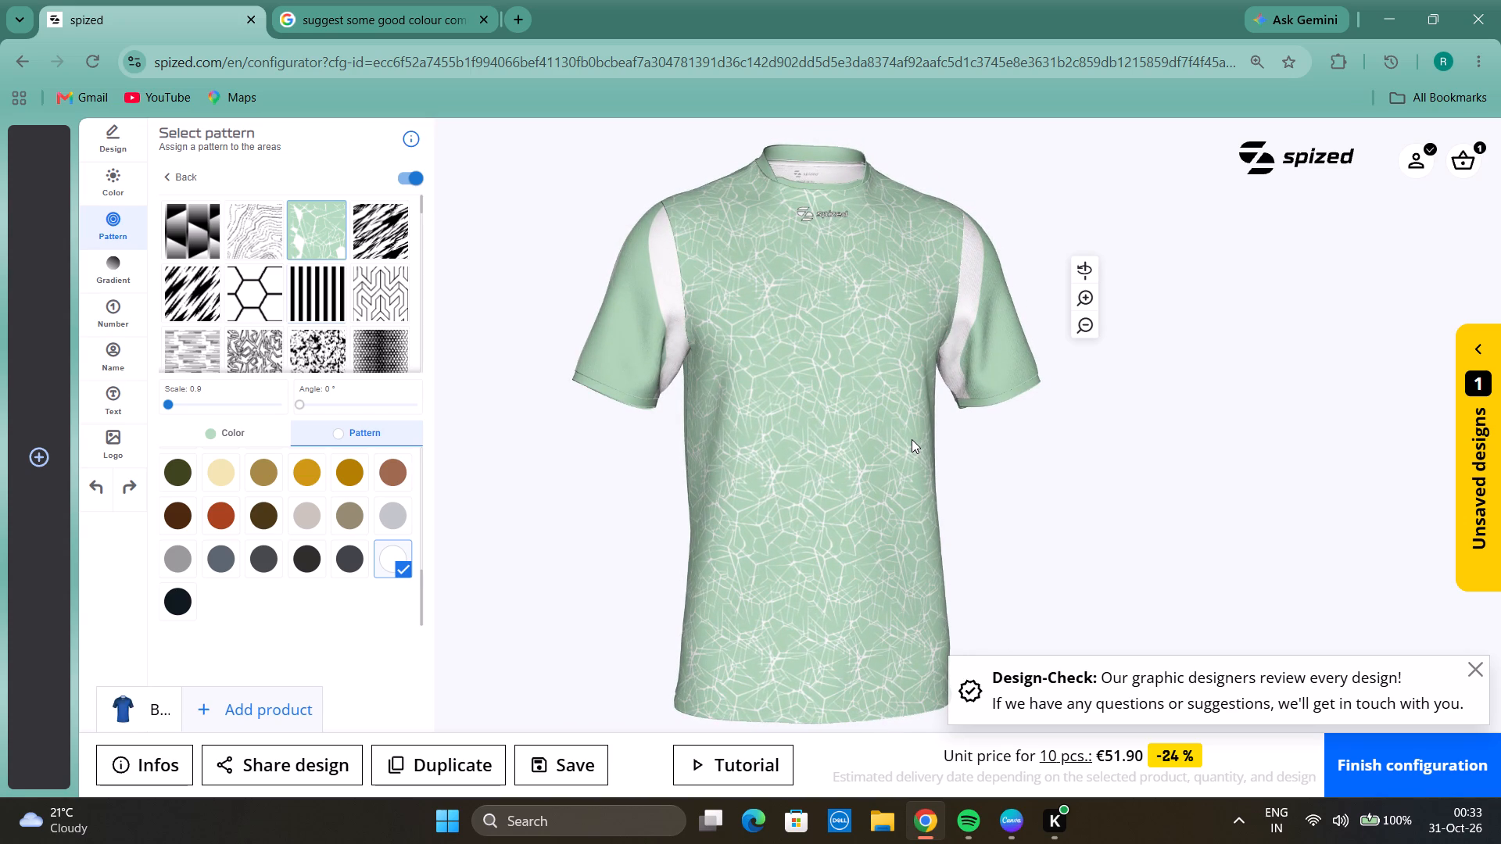
{"action": "left_click_drag", "start_coordinate": [912, 439], "coordinate": [904, 452]}
{"action": "left_click", "coordinate": [172, 553]}
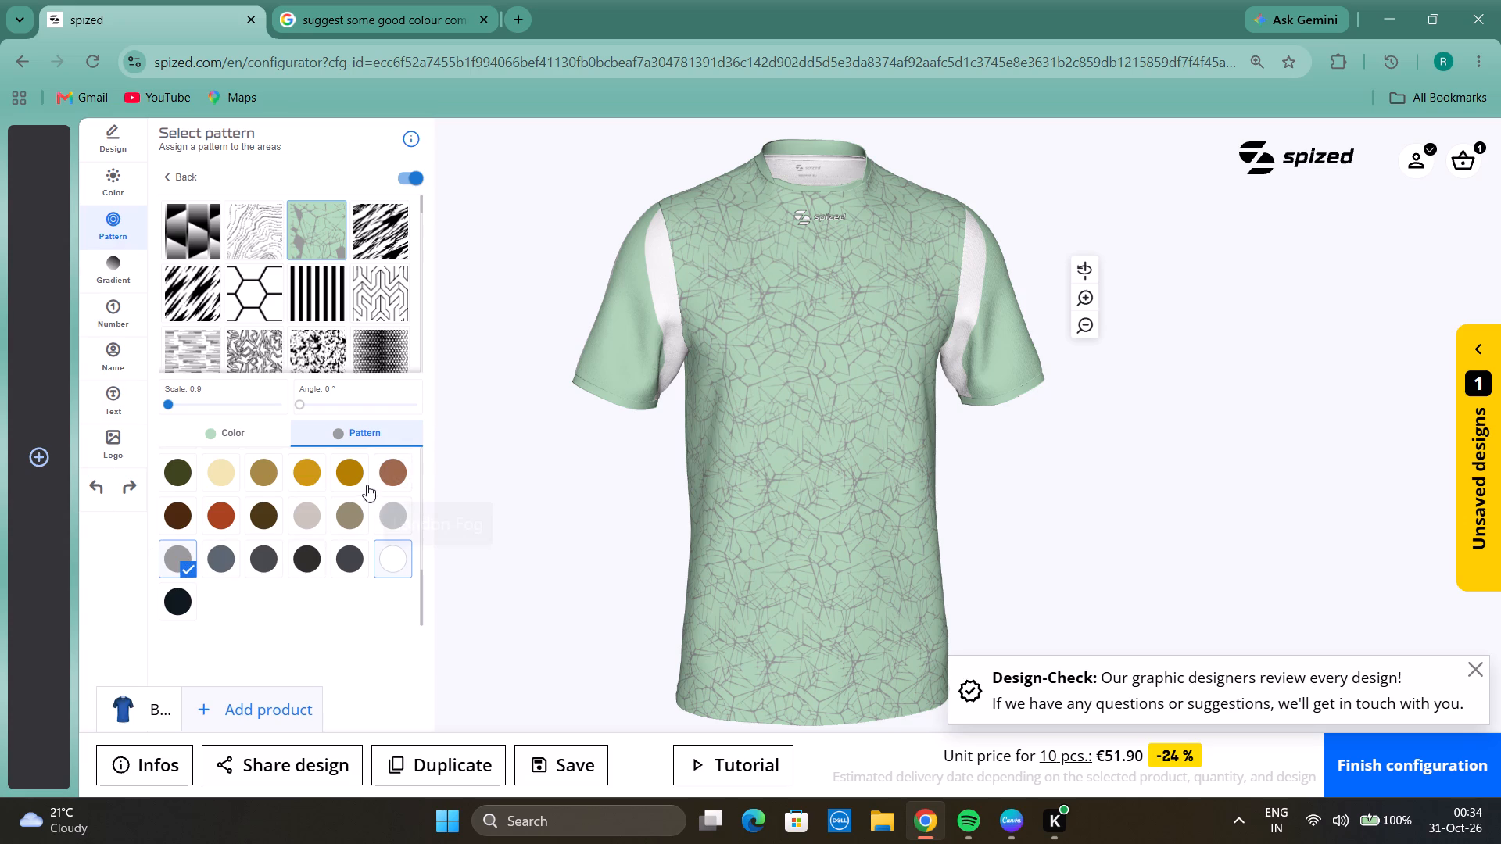
Inspect the jersey up close, checking the grey pattern on the front and the sleeve from the side.
{"action": "scroll", "coordinate": [800, 431], "scroll_direction": "up", "scroll_amount": 11}
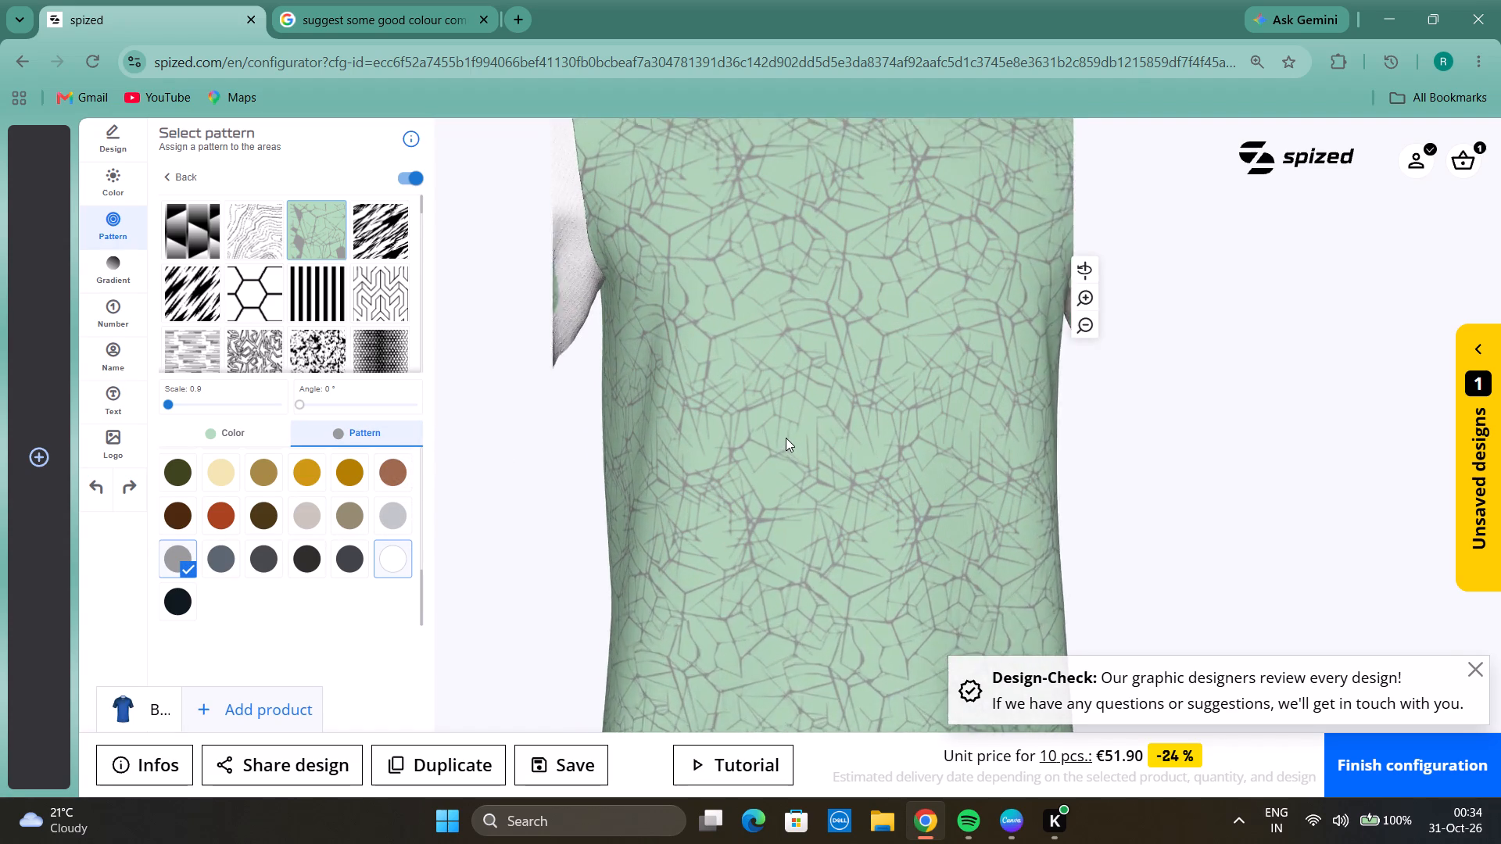
{"action": "scroll", "coordinate": [786, 438], "scroll_direction": "up", "scroll_amount": 5}
{"action": "left_click_drag", "start_coordinate": [743, 349], "coordinate": [710, 587]}
{"action": "left_click_drag", "start_coordinate": [650, 481], "coordinate": [640, 541]}
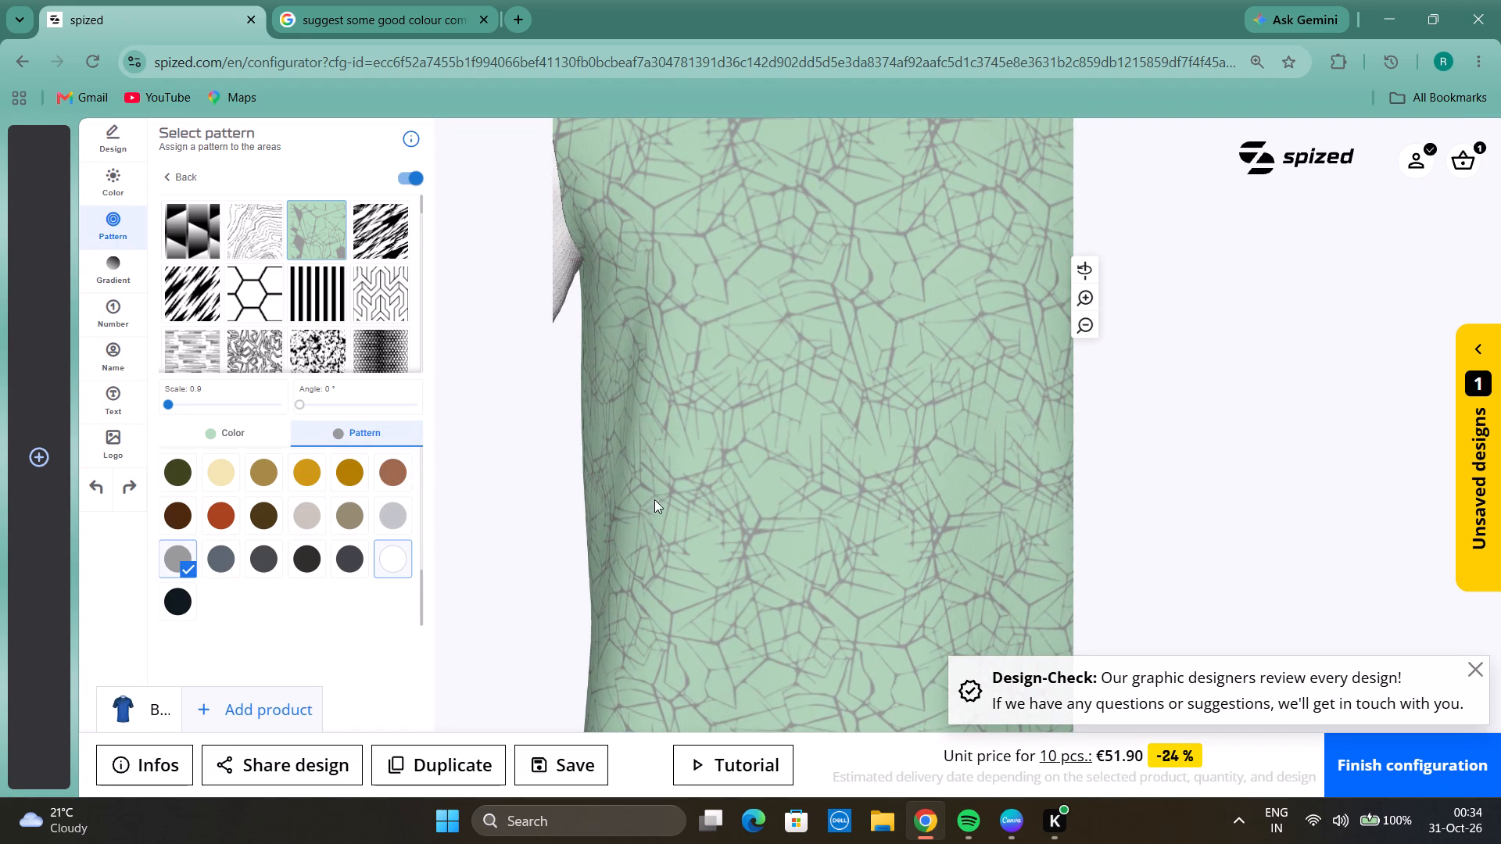
{"action": "left_click_drag", "start_coordinate": [911, 404], "coordinate": [1062, 362]}
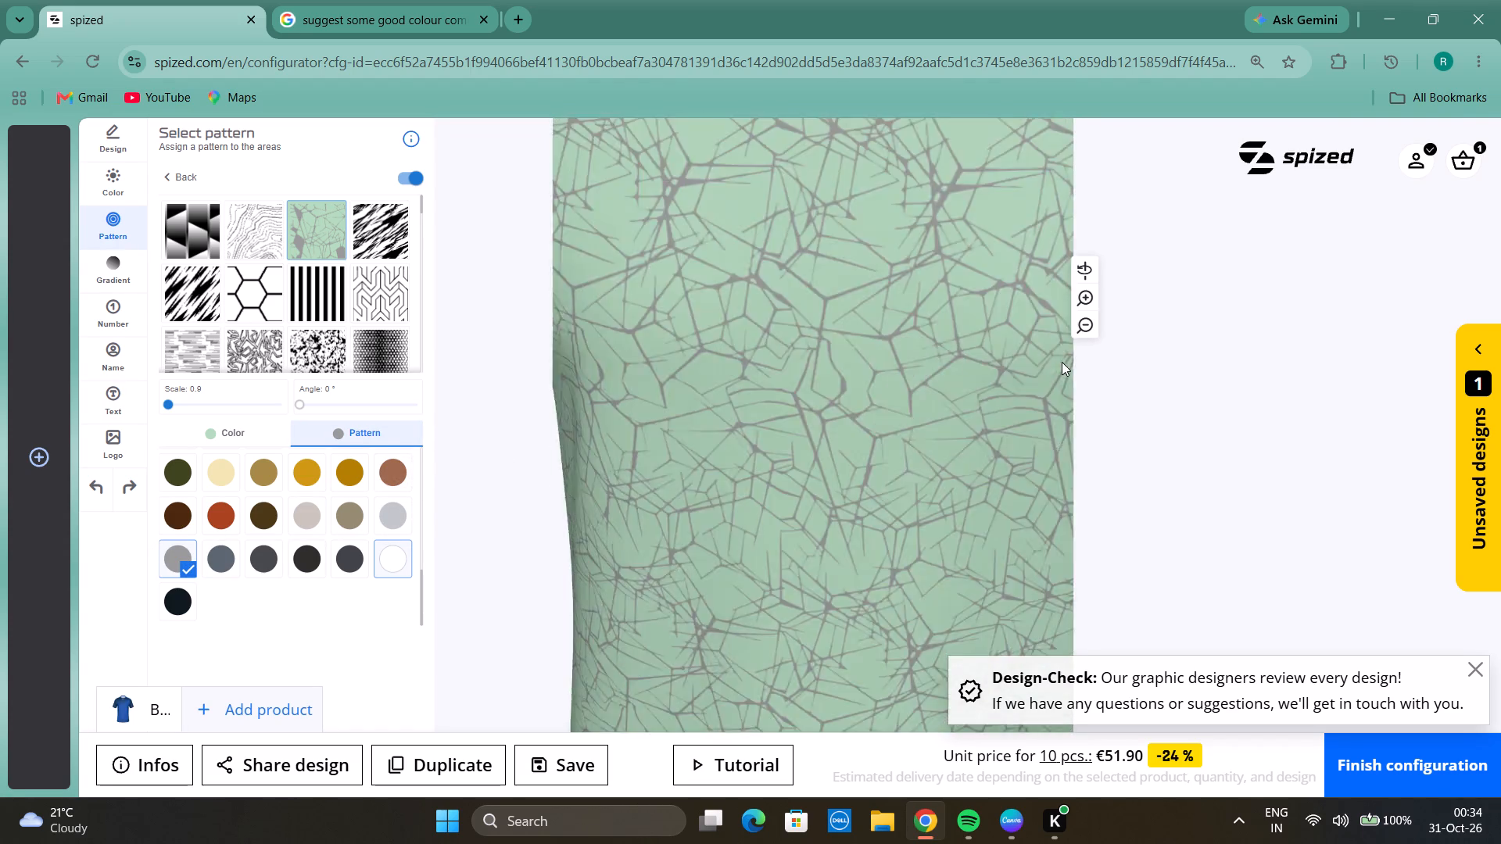
{"action": "left_click_drag", "start_coordinate": [1062, 362], "coordinate": [700, 363]}
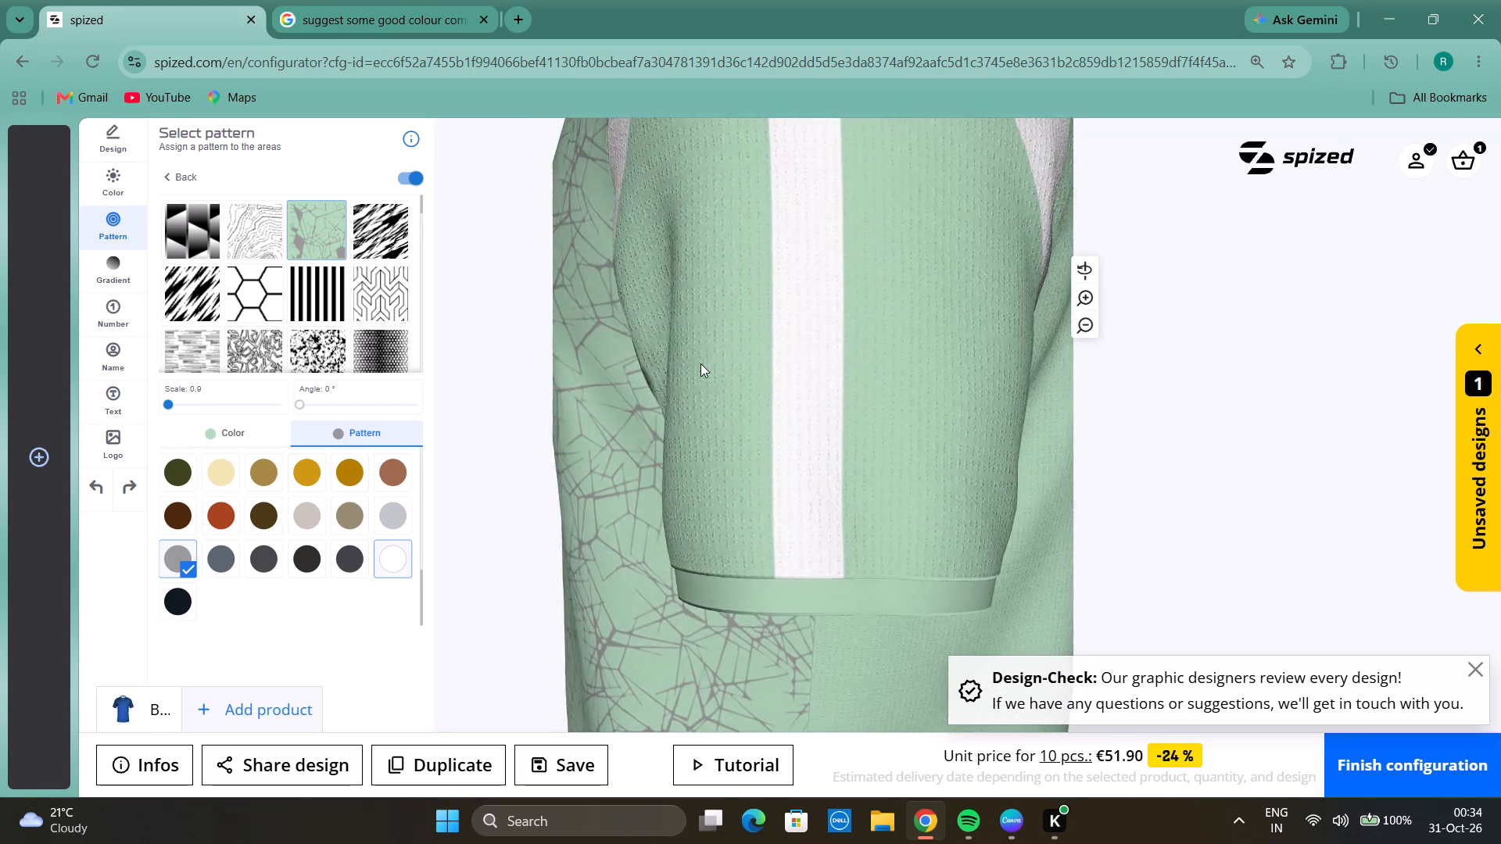
Inspect the jersey from the side and front, up close and as a whole, checking the grey cracked-line pattern against the plain sleeves.
{"action": "left_click_drag", "start_coordinate": [700, 363], "coordinate": [822, 374]}
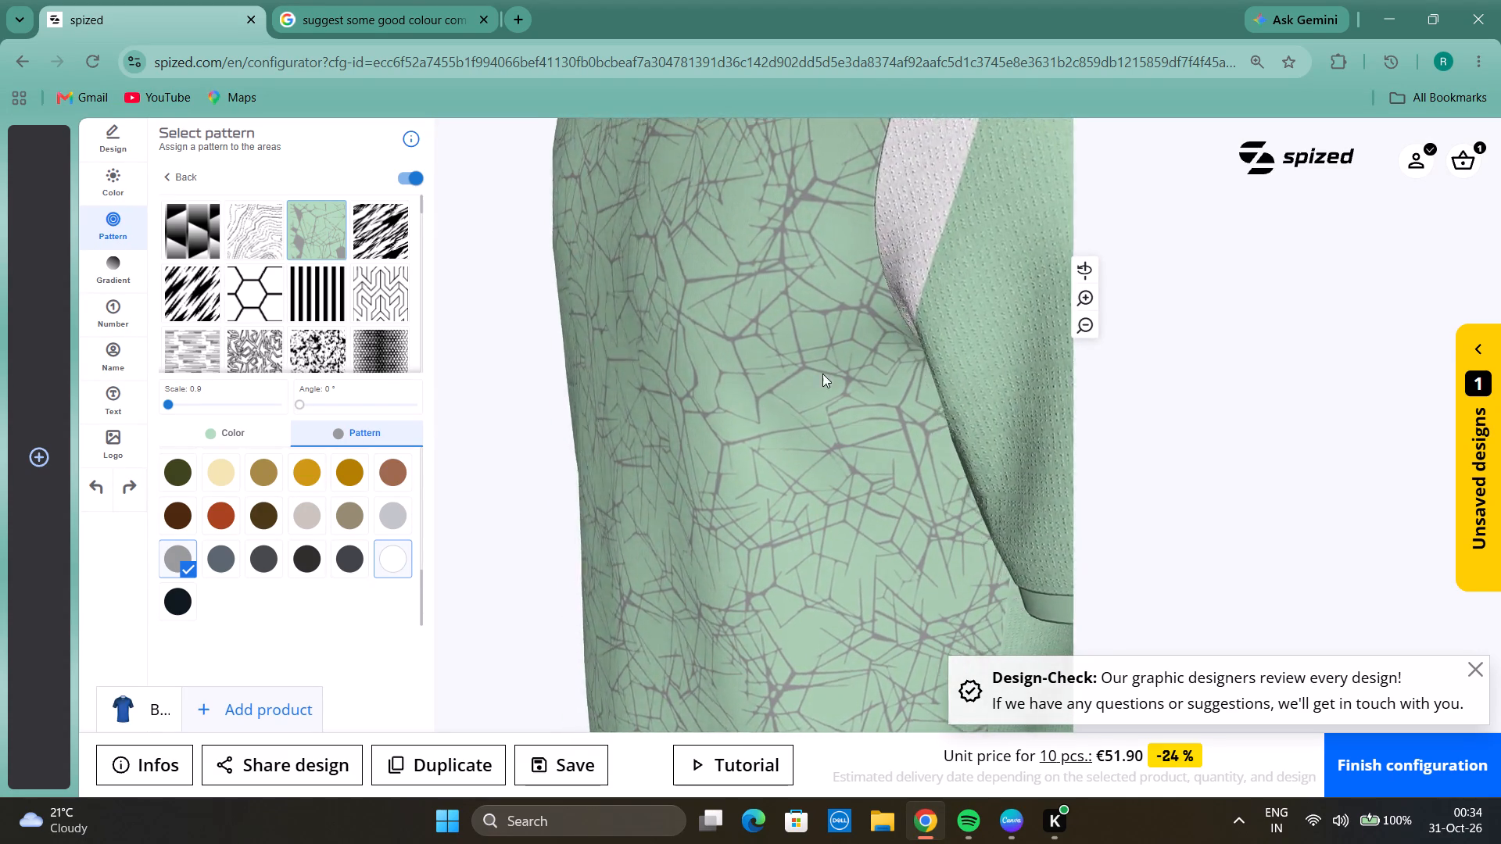
{"action": "left_click_drag", "start_coordinate": [822, 374], "coordinate": [1000, 388]}
{"action": "scroll", "coordinate": [887, 371], "scroll_direction": "down", "scroll_amount": 4}
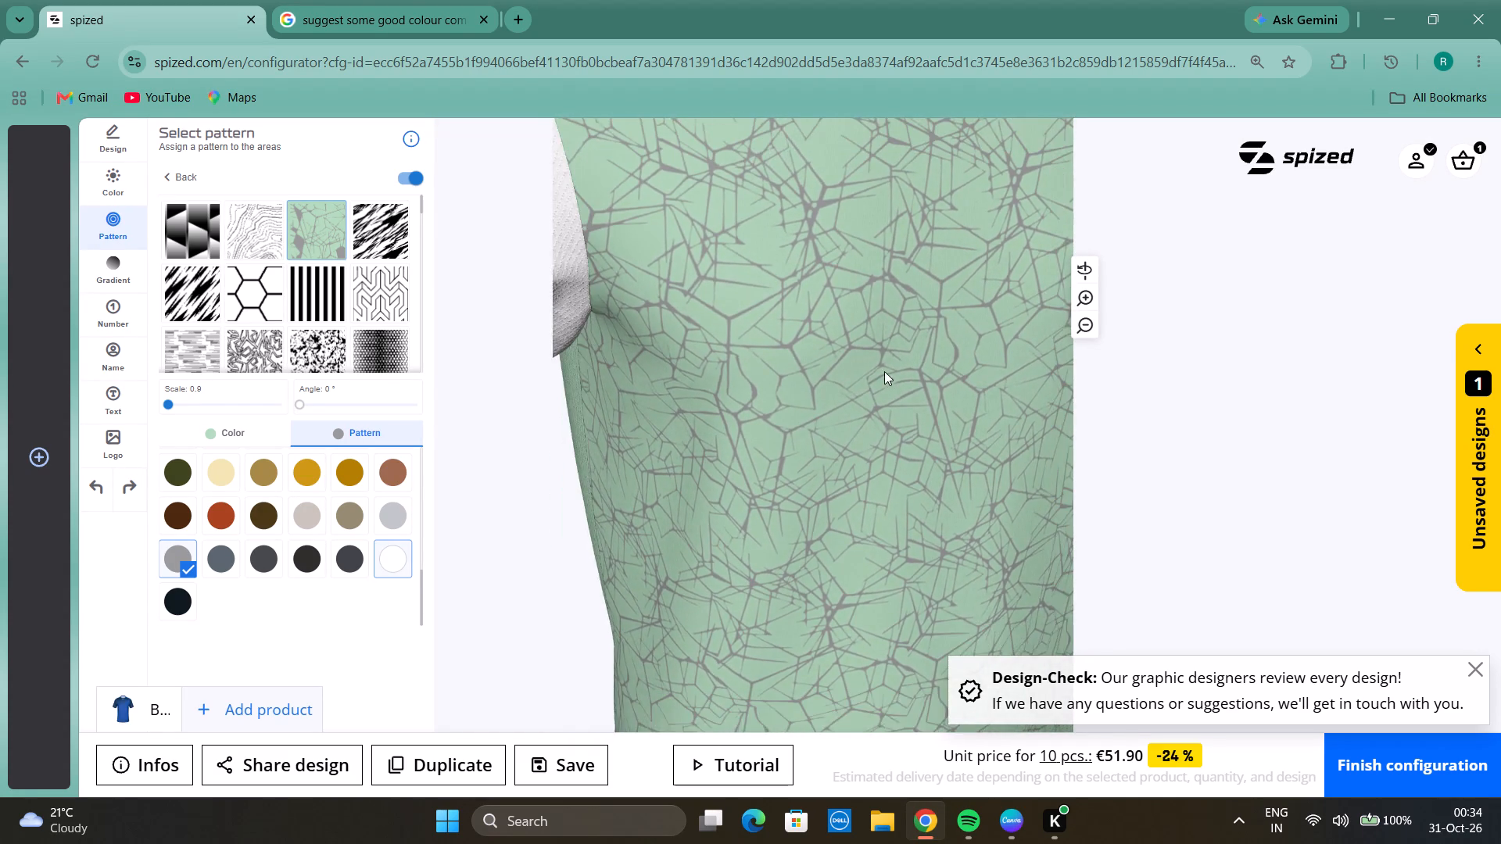
{"action": "scroll", "coordinate": [878, 363], "scroll_direction": "down", "scroll_amount": 6}
{"action": "scroll", "coordinate": [725, 246], "scroll_direction": "up", "scroll_amount": 7}
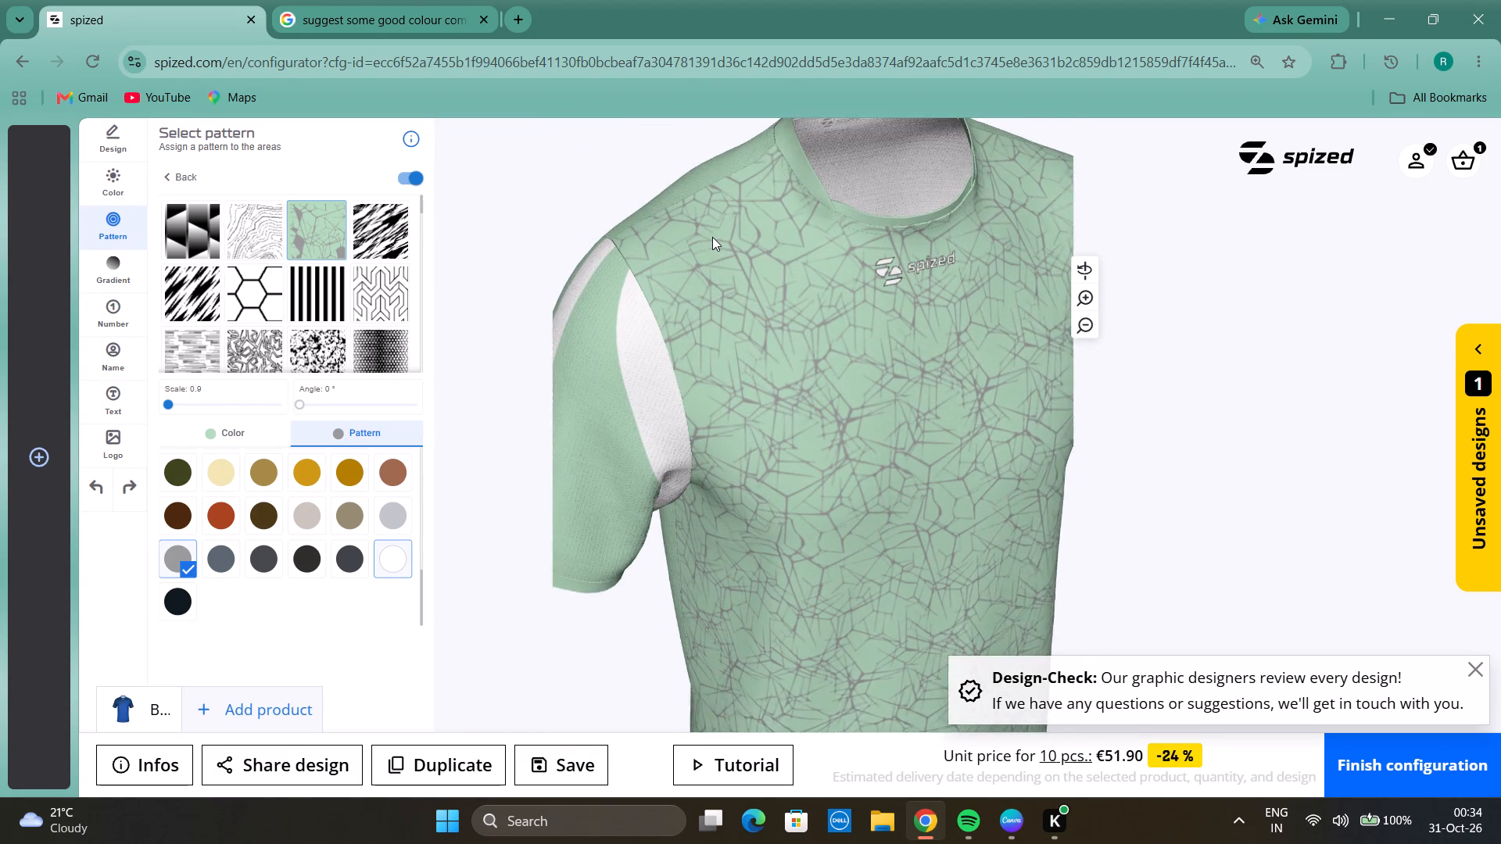
{"action": "scroll", "coordinate": [712, 237], "scroll_direction": "up", "scroll_amount": 3}
{"action": "scroll", "coordinate": [687, 273], "scroll_direction": "down", "scroll_amount": 8}
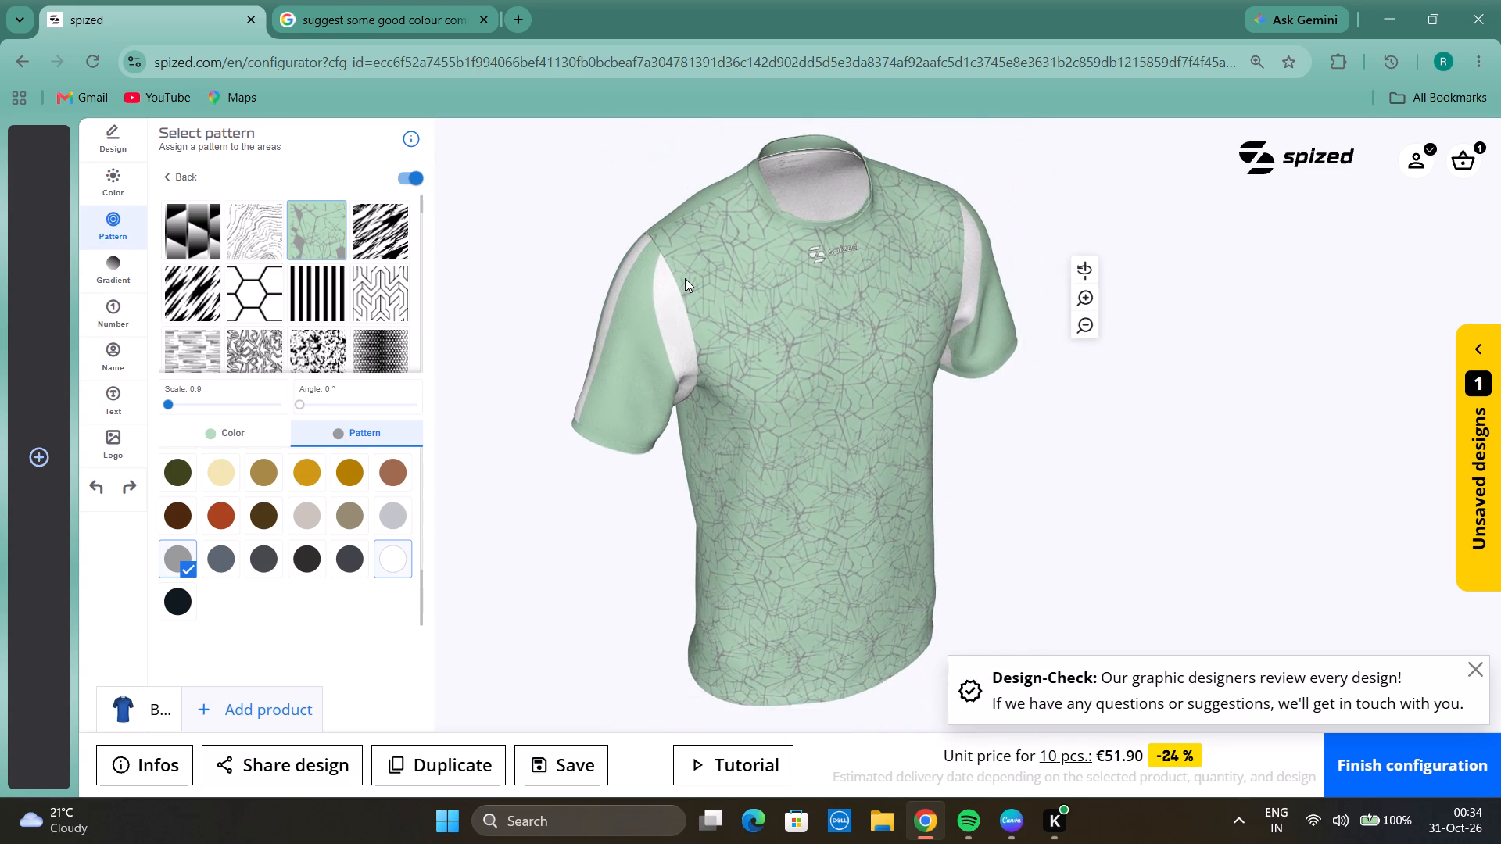
{"action": "left_click_drag", "start_coordinate": [865, 363], "coordinate": [793, 315]}
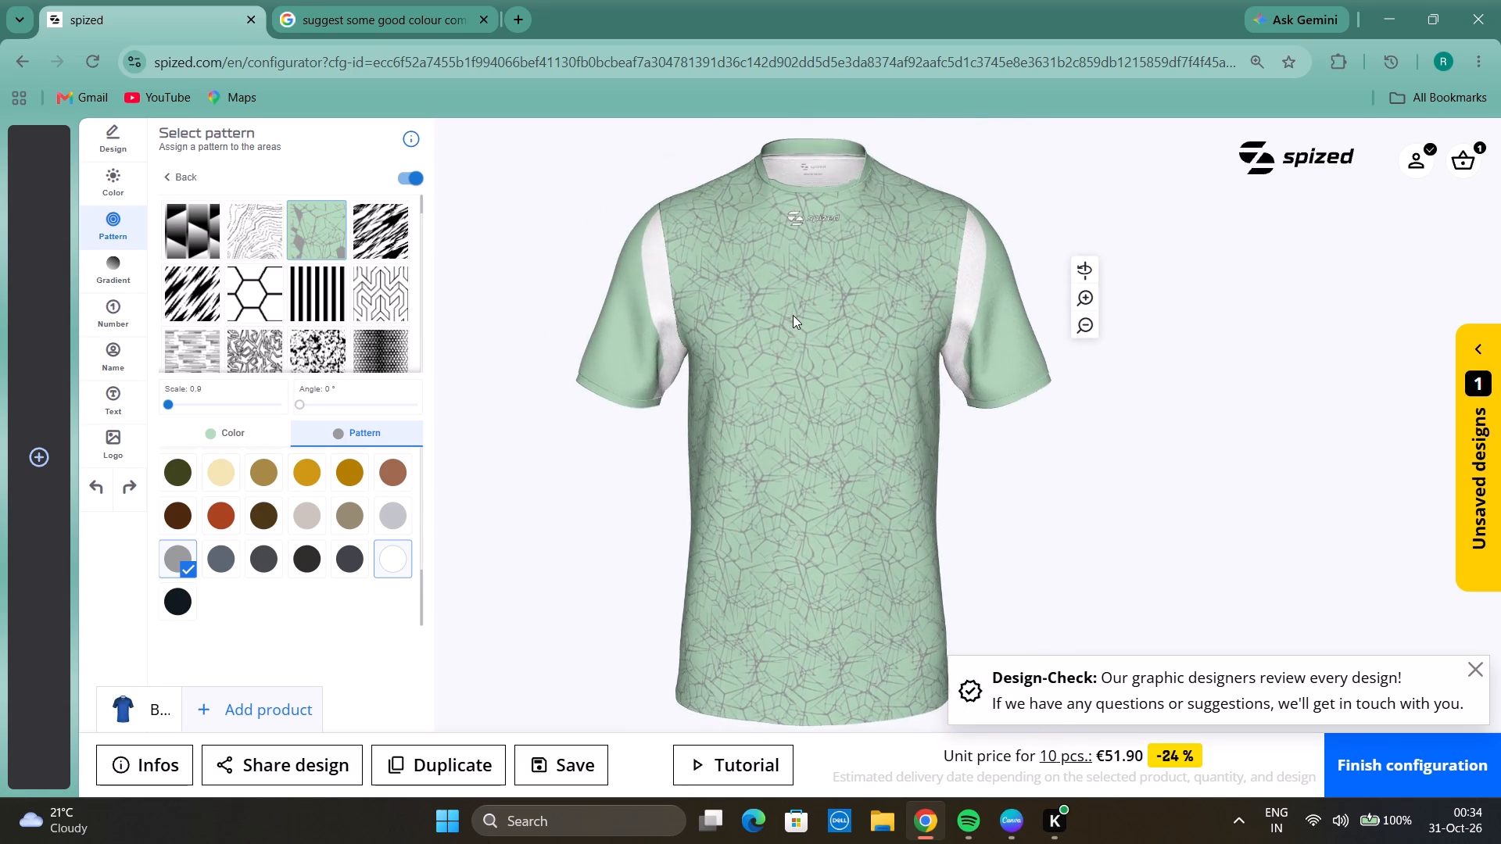
{"action": "left_click_drag", "start_coordinate": [793, 315], "coordinate": [815, 317]}
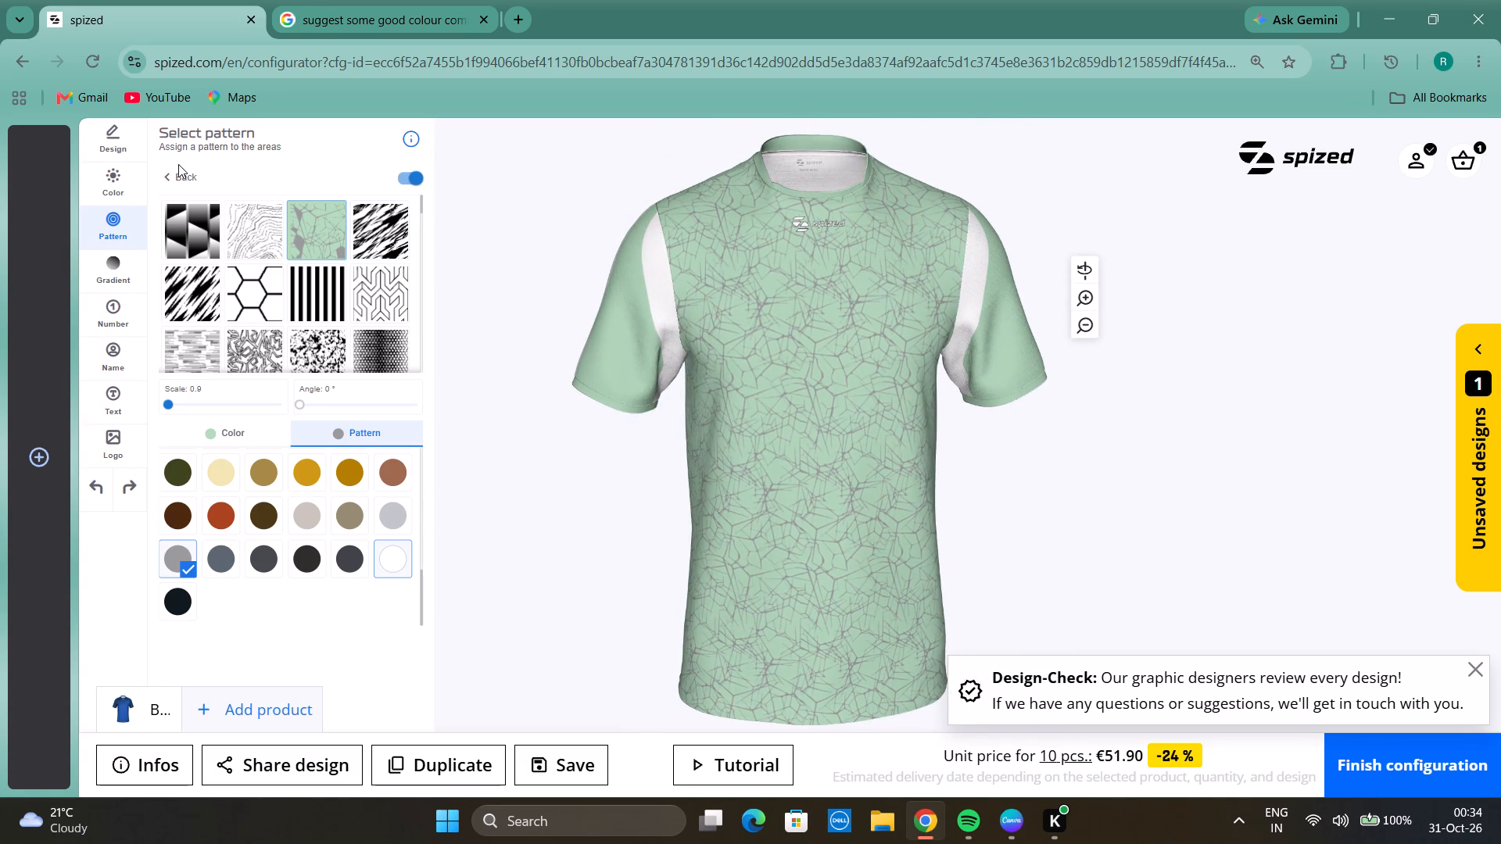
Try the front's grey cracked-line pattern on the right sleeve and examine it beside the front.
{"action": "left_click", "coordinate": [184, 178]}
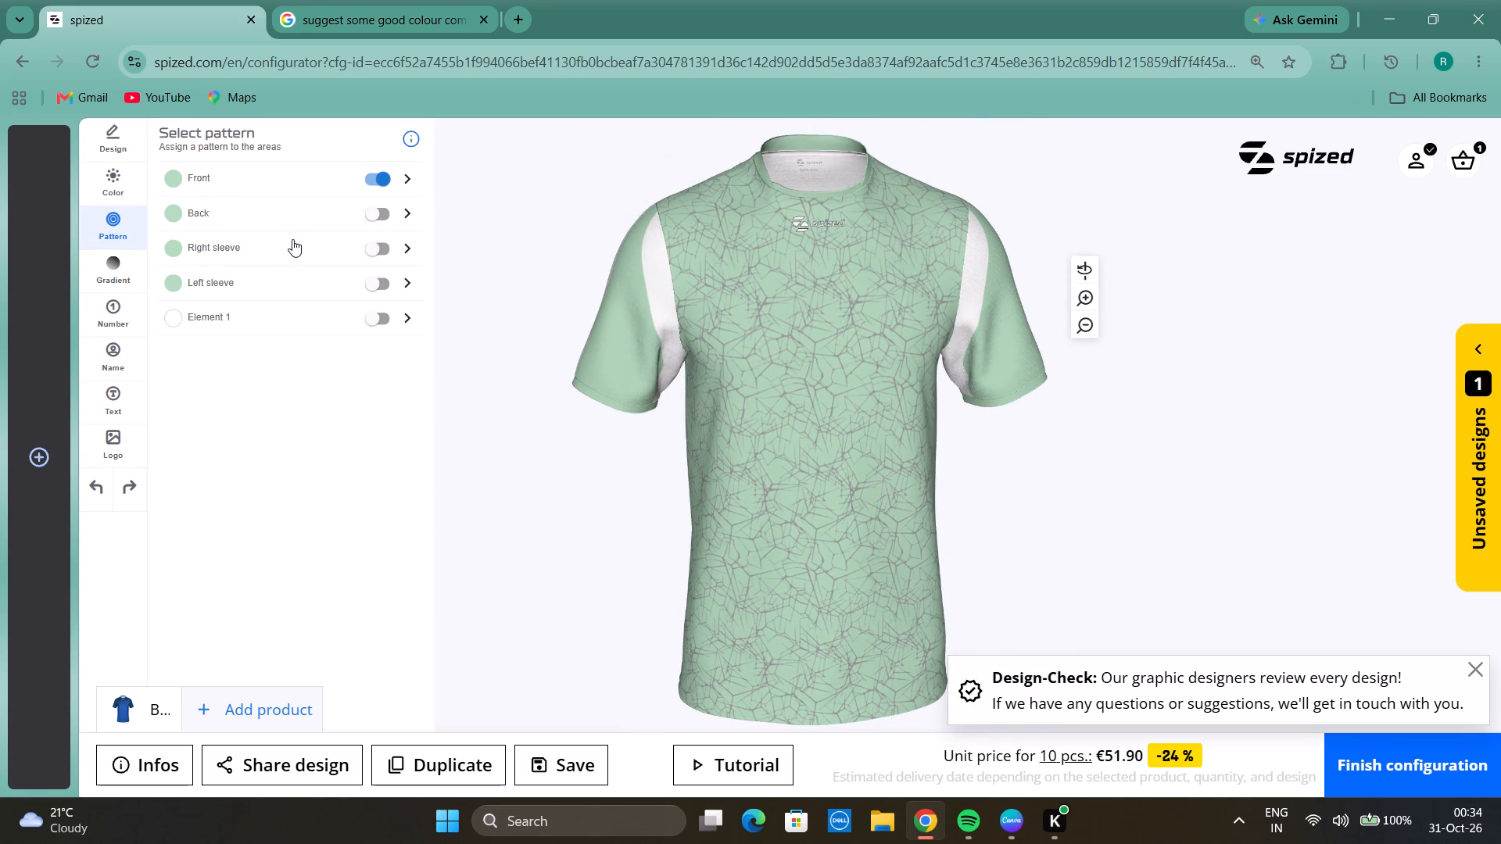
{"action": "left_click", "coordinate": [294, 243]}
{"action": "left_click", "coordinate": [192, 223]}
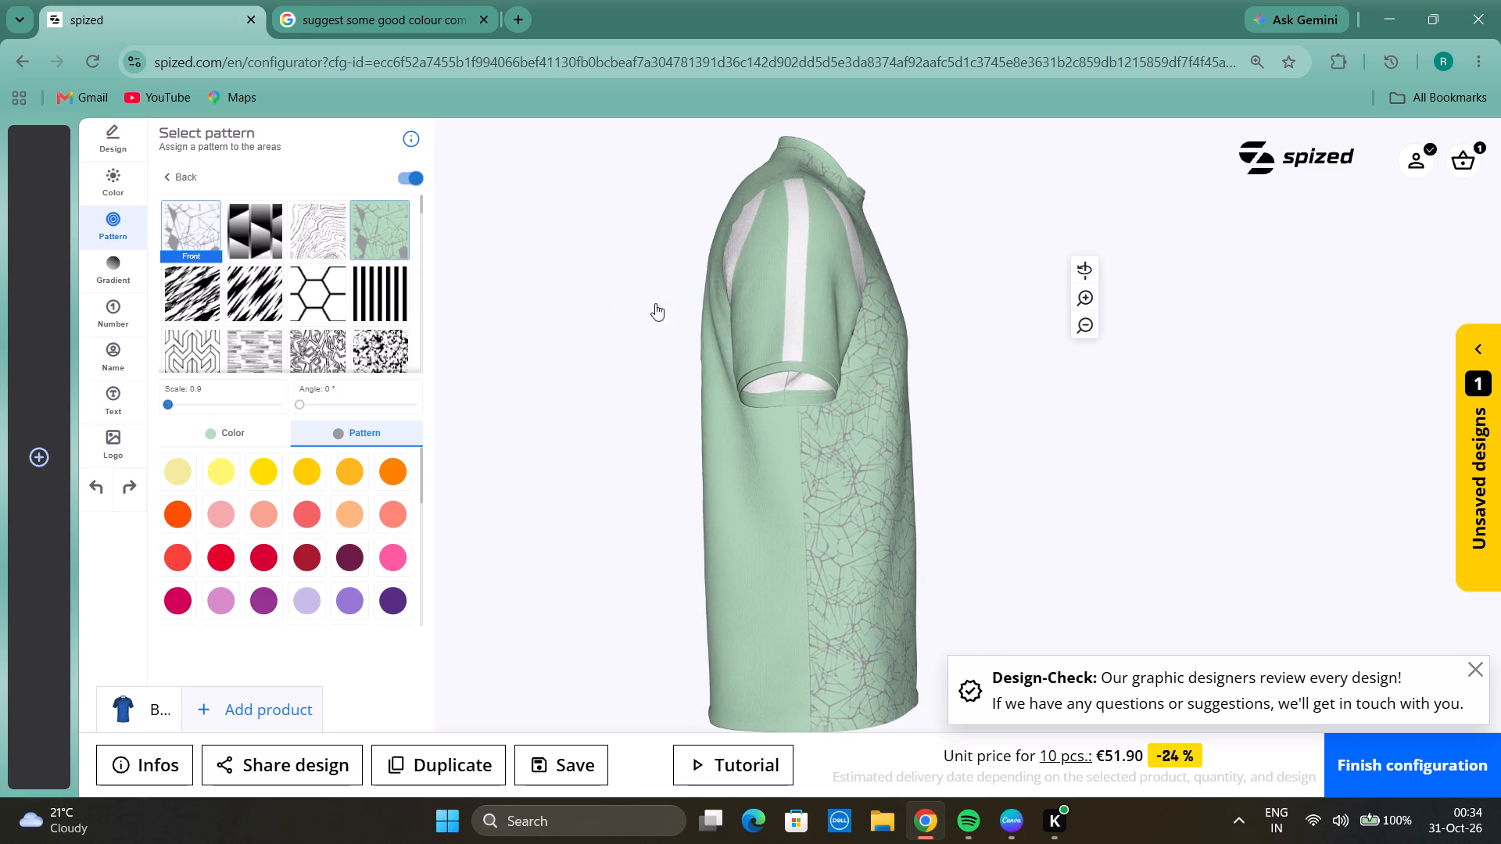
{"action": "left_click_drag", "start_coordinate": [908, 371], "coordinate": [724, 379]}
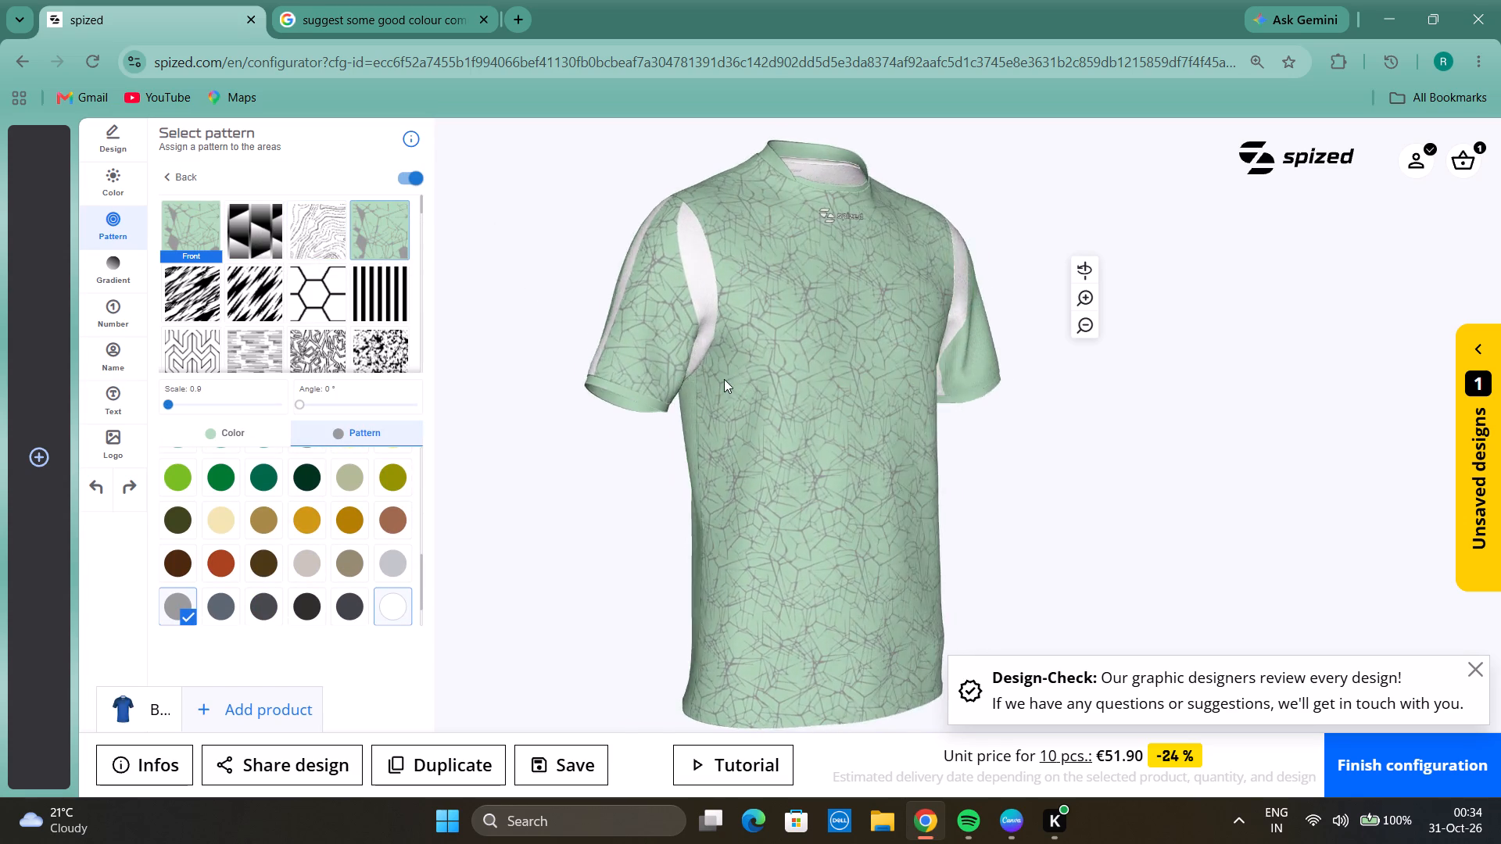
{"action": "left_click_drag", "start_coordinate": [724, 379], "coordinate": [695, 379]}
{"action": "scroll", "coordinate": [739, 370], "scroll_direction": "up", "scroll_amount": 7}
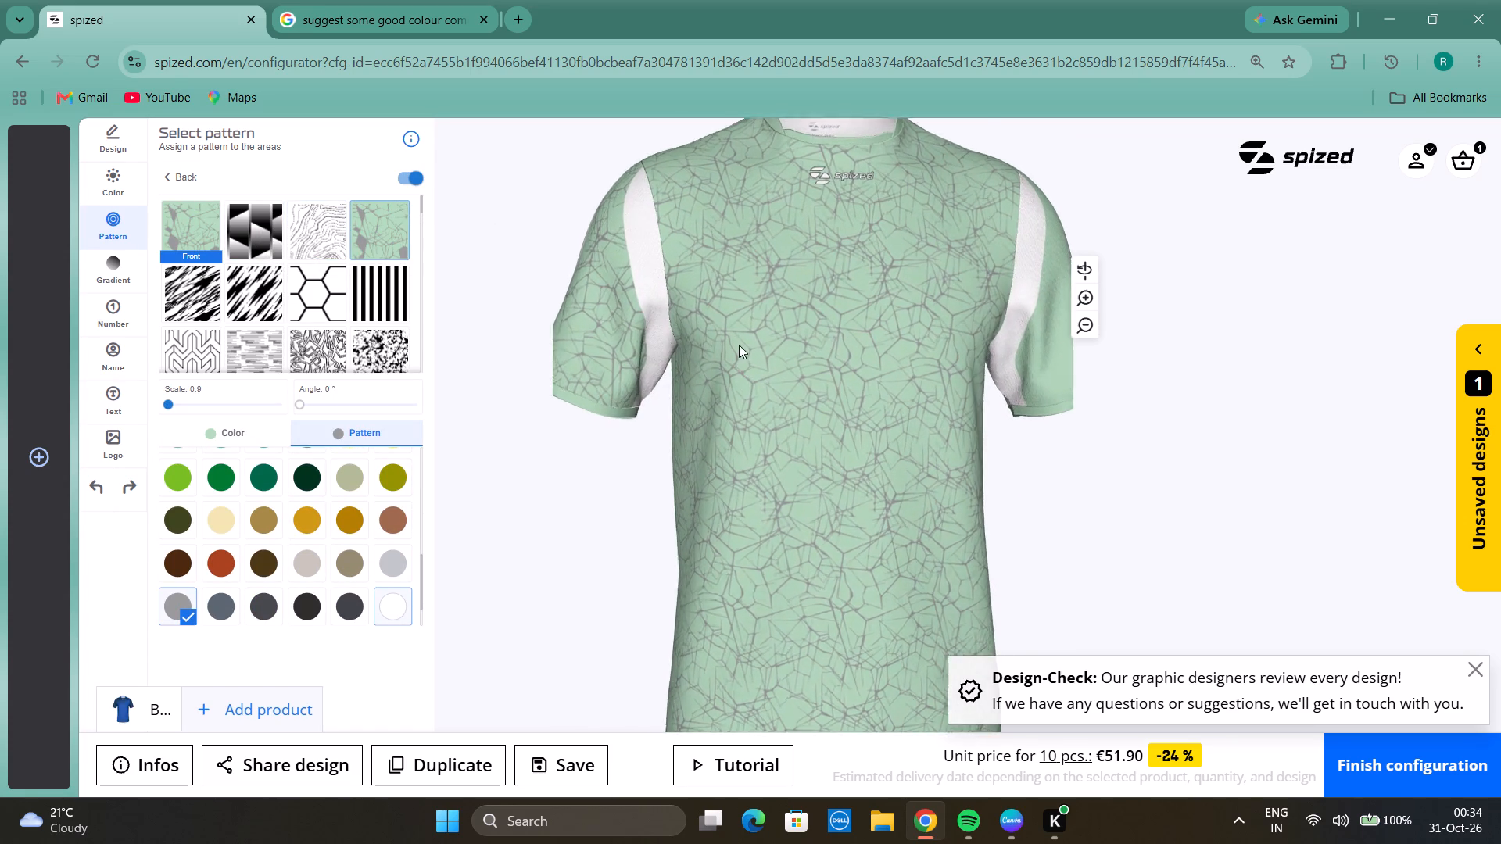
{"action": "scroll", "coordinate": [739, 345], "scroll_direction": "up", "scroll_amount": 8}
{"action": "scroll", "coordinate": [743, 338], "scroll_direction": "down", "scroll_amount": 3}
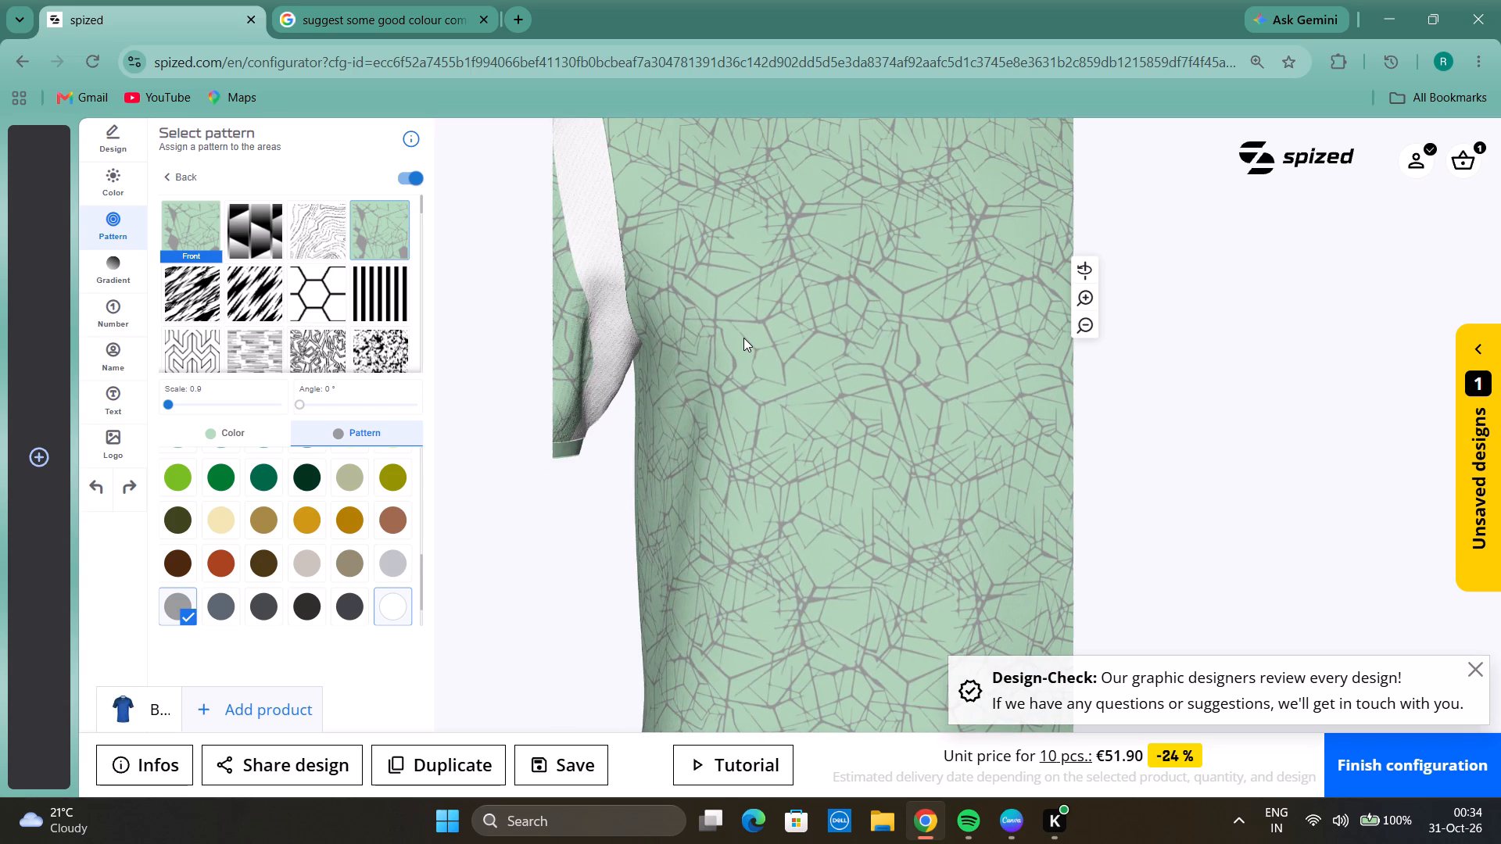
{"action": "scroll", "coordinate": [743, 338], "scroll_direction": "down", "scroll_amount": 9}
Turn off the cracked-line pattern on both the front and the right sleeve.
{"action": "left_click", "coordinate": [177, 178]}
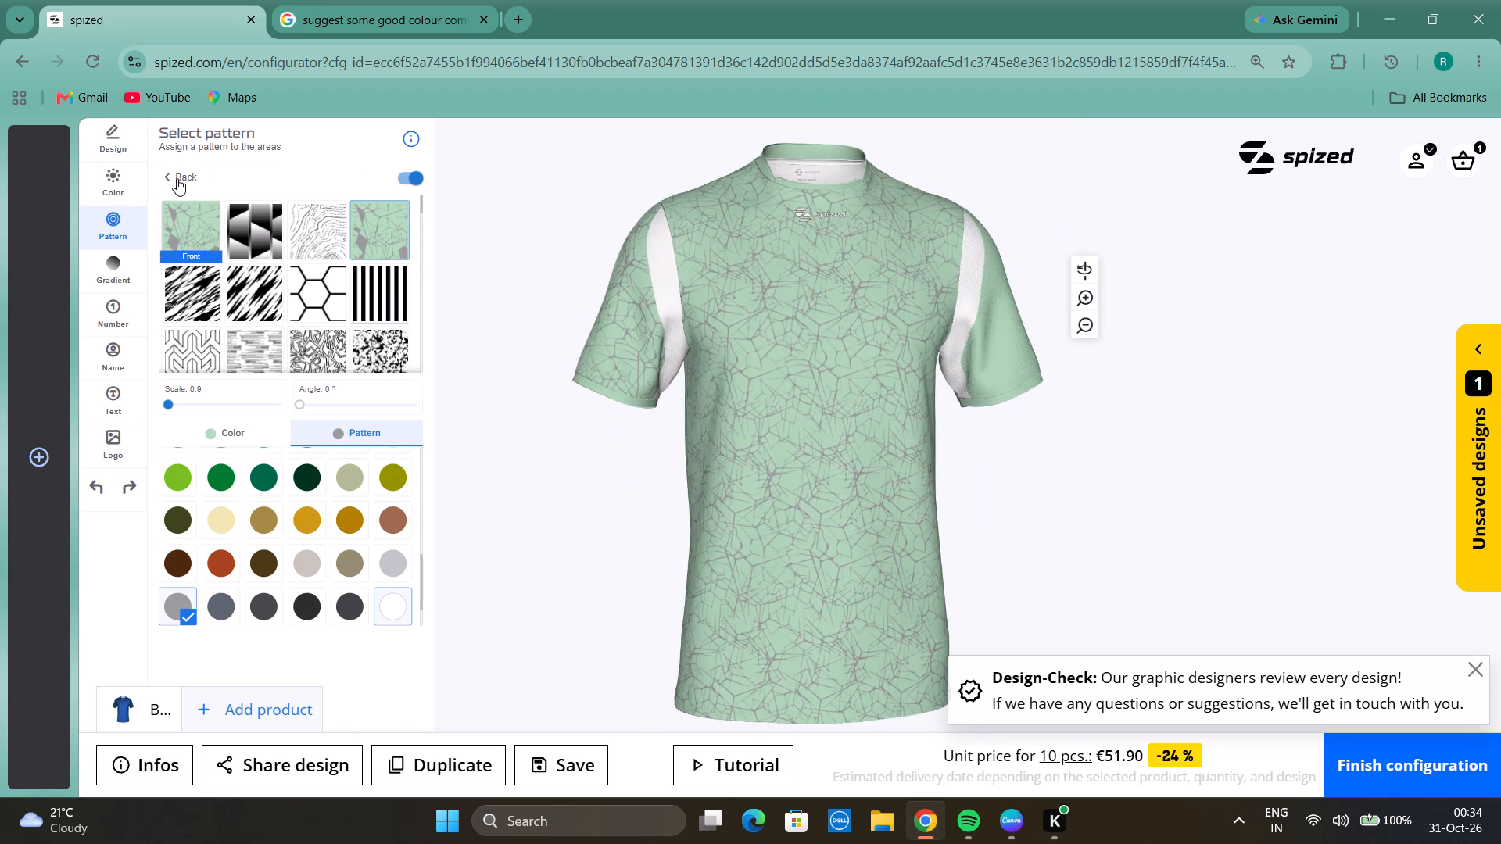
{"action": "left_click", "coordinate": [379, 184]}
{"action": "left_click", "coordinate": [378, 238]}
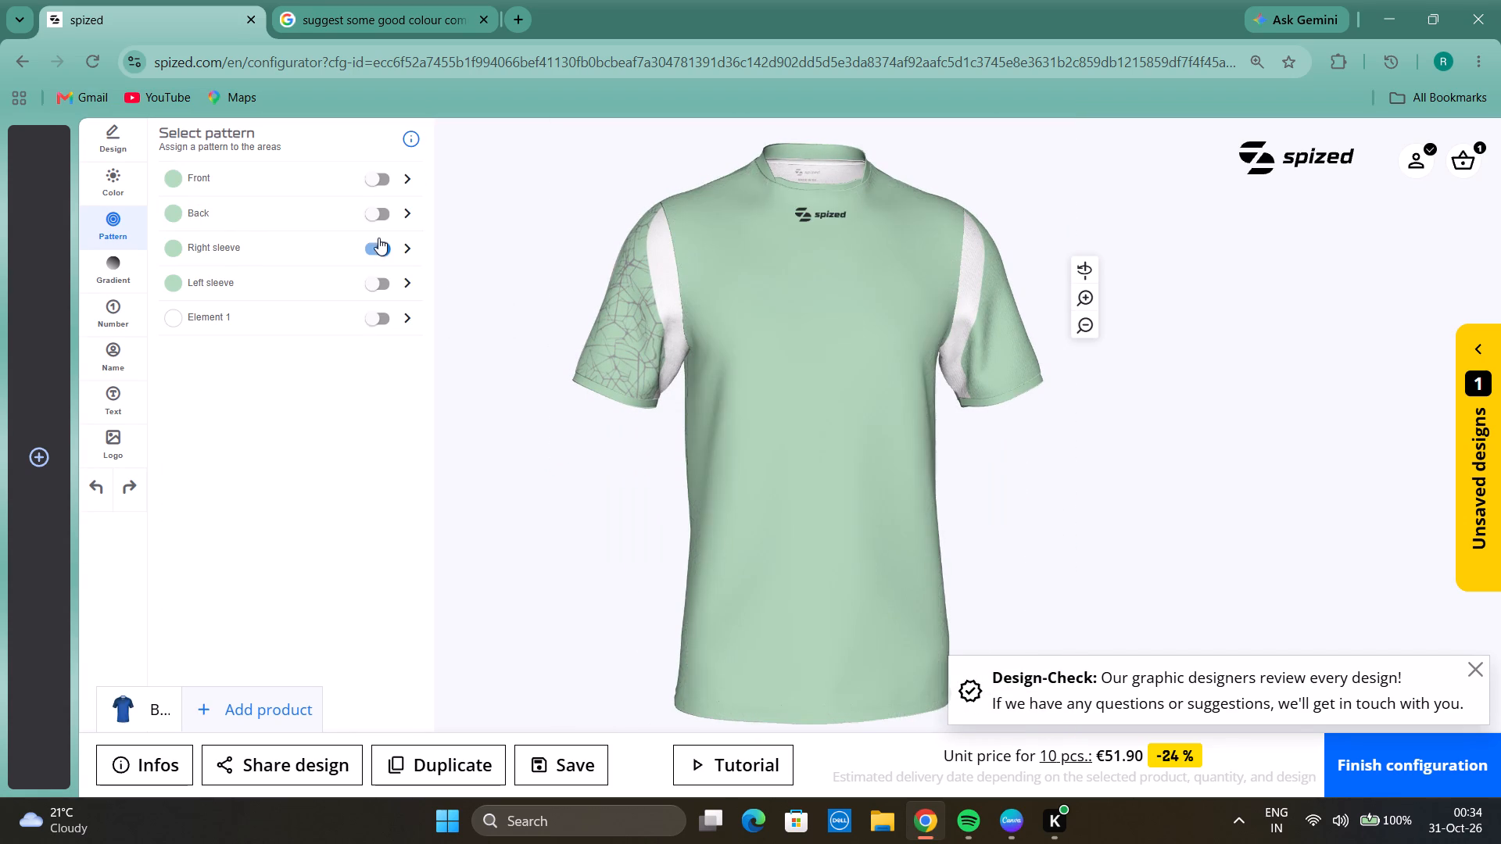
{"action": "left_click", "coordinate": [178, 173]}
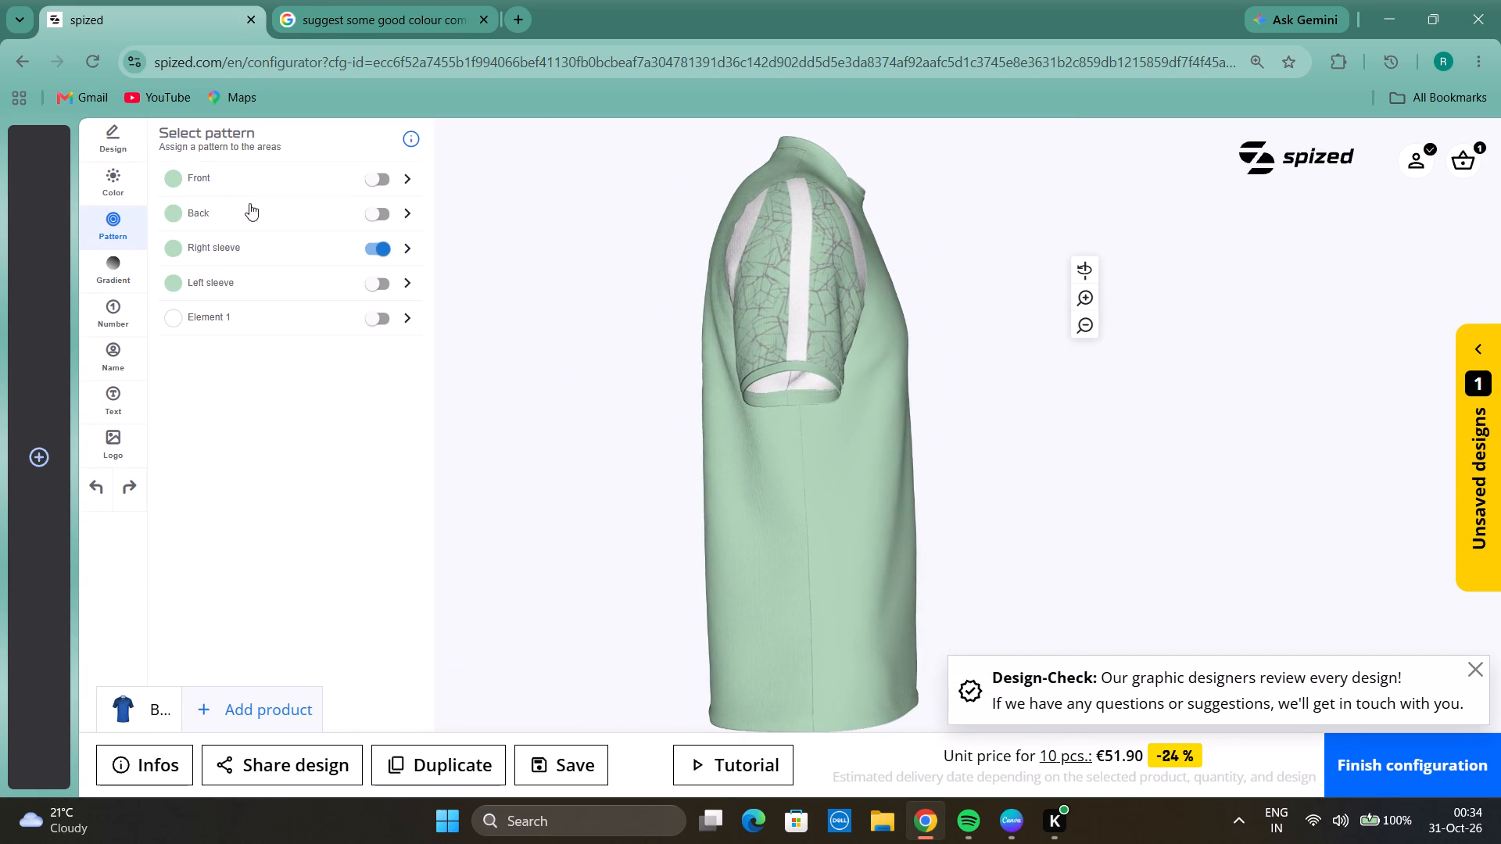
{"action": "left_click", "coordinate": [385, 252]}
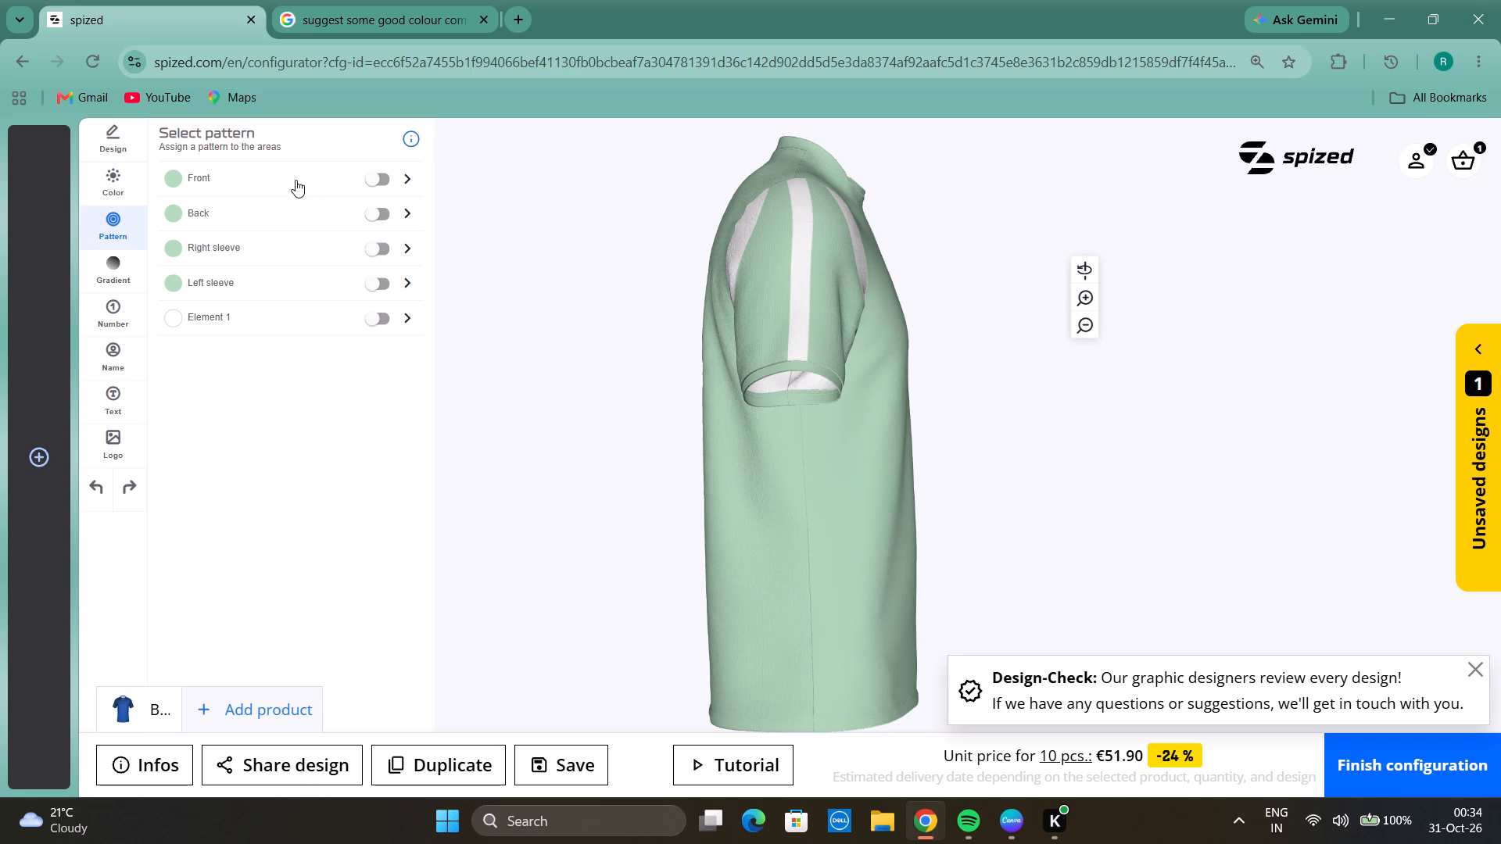
Apply a new grey pattern to the front, trying the angular line pattern spized_patterns_35 before the camouflage-like blotch pattern.
{"action": "left_click", "coordinate": [294, 179]}
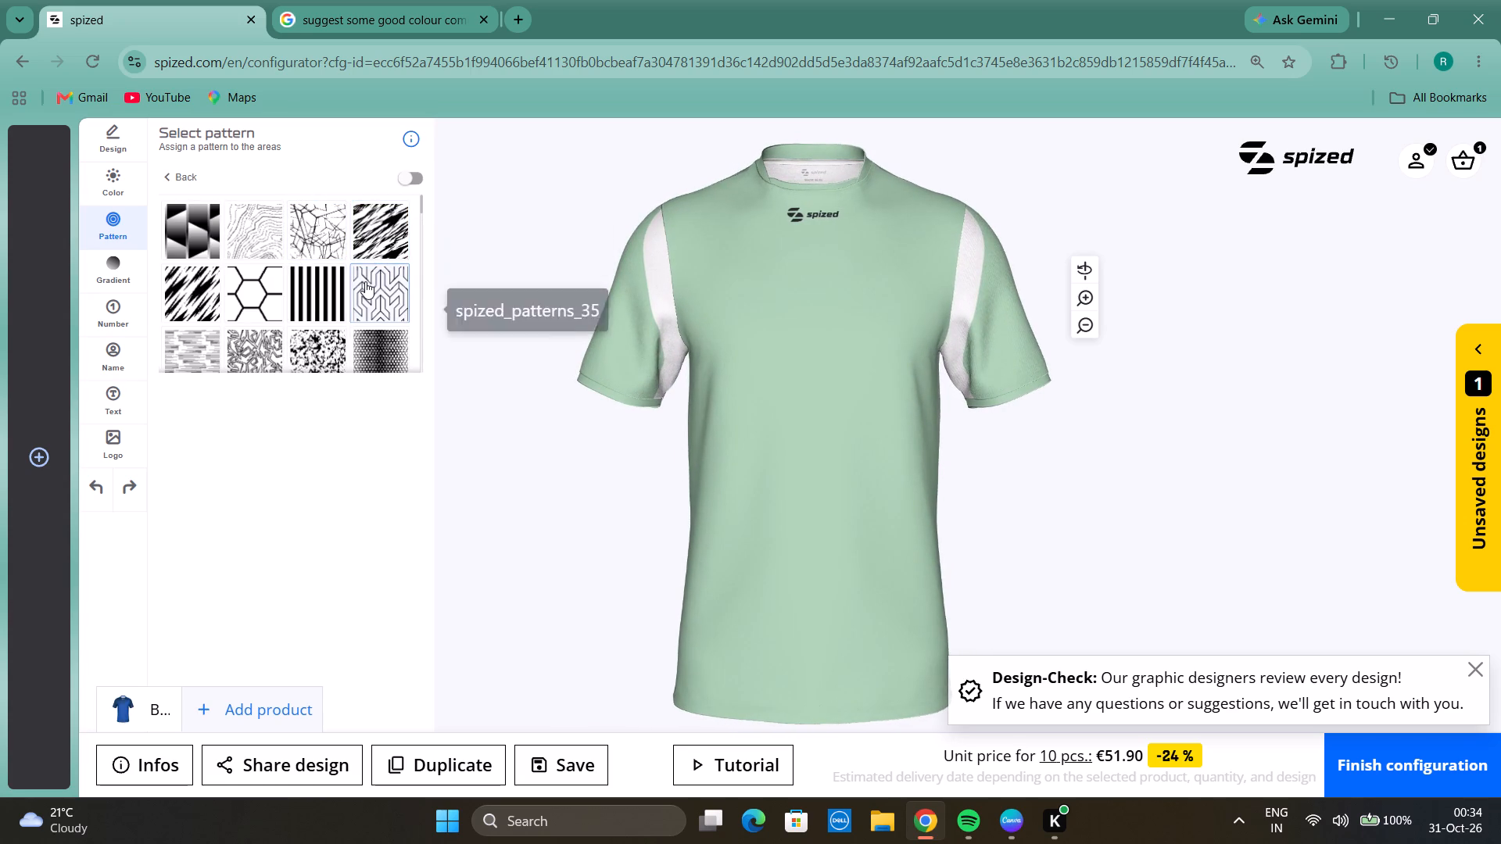
{"action": "left_click", "coordinate": [365, 281]}
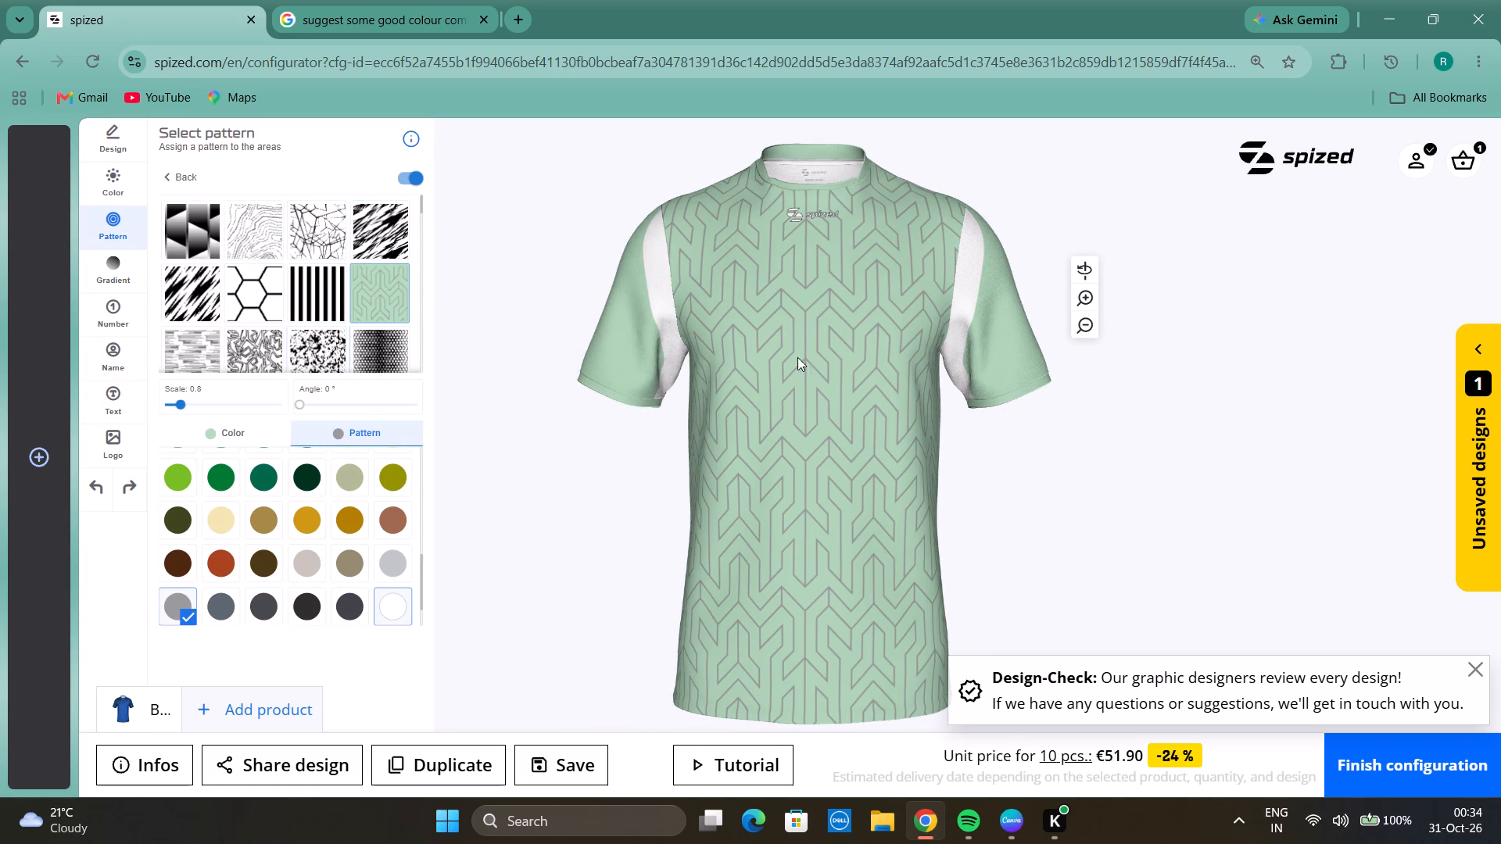
{"action": "left_click_drag", "start_coordinate": [781, 363], "coordinate": [805, 368]}
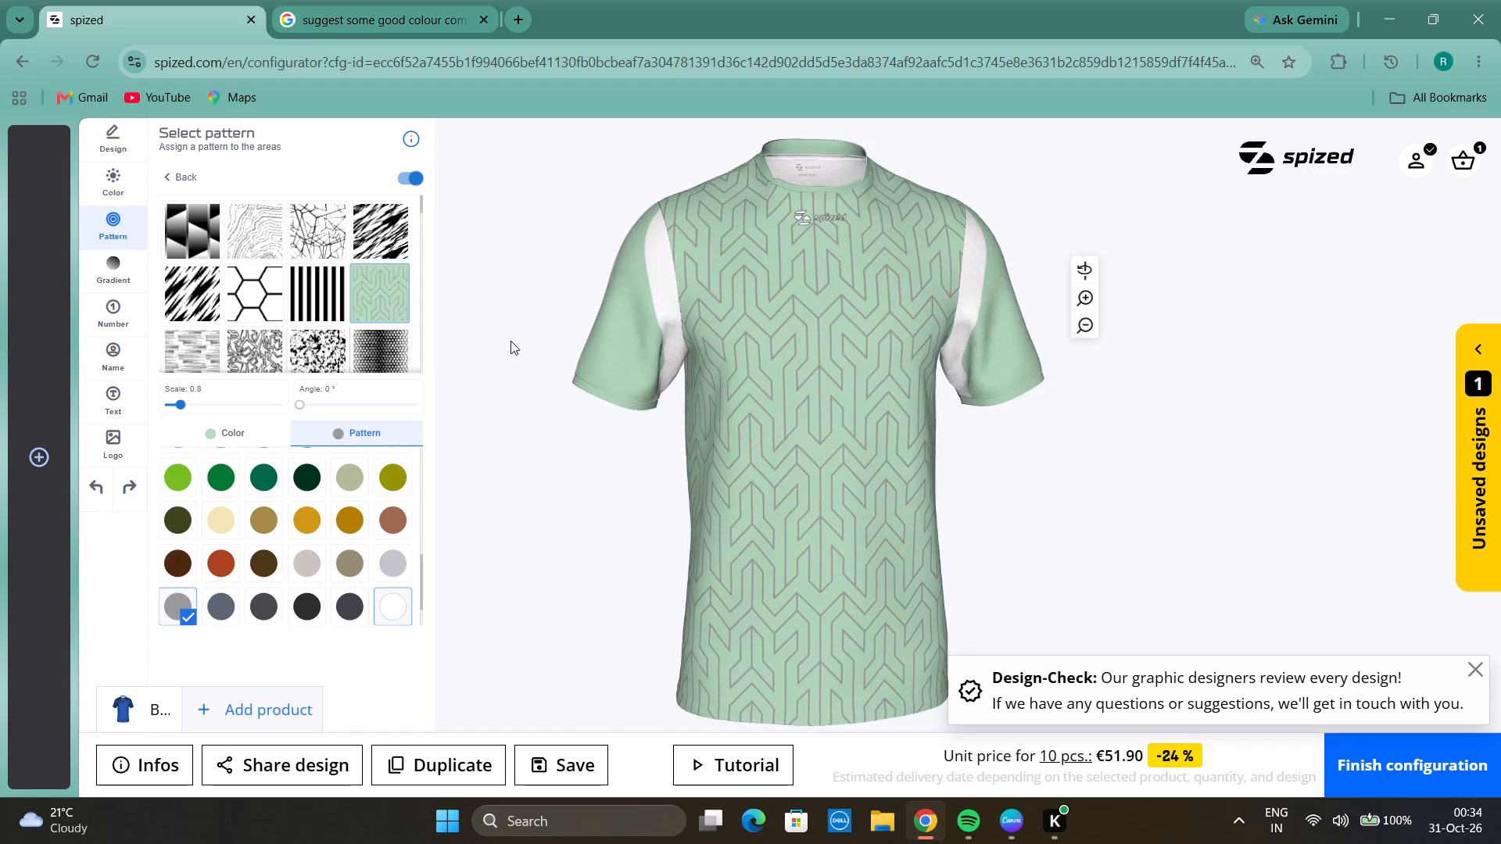
{"action": "scroll", "coordinate": [327, 308], "scroll_direction": "down", "scroll_amount": 3}
{"action": "scroll", "coordinate": [345, 236], "scroll_direction": "up", "scroll_amount": 2}
{"action": "left_click", "coordinate": [332, 280]}
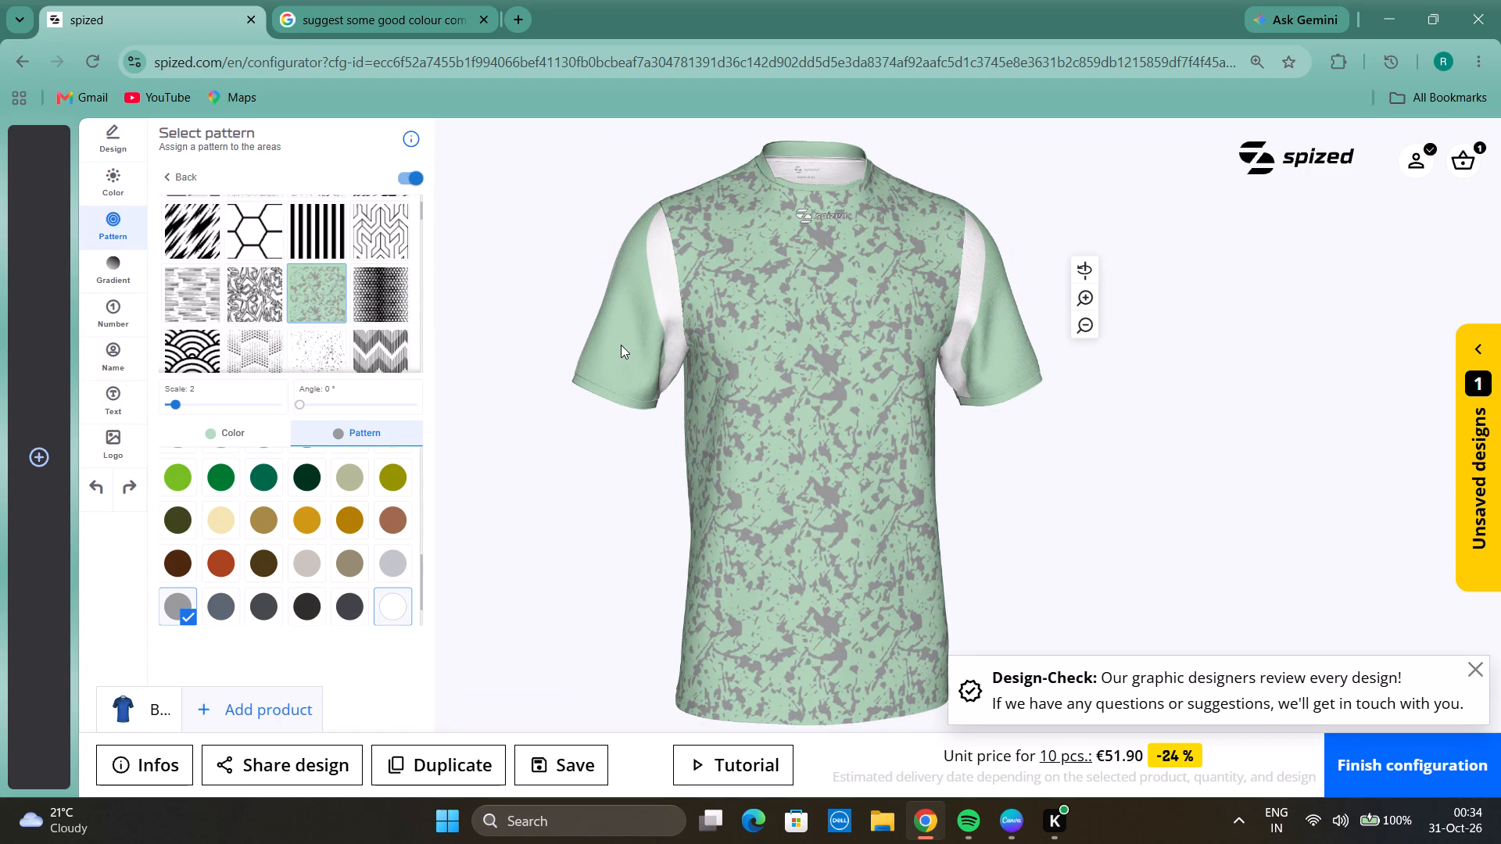
{"action": "scroll", "coordinate": [622, 342], "scroll_direction": "down", "scroll_amount": 1}
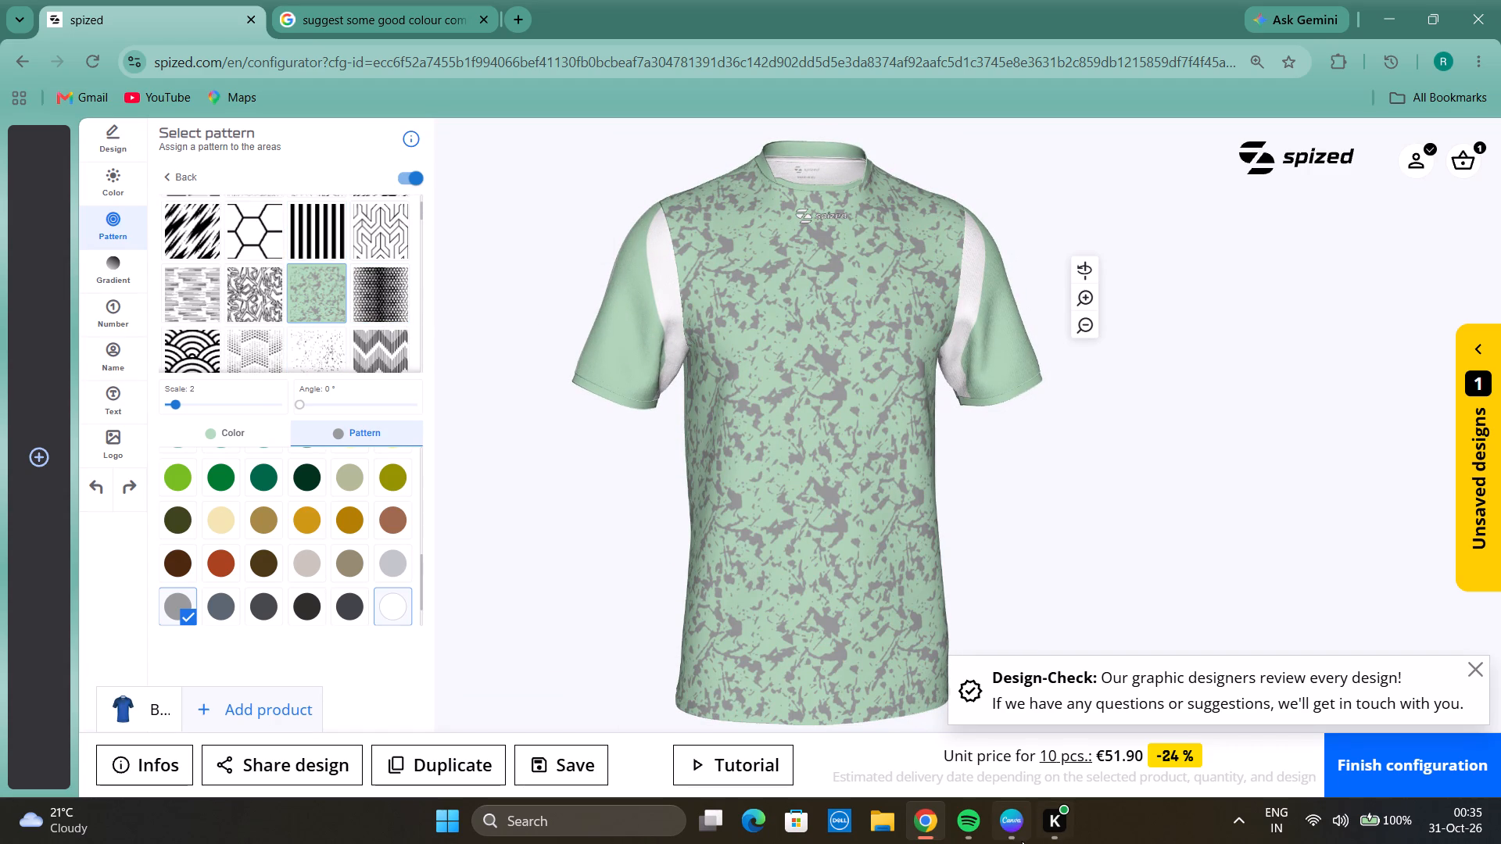
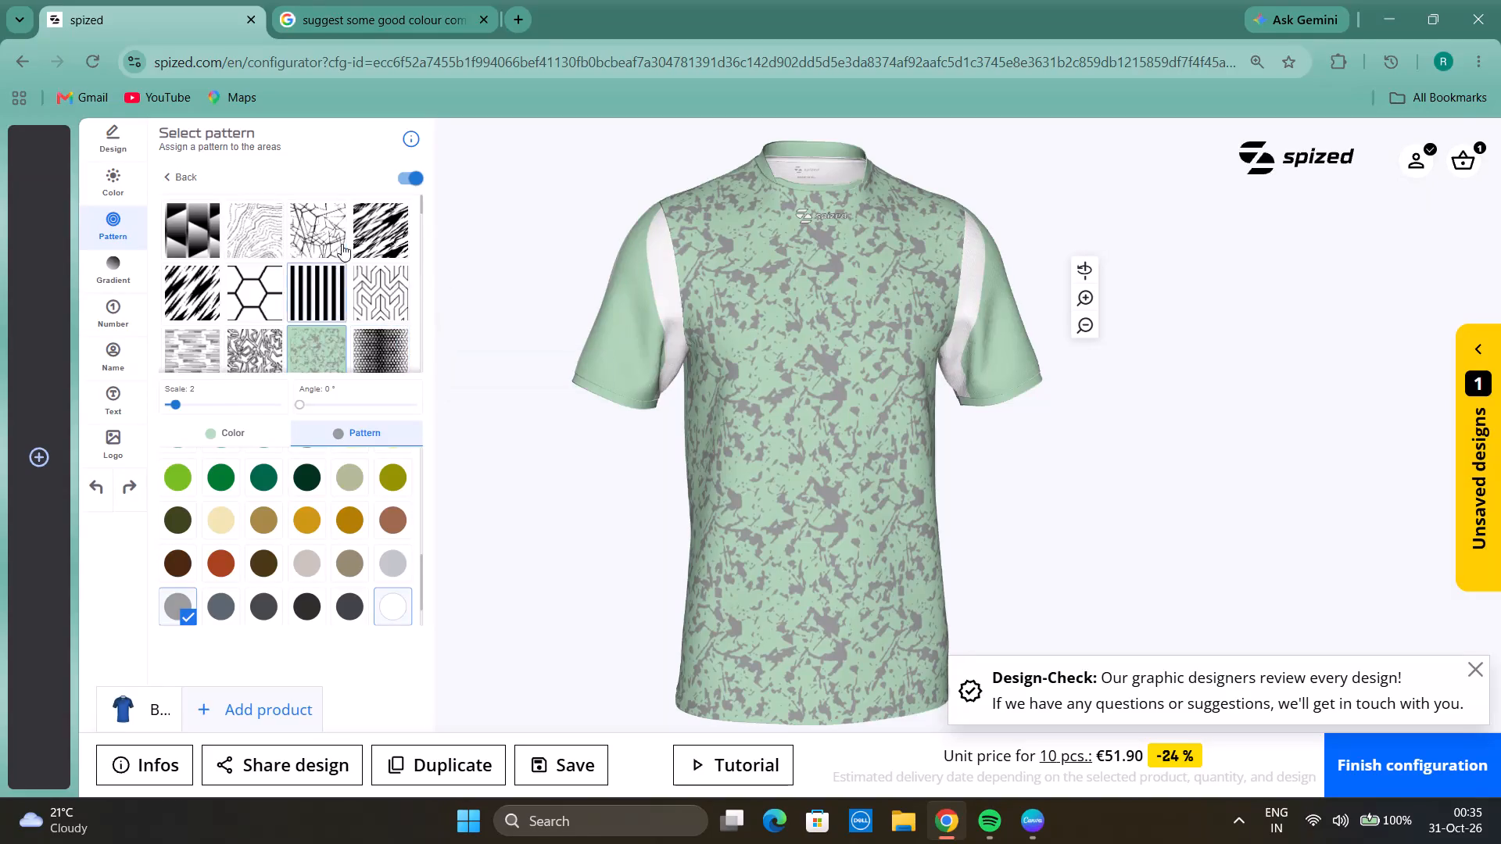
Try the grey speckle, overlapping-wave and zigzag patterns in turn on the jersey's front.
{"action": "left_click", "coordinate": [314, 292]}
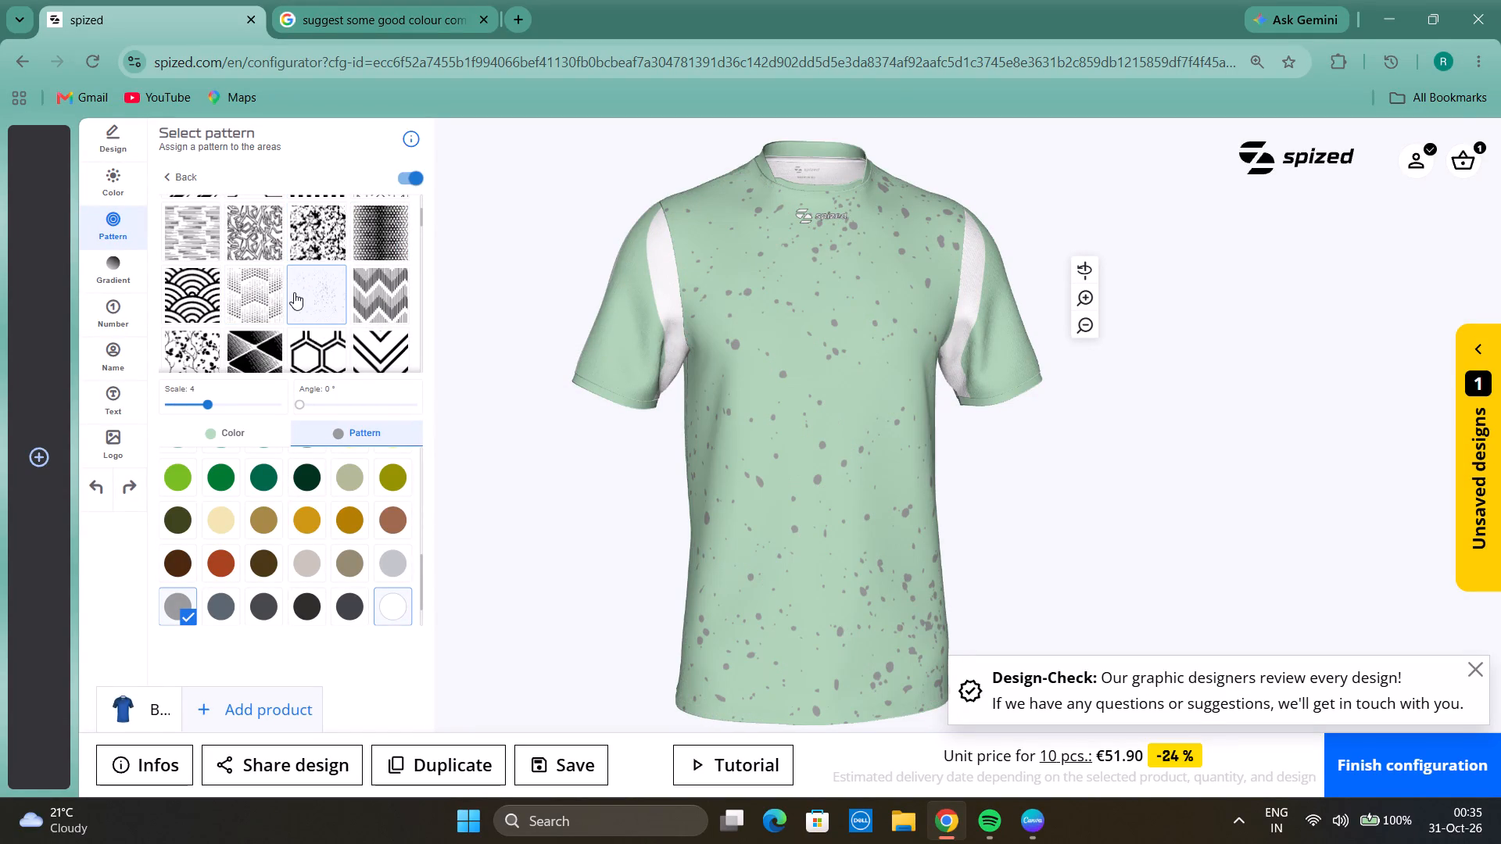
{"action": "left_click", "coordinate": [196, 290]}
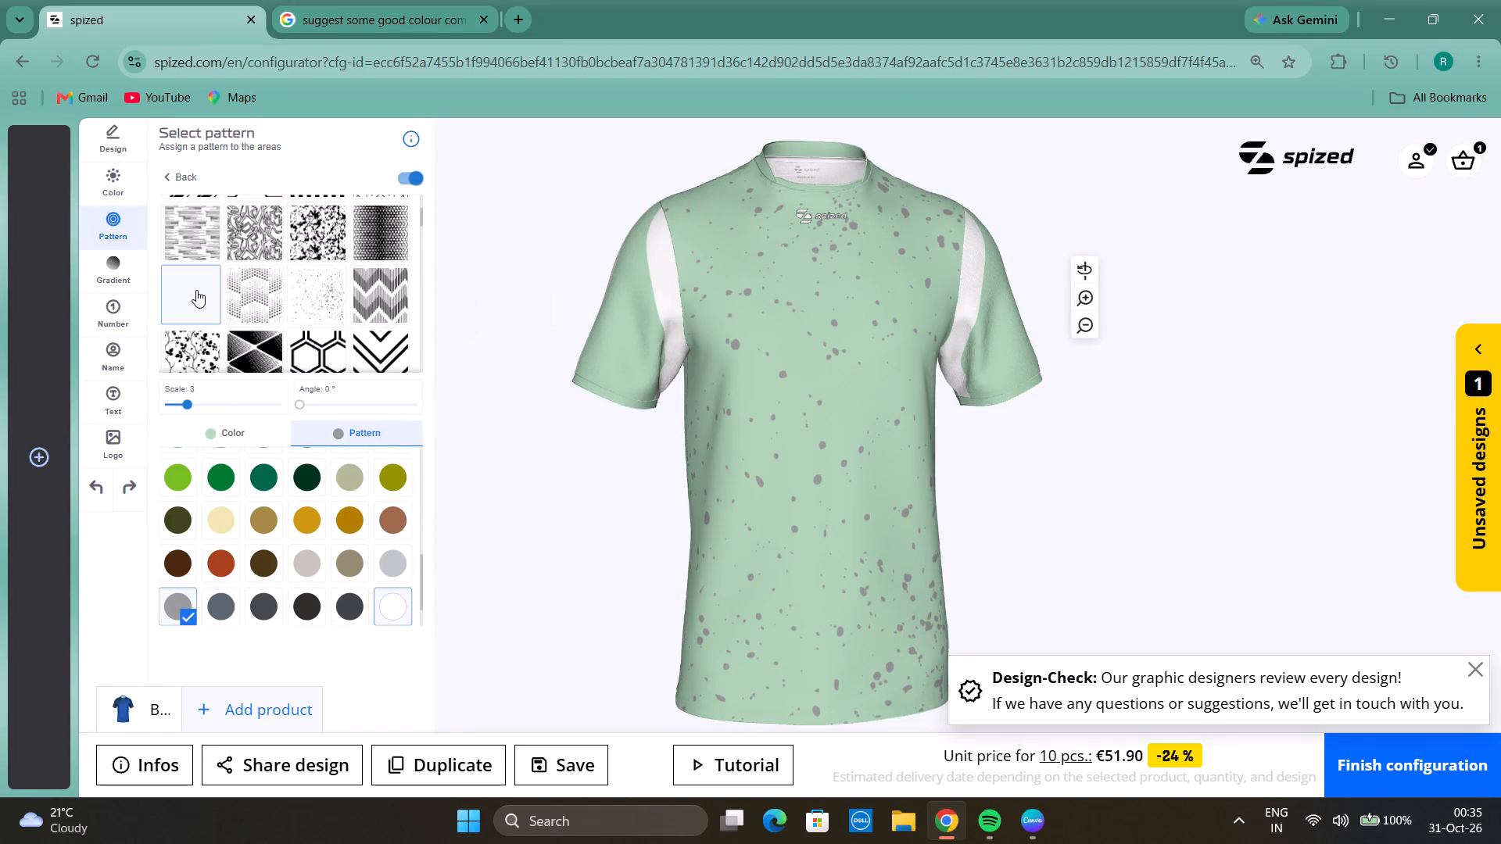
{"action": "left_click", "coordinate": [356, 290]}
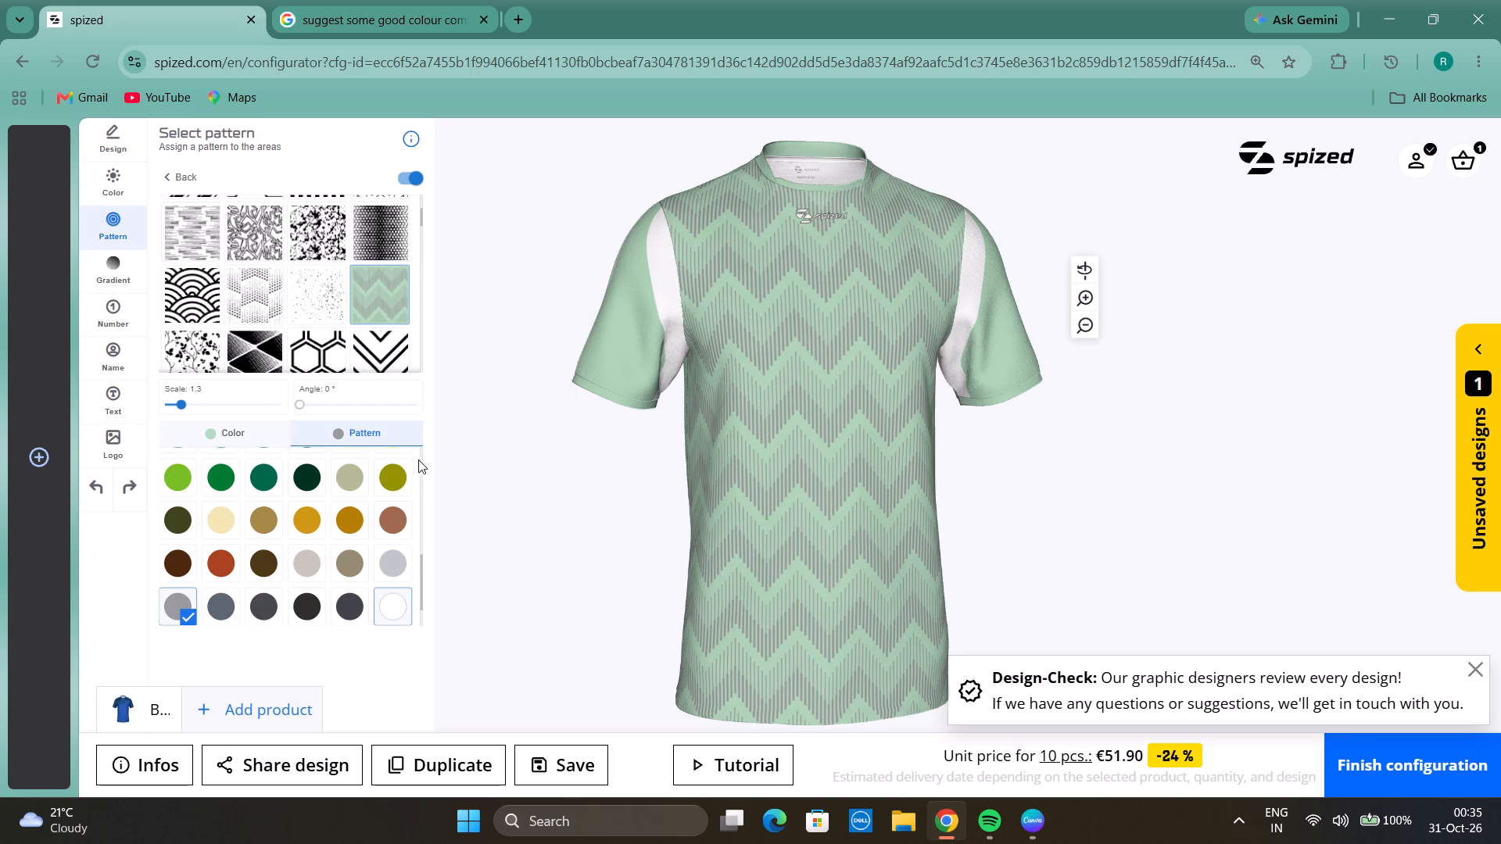
Apply the grey hexagons pattern to the jersey's front, trying small and large scales before setting the scale to 8.1.
{"action": "scroll", "coordinate": [314, 333], "scroll_direction": "down", "scroll_amount": 1}
{"action": "left_click", "coordinate": [322, 300]}
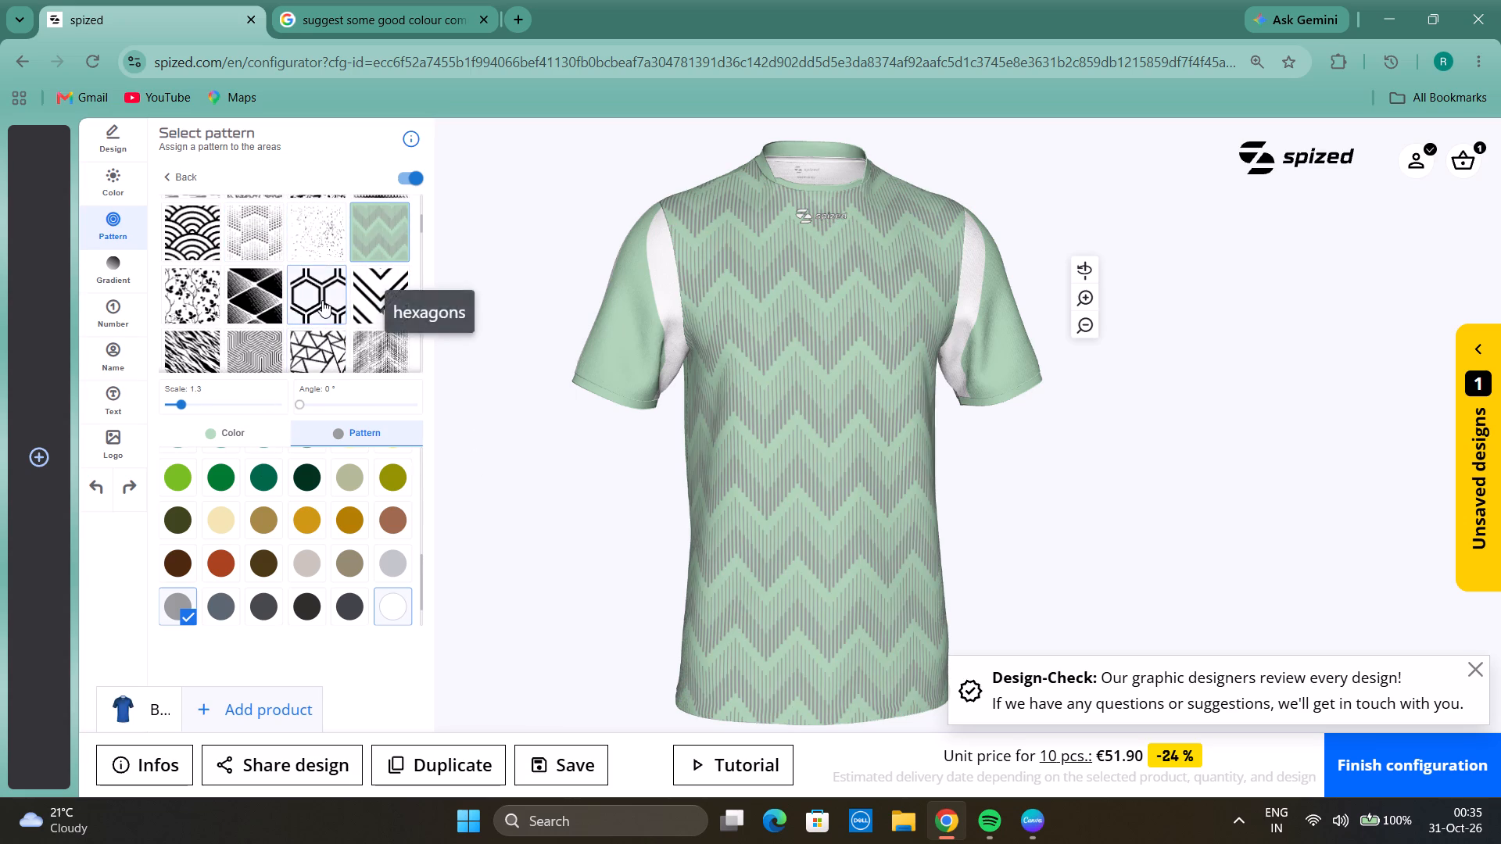
{"action": "left_click_drag", "start_coordinate": [195, 406], "coordinate": [207, 406]}
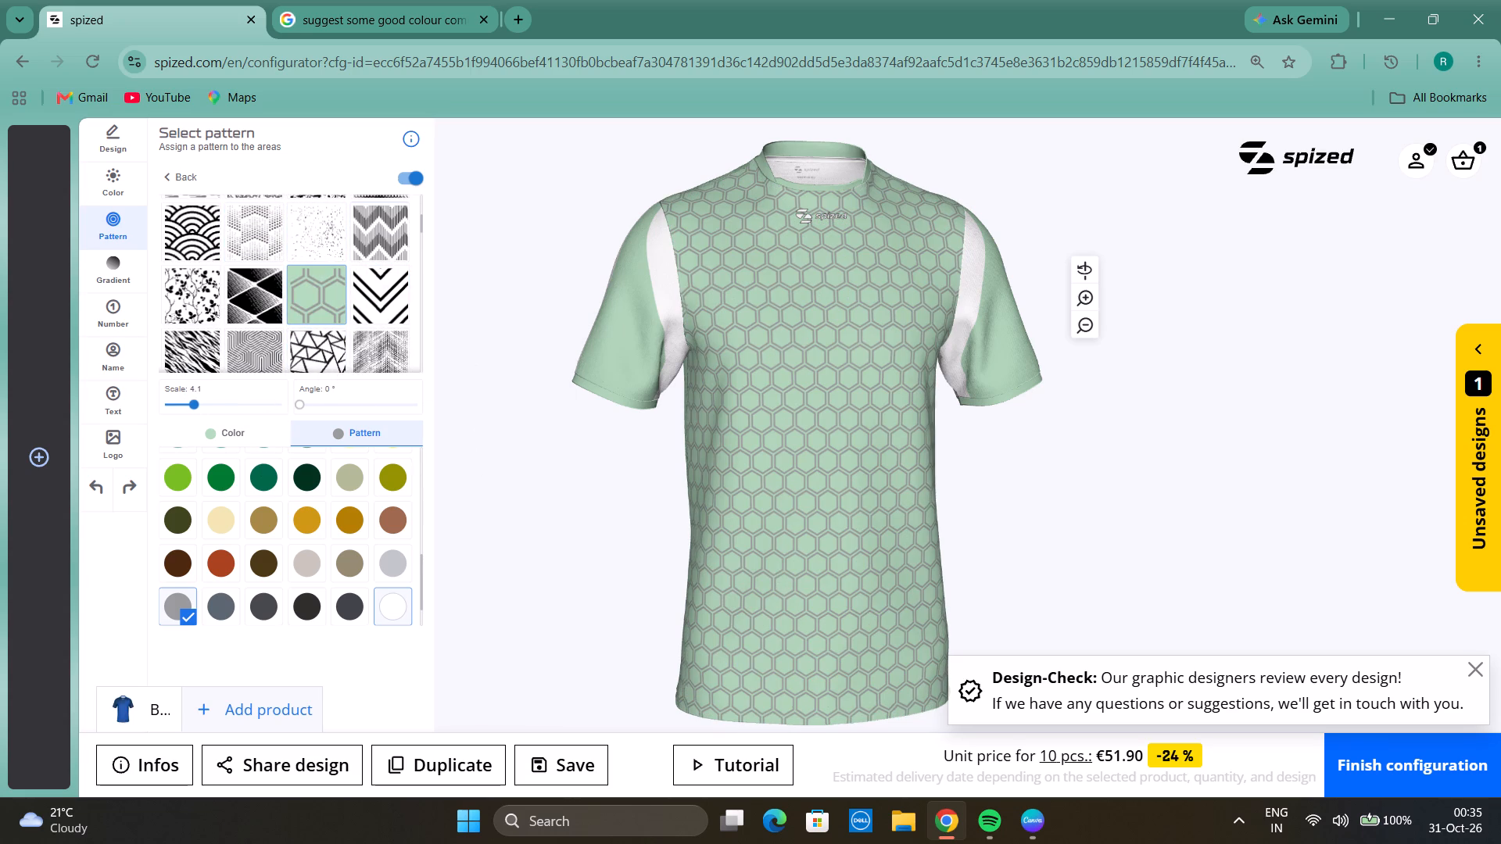
{"action": "left_click_drag", "start_coordinate": [207, 406], "coordinate": [374, 420]}
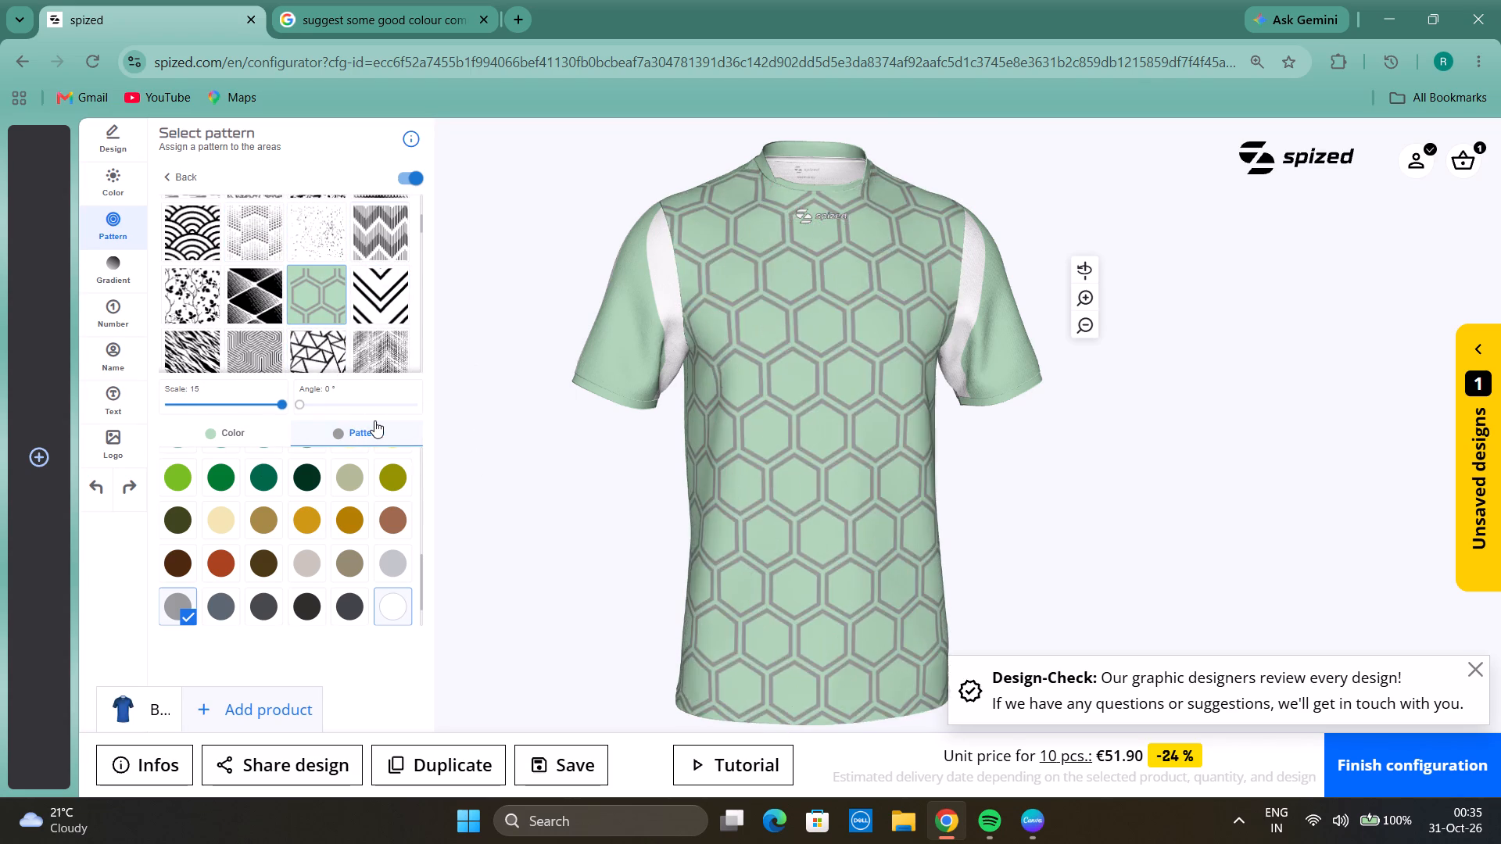
{"action": "left_click_drag", "start_coordinate": [374, 420], "coordinate": [379, 422]}
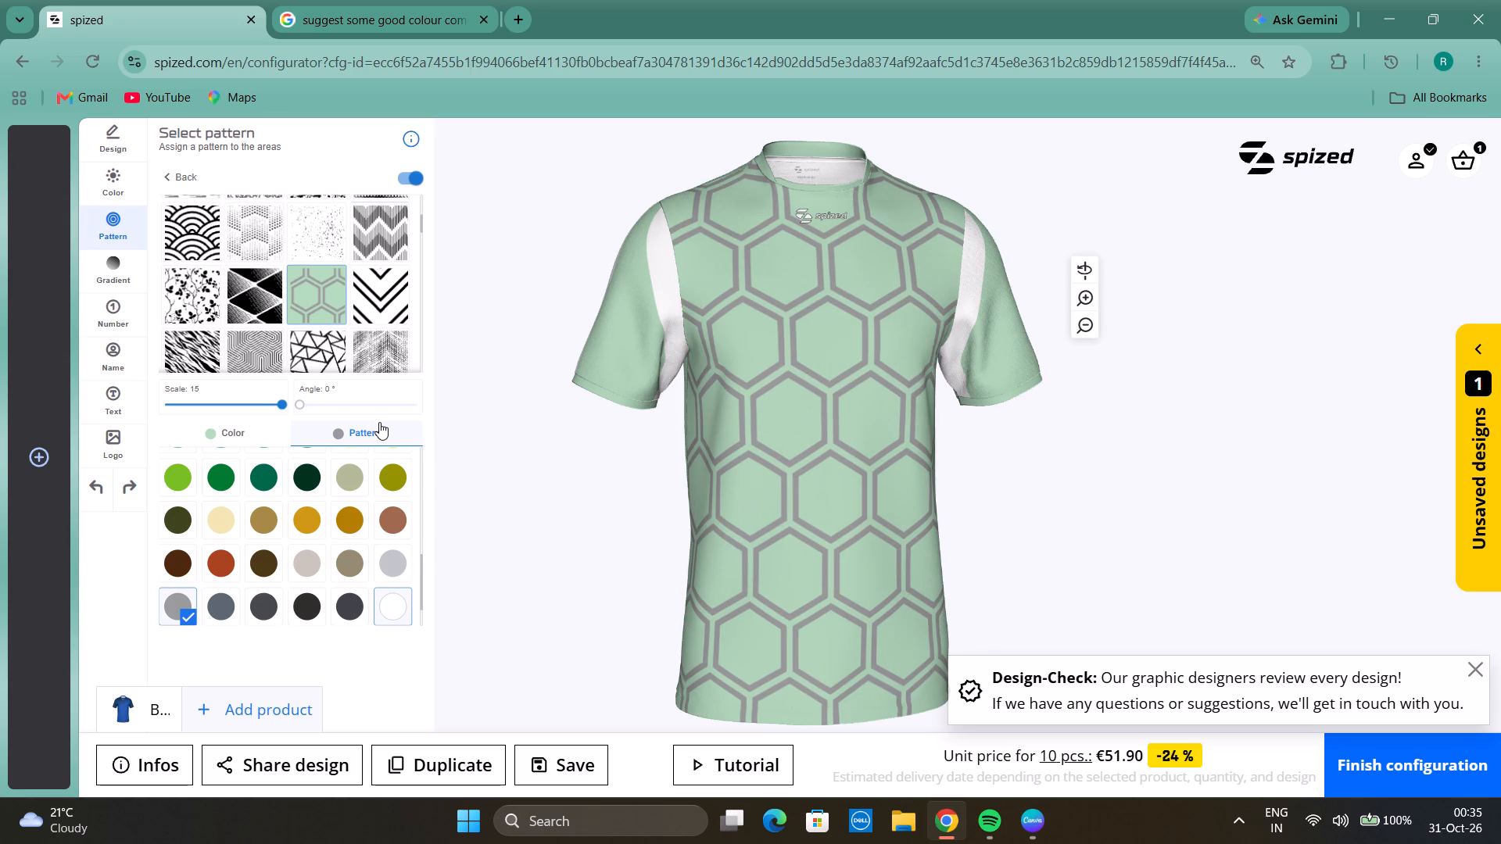
{"action": "left_click_drag", "start_coordinate": [379, 422], "coordinate": [162, 400]}
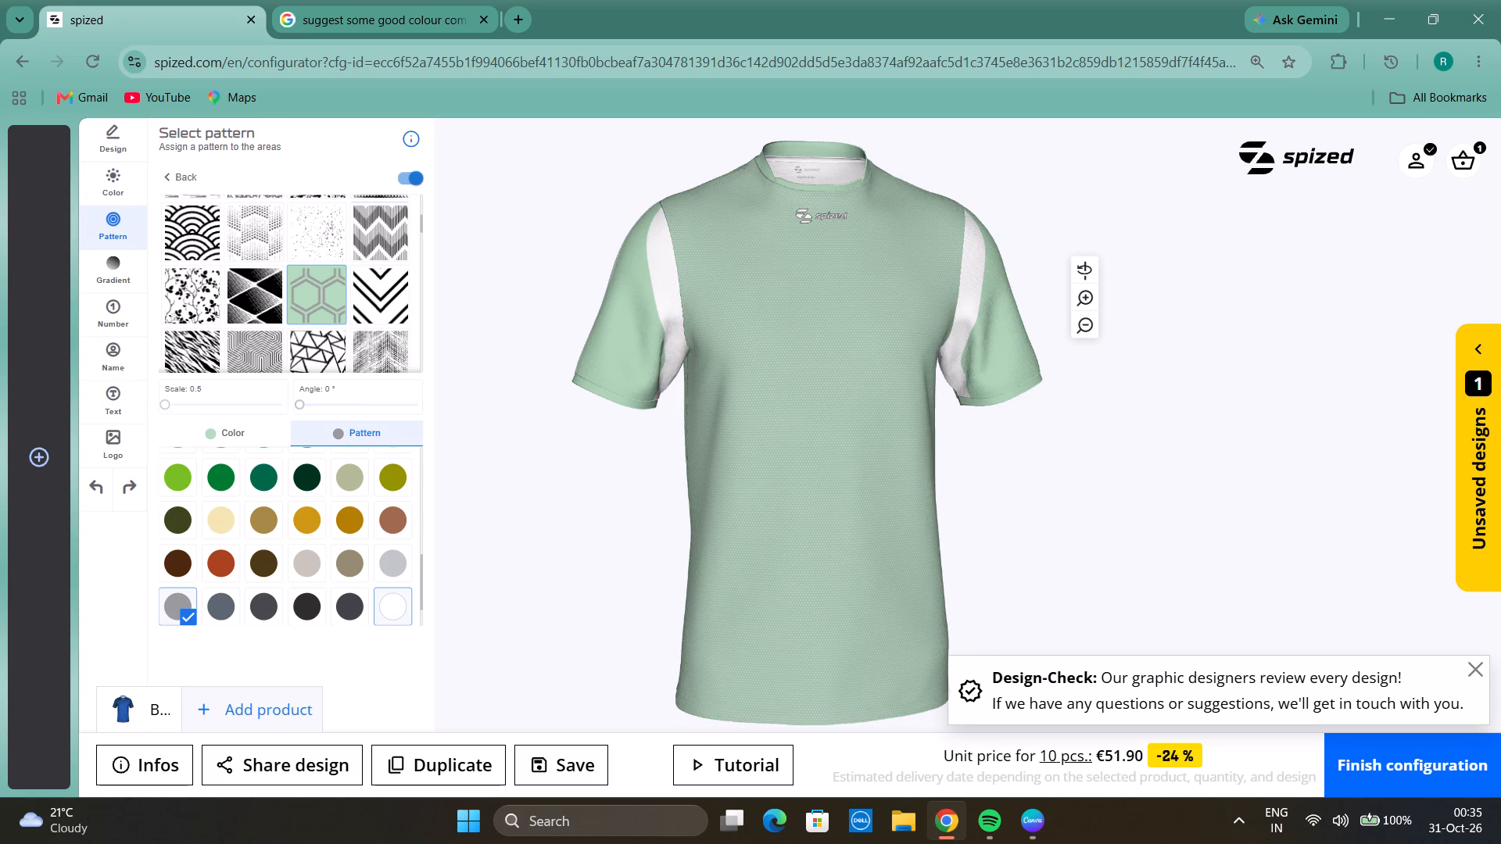
{"action": "left_click_drag", "start_coordinate": [162, 400], "coordinate": [227, 404]}
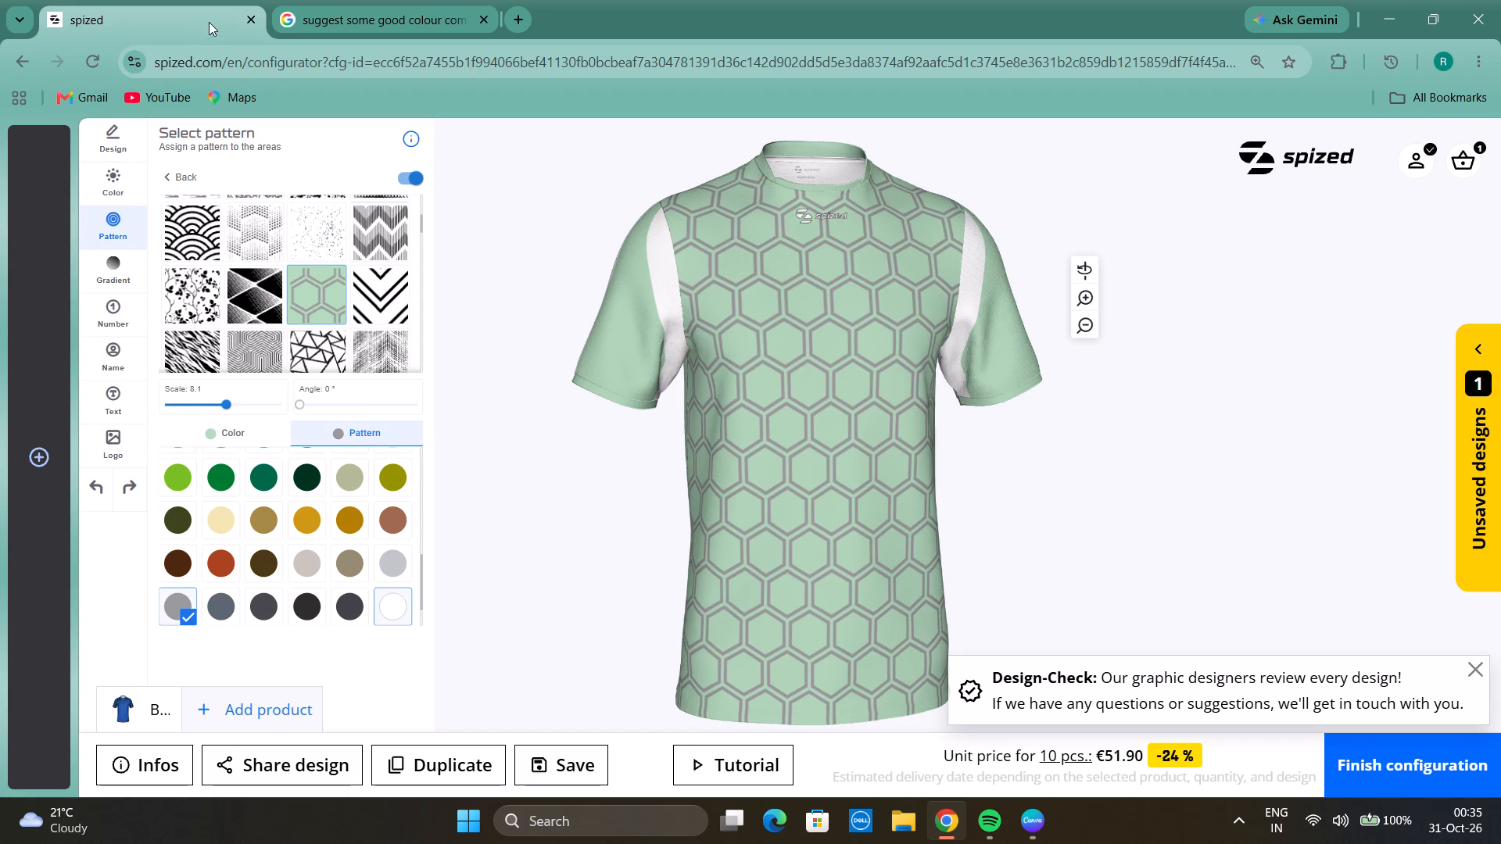
Close the spized configurator page.
{"action": "left_click", "coordinate": [263, 21]}
{"action": "left_click", "coordinate": [252, 25]}
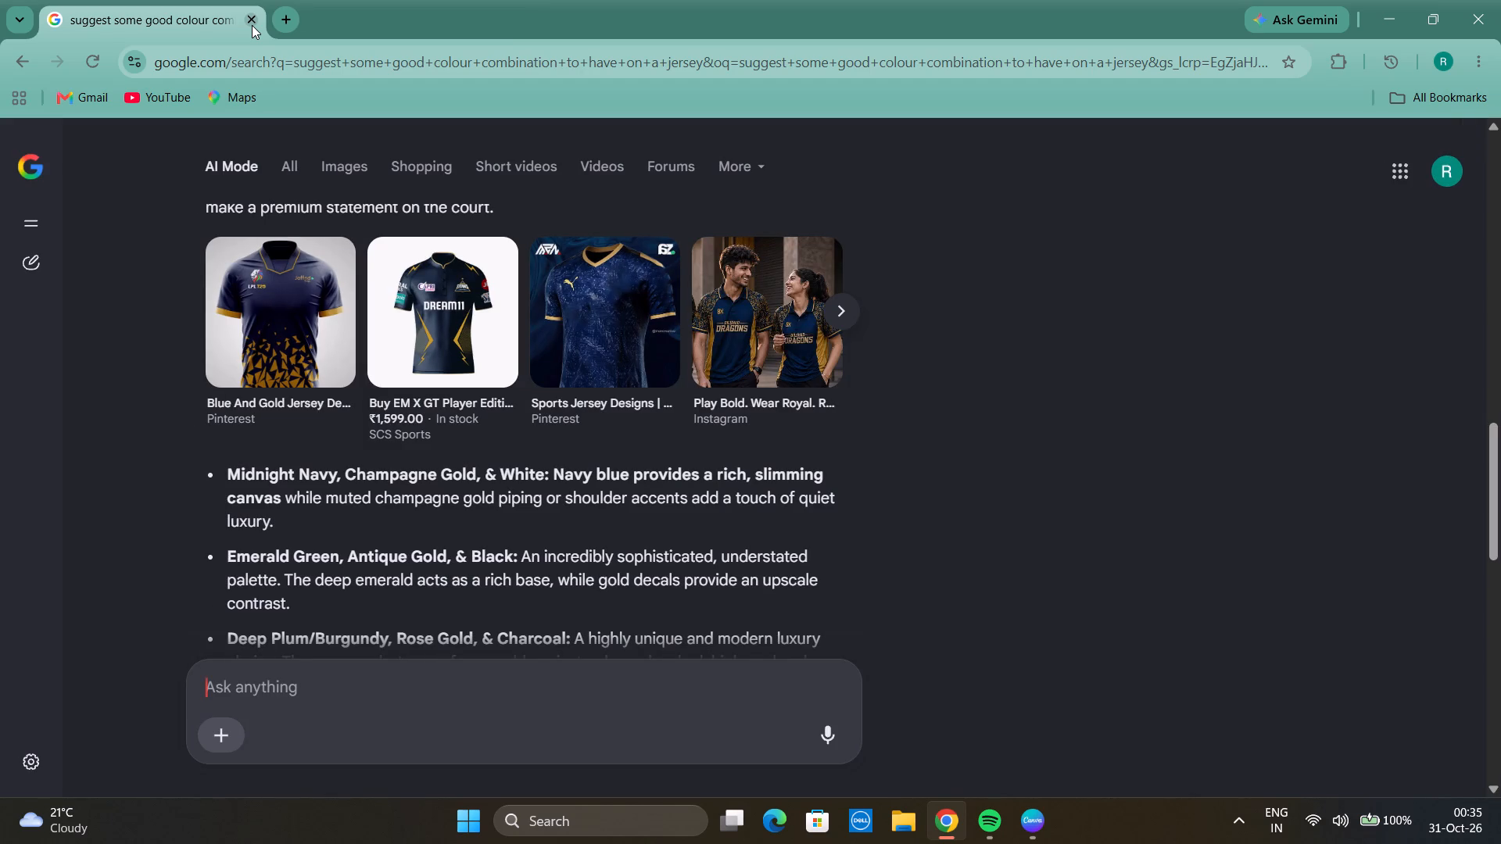
Open the blue and golden sports jersey result on Pinterest and examine its image, full description and related jersey designs.
{"action": "scroll", "coordinate": [252, 25], "scroll_direction": "up", "scroll_amount": 2}
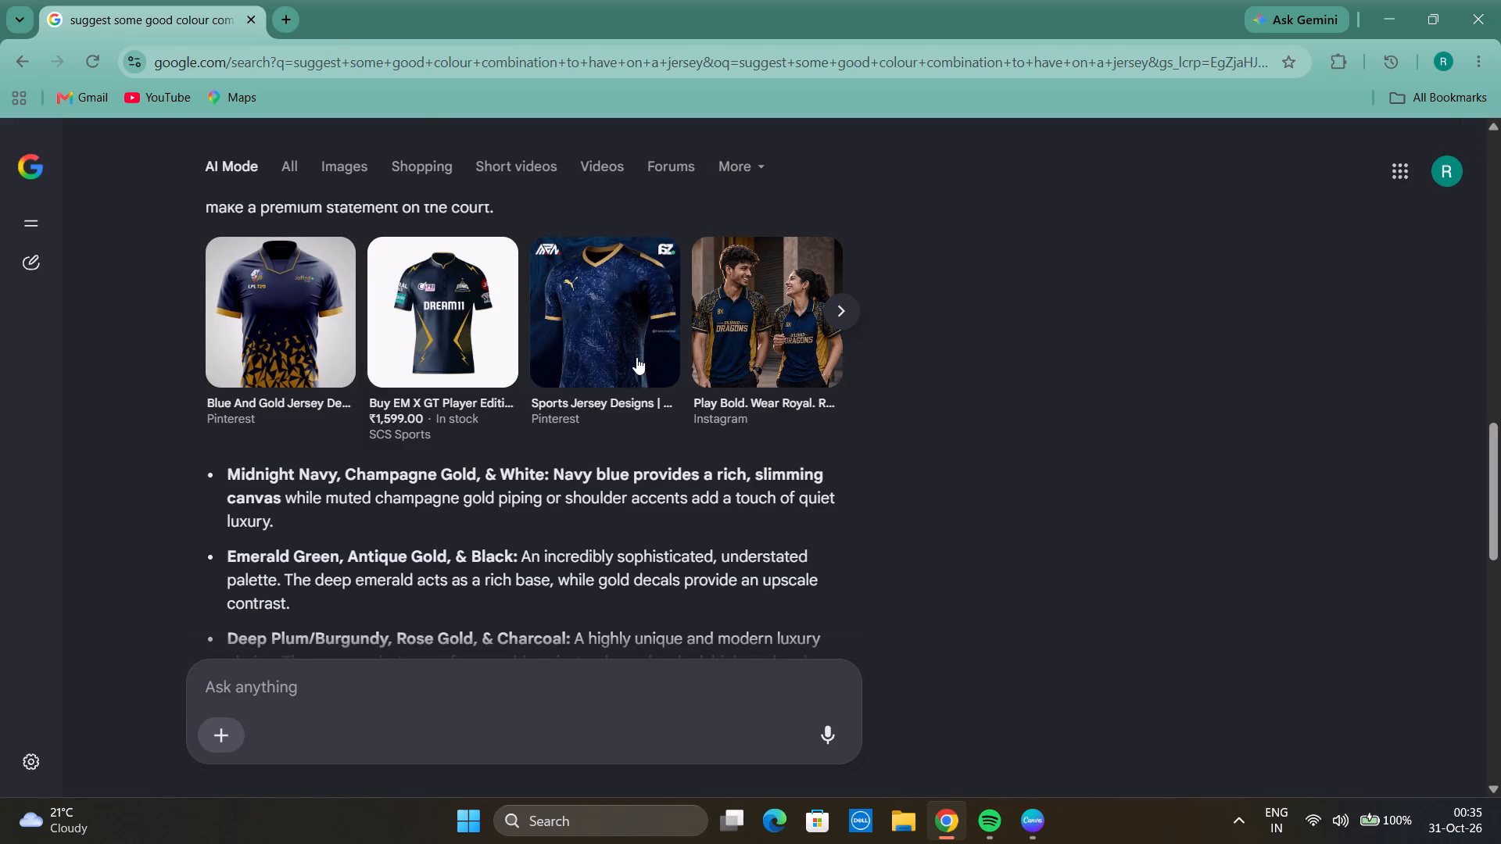
{"action": "left_click", "coordinate": [629, 348]}
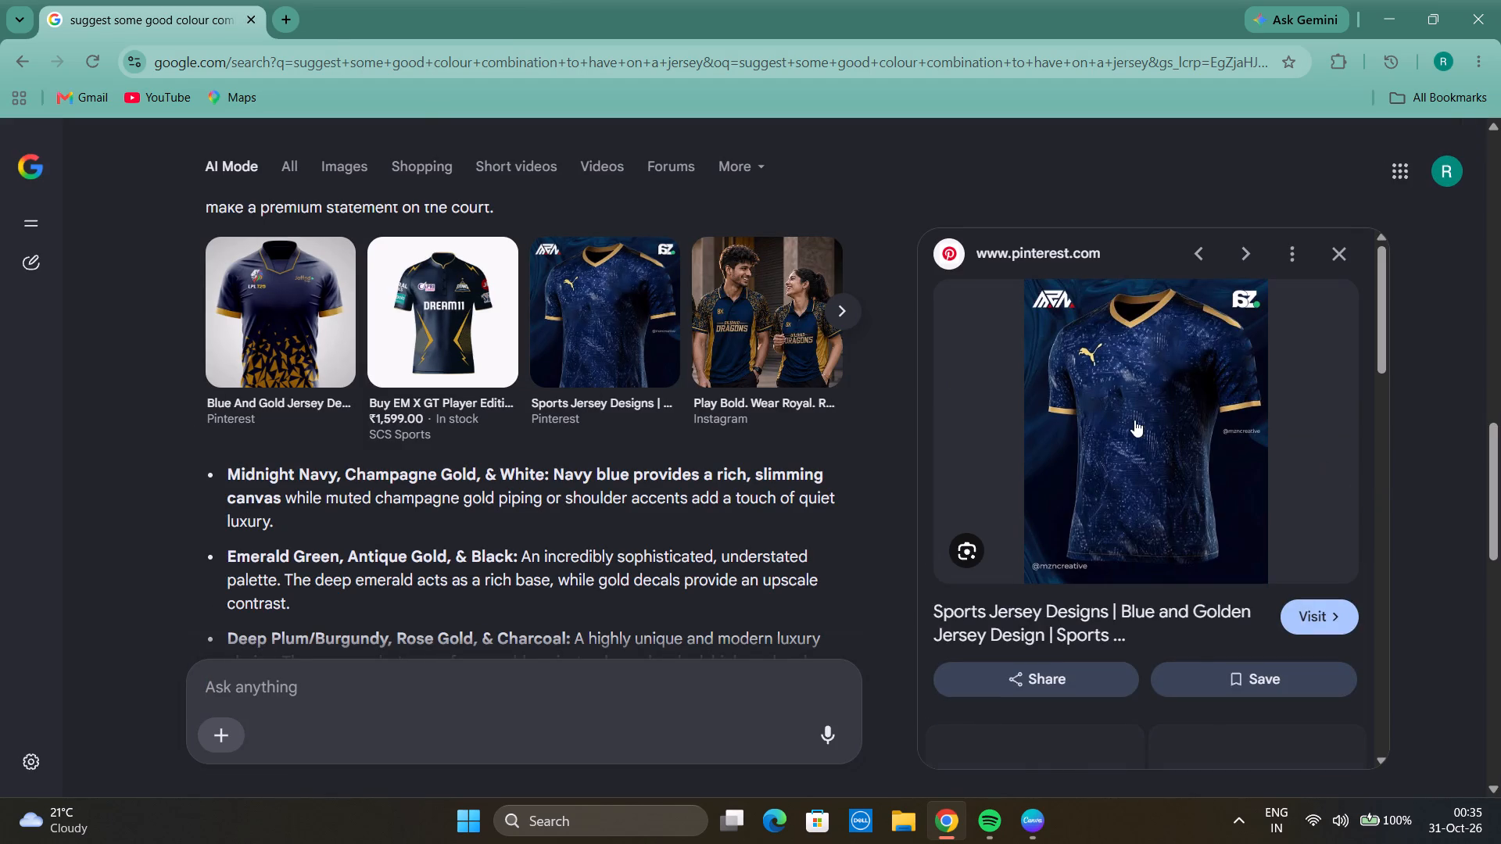
{"action": "left_click", "coordinate": [1134, 420]}
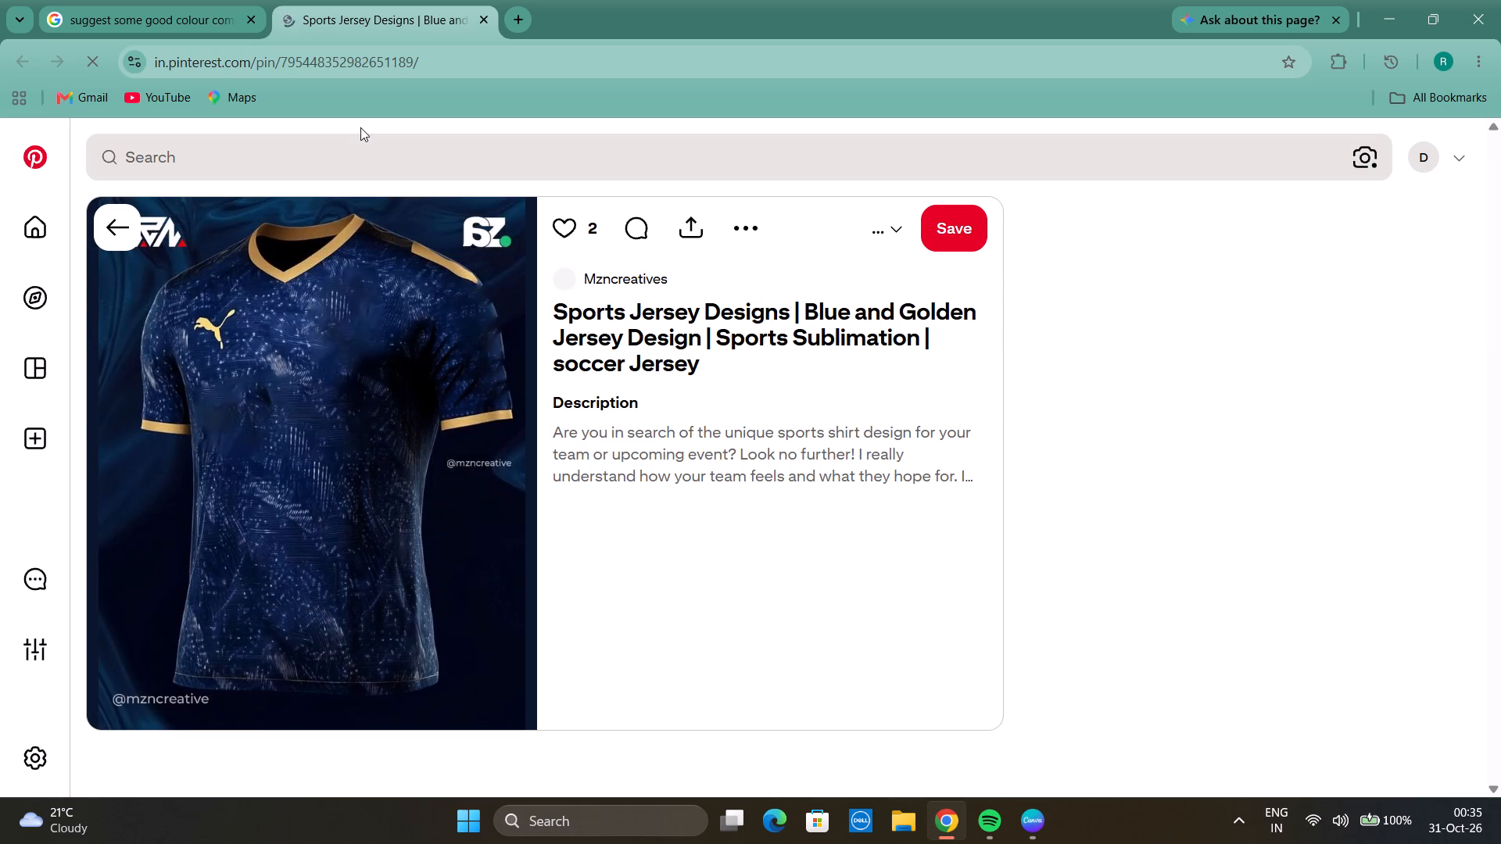
{"action": "left_click", "coordinate": [343, 483]}
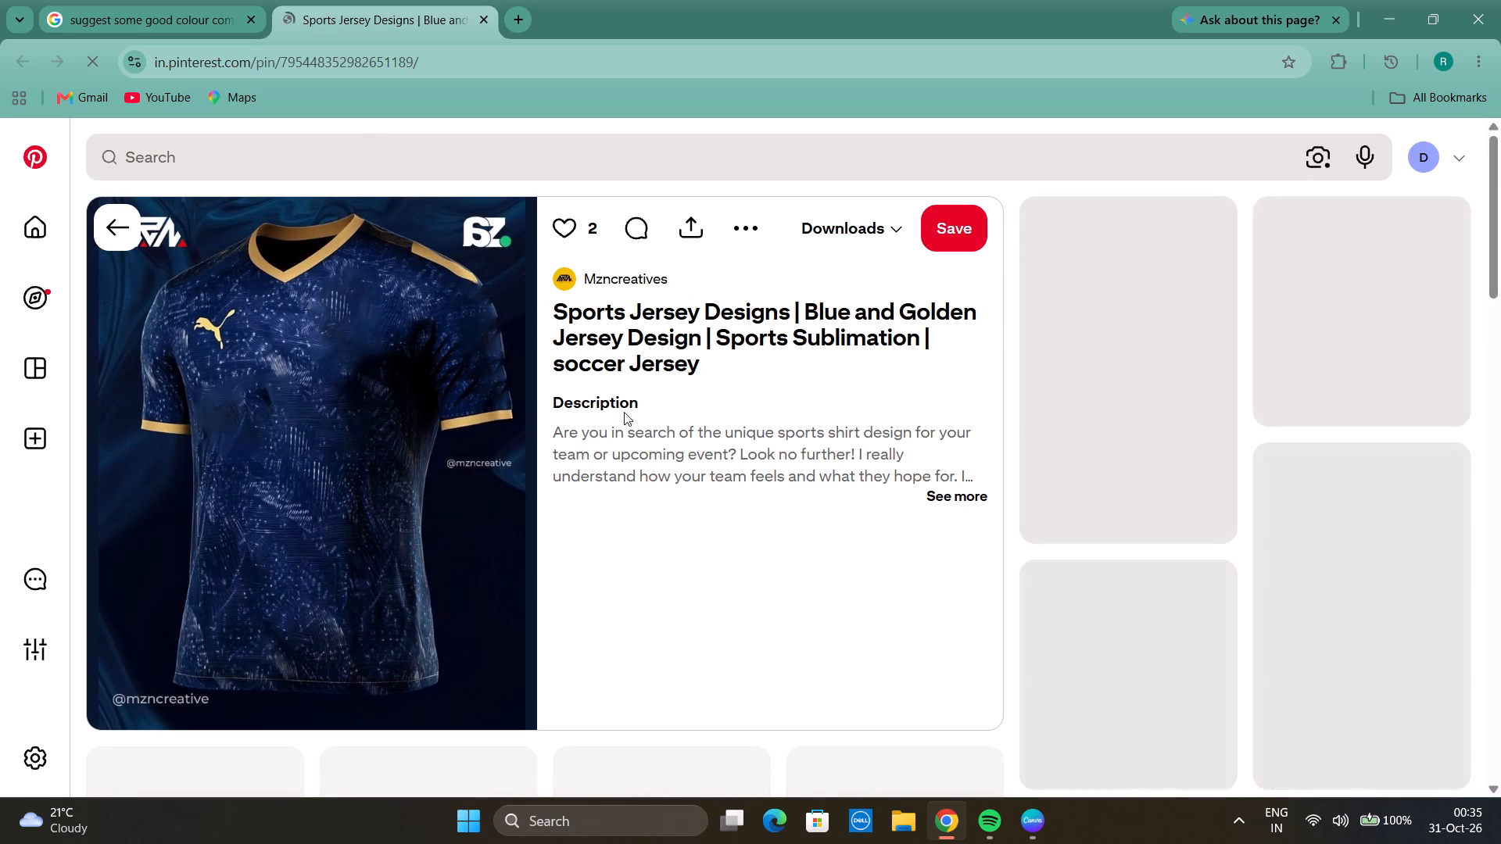
{"action": "double_click", "coordinate": [387, 403]}
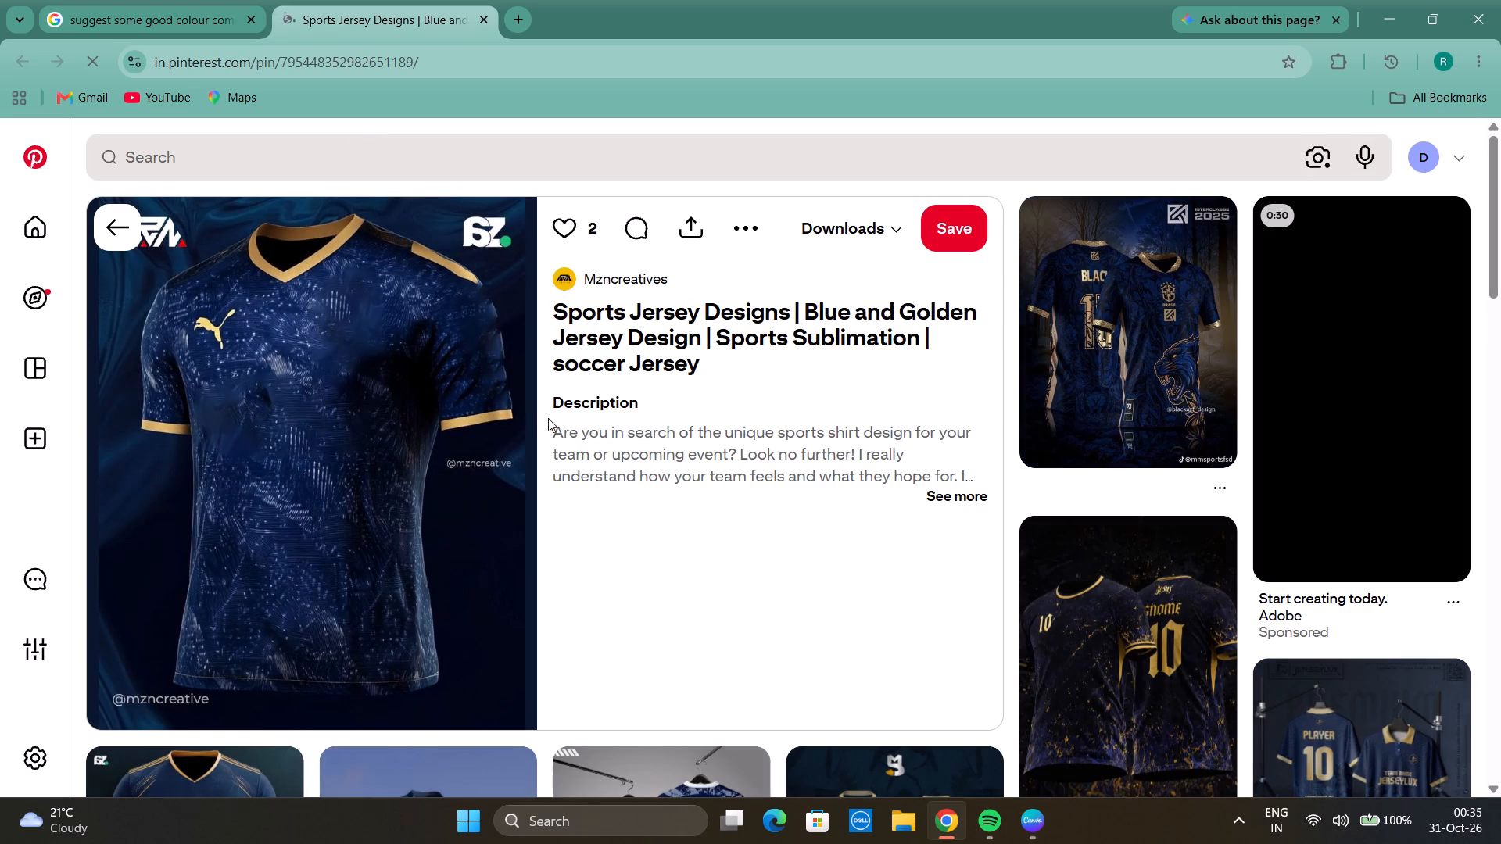
{"action": "left_click", "coordinate": [973, 495]}
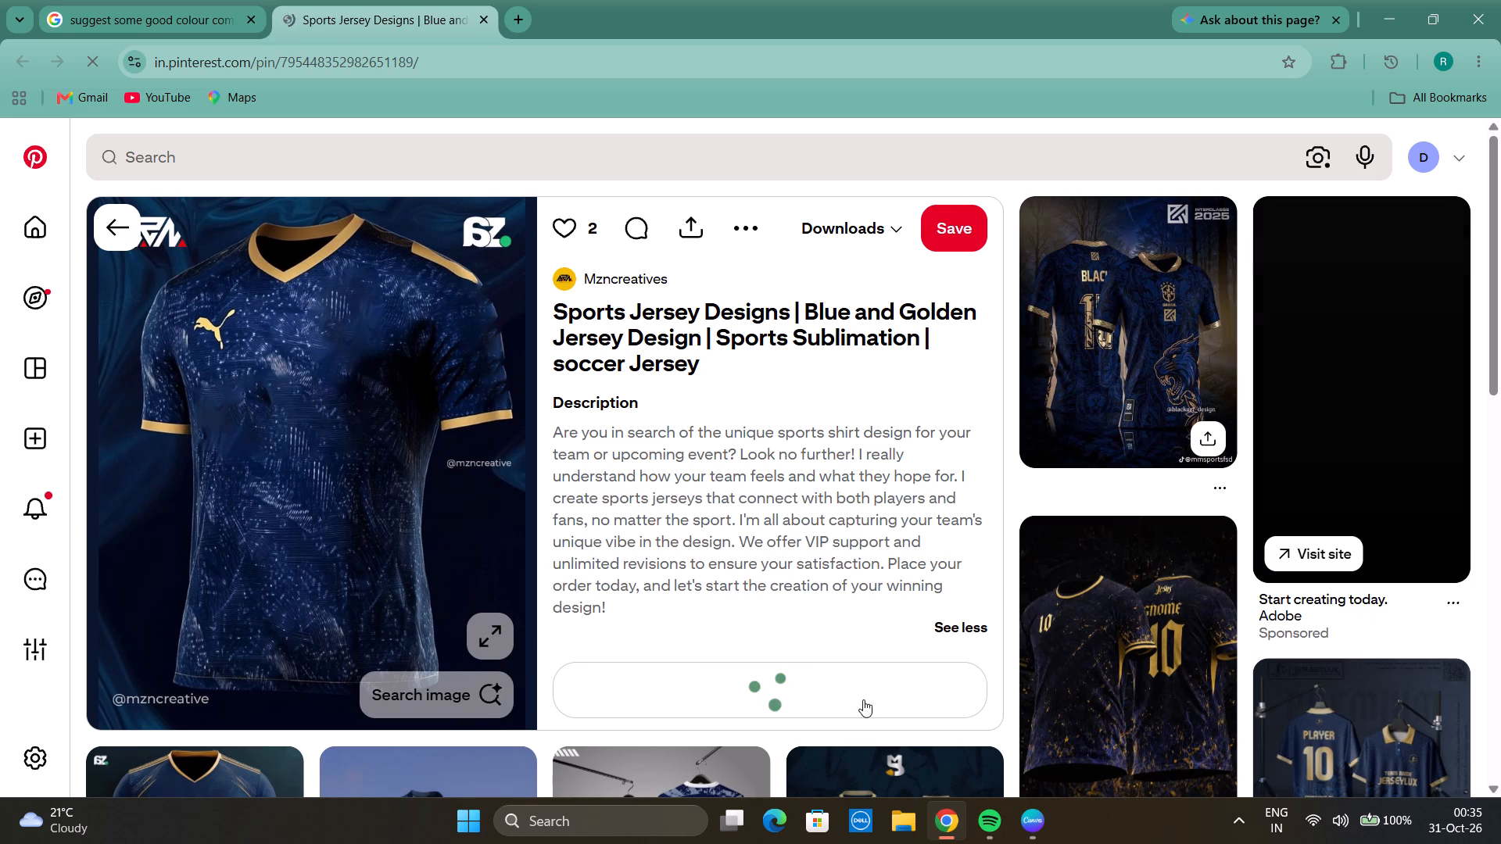
{"action": "scroll", "coordinate": [743, 445], "scroll_direction": "down", "scroll_amount": 2}
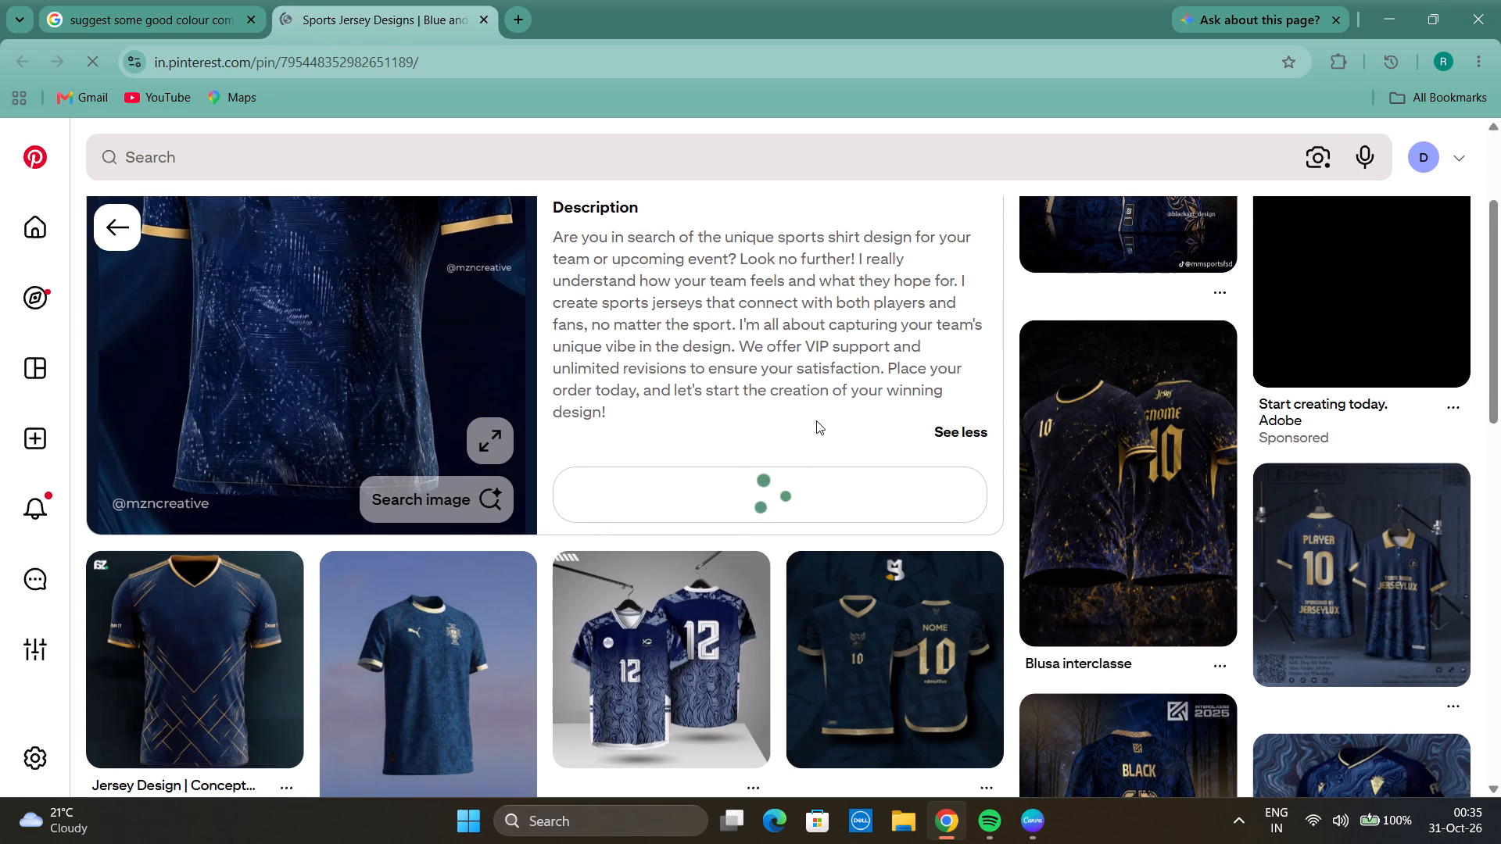
{"action": "scroll", "coordinate": [783, 453], "scroll_direction": "down", "scroll_amount": 1}
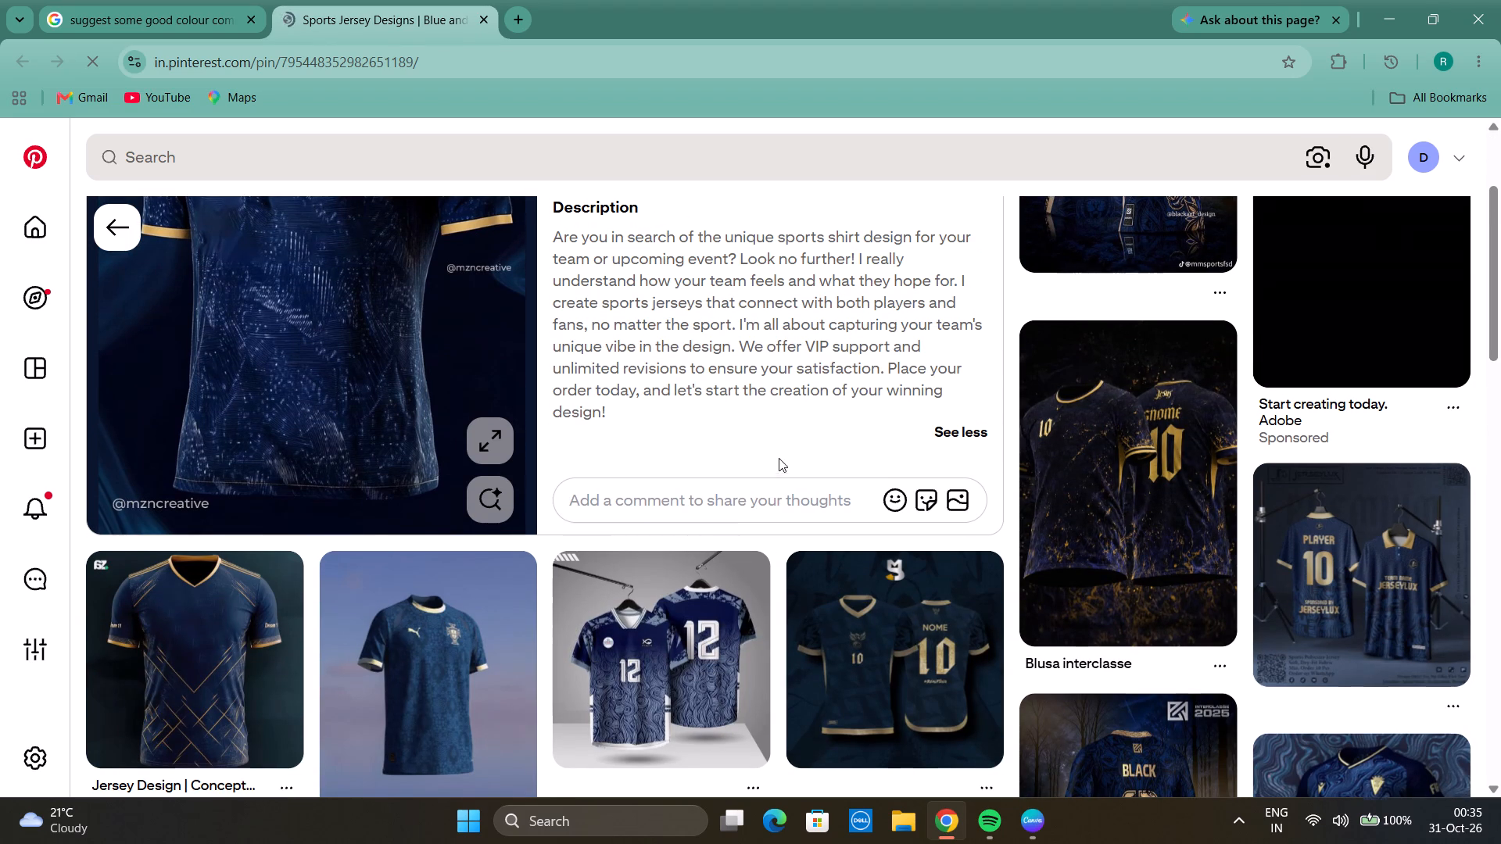
{"action": "scroll", "coordinate": [706, 470], "scroll_direction": "down", "scroll_amount": 2}
{"action": "scroll", "coordinate": [681, 471], "scroll_direction": "up", "scroll_amount": 3}
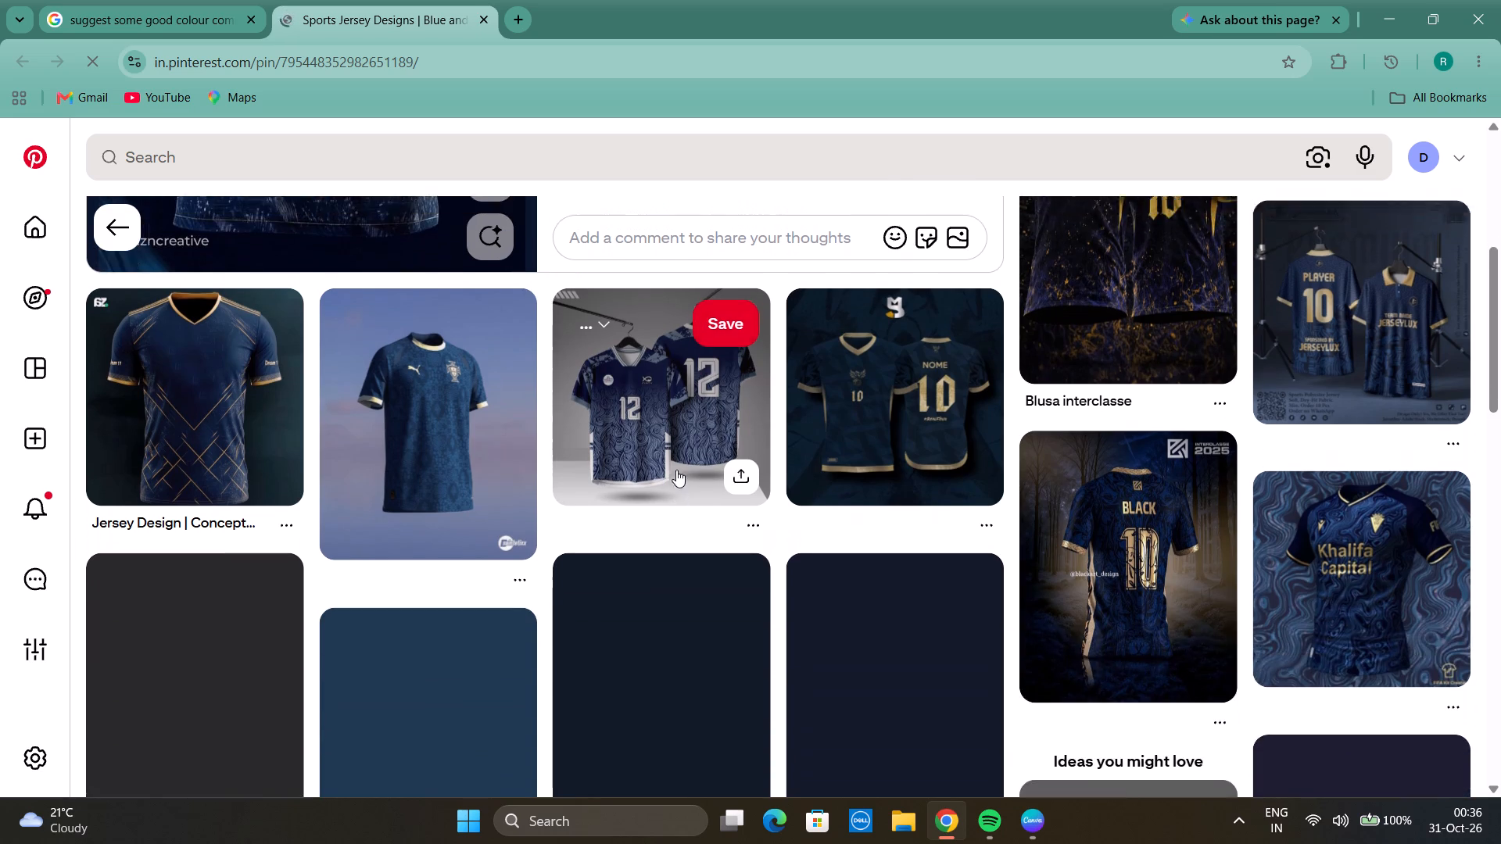
{"action": "scroll", "coordinate": [676, 470], "scroll_direction": "up", "scroll_amount": 2}
{"action": "scroll", "coordinate": [676, 473], "scroll_direction": "down", "scroll_amount": 2}
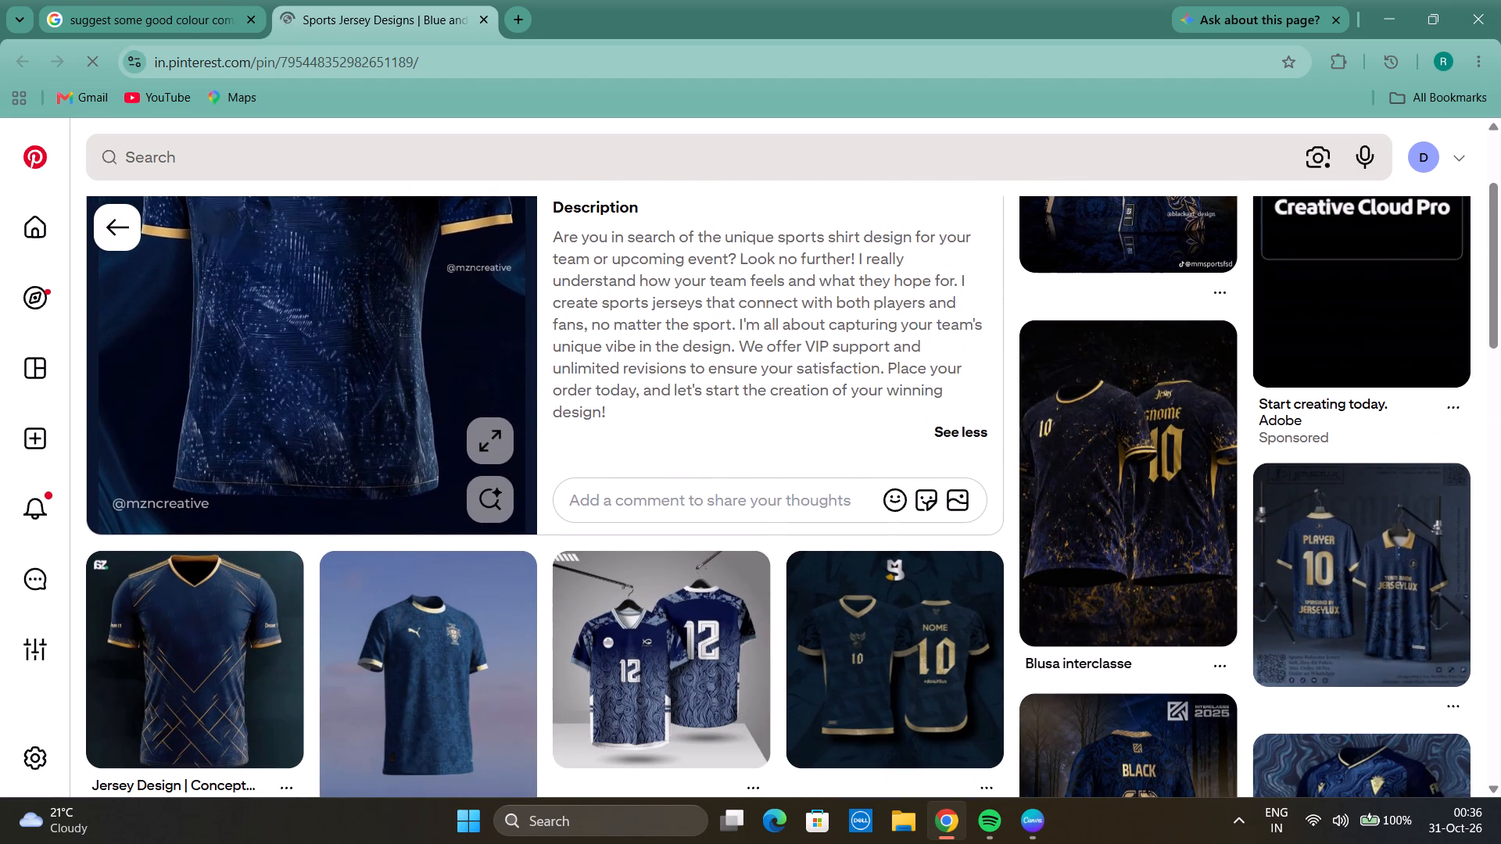
Switch to Canva and open the recent untitled design showing the white and dark green jersey front and back.
{"action": "left_click", "coordinate": [1039, 824]}
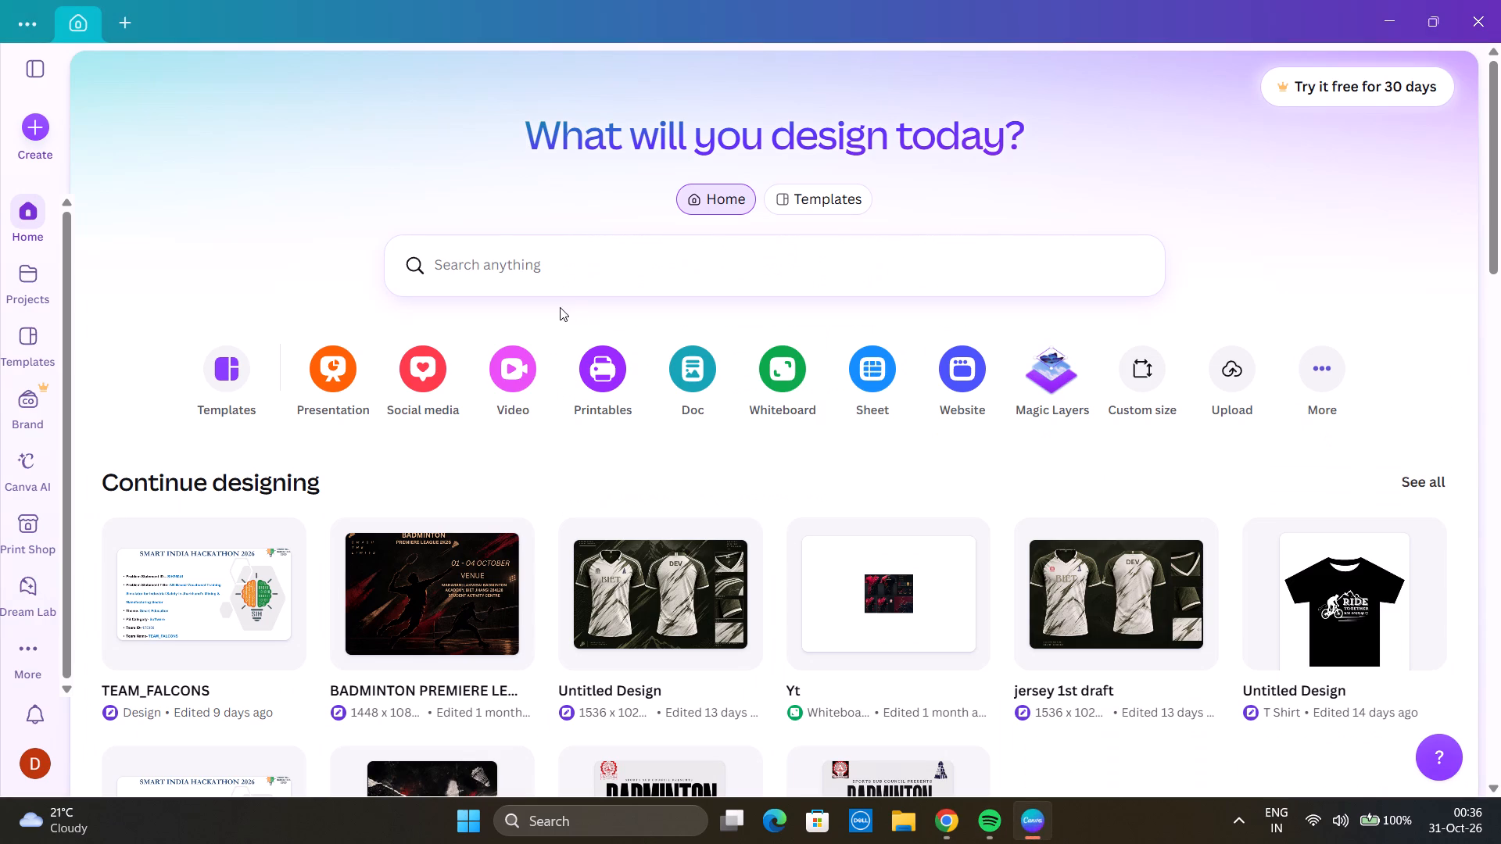
{"action": "scroll", "coordinate": [618, 408], "scroll_direction": "down", "scroll_amount": 2}
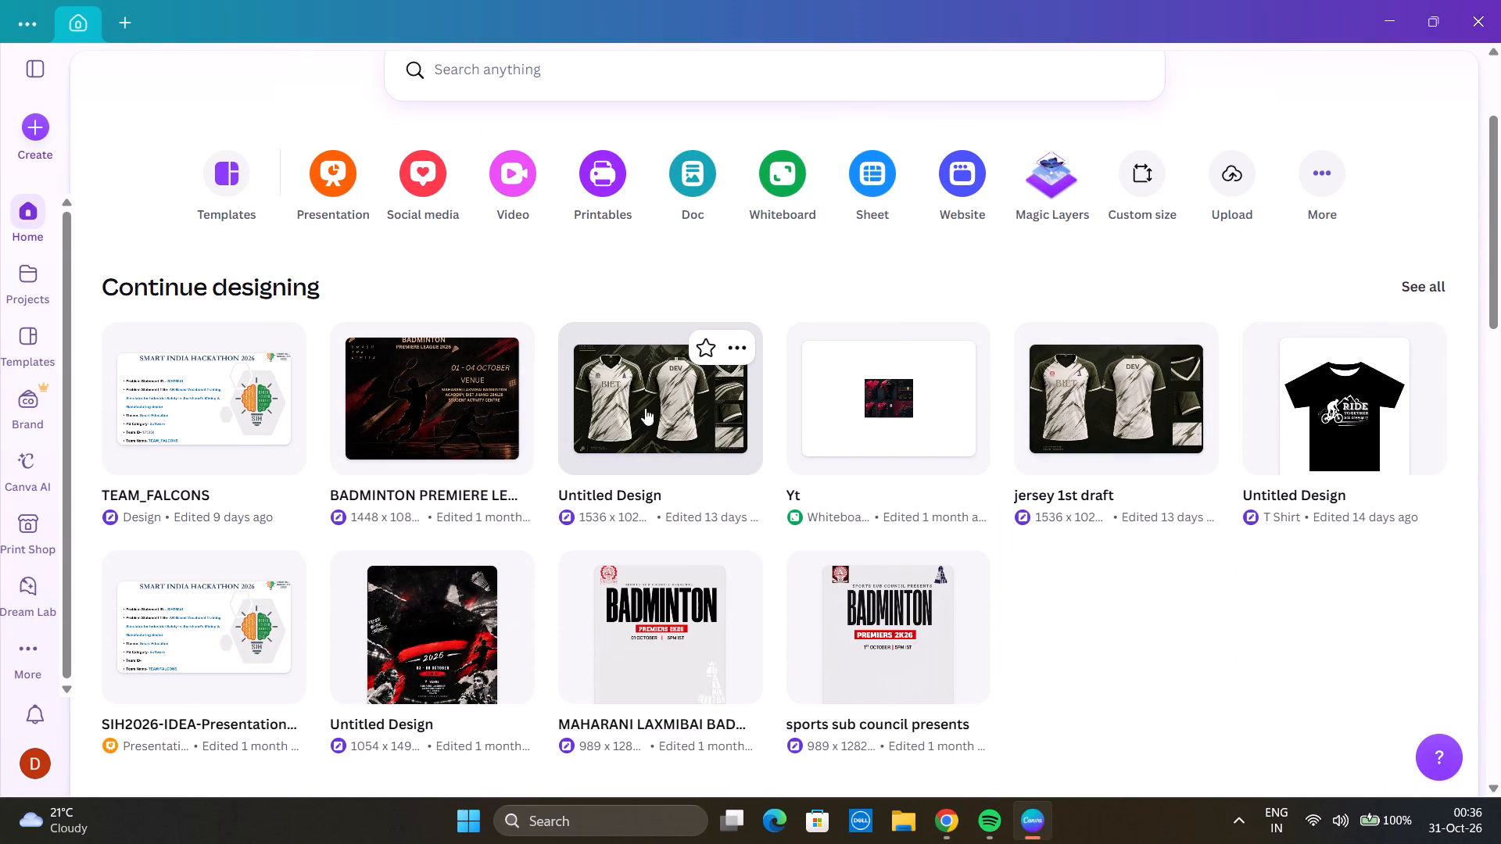
{"action": "double_click", "coordinate": [629, 395]}
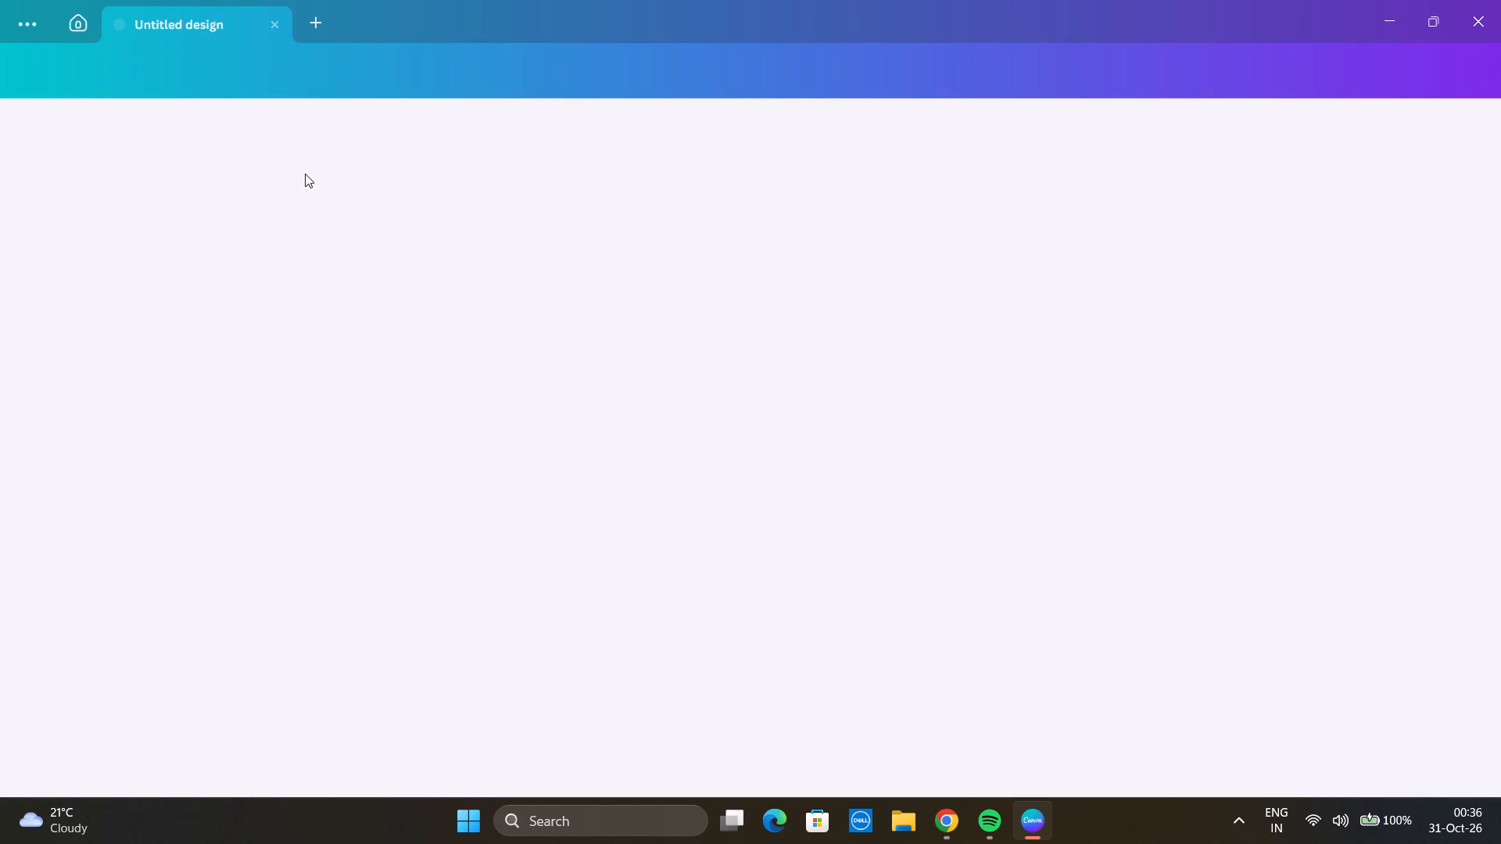
Launch the app with the K icon from the Other category of installed apps.
{"action": "left_click", "coordinate": [467, 818]}
{"action": "scroll", "coordinate": [682, 576], "scroll_direction": "down", "scroll_amount": 2}
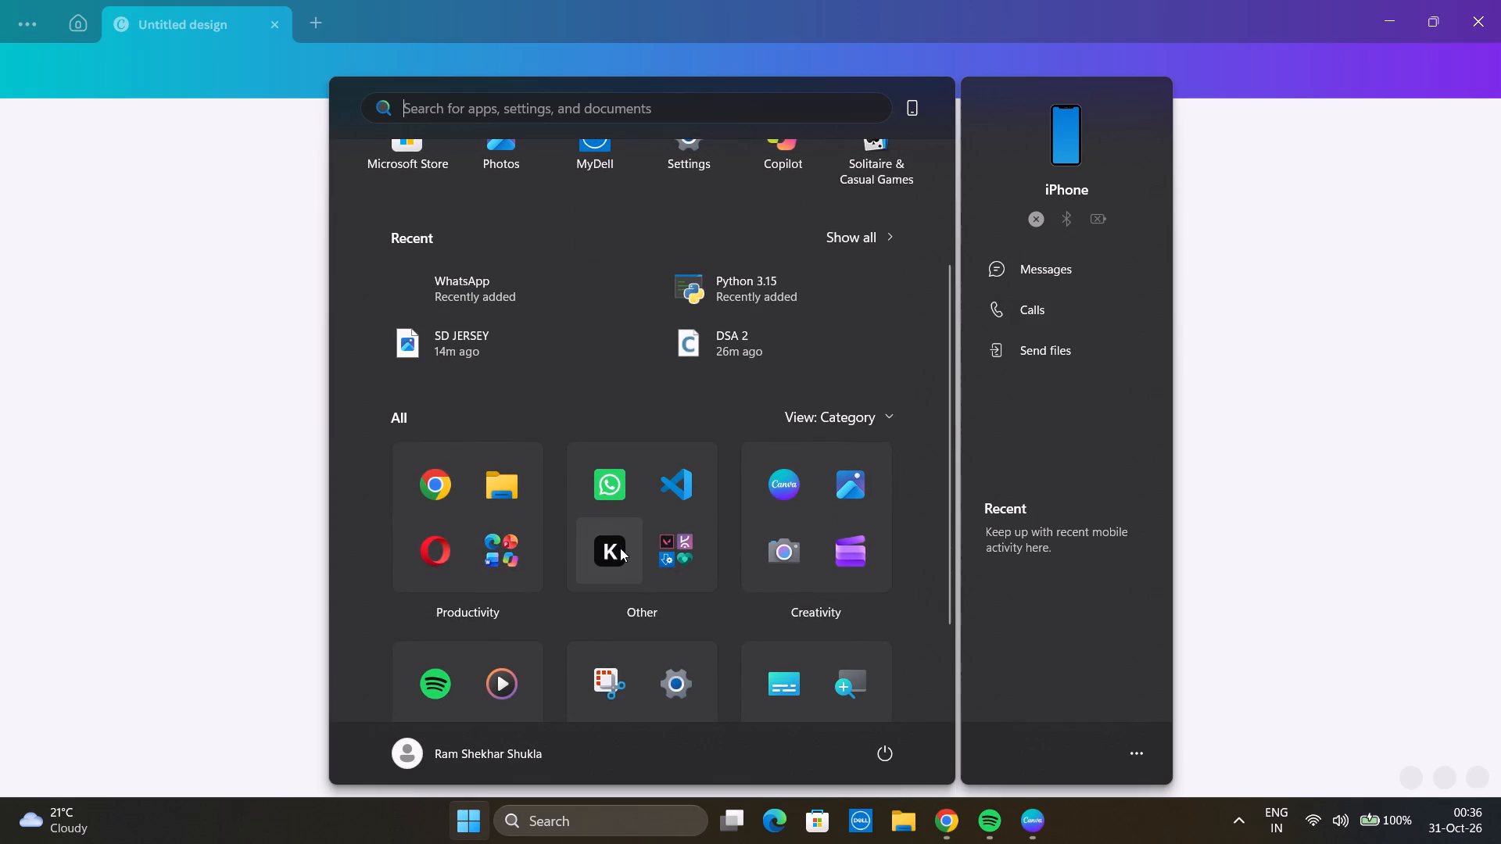
{"action": "left_click", "coordinate": [620, 548]}
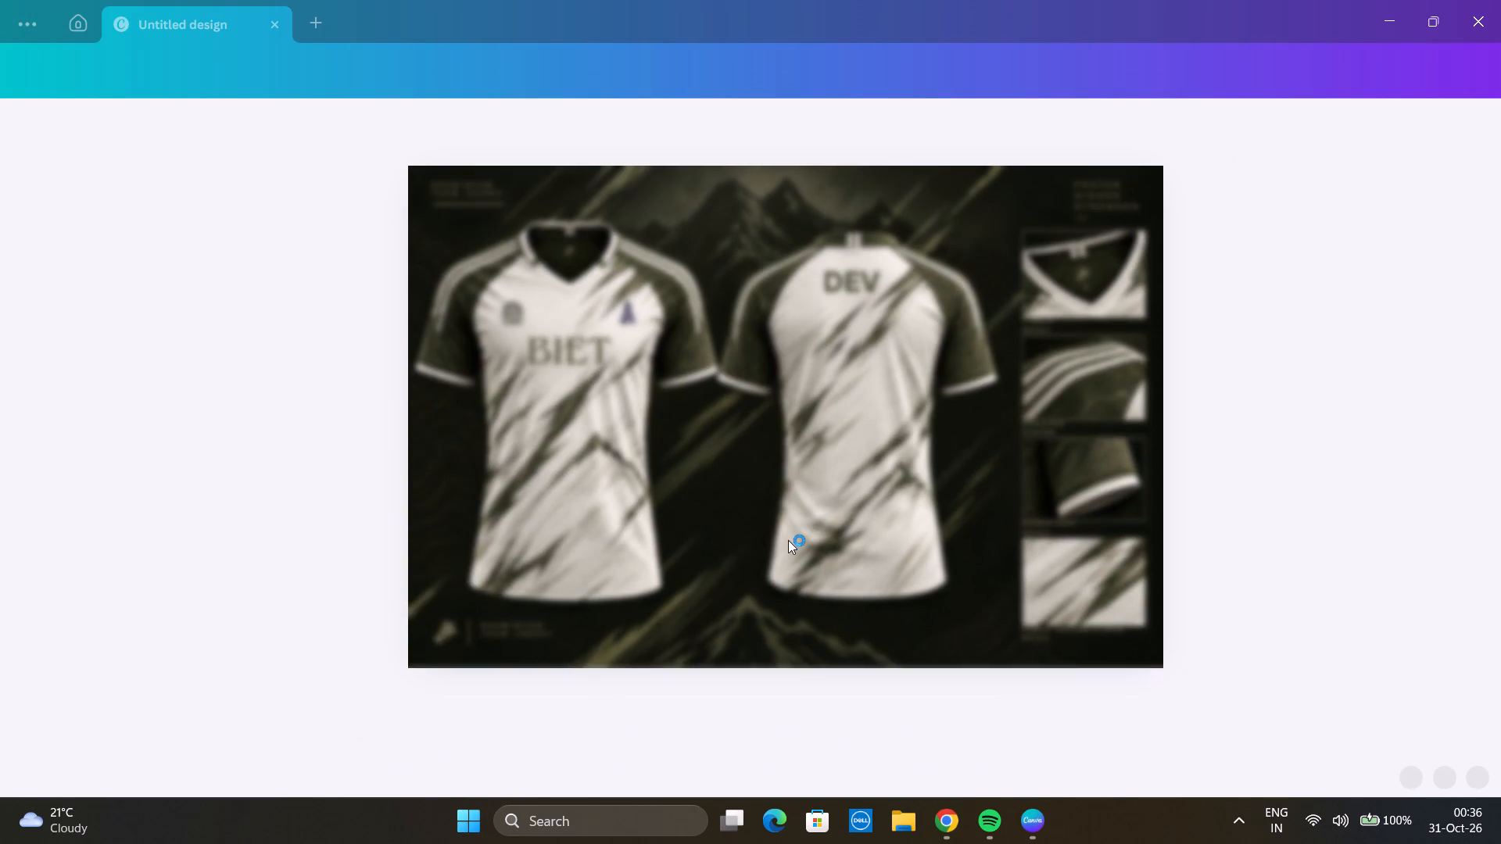
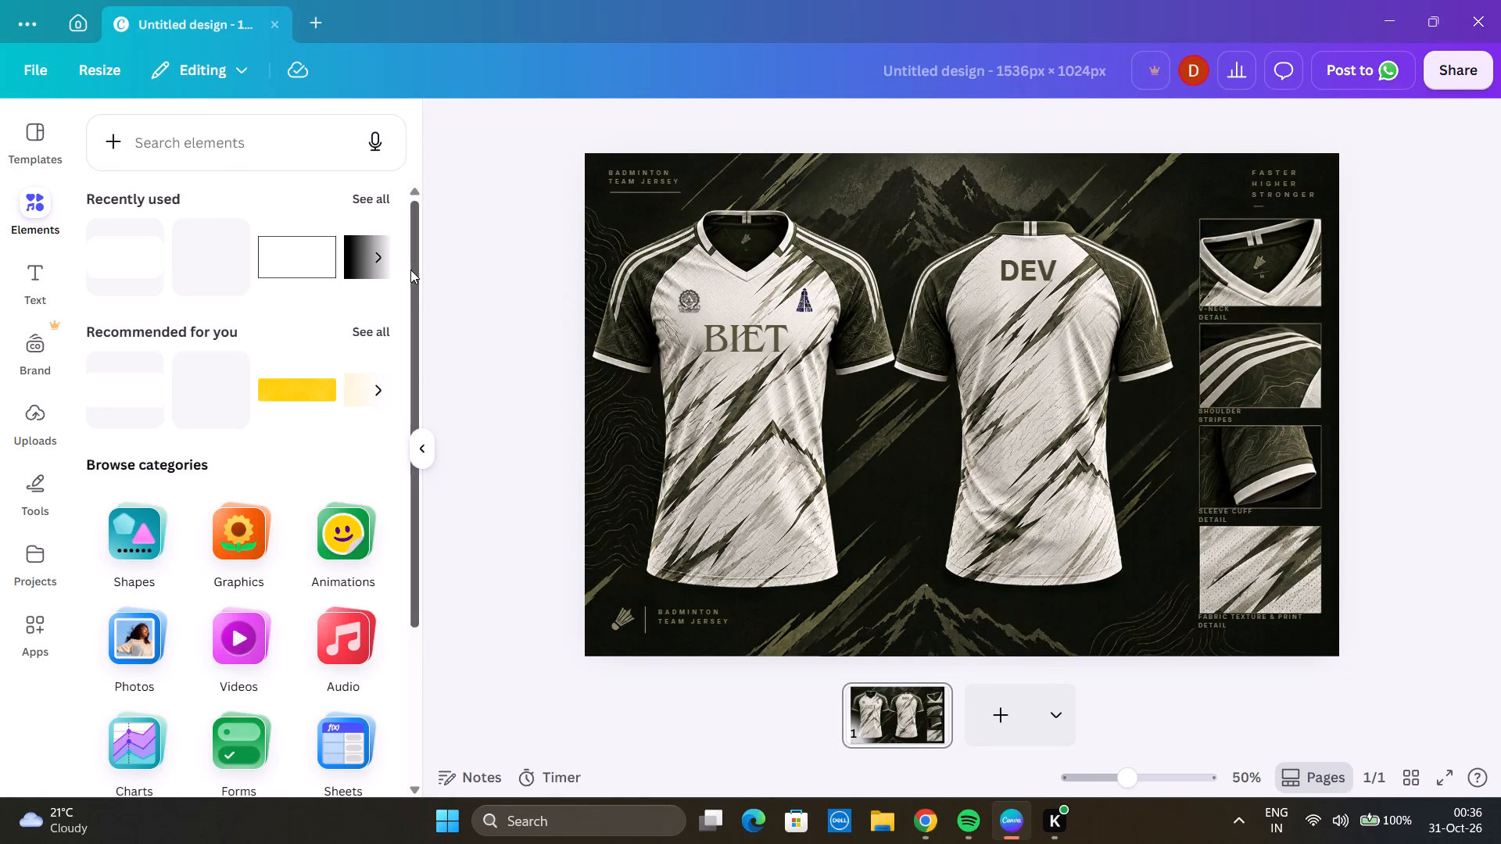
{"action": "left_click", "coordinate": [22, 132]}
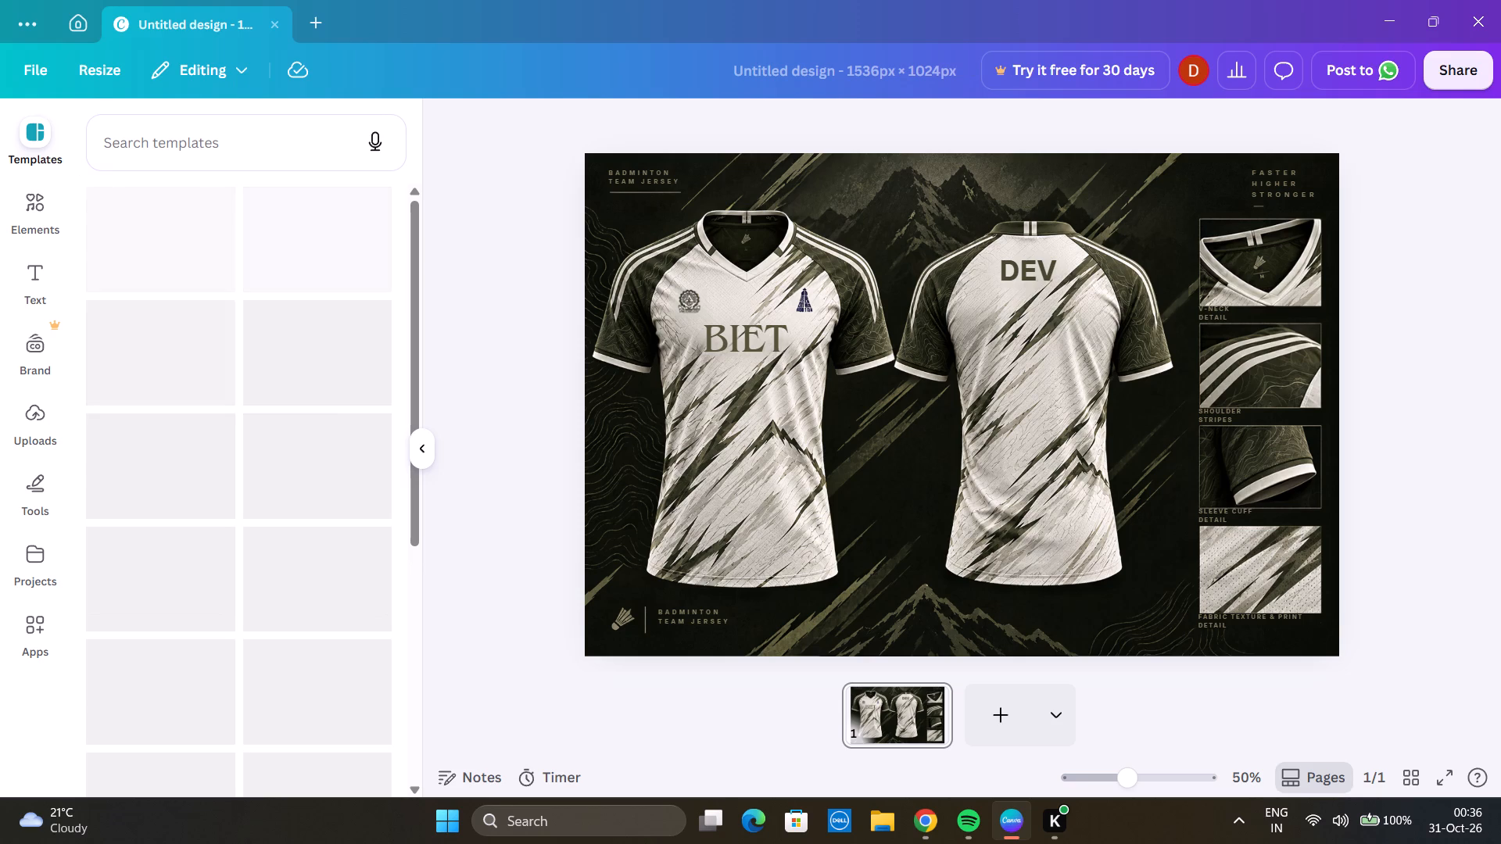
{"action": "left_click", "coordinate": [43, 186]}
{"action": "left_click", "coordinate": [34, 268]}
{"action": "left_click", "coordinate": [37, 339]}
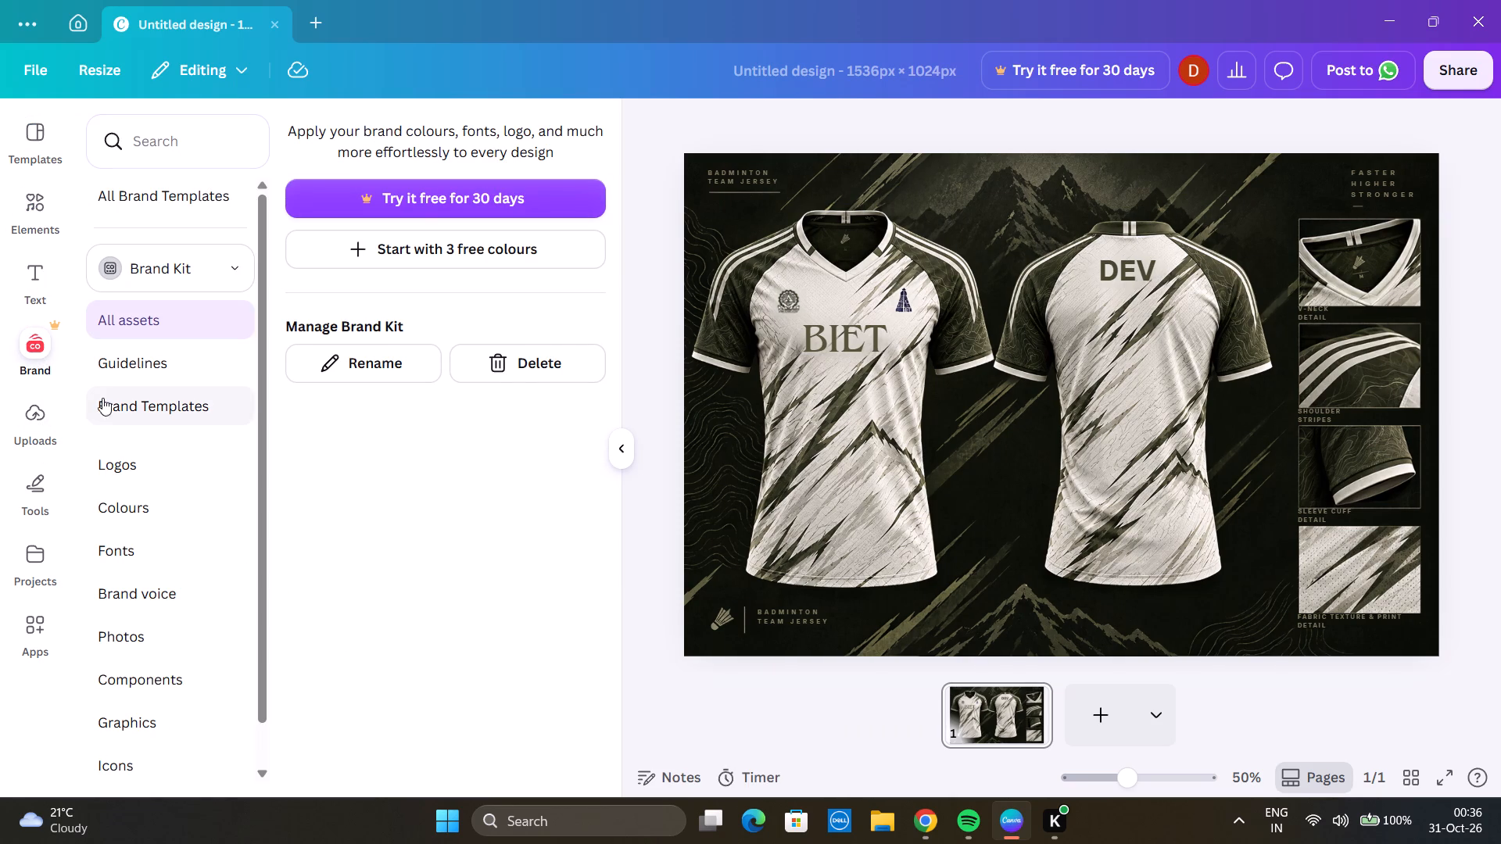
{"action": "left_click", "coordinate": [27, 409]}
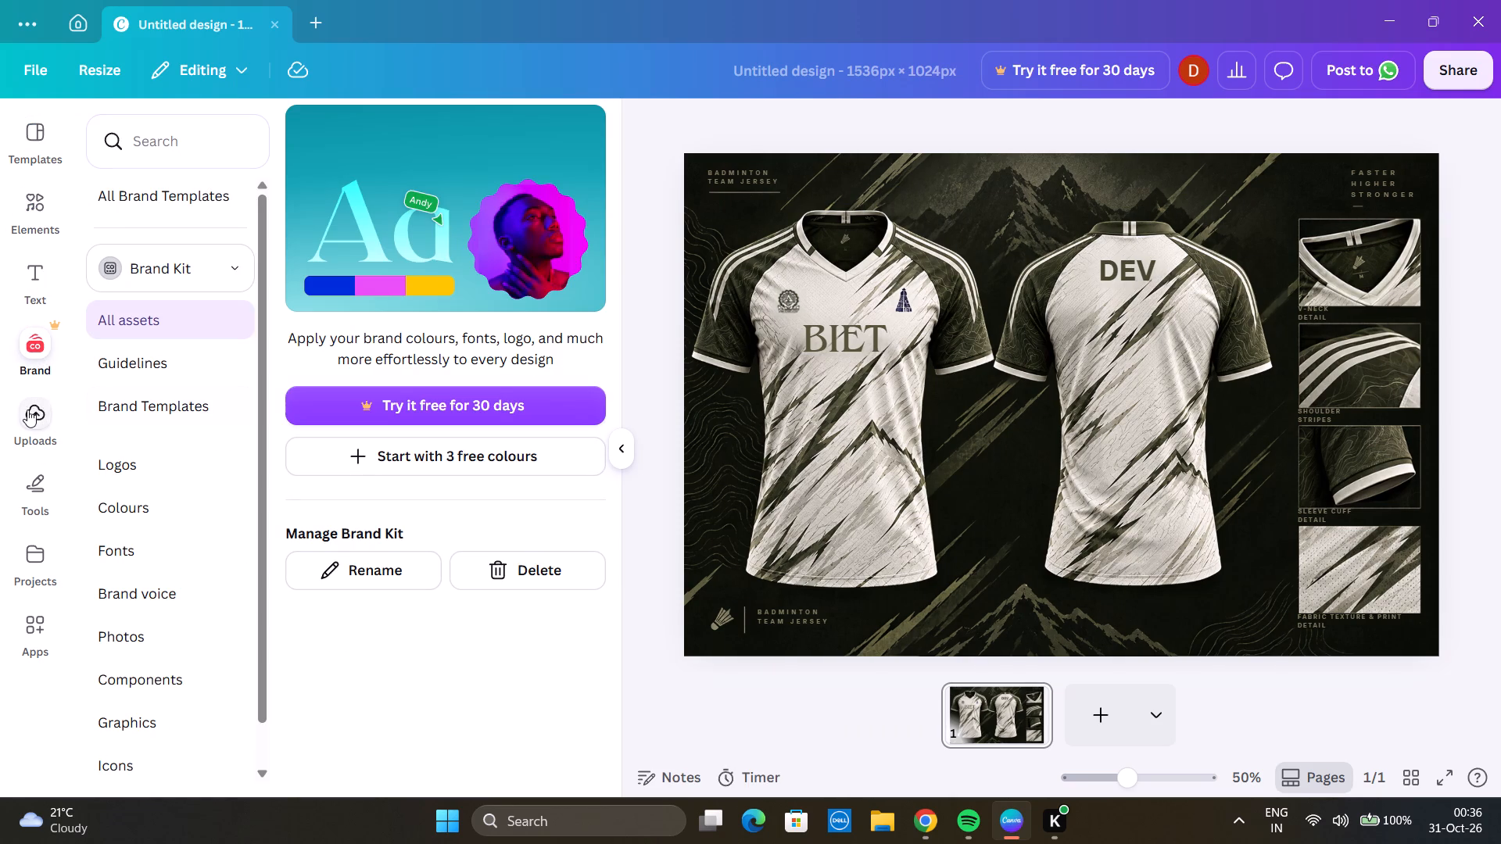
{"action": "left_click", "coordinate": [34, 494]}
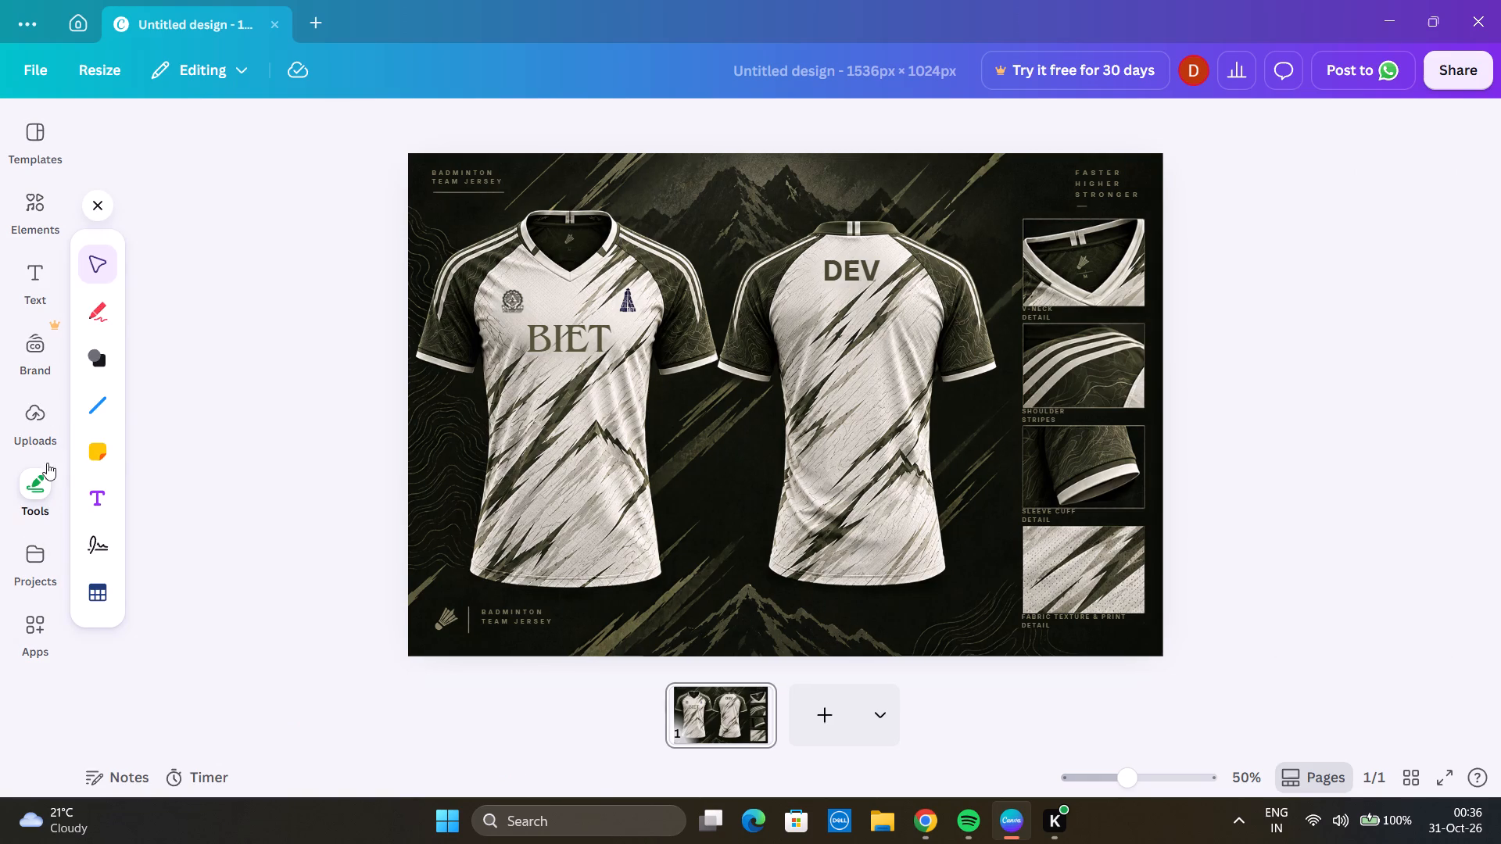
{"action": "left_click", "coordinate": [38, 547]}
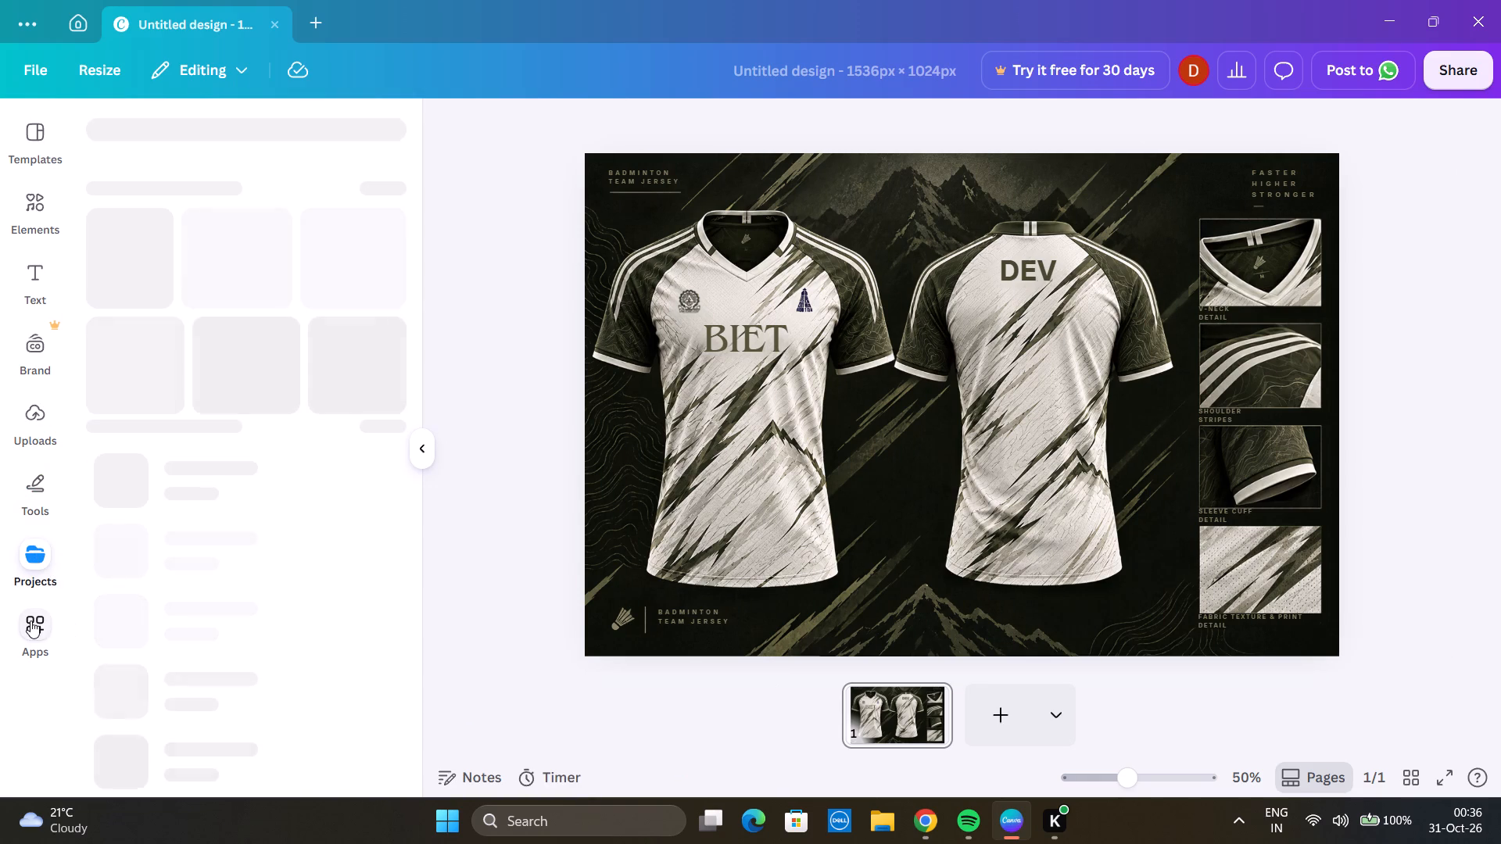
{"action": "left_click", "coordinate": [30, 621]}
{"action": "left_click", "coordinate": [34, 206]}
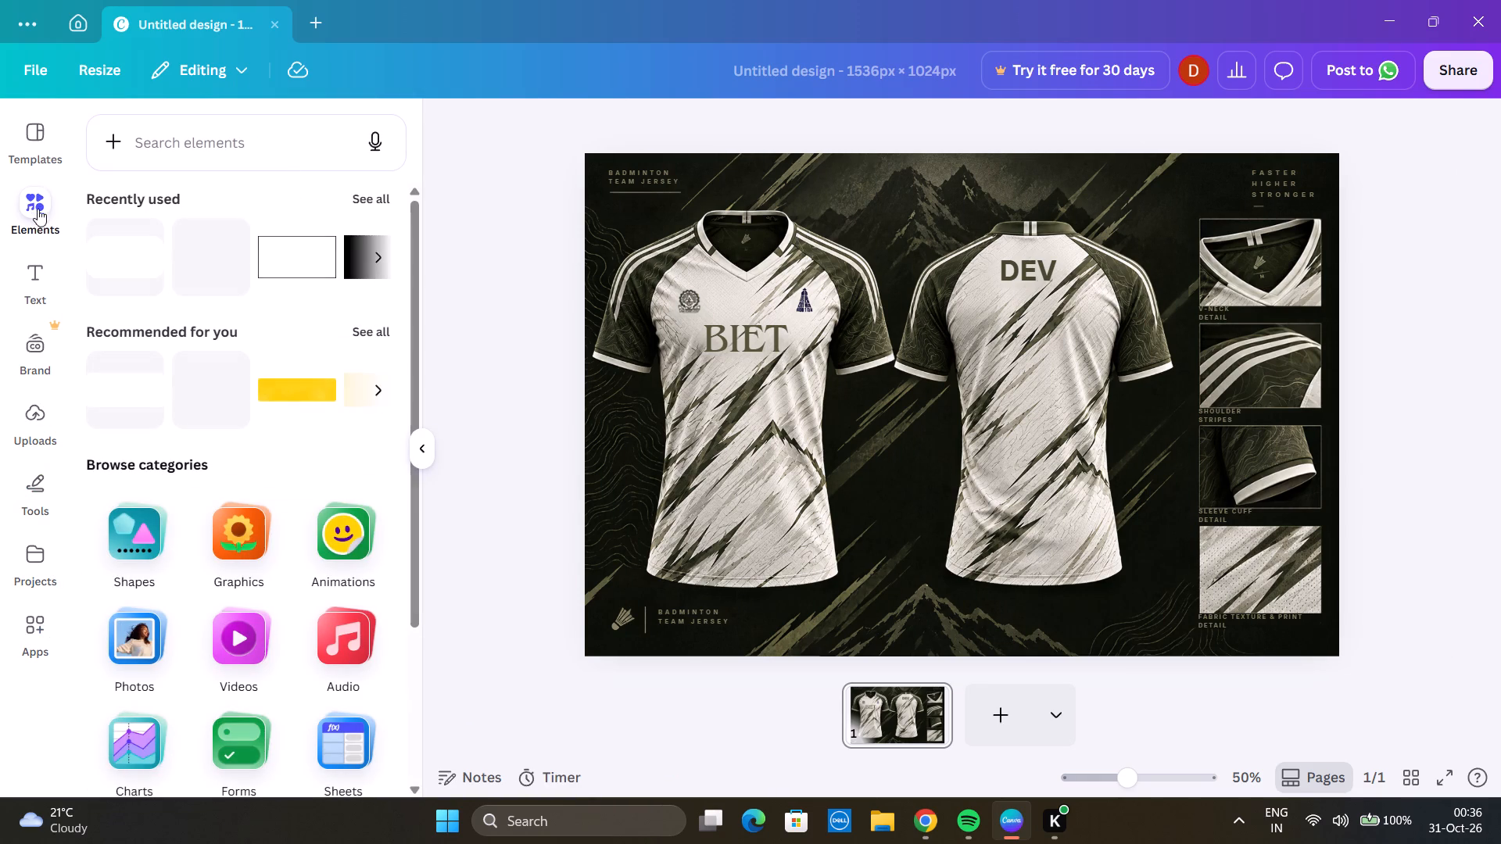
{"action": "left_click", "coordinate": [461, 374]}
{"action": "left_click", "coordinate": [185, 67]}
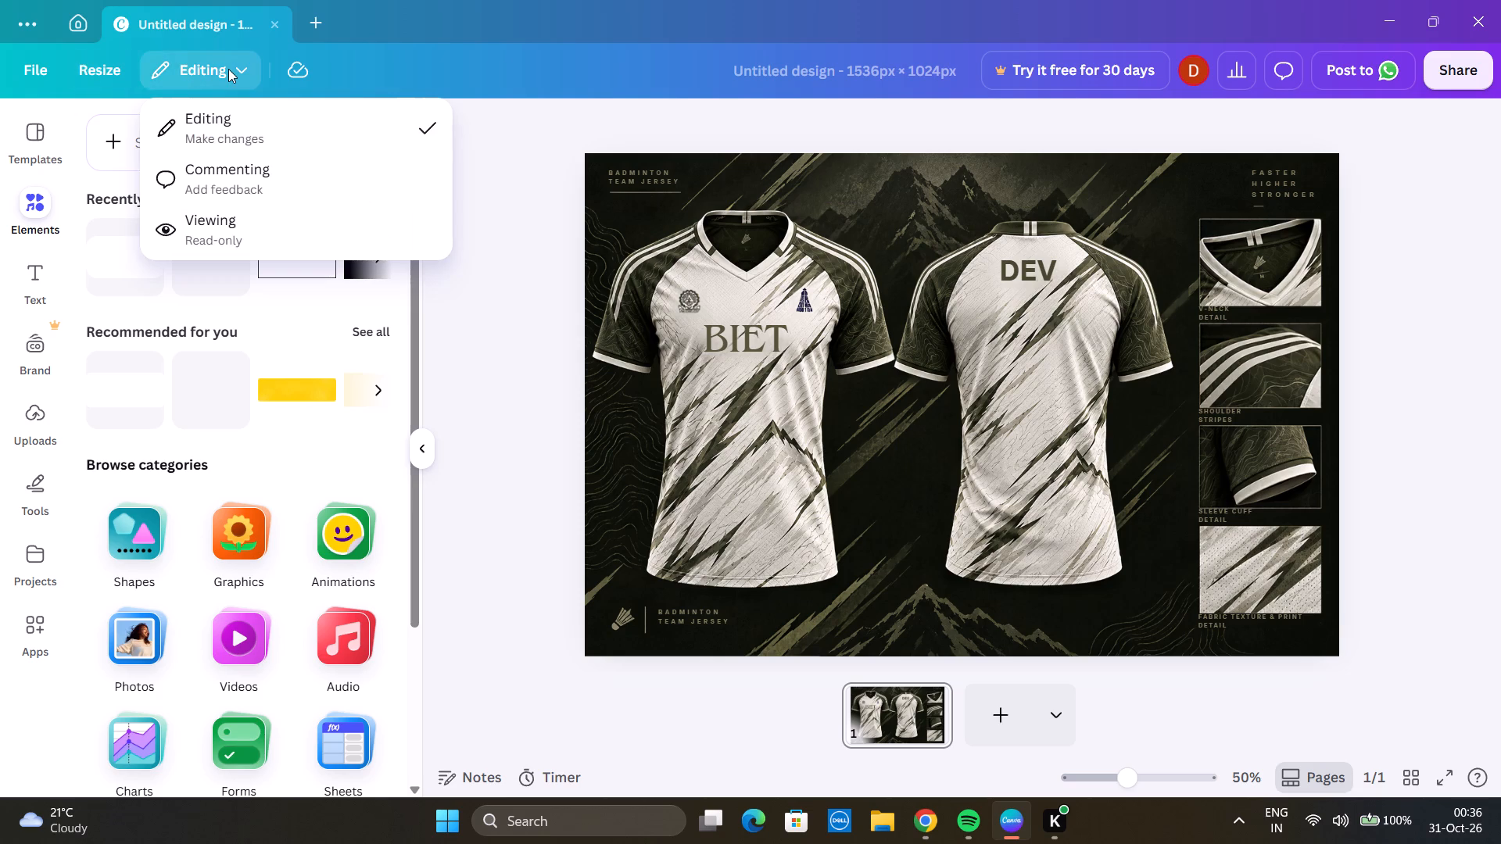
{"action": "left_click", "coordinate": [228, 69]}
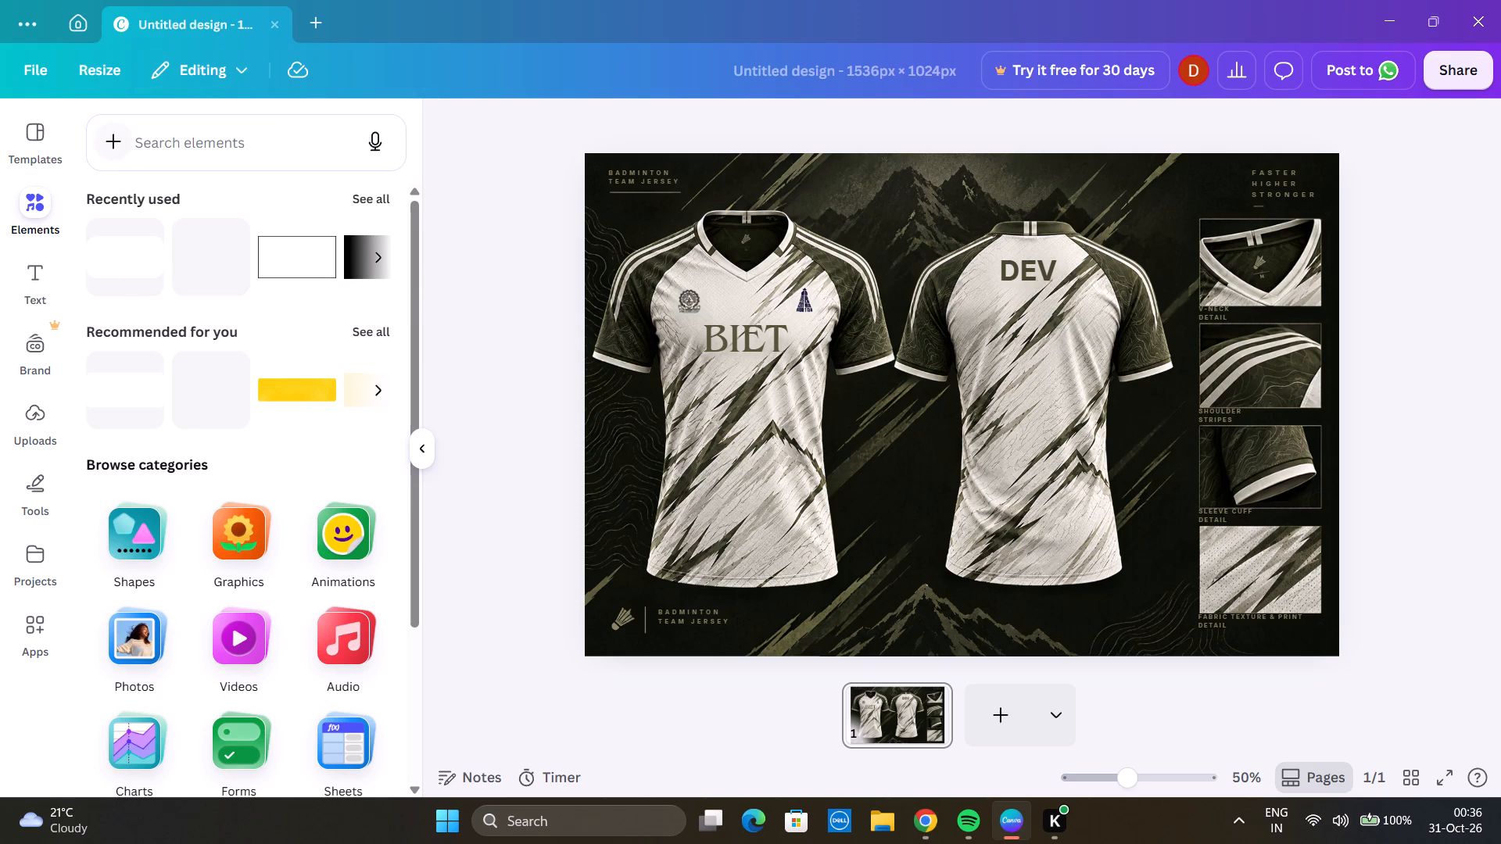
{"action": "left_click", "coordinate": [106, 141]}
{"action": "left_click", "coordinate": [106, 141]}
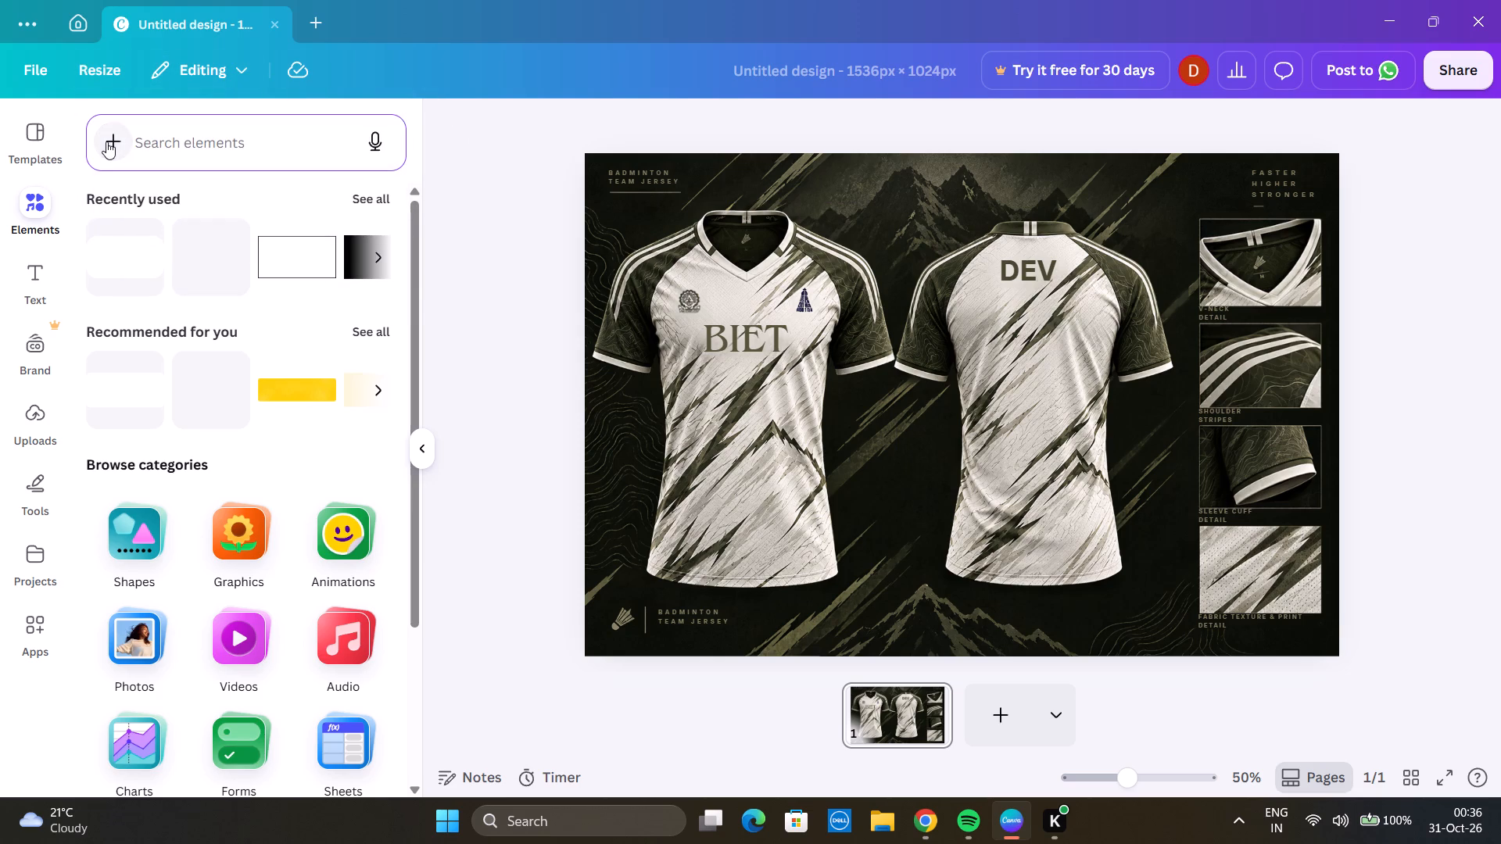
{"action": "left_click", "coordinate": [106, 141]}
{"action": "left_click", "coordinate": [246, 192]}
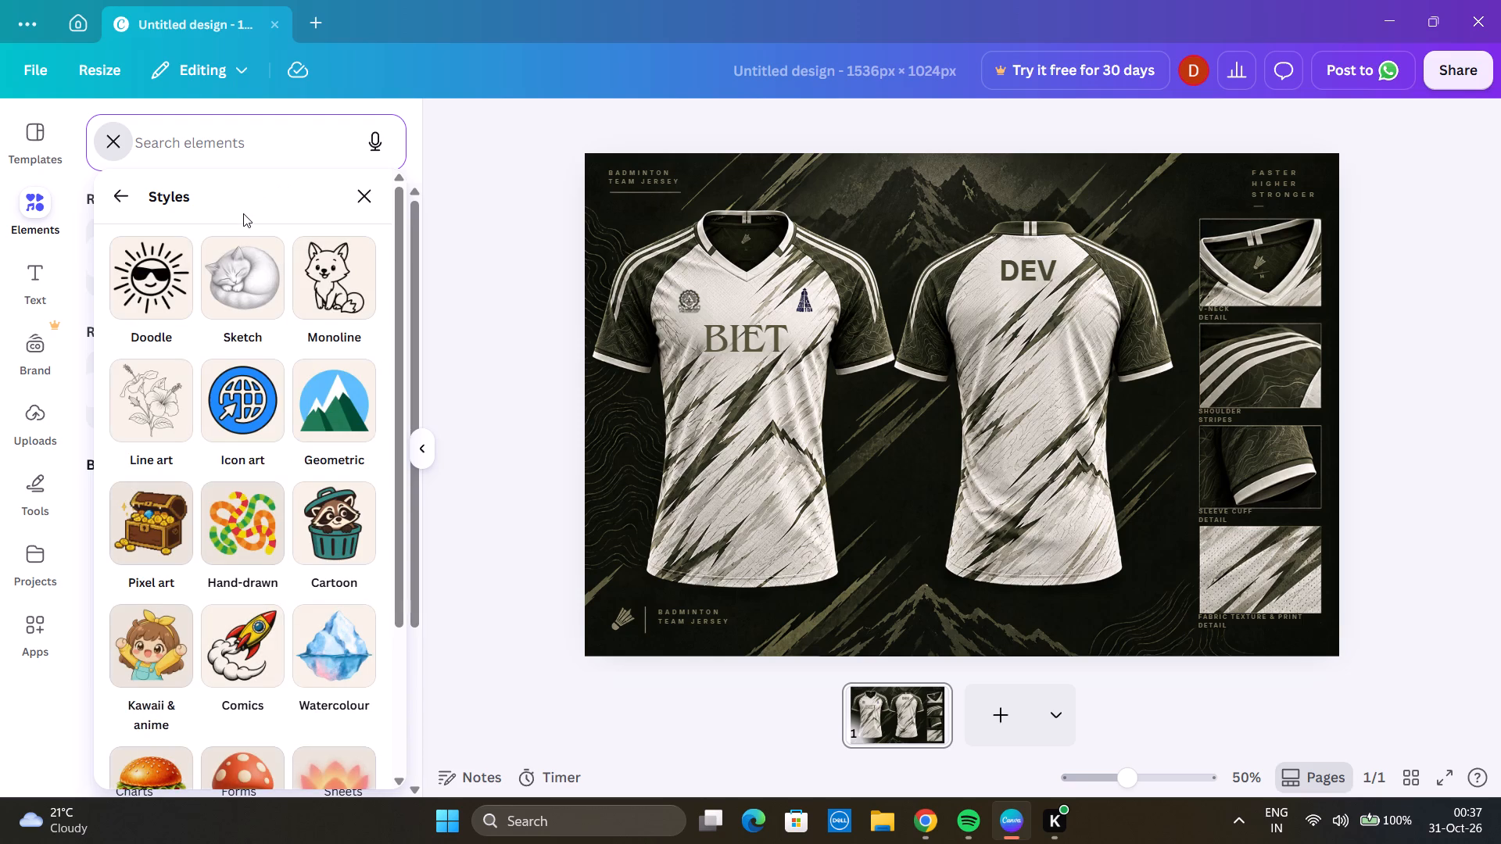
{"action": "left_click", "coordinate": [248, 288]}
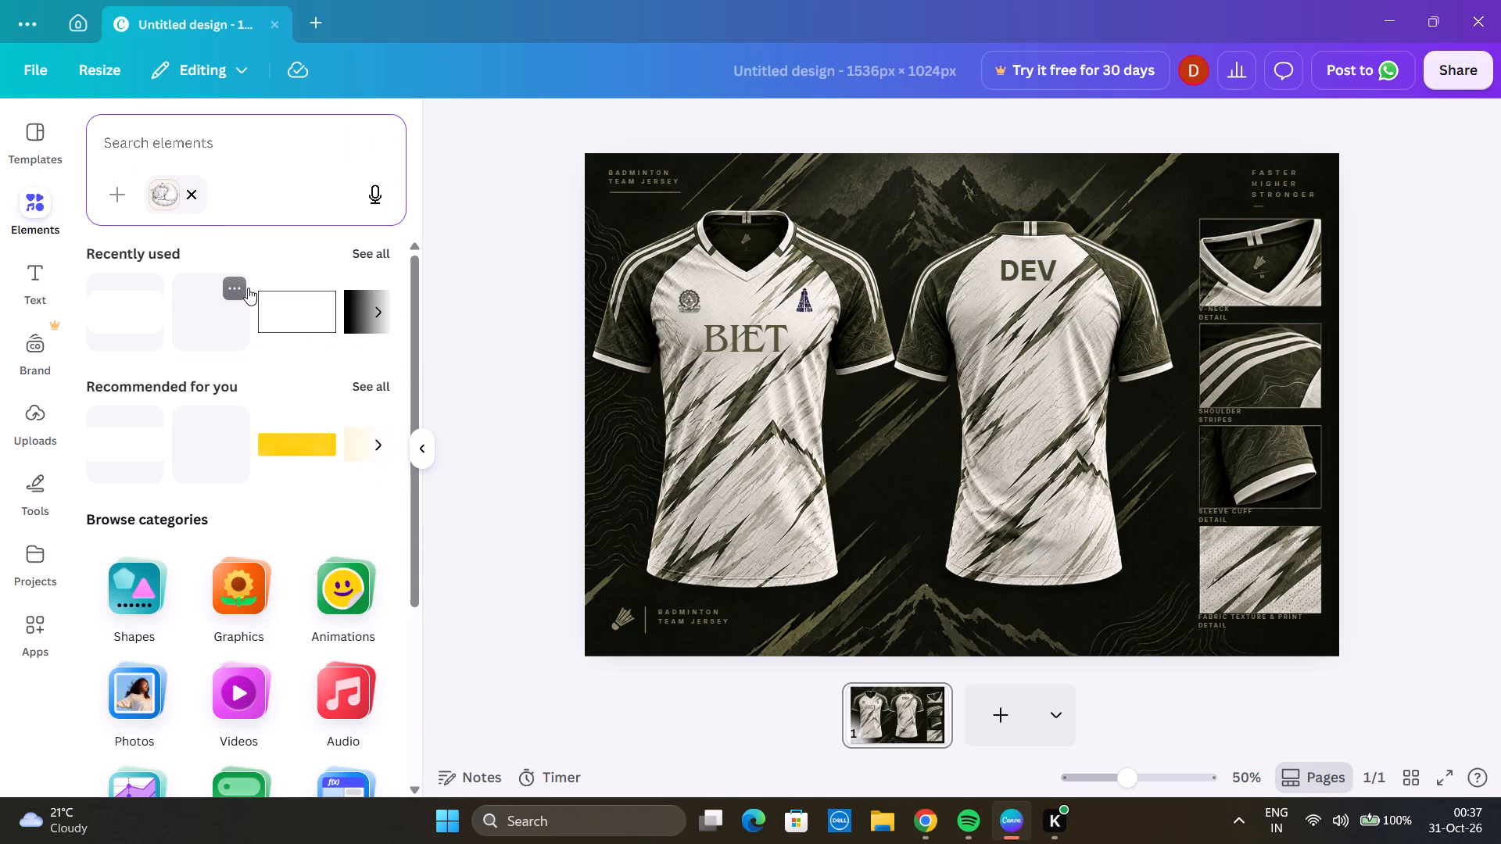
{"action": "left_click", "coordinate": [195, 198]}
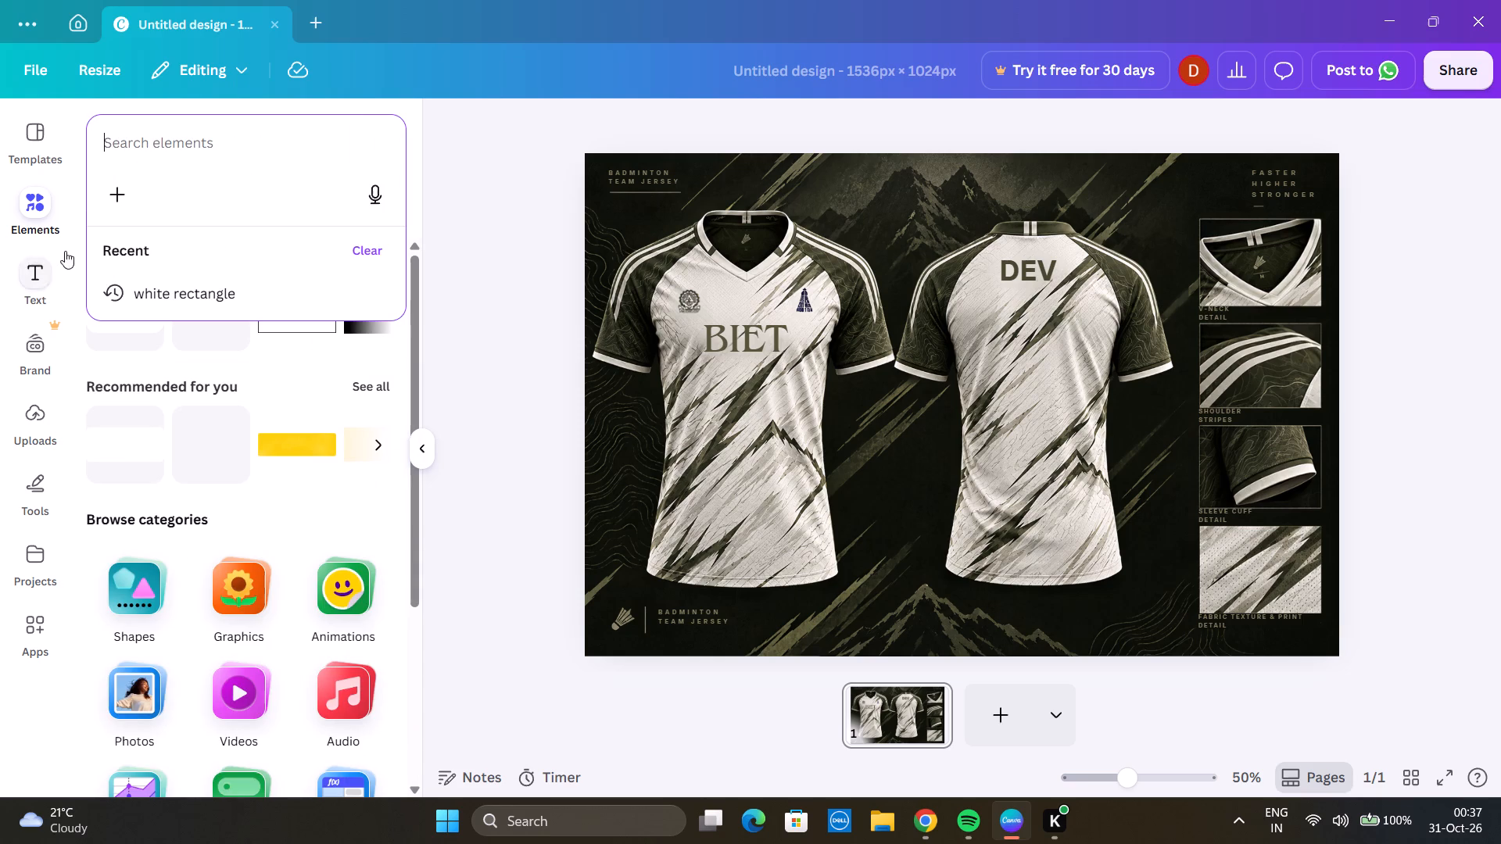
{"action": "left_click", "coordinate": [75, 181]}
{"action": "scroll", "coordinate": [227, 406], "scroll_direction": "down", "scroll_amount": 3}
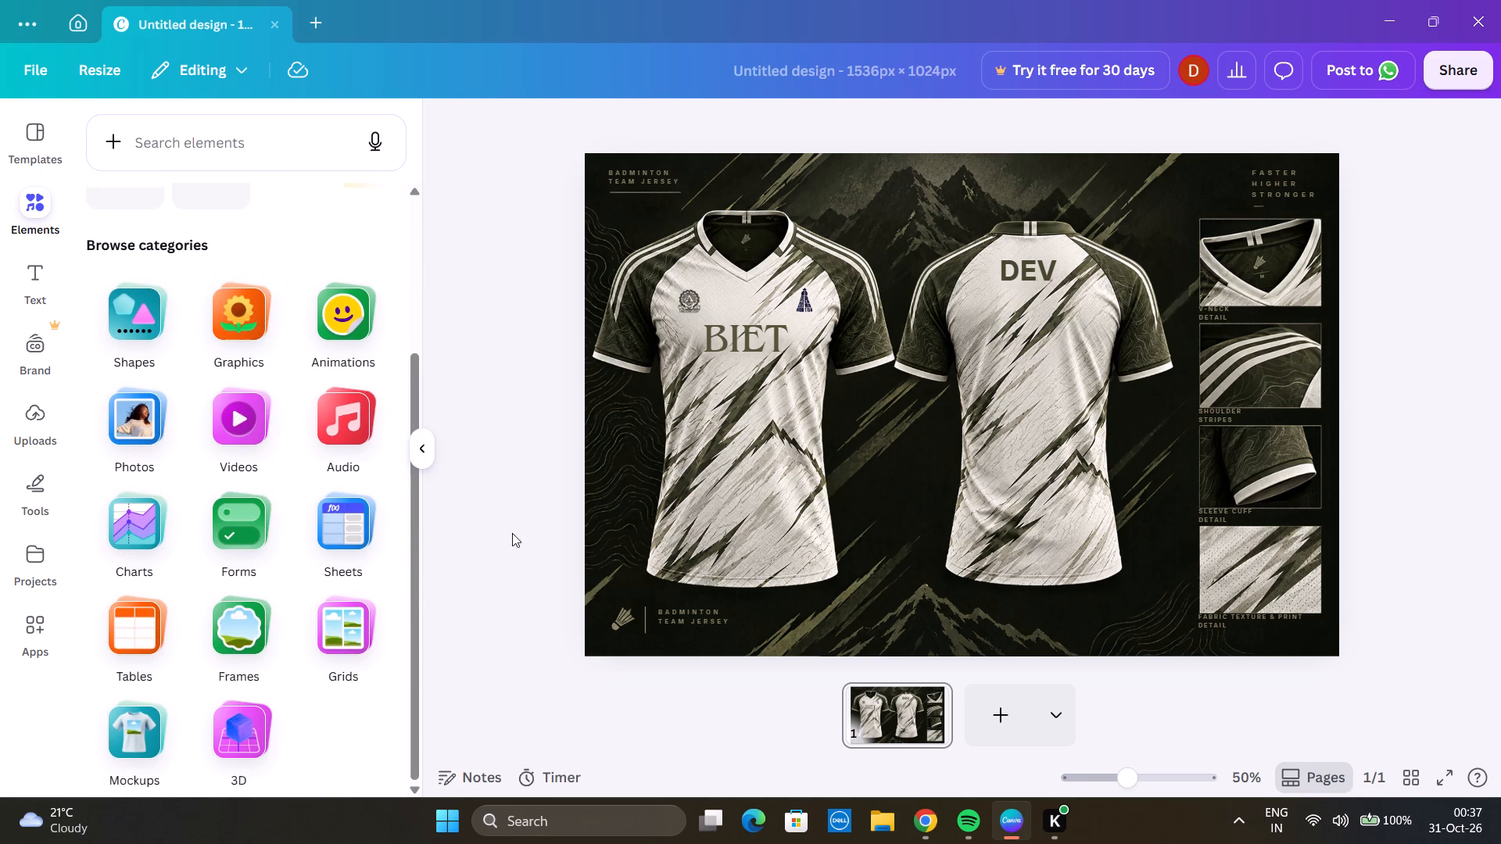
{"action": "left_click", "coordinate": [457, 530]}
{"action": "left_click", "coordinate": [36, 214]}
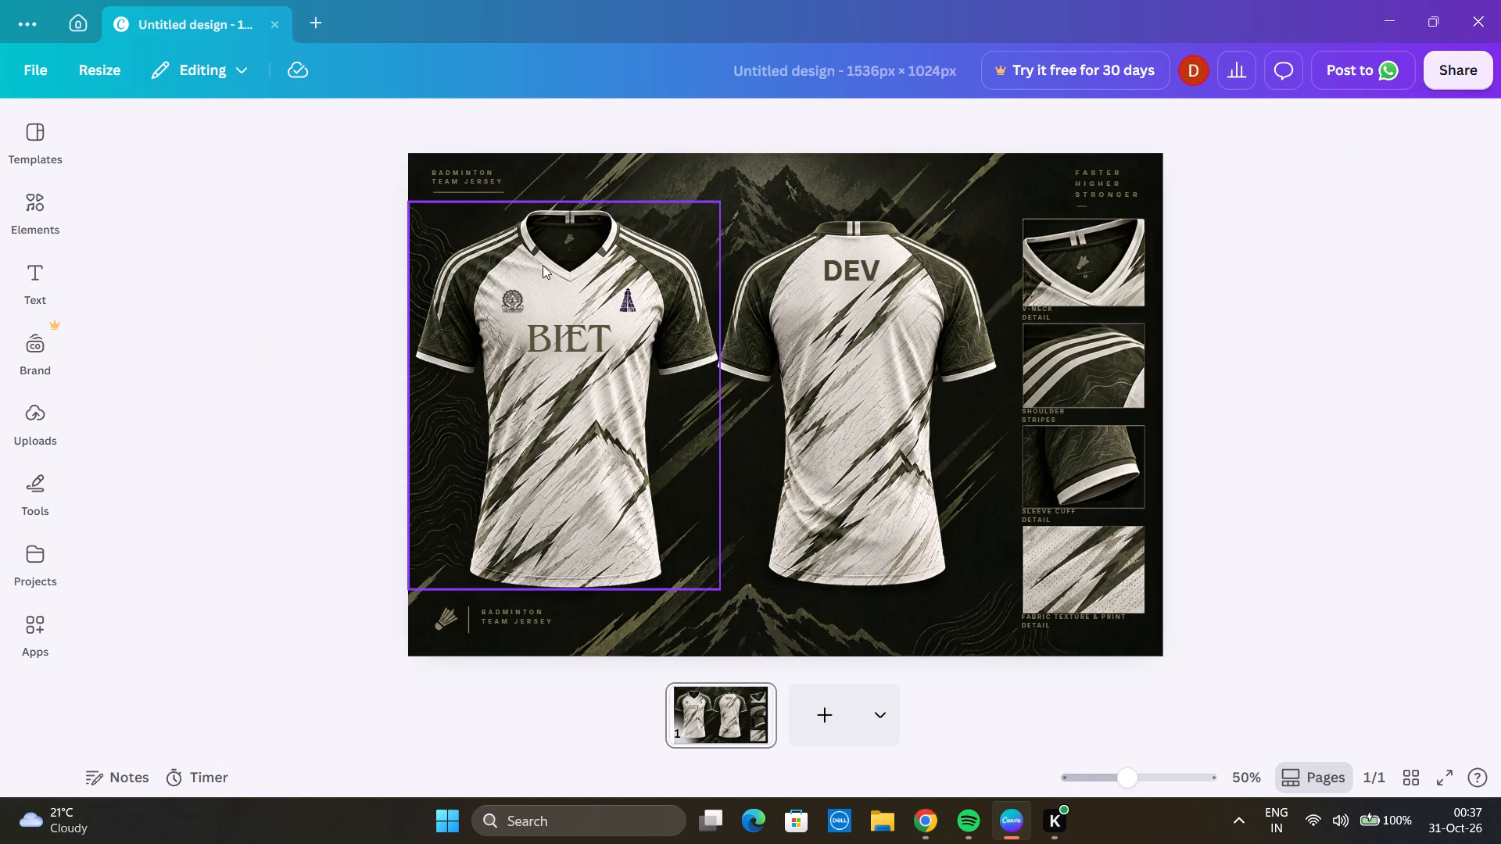
{"action": "left_click", "coordinate": [565, 308]}
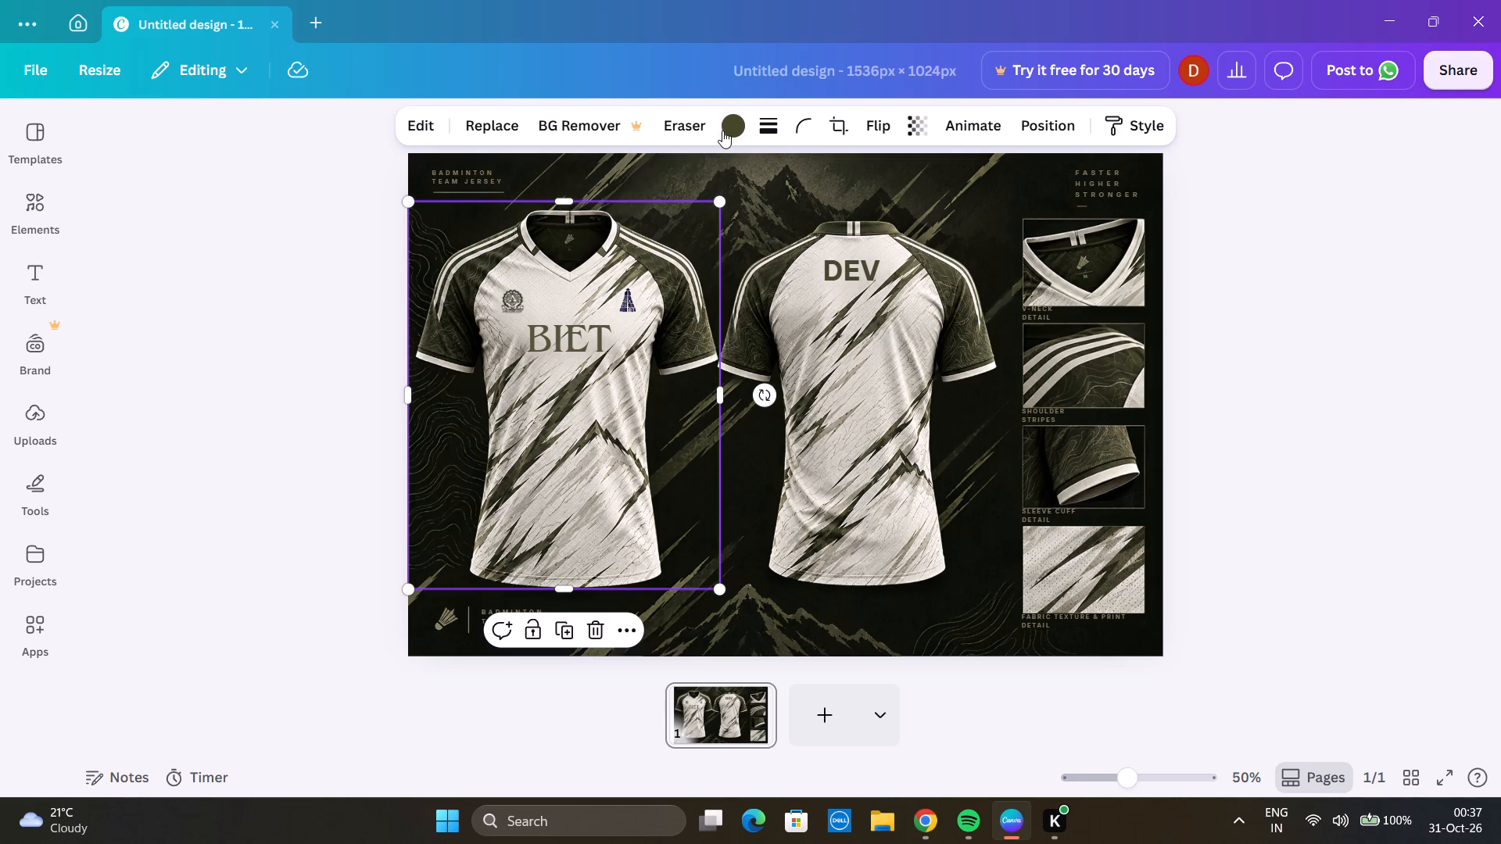
{"action": "left_click", "coordinate": [728, 124]}
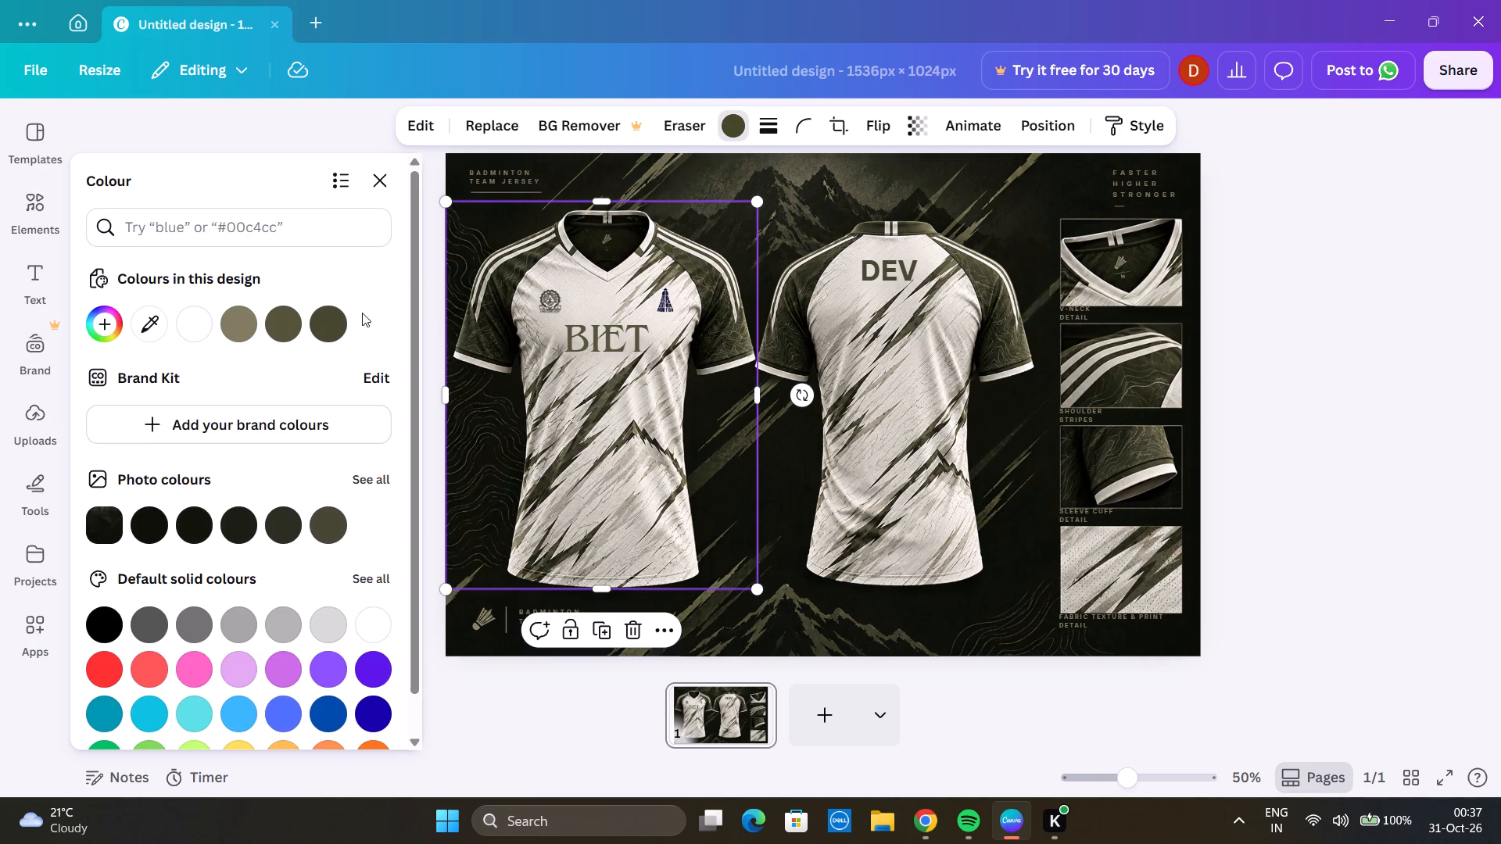
{"action": "left_click", "coordinate": [137, 673]}
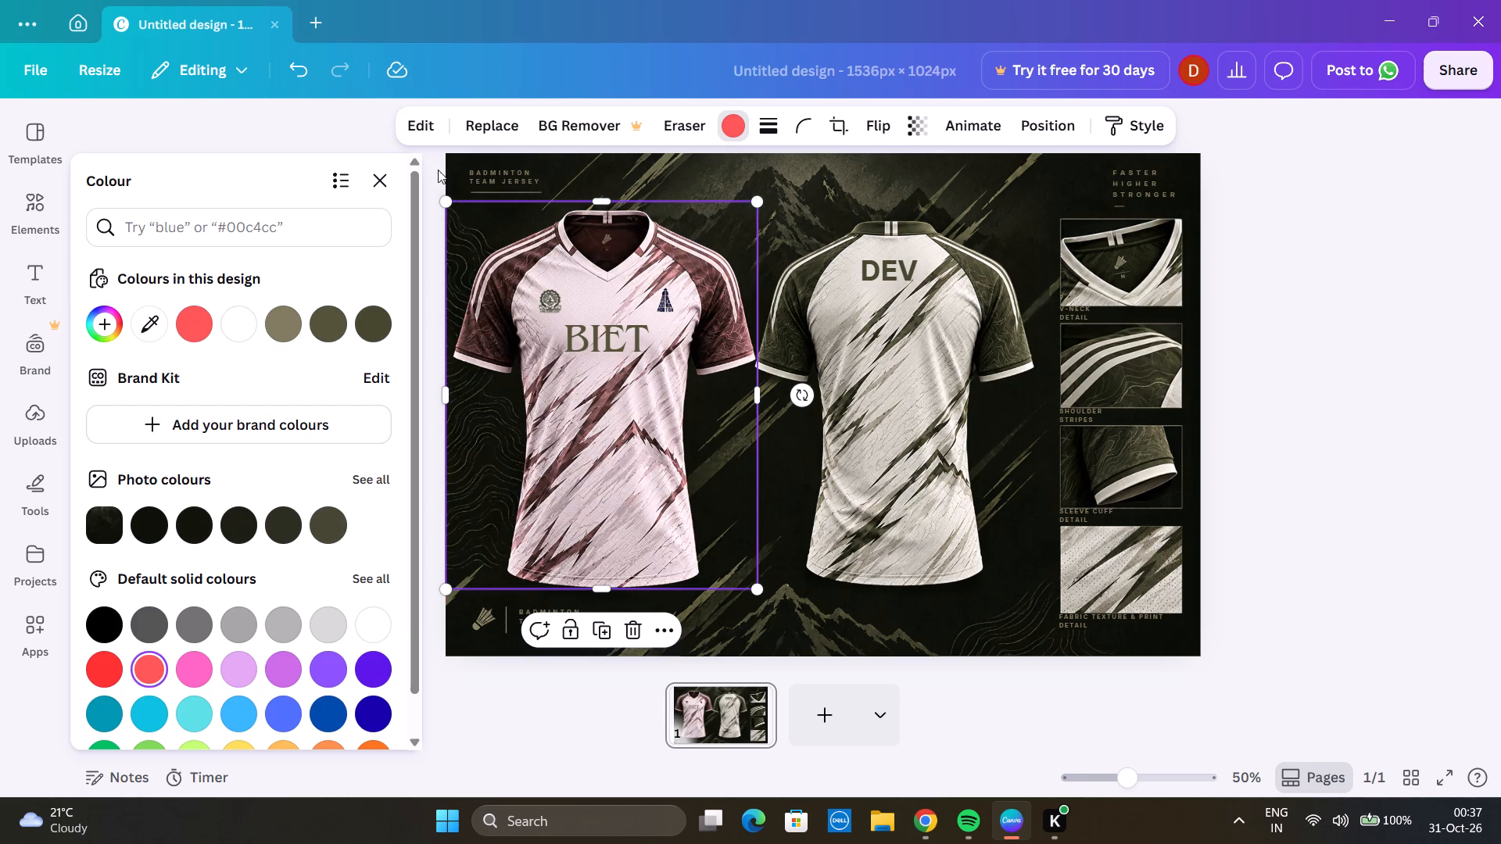
{"action": "left_click", "coordinate": [374, 180]}
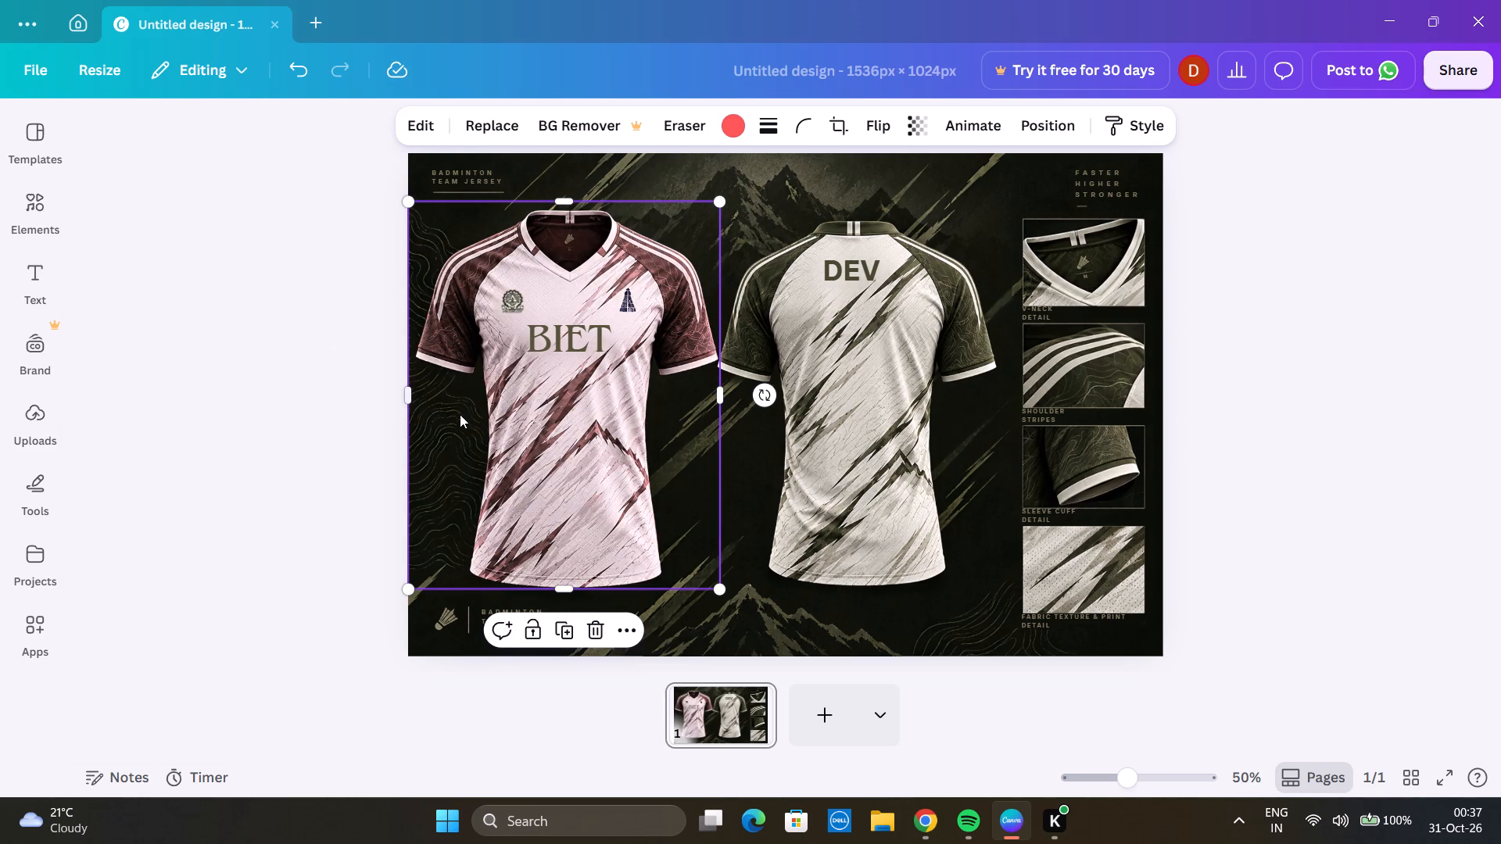
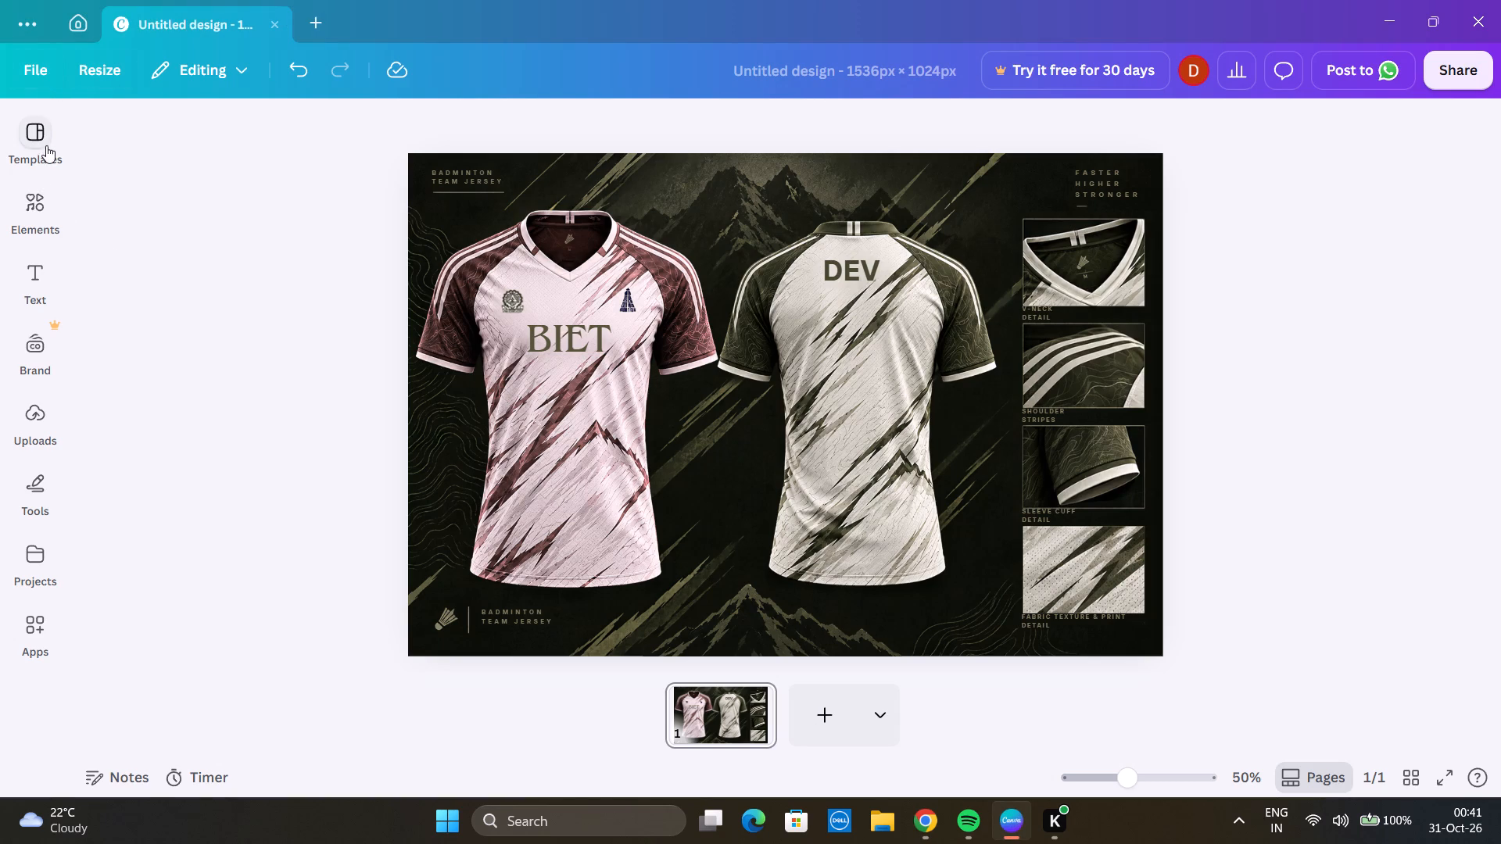
{"action": "left_click", "coordinate": [48, 416]}
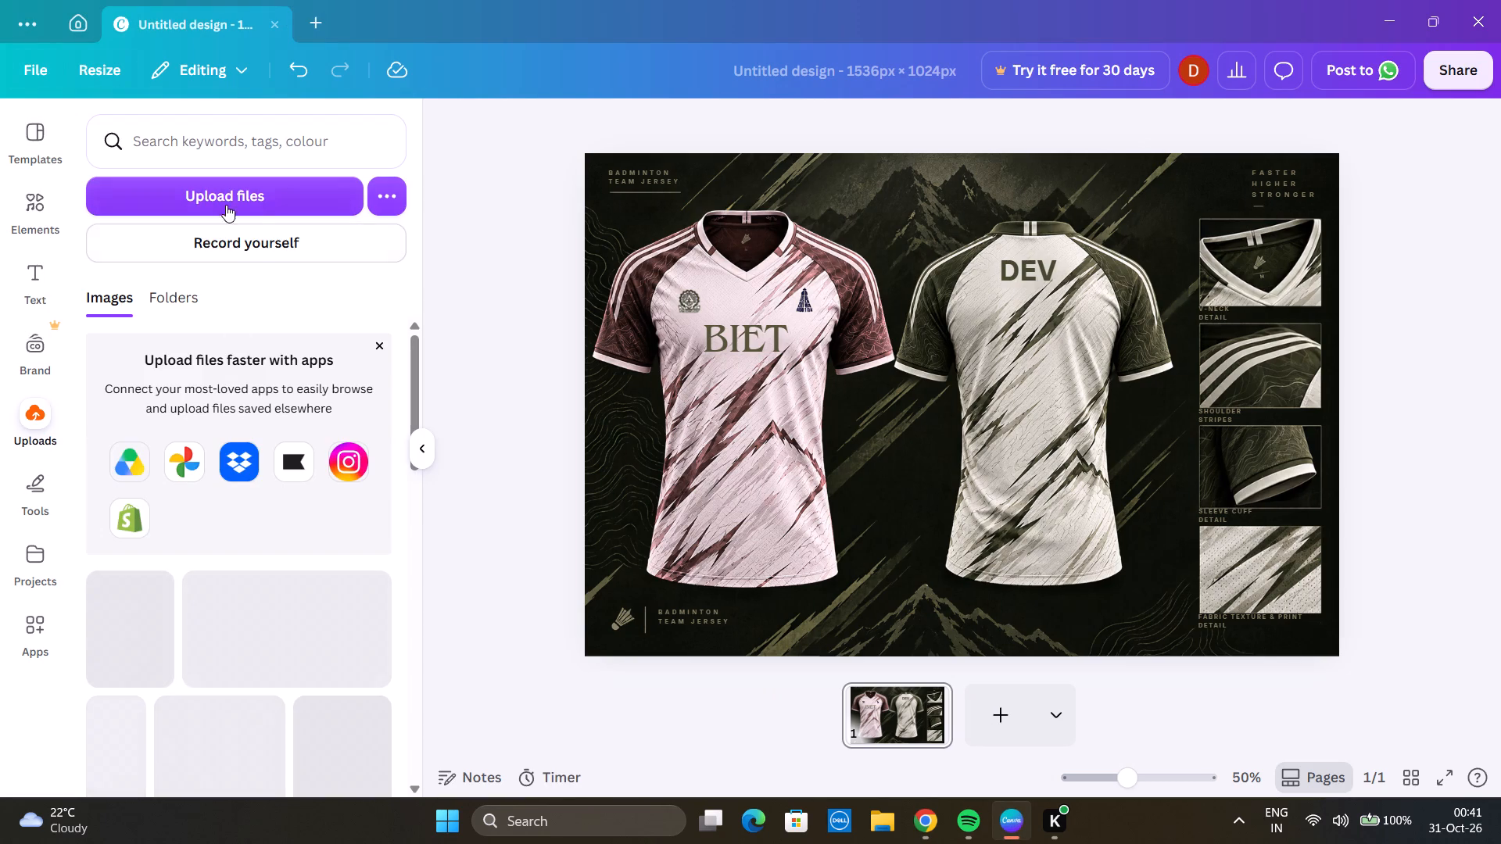
{"action": "left_click", "coordinate": [266, 197]}
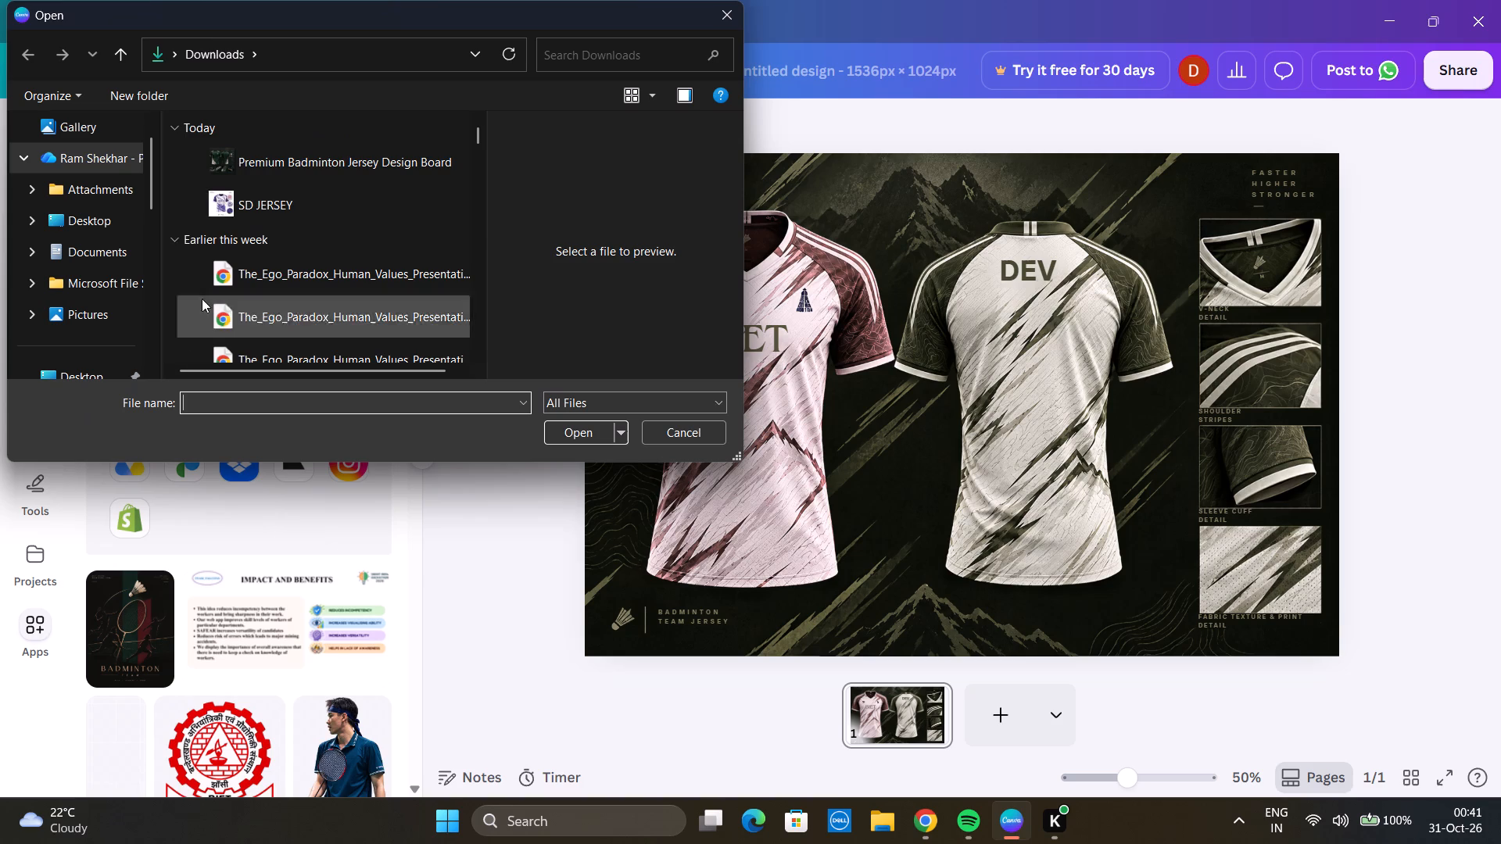
{"action": "left_click", "coordinate": [404, 166]}
{"action": "left_click", "coordinate": [564, 442]}
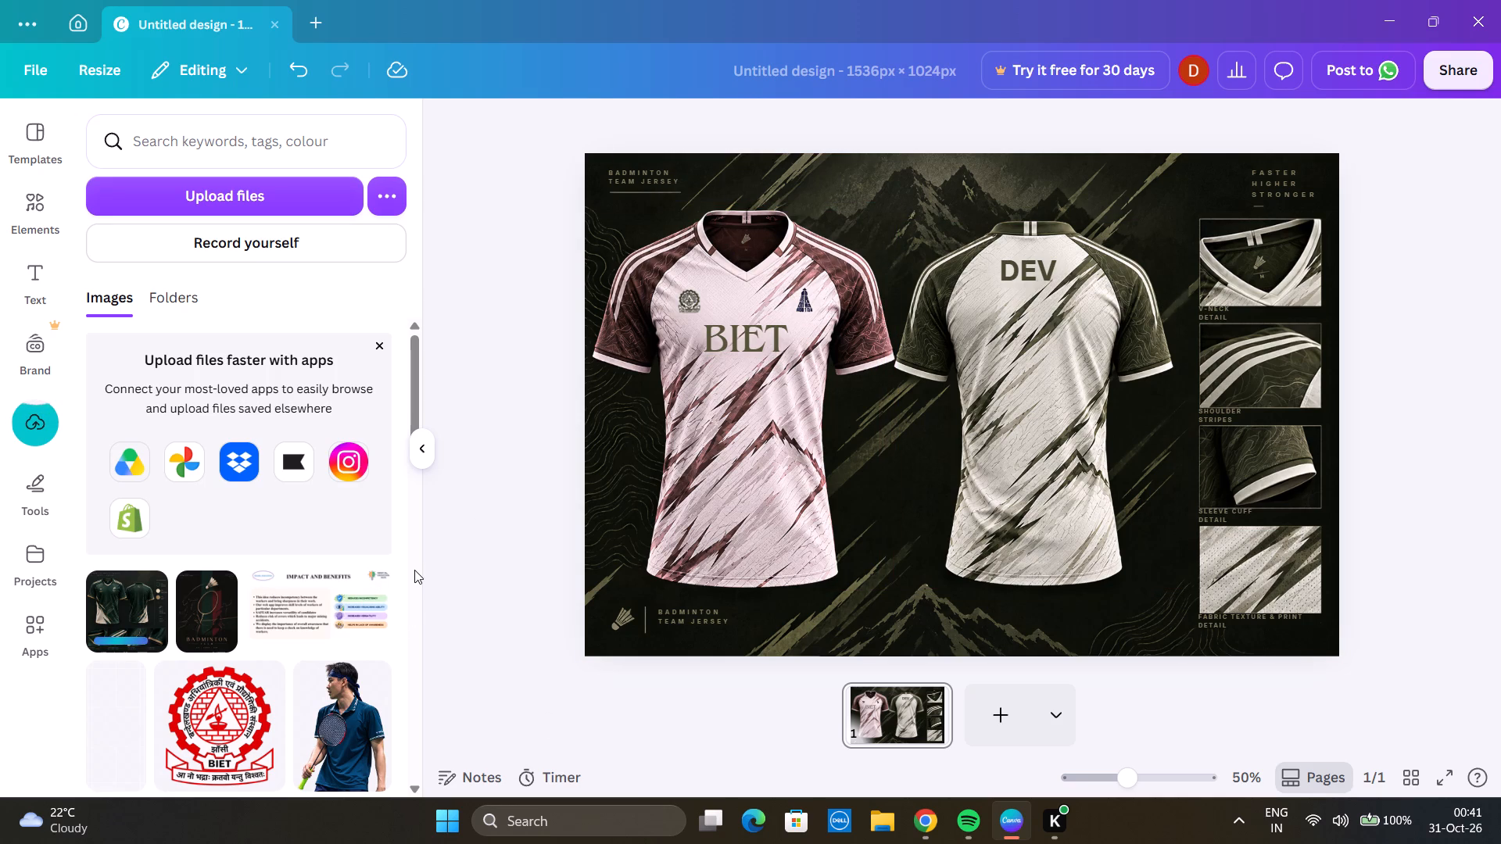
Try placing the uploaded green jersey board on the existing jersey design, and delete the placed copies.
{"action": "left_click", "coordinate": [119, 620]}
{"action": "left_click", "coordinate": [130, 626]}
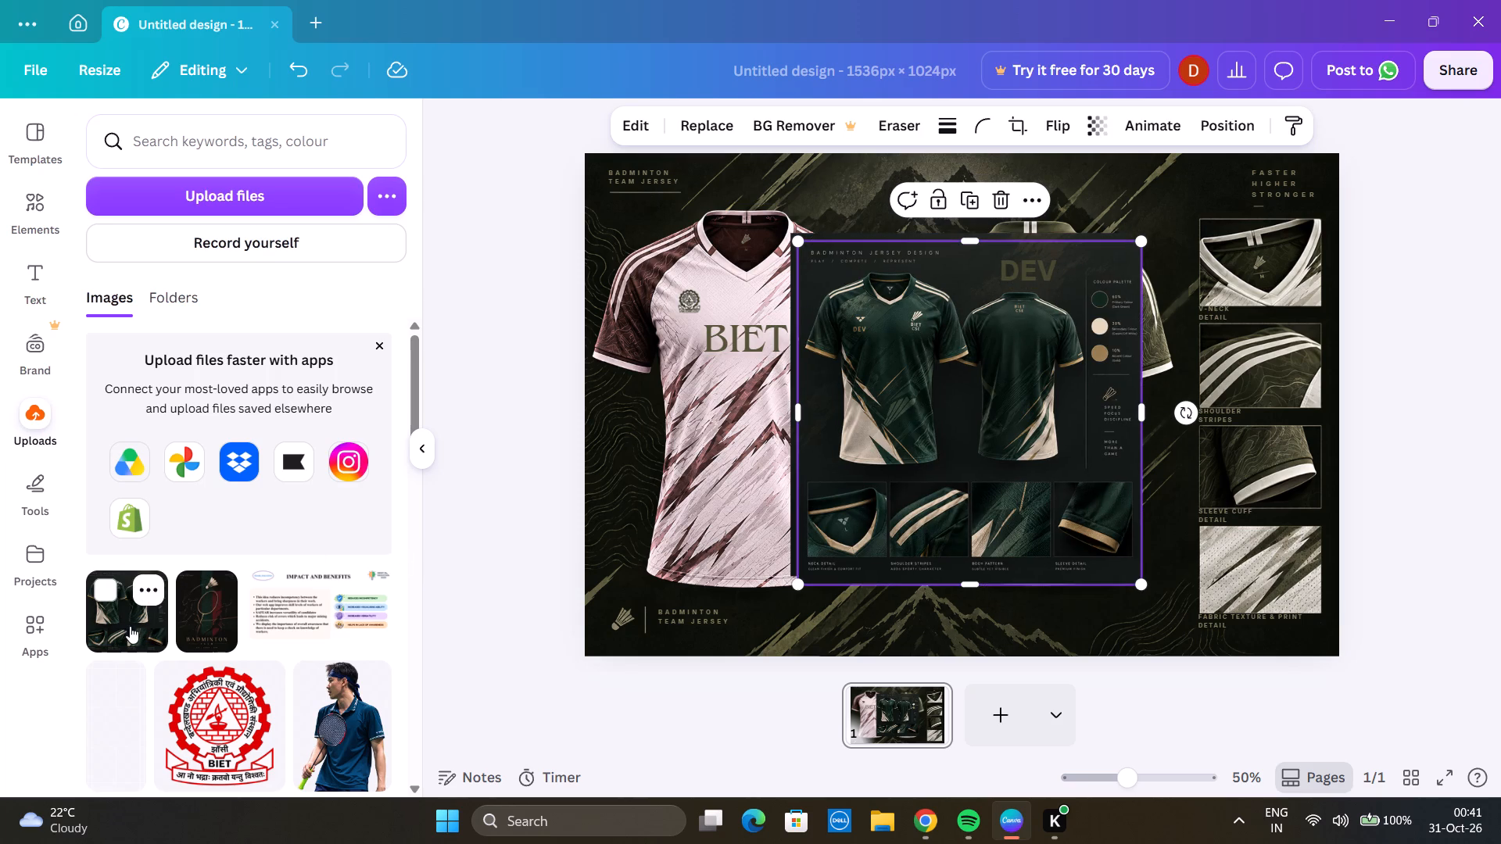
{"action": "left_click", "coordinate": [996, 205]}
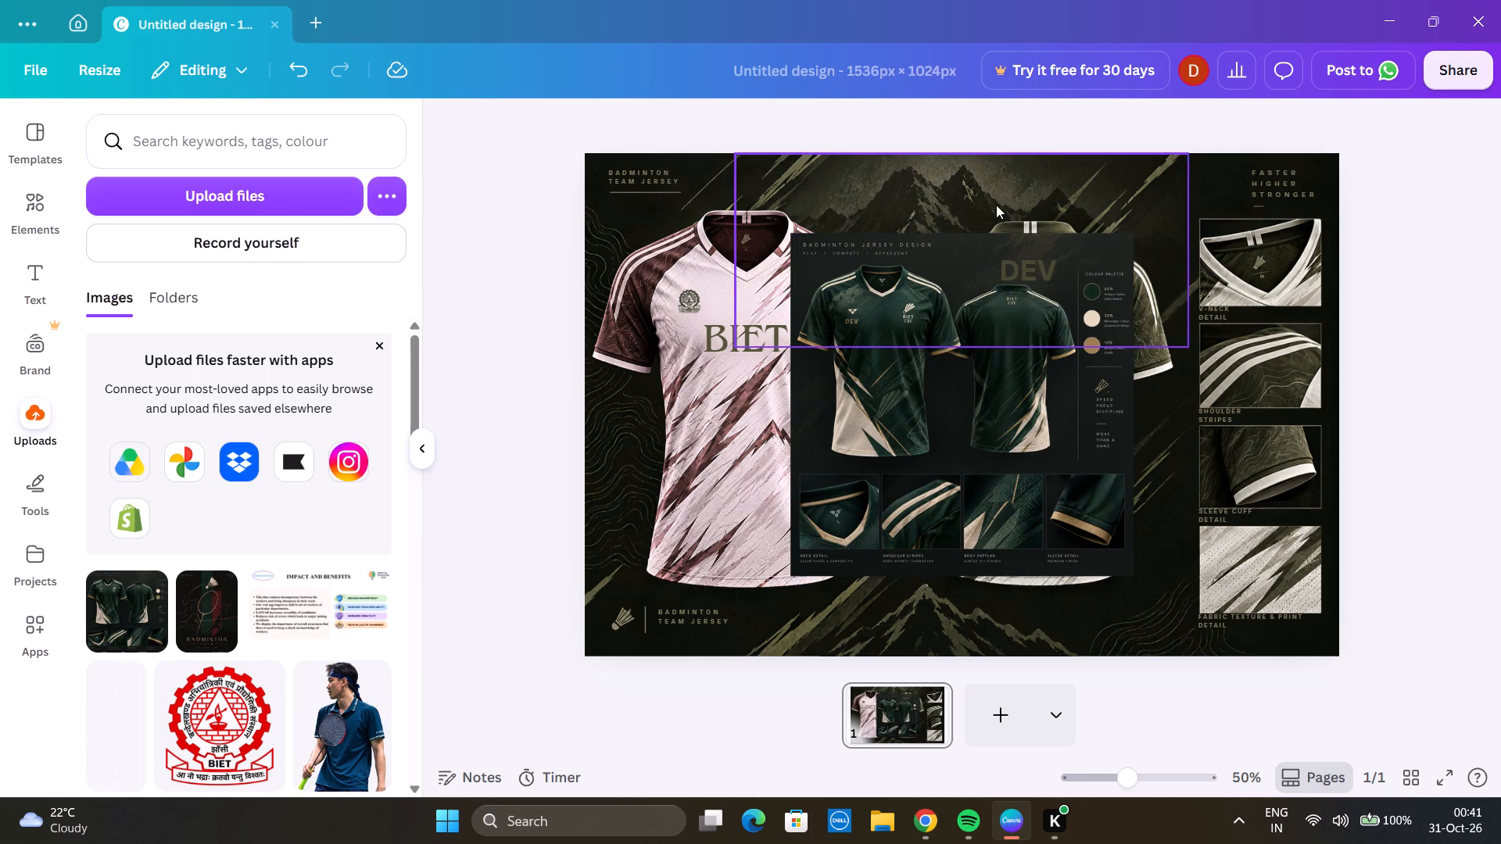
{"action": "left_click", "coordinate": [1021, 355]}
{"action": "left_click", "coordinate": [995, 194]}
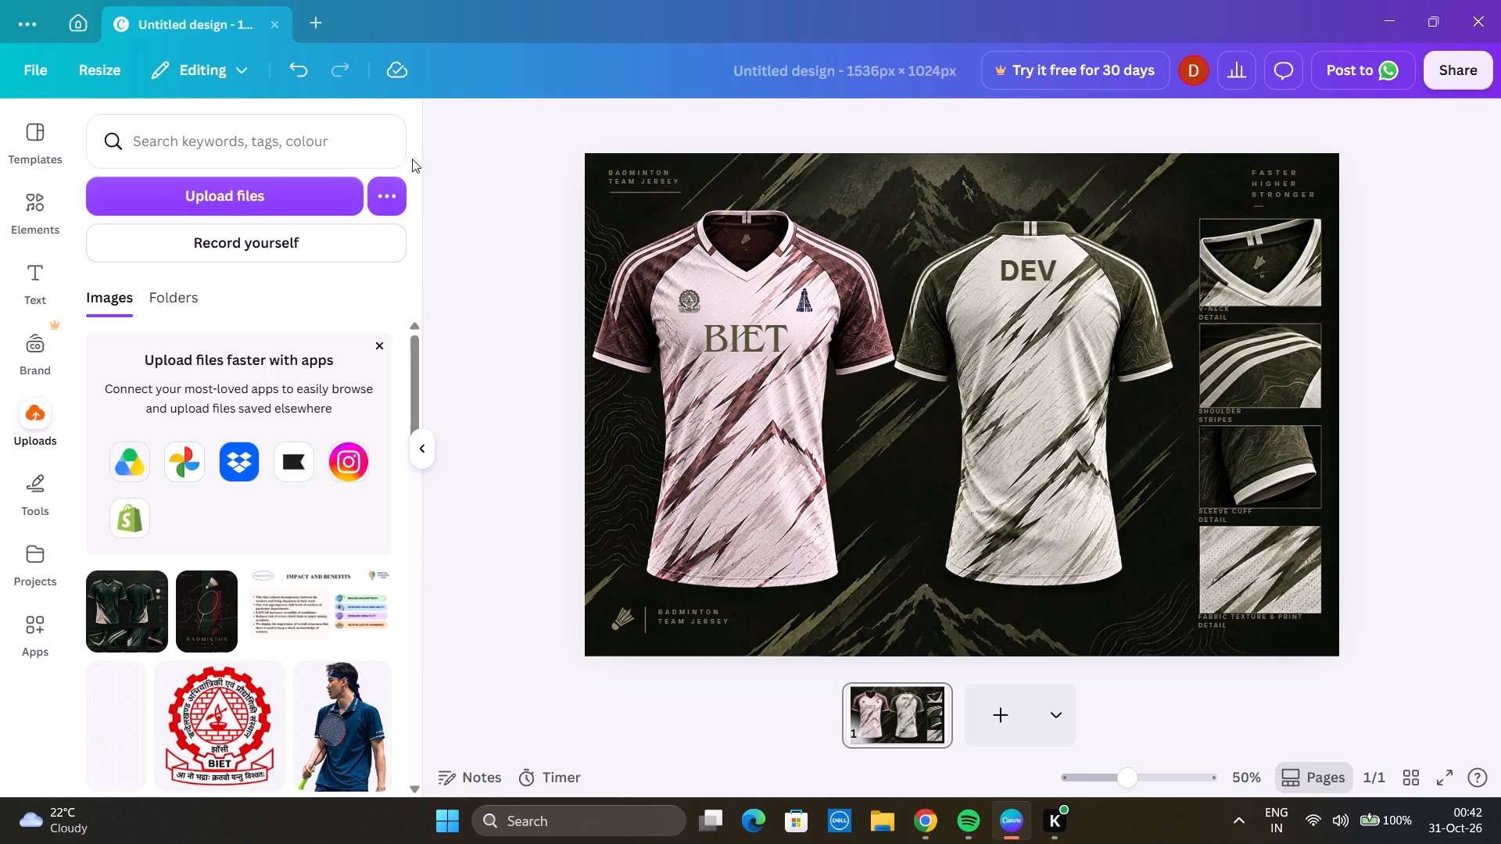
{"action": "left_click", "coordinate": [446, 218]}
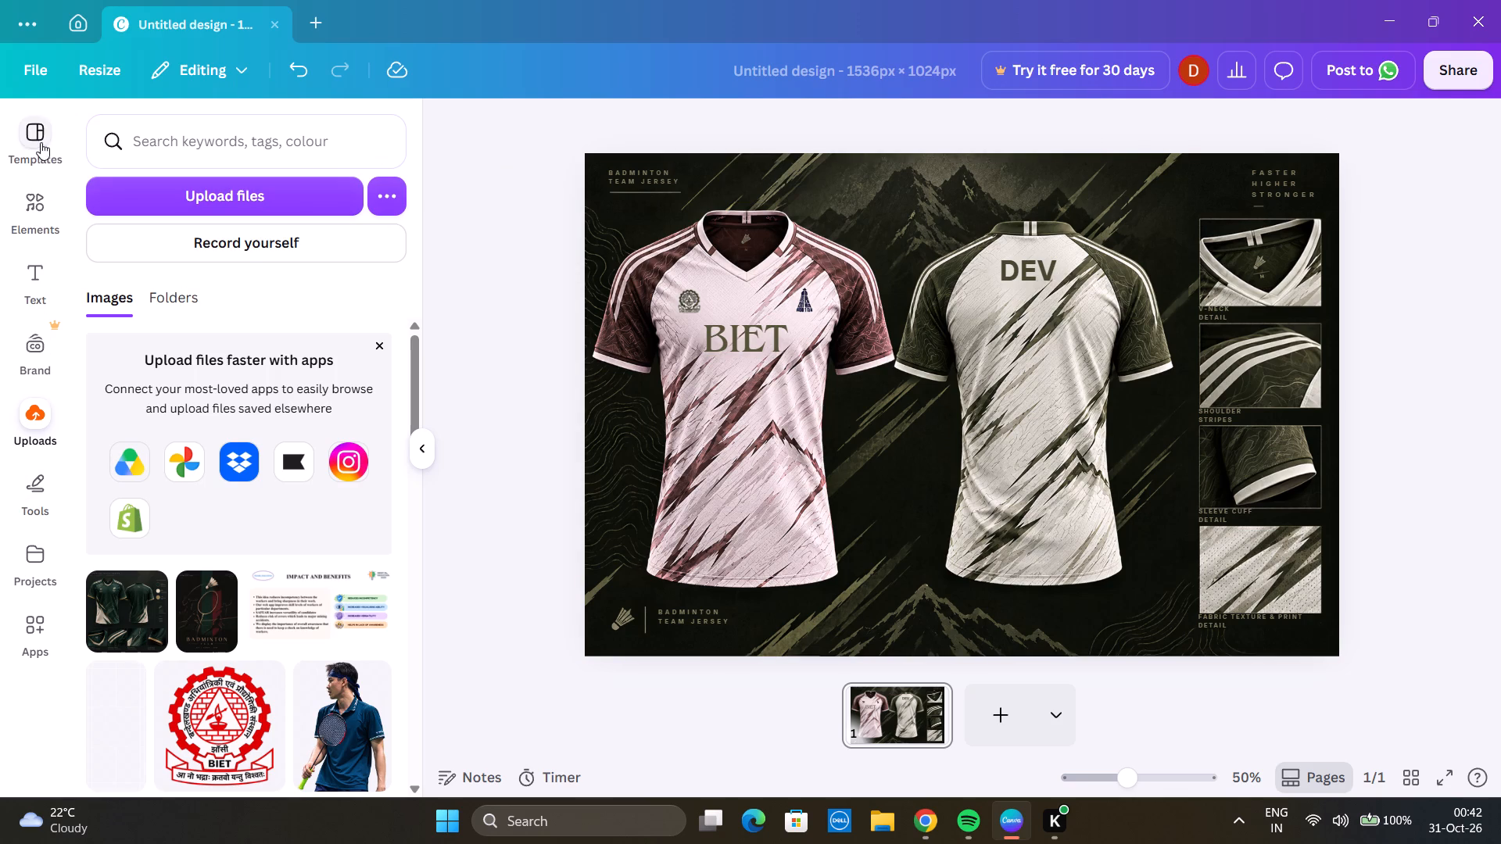
Close the existing jersey design and create a new blank whiteboard.
{"action": "left_click", "coordinate": [275, 28]}
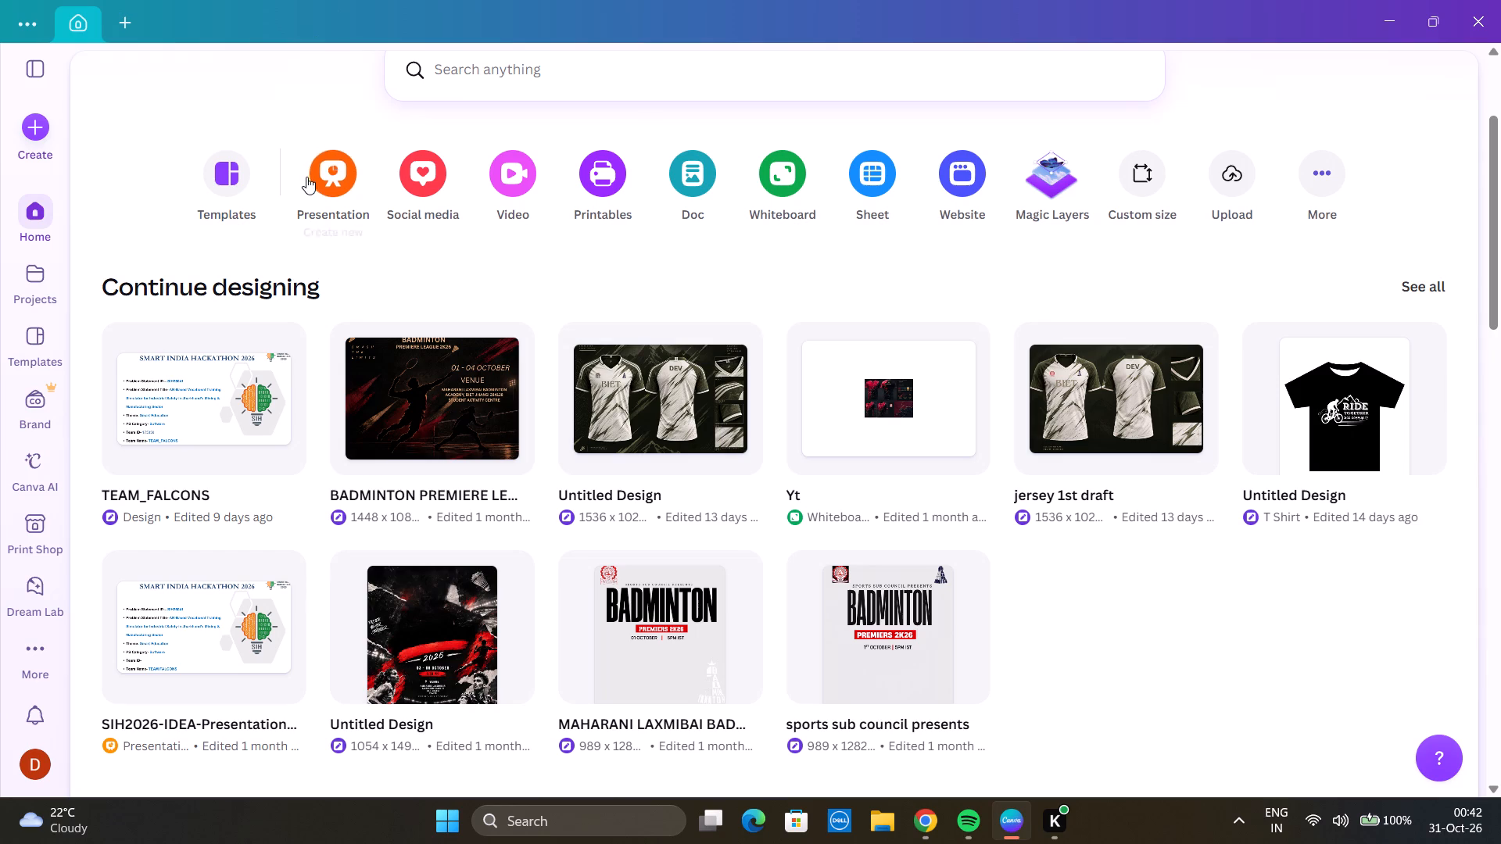
{"action": "scroll", "coordinate": [811, 620], "scroll_direction": "down", "scroll_amount": 2}
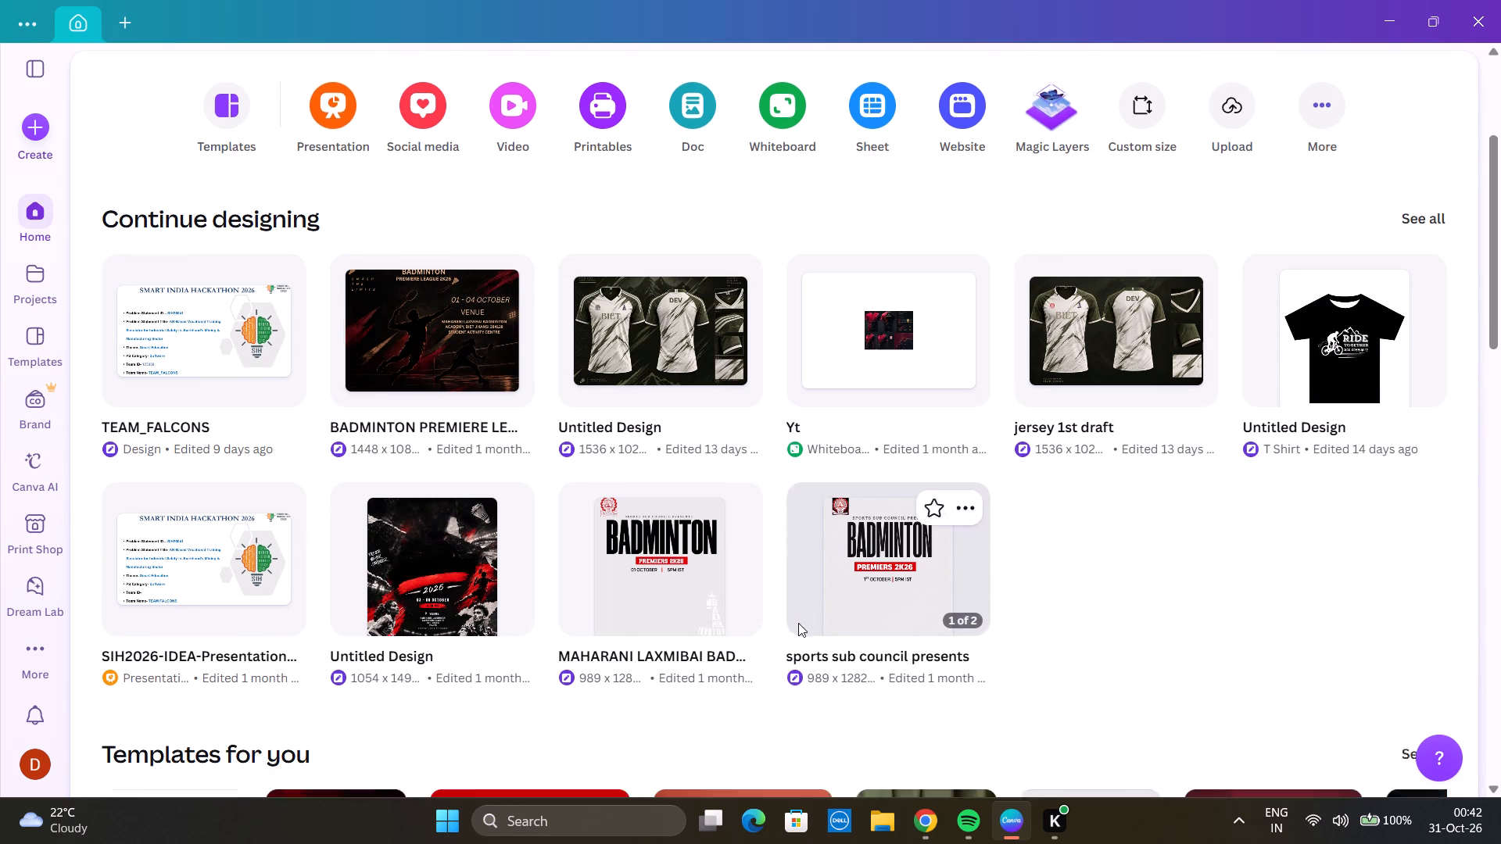
{"action": "scroll", "coordinate": [994, 569], "scroll_direction": "up", "scroll_amount": 2}
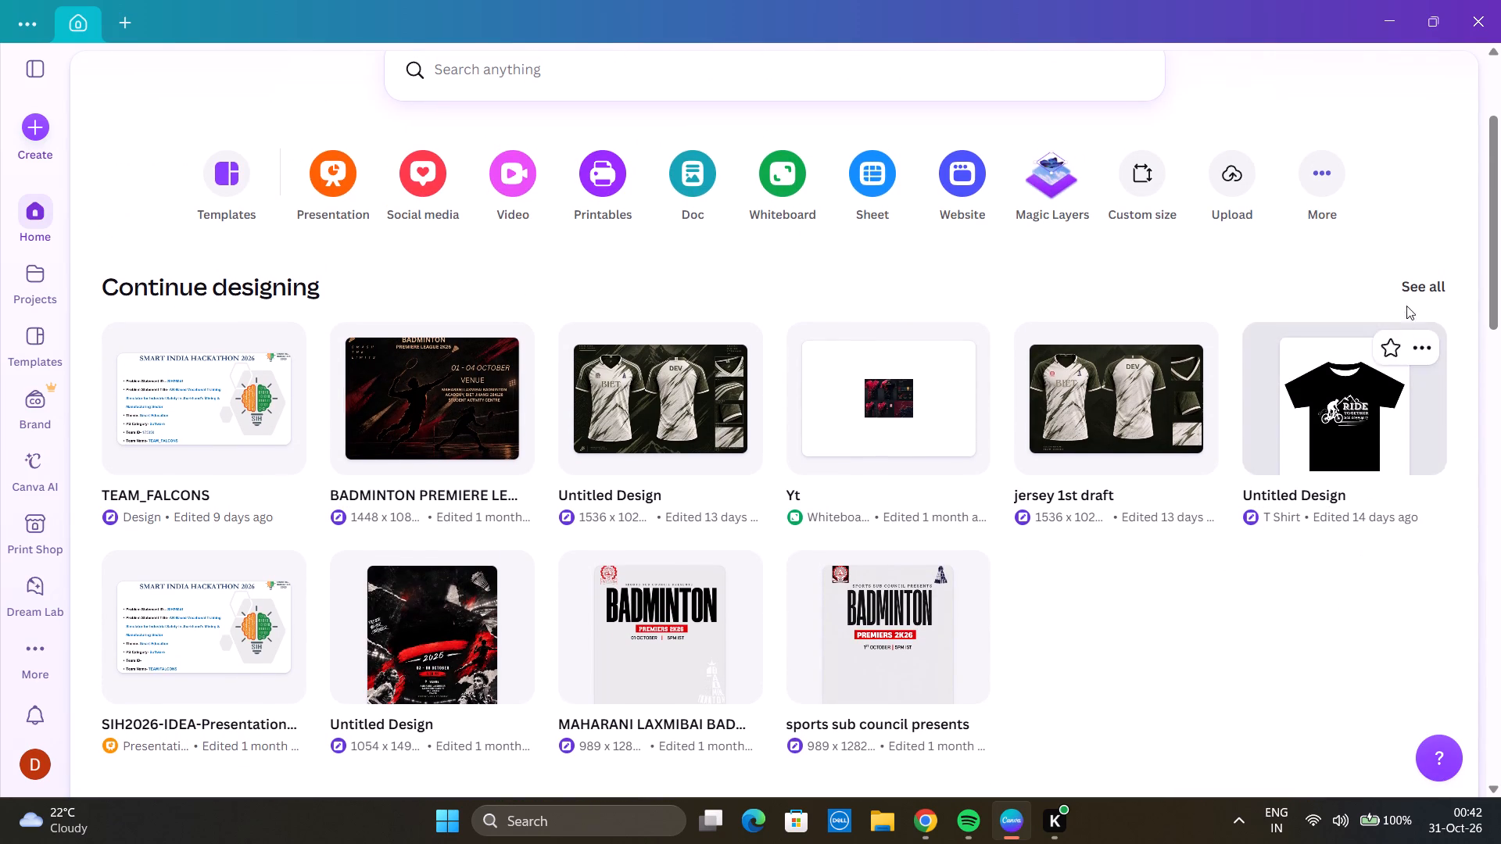
{"action": "left_click", "coordinate": [1413, 282]}
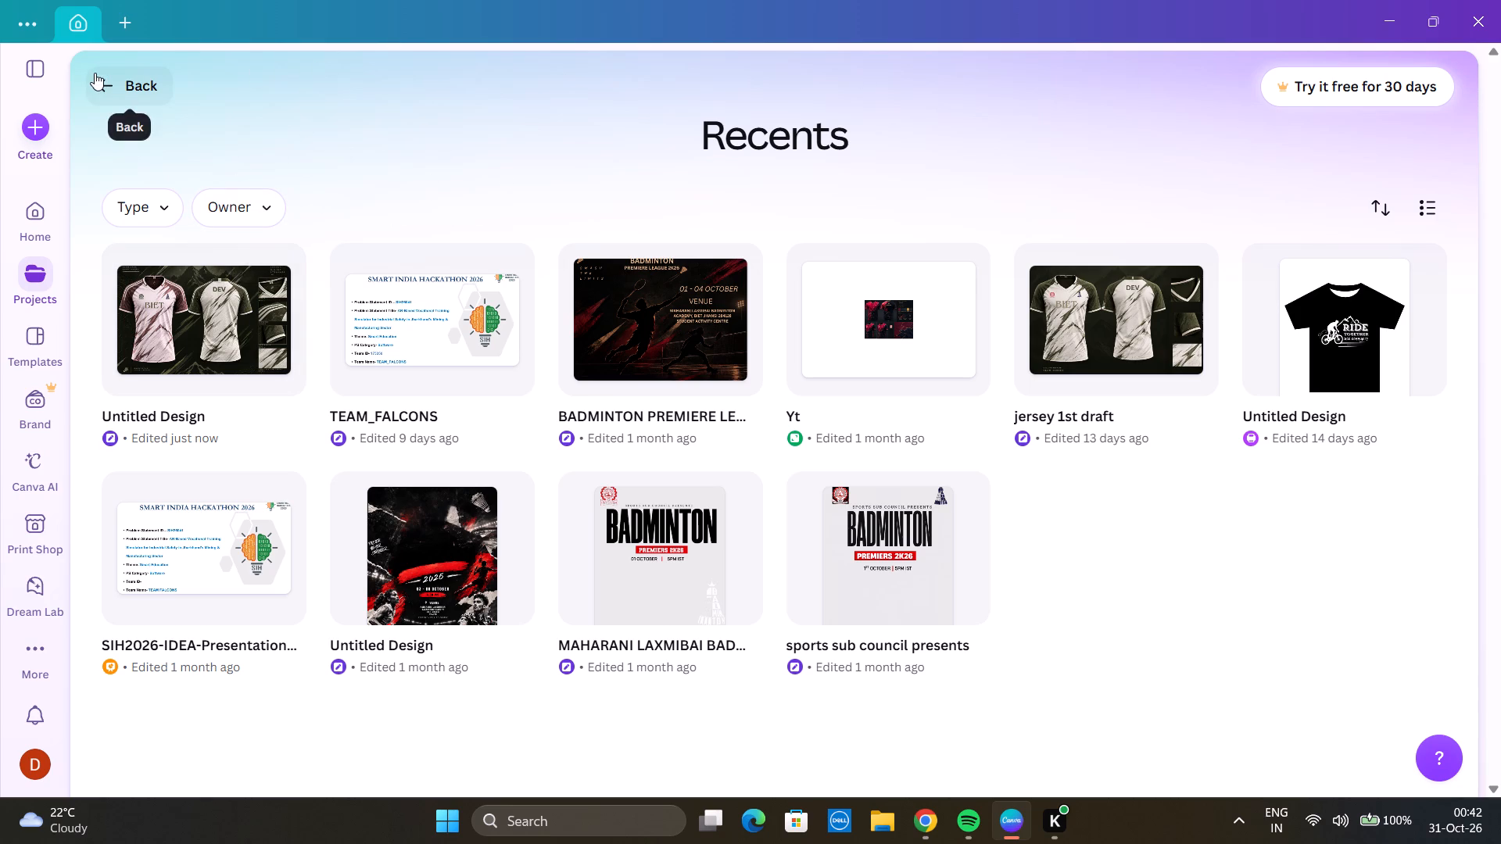
{"action": "left_click", "coordinate": [25, 140]}
{"action": "left_click", "coordinate": [30, 136]}
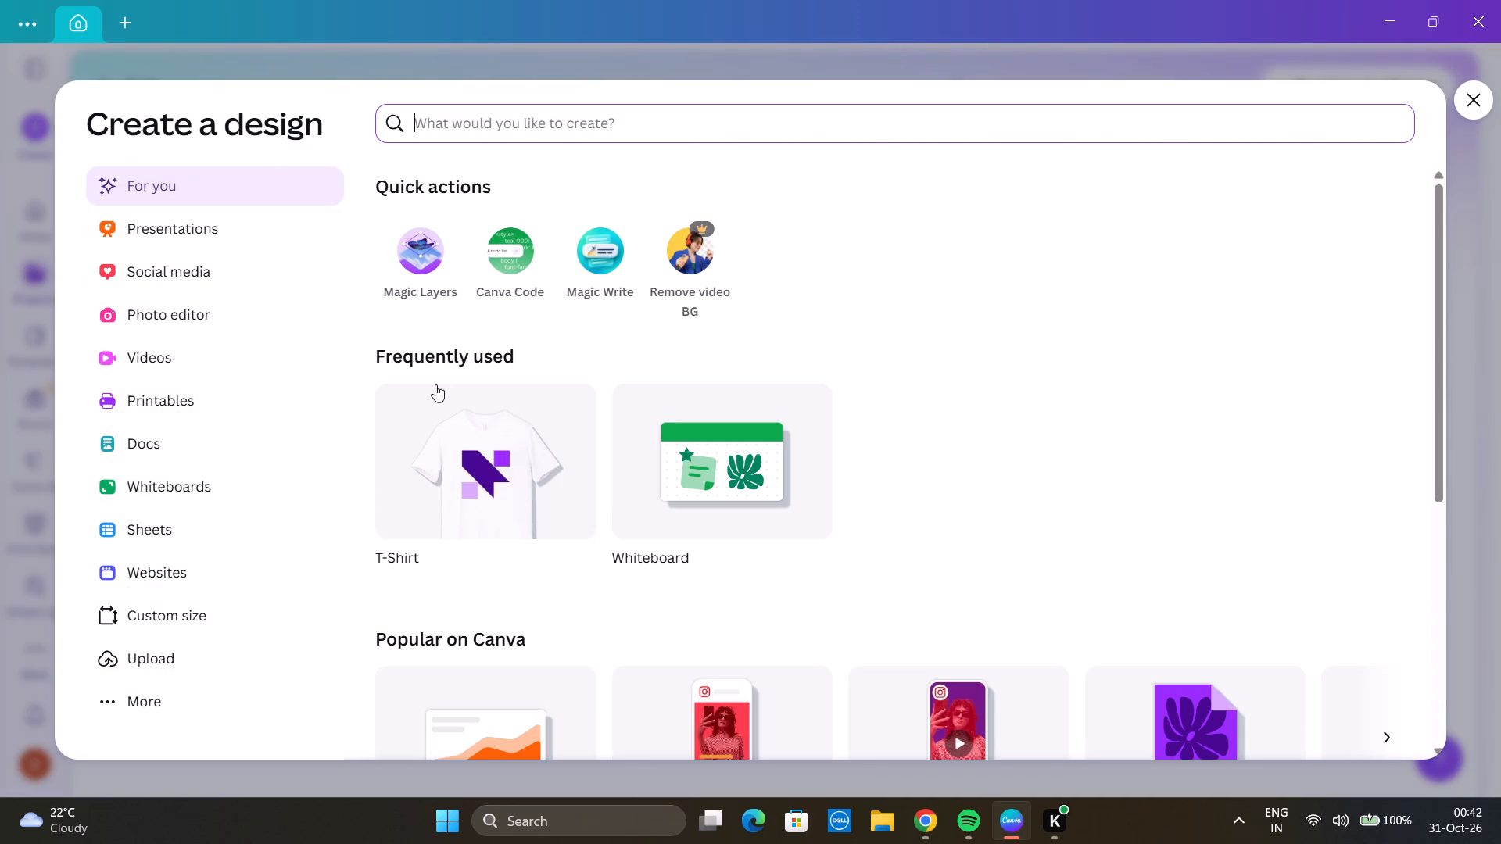
{"action": "left_click", "coordinate": [743, 469]}
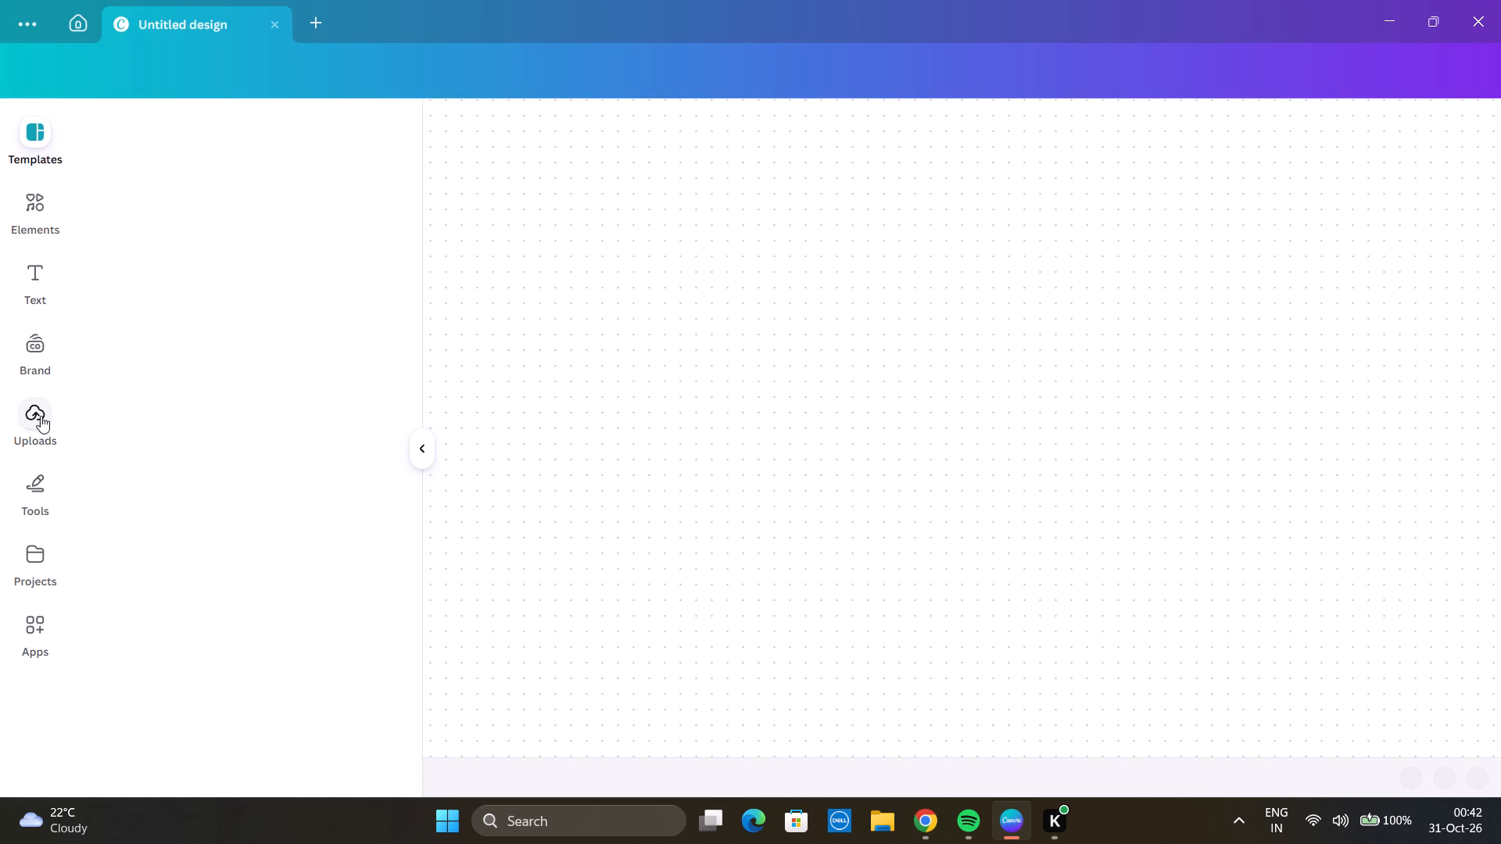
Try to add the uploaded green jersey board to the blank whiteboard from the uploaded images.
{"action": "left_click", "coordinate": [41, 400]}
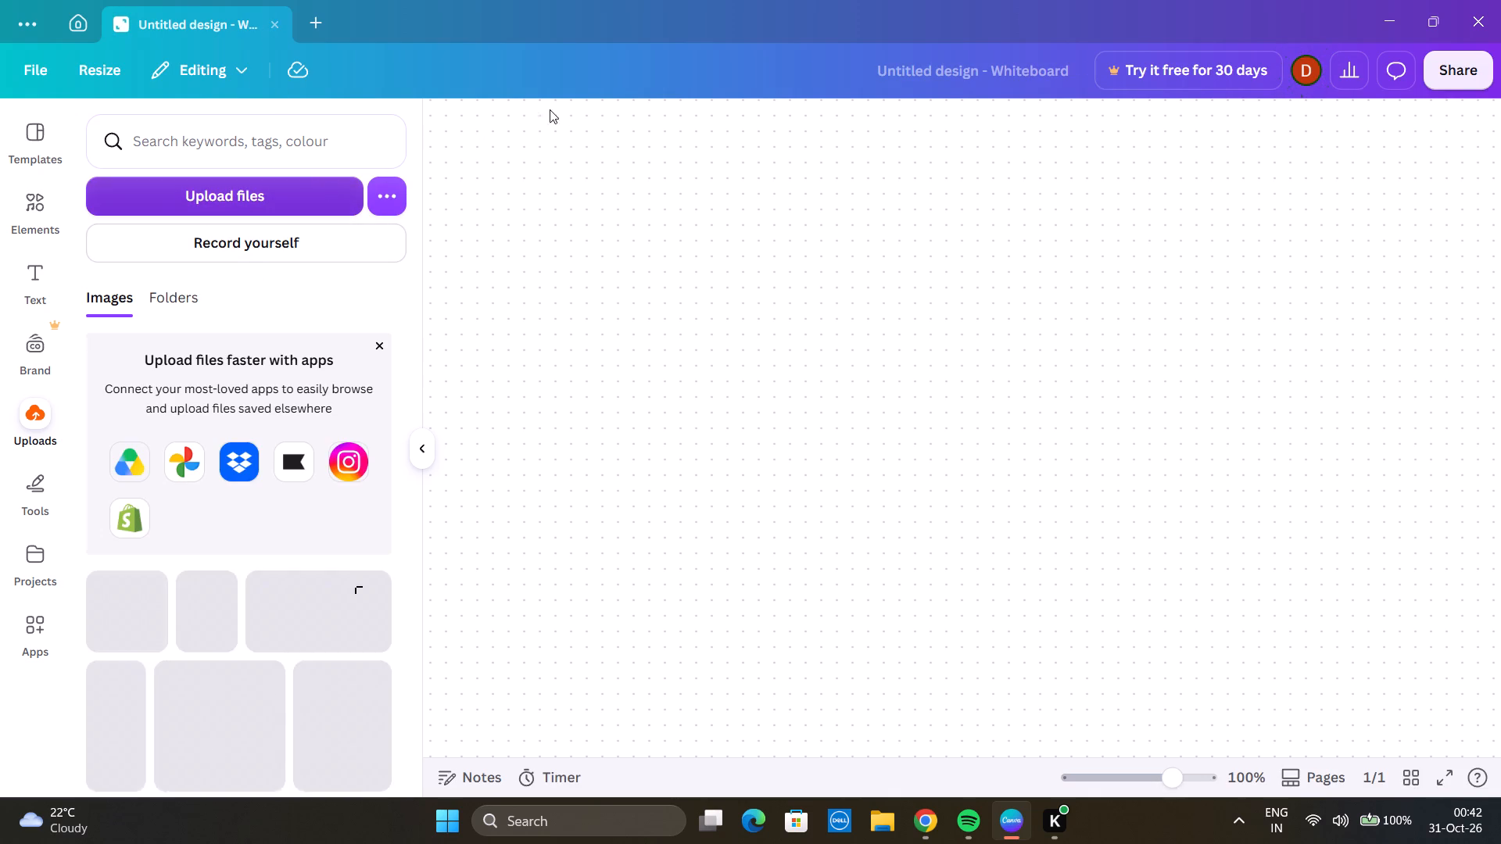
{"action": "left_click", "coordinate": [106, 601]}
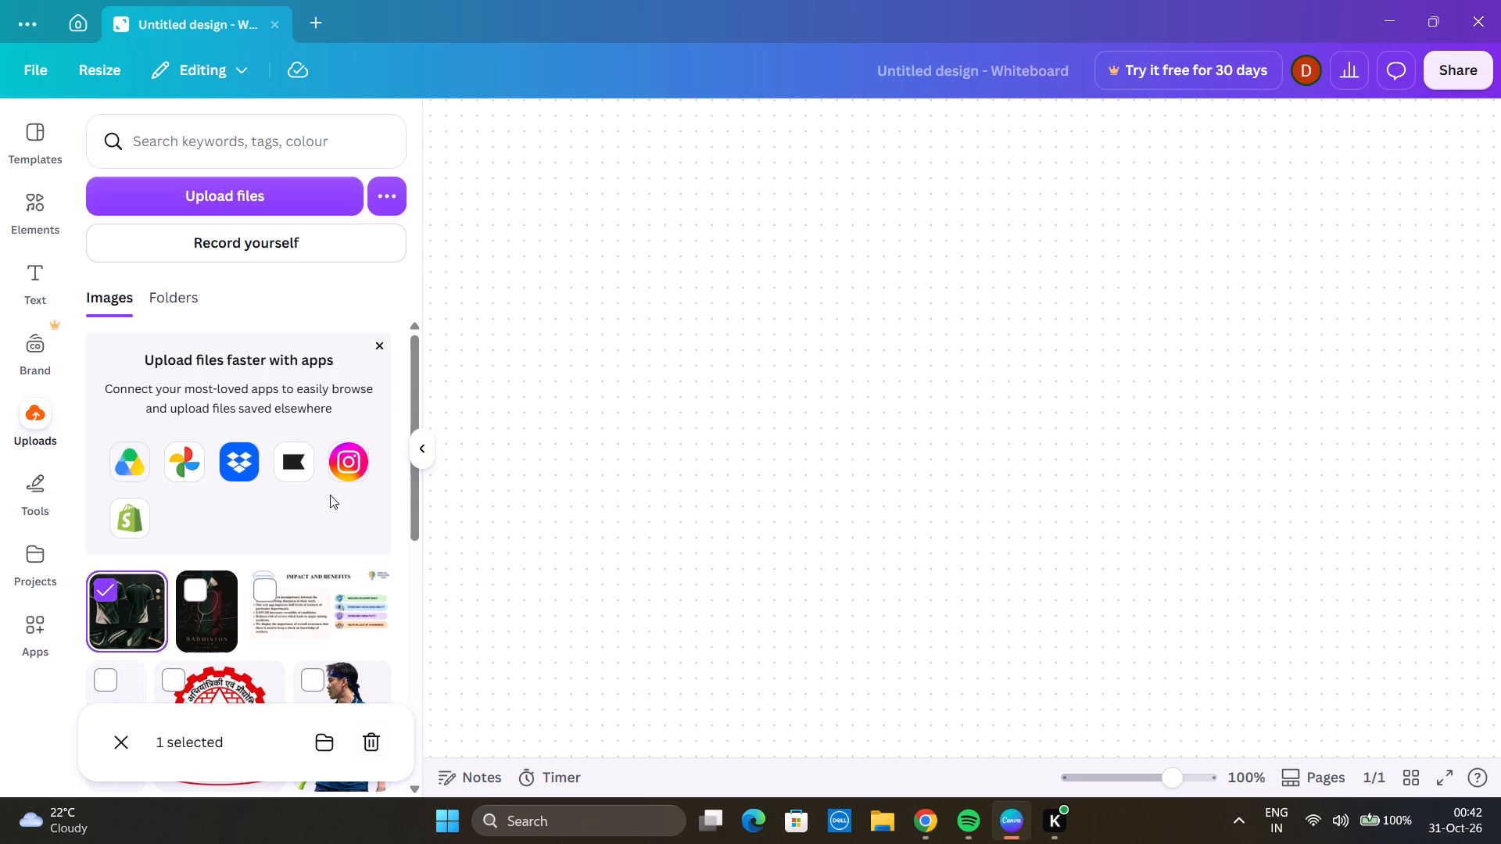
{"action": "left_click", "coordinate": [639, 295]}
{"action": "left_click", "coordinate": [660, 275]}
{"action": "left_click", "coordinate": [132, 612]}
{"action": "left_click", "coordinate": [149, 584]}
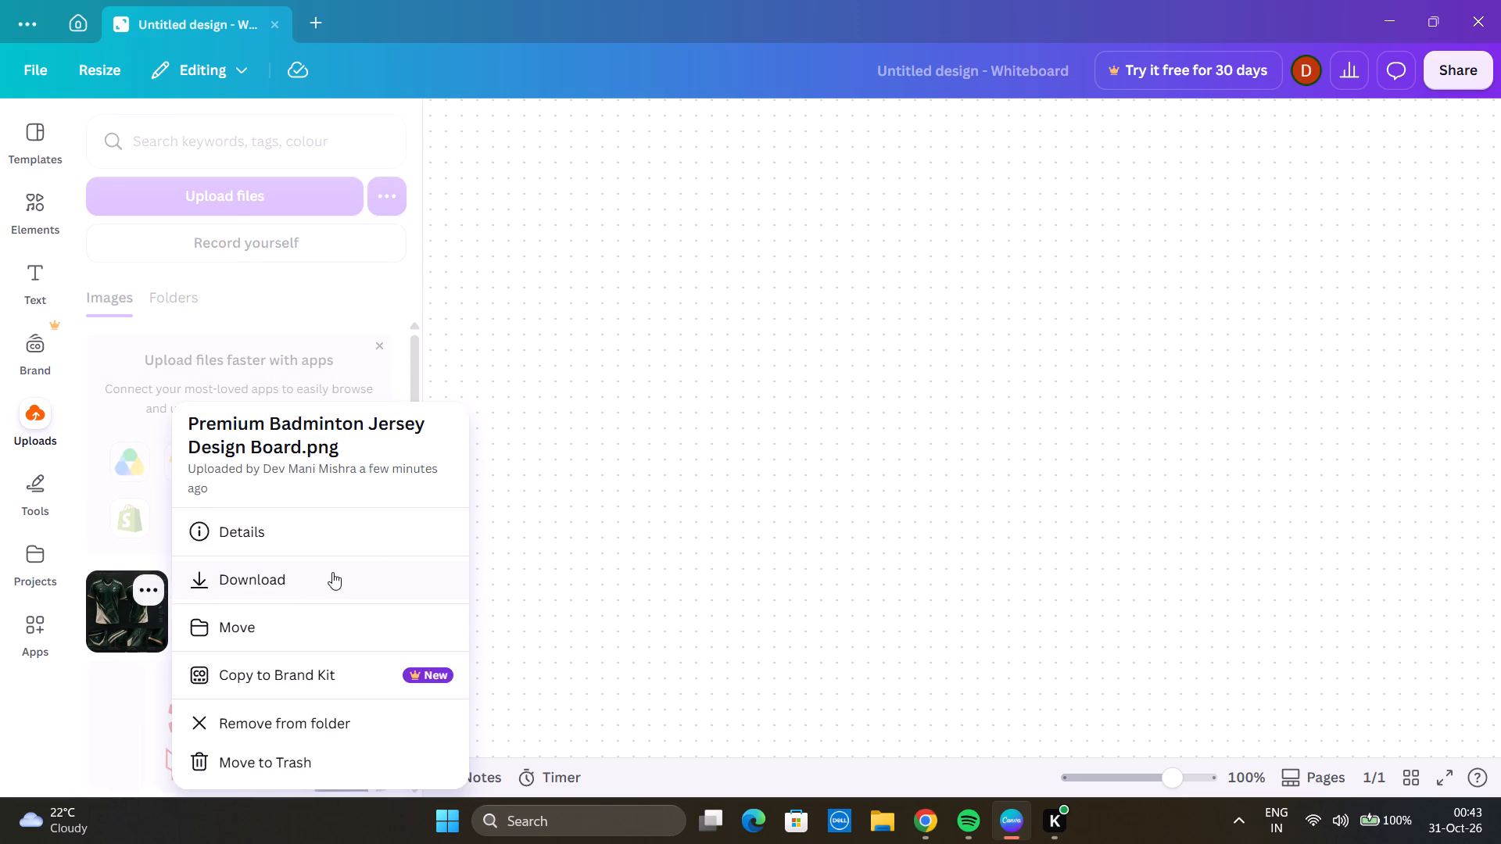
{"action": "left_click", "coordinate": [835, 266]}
Close the blank whiteboard and move this newest untitled whiteboard design to Trash from the home page.
{"action": "left_click", "coordinate": [270, 25]}
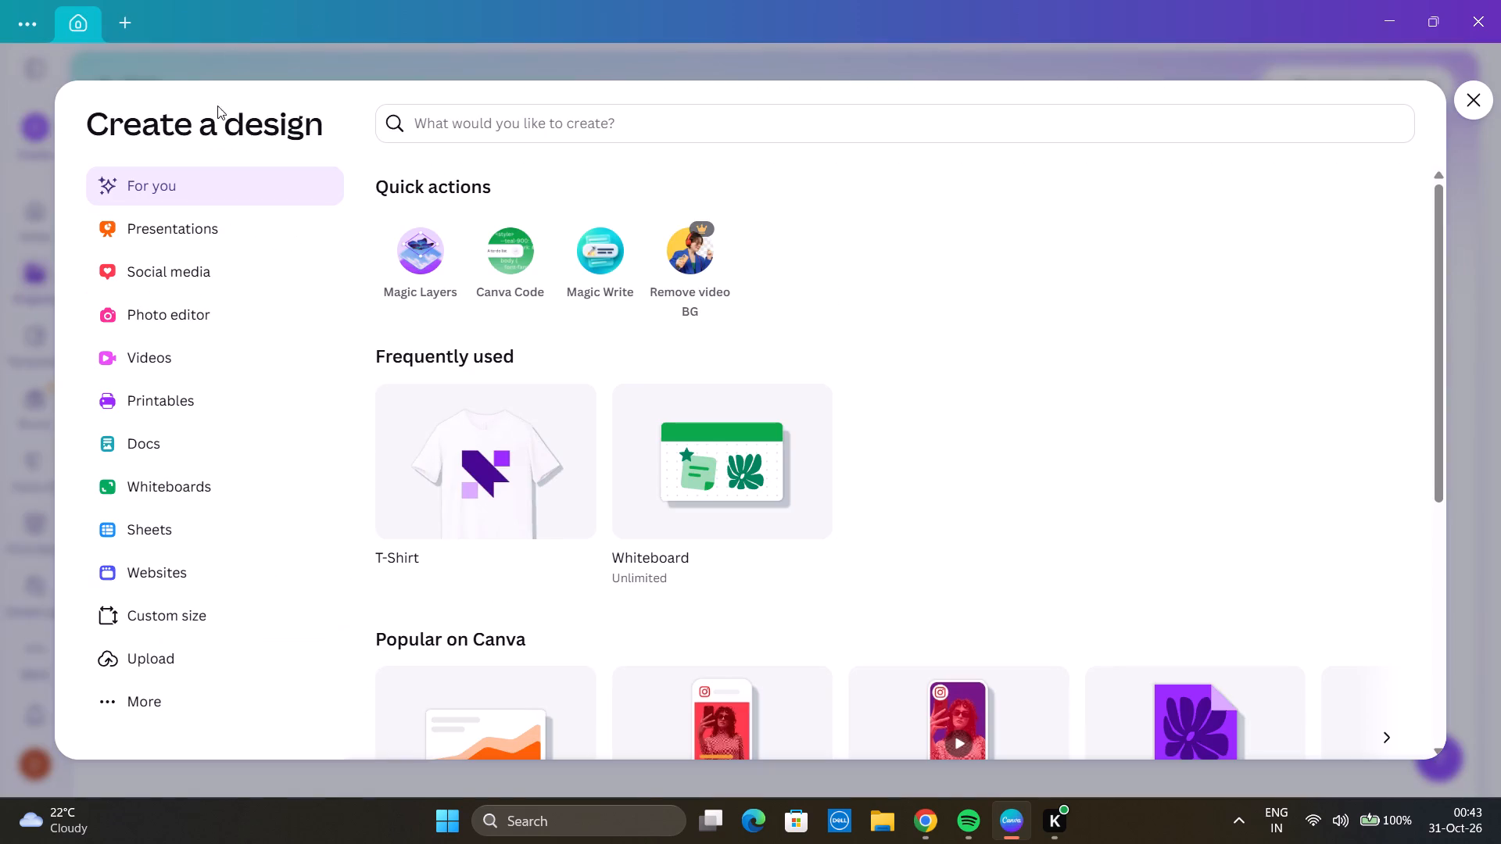
{"action": "left_click", "coordinate": [235, 63]}
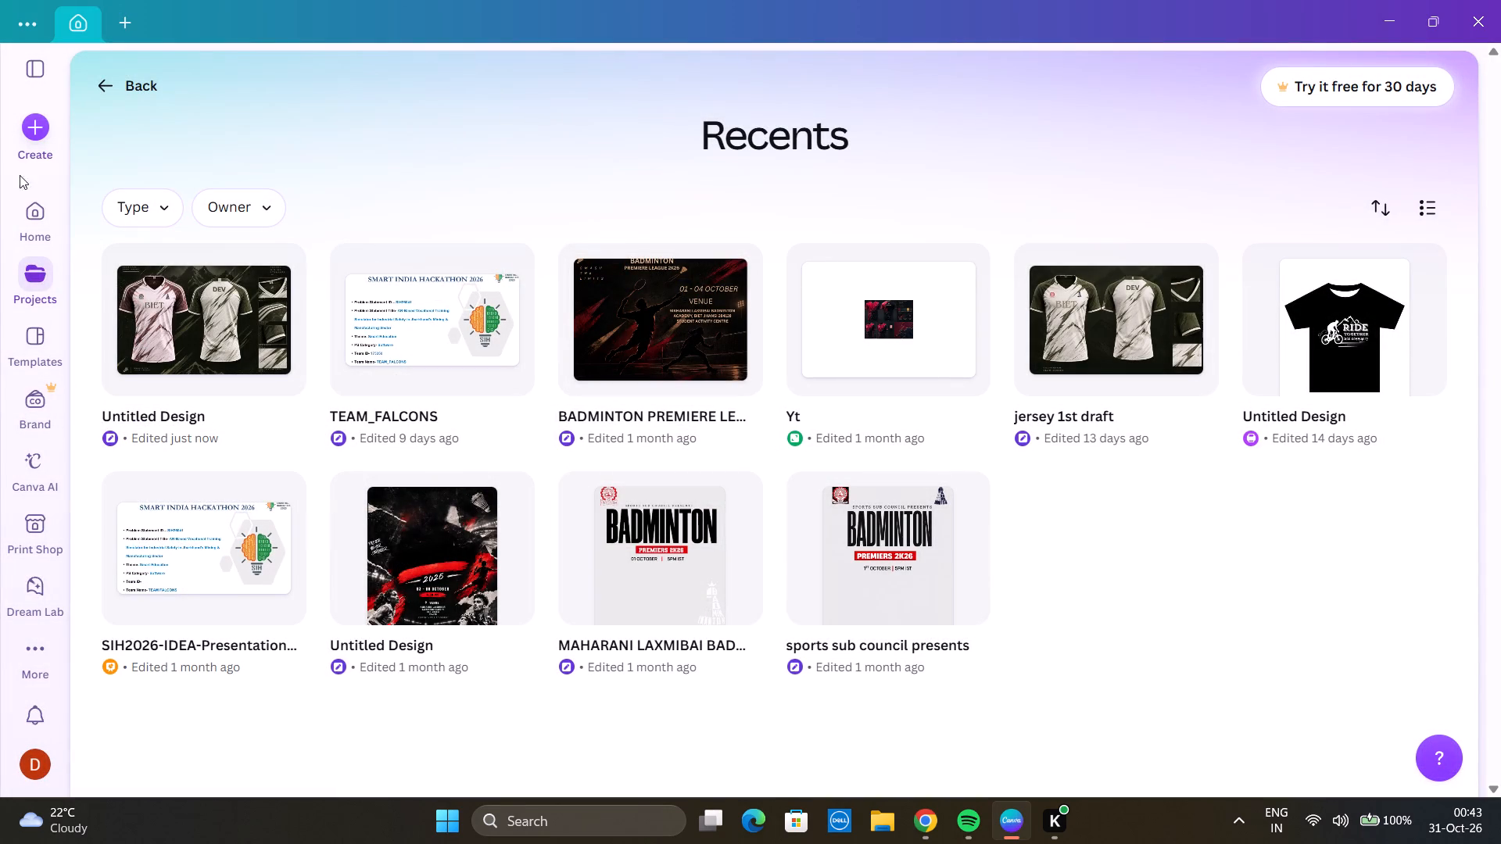
{"action": "left_click", "coordinate": [39, 217]}
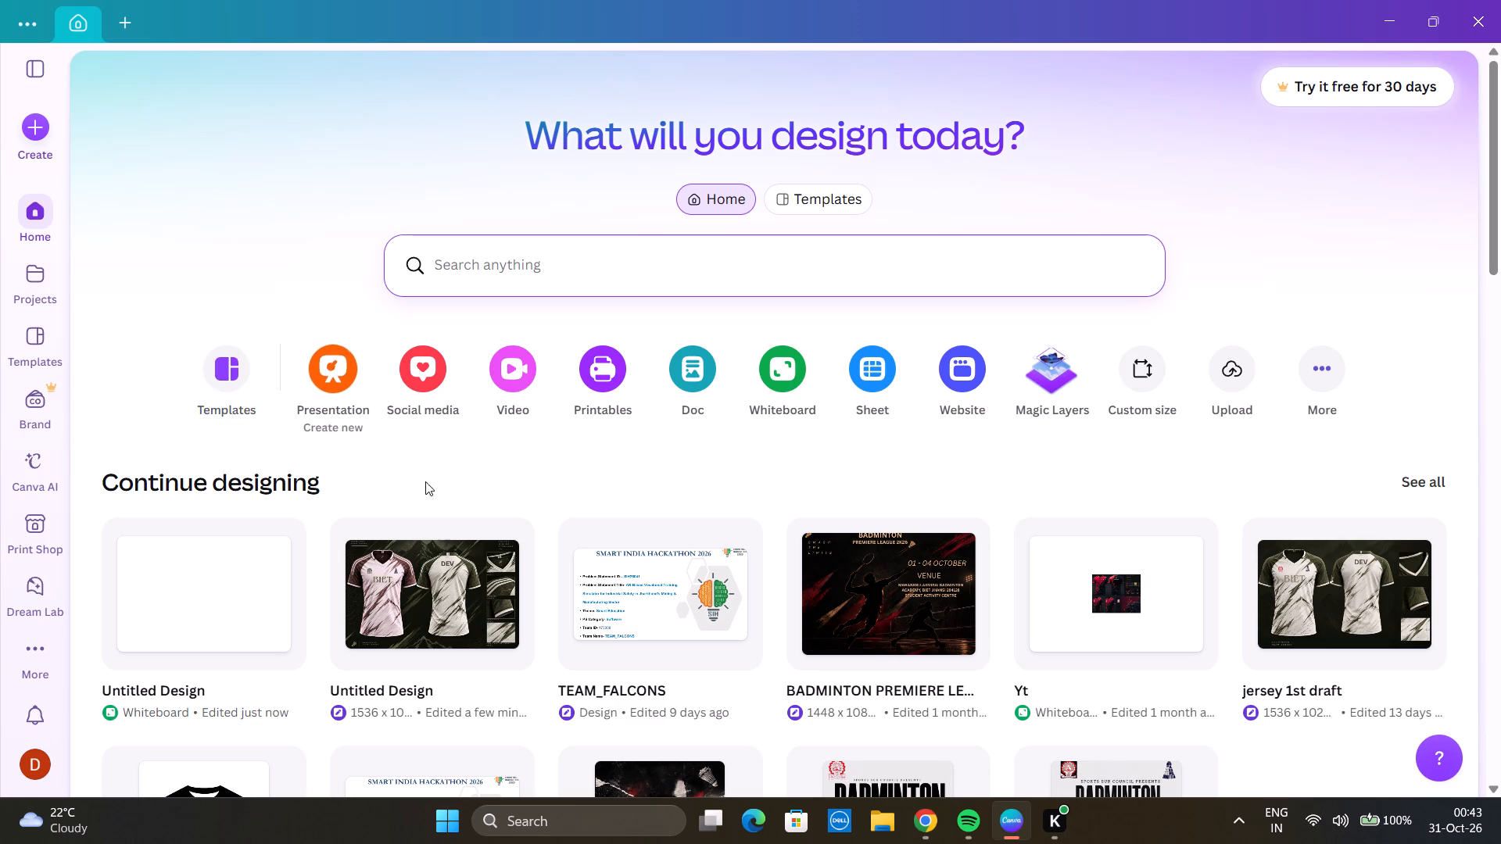
{"action": "left_click", "coordinate": [285, 536]}
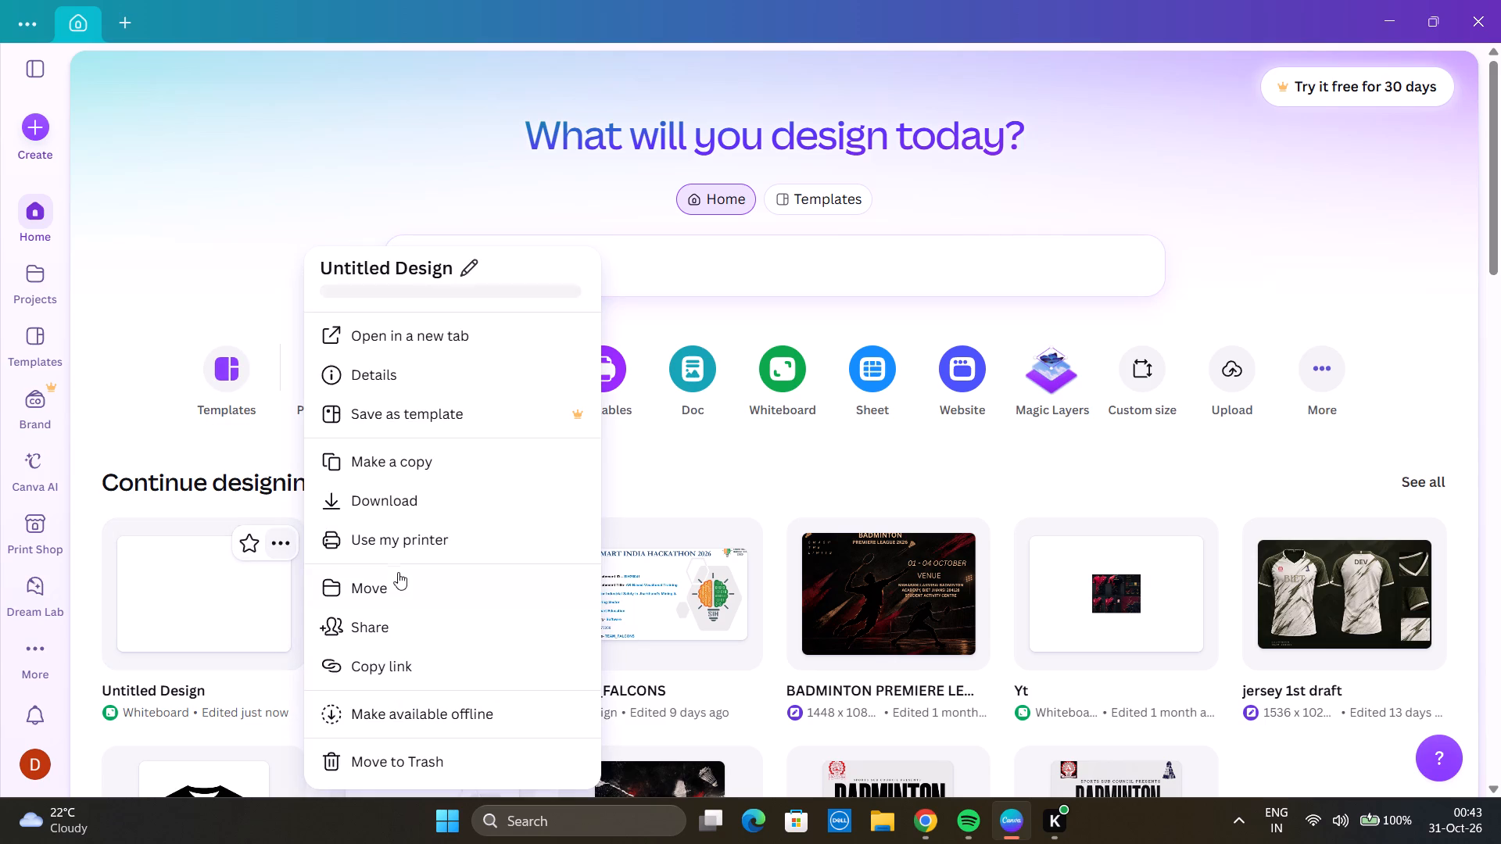
{"action": "left_click", "coordinate": [484, 768]}
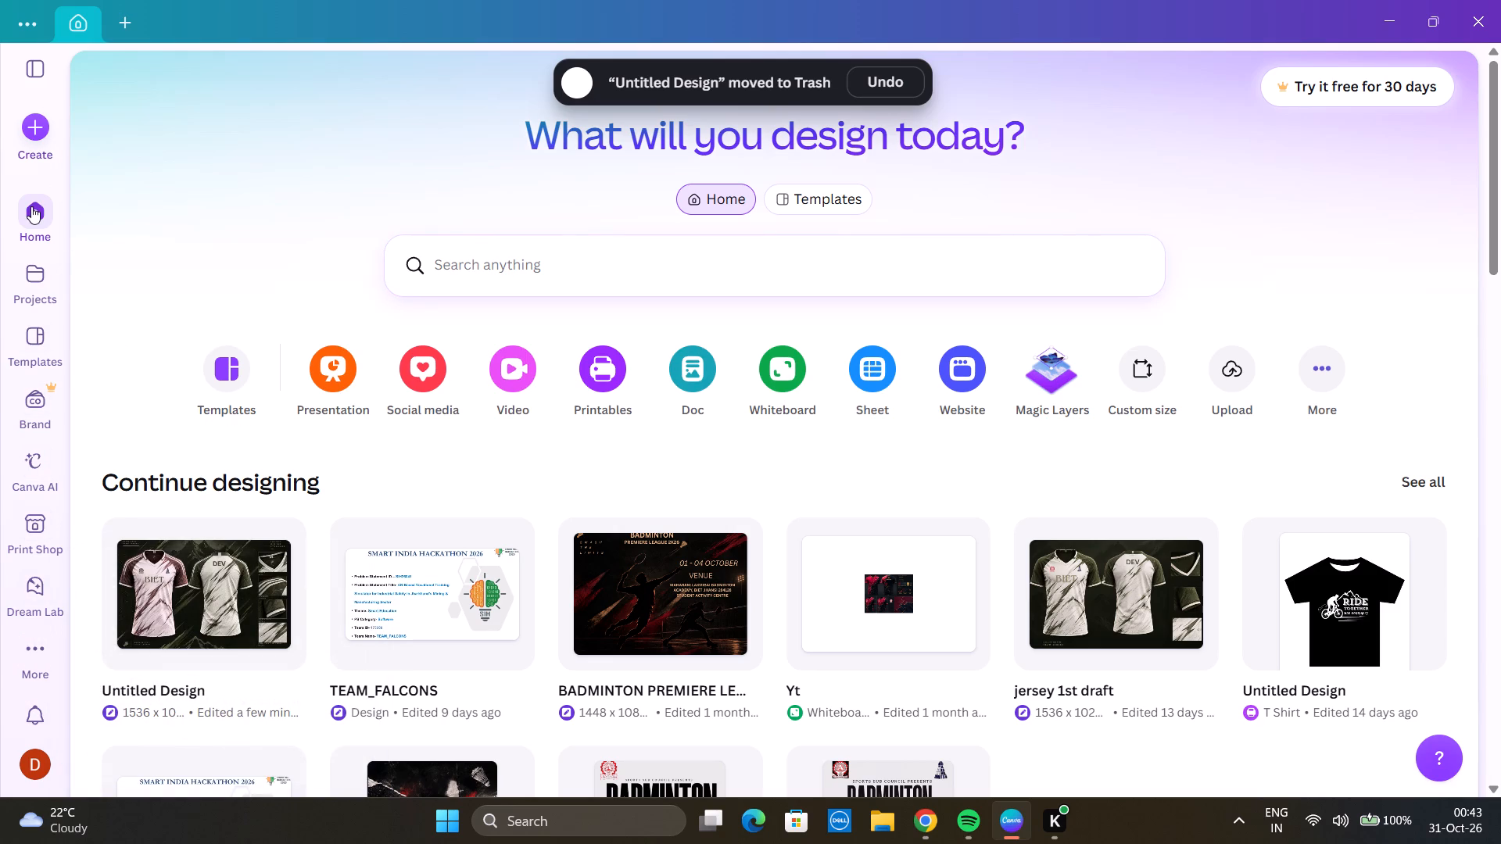
Open "Premium Badminton Jersey Design Board.png" from the project Uploads folder in the editor.
{"action": "left_click", "coordinate": [30, 277]}
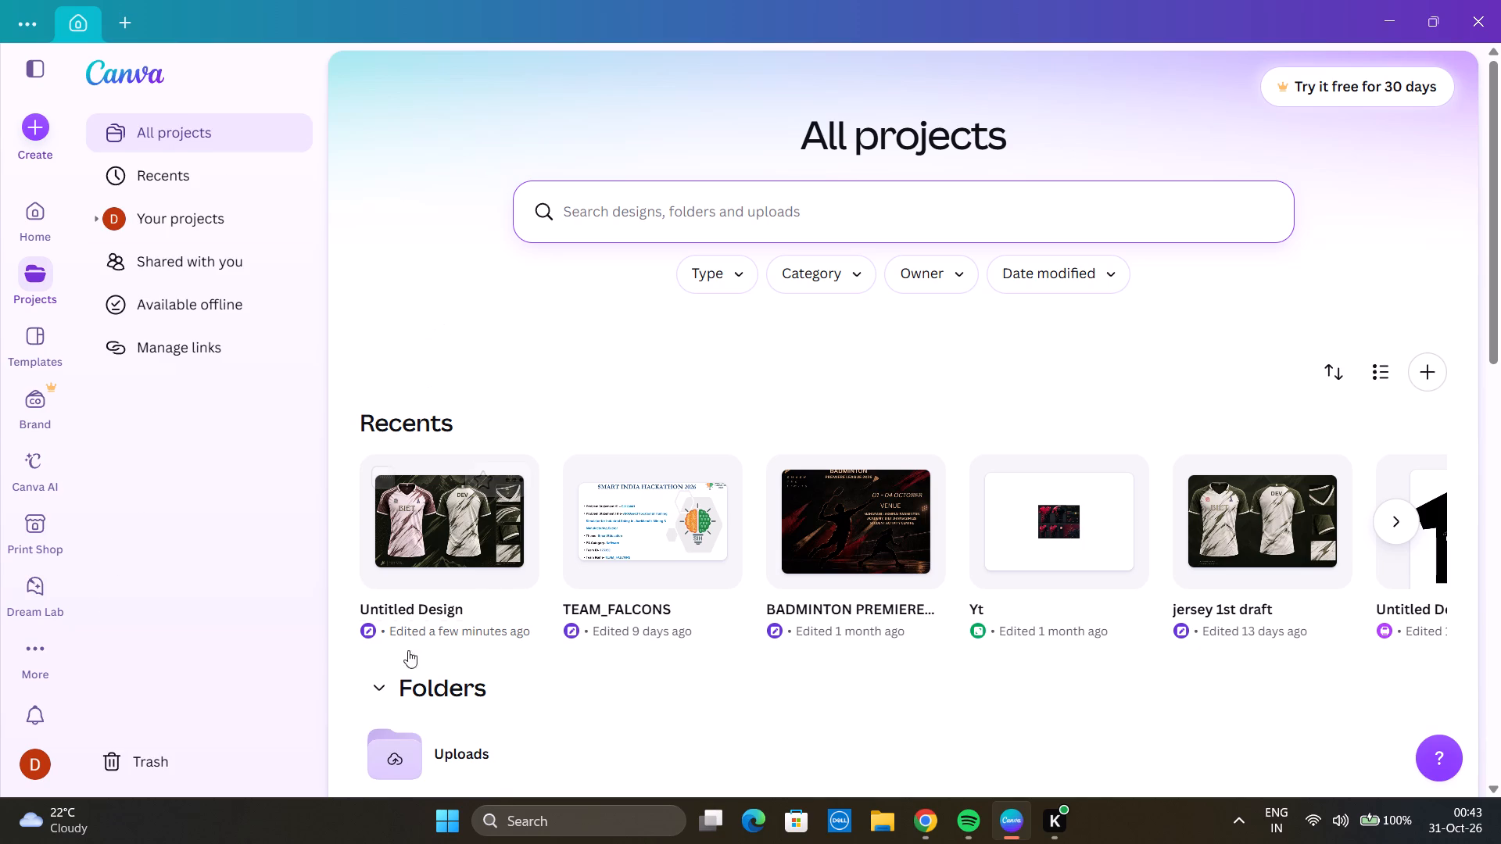
{"action": "left_click", "coordinate": [496, 760]}
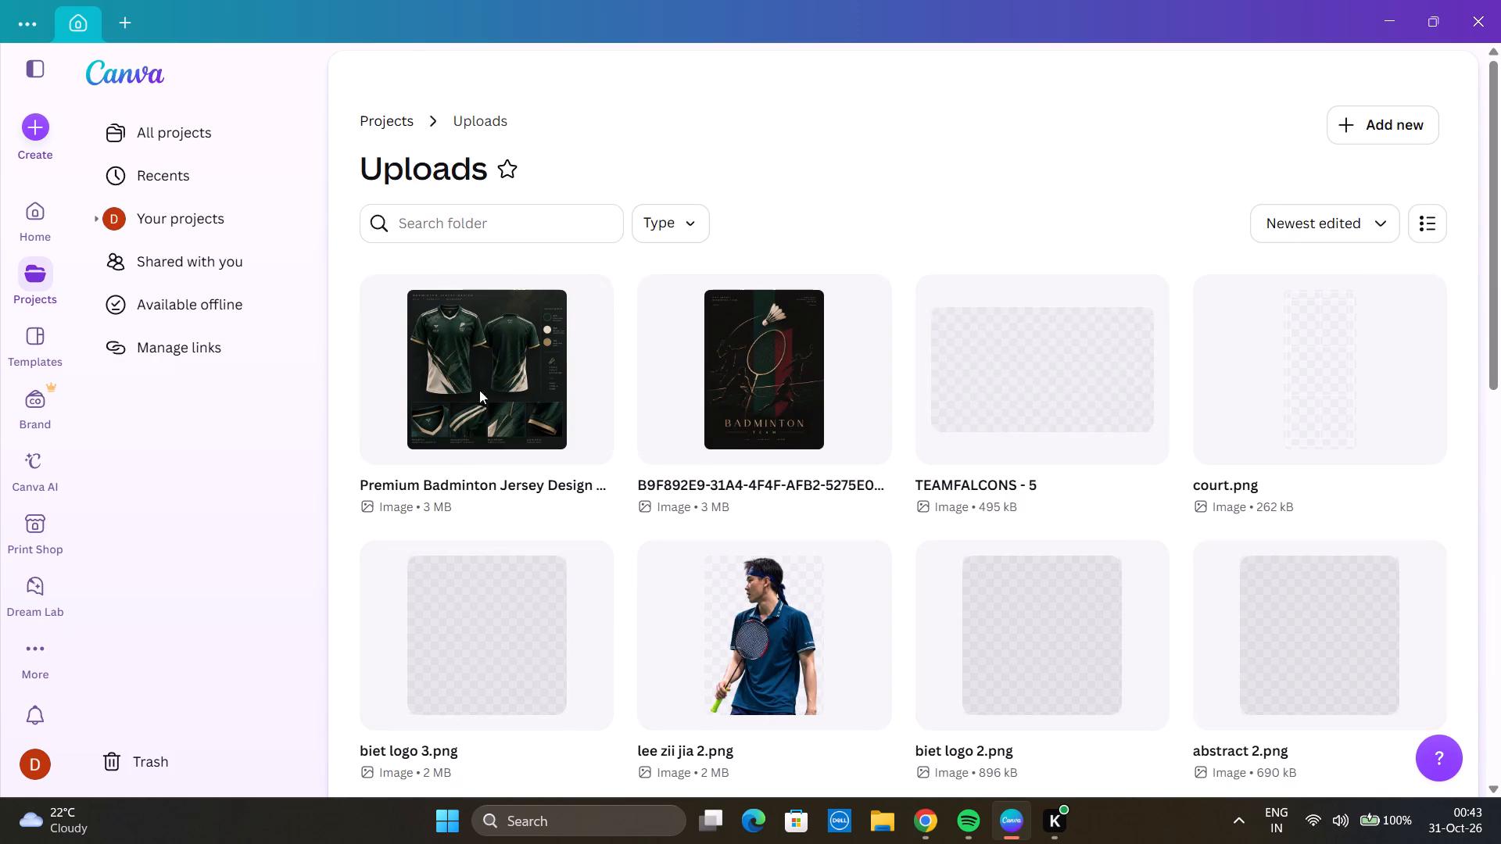
{"action": "double_click", "coordinate": [477, 421]}
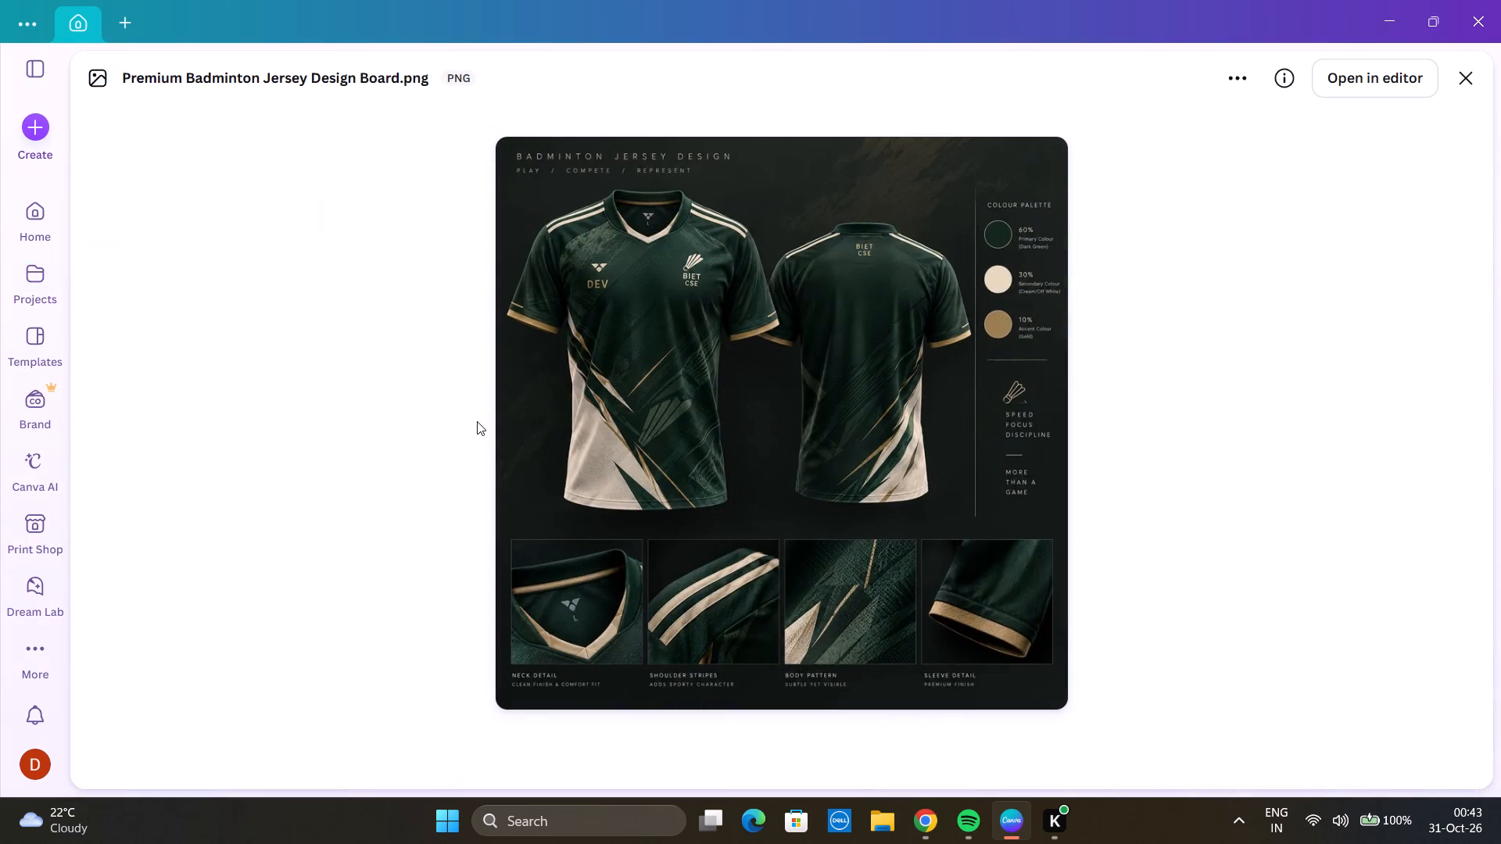
{"action": "left_click", "coordinate": [1385, 74]}
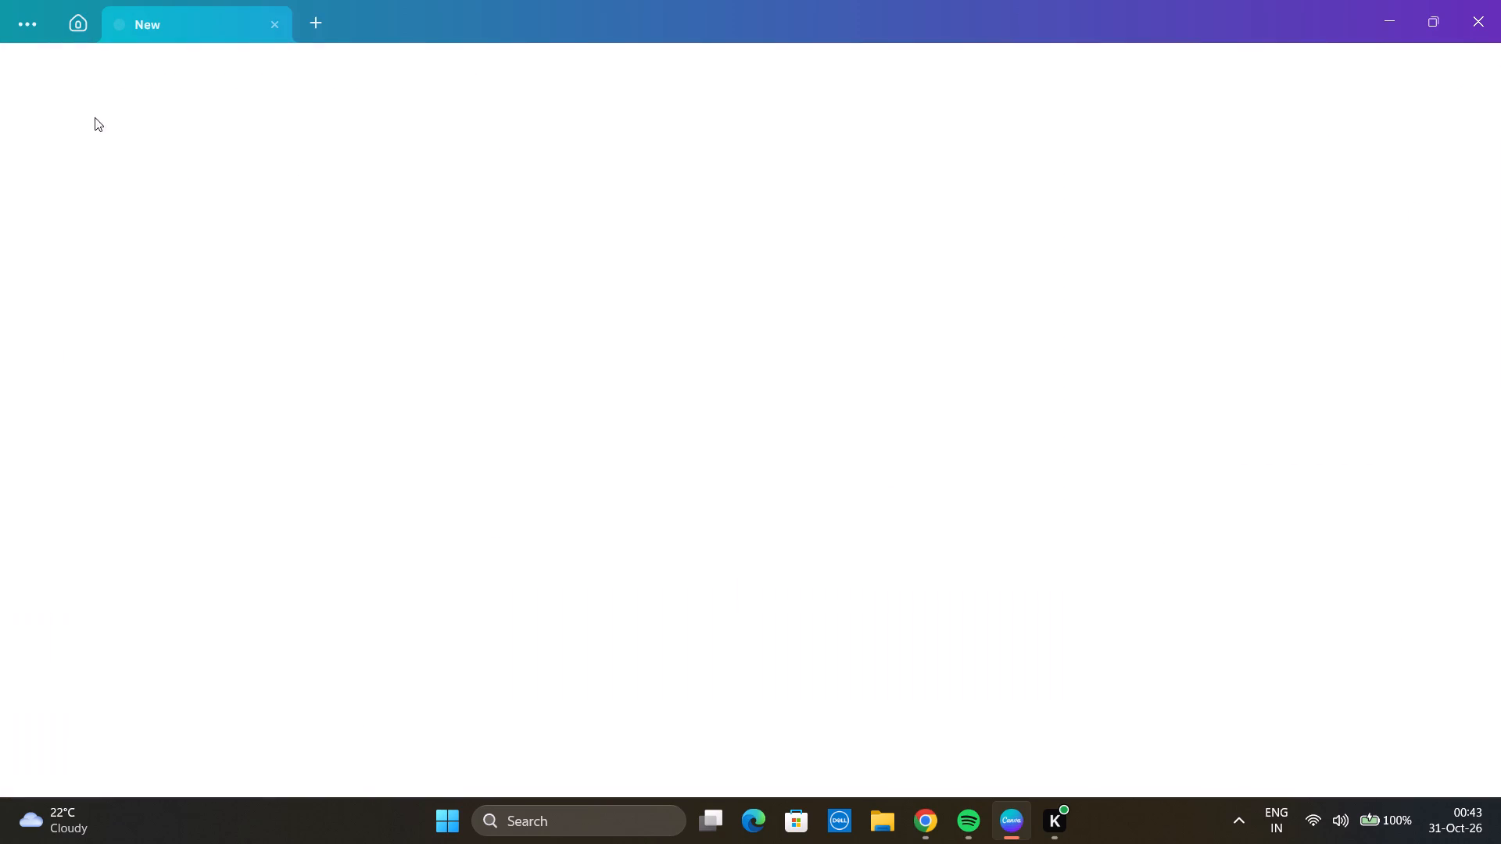
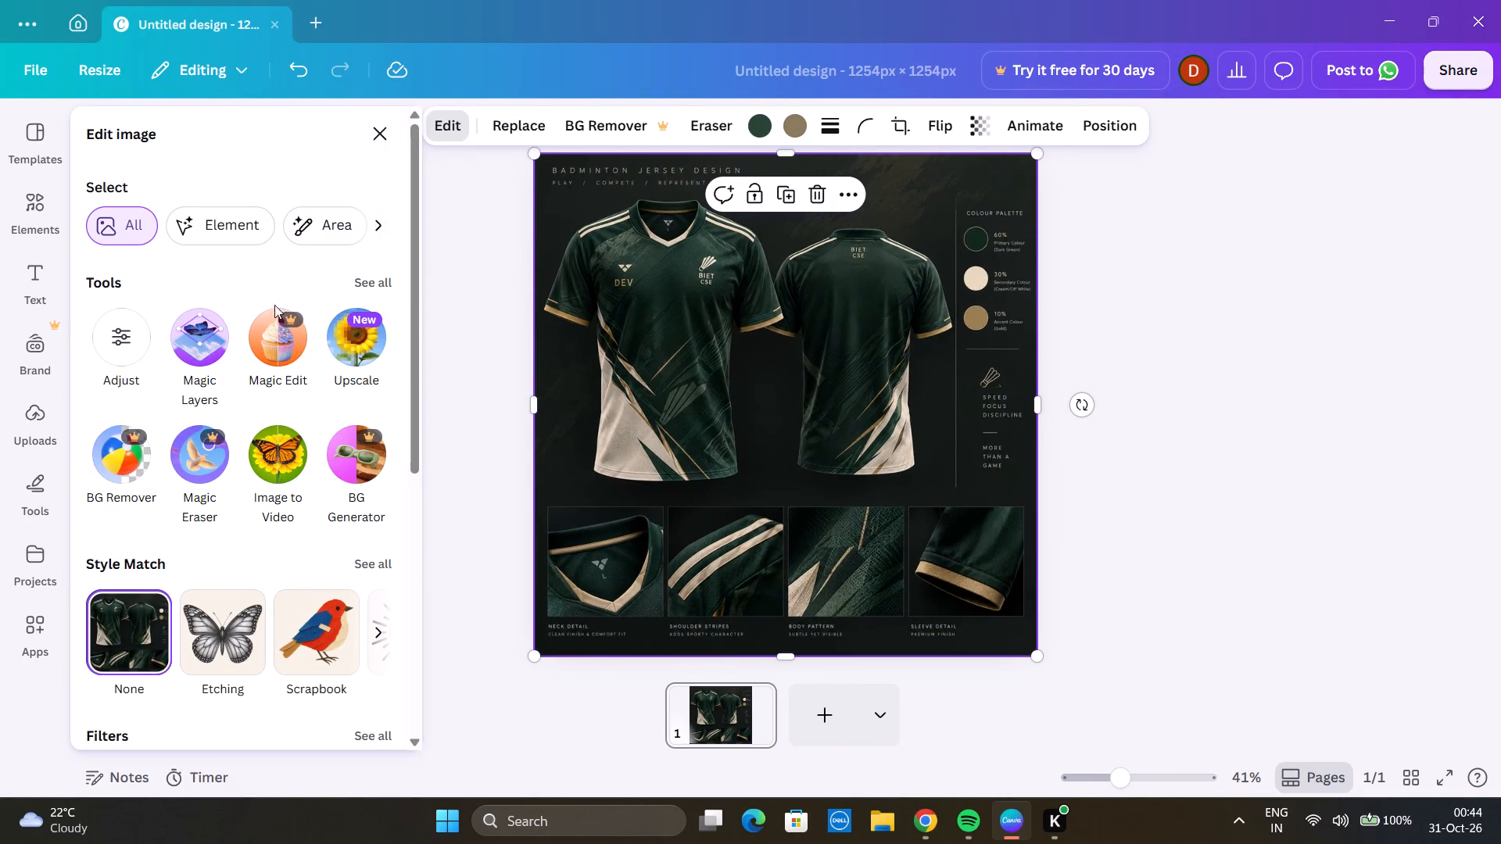
Split the green badminton jersey board image into separate editable layers with Magic Layers.
{"action": "left_click", "coordinate": [179, 344]}
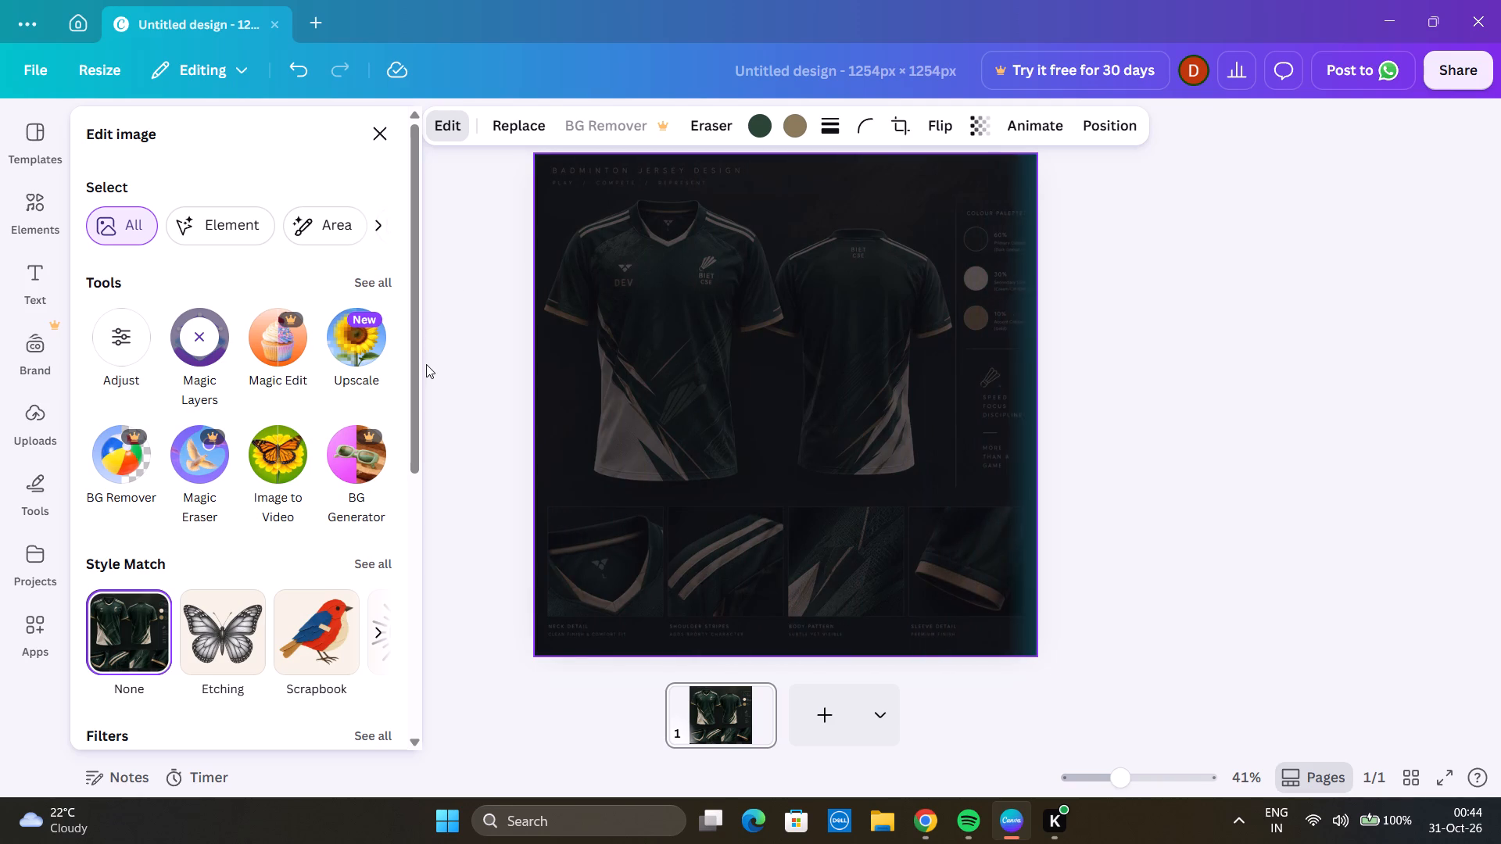
{"action": "left_click", "coordinate": [375, 635]}
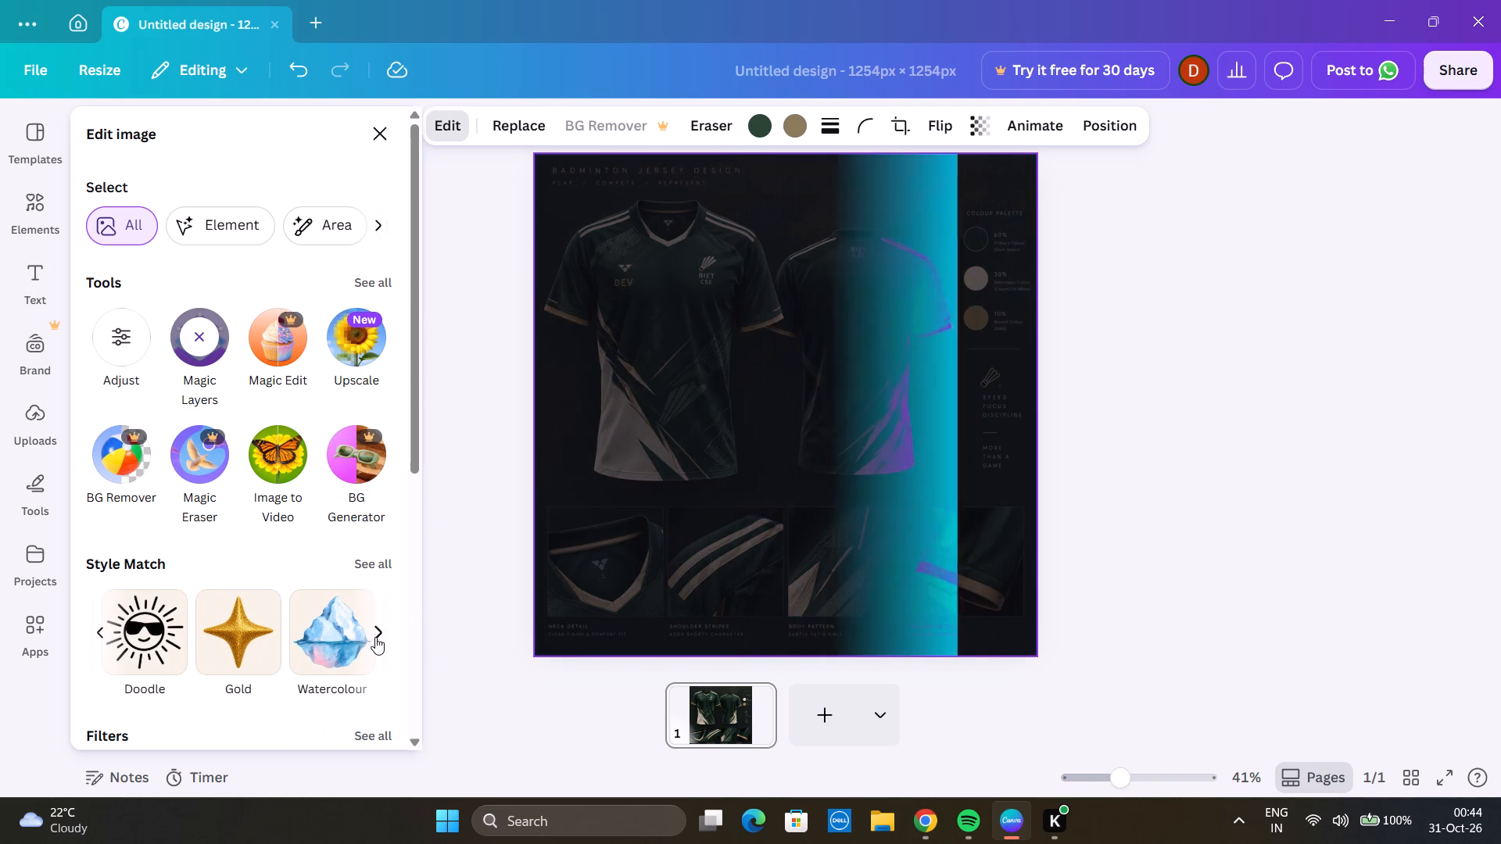
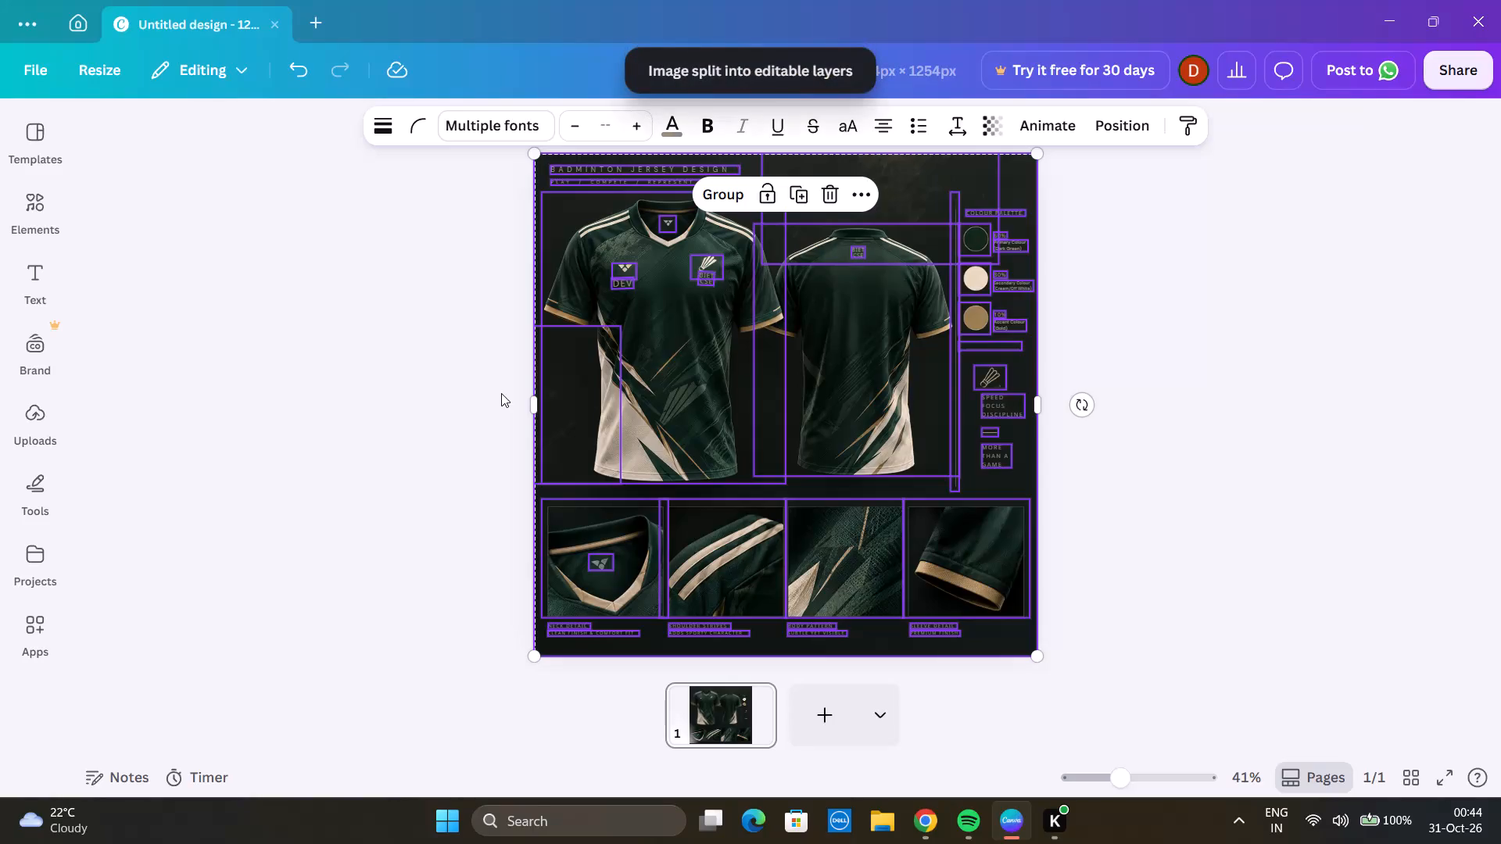
Delete the text under the chest emblem and the shuttlecock logo with its text from the front jersey.
{"action": "left_click", "coordinate": [626, 272]}
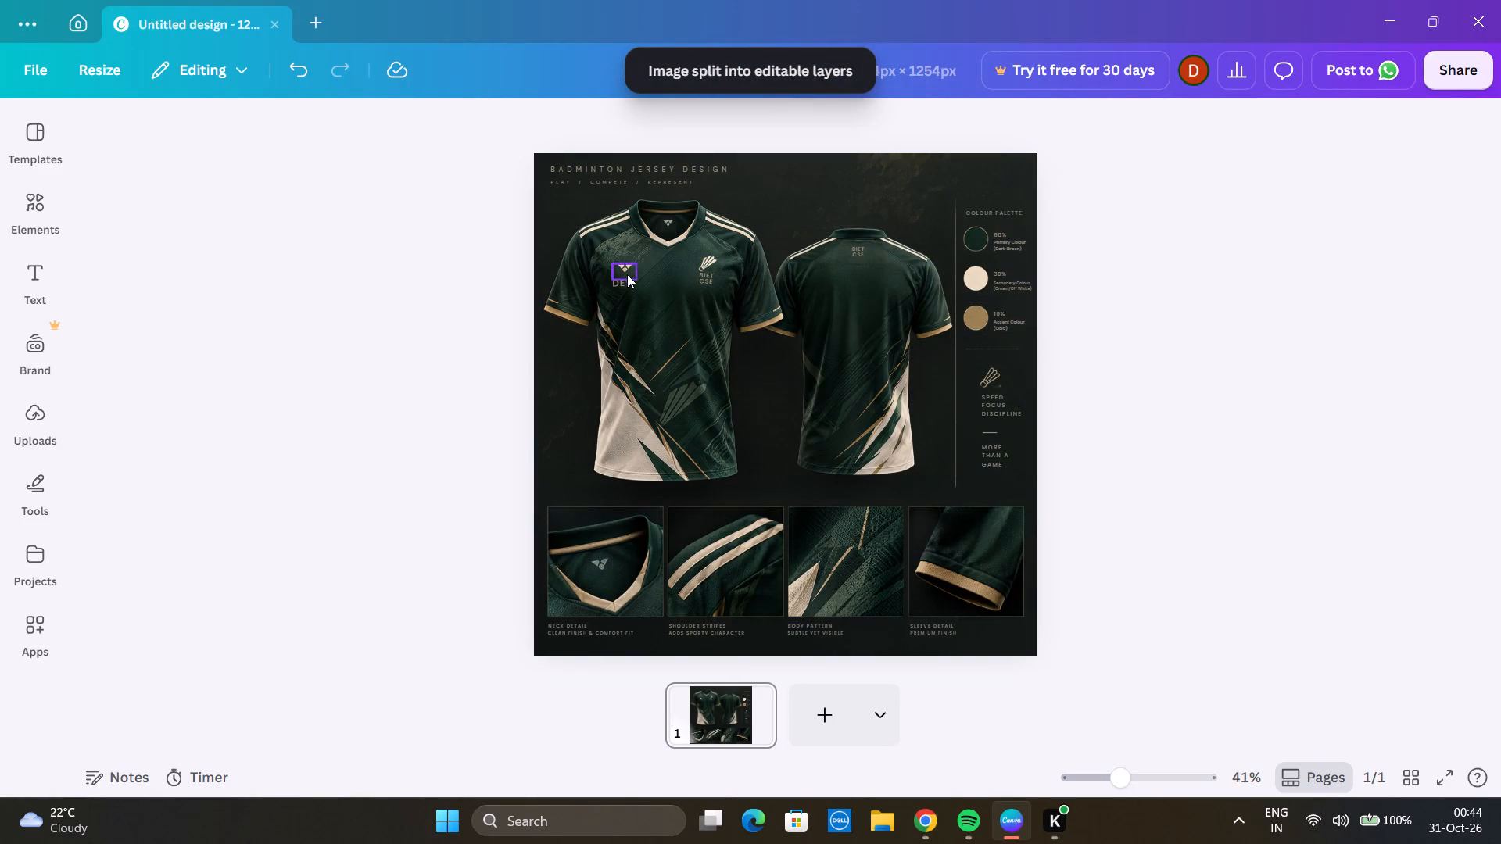
{"action": "left_click", "coordinate": [628, 273]}
{"action": "left_click", "coordinate": [658, 222]}
{"action": "left_click", "coordinate": [626, 281]}
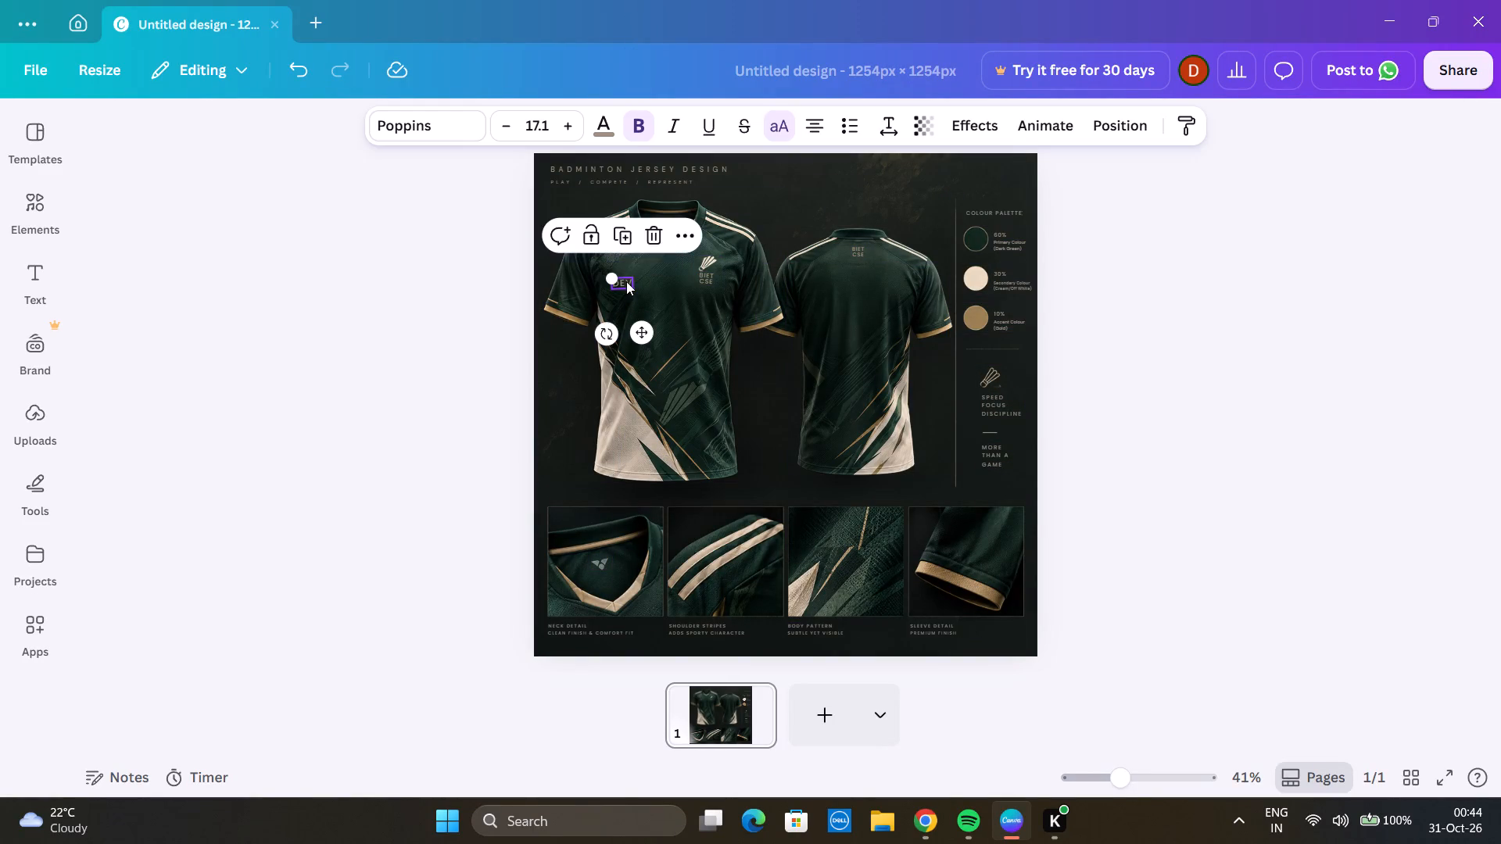
{"action": "left_click", "coordinate": [656, 239]}
{"action": "left_click", "coordinate": [711, 264]}
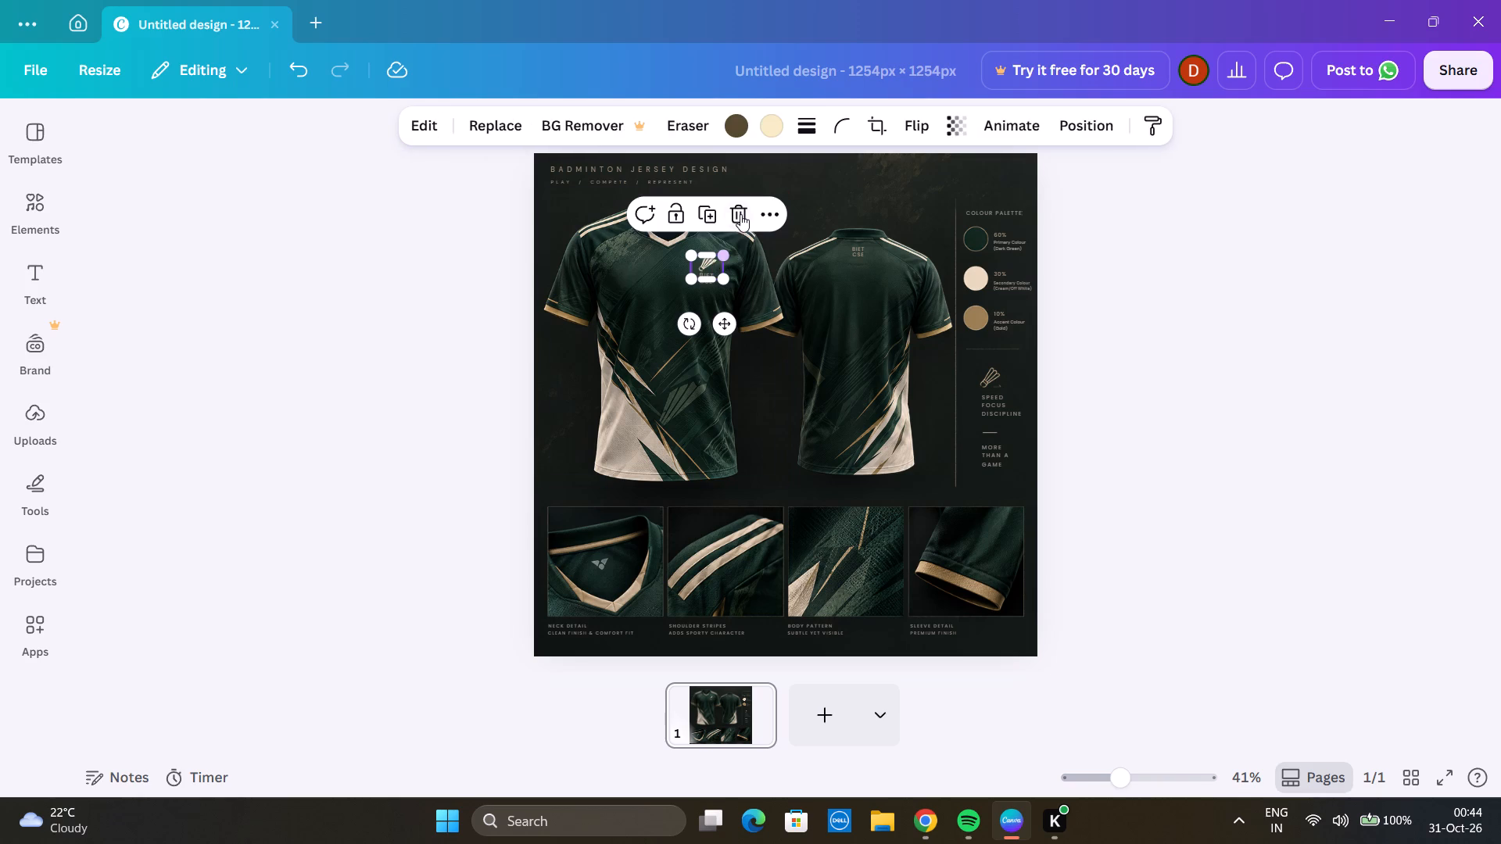
{"action": "left_click", "coordinate": [740, 214]}
{"action": "left_click", "coordinate": [709, 281]}
{"action": "left_click", "coordinate": [743, 227]}
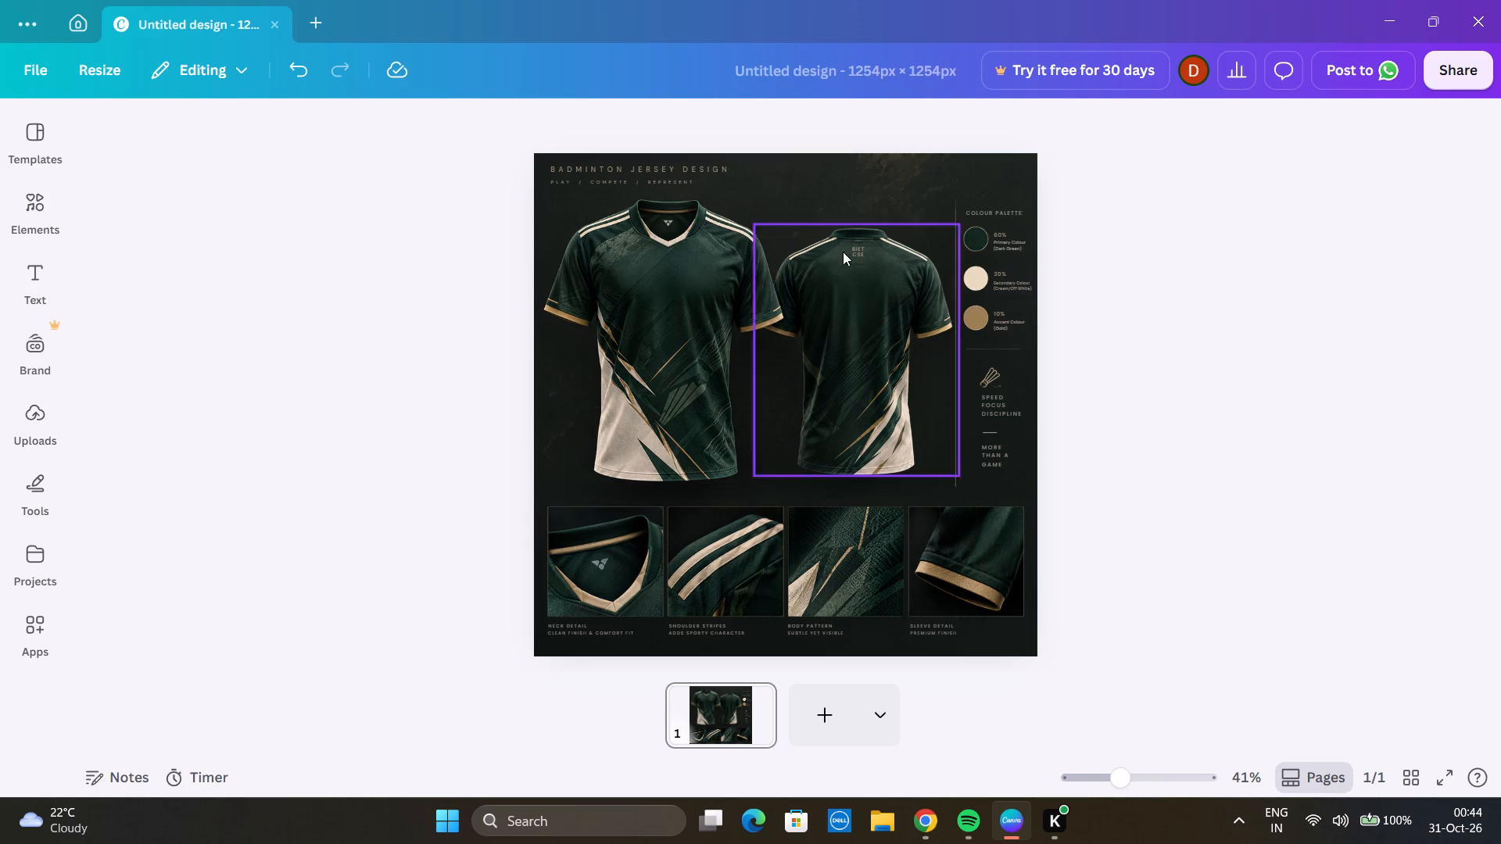
Delete the small text below the back jersey's neck and the tiny emblem inside the front jersey's collar.
{"action": "left_click", "coordinate": [868, 253]}
{"action": "left_click", "coordinate": [858, 253]}
{"action": "left_click", "coordinate": [894, 213]}
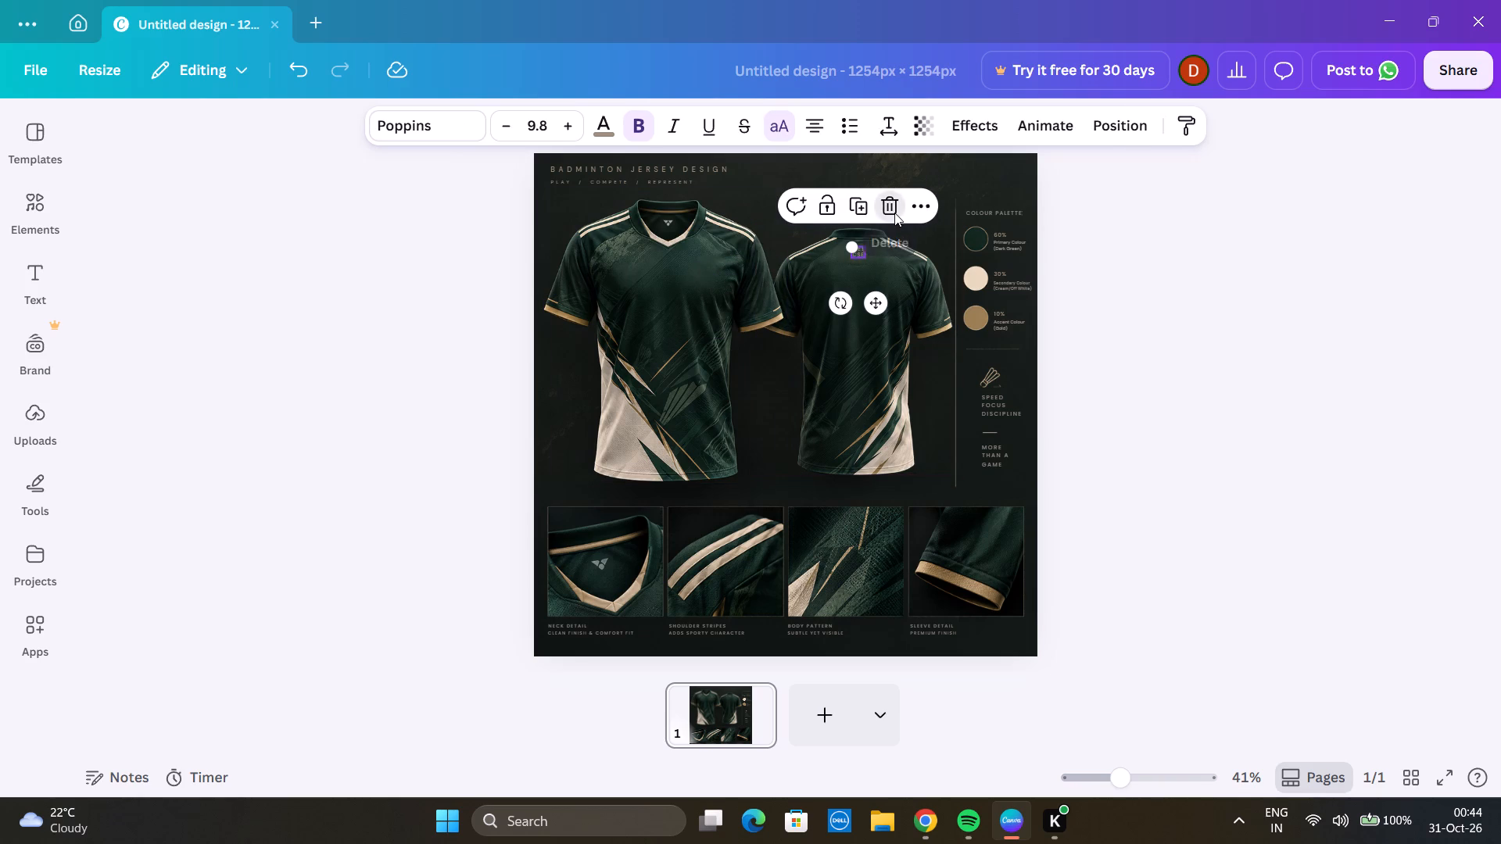
{"action": "left_click", "coordinate": [666, 220]}
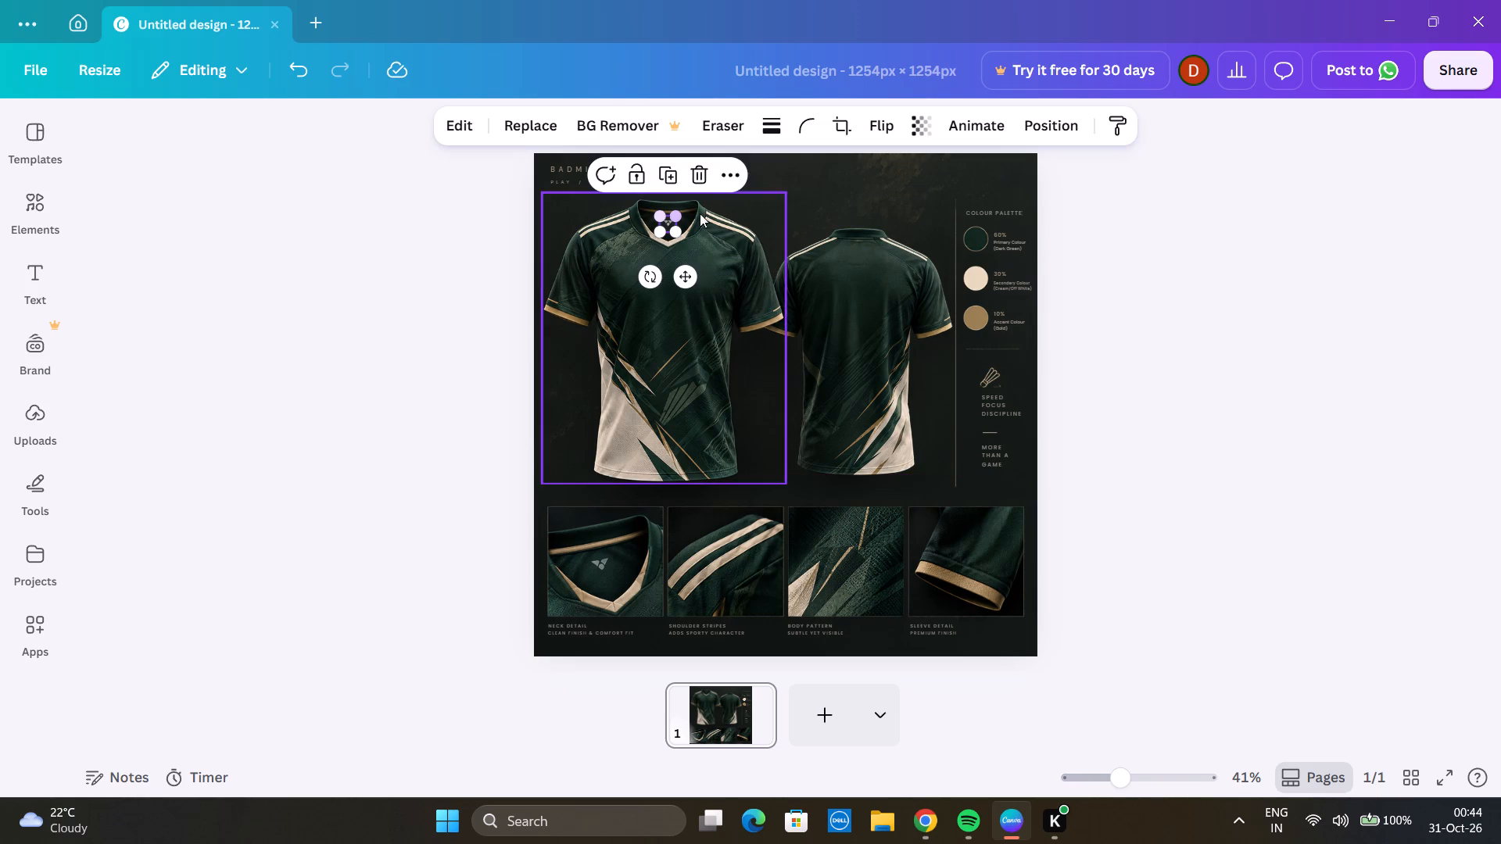
{"action": "left_click", "coordinate": [704, 181]}
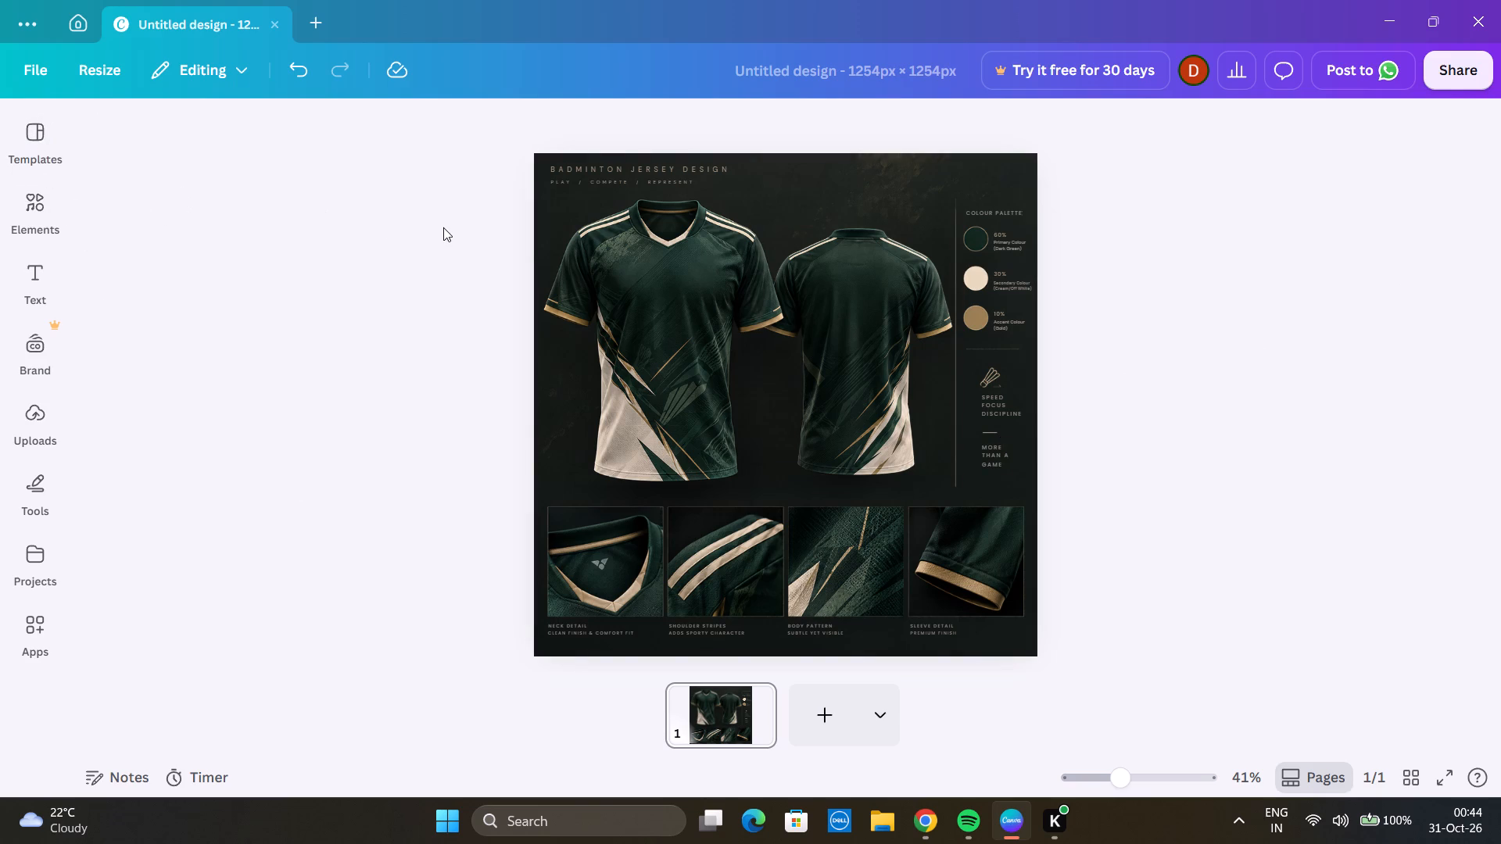
Add the red BIET college logo from the uploaded images to the design, keeping only one copy.
{"action": "scroll", "coordinate": [665, 267], "scroll_direction": "up", "scroll_amount": 4}
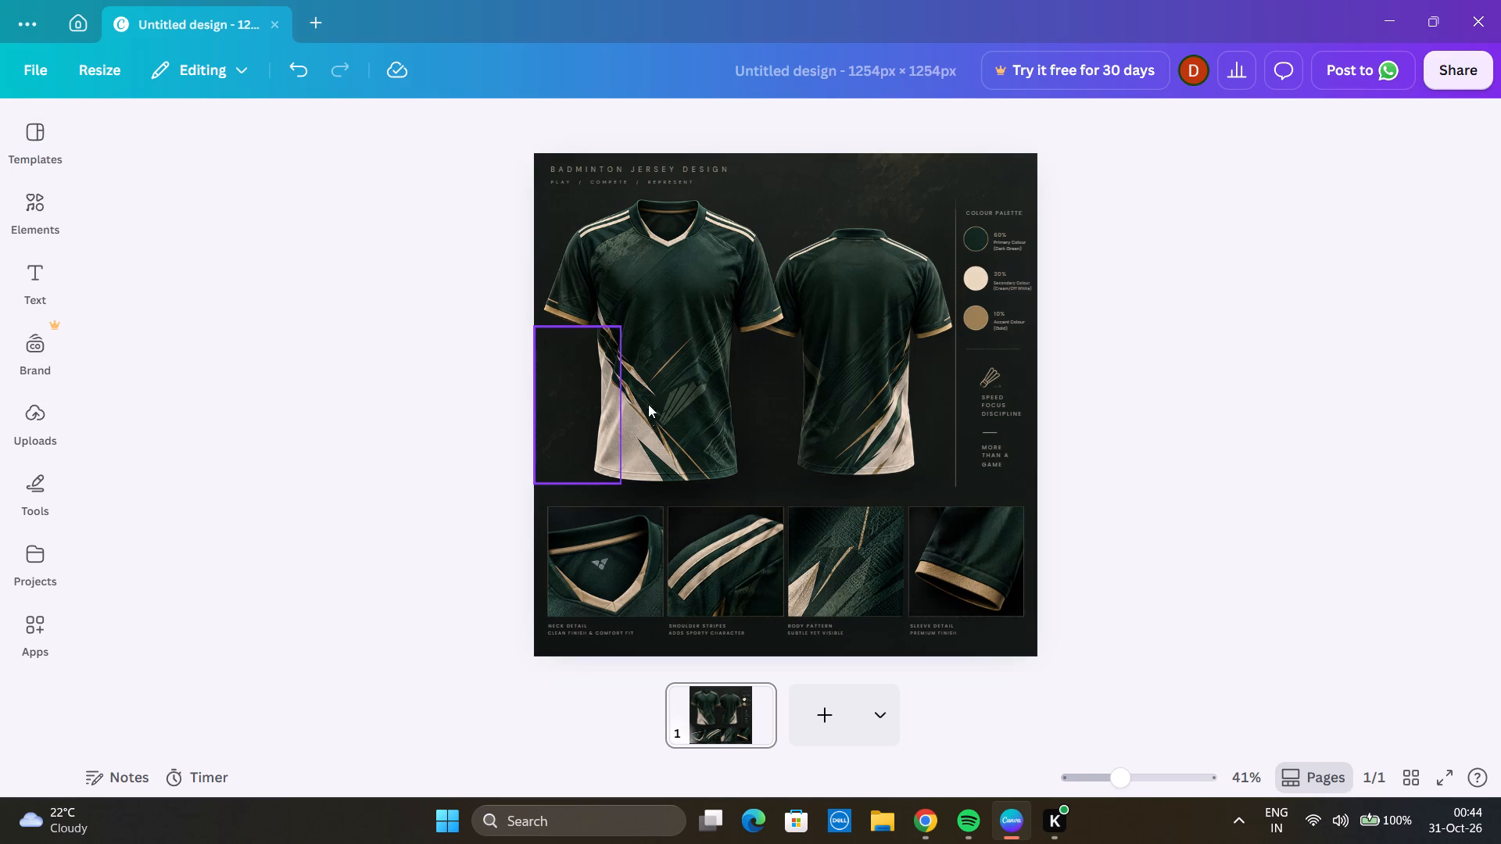
{"action": "scroll", "coordinate": [689, 322], "scroll_direction": "up", "scroll_amount": 3}
{"action": "scroll", "coordinate": [658, 365], "scroll_direction": "down", "scroll_amount": 1}
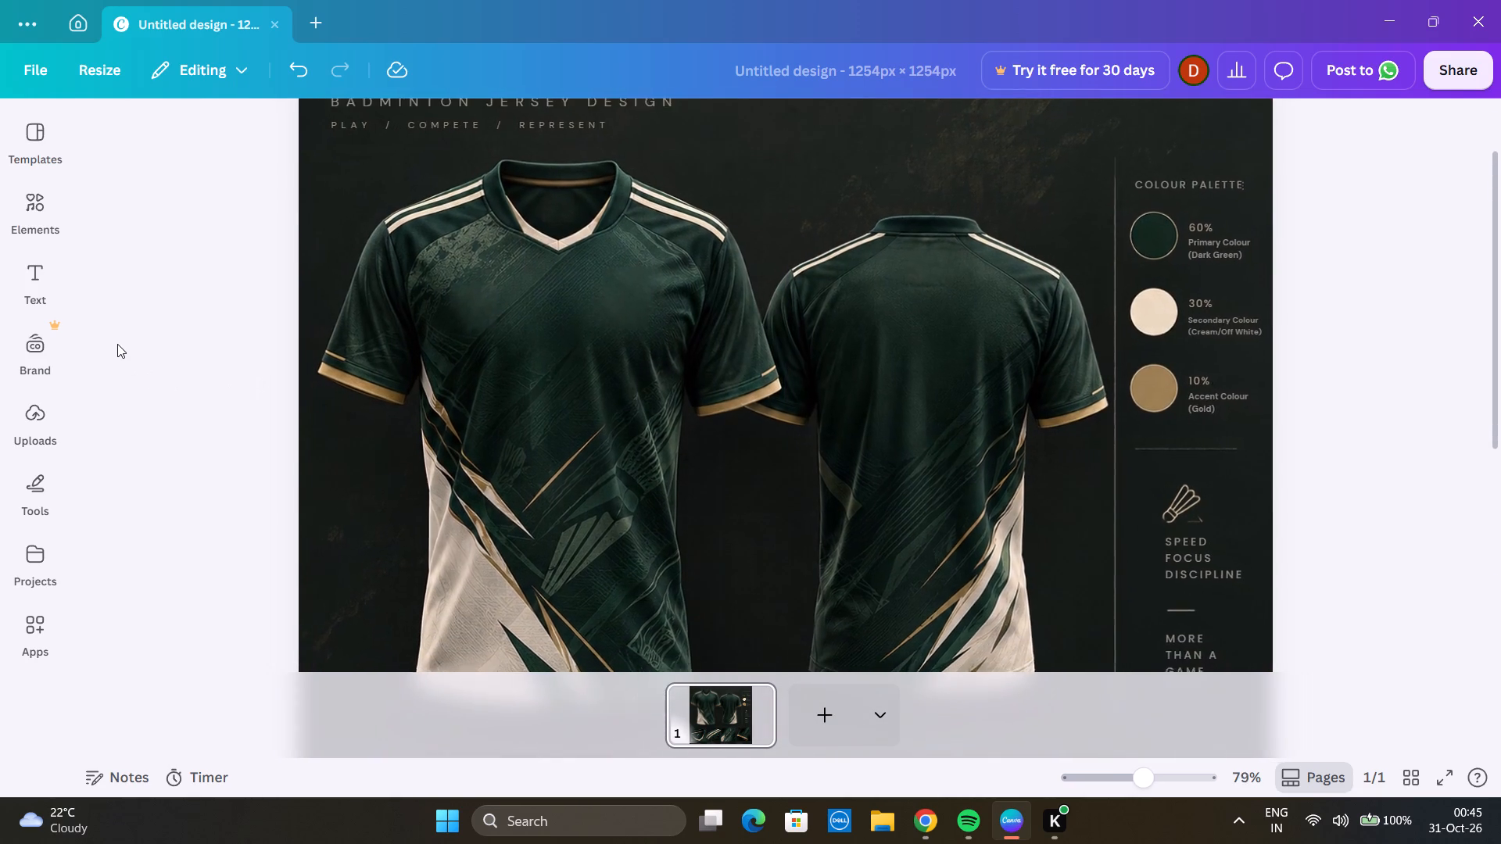
{"action": "left_click", "coordinate": [15, 414]}
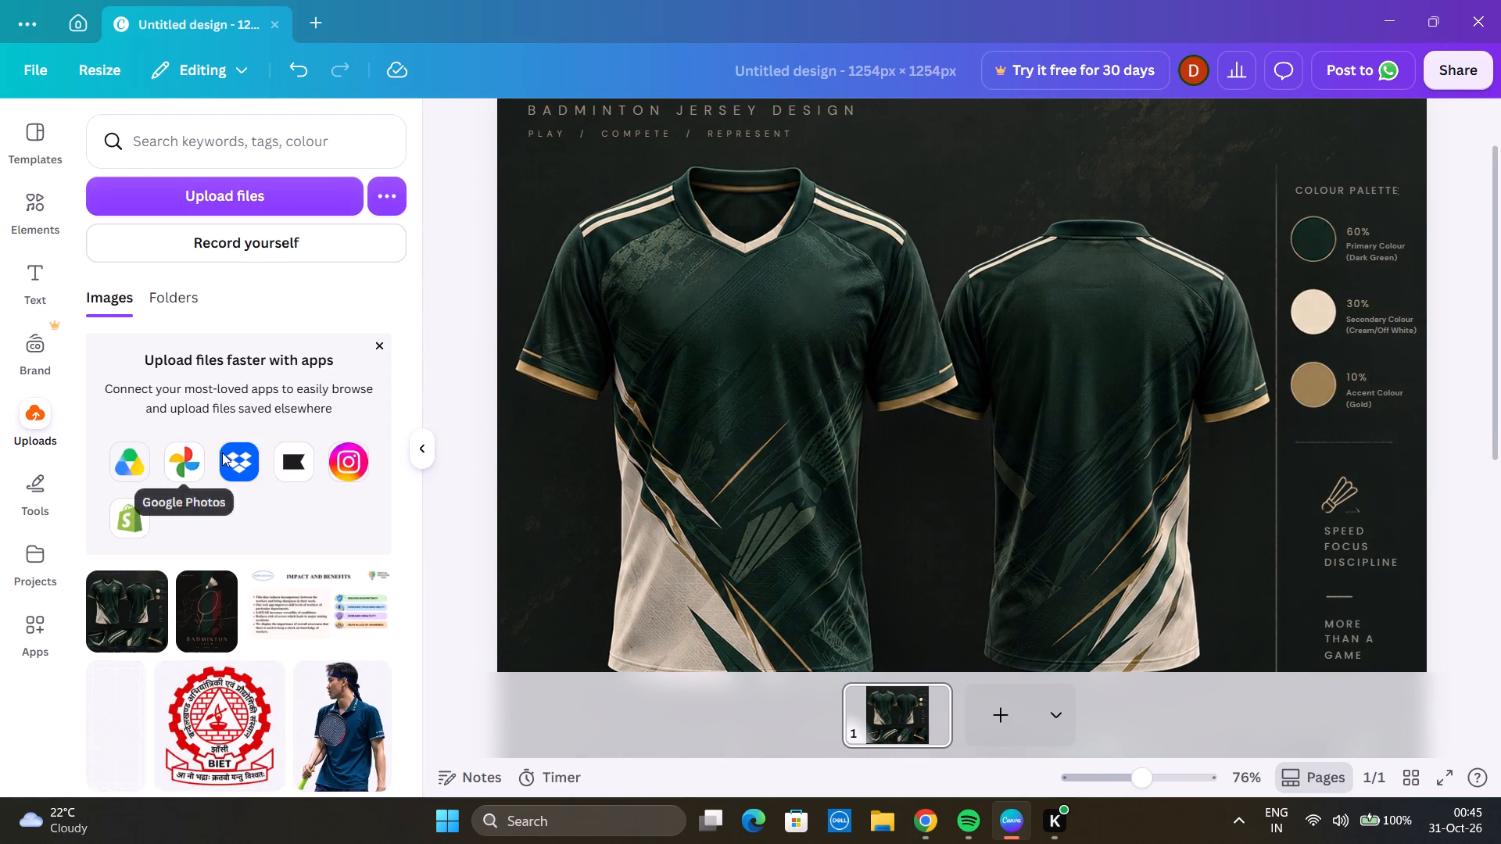
{"action": "scroll", "coordinate": [229, 471], "scroll_direction": "down", "scroll_amount": 2}
{"action": "double_click", "coordinate": [211, 524]}
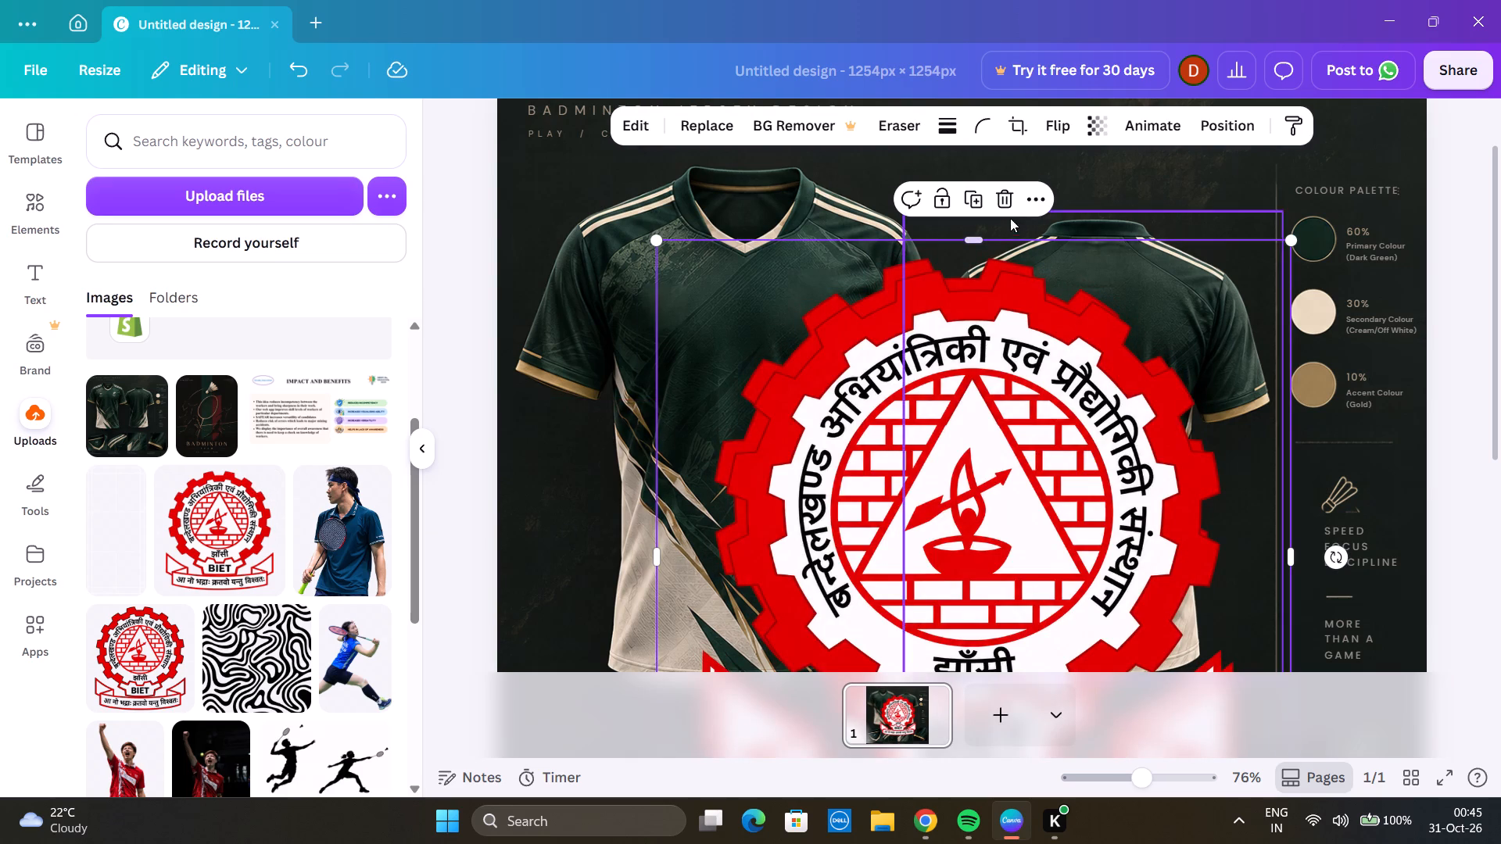
{"action": "left_click", "coordinate": [1008, 211]}
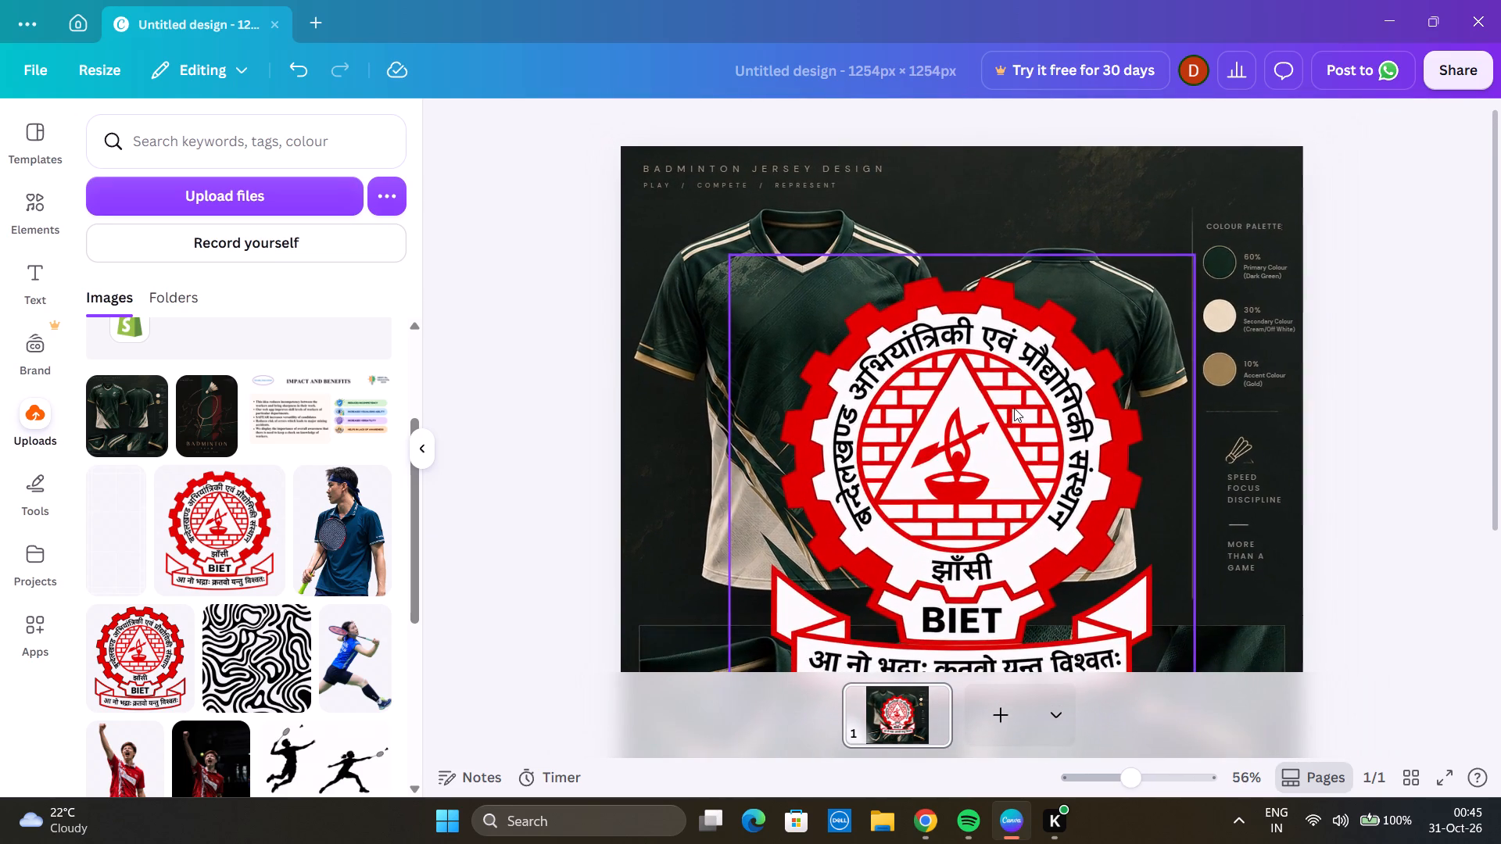
Shrink the BIET logo to badge size and place it on the front jersey's chest where the old emblem was.
{"action": "left_click", "coordinate": [995, 370]}
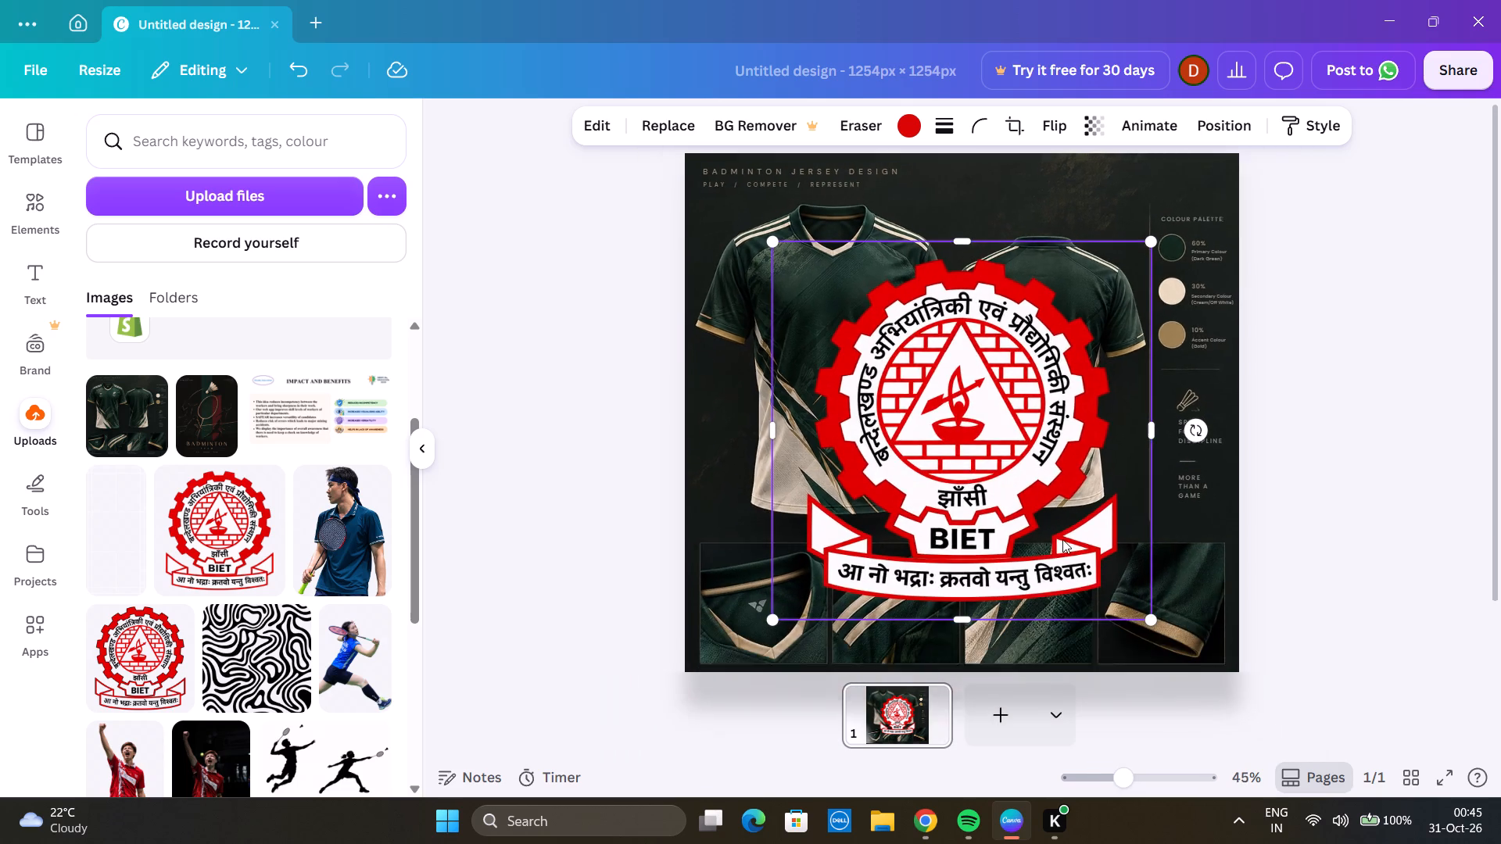
{"action": "left_click_drag", "start_coordinate": [1140, 591], "coordinate": [922, 294]}
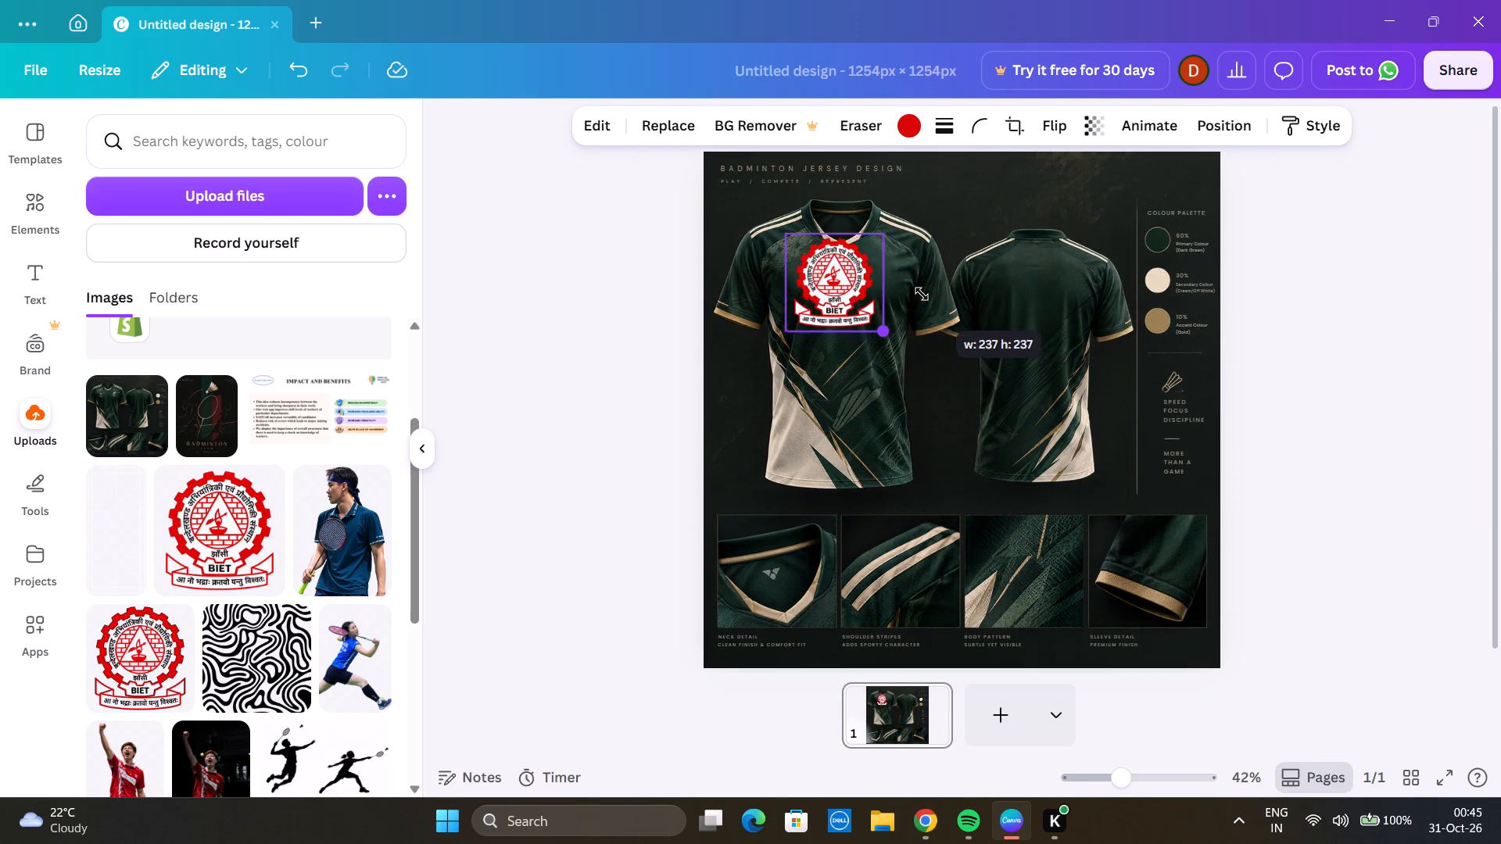
{"action": "left_click_drag", "start_coordinate": [922, 294], "coordinate": [890, 270]}
{"action": "left_click_drag", "start_coordinate": [856, 234], "coordinate": [837, 260]}
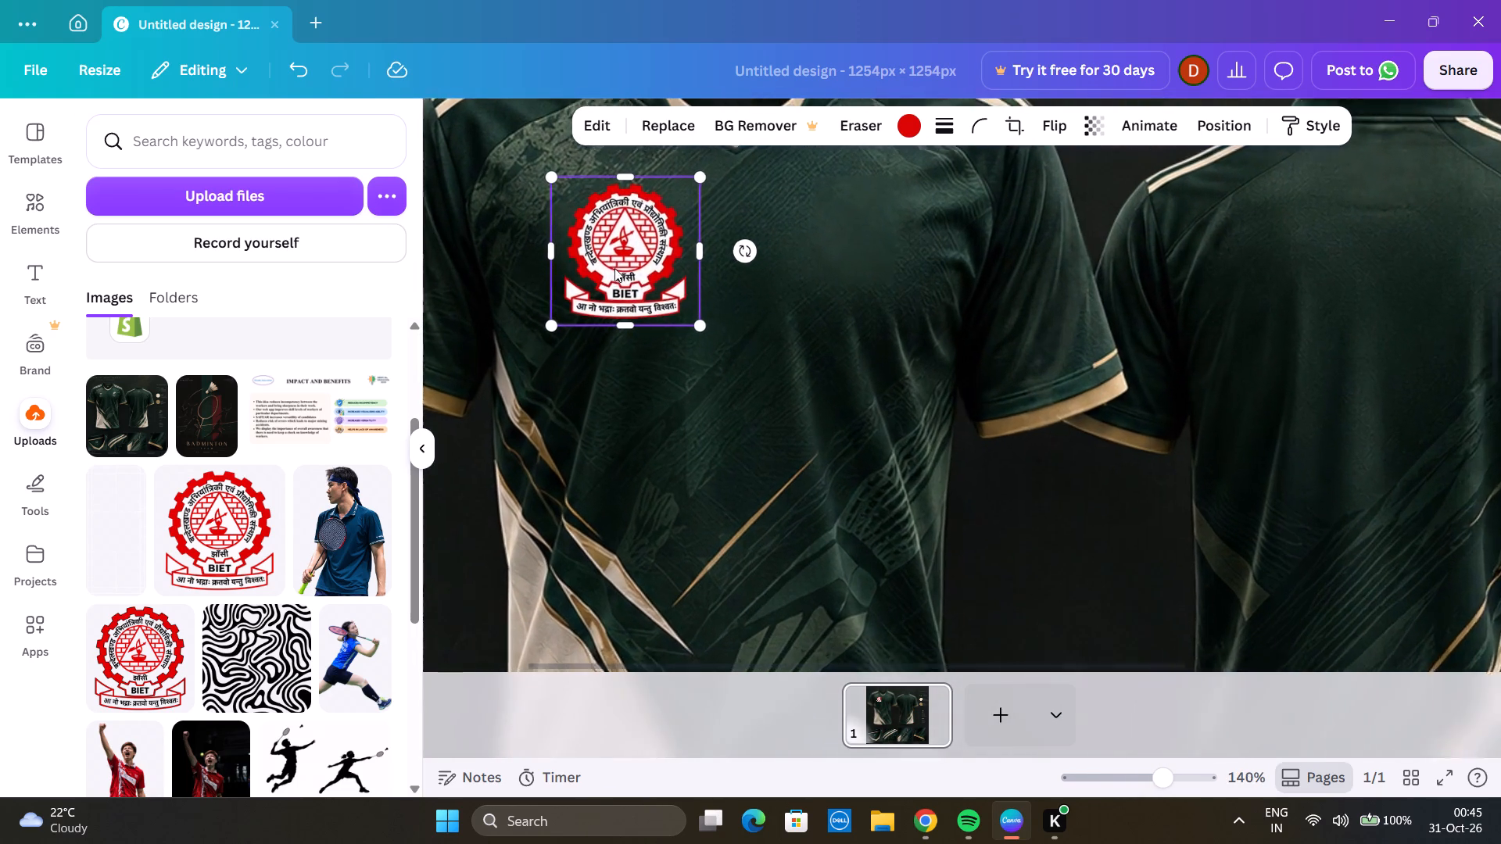
{"action": "left_click_drag", "start_coordinate": [704, 326], "coordinate": [661, 256]}
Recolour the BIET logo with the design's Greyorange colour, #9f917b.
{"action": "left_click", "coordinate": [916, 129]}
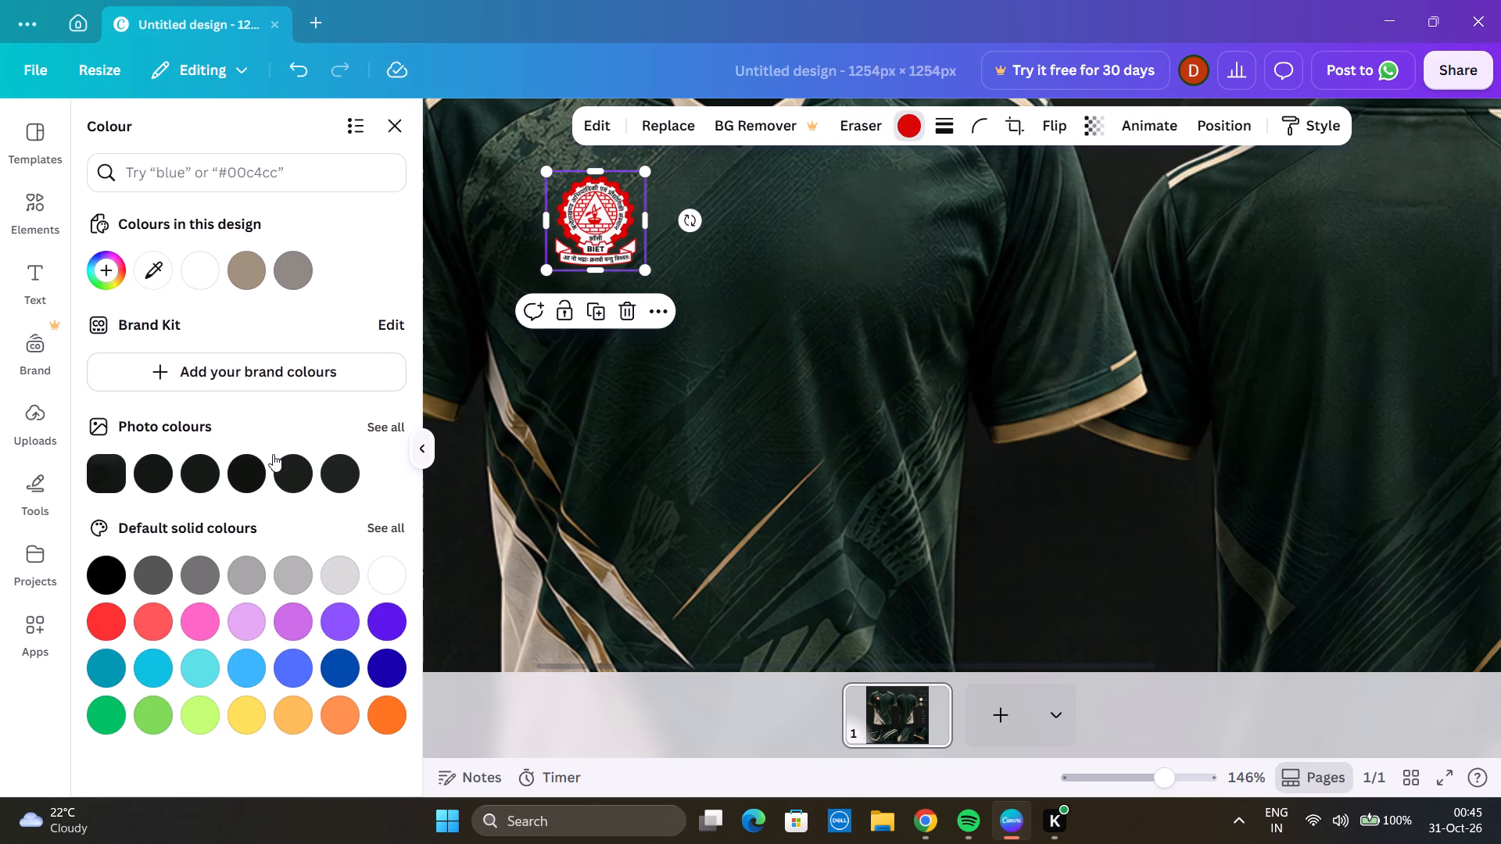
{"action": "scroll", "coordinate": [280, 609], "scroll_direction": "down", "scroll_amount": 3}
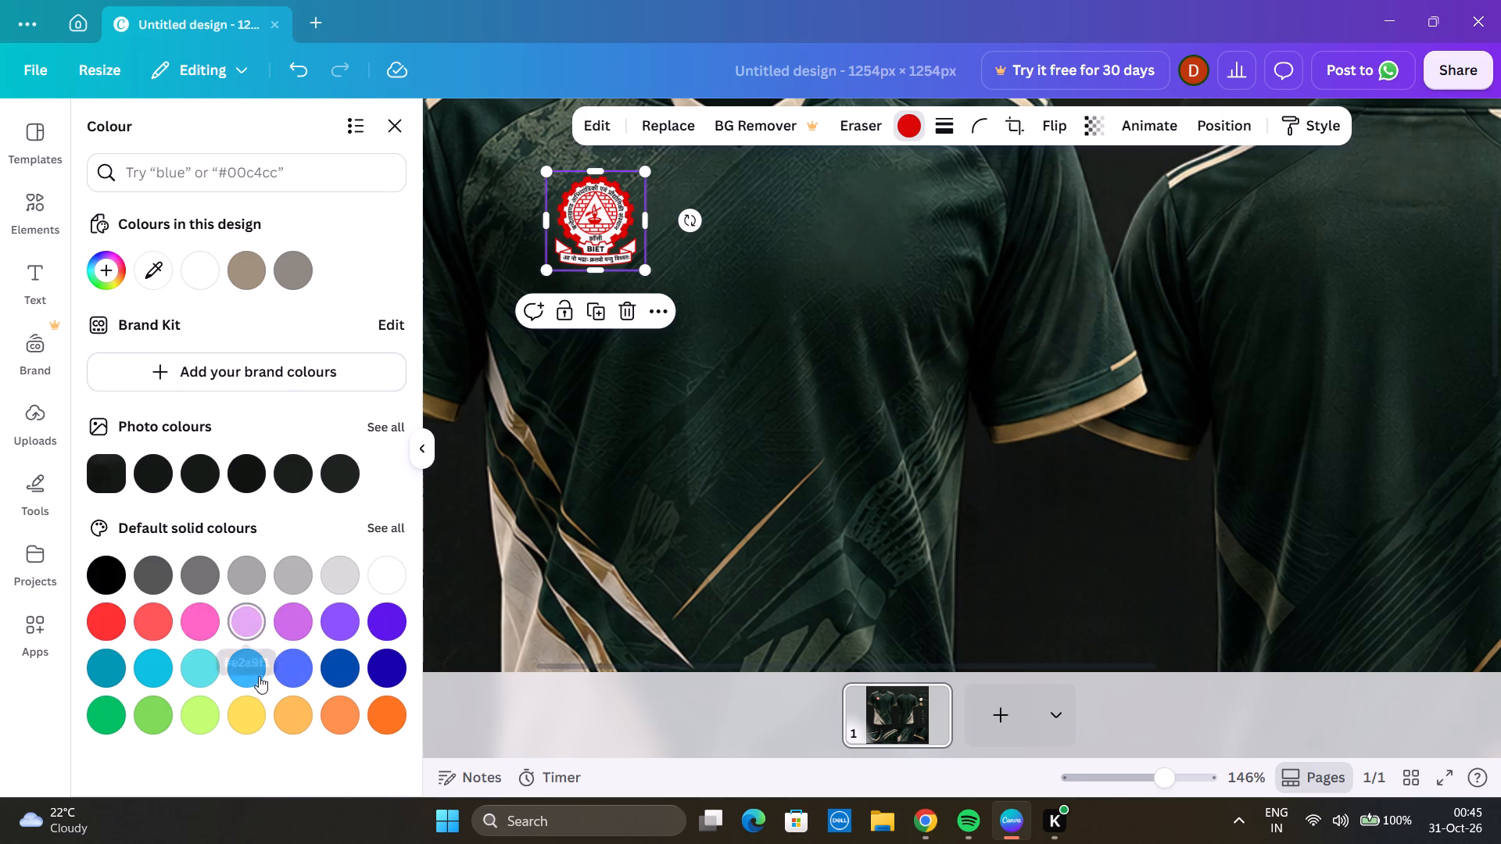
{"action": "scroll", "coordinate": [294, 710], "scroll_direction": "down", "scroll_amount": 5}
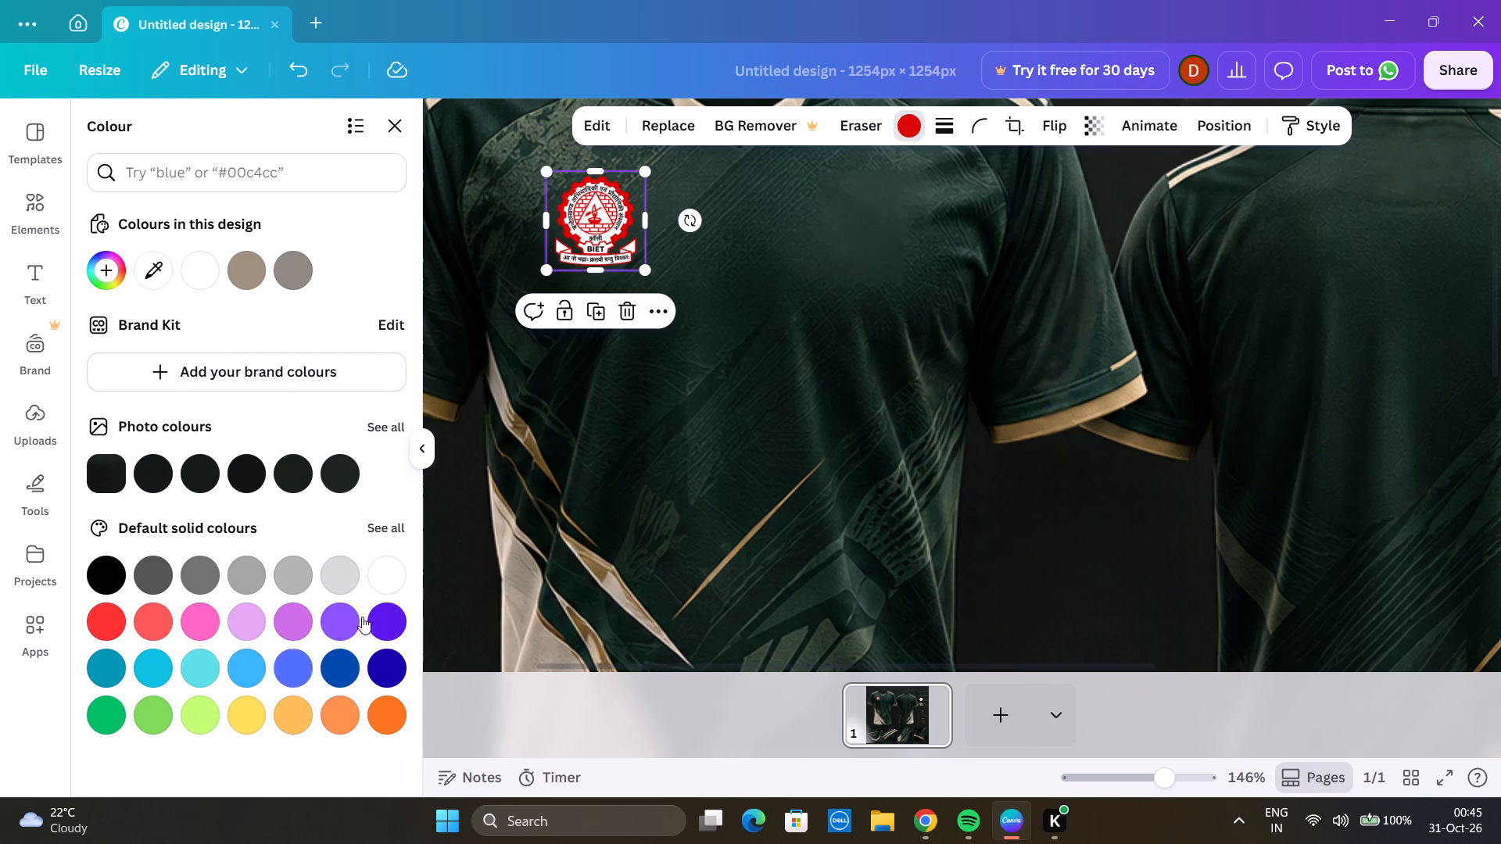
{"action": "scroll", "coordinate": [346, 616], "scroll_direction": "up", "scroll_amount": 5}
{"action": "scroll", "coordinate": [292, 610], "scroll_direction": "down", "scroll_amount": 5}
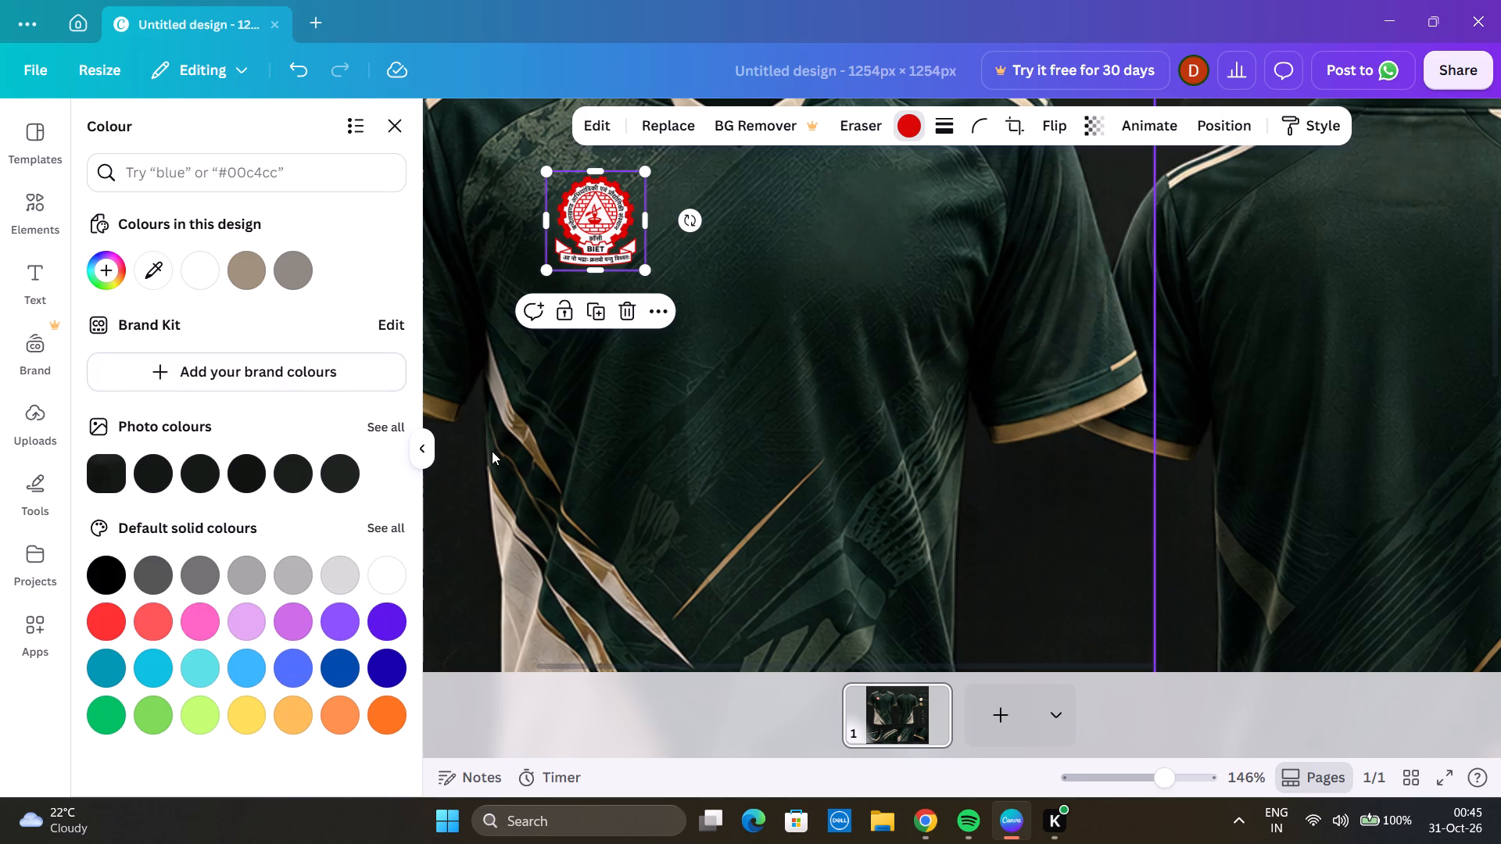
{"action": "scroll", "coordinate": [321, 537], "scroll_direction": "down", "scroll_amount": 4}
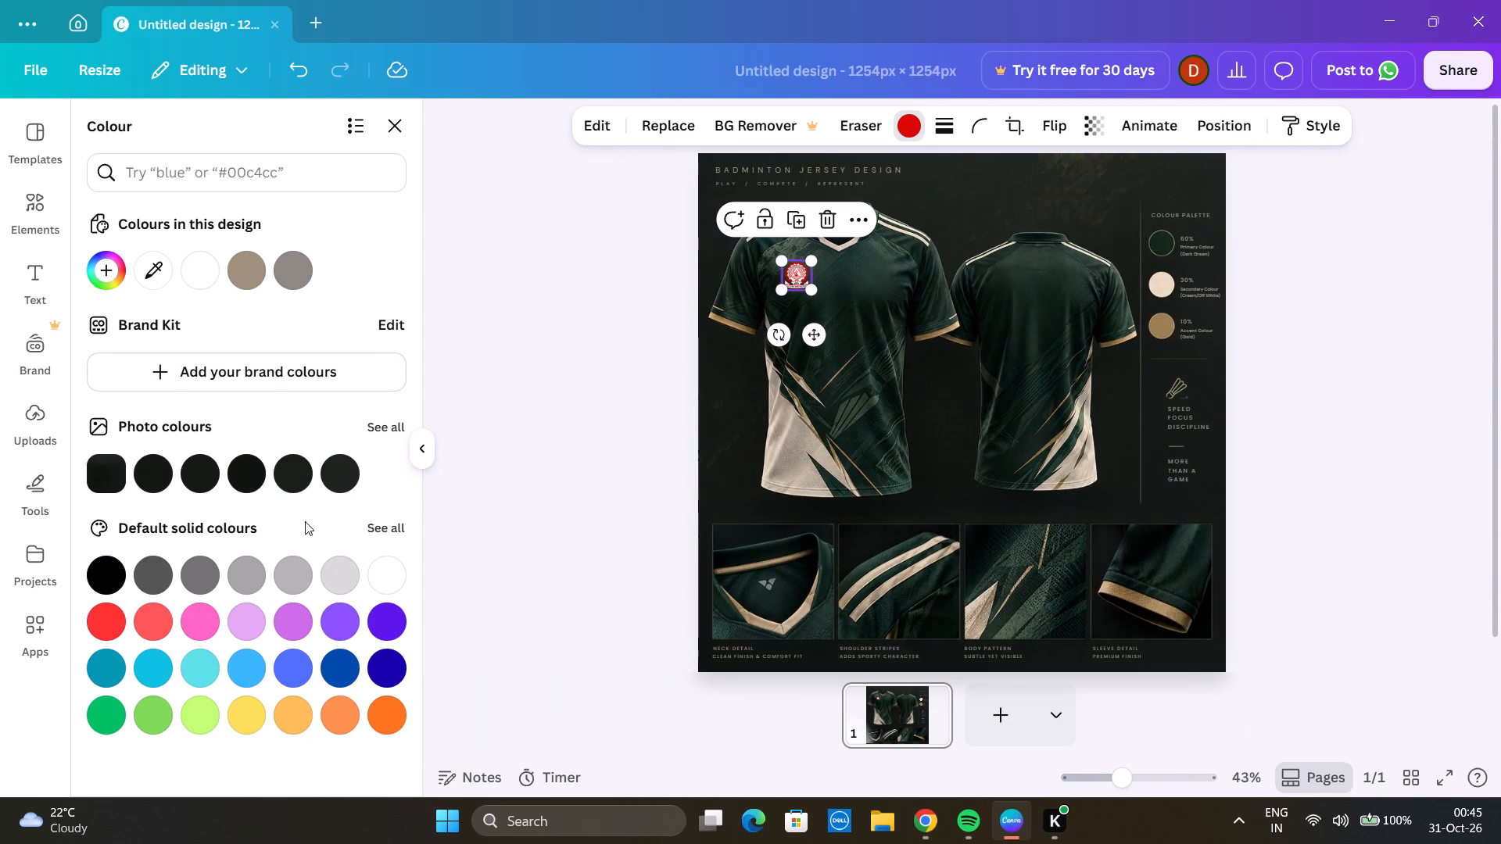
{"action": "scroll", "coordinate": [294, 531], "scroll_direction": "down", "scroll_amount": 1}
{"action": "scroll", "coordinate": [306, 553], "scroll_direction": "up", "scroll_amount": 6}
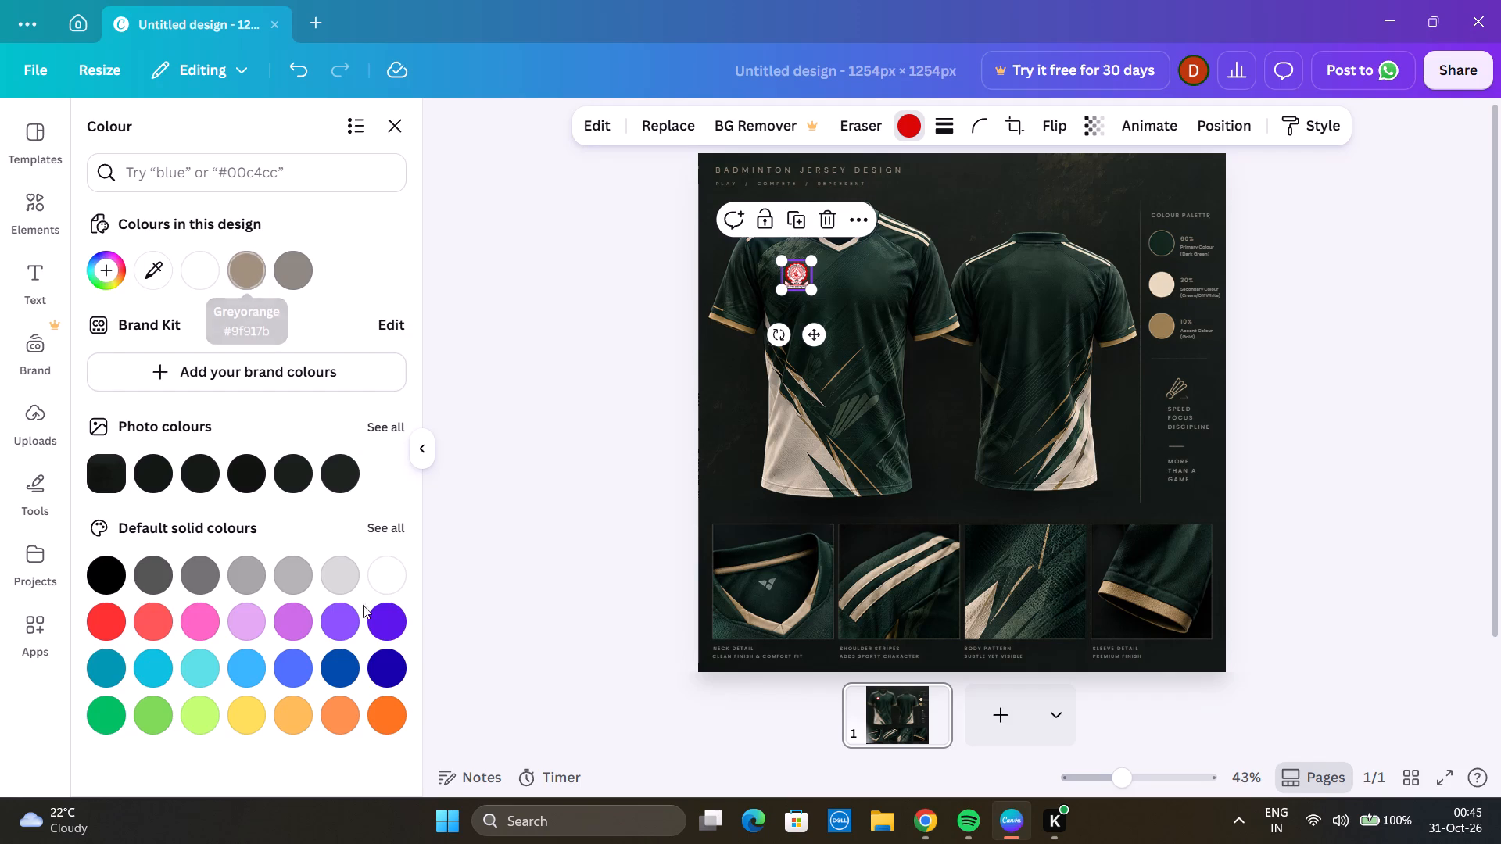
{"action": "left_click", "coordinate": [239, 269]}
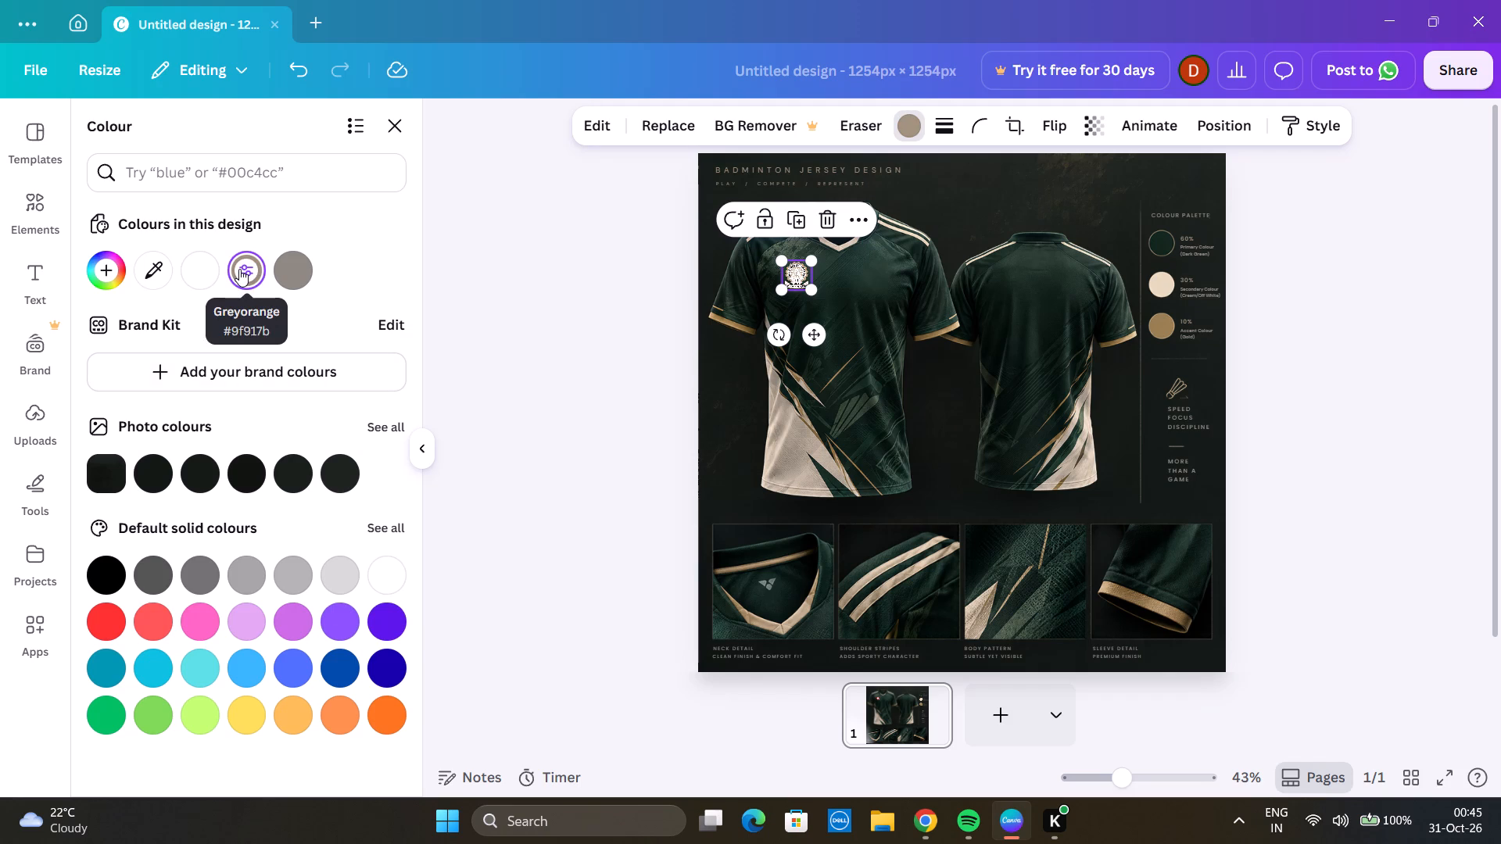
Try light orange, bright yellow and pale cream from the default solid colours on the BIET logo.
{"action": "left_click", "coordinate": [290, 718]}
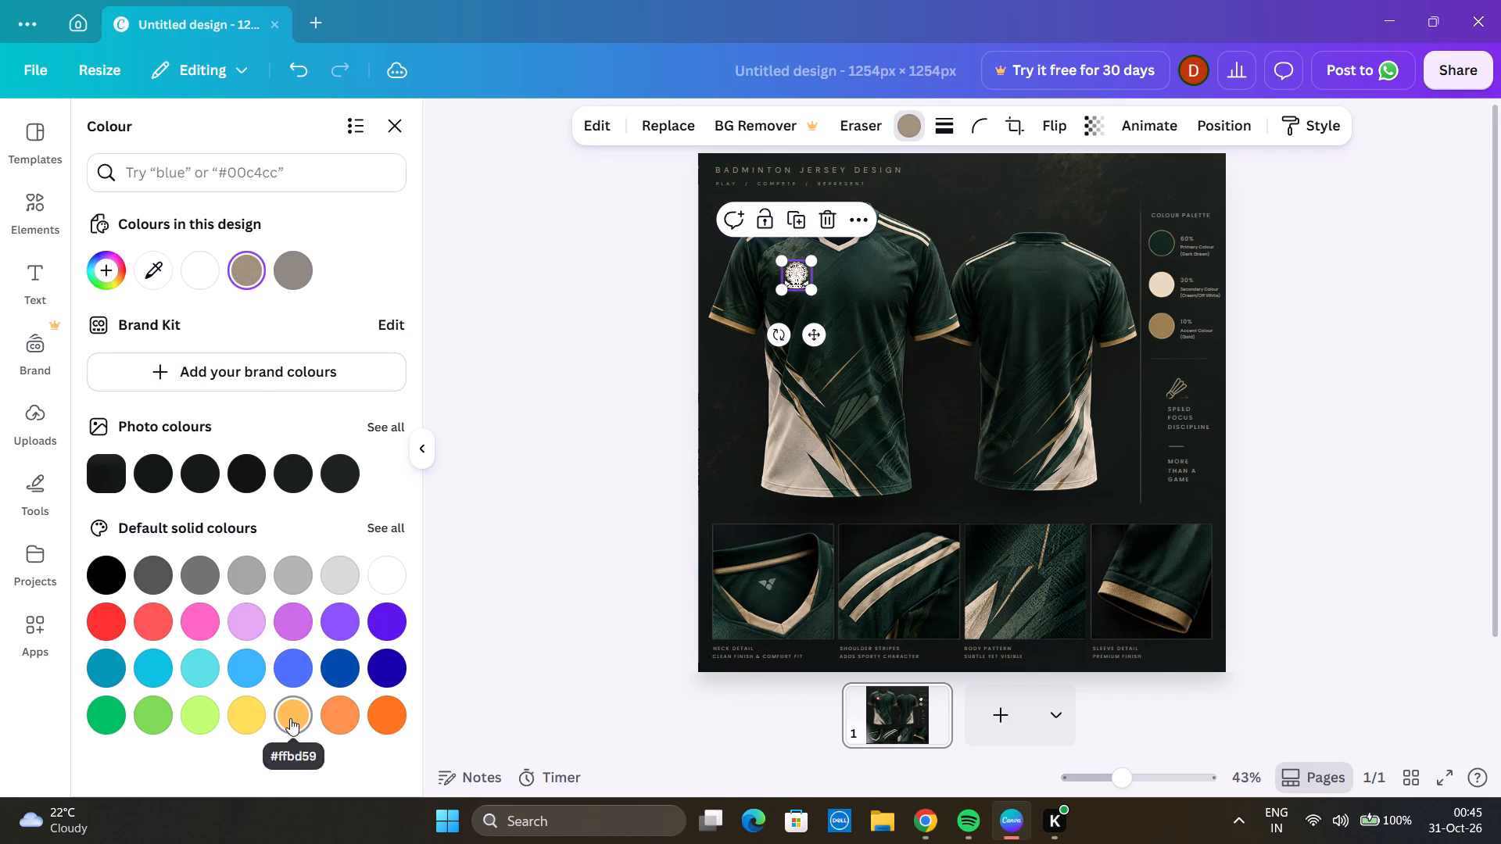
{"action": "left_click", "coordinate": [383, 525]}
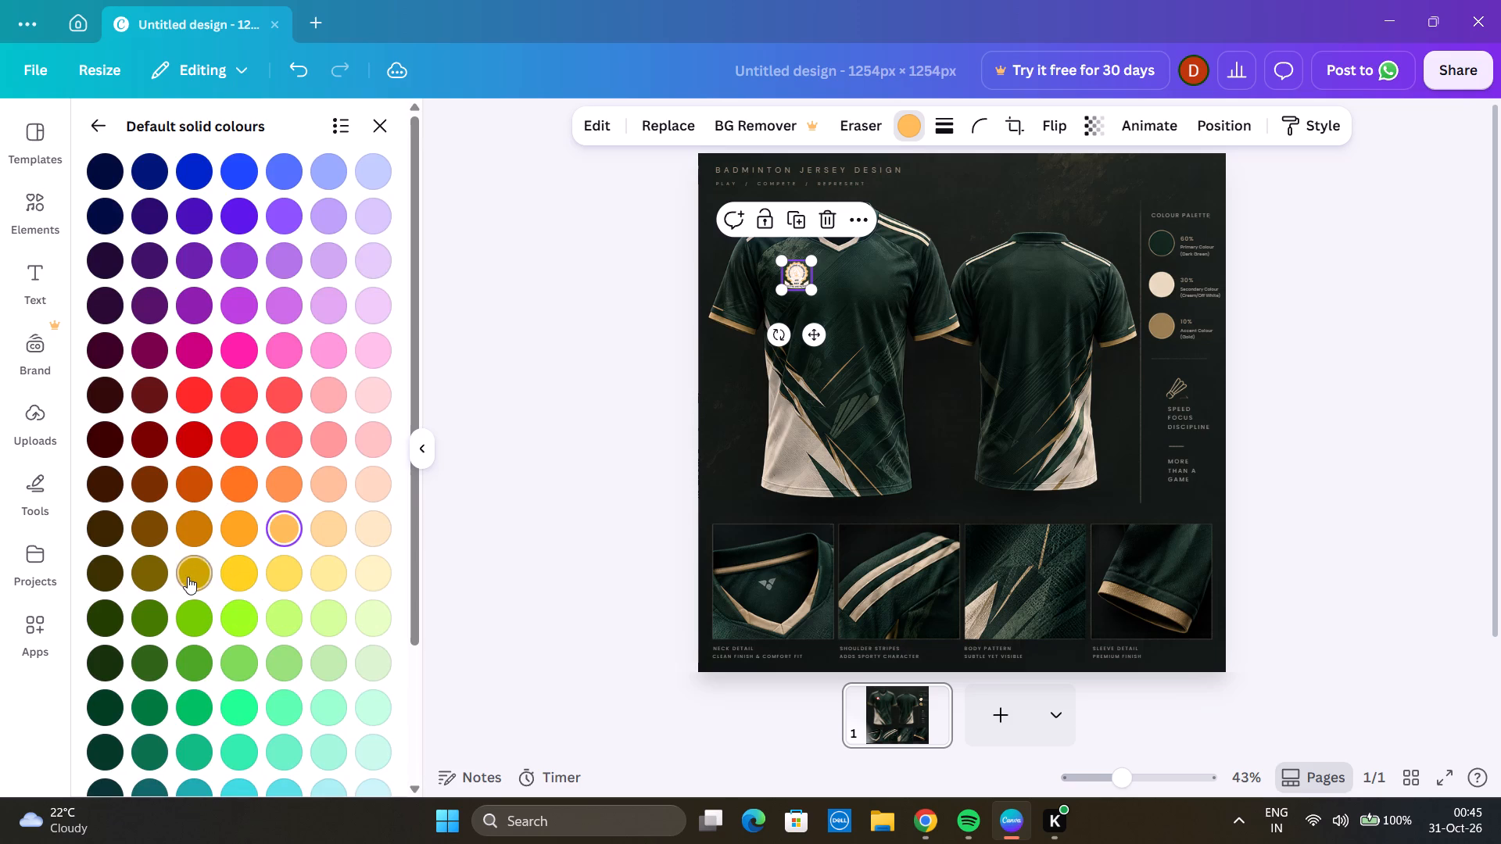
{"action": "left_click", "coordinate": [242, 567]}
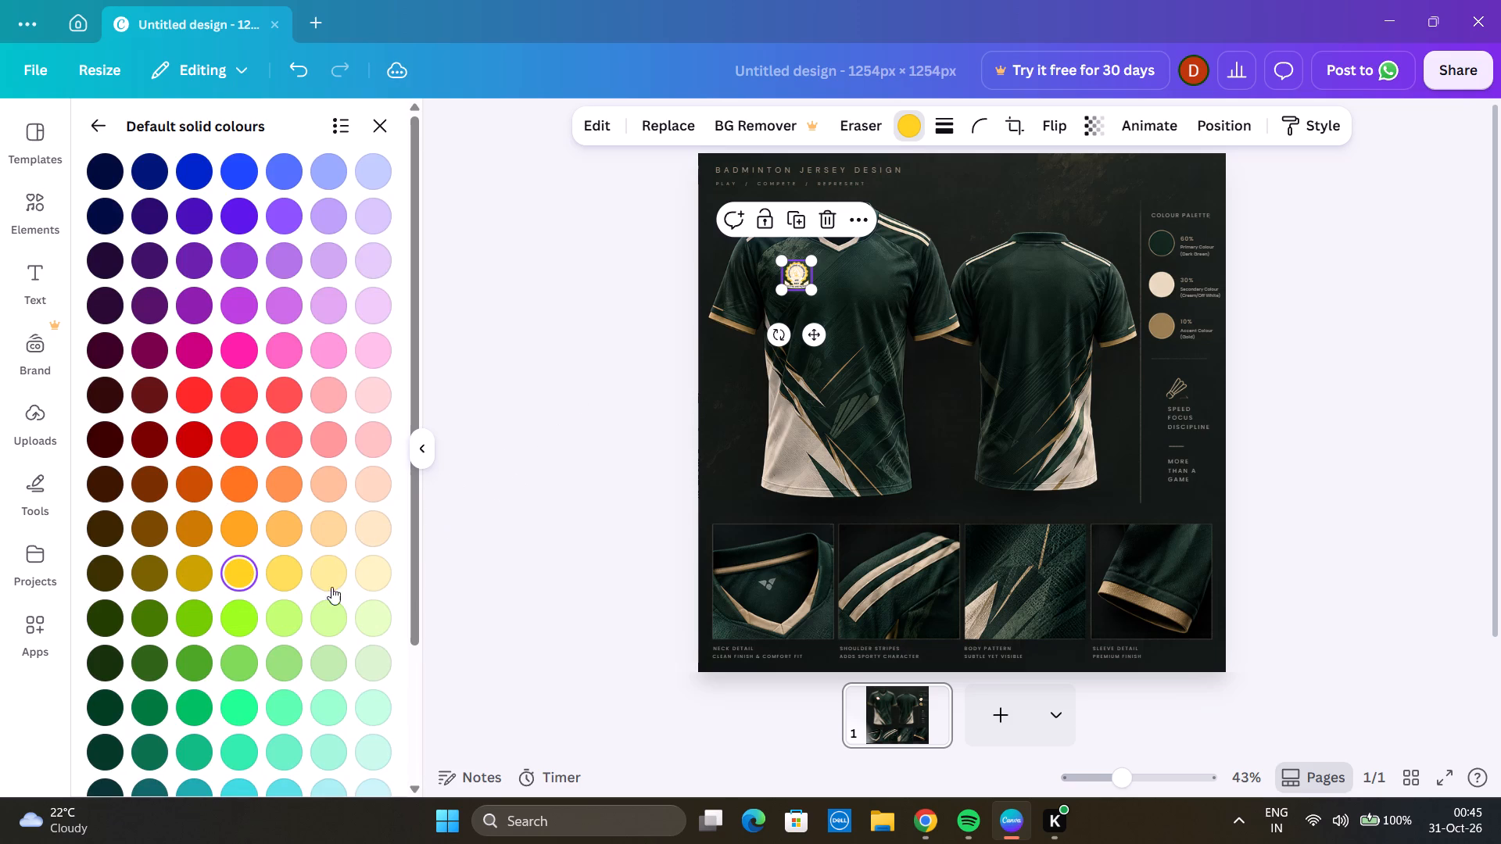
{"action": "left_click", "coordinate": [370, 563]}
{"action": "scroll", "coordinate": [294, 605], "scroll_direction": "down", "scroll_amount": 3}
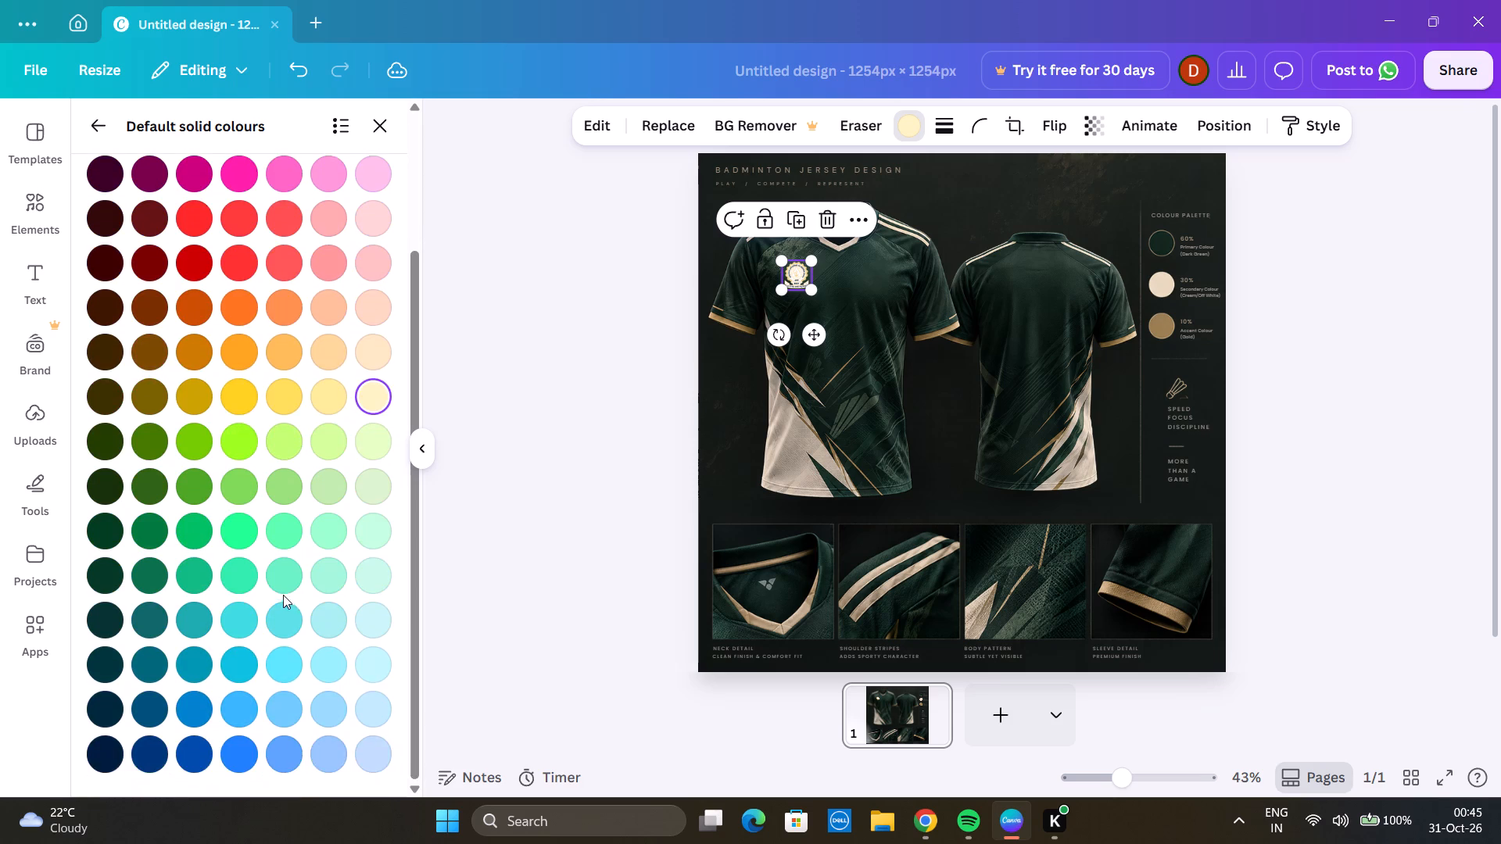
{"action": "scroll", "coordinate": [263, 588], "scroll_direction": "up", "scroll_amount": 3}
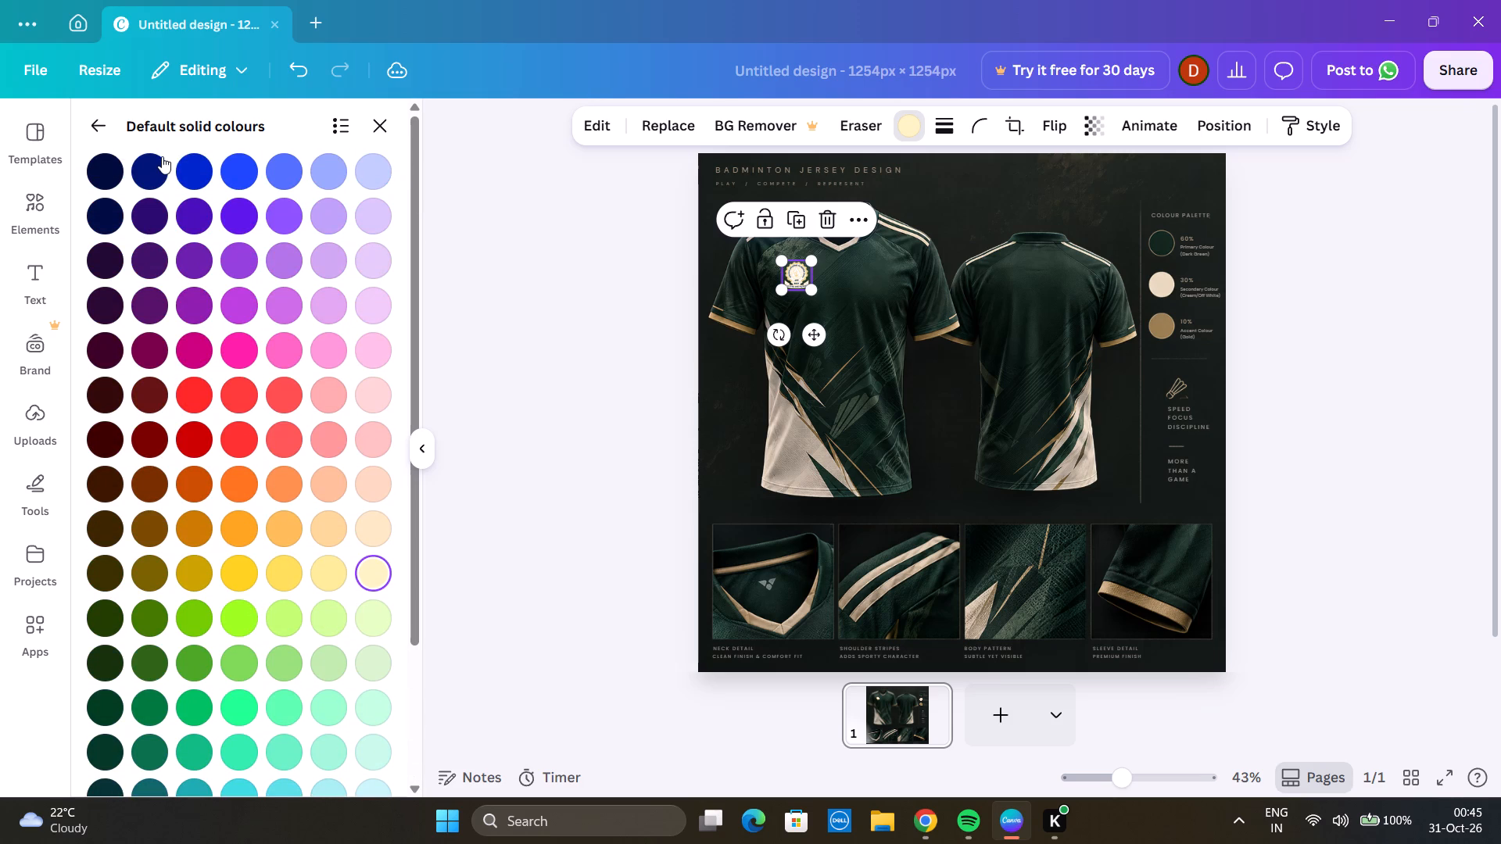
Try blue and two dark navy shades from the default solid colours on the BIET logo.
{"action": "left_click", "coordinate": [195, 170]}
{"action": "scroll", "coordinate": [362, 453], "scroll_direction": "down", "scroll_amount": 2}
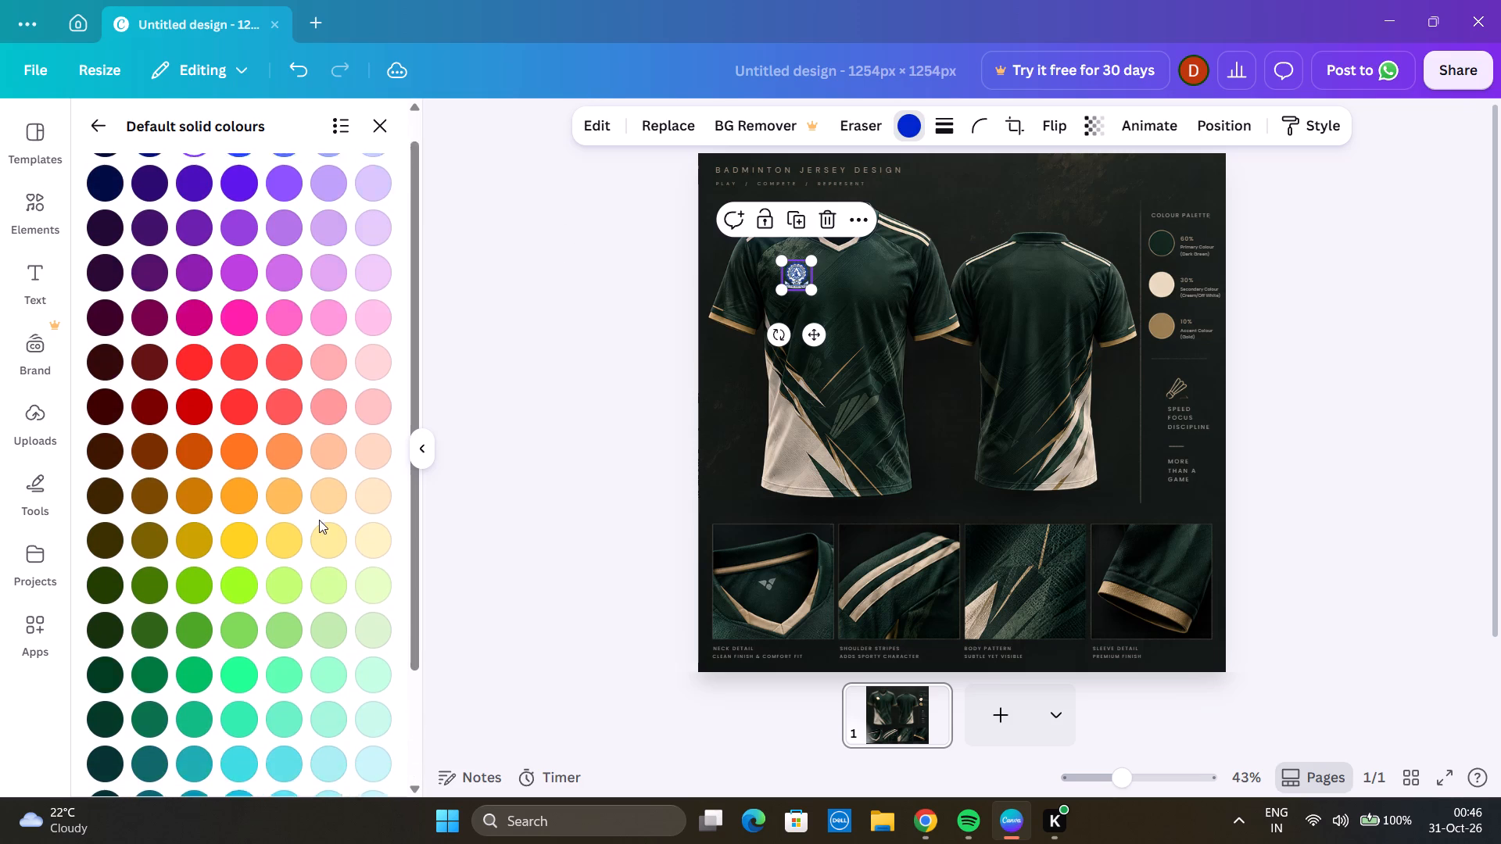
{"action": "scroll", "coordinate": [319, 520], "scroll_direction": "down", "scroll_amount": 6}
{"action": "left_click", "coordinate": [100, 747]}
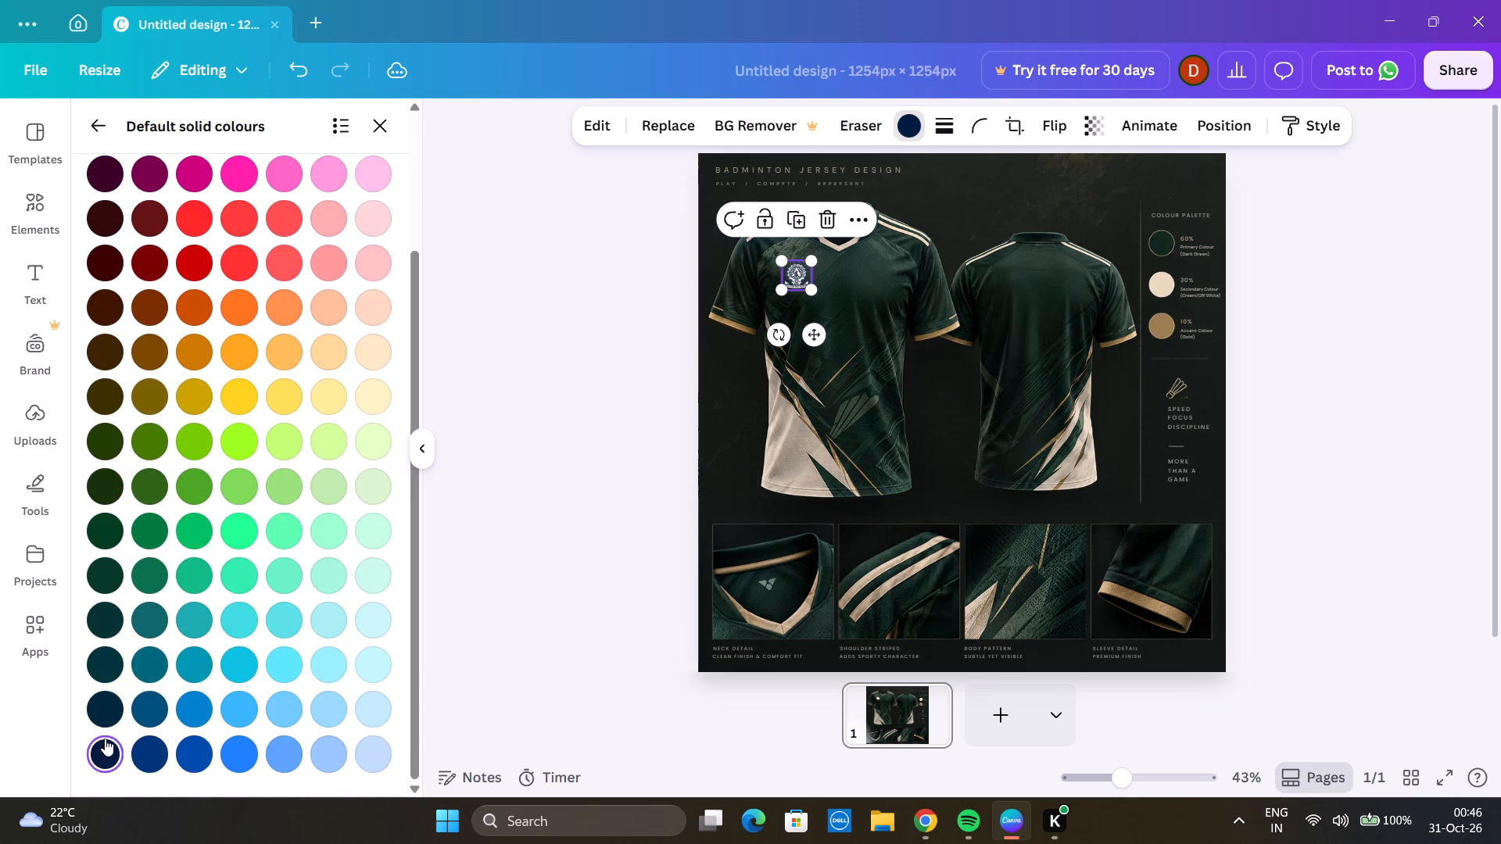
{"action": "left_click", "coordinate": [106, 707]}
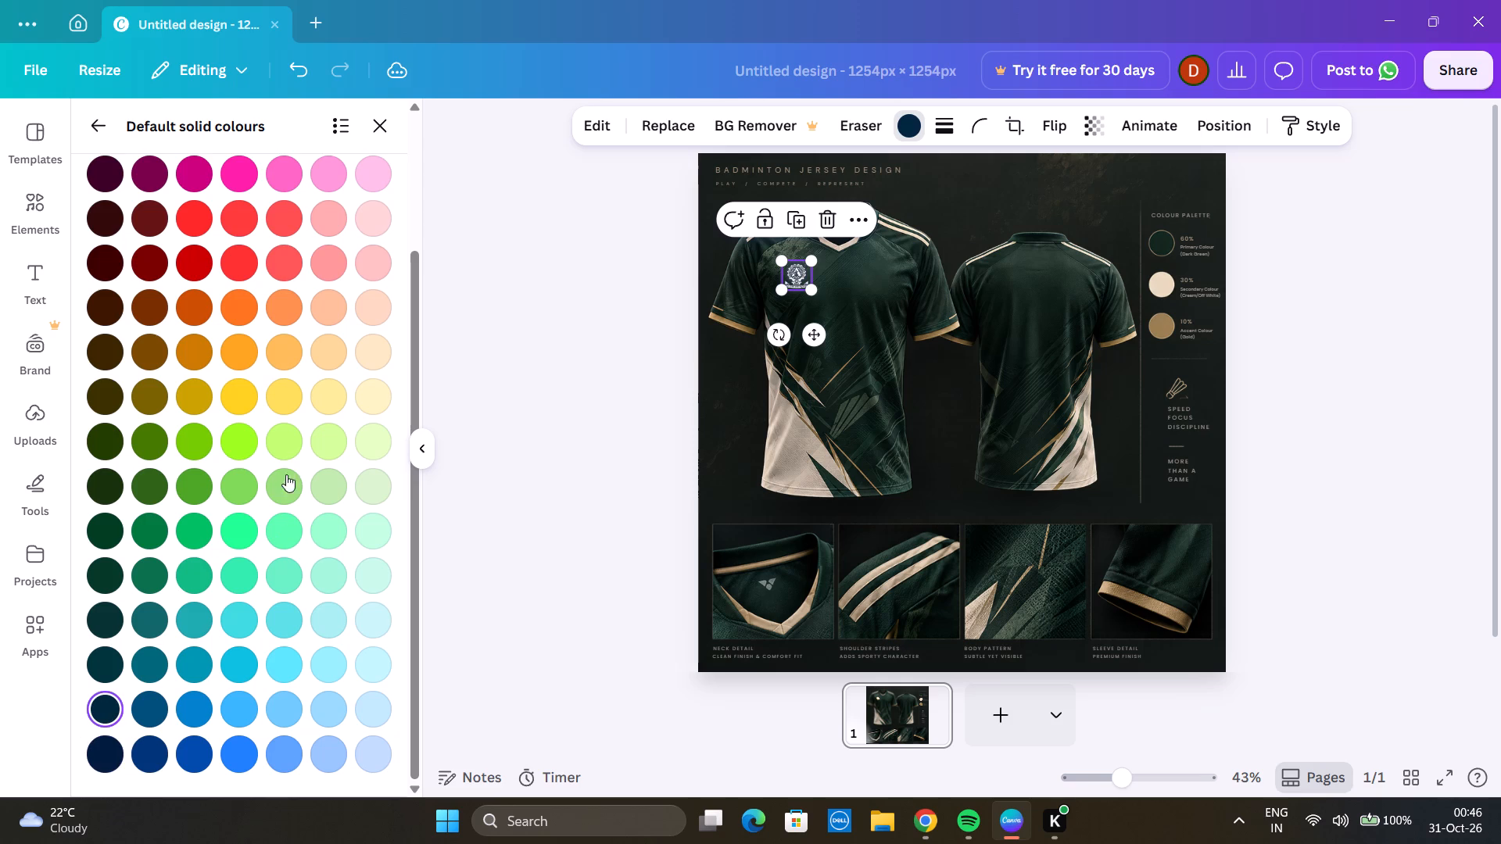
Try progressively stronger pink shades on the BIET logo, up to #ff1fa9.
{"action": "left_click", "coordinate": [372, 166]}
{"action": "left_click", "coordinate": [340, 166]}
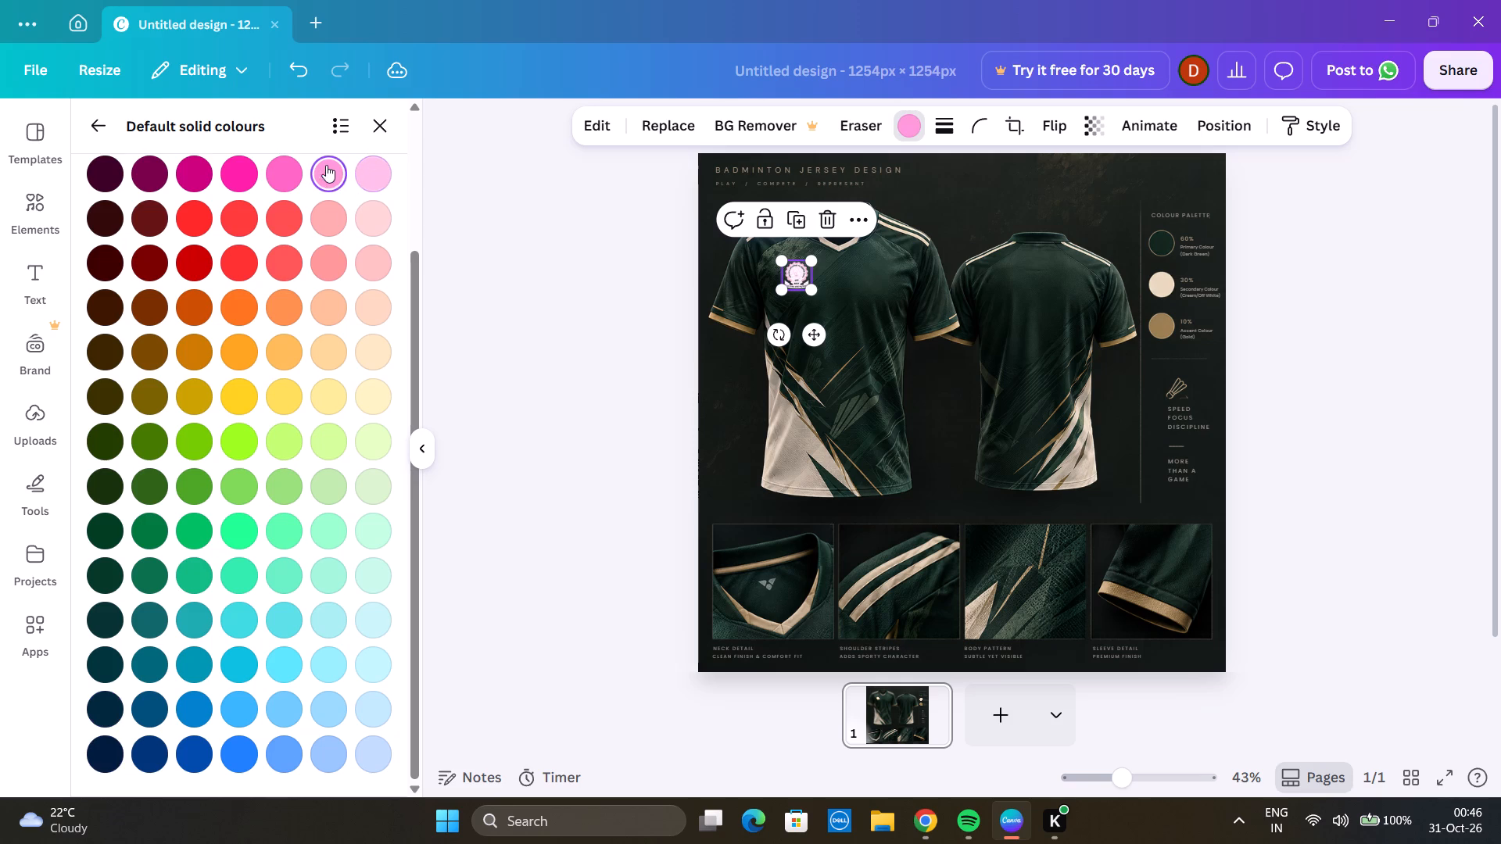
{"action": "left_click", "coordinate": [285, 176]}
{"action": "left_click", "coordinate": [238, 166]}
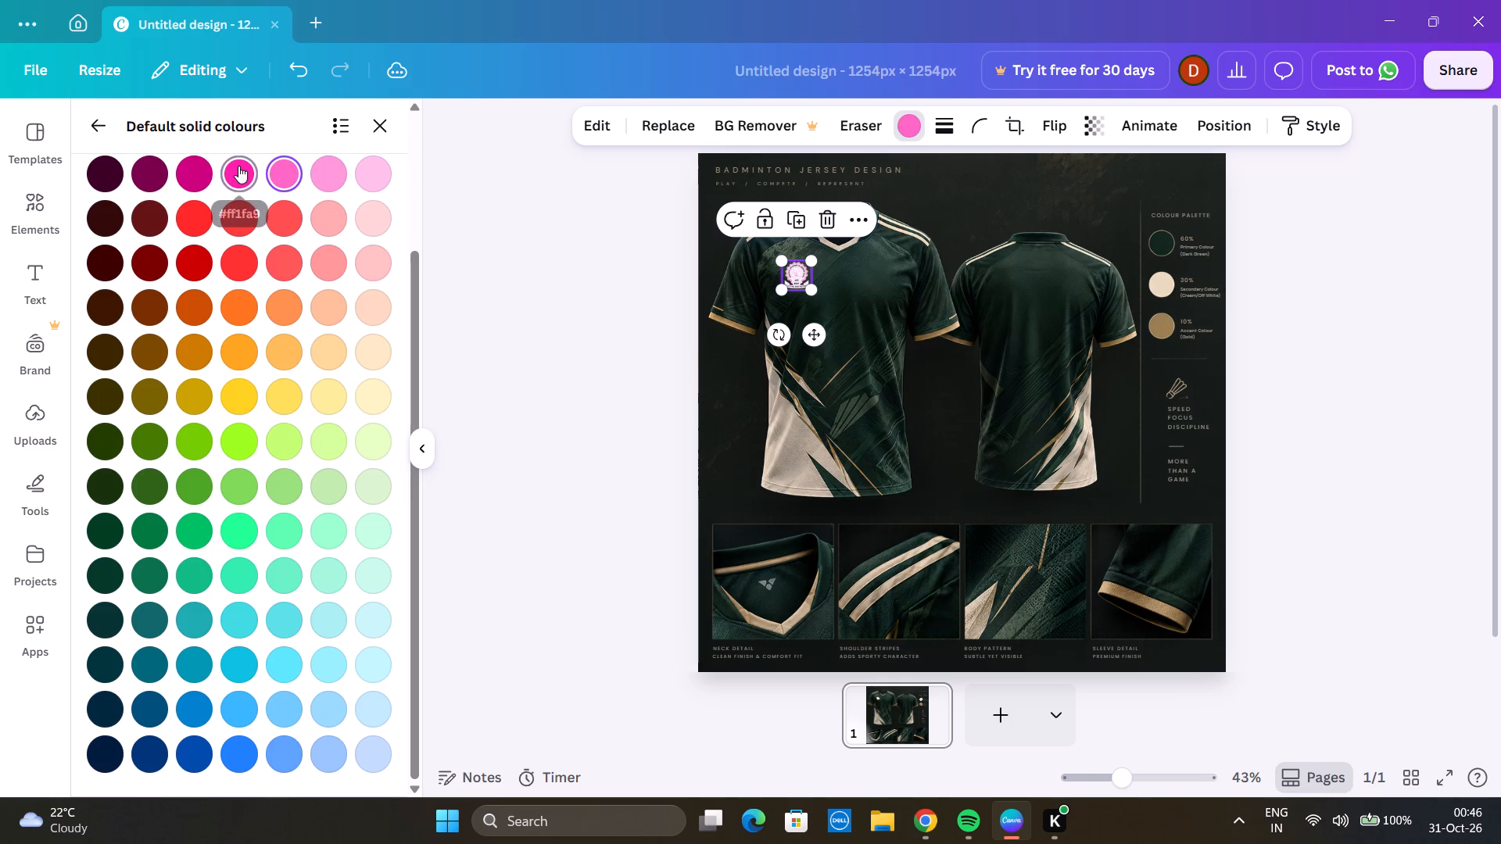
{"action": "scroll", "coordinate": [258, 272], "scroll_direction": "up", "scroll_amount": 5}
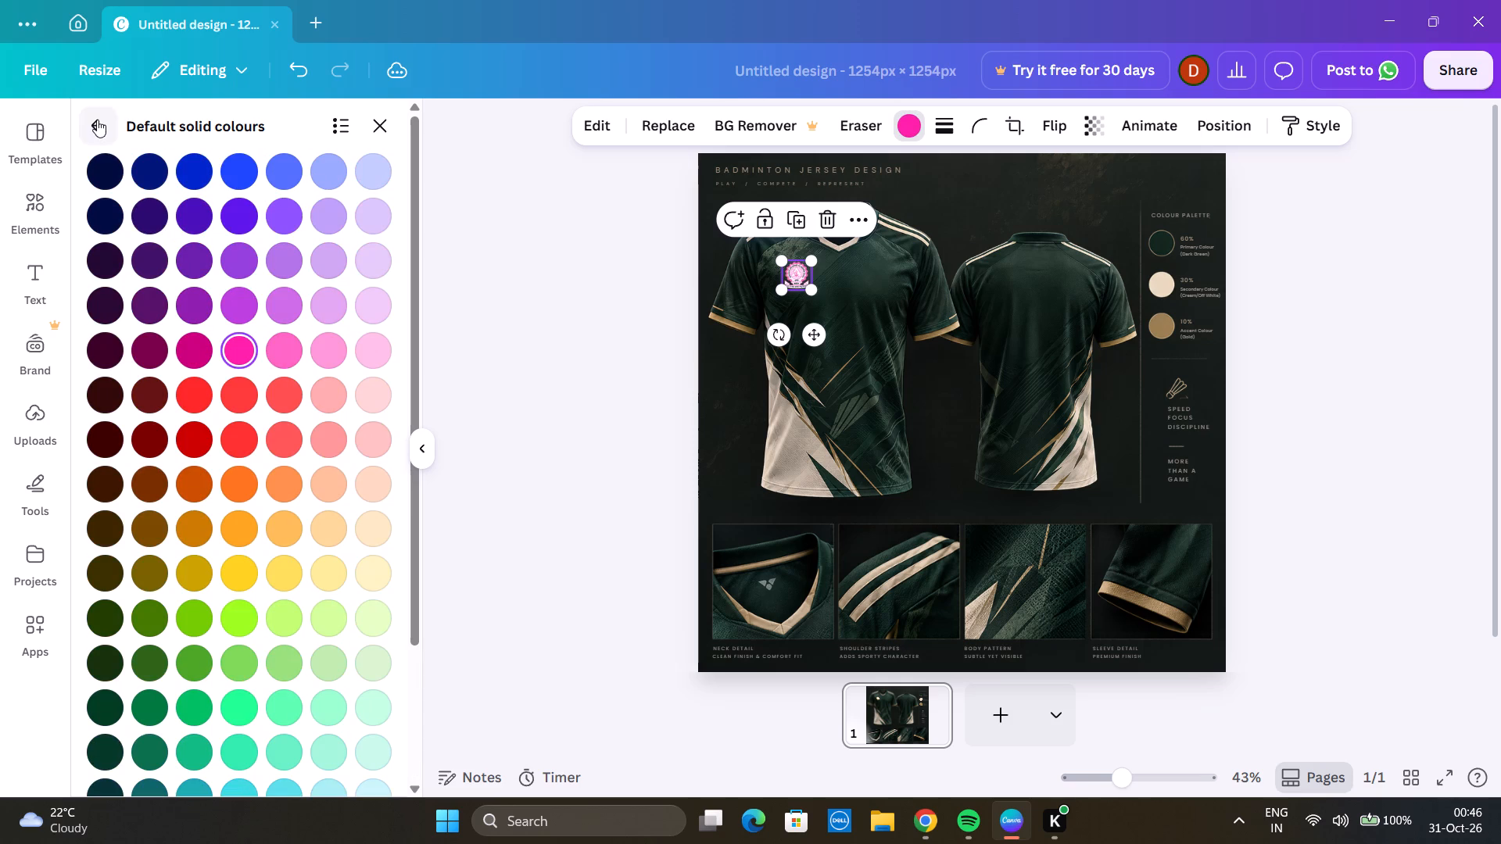
Recolour the BIET logo with the warm grey next to Greyorange among the colours already in the design.
{"action": "left_click", "coordinate": [97, 120]}
{"action": "left_click", "coordinate": [295, 274]}
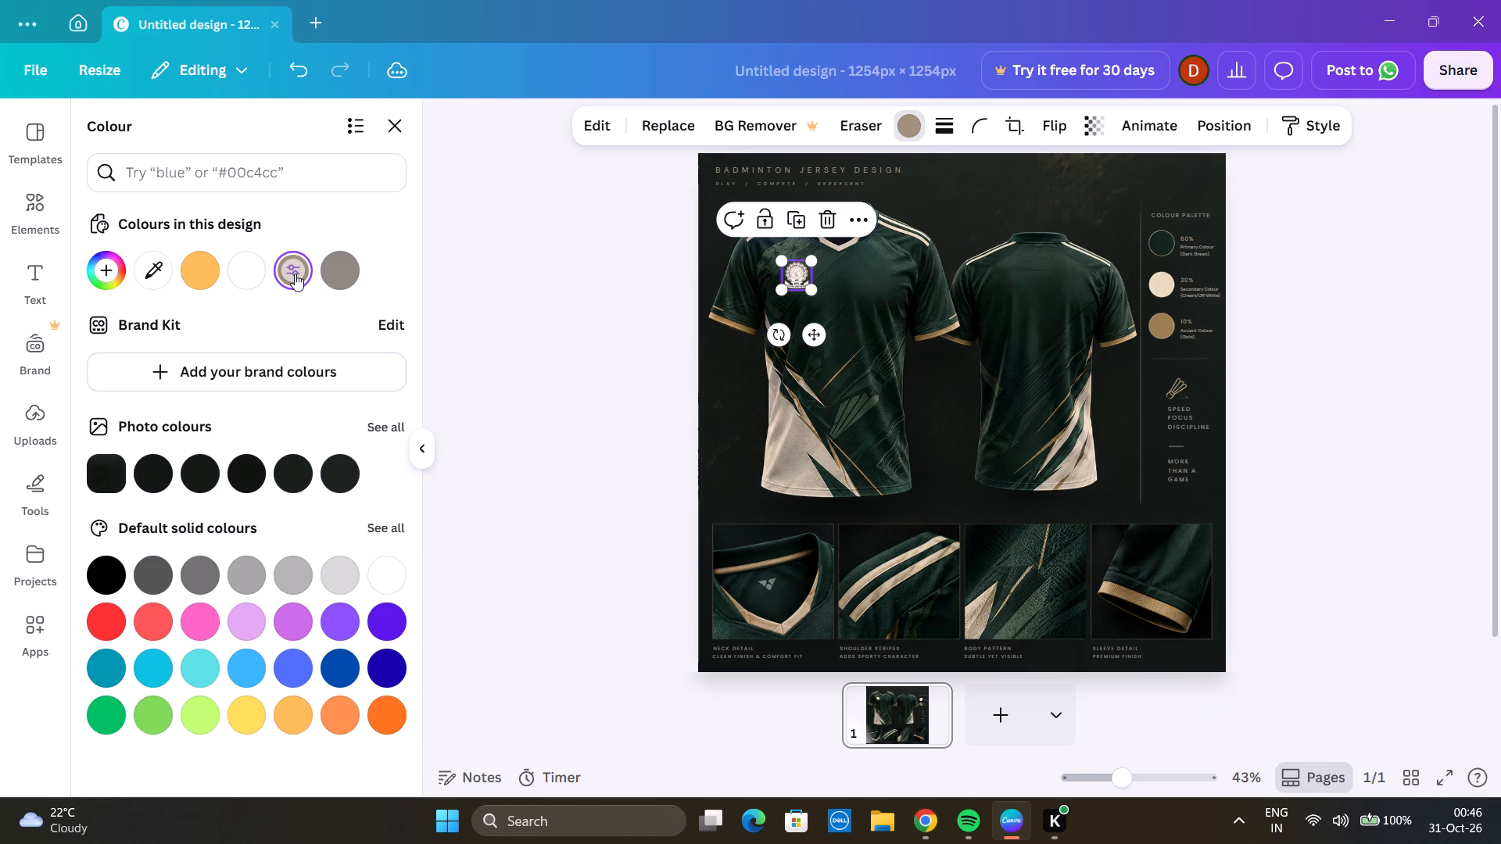
{"action": "left_click", "coordinate": [346, 263]}
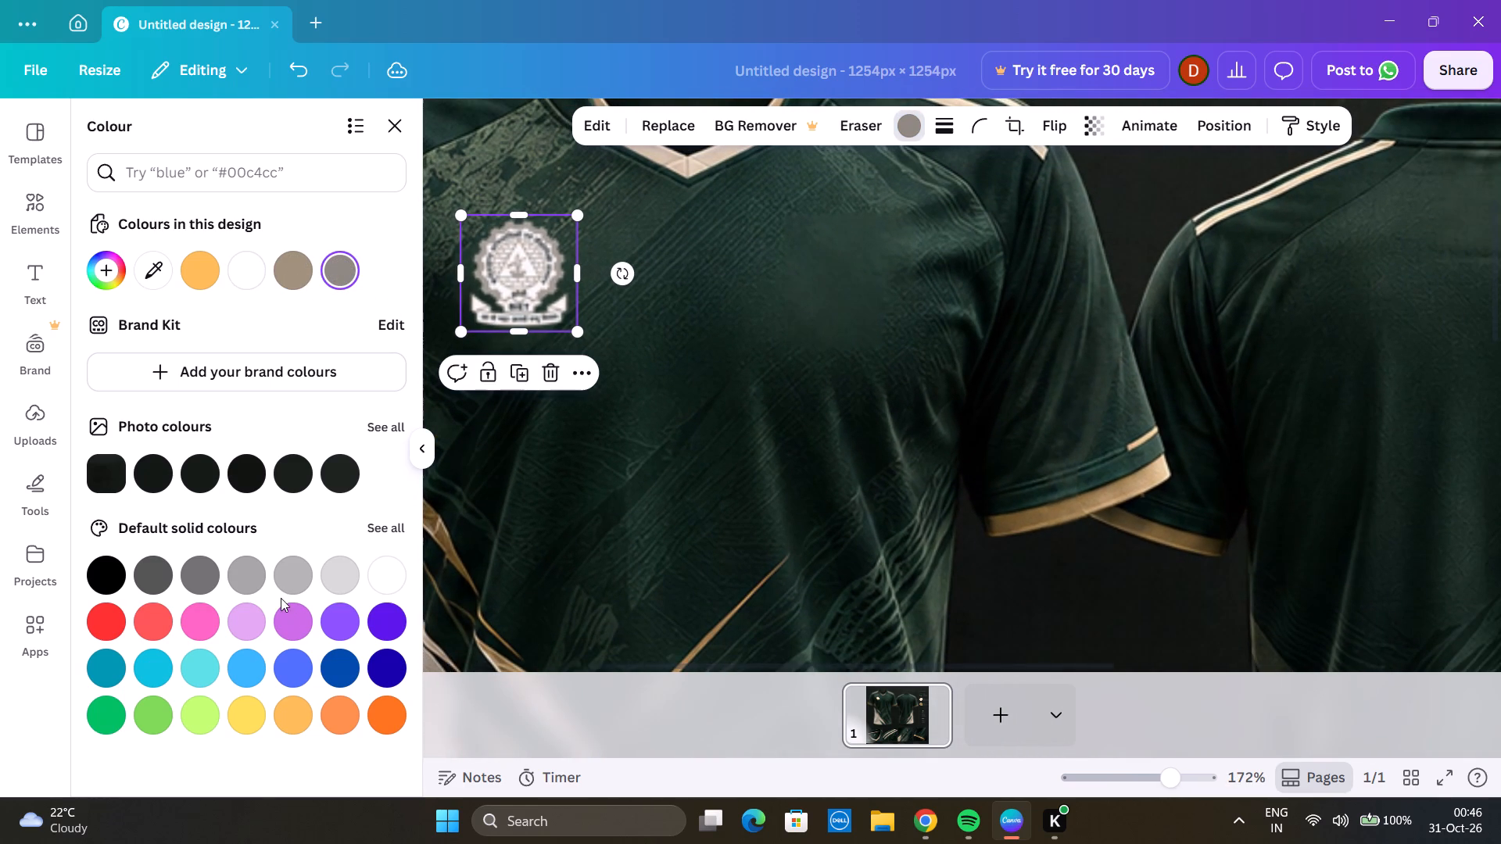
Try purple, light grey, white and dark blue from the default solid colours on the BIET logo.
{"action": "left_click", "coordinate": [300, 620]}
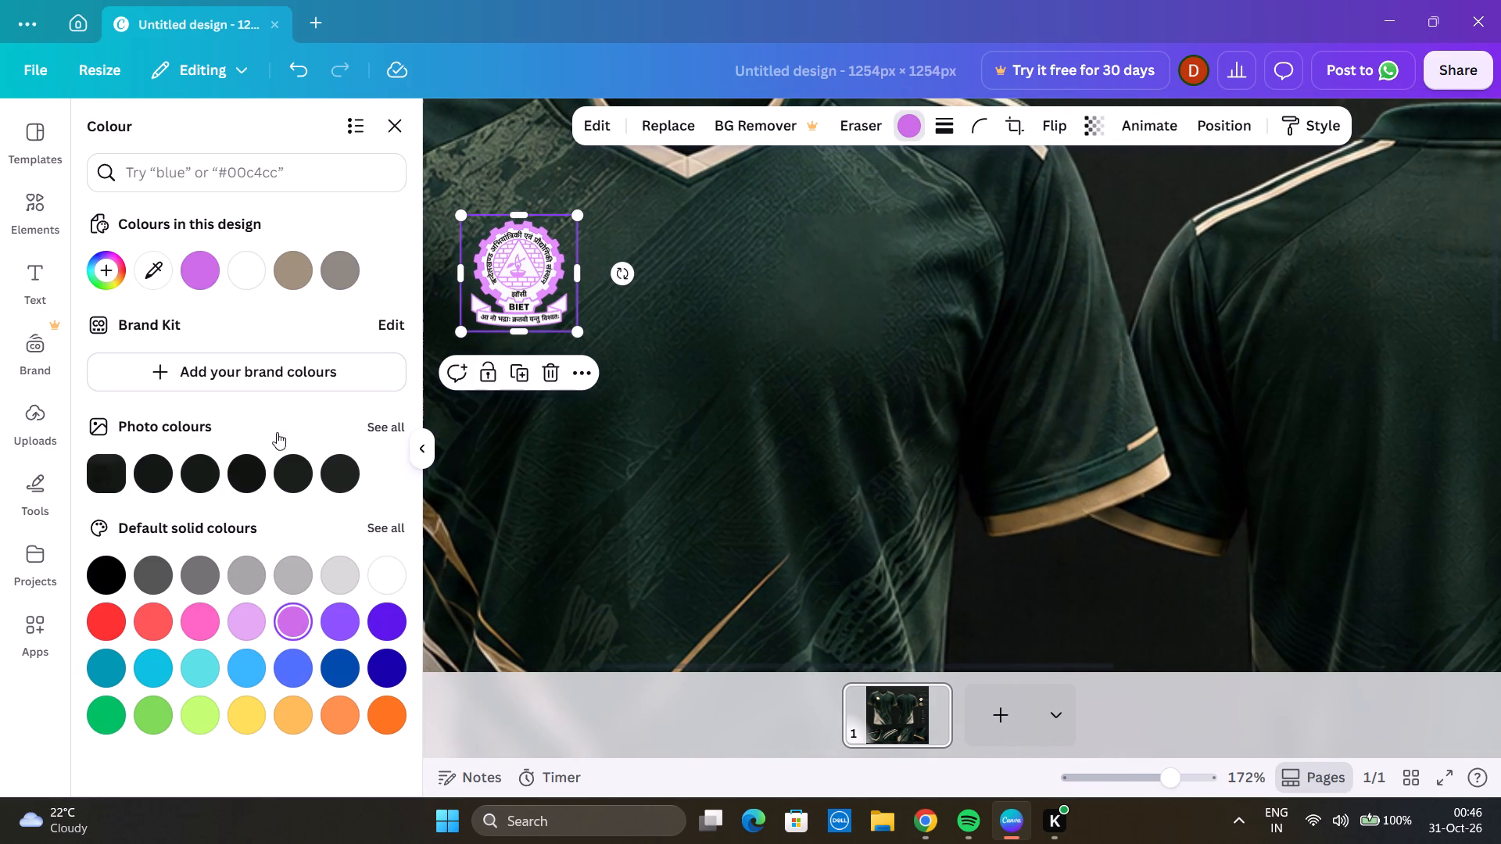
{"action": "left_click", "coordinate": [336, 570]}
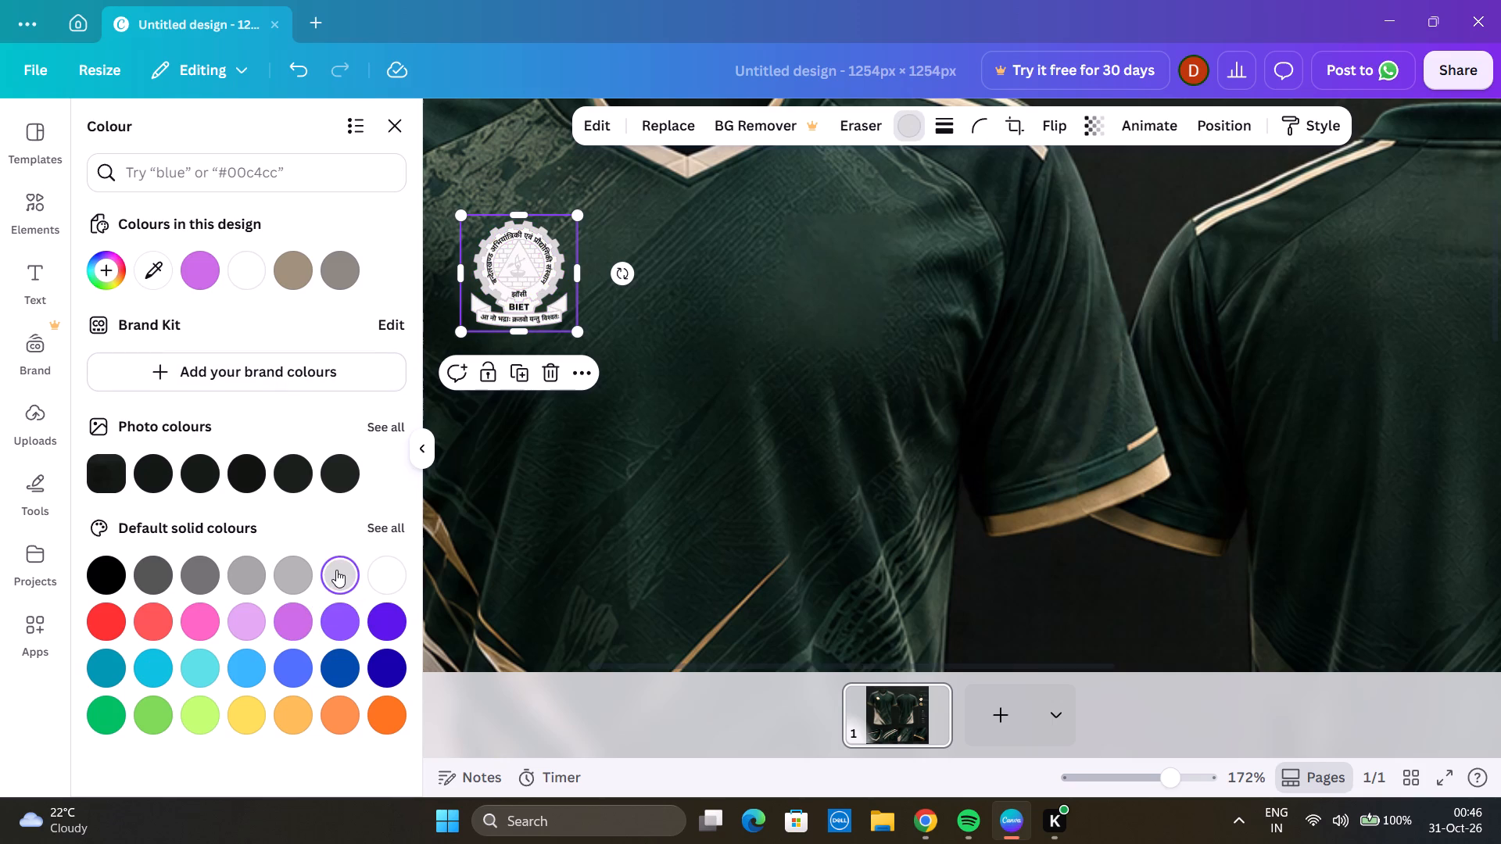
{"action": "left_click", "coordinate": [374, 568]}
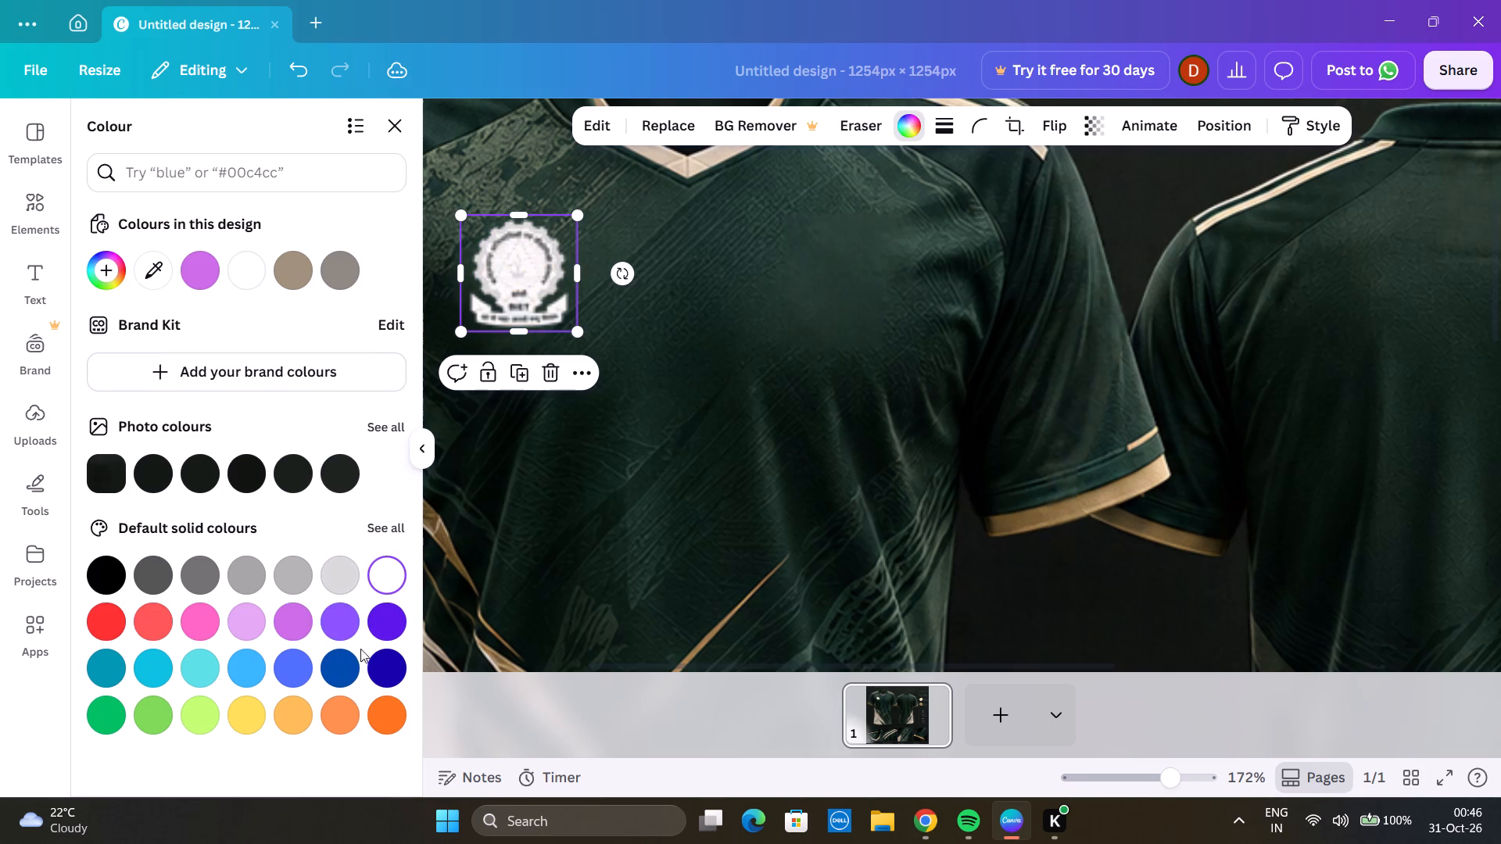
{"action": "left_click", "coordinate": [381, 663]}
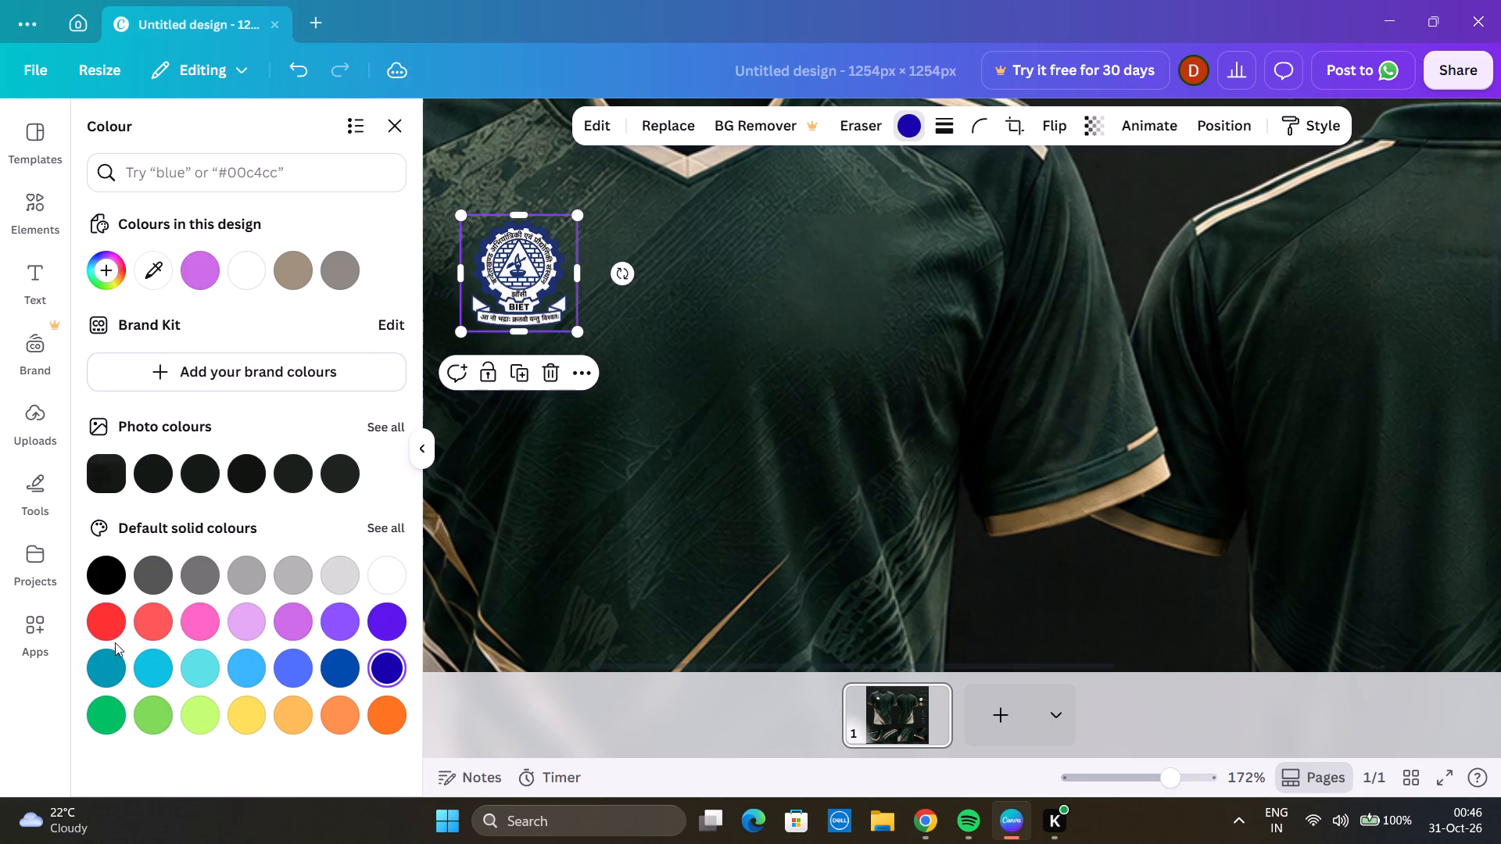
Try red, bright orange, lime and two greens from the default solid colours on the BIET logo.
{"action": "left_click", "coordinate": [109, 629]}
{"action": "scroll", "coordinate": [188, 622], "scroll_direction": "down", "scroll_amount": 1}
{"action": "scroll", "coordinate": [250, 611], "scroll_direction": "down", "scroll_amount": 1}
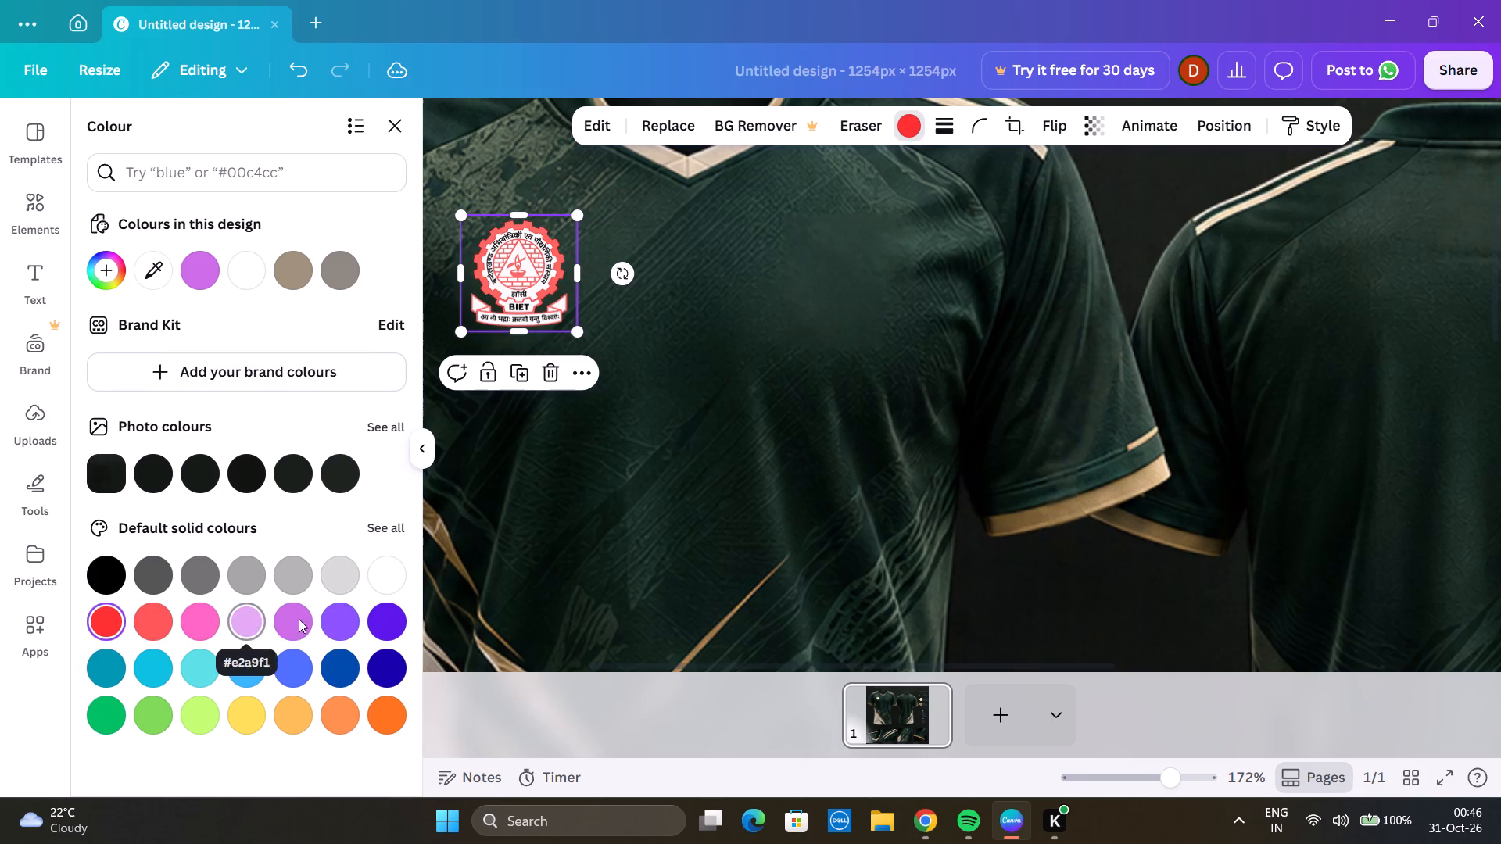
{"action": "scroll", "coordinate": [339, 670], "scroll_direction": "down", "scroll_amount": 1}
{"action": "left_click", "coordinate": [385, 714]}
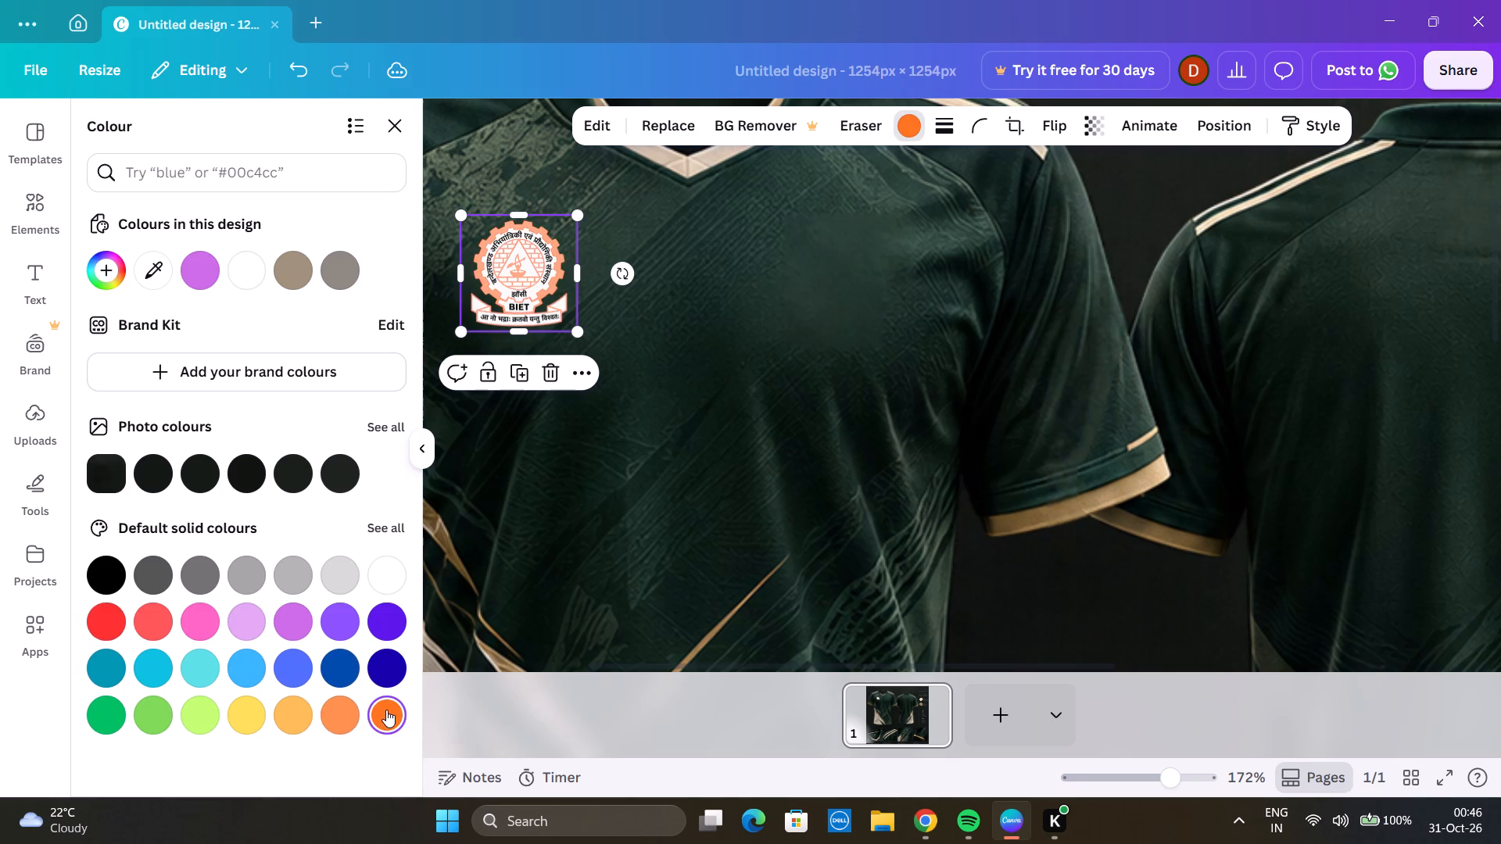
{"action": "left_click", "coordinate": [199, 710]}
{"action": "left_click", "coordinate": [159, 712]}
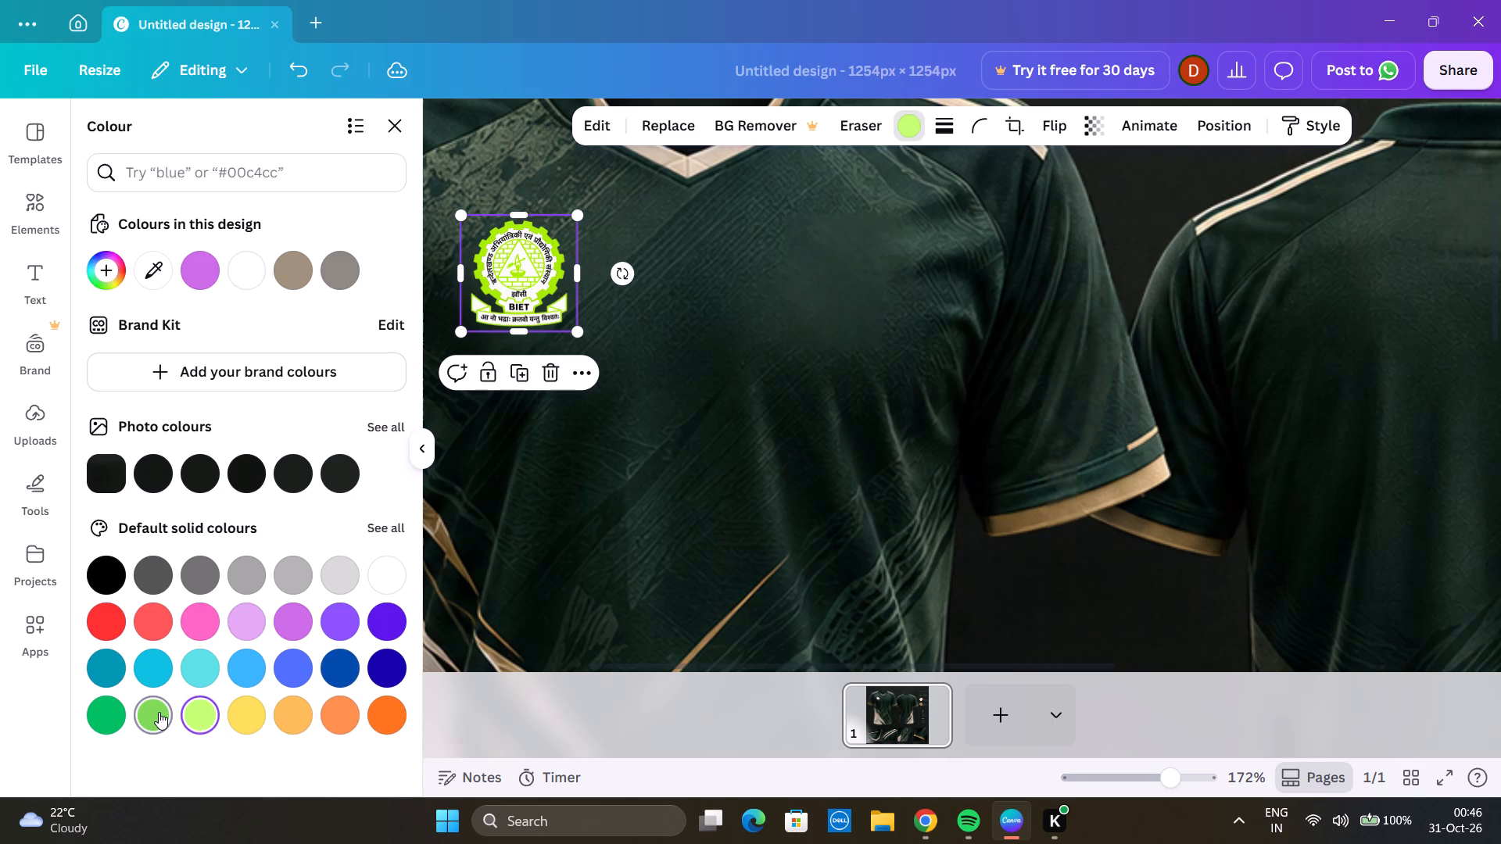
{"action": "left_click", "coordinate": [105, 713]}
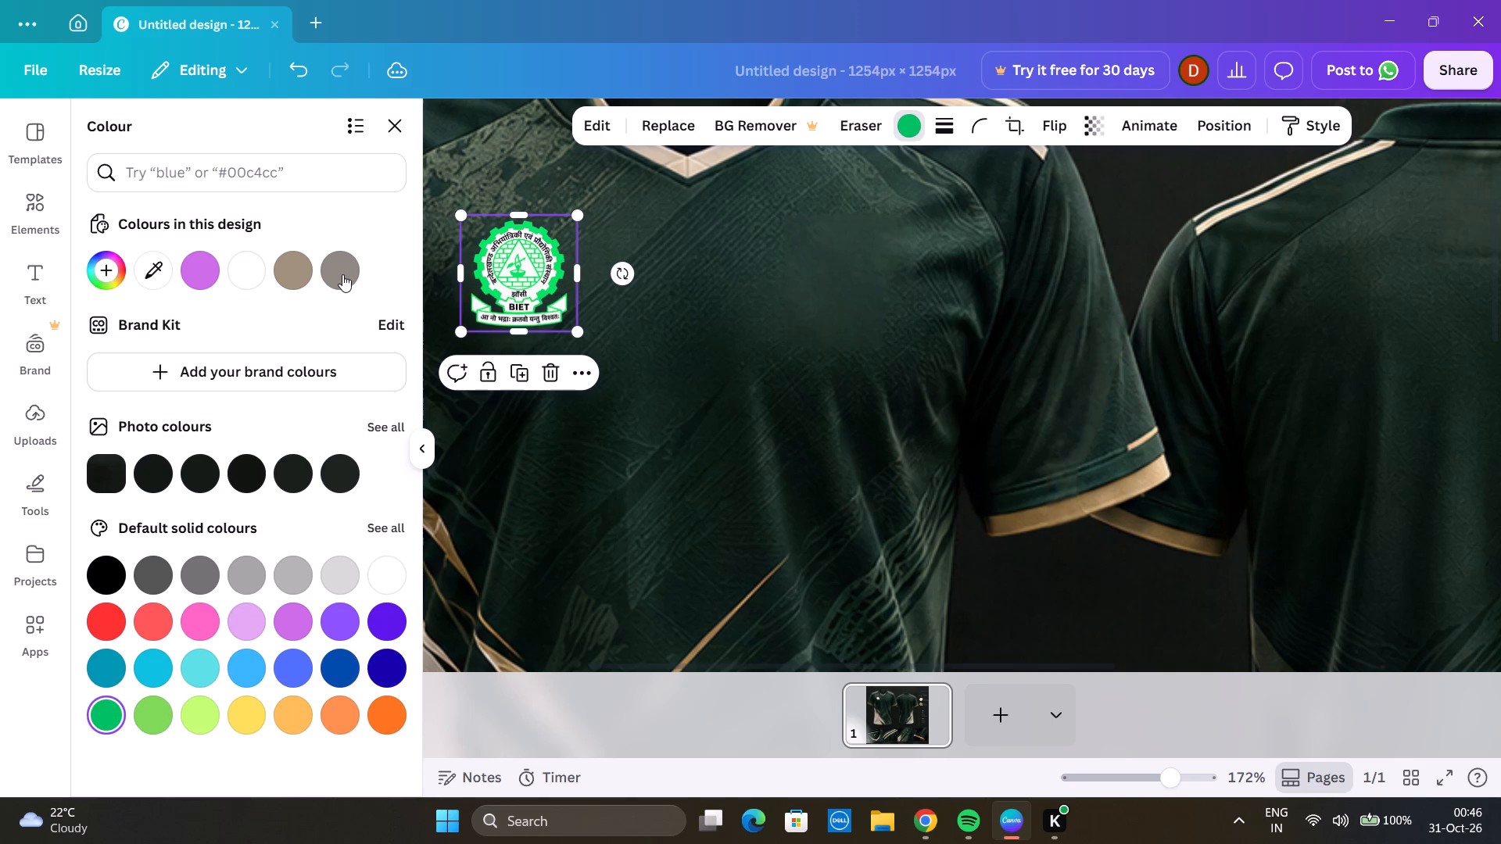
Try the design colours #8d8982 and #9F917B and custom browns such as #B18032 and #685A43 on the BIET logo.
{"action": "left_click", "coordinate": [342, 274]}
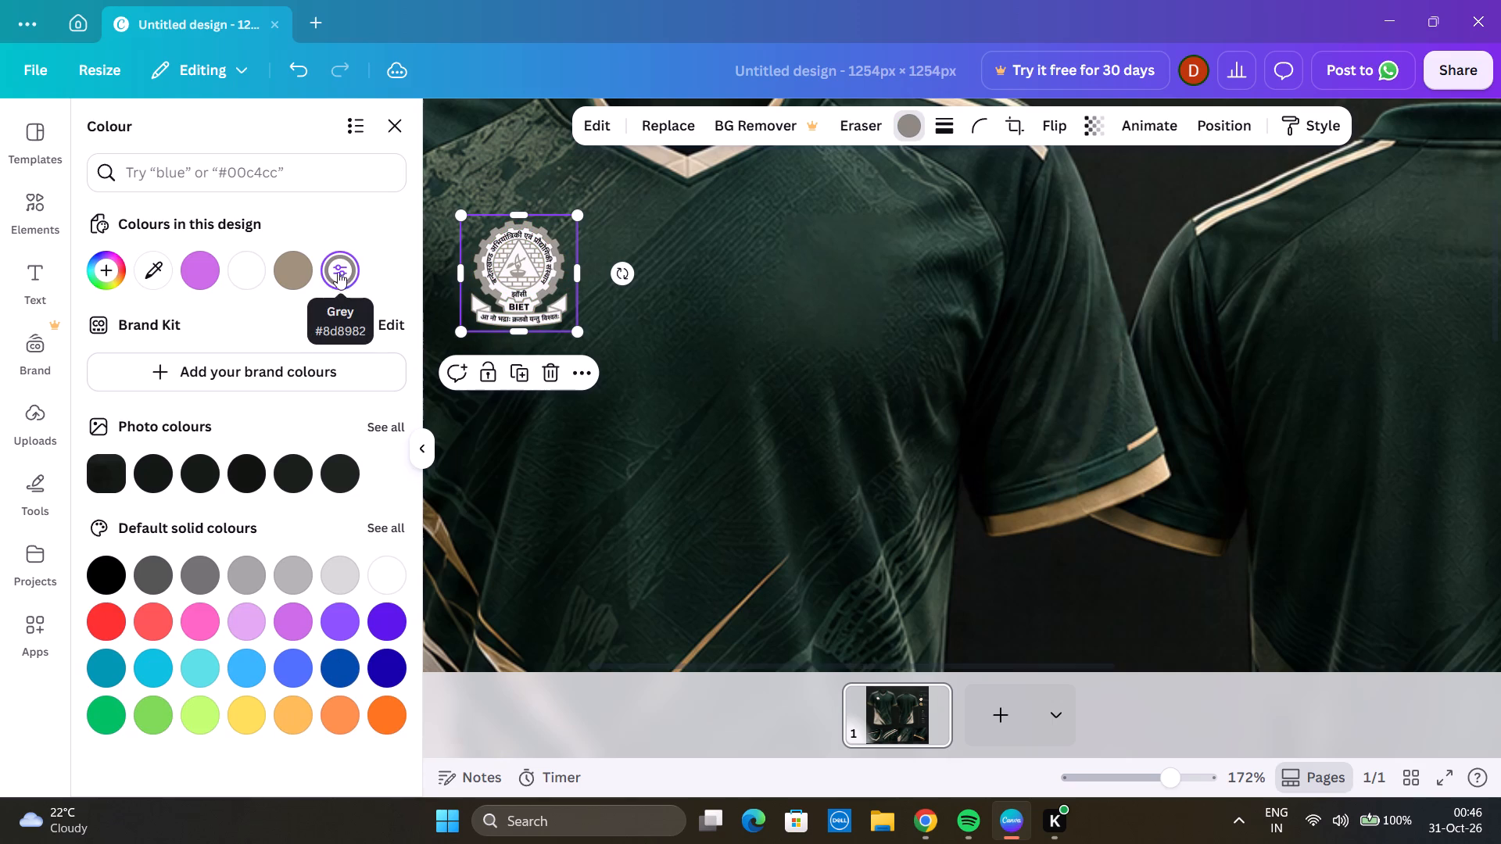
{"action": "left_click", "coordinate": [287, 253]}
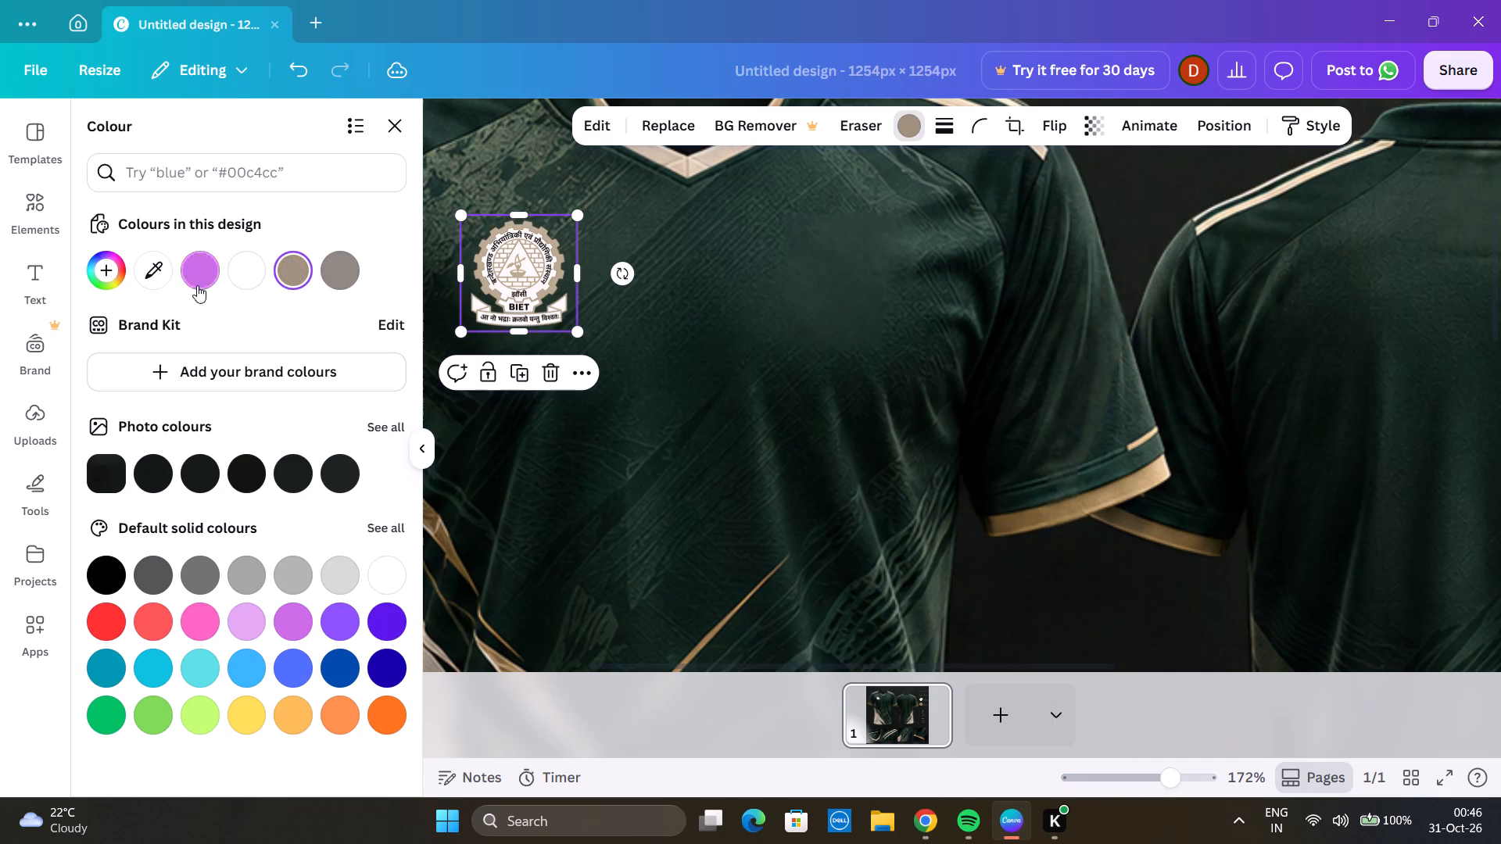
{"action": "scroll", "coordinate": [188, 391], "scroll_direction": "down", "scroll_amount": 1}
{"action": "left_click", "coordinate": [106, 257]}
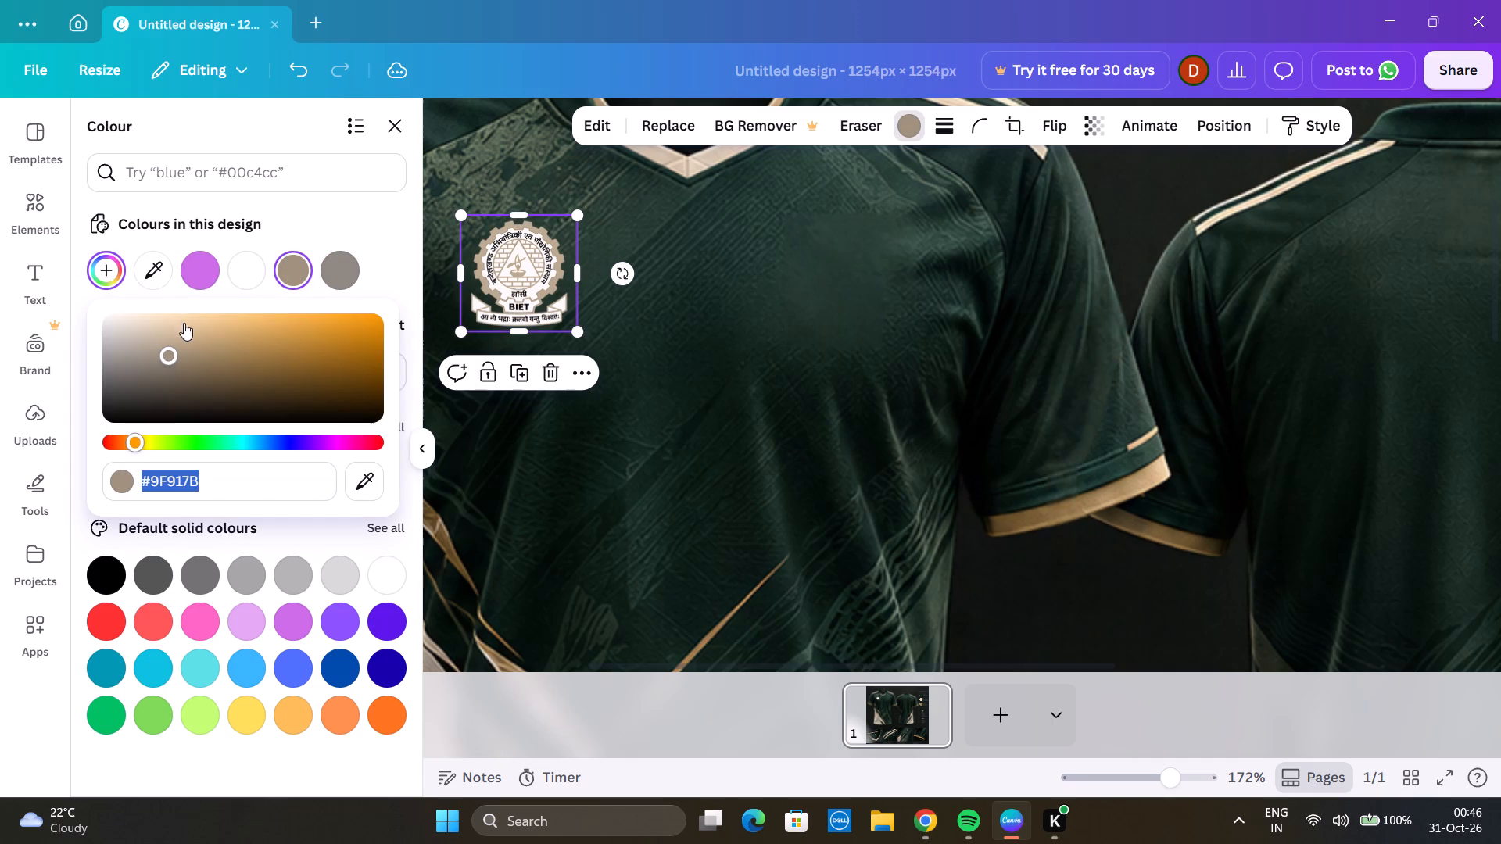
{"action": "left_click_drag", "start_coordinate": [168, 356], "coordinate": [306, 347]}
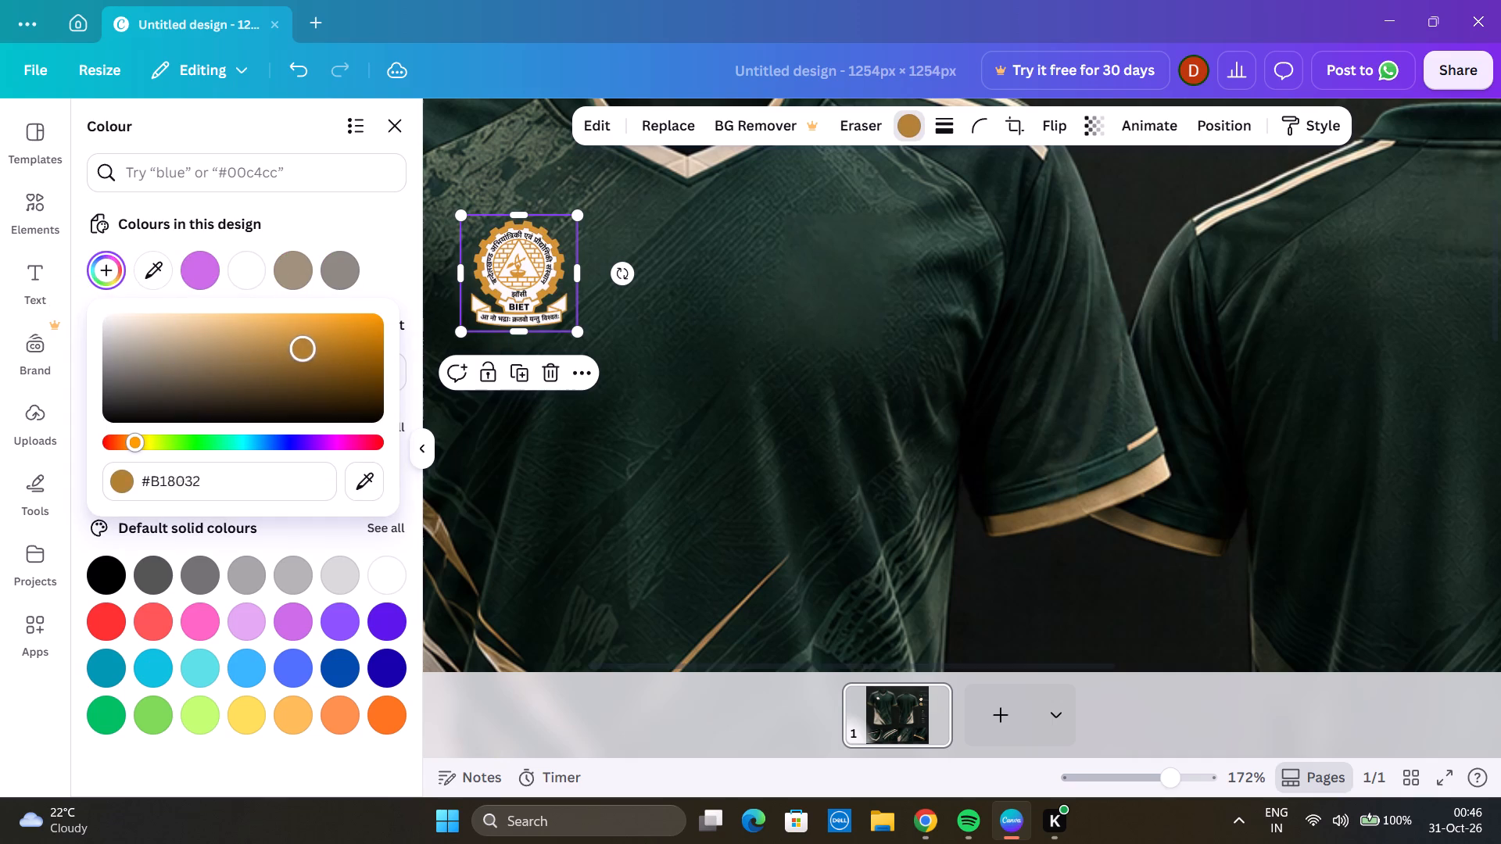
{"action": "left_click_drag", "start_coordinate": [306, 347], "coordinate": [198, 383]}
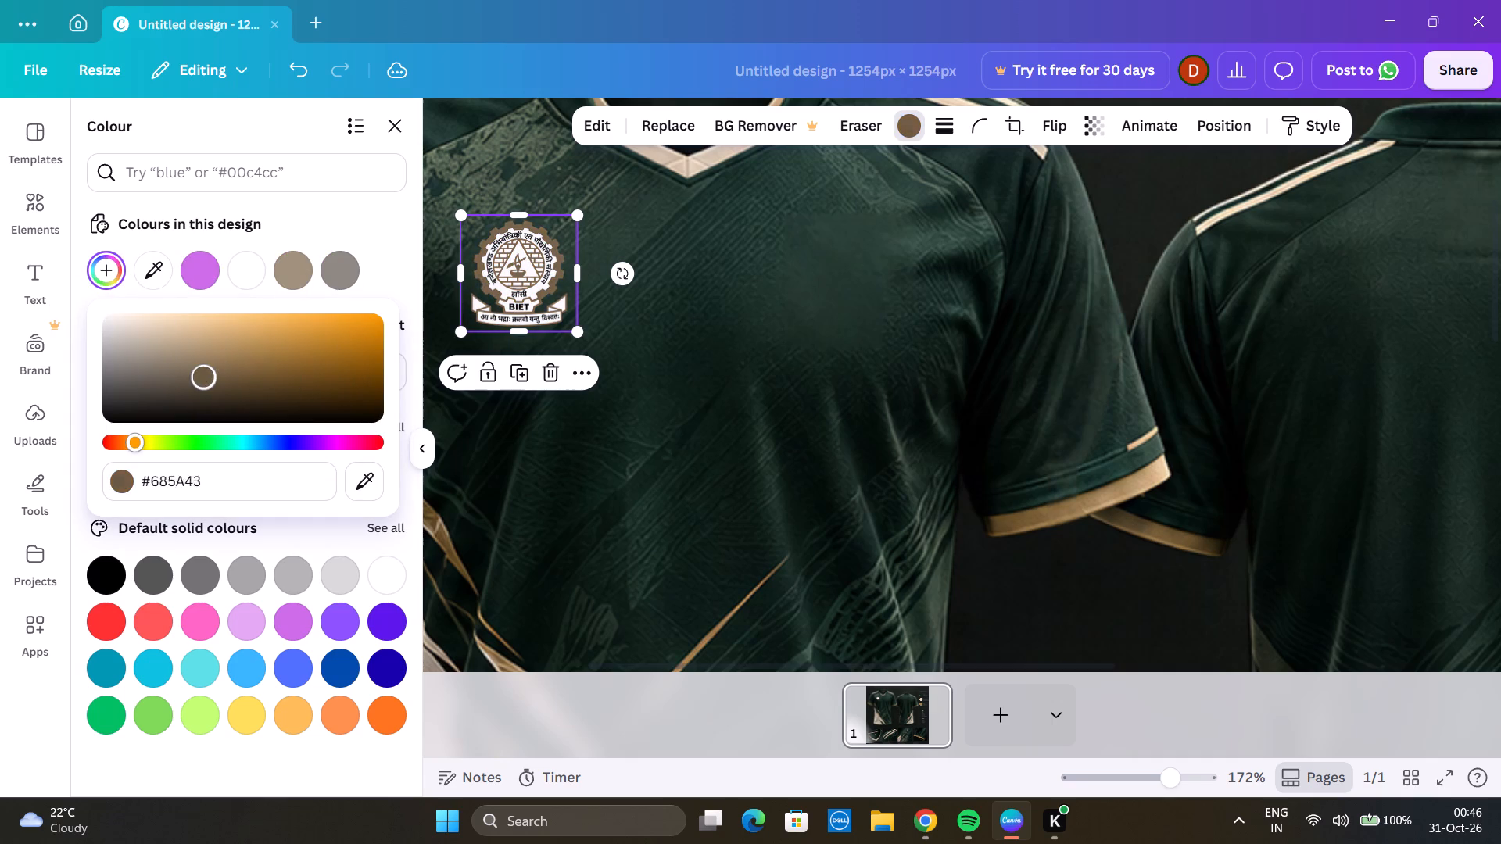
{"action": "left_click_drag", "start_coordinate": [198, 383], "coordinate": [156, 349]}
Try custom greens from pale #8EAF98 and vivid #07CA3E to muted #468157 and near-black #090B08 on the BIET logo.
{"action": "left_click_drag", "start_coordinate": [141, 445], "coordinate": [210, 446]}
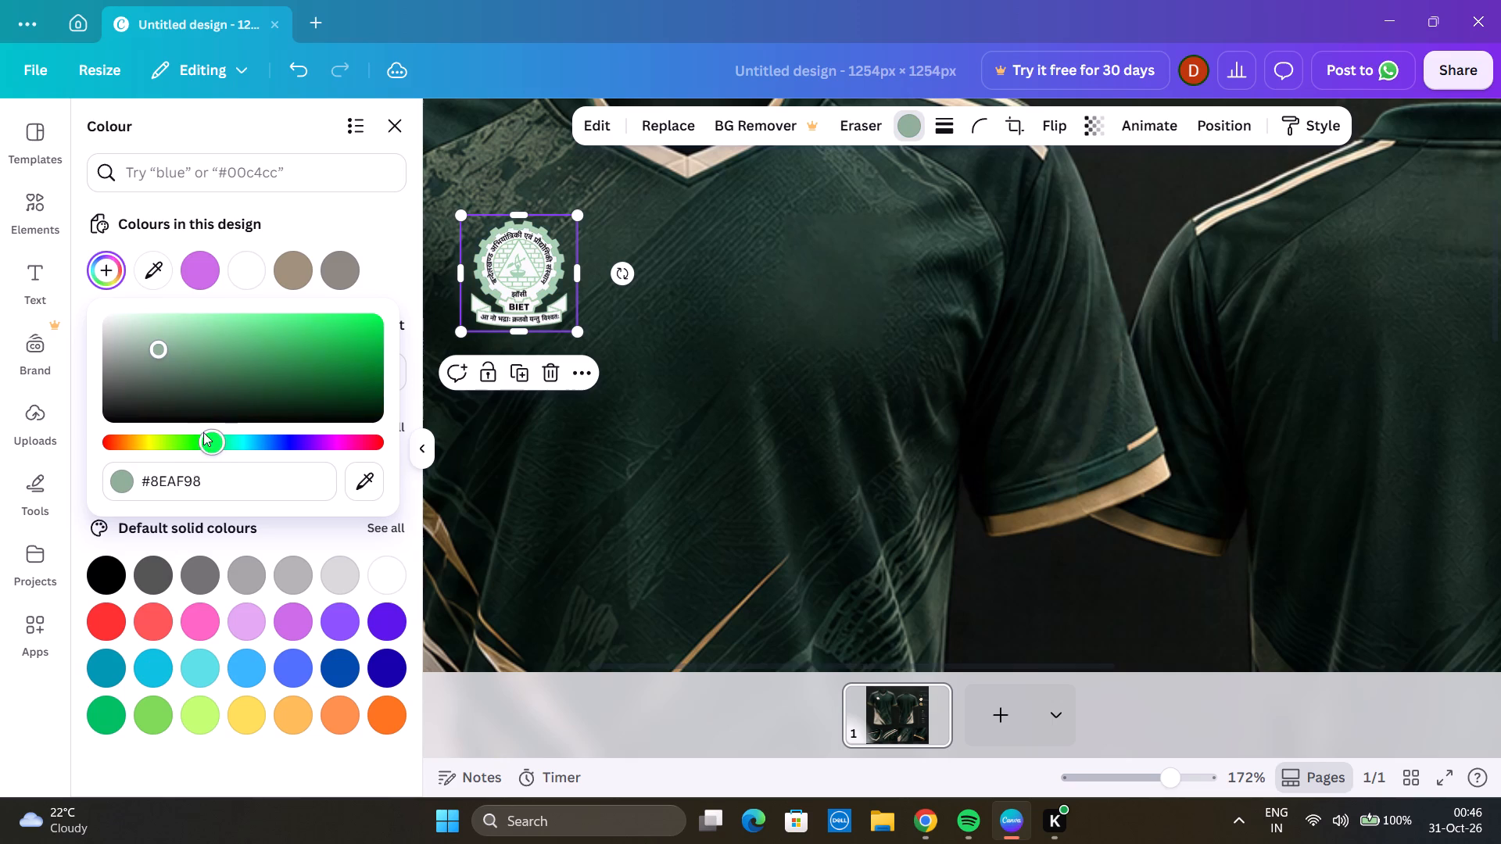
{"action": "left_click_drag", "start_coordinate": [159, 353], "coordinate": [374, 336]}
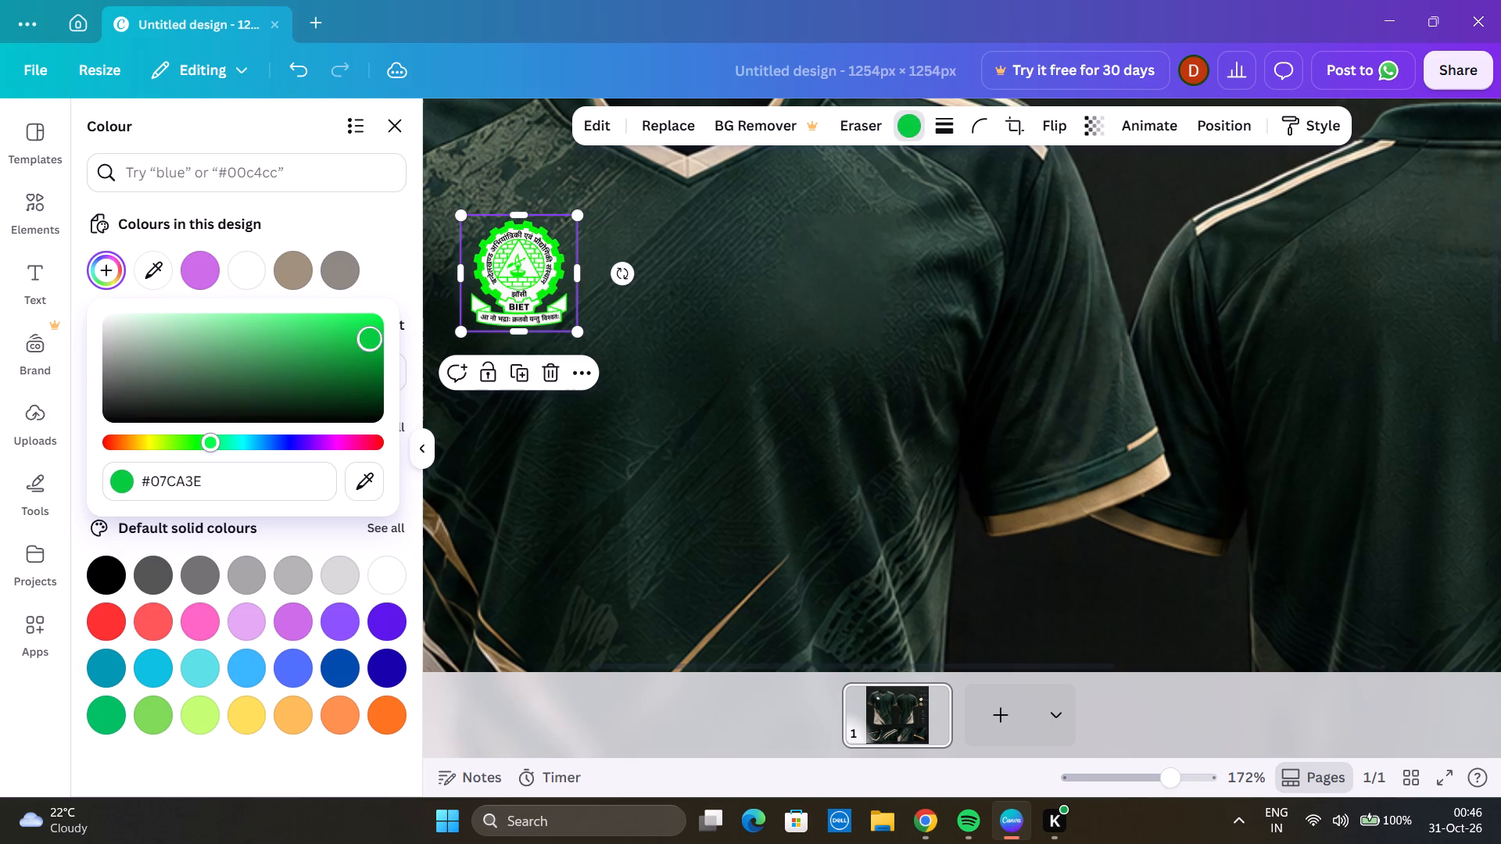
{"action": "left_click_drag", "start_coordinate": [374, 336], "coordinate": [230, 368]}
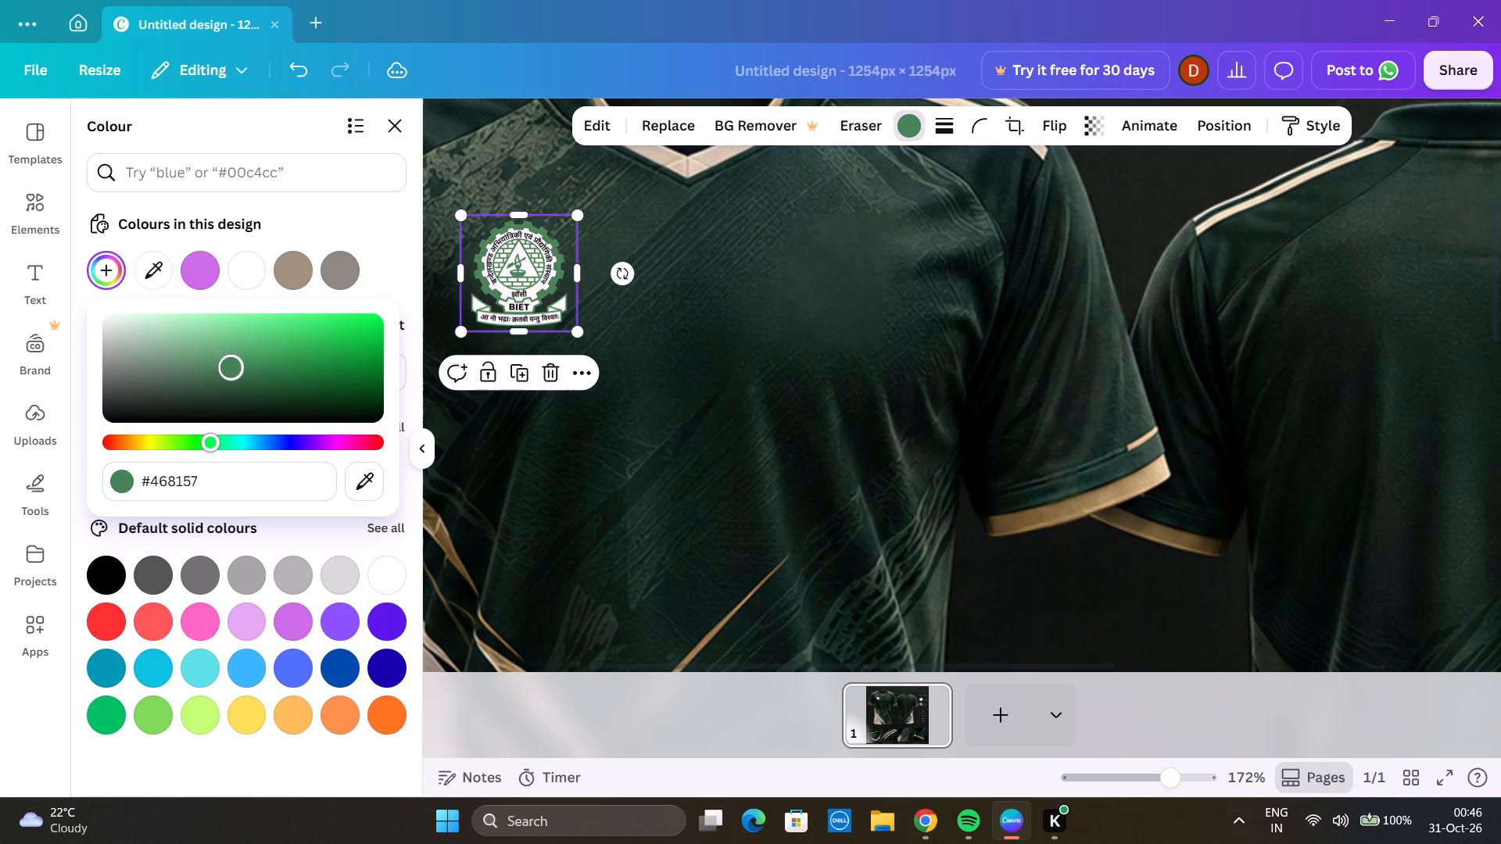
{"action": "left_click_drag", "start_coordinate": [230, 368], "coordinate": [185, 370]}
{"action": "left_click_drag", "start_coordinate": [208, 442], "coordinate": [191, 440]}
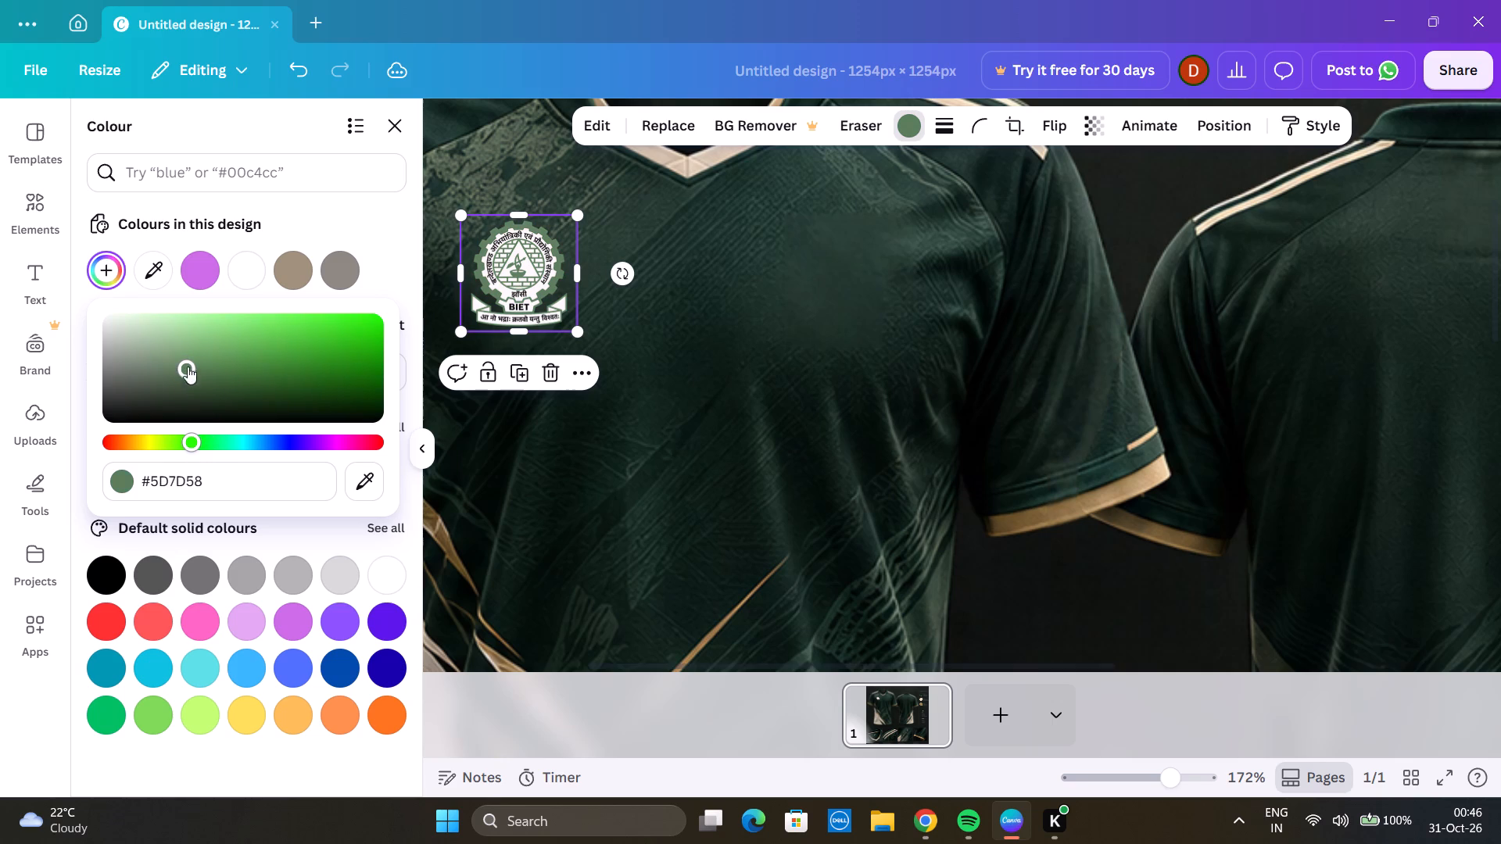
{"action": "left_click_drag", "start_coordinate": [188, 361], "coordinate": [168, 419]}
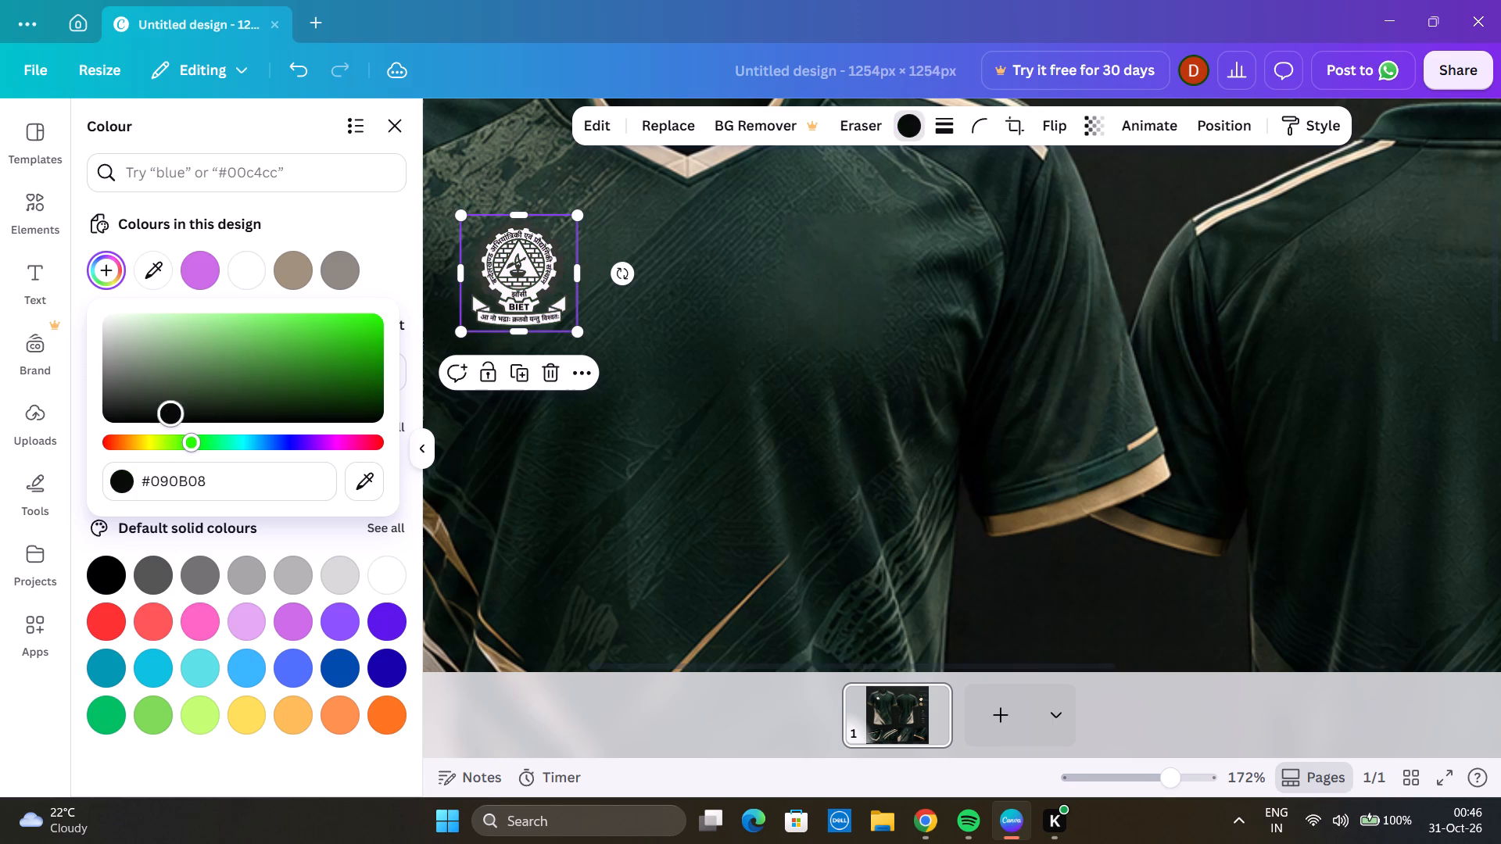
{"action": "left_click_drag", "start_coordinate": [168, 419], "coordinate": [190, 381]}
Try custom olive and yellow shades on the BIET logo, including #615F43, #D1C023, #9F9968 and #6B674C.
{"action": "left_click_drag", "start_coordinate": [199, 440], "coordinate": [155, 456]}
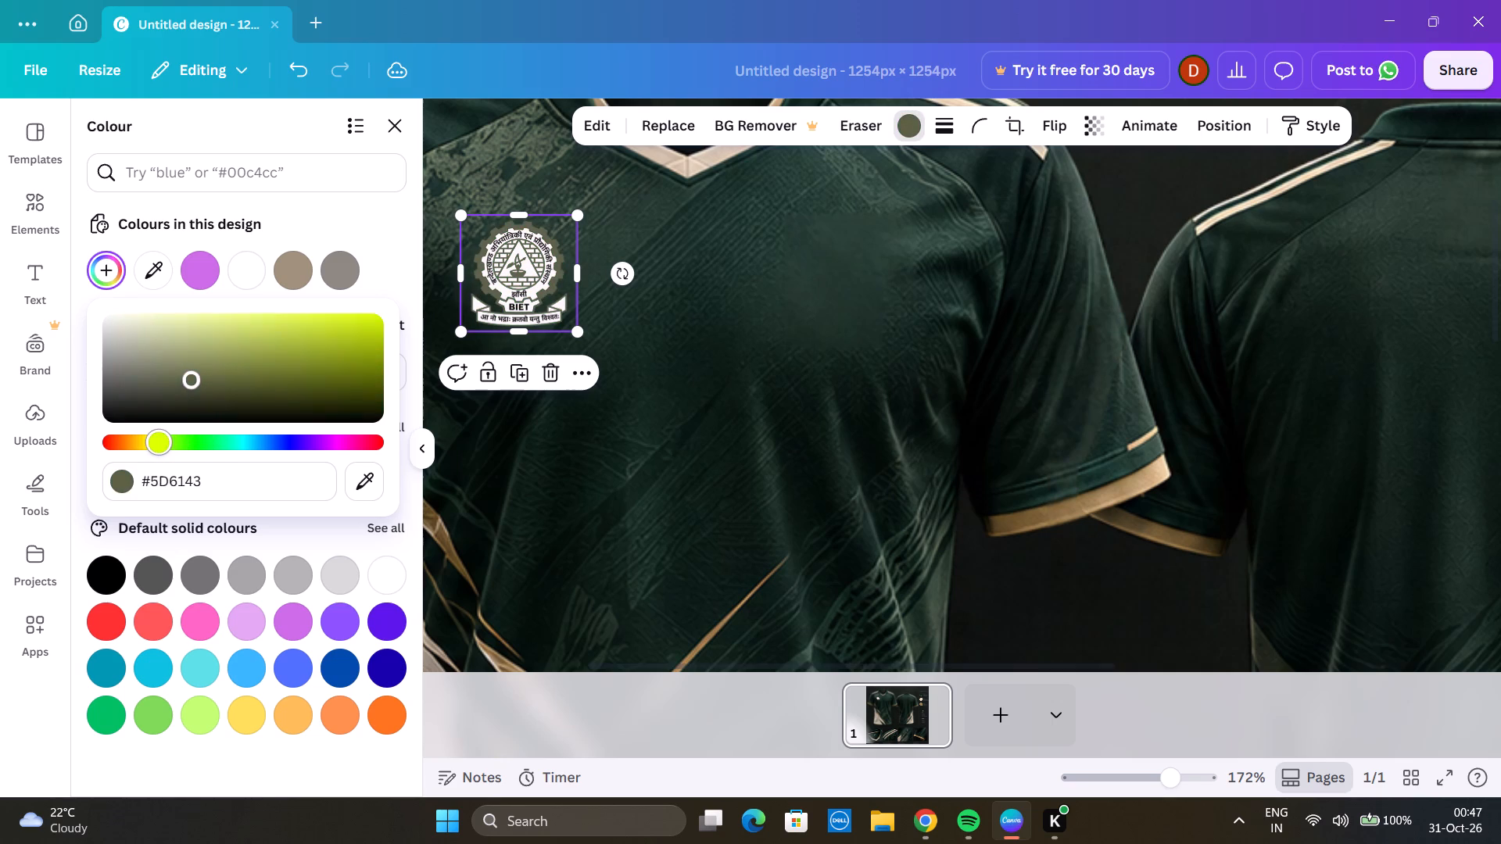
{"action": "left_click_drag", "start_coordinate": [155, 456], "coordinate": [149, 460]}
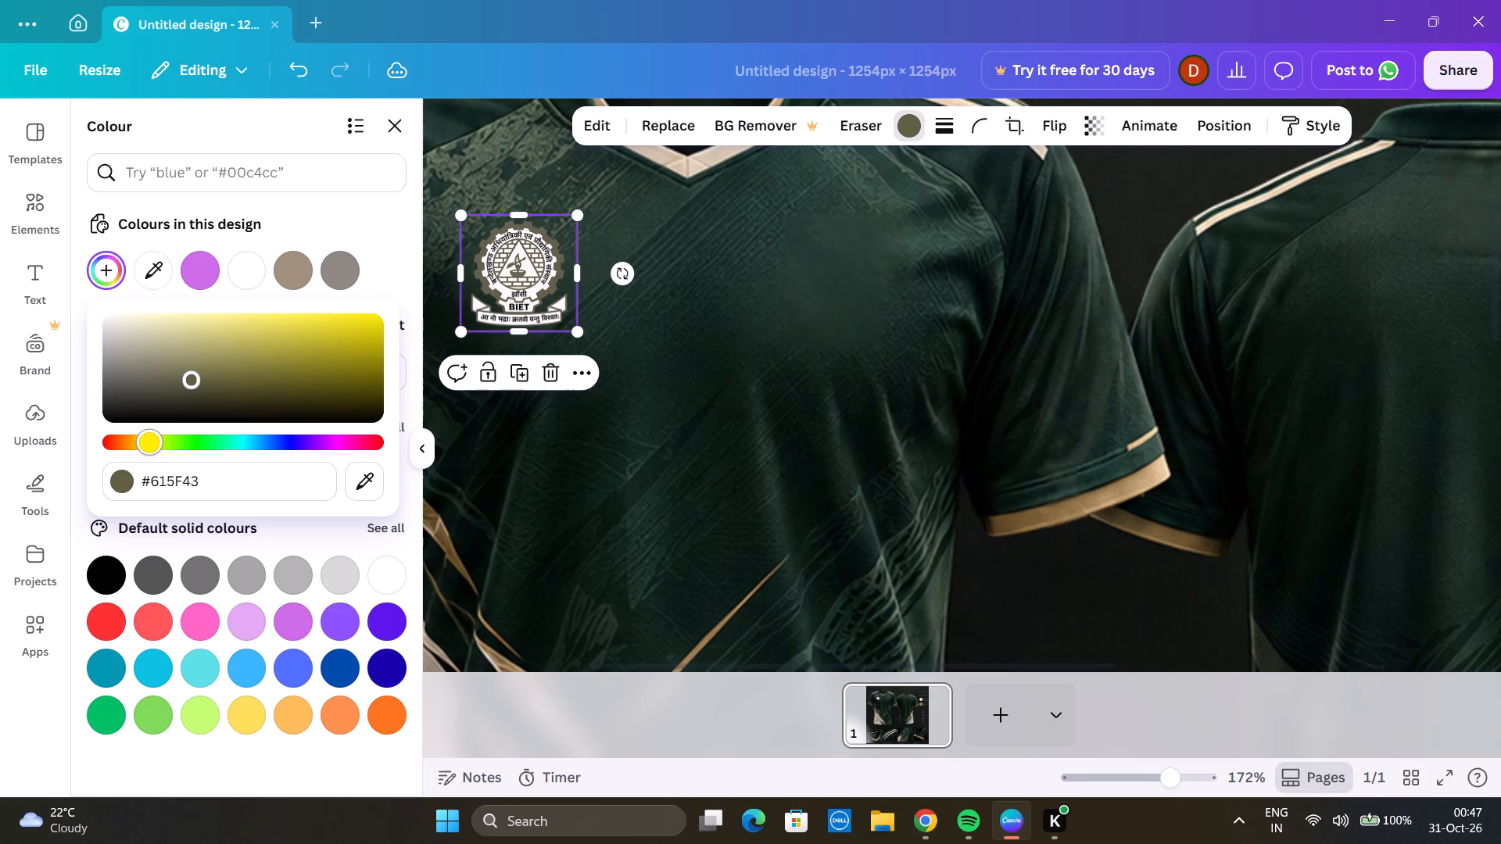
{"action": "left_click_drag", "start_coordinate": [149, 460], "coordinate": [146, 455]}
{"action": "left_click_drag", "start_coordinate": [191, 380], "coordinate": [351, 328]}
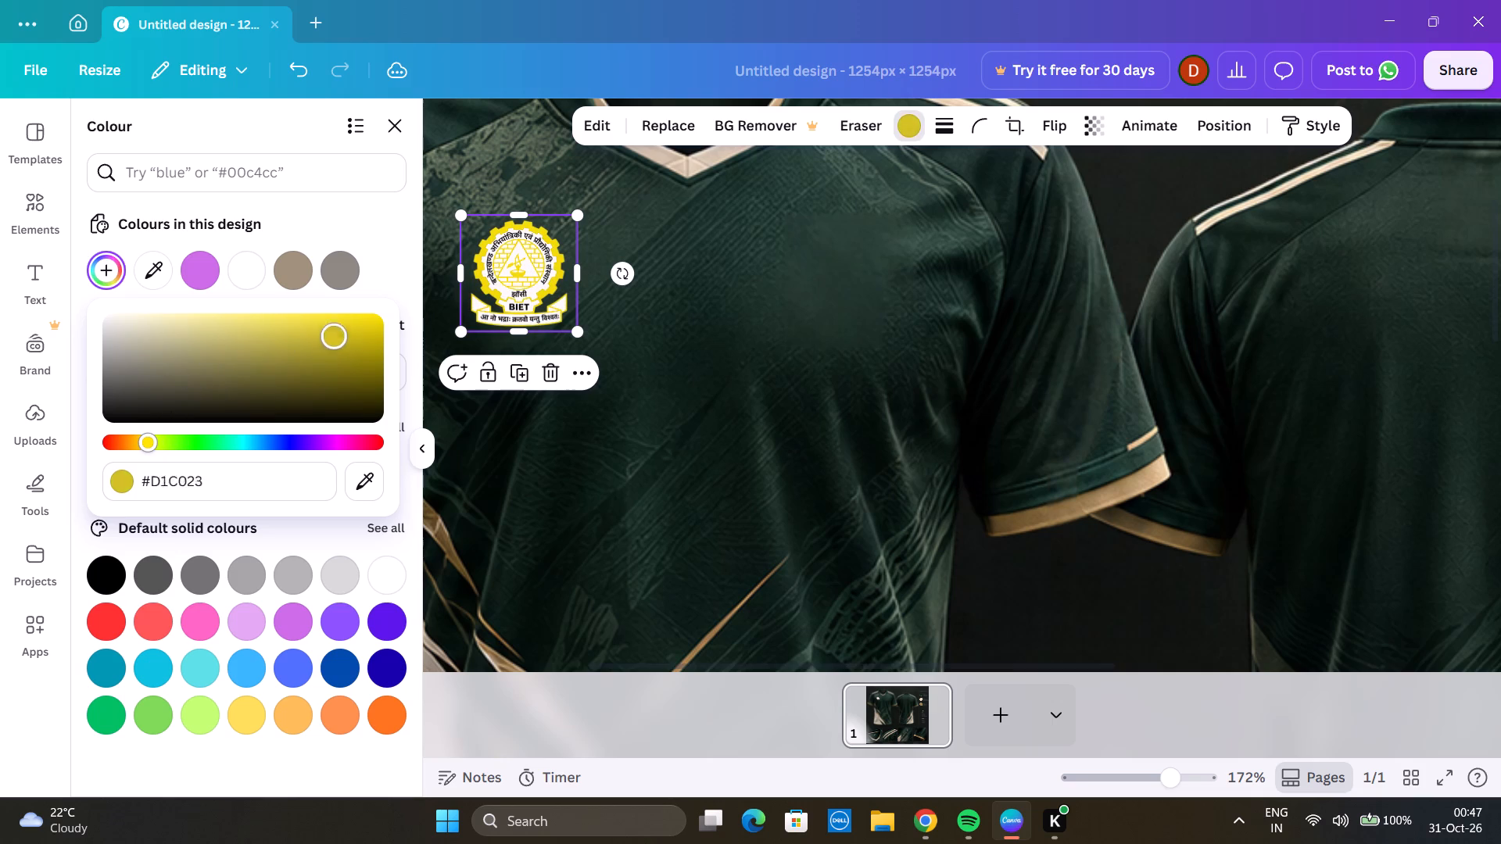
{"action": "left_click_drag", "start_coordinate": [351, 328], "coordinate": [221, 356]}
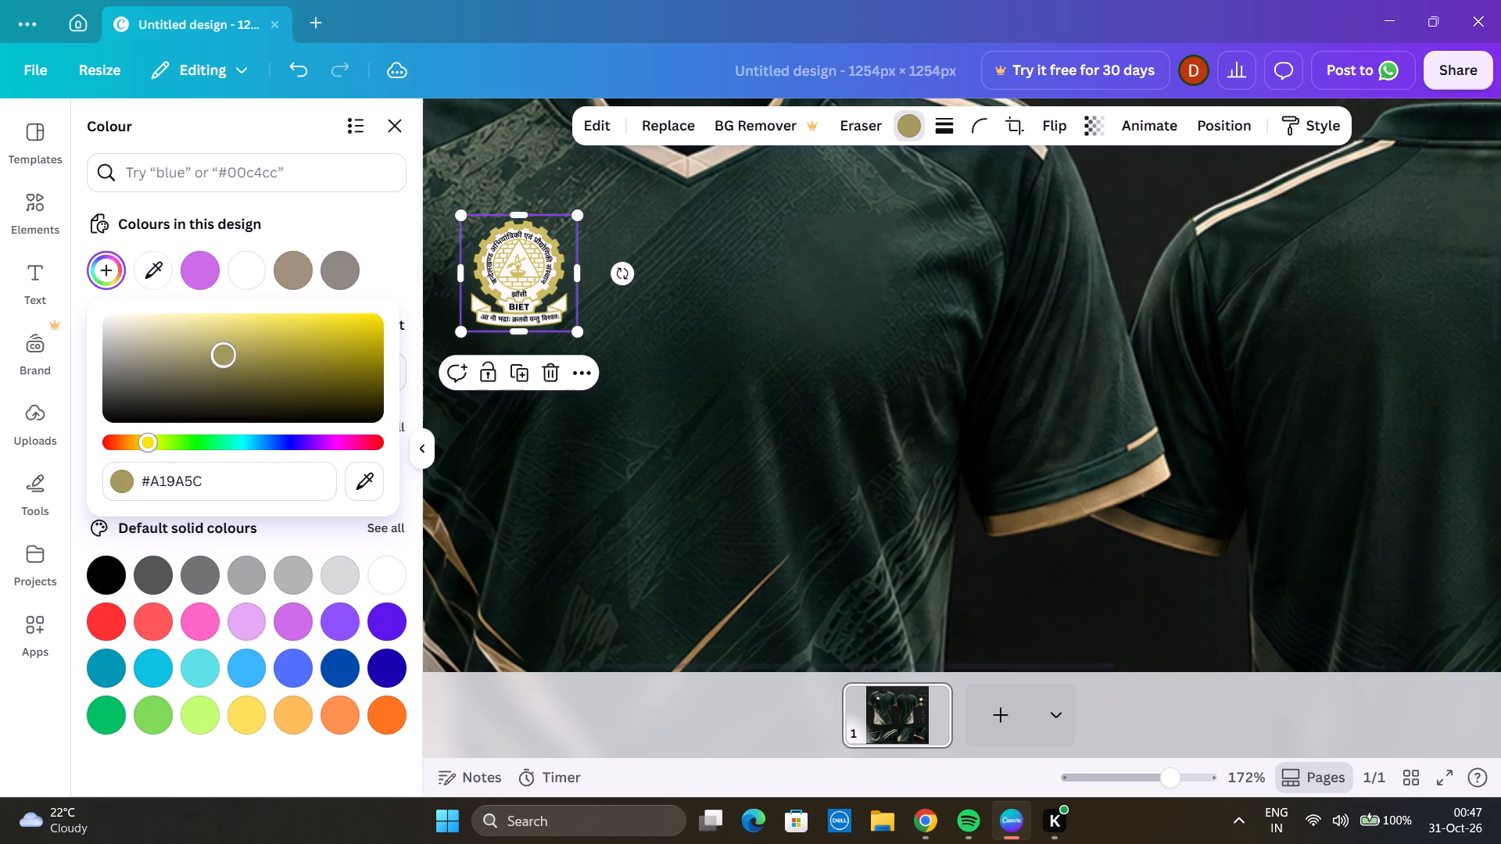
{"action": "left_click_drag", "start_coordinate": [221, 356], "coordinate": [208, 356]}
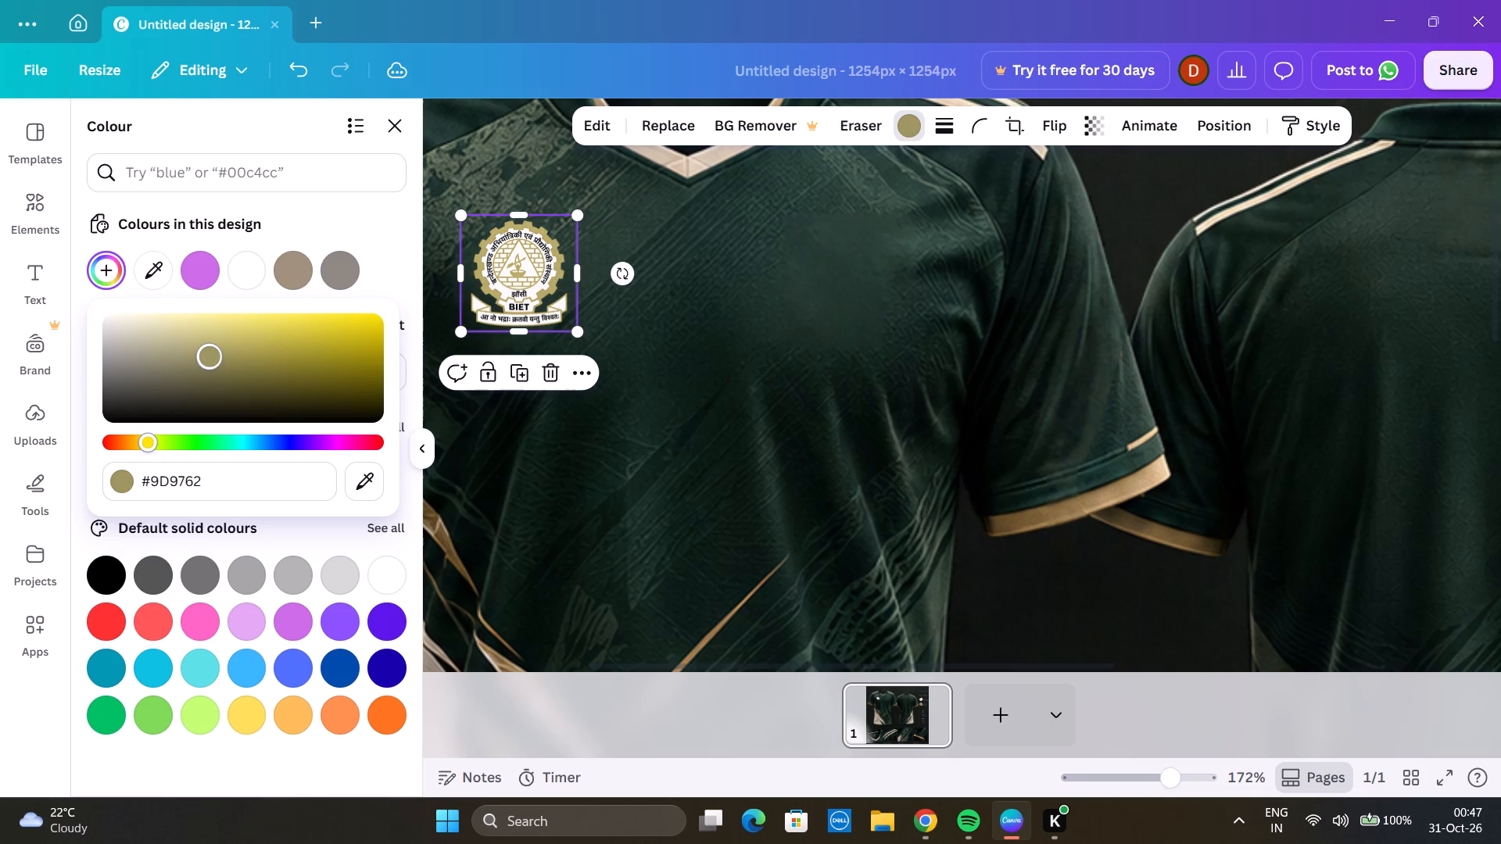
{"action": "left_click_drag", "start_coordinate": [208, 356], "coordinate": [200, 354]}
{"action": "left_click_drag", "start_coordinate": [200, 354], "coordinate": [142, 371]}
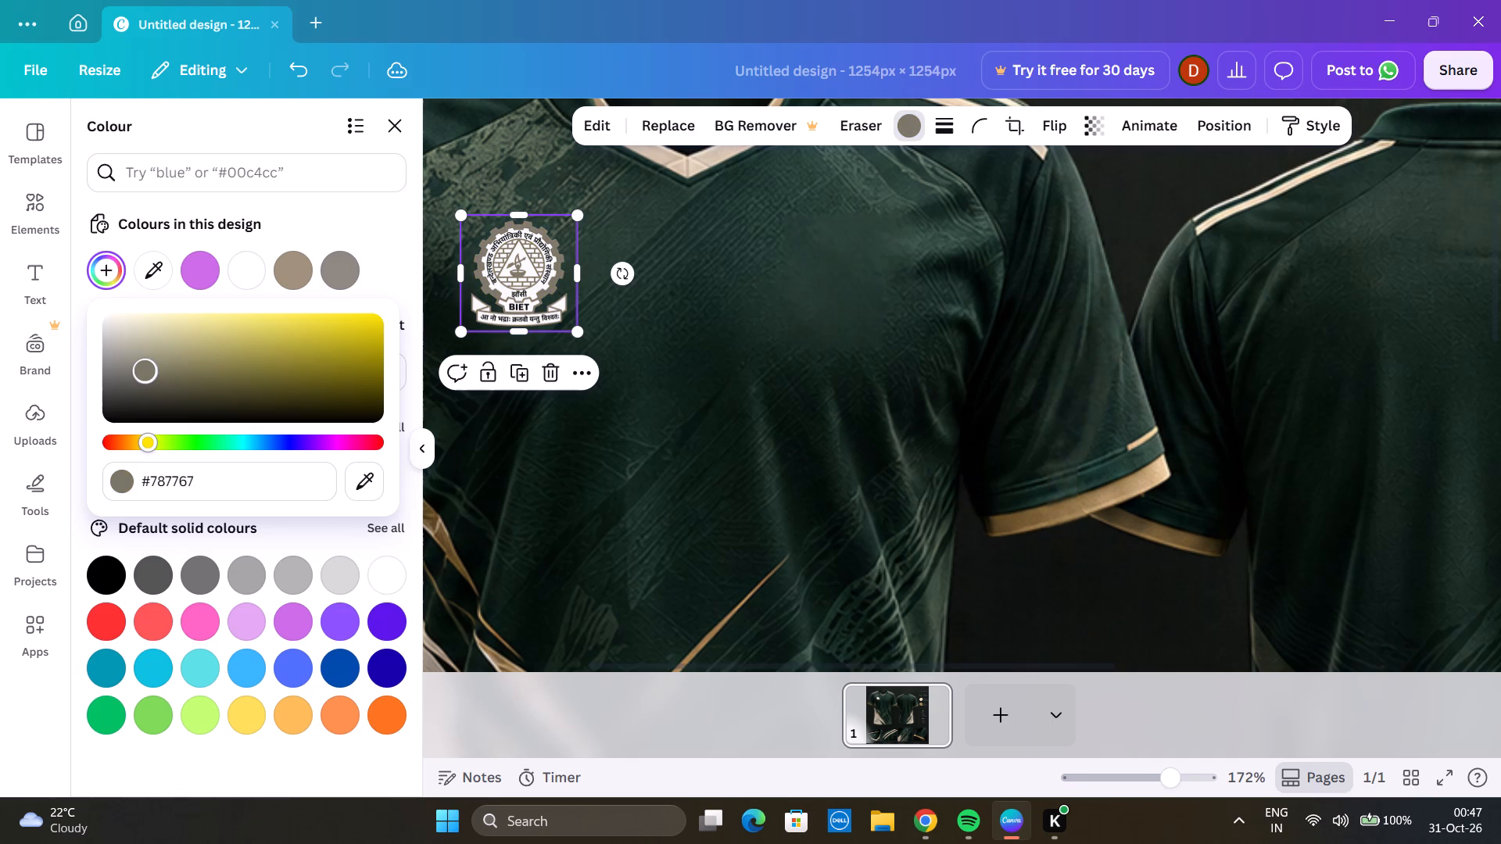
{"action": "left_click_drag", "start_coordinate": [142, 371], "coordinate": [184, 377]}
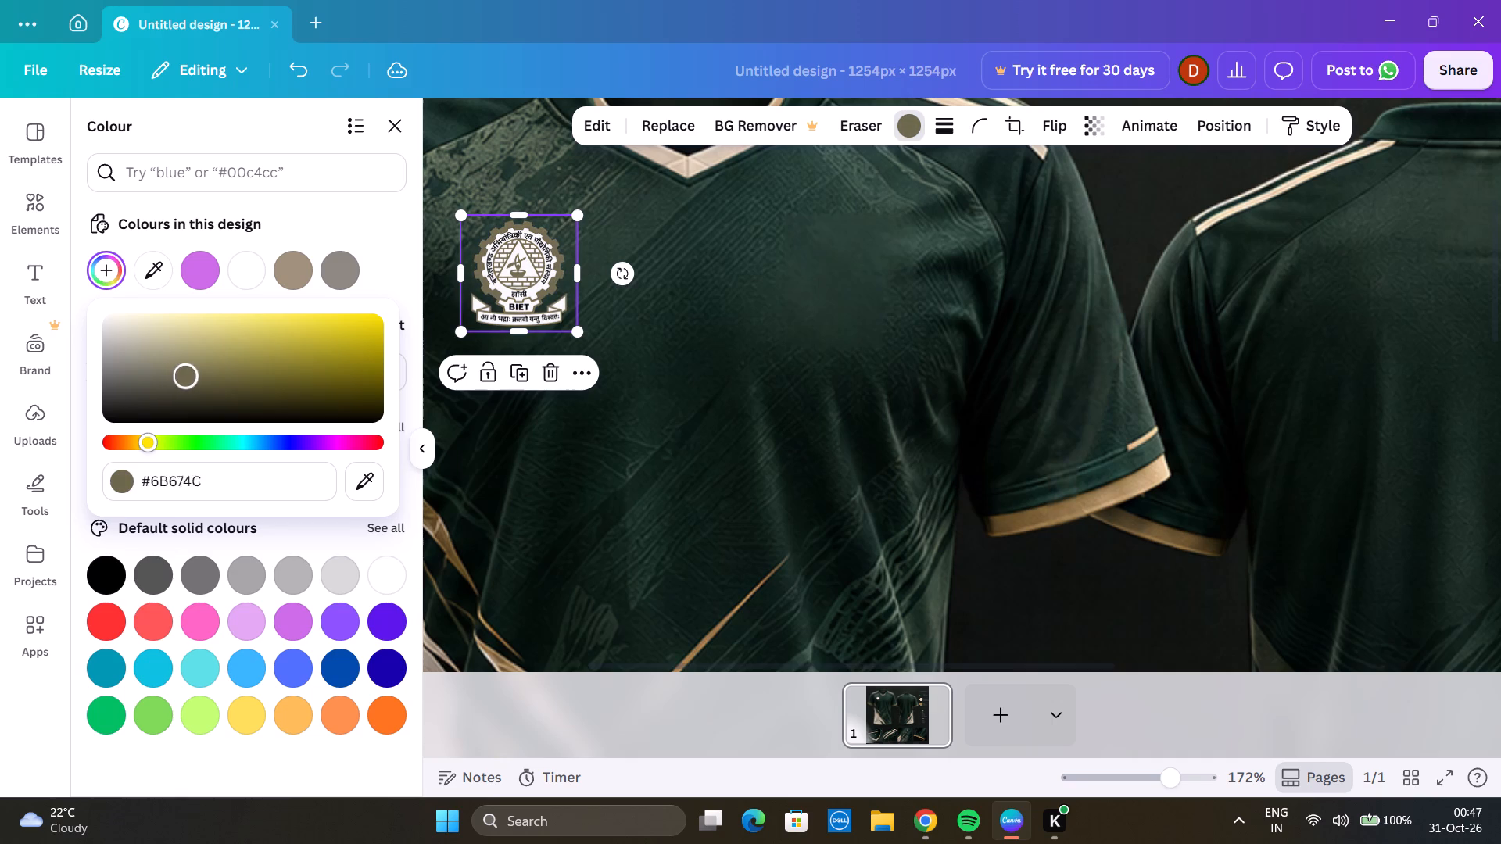
Recolour the BIET logo with the custom muted gold #A19A5C.
{"action": "left_click_drag", "start_coordinate": [184, 377], "coordinate": [224, 354]}
{"action": "left_click_drag", "start_coordinate": [152, 439], "coordinate": [151, 443]}
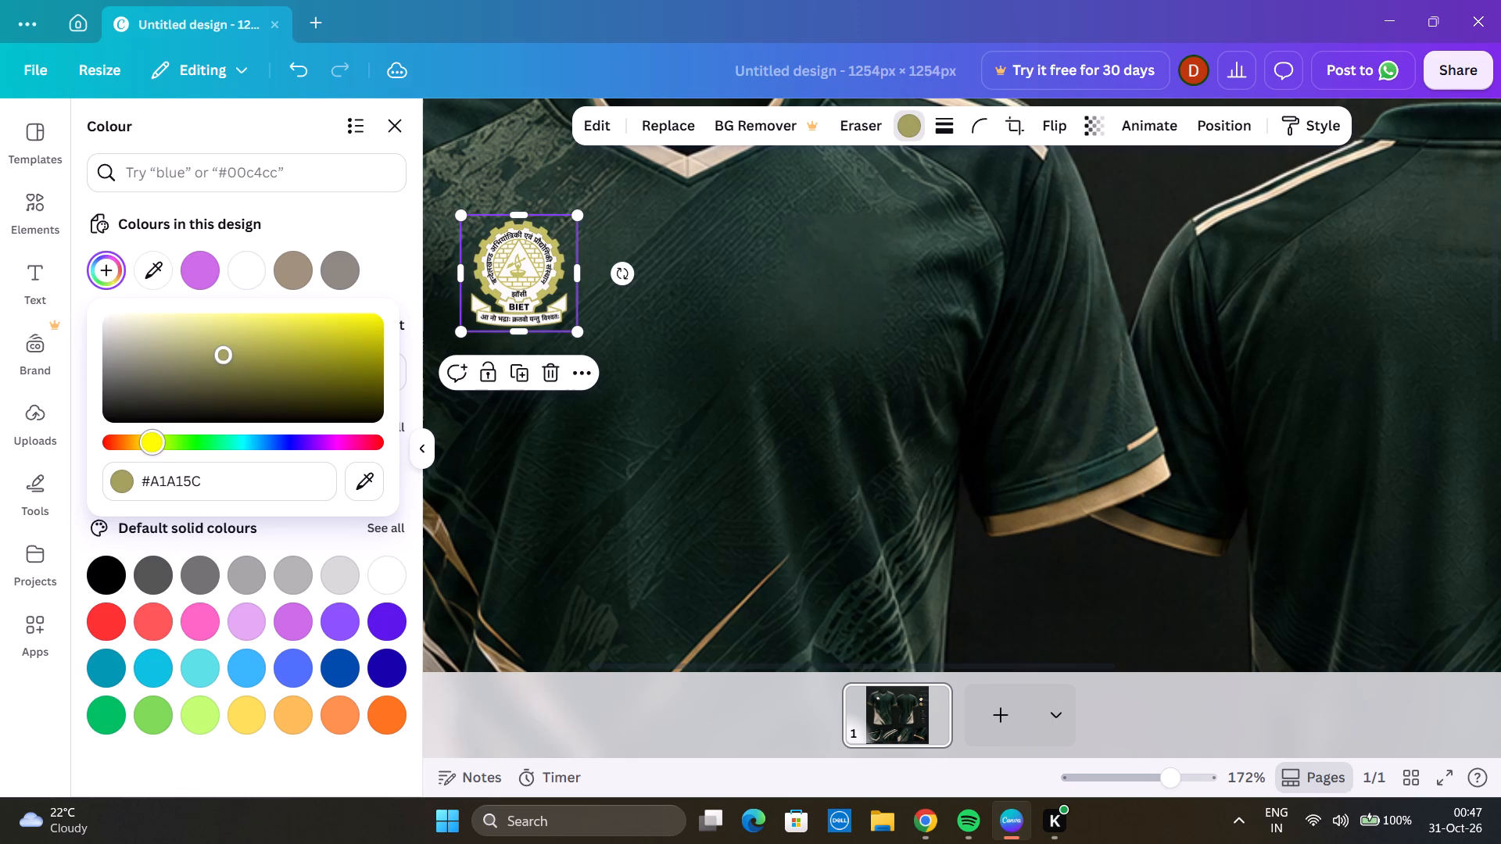
{"action": "left_click_drag", "start_coordinate": [151, 443], "coordinate": [147, 454]}
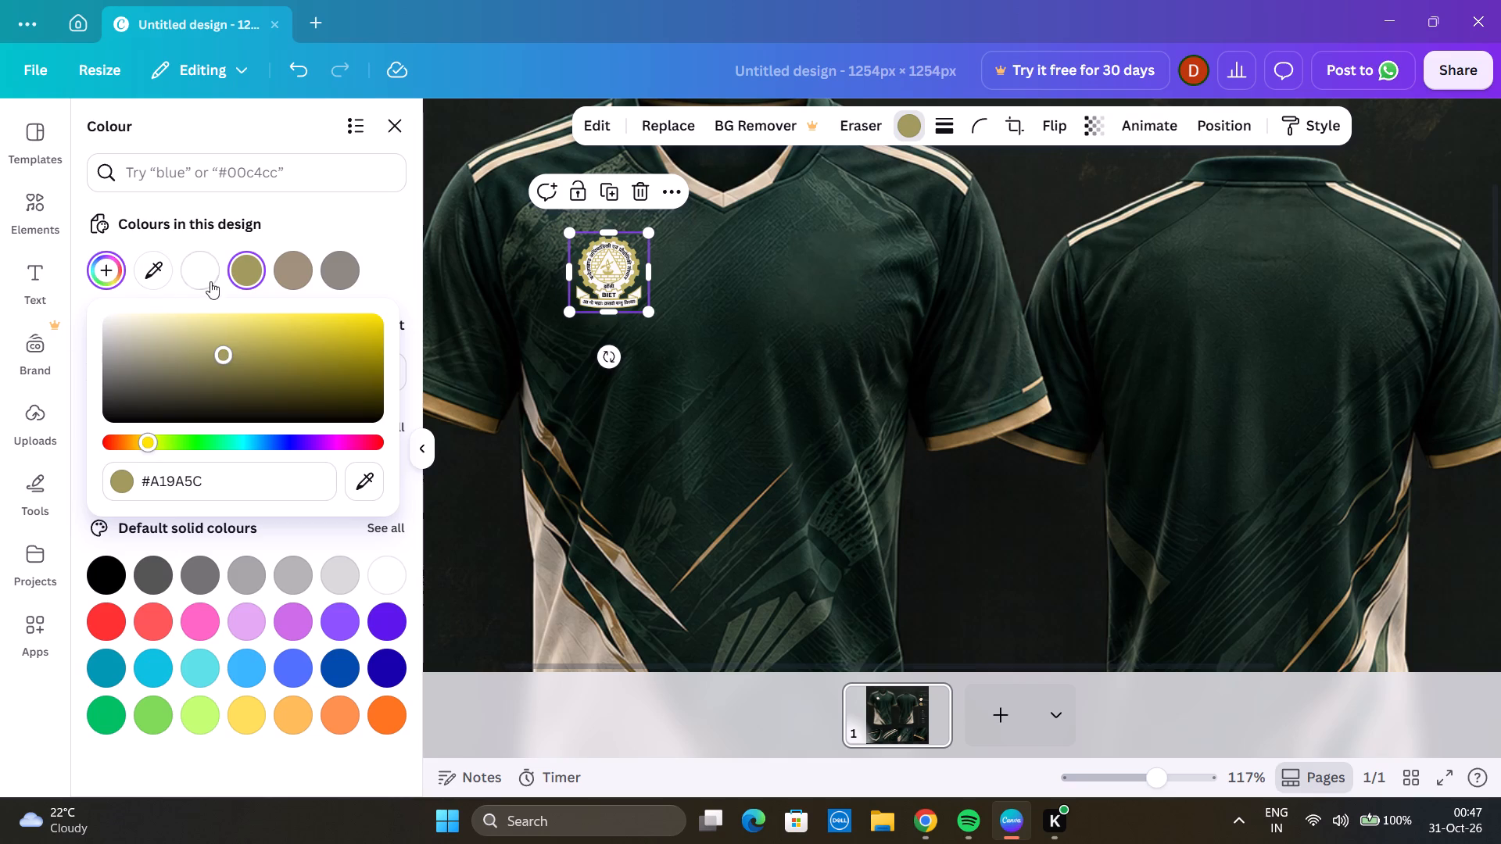
Add the navy shuttlecock-shaped BADMINTON logo from the uploaded images to the design.
{"action": "left_click", "coordinate": [44, 423]}
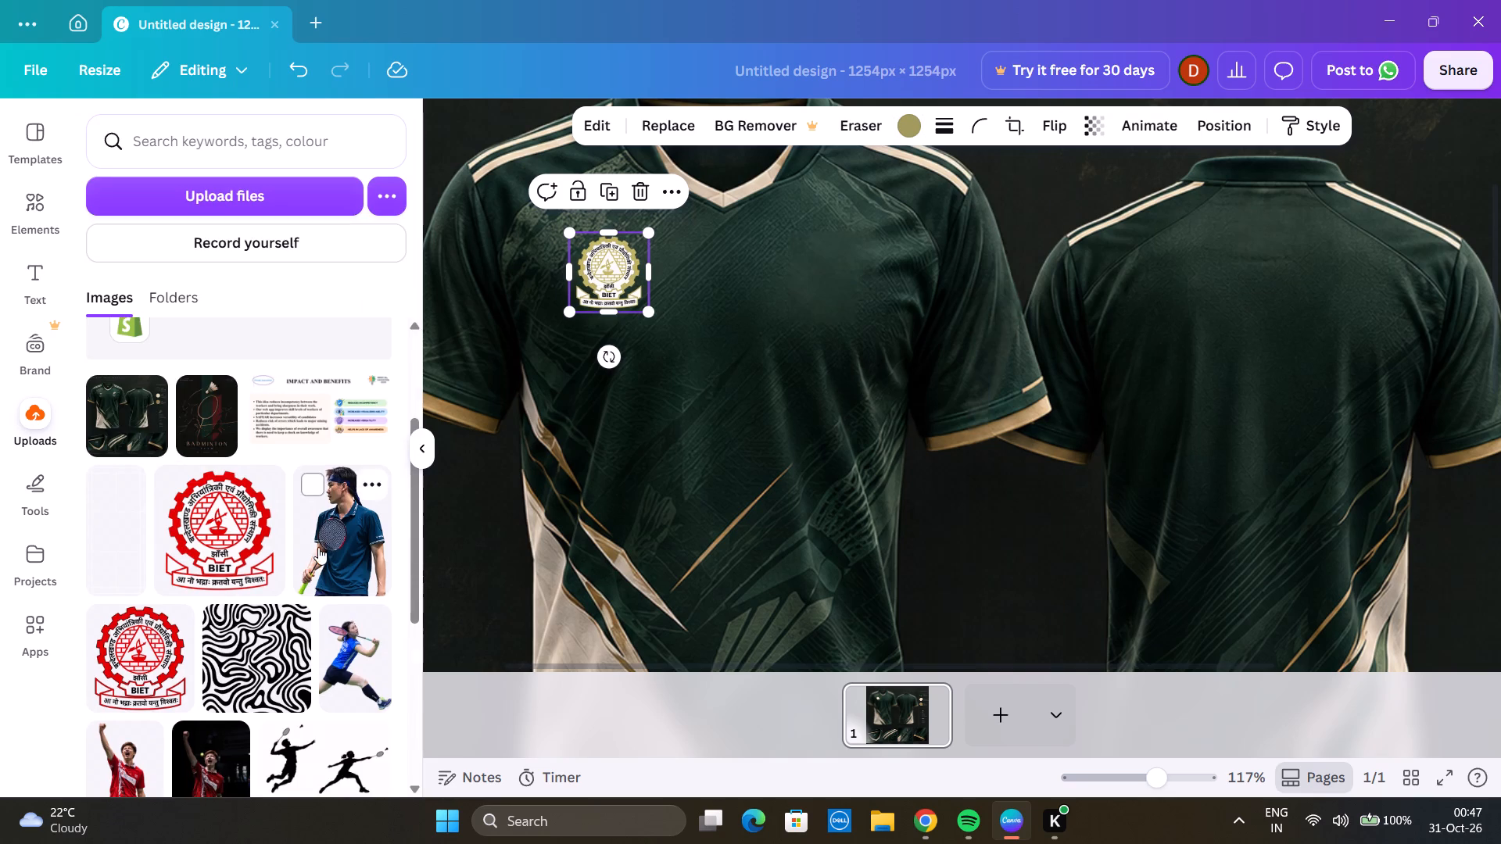
{"action": "scroll", "coordinate": [318, 548], "scroll_direction": "down", "scroll_amount": 4}
{"action": "left_click", "coordinate": [363, 524]}
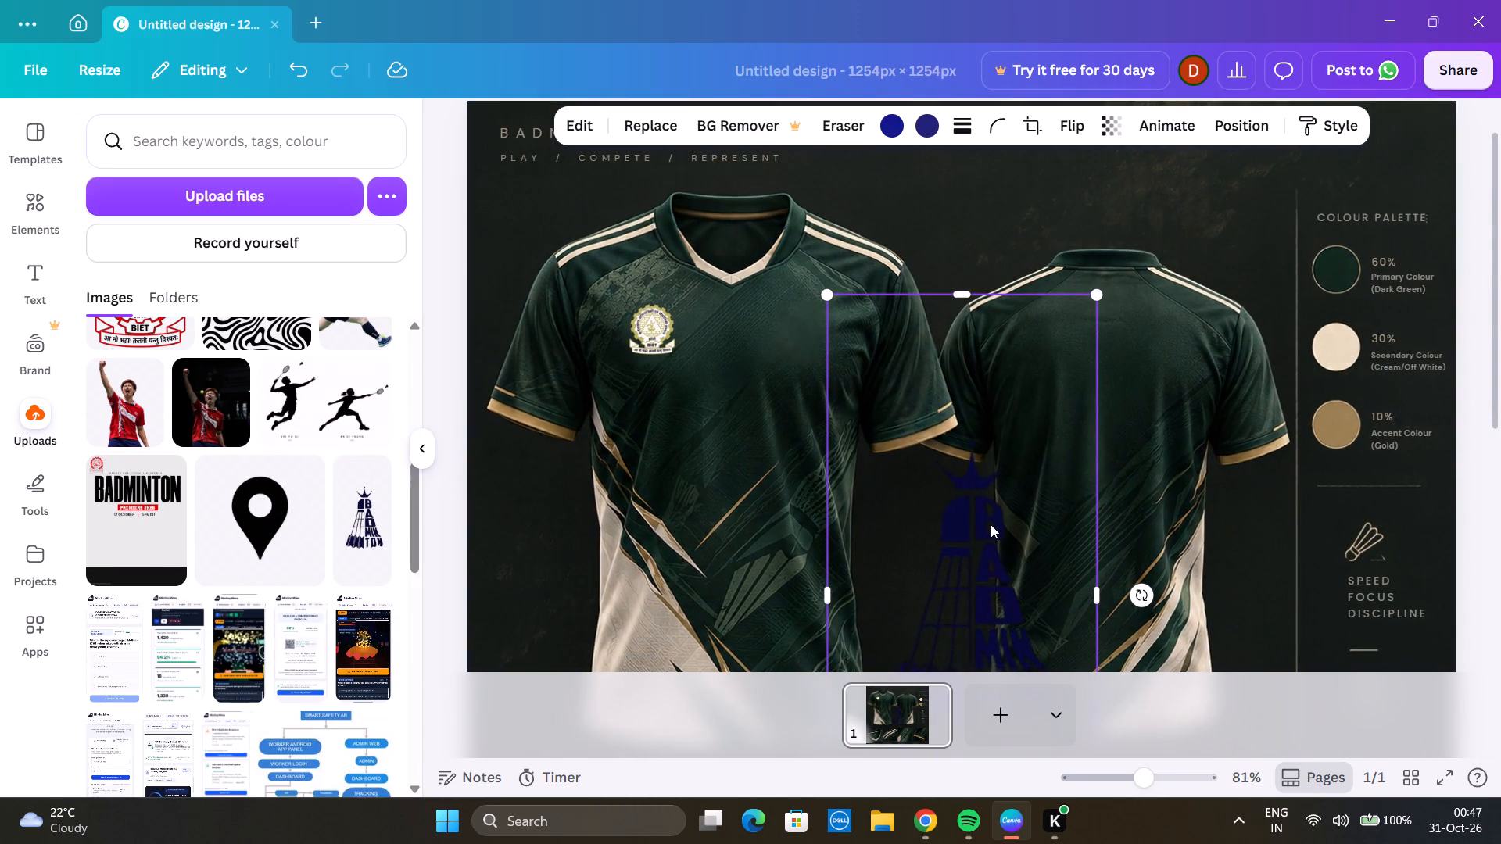
Shrink the BADMINTON shuttlecock logo and place it on the front jersey's chest, opposite the BIET logo.
{"action": "scroll", "coordinate": [980, 504], "scroll_direction": "down", "scroll_amount": 2}
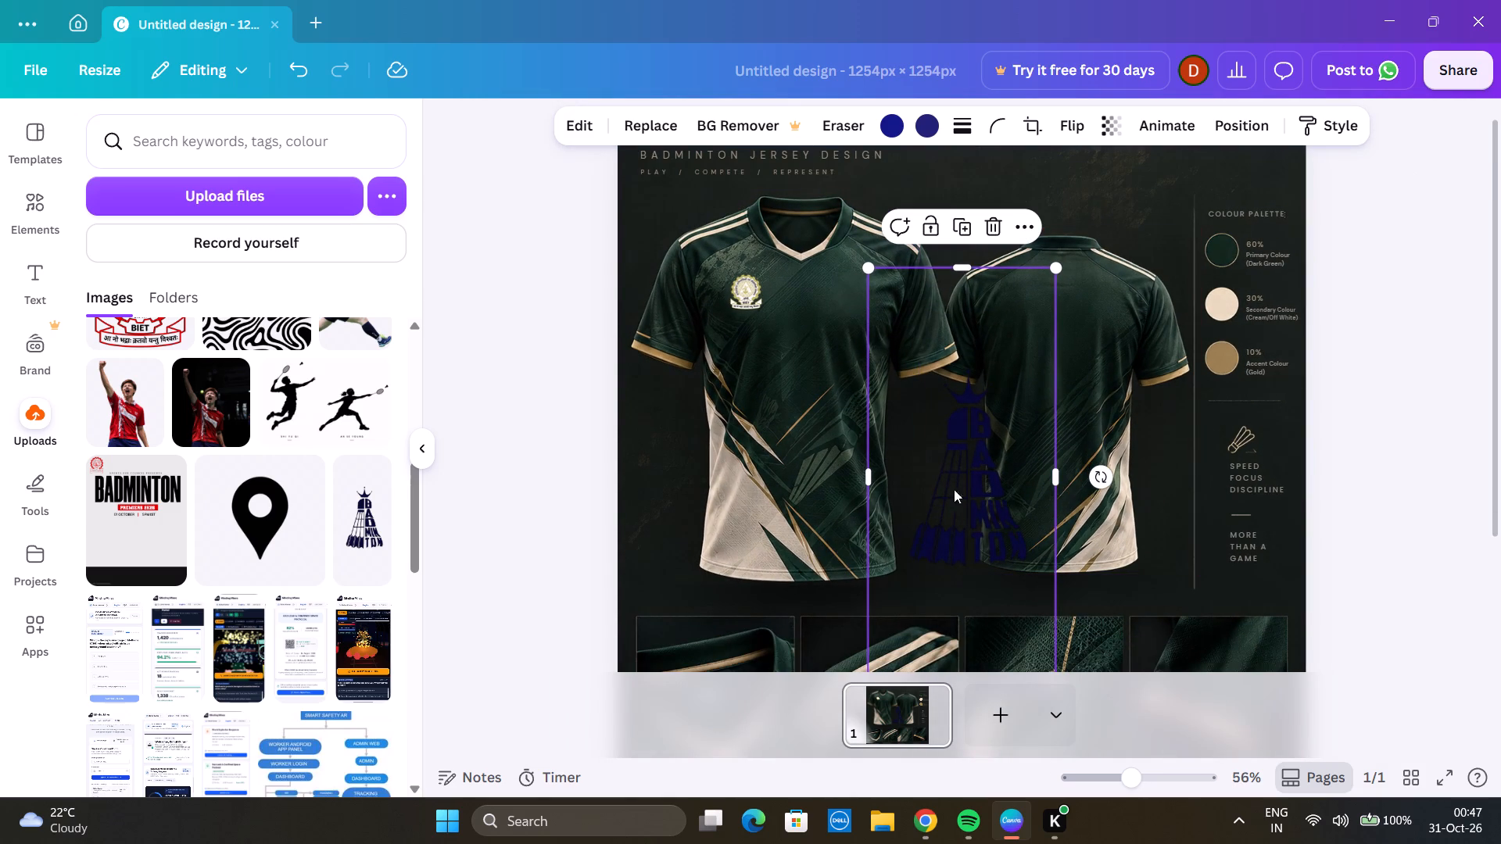
{"action": "left_click_drag", "start_coordinate": [942, 488], "coordinate": [921, 386]}
{"action": "left_click_drag", "start_coordinate": [1033, 582], "coordinate": [946, 308]}
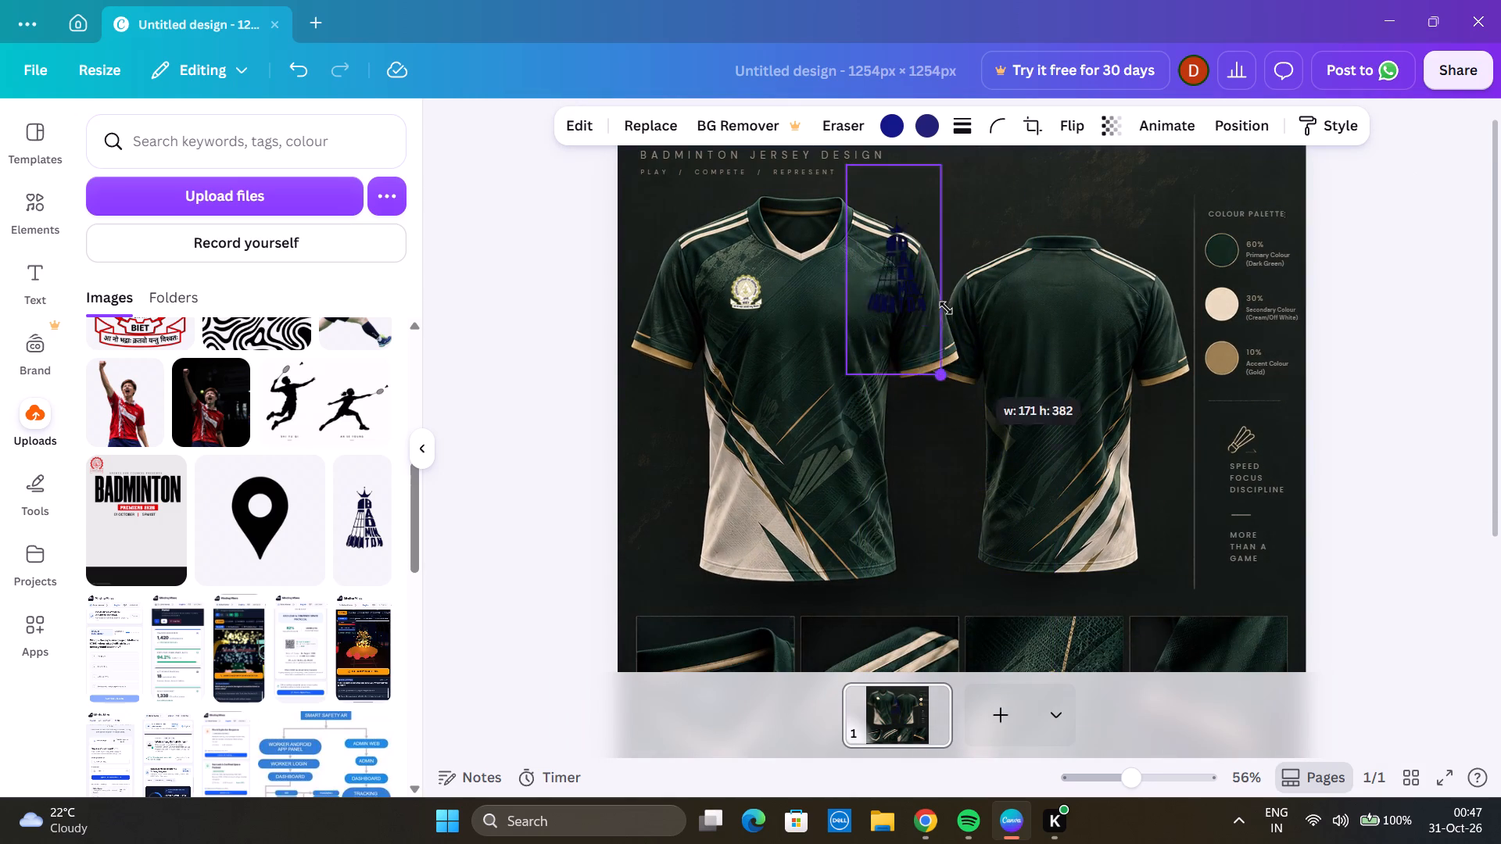
{"action": "left_click_drag", "start_coordinate": [946, 308], "coordinate": [933, 276]}
{"action": "left_click_drag", "start_coordinate": [867, 259], "coordinate": [847, 330]}
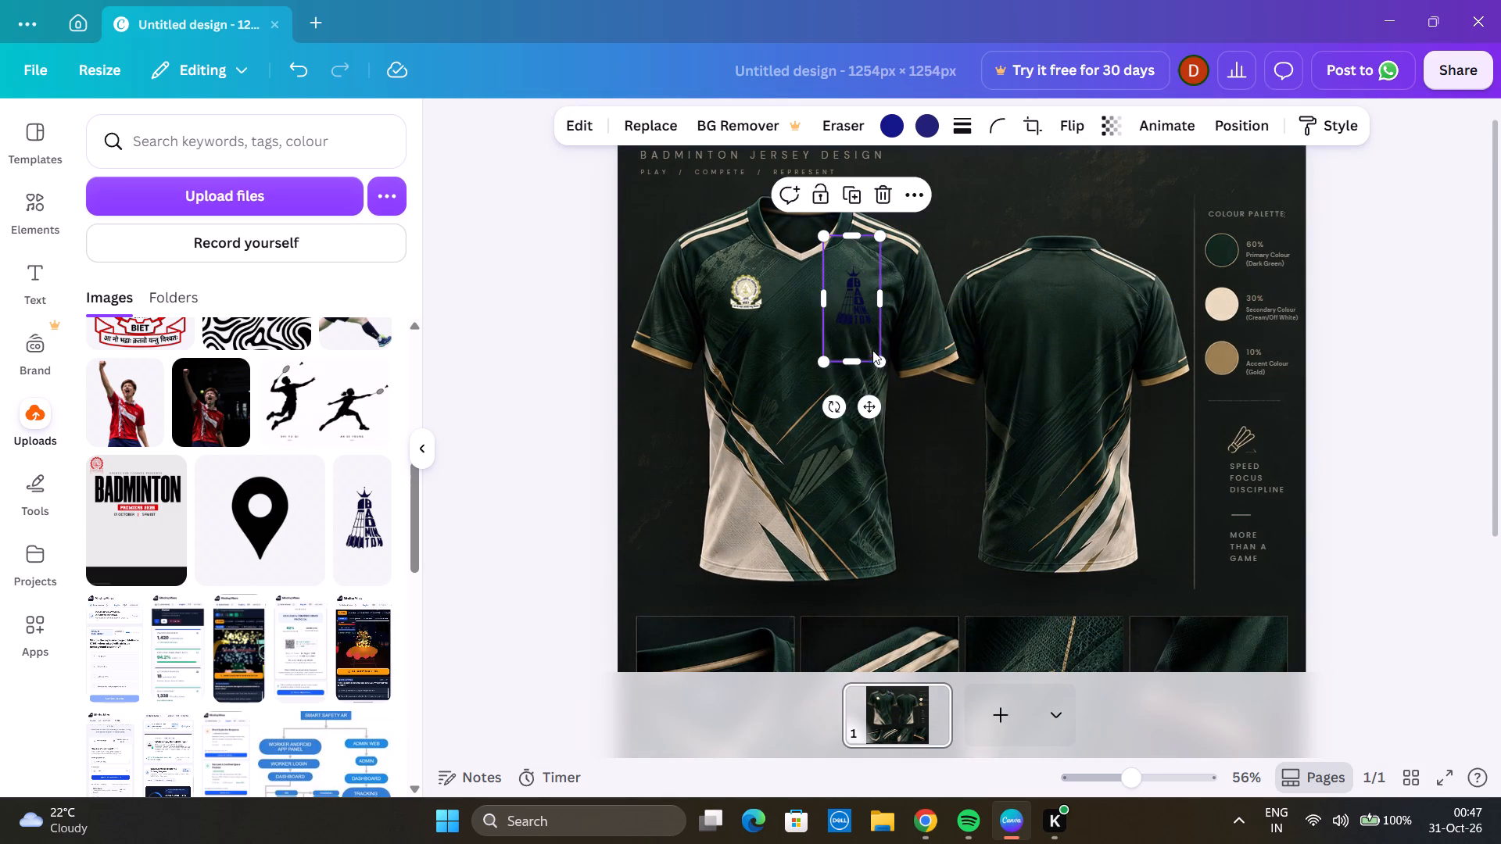
{"action": "left_click_drag", "start_coordinate": [838, 367], "coordinate": [826, 328]}
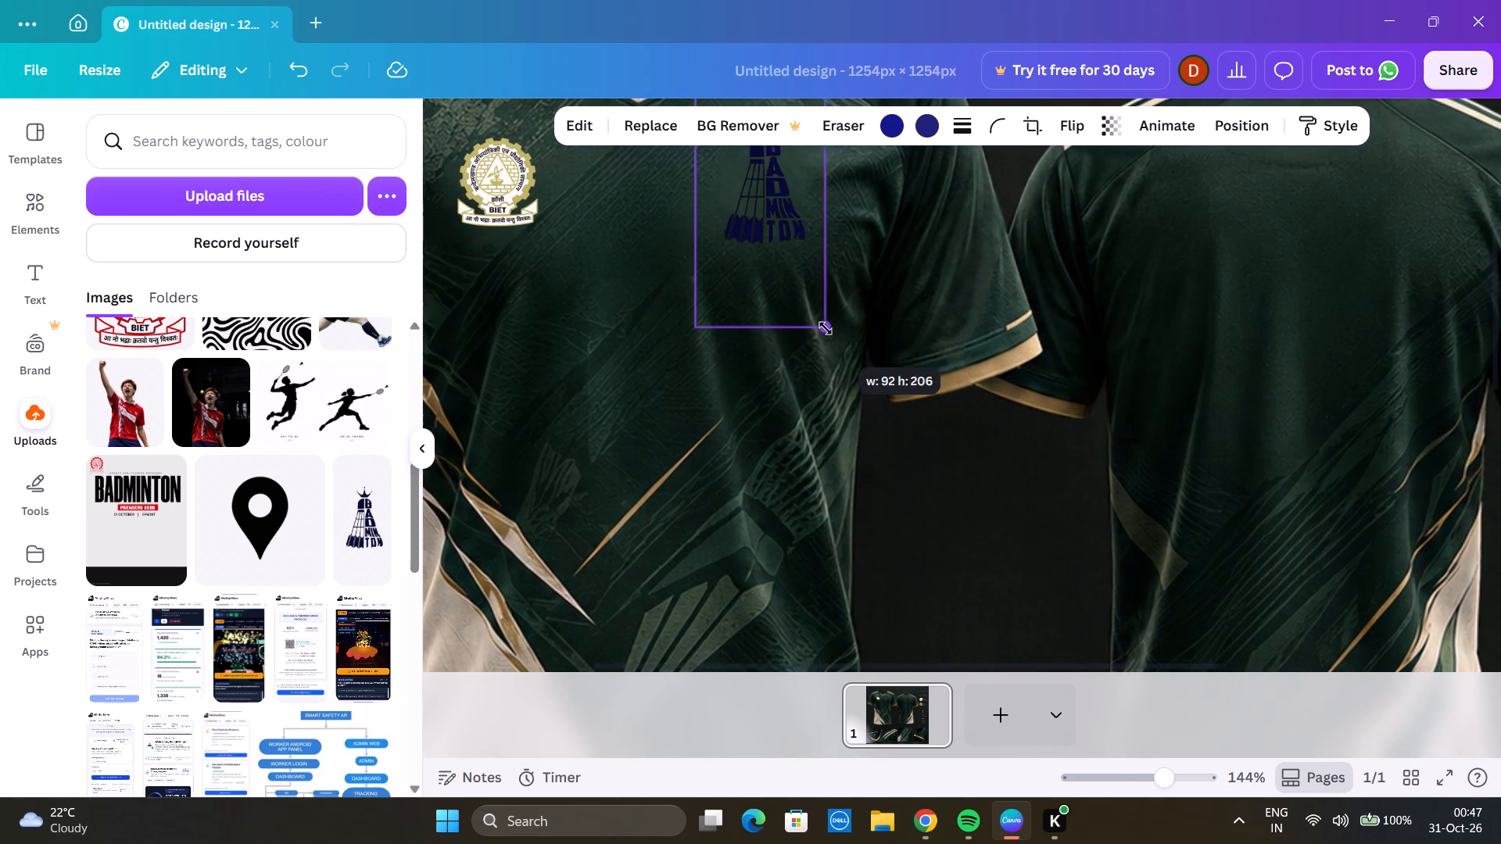
{"action": "left_click_drag", "start_coordinate": [826, 328], "coordinate": [817, 294]}
{"action": "scroll", "coordinate": [739, 213], "scroll_direction": "up", "scroll_amount": 2}
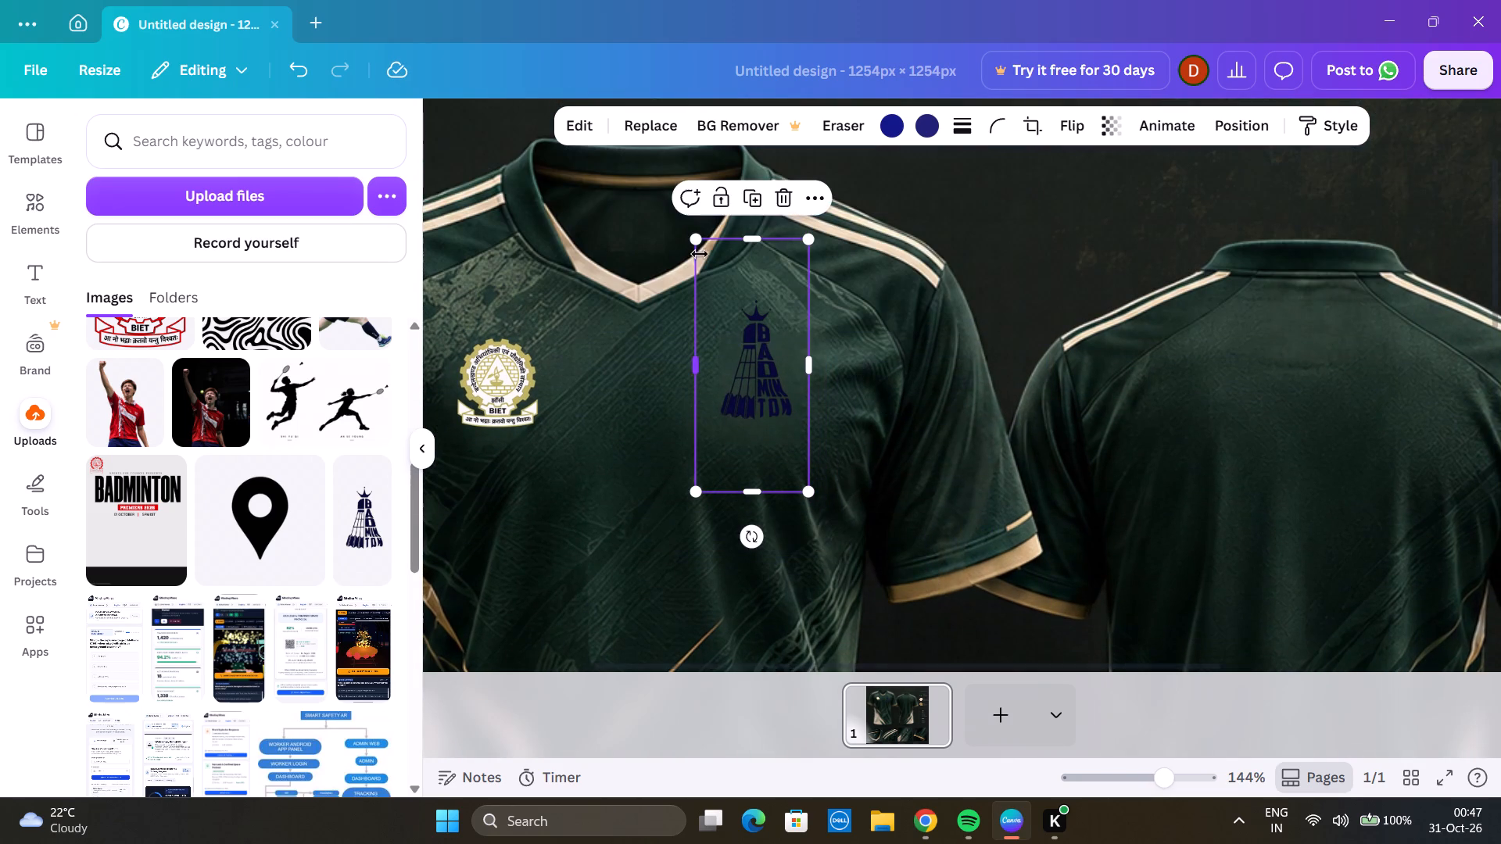
Shrink the BADMINTON shuttlecock logo a little further on the front jersey's chest.
{"action": "left_click_drag", "start_coordinate": [695, 234], "coordinate": [722, 295]}
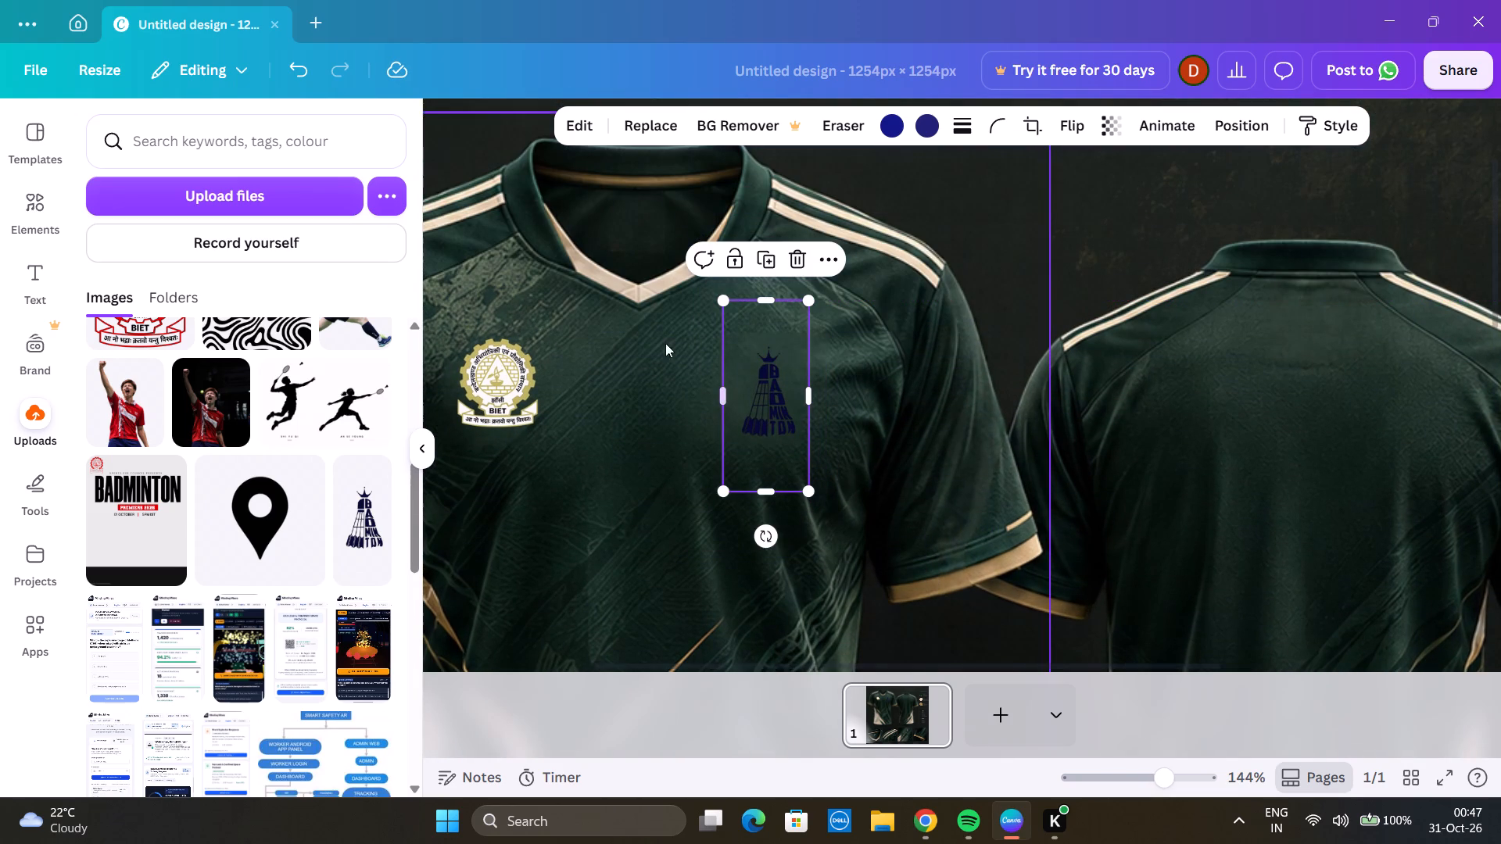
Recolour both navy colours of the BADMINTON logo to white, trying the muted gold #A19A5C on the first one beforehand.
{"action": "left_click", "coordinate": [894, 129]}
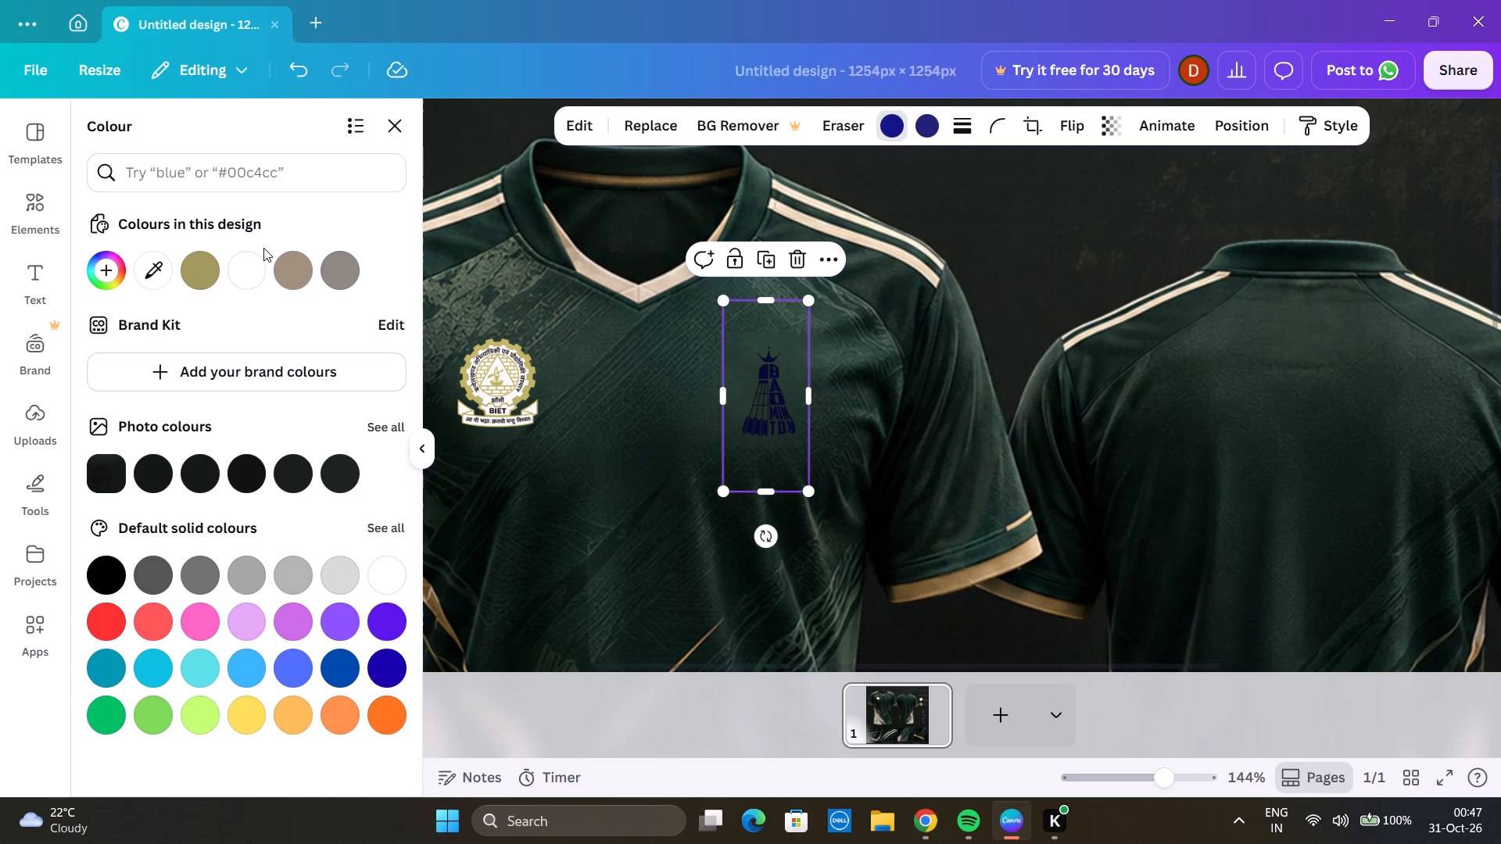
{"action": "left_click", "coordinate": [209, 270]}
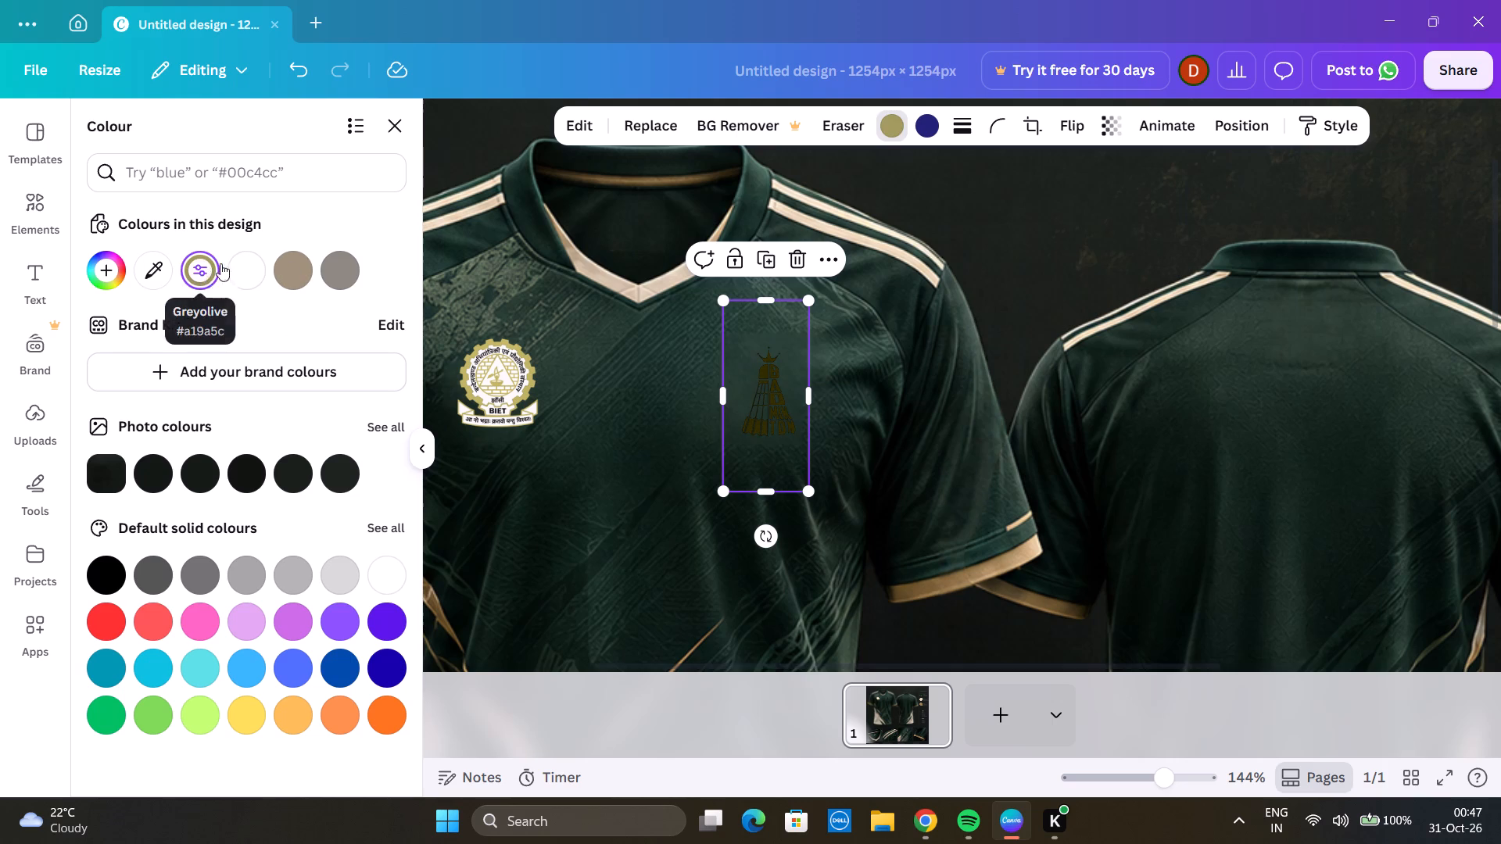
{"action": "left_click", "coordinate": [382, 573]}
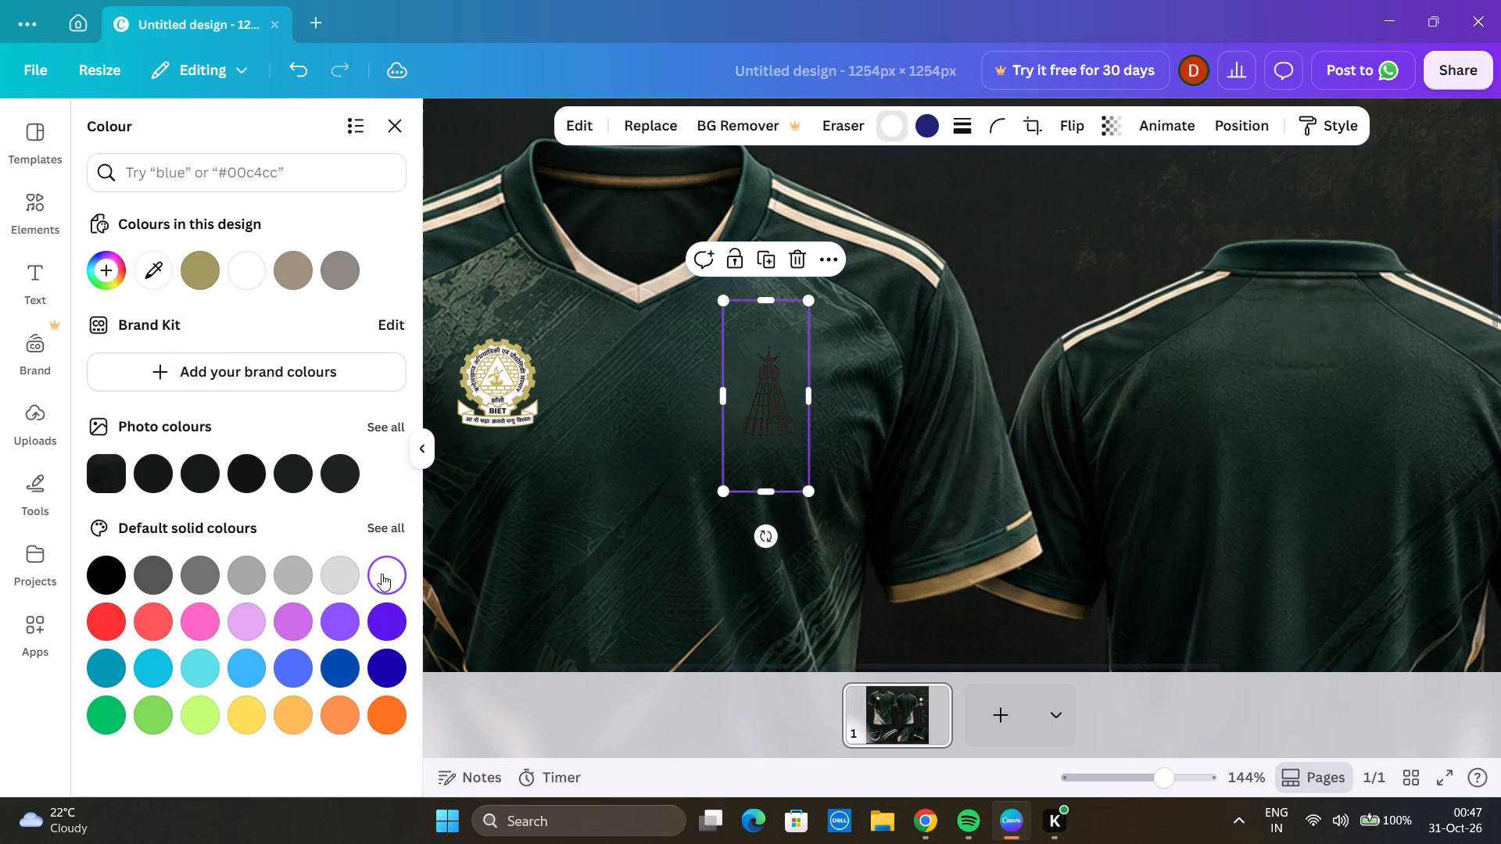
{"action": "scroll", "coordinate": [378, 601], "scroll_direction": "down", "scroll_amount": 4}
{"action": "scroll", "coordinate": [335, 548], "scroll_direction": "down", "scroll_amount": 4}
{"action": "left_click", "coordinate": [391, 567]}
{"action": "left_click", "coordinate": [245, 264]}
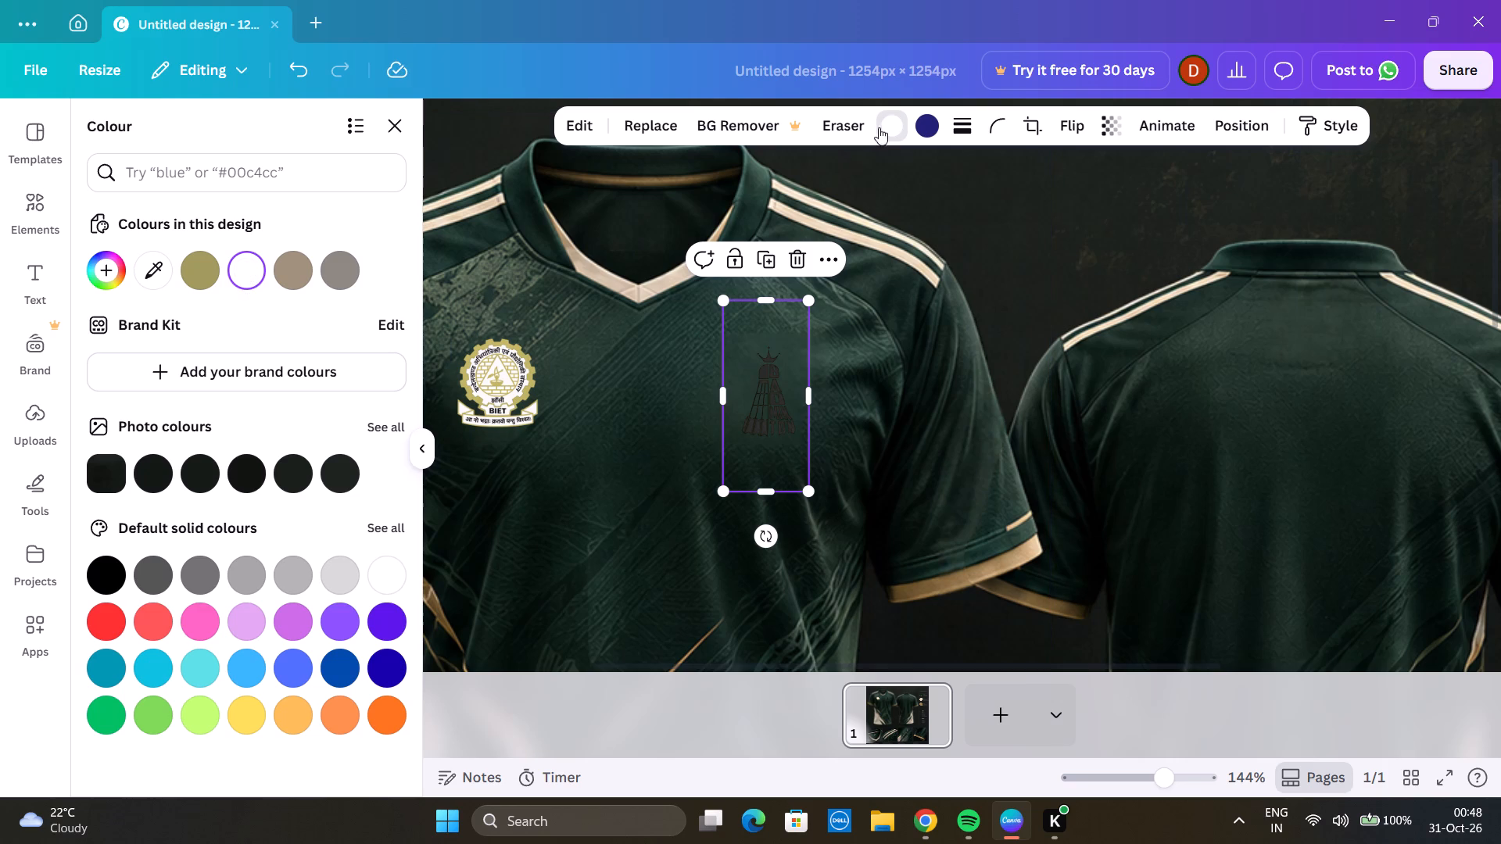
{"action": "left_click", "coordinate": [922, 121]}
{"action": "left_click", "coordinate": [242, 272]}
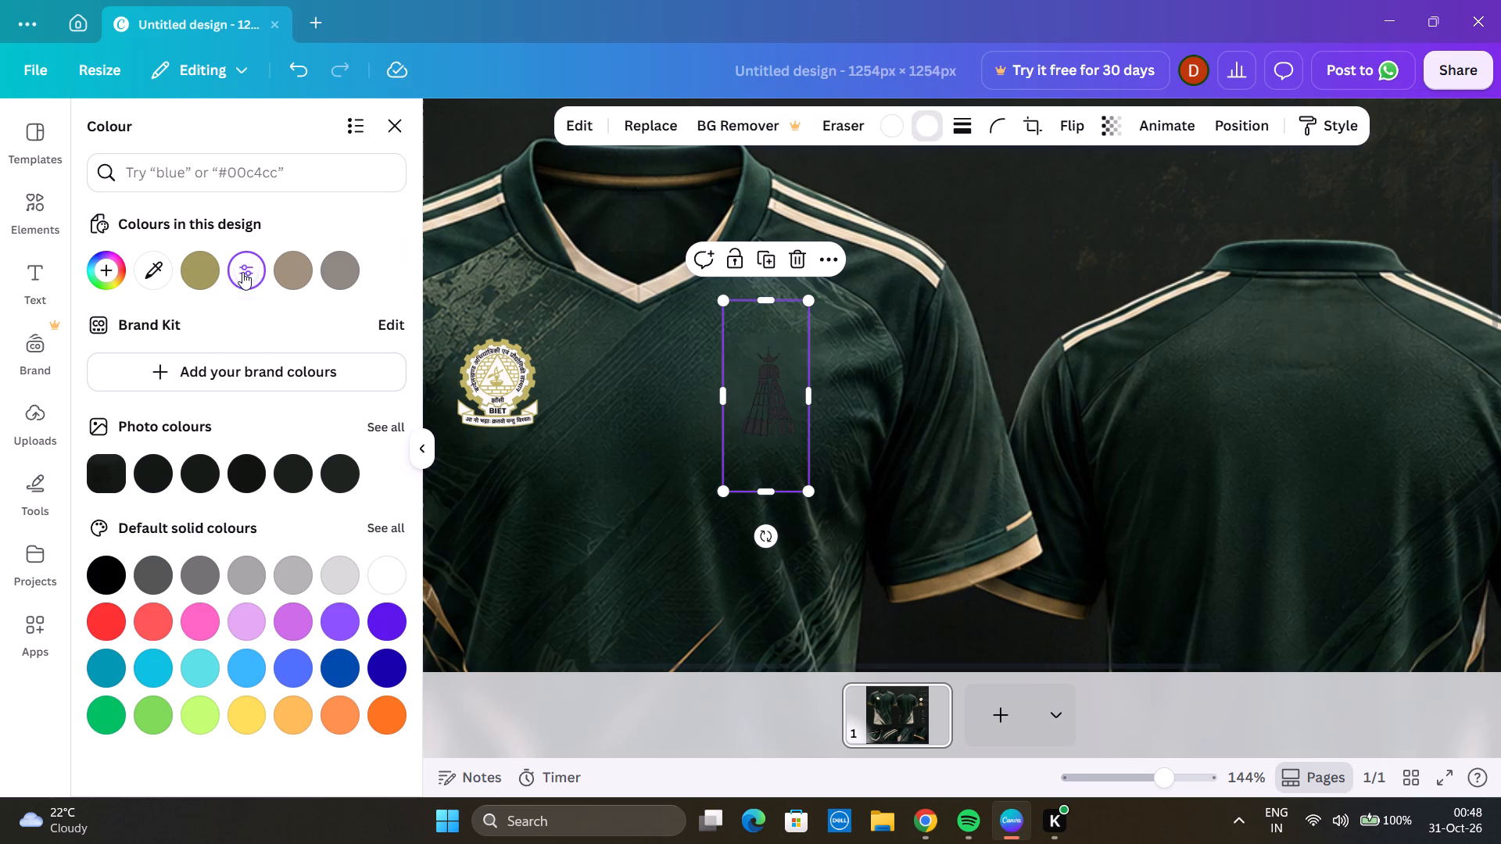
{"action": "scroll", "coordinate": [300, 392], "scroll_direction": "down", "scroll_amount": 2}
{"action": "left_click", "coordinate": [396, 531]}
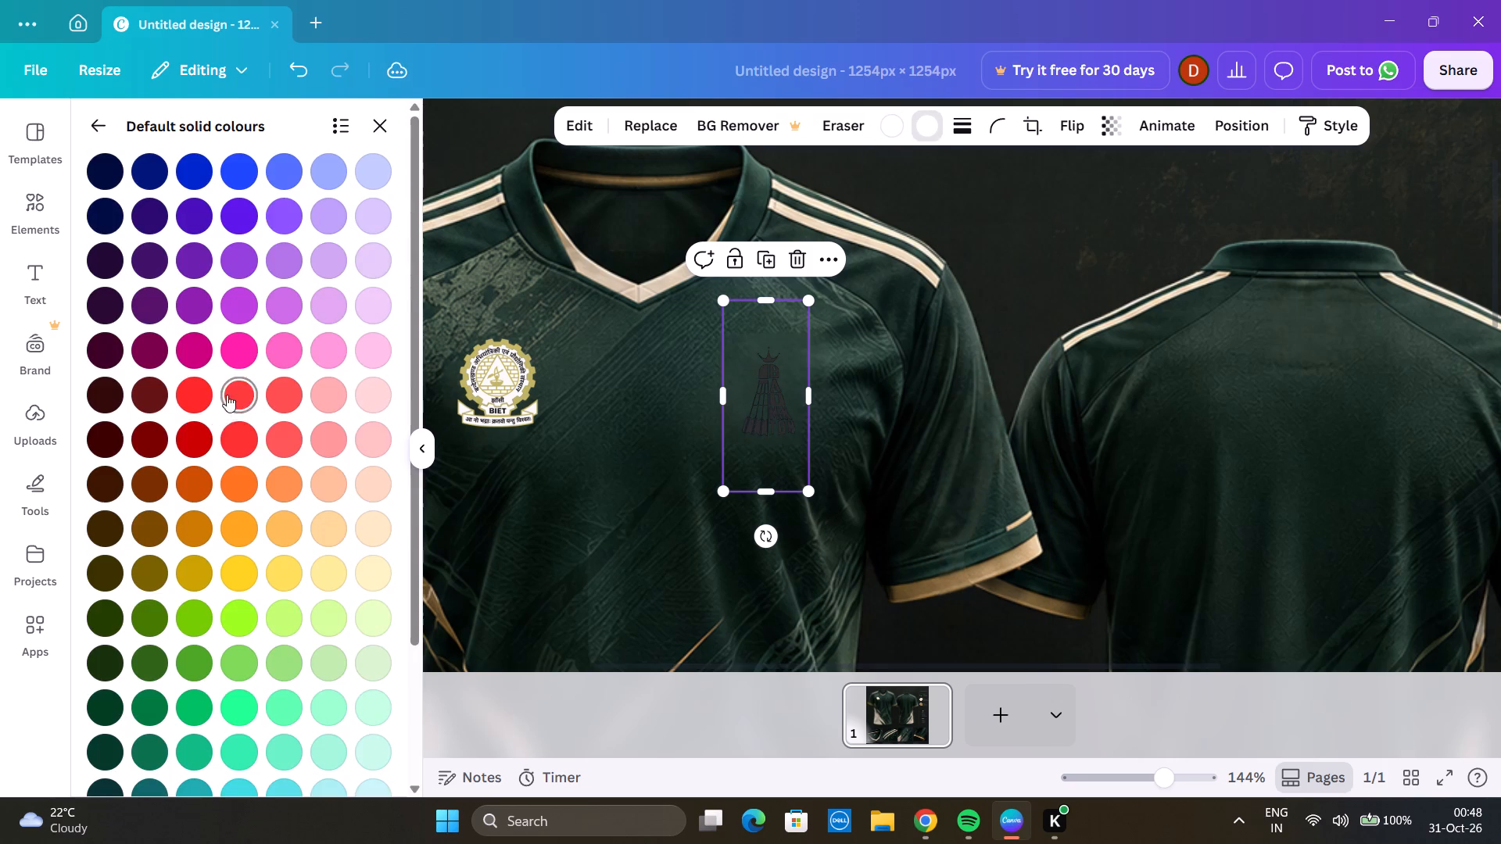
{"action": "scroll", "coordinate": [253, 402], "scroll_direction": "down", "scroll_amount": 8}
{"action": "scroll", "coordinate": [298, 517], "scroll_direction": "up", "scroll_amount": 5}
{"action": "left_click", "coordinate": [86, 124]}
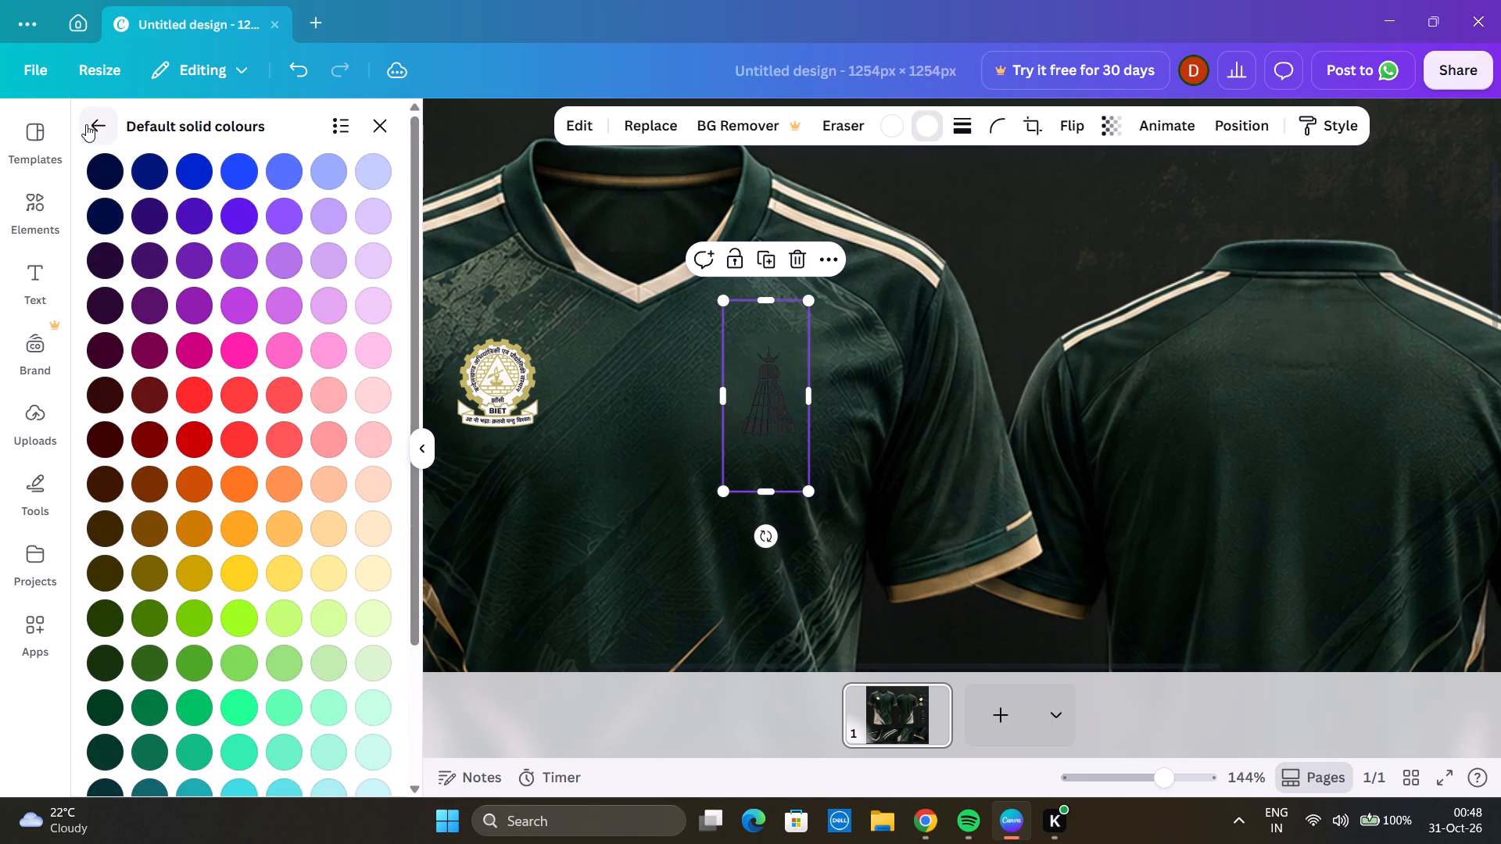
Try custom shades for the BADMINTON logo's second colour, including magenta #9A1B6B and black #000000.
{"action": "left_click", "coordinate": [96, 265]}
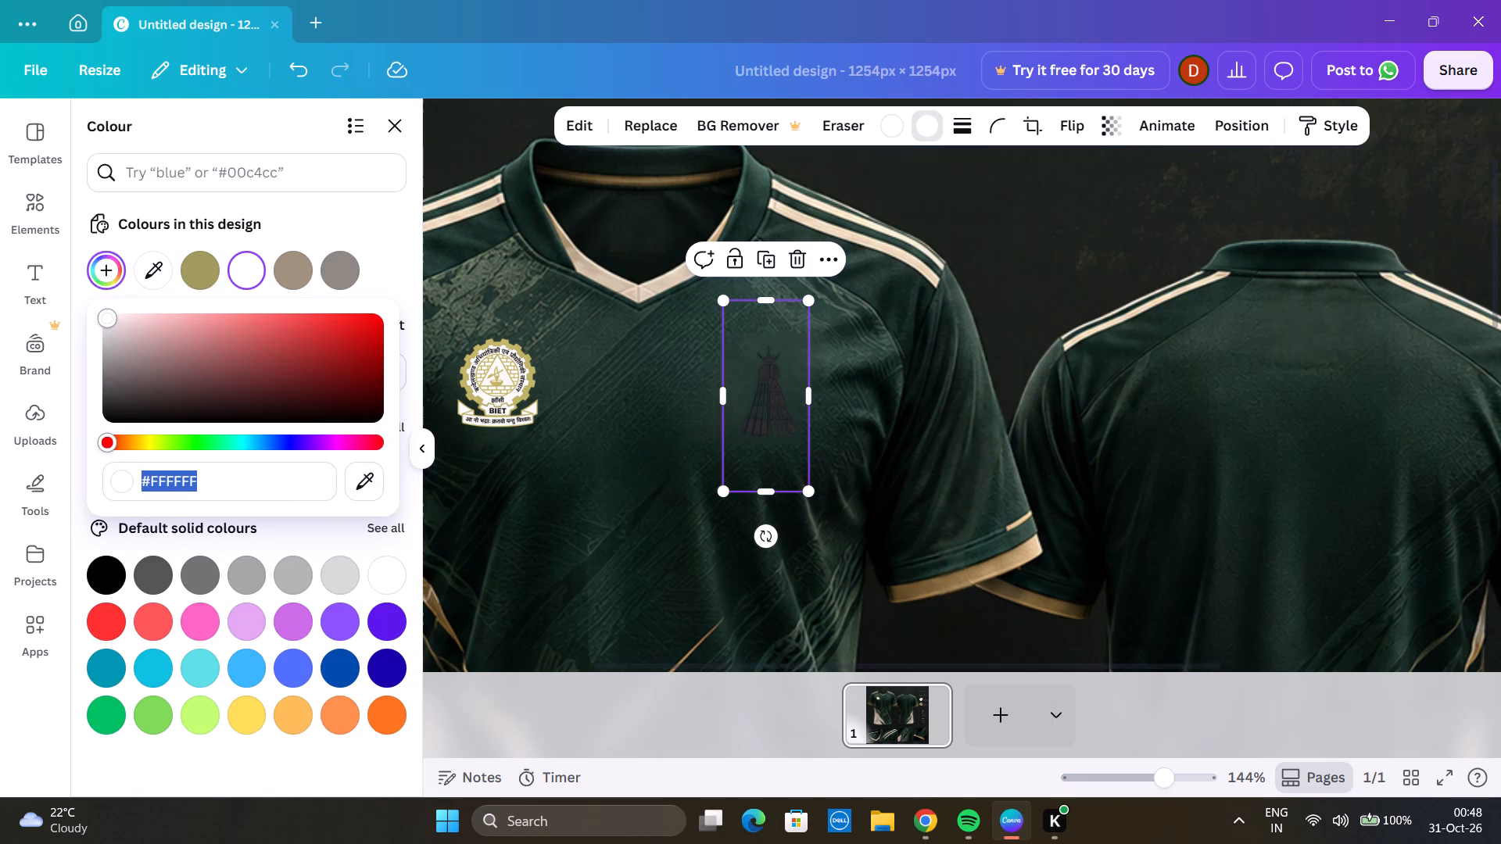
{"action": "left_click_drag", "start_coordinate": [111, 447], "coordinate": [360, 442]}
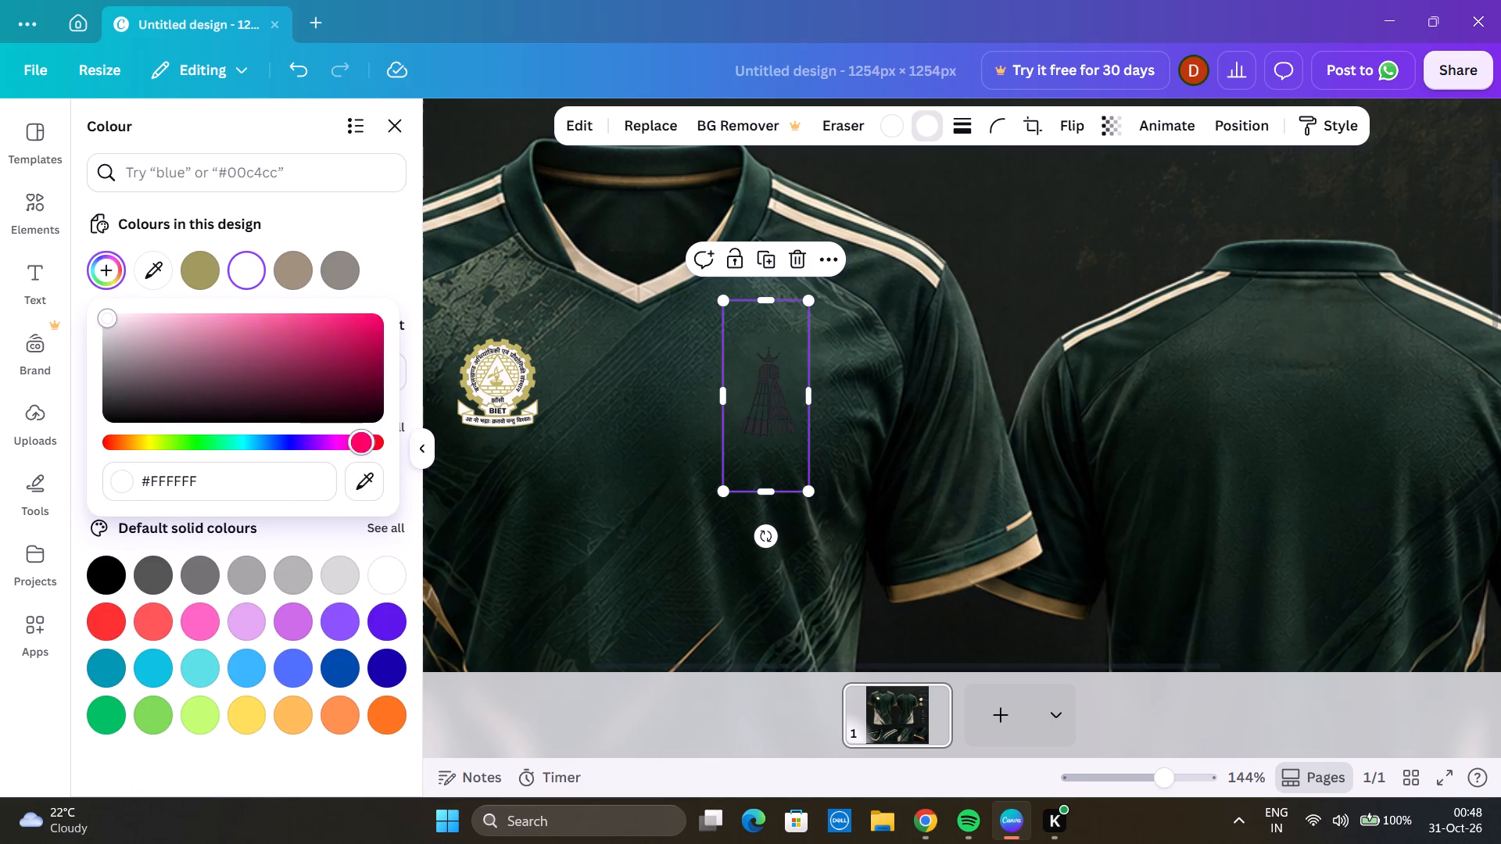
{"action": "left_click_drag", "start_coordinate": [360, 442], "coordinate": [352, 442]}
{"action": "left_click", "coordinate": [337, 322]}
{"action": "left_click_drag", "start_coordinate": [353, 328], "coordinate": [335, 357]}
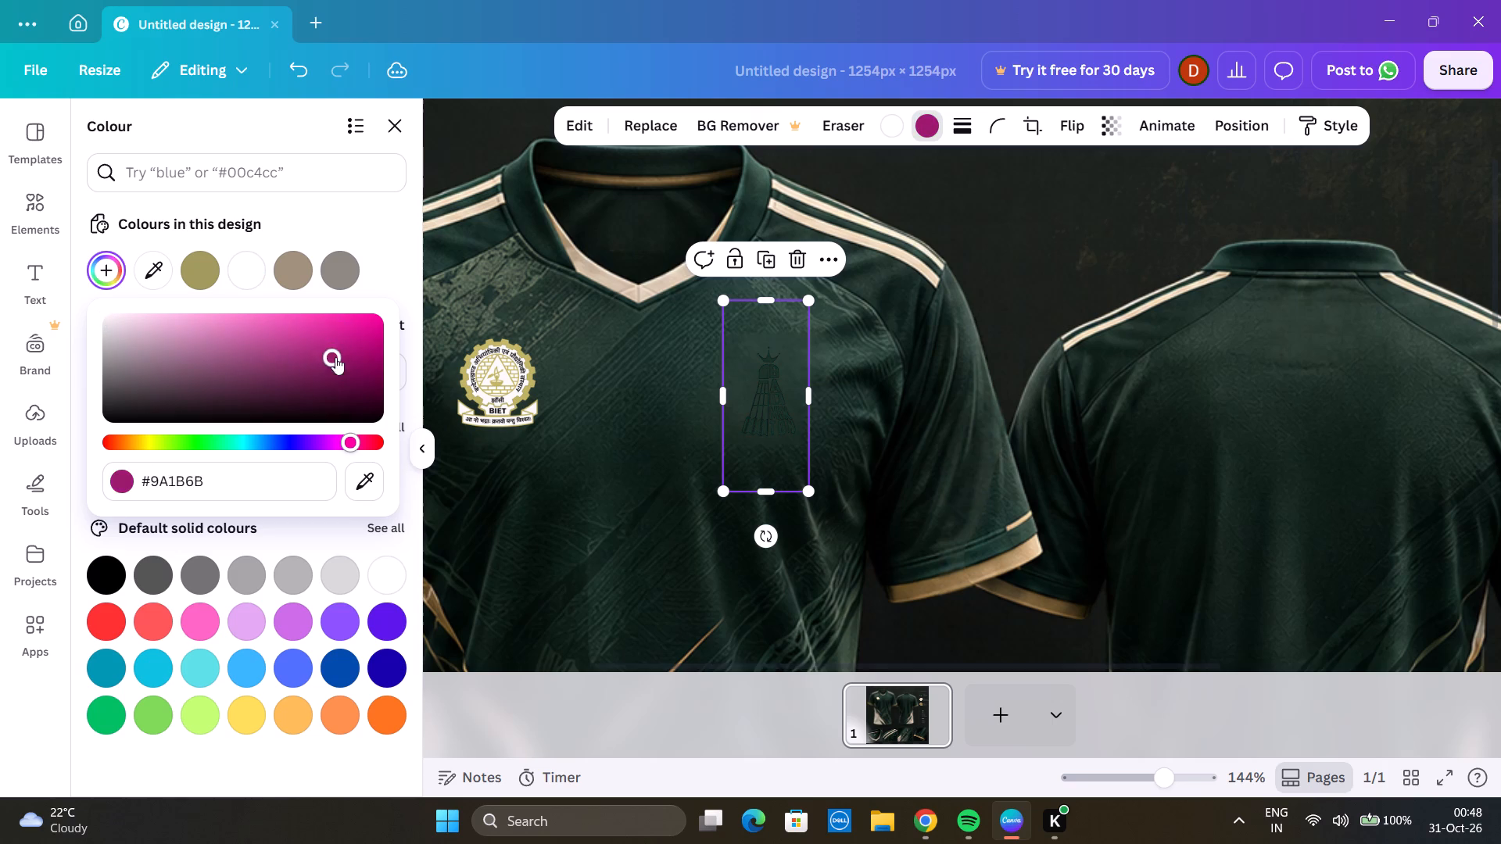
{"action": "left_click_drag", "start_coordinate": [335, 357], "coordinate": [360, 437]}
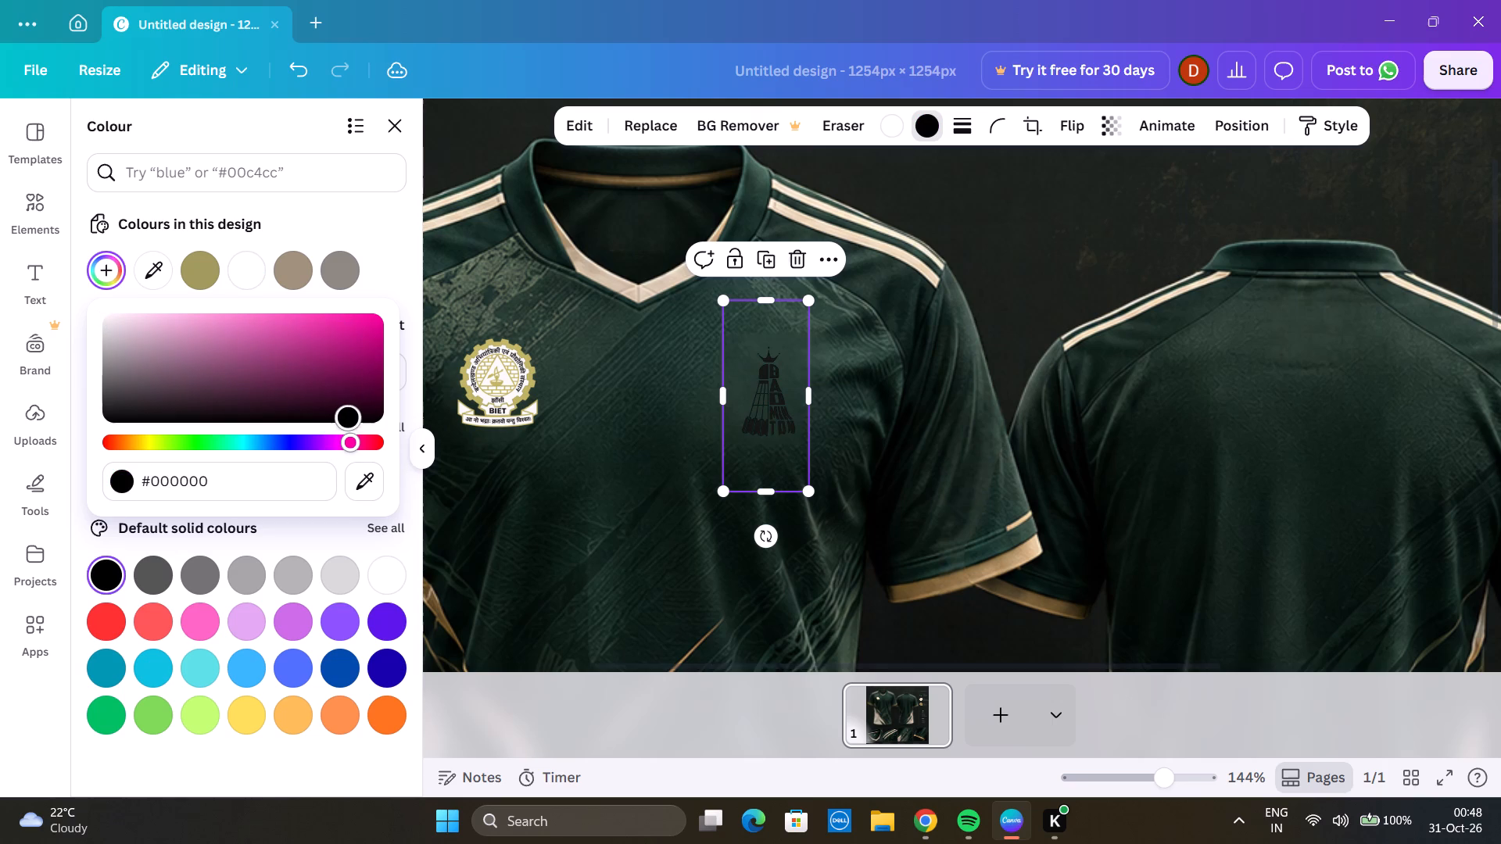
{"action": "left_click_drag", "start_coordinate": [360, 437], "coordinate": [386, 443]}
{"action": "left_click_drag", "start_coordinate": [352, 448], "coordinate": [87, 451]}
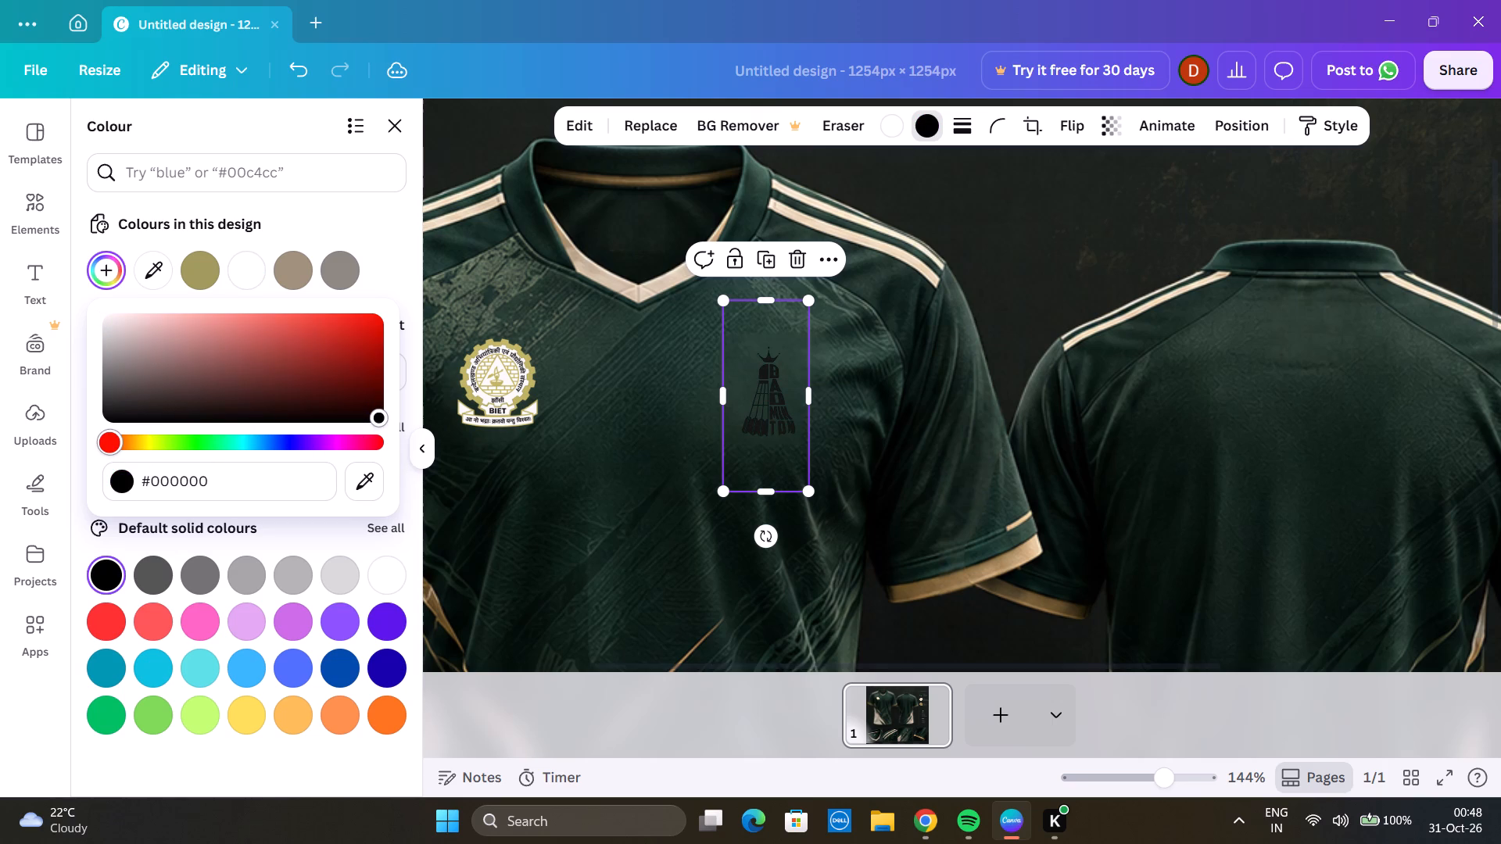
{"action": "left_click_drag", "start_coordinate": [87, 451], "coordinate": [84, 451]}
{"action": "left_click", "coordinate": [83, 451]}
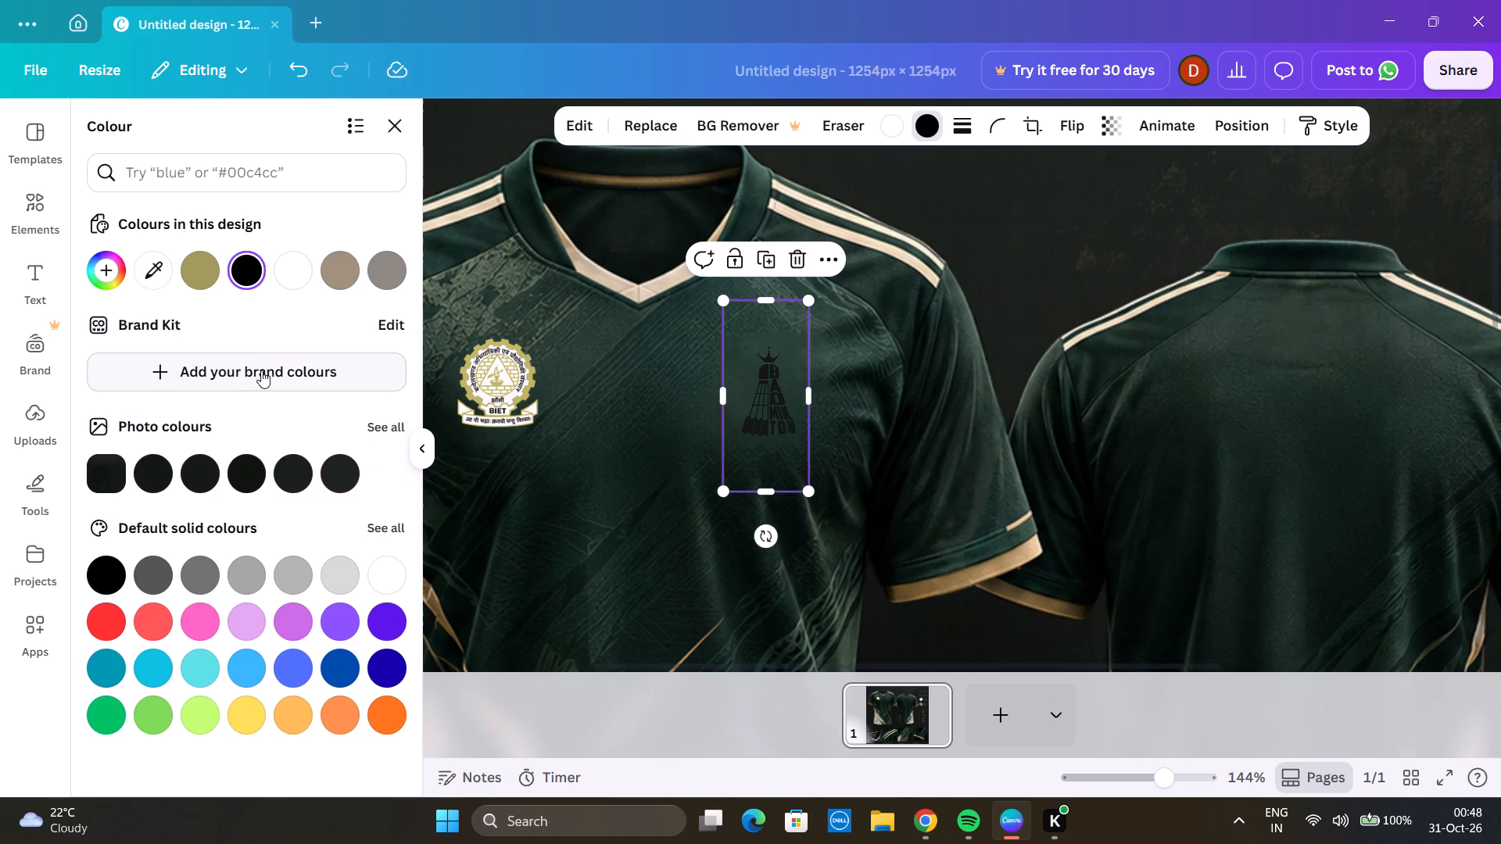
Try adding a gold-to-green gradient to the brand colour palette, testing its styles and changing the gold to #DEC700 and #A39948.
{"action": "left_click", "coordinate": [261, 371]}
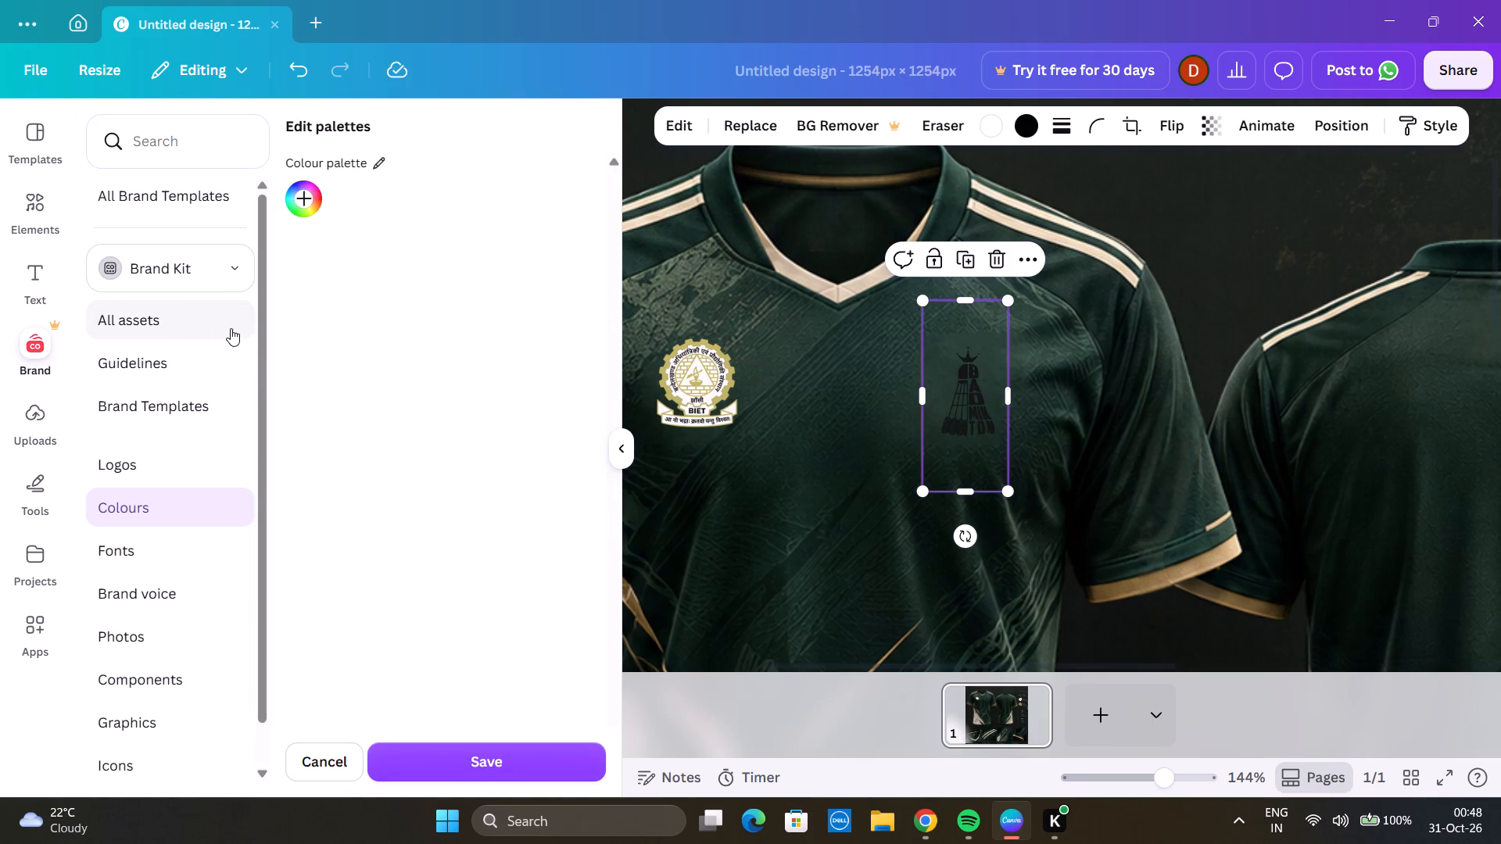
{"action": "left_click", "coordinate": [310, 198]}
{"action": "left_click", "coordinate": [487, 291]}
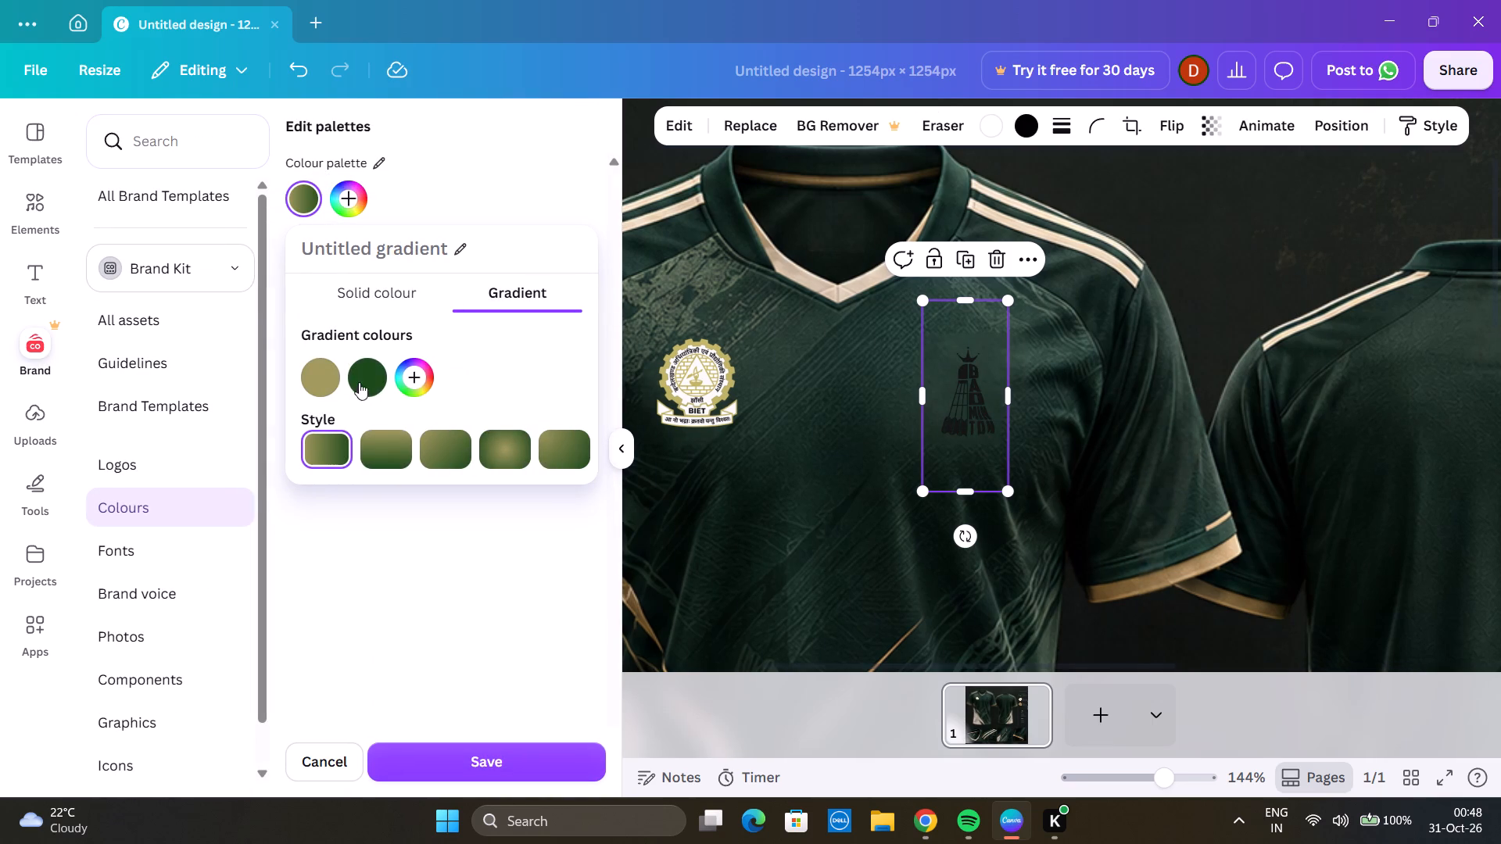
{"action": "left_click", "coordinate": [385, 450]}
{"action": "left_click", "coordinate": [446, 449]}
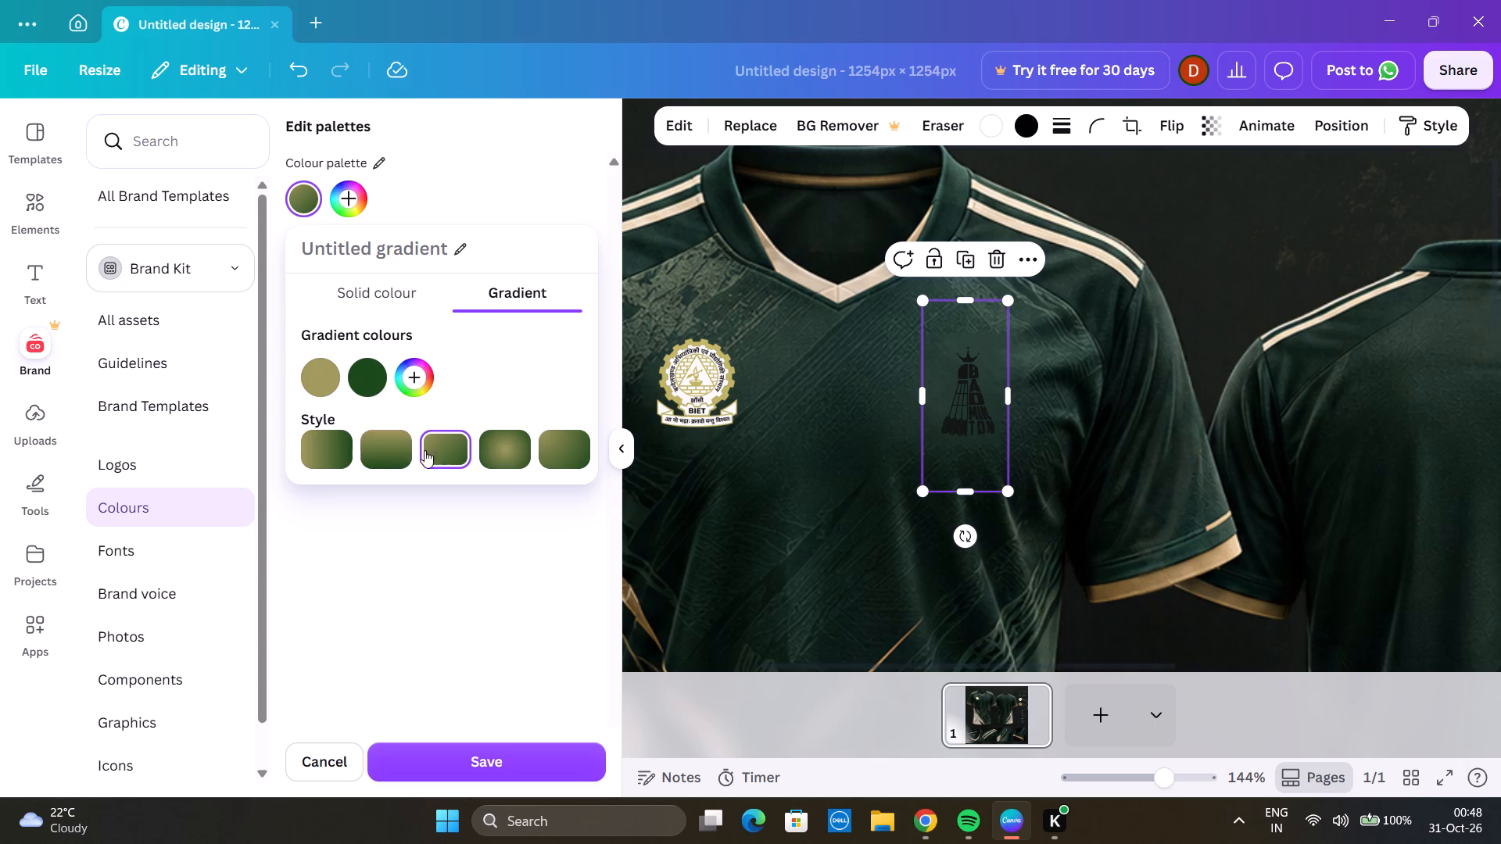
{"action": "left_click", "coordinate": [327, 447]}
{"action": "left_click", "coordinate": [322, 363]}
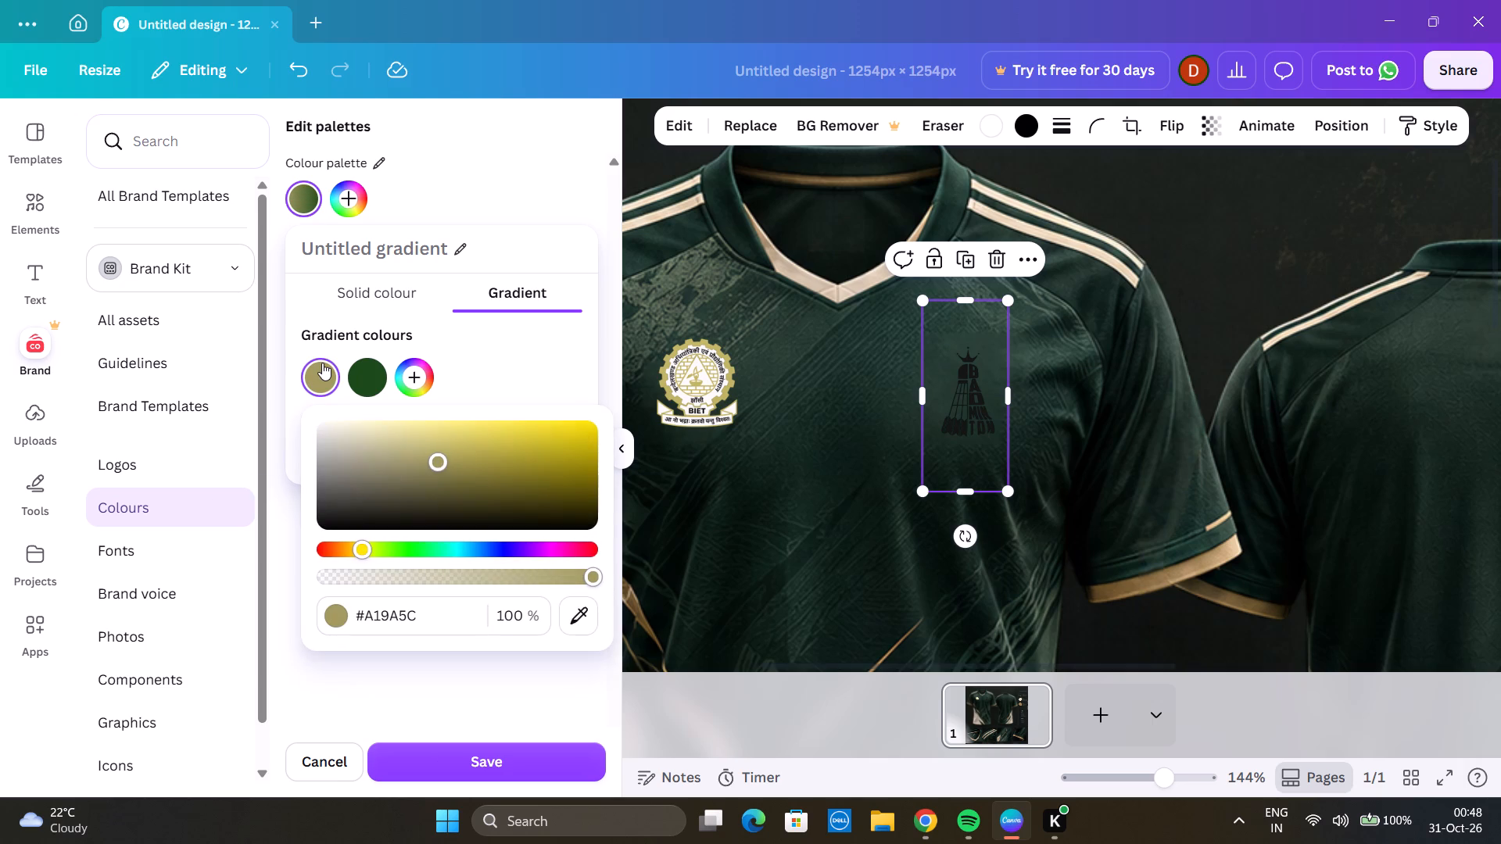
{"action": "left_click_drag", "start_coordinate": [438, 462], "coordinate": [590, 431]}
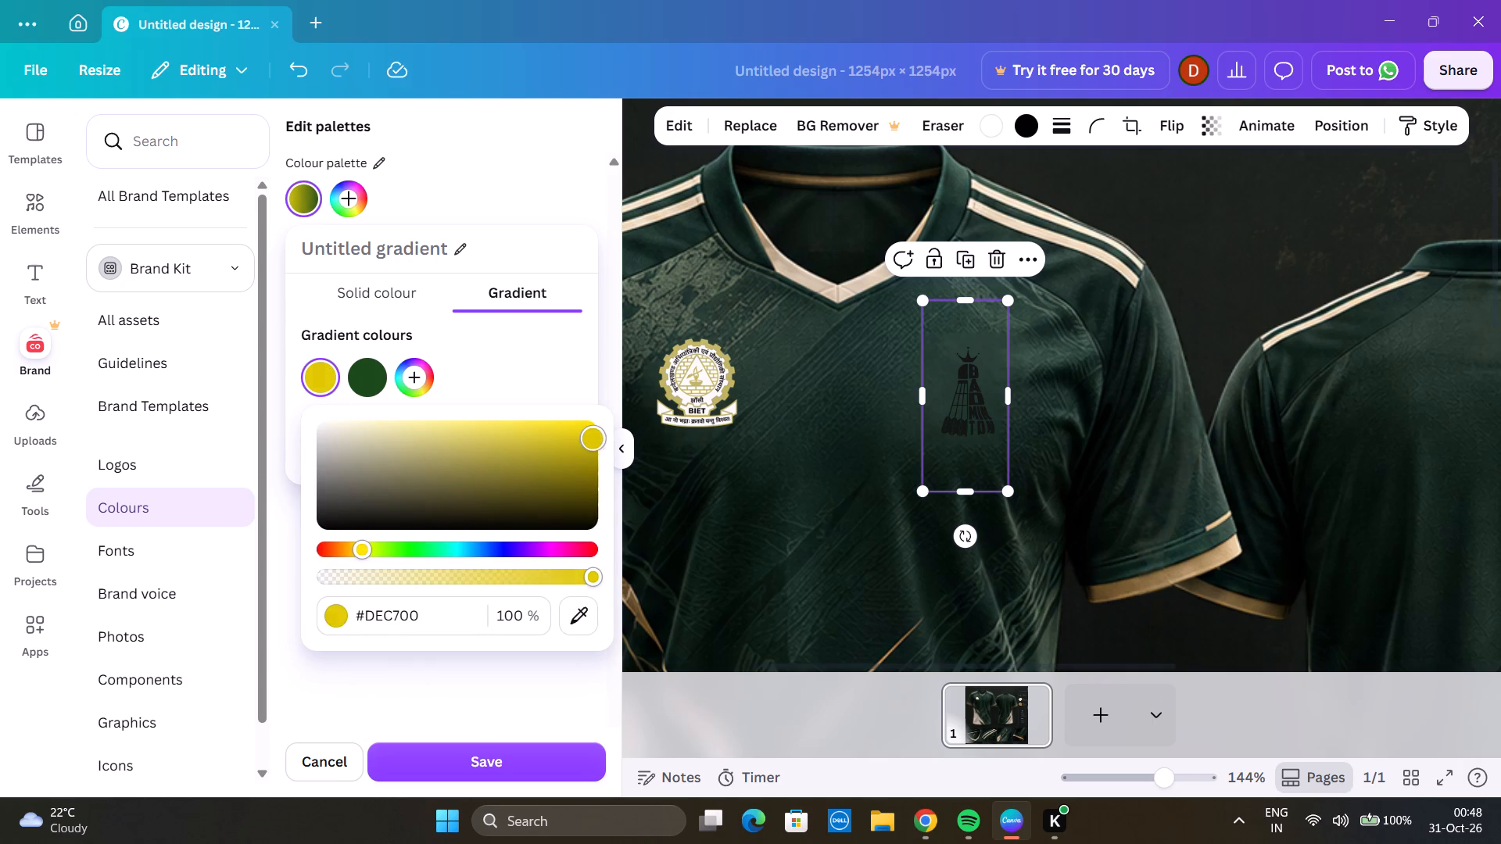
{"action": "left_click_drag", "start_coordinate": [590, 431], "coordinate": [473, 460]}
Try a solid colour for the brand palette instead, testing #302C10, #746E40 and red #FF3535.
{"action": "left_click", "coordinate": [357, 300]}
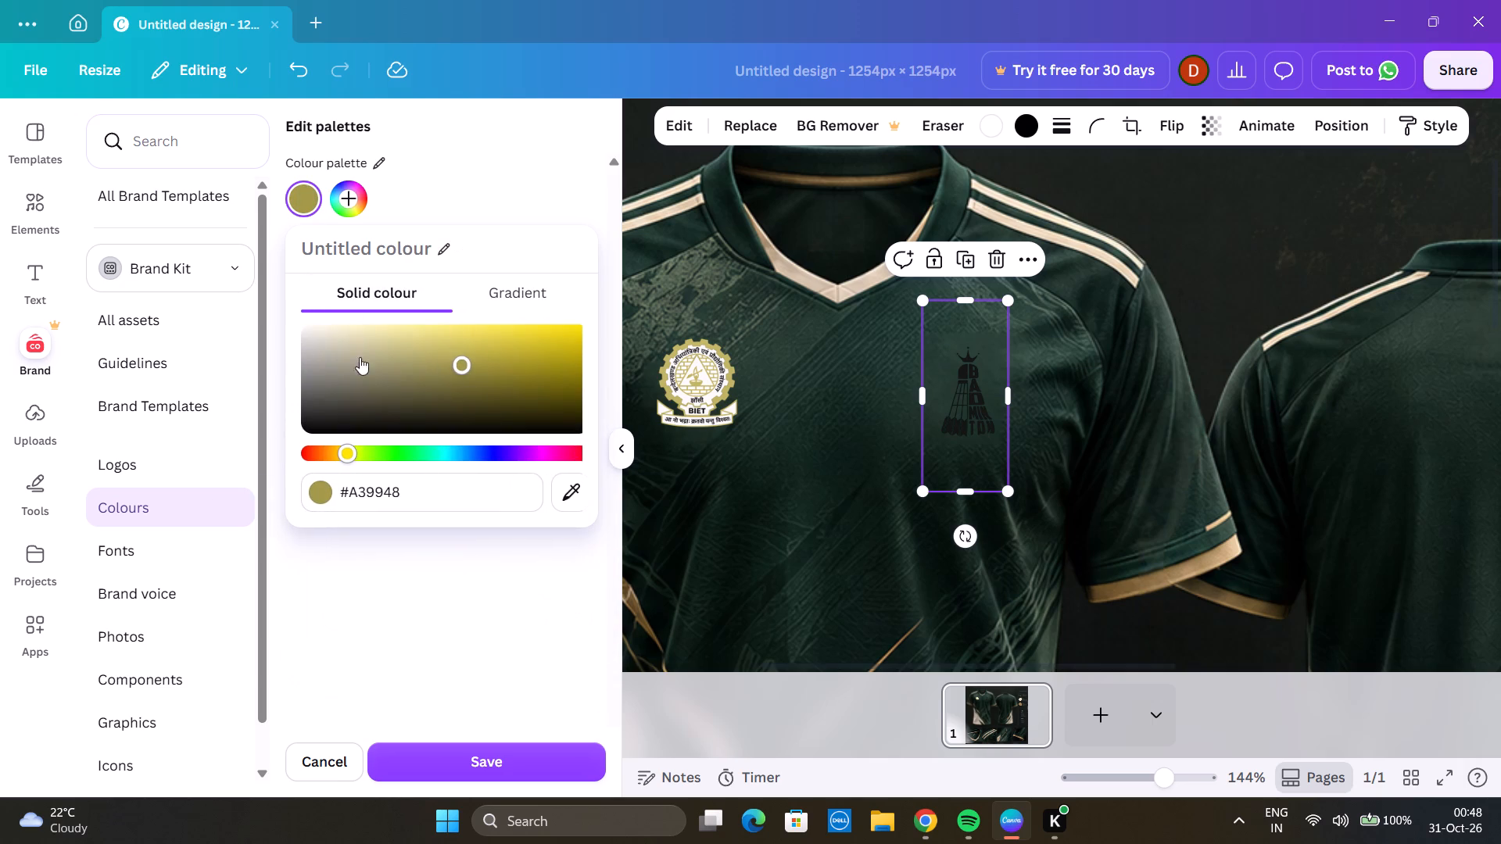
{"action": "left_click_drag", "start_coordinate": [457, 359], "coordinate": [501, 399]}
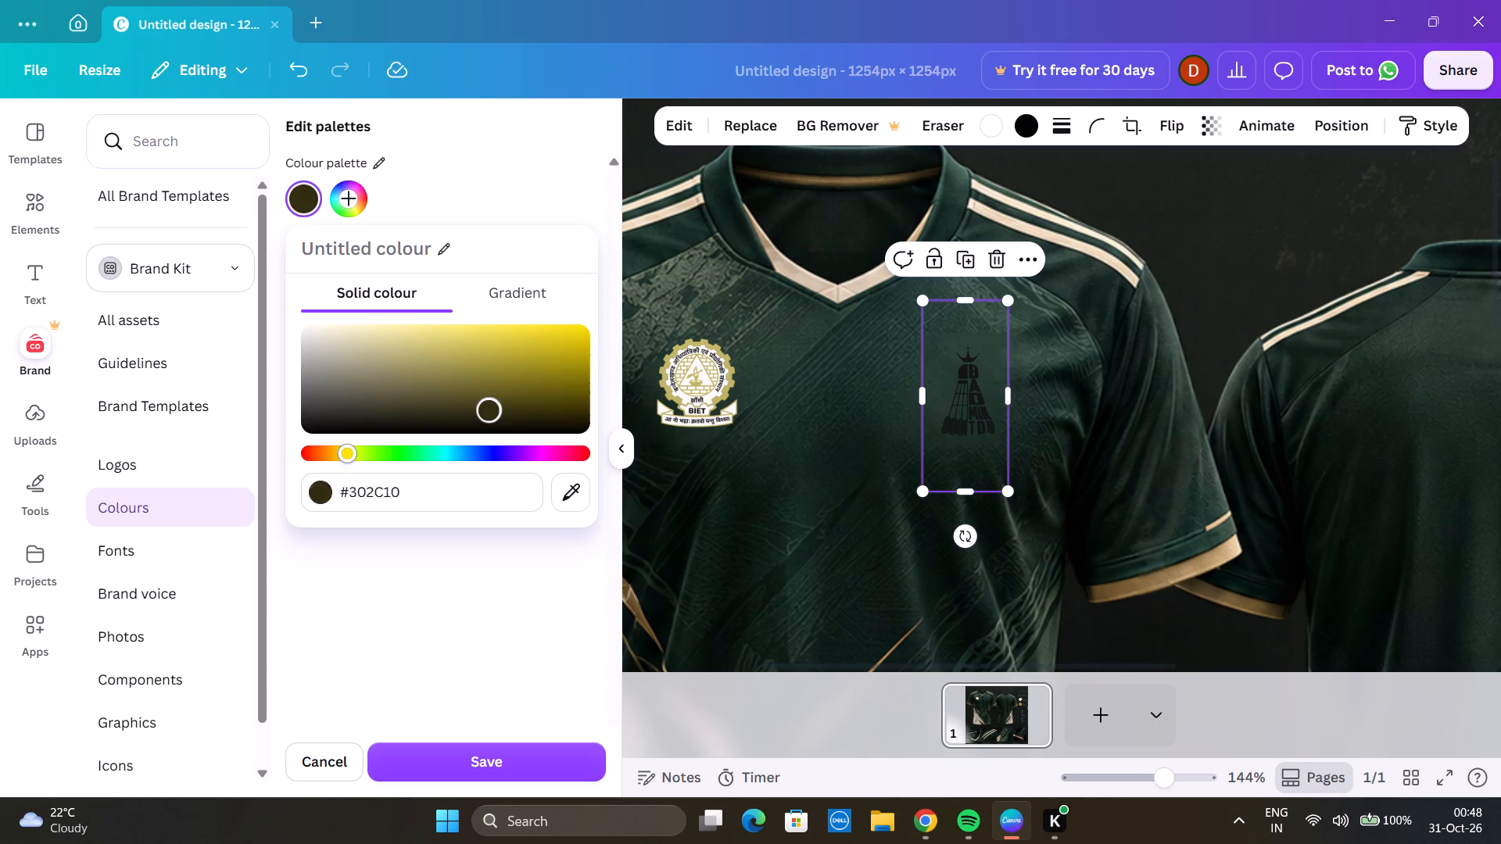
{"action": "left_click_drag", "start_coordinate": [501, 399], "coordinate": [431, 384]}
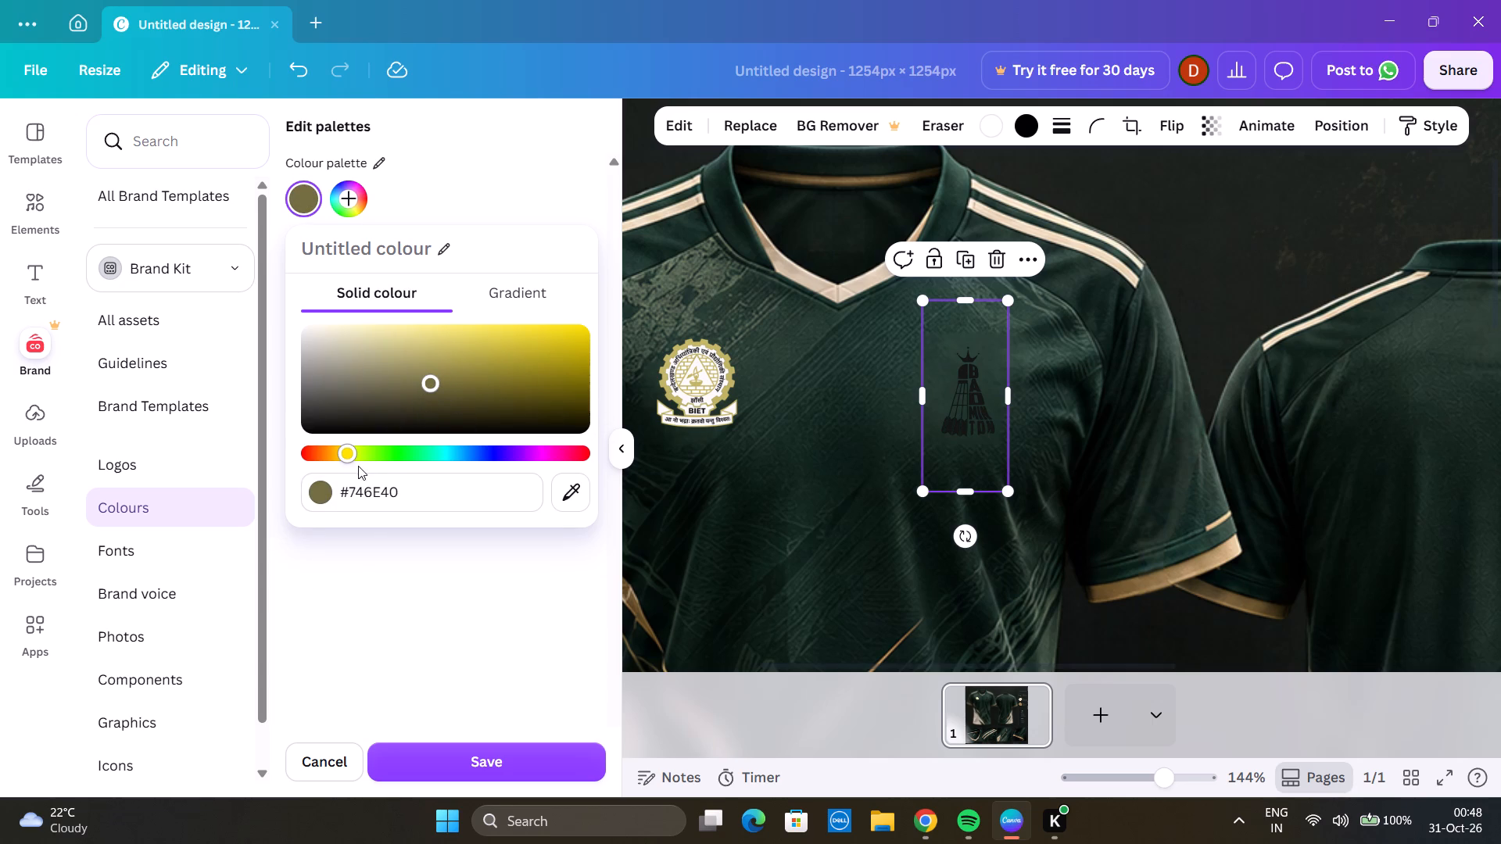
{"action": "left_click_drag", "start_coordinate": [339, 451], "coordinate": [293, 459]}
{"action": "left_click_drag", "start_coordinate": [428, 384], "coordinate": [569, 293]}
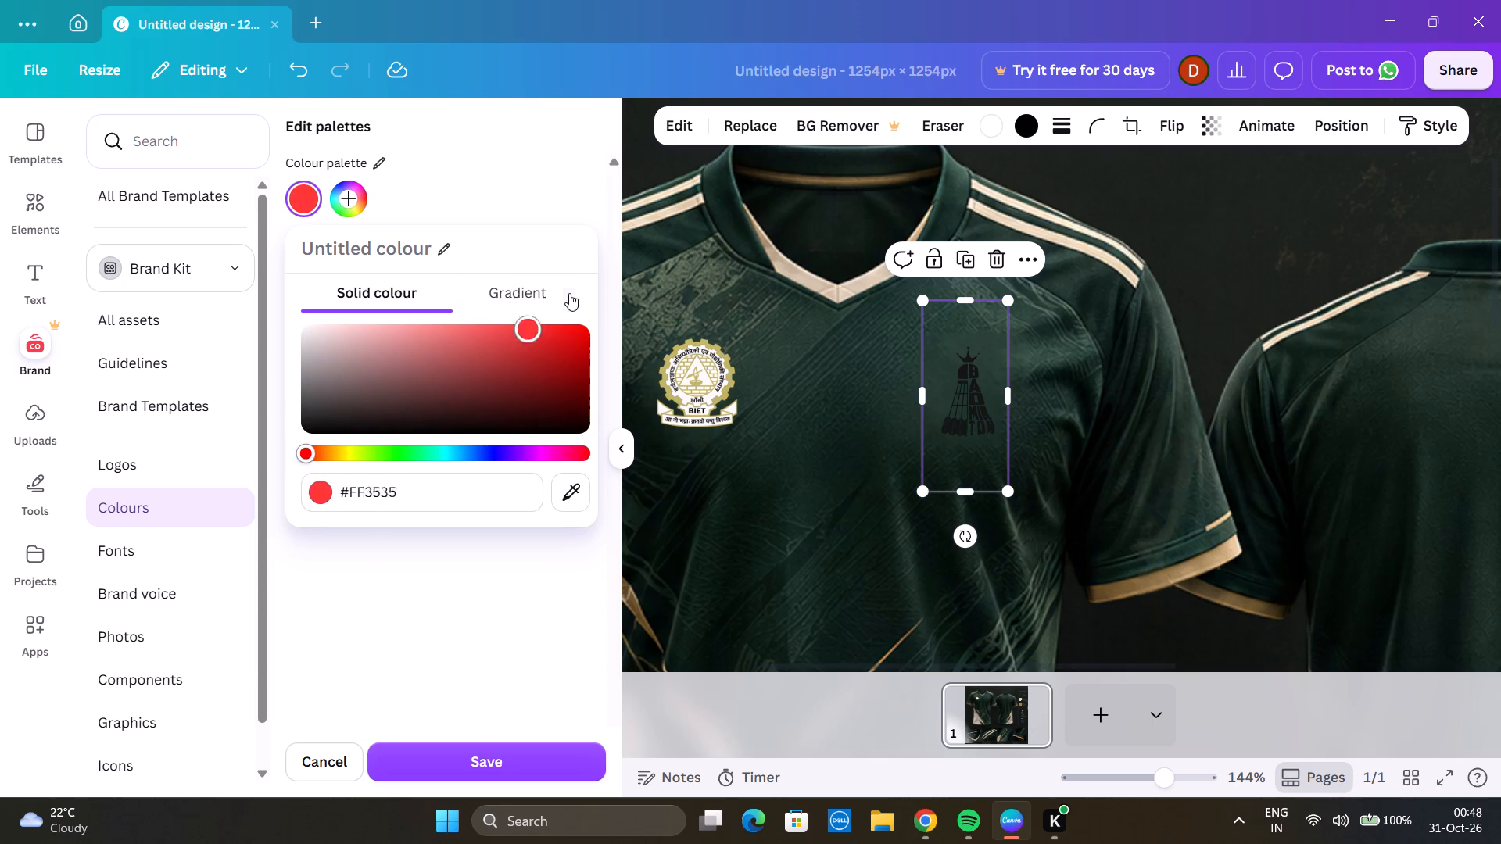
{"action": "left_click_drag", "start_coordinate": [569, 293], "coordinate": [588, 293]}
Set the BADMINTON logo's second colour to white, trying the grey-orange #9F917B along the way.
{"action": "left_click", "coordinate": [1027, 129]}
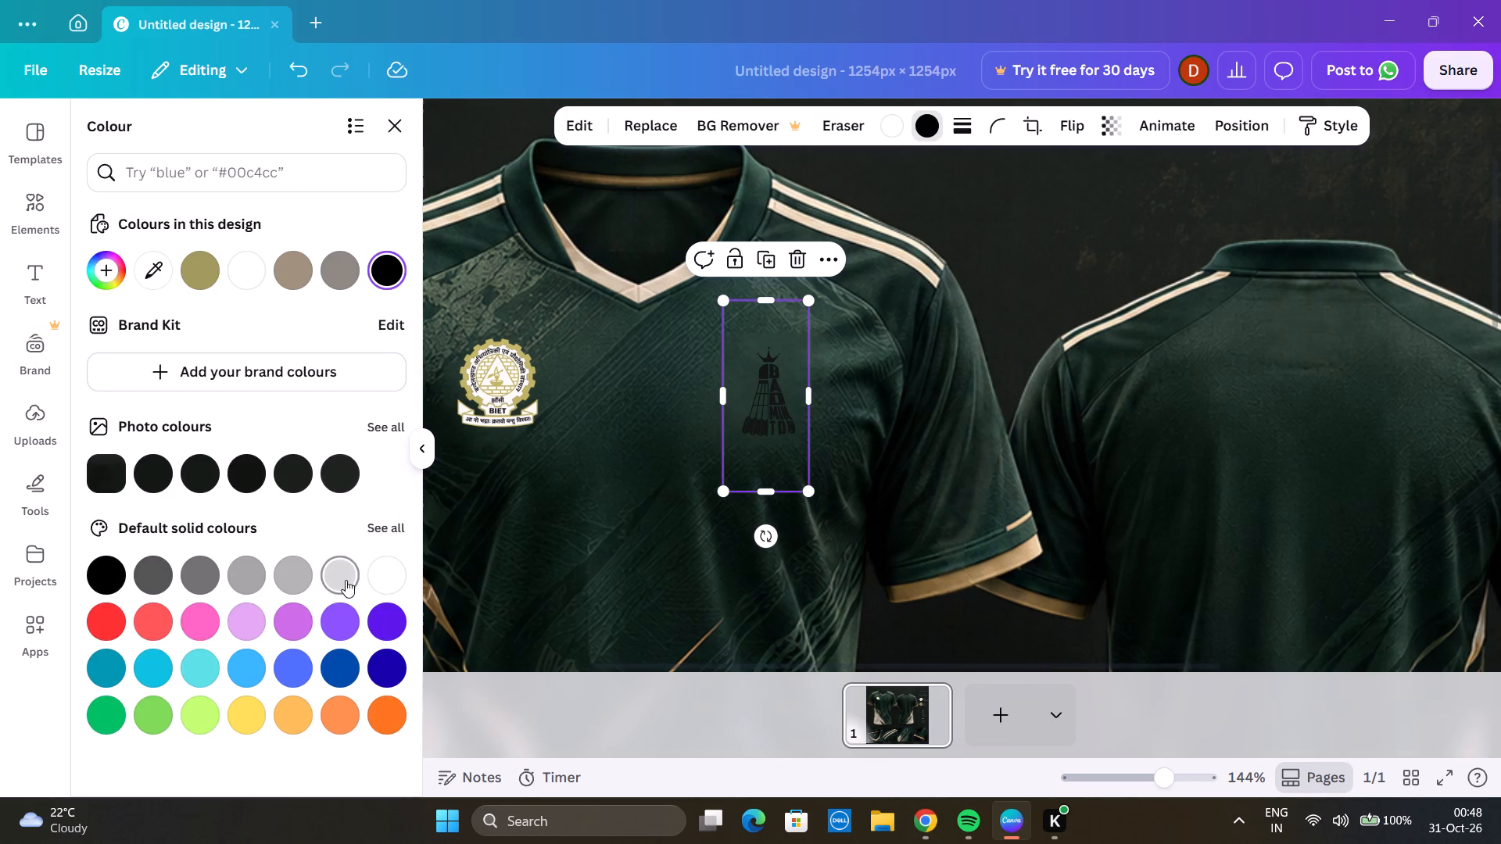
{"action": "left_click", "coordinate": [260, 267]}
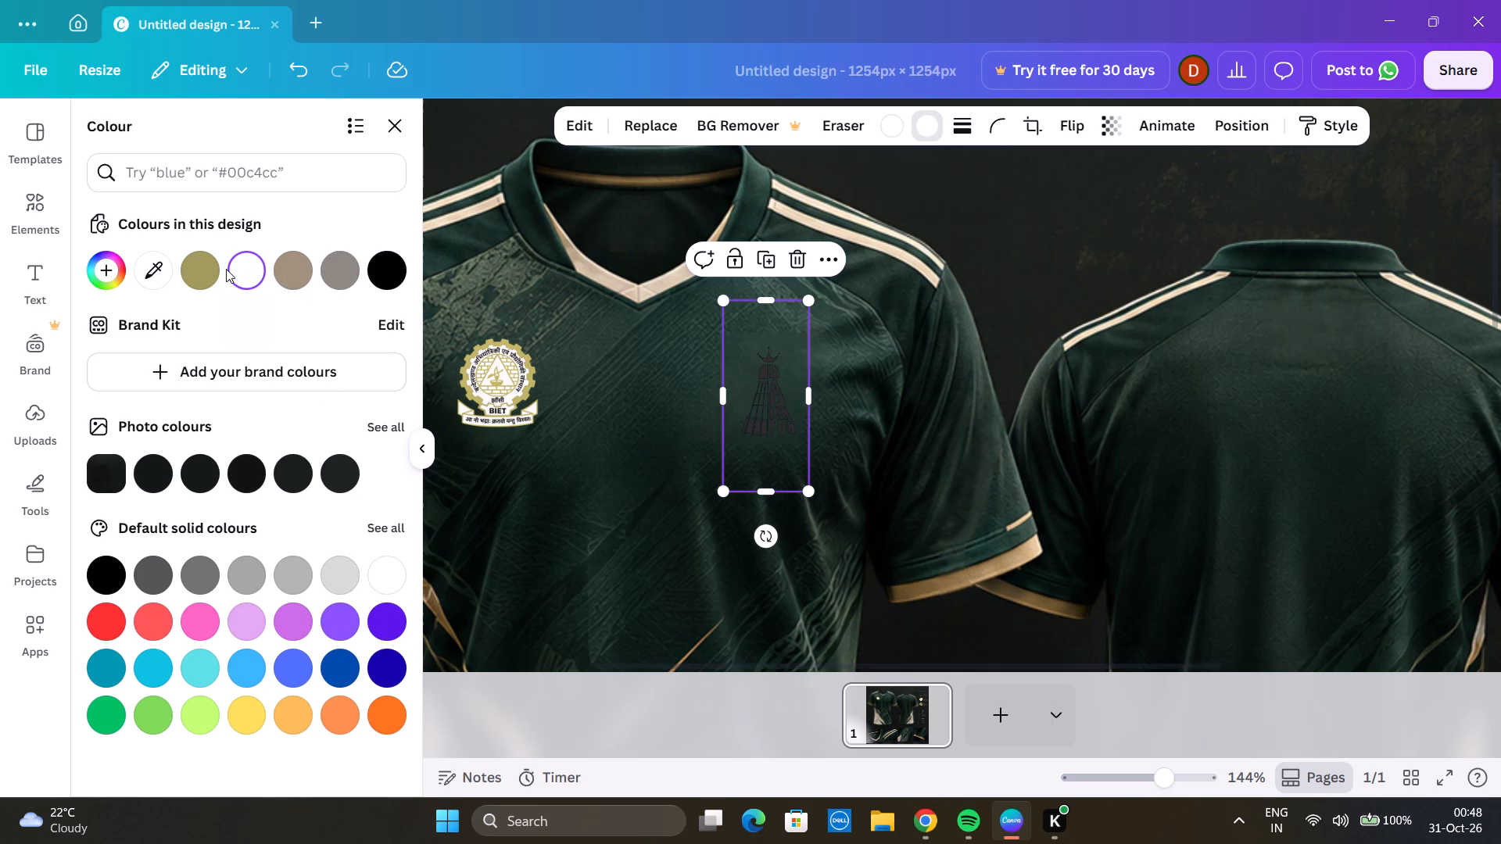
{"action": "left_click", "coordinate": [298, 270]}
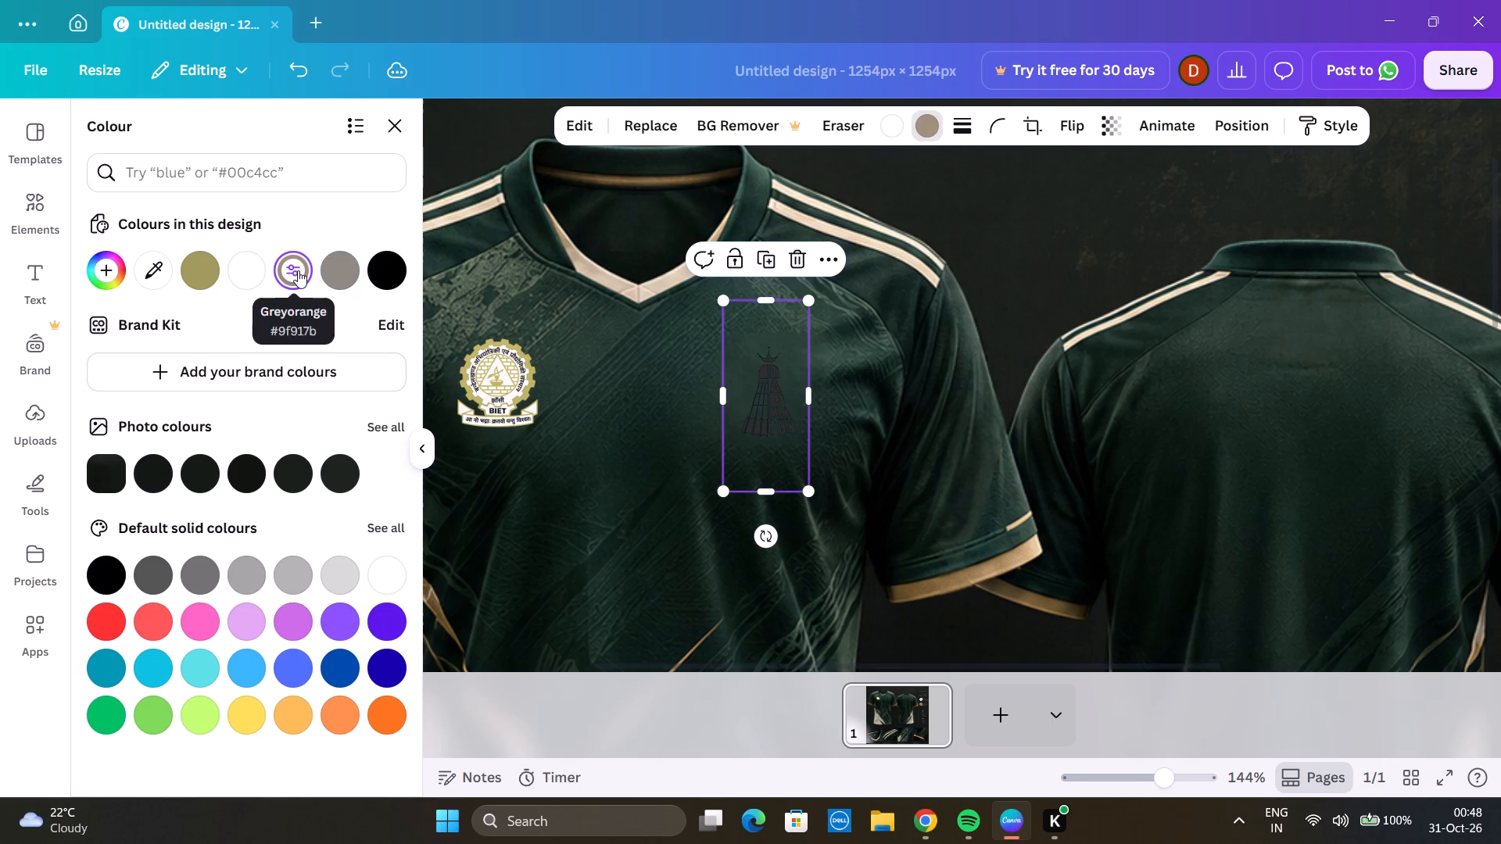
{"action": "left_click", "coordinate": [245, 270]}
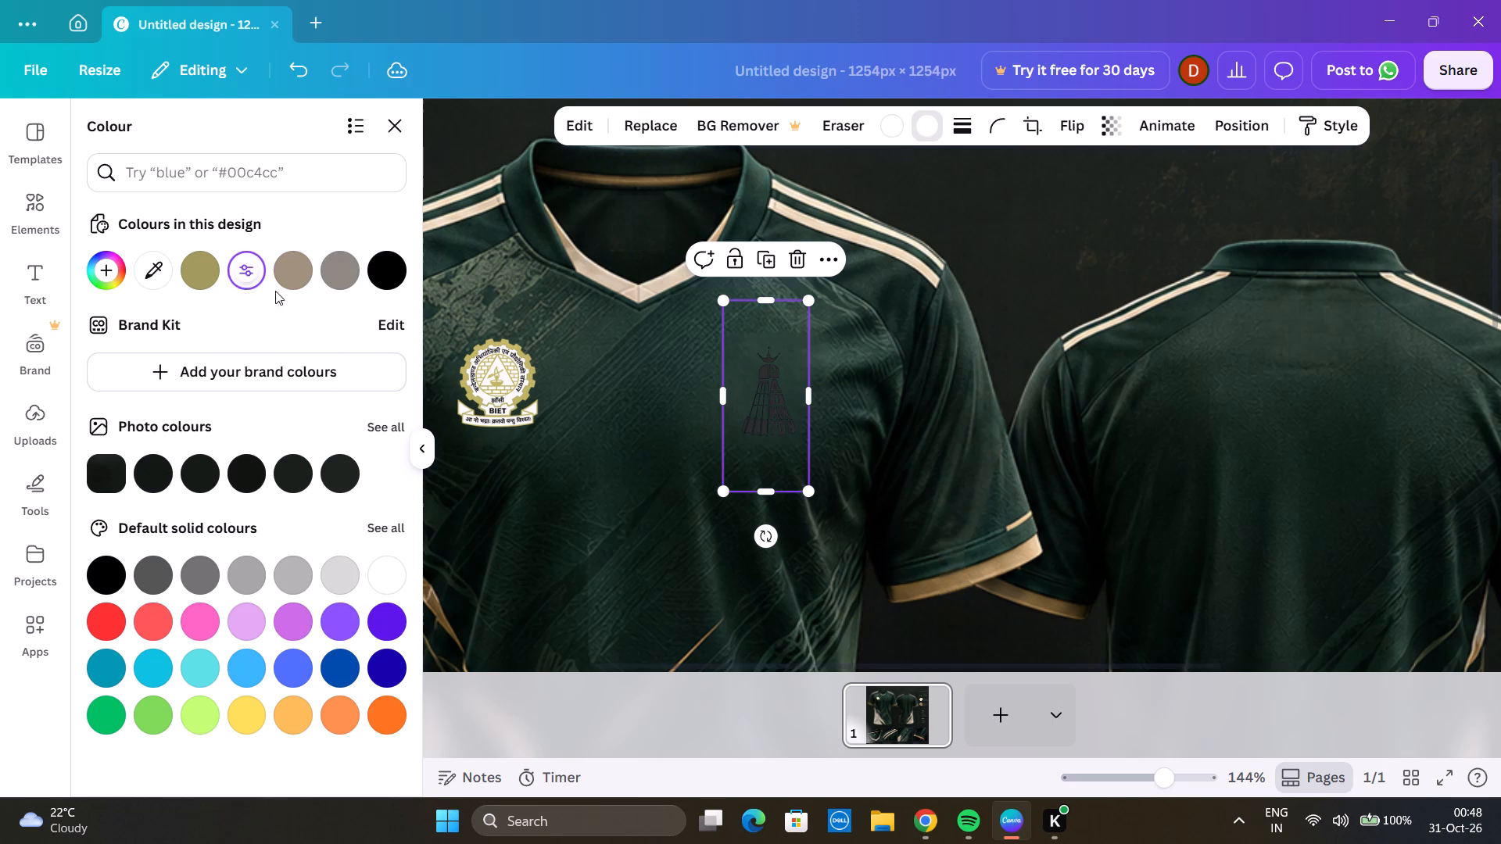
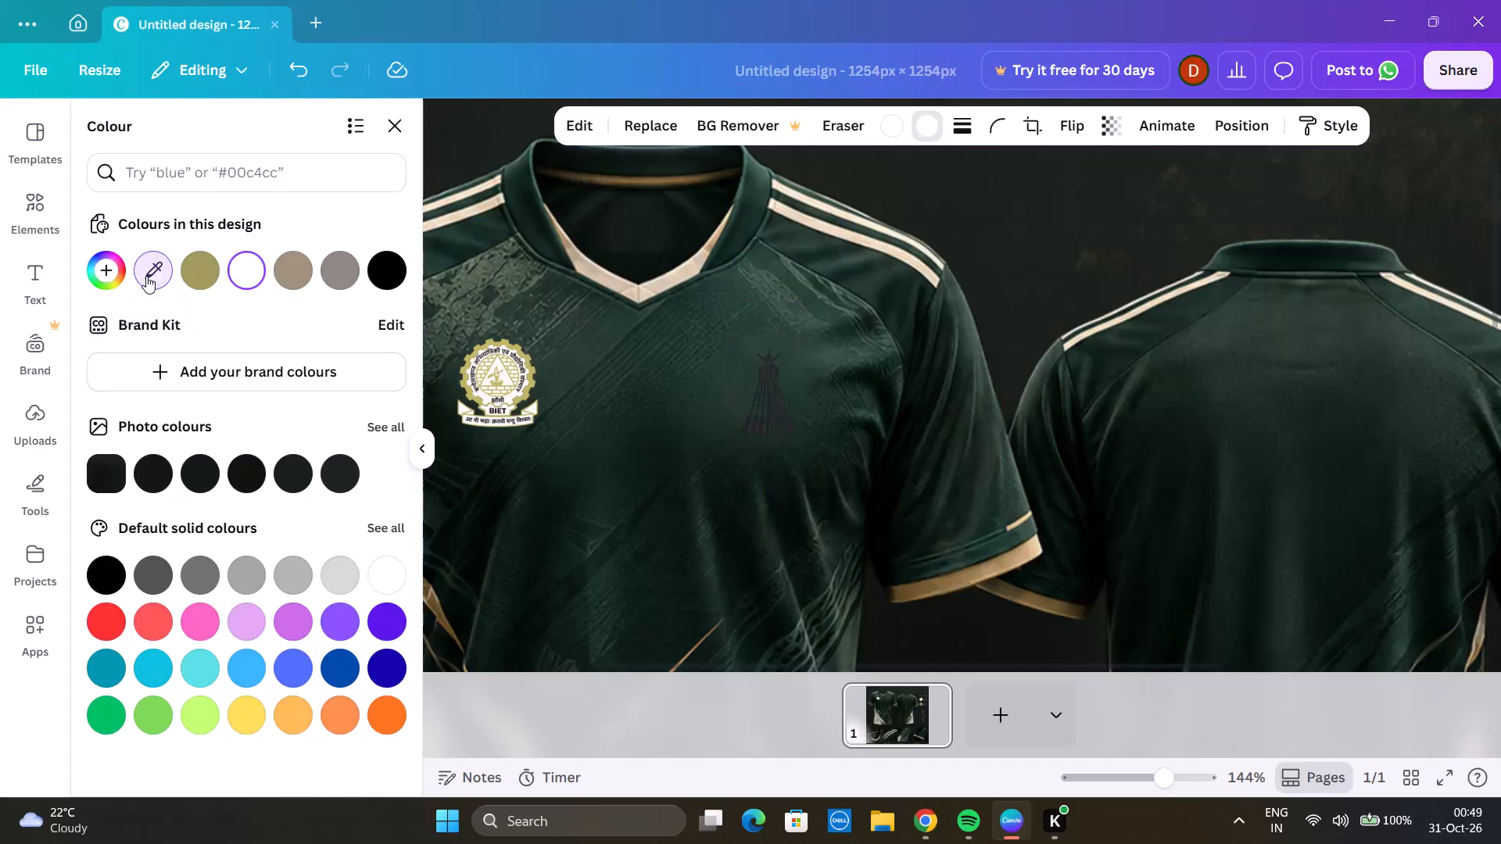
Delete the BADMINTON logo from the front jersey's chest.
{"action": "left_click", "coordinate": [774, 397]}
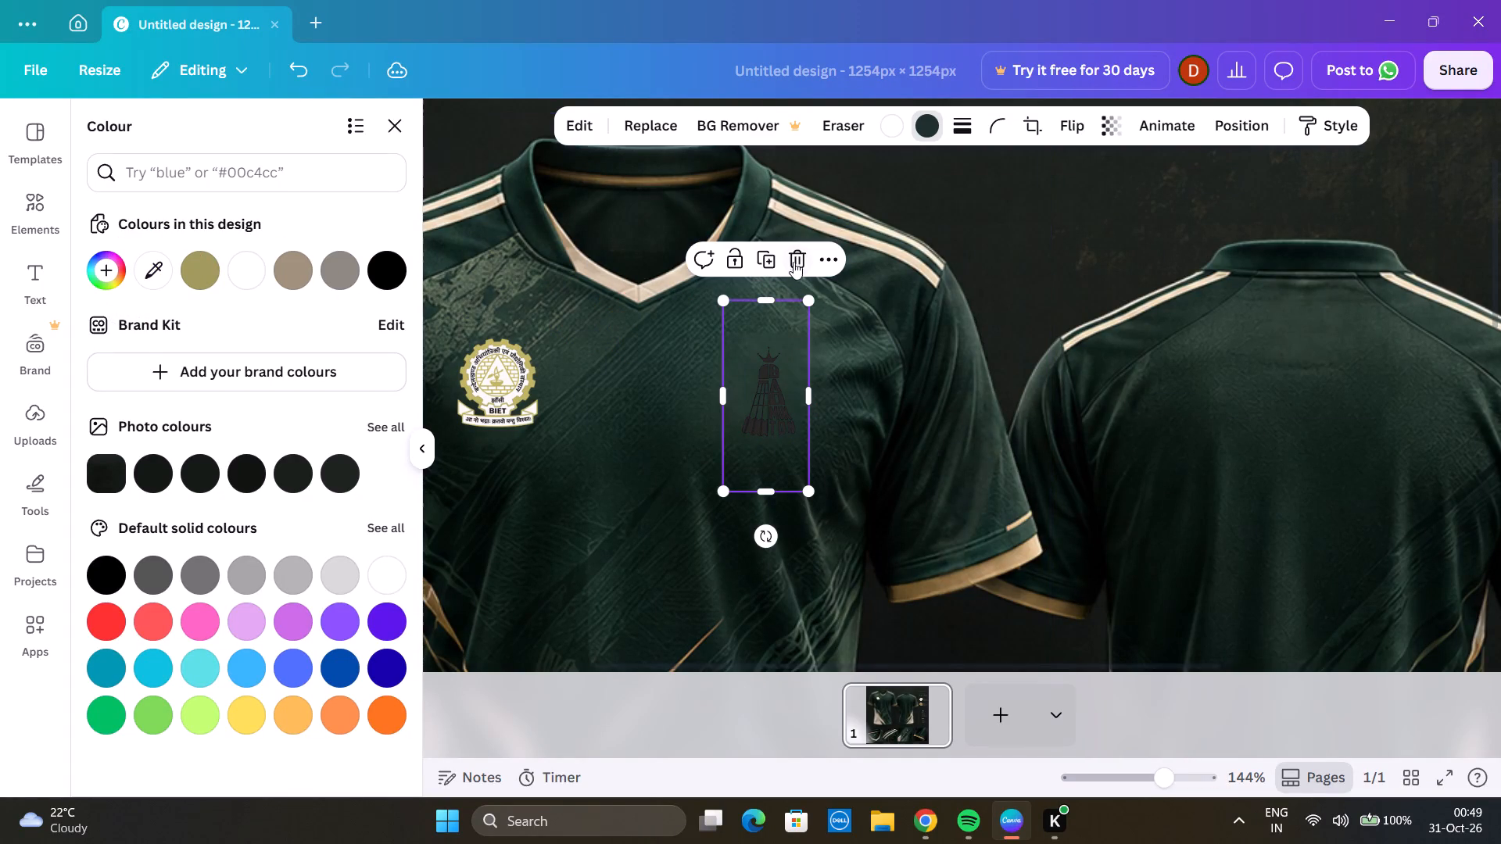
{"action": "left_click", "coordinate": [793, 259]}
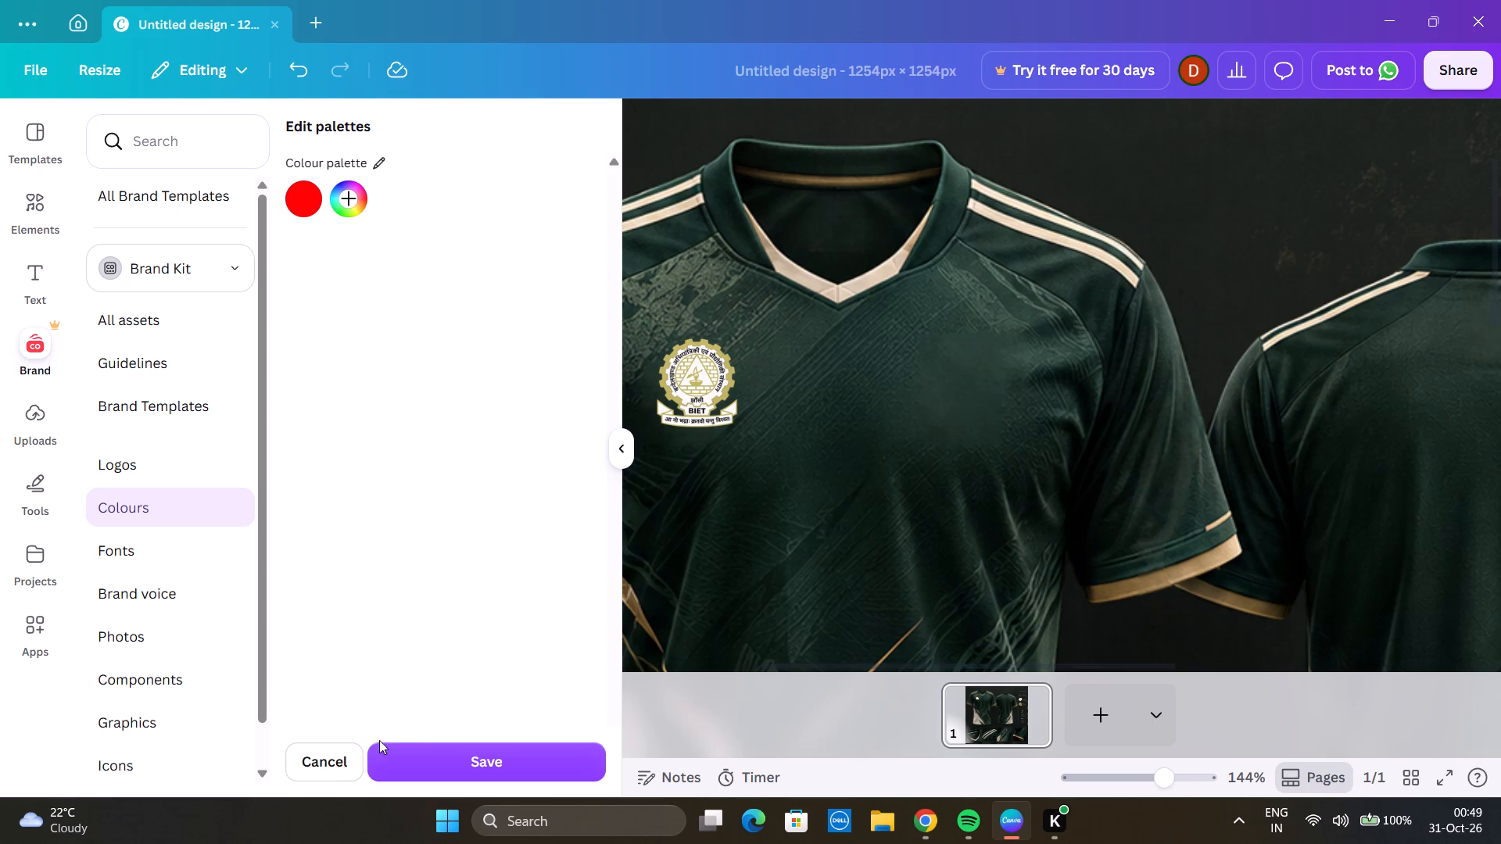
Start leaving the brand palette editing, keep its unsaved changes and hide the brand options.
{"action": "left_click", "coordinate": [306, 758]}
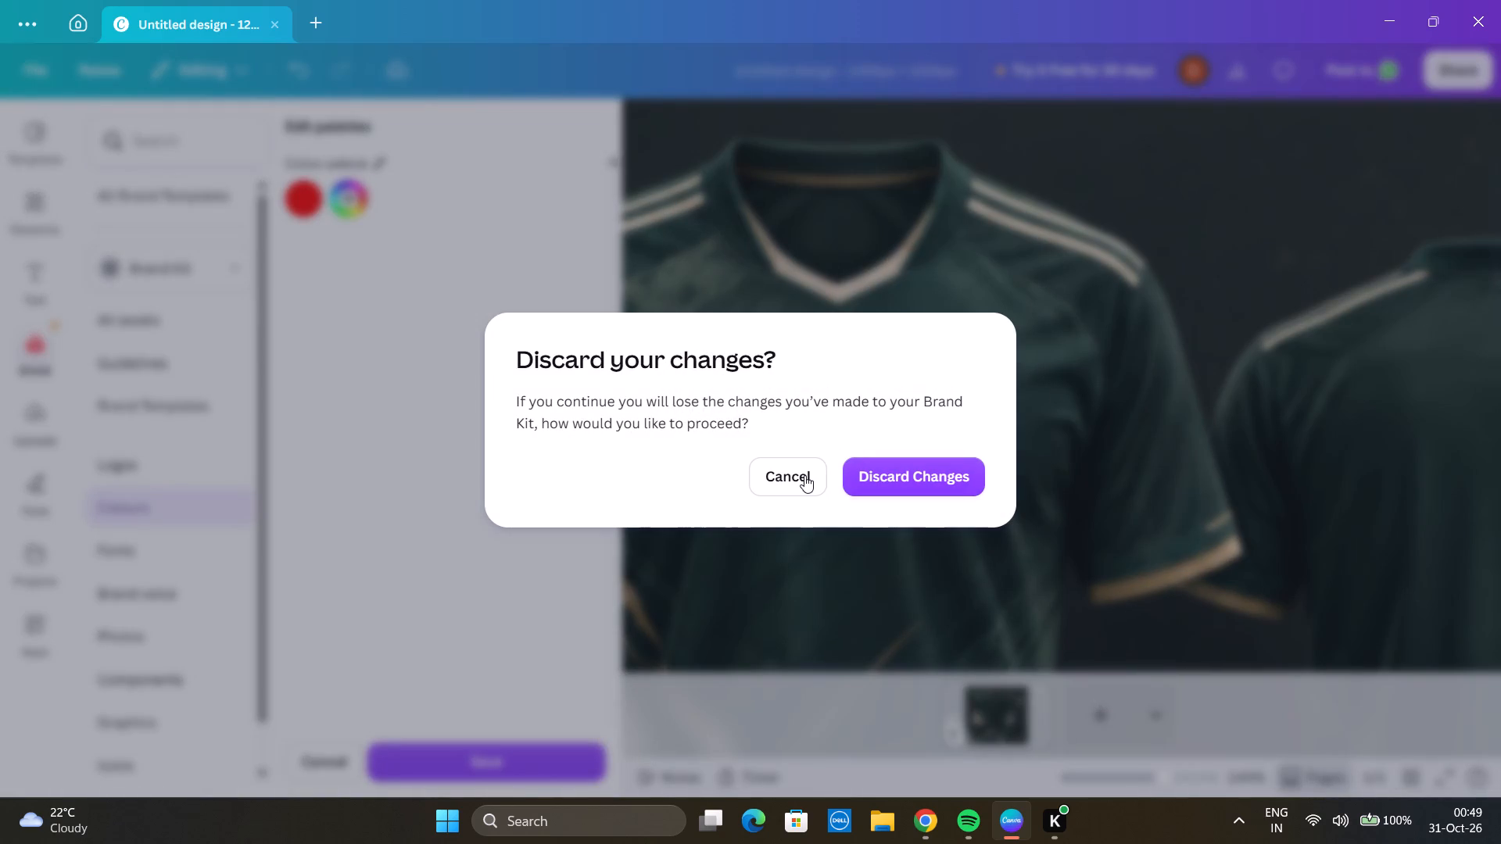
{"action": "left_click", "coordinate": [804, 474]}
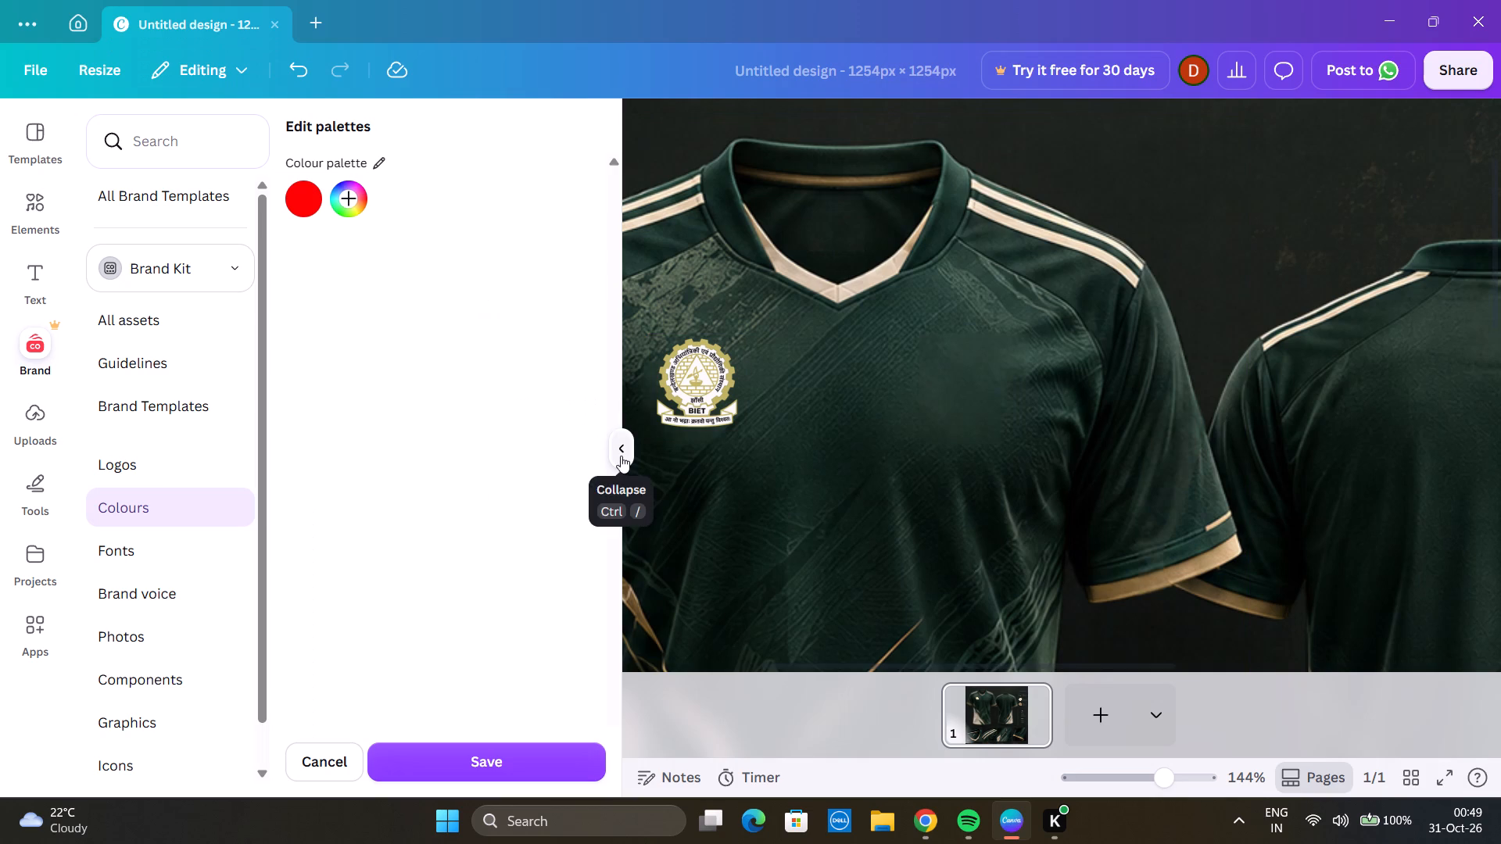
{"action": "left_click", "coordinate": [621, 456]}
Add the BADMINTON shuttlecock logo from the uploaded images to the jersey board again.
{"action": "scroll", "coordinate": [754, 393], "scroll_direction": "down", "scroll_amount": 2}
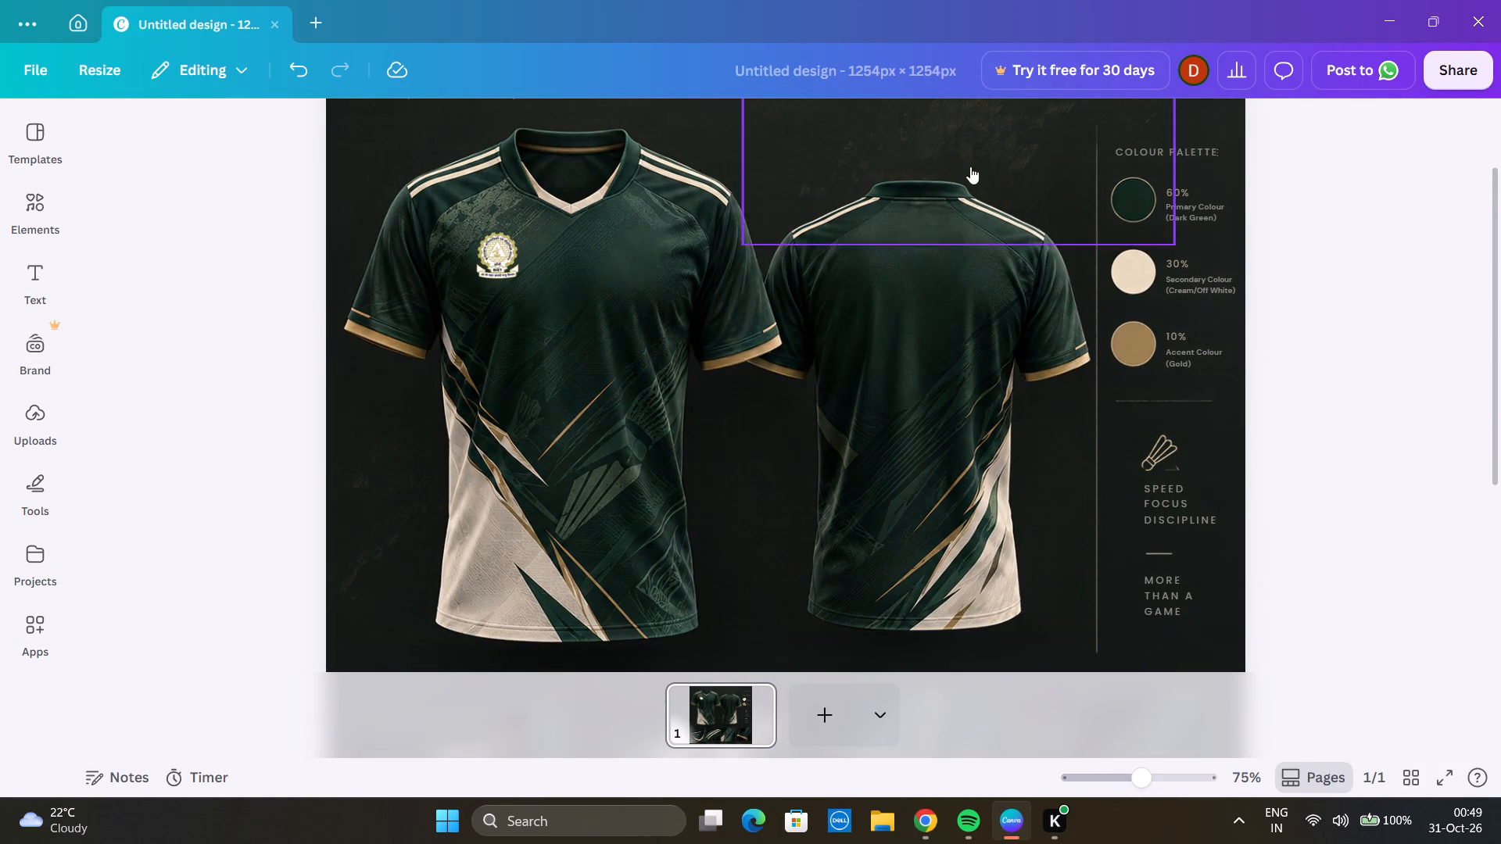
{"action": "scroll", "coordinate": [1030, 301], "scroll_direction": "up", "scroll_amount": 1}
{"action": "scroll", "coordinate": [858, 287], "scroll_direction": "down", "scroll_amount": 1}
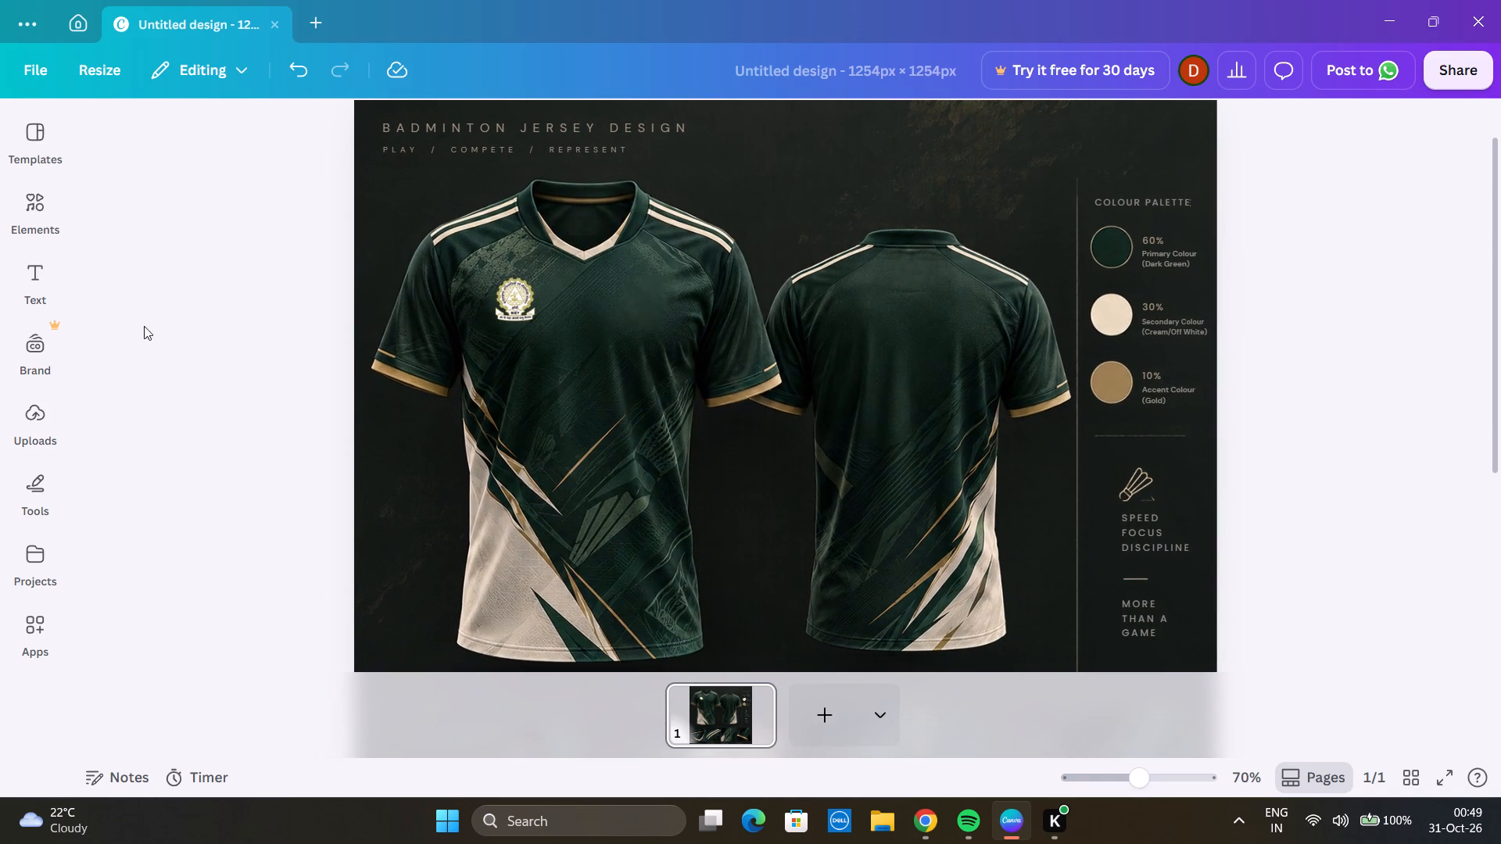
{"action": "left_click", "coordinate": [24, 435]}
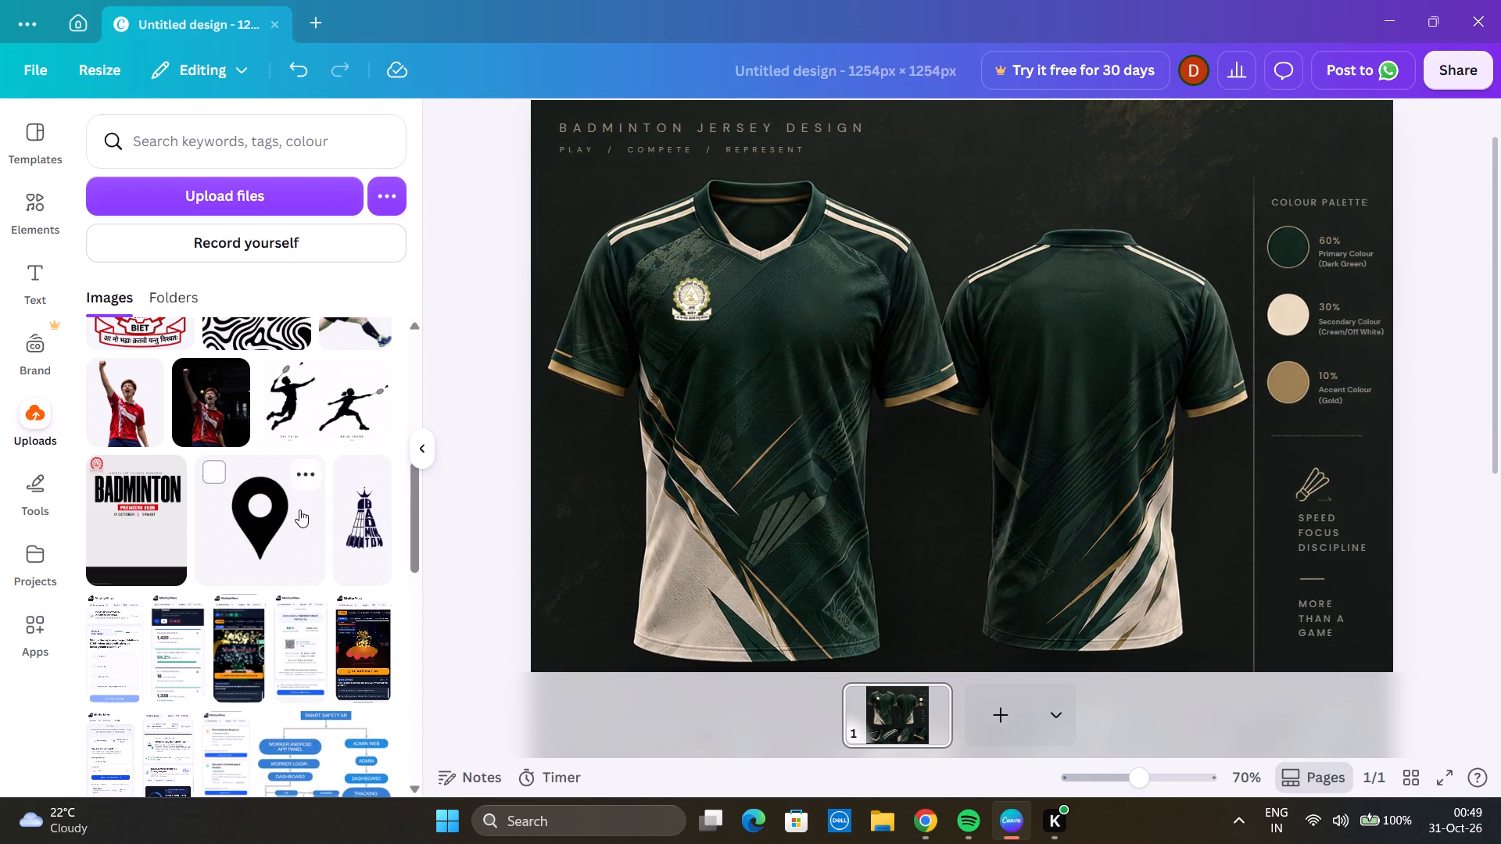
{"action": "left_click", "coordinate": [382, 531]}
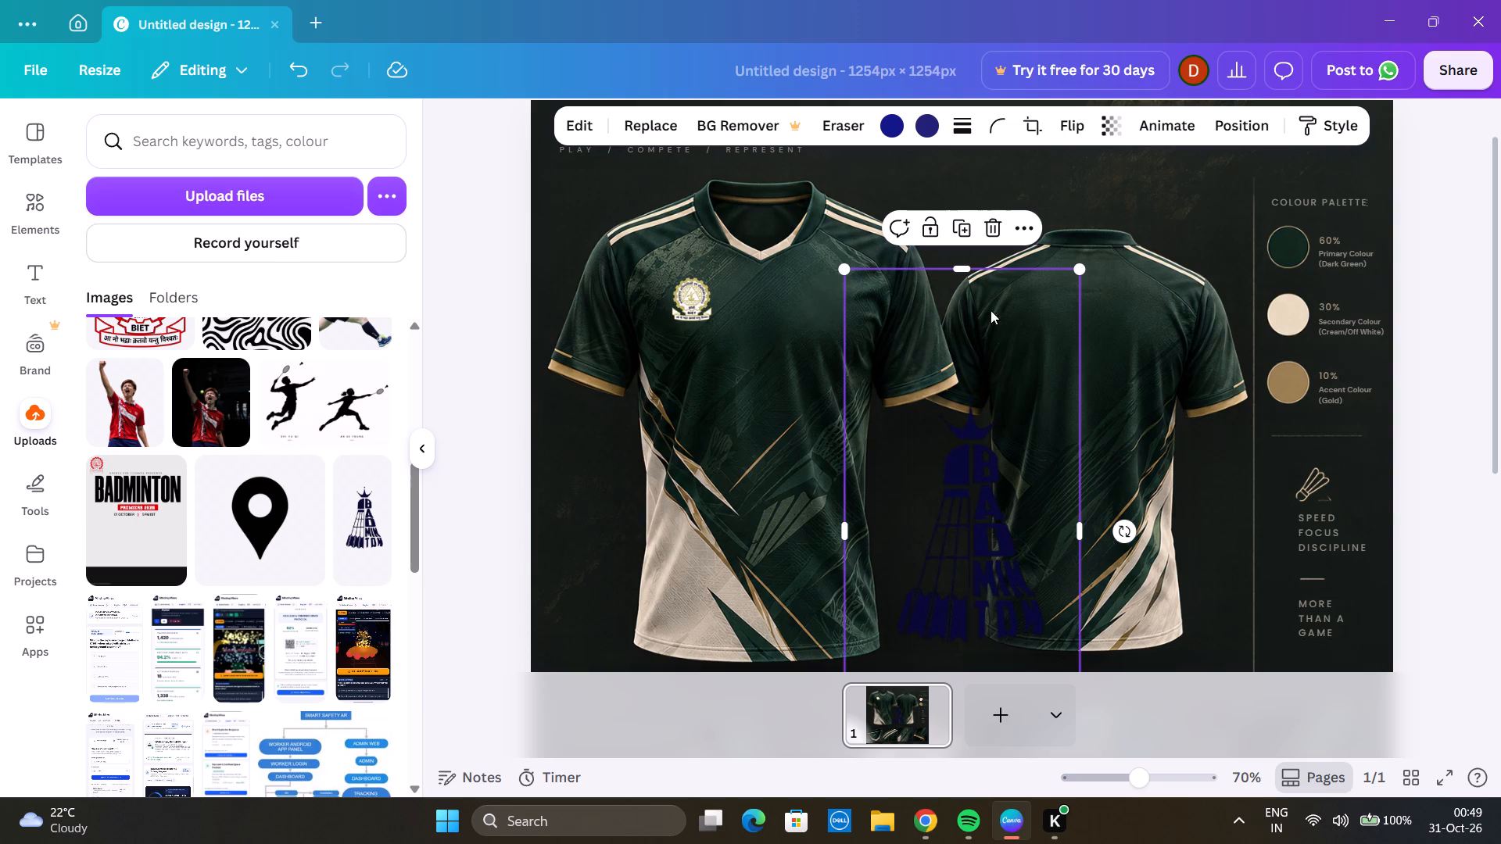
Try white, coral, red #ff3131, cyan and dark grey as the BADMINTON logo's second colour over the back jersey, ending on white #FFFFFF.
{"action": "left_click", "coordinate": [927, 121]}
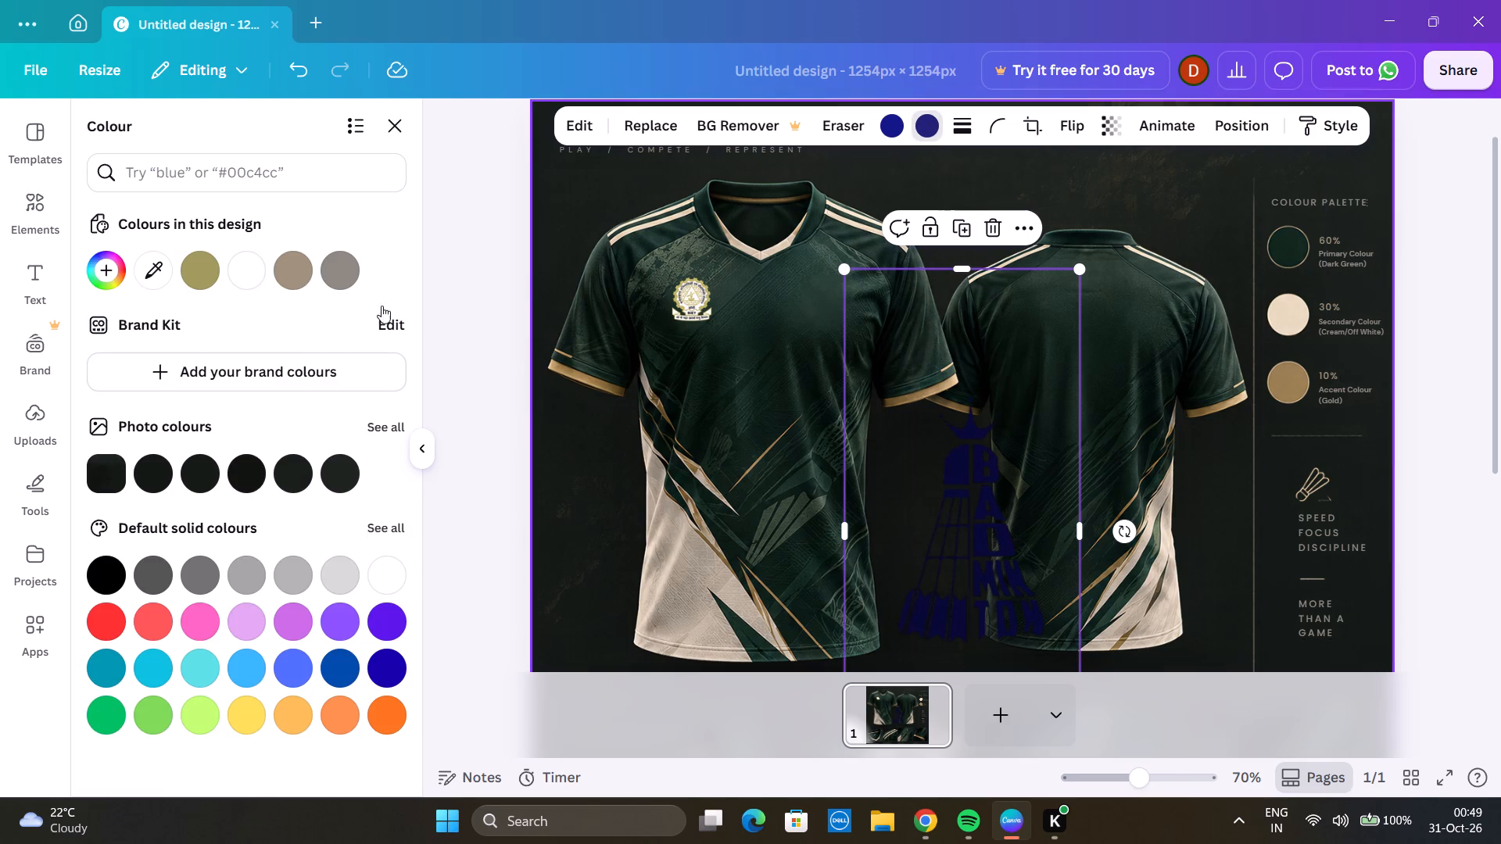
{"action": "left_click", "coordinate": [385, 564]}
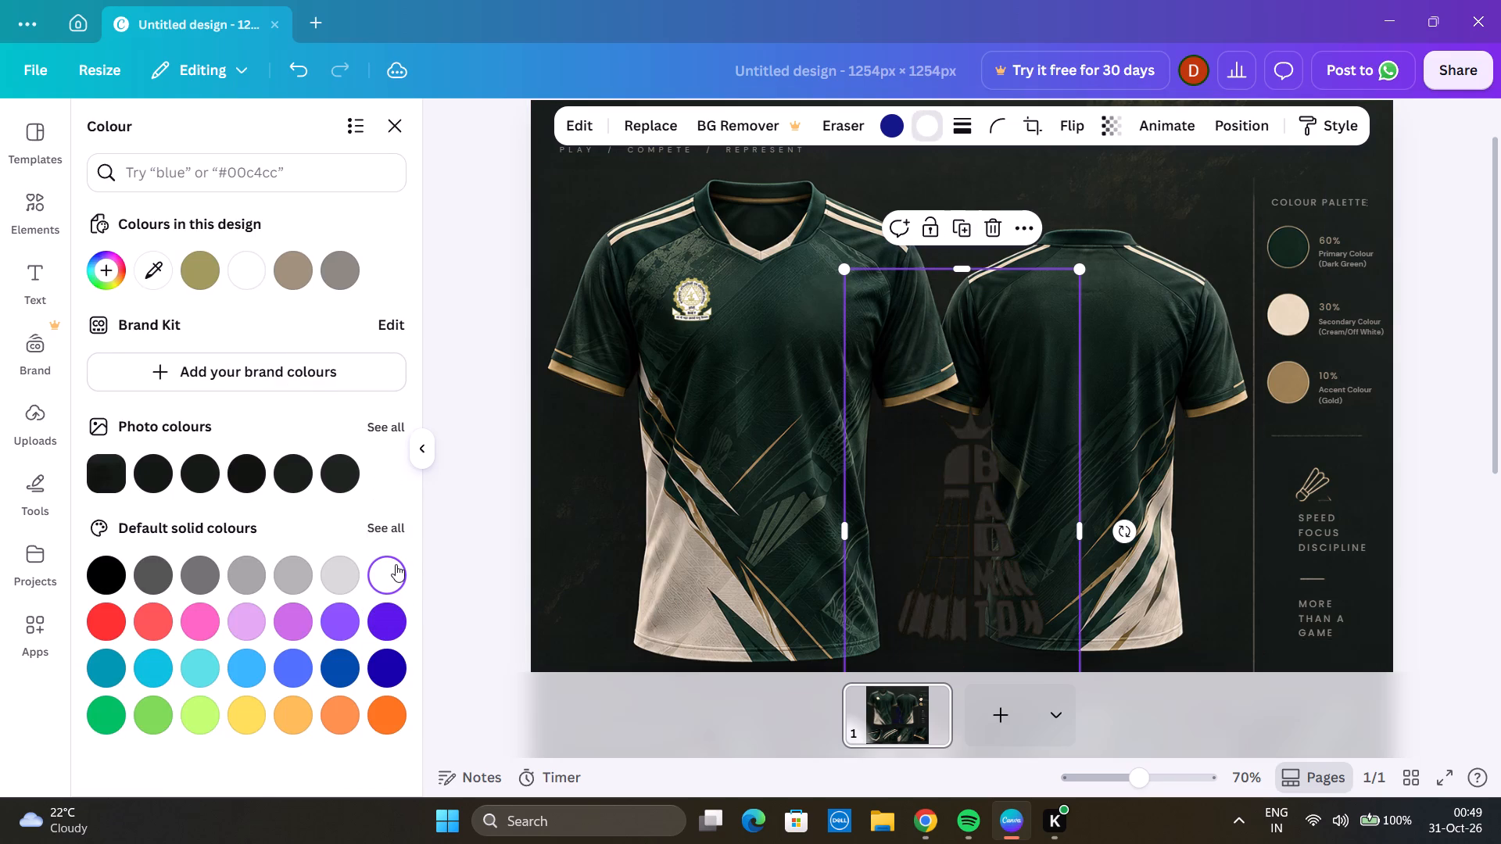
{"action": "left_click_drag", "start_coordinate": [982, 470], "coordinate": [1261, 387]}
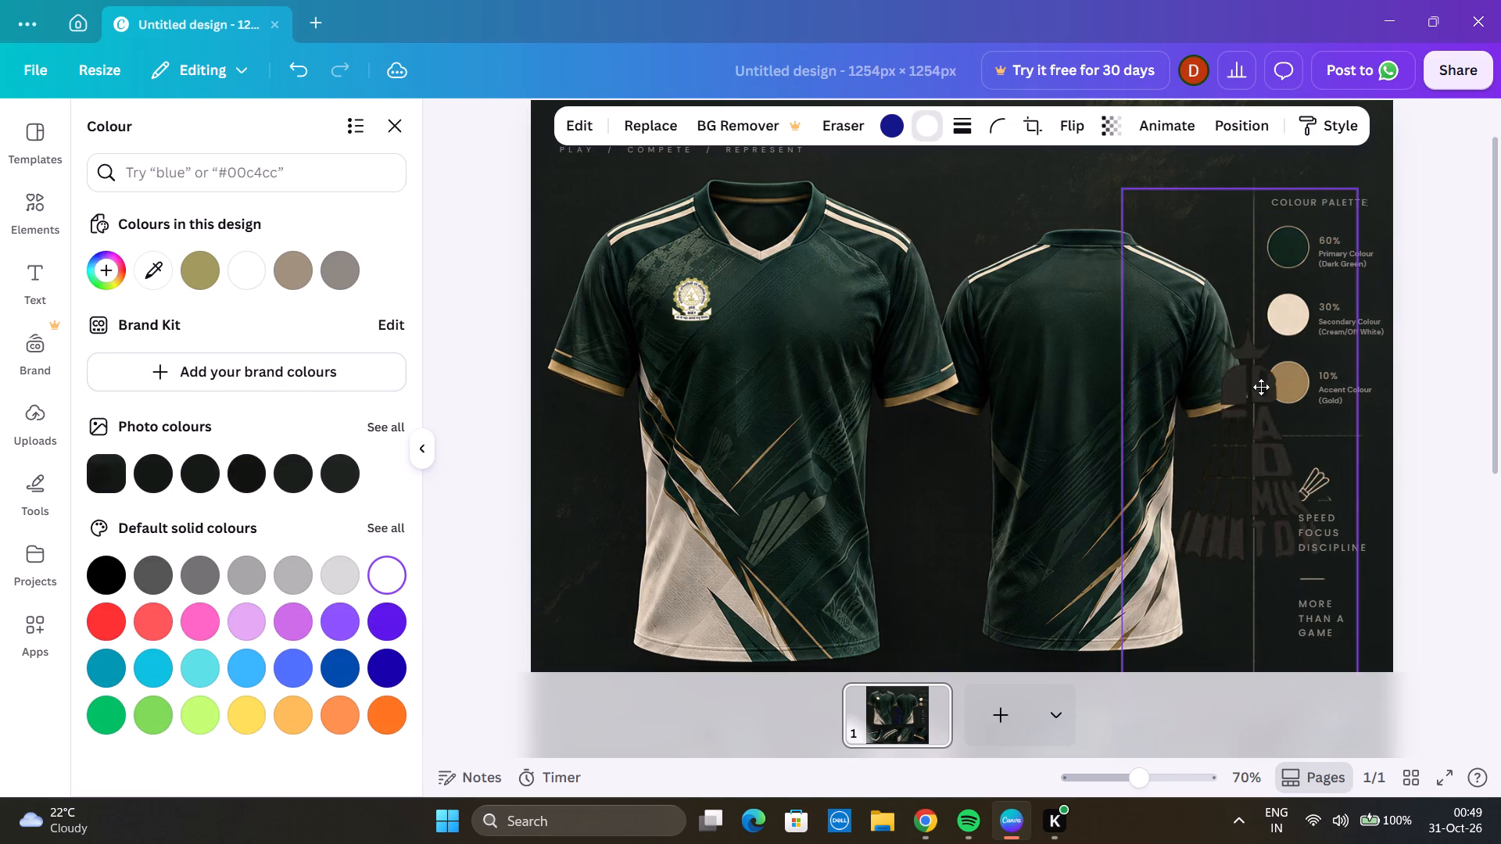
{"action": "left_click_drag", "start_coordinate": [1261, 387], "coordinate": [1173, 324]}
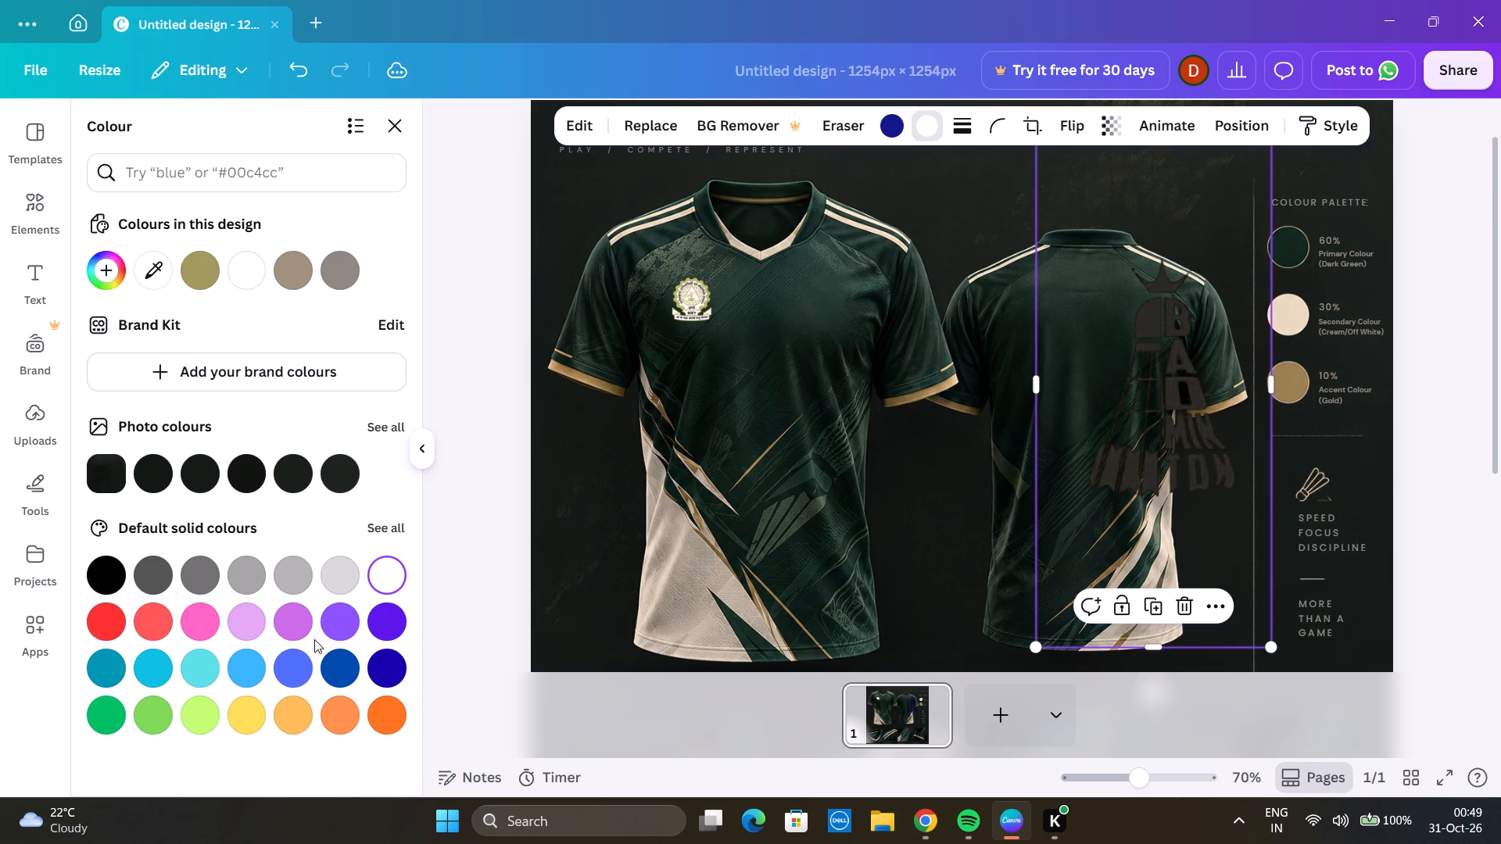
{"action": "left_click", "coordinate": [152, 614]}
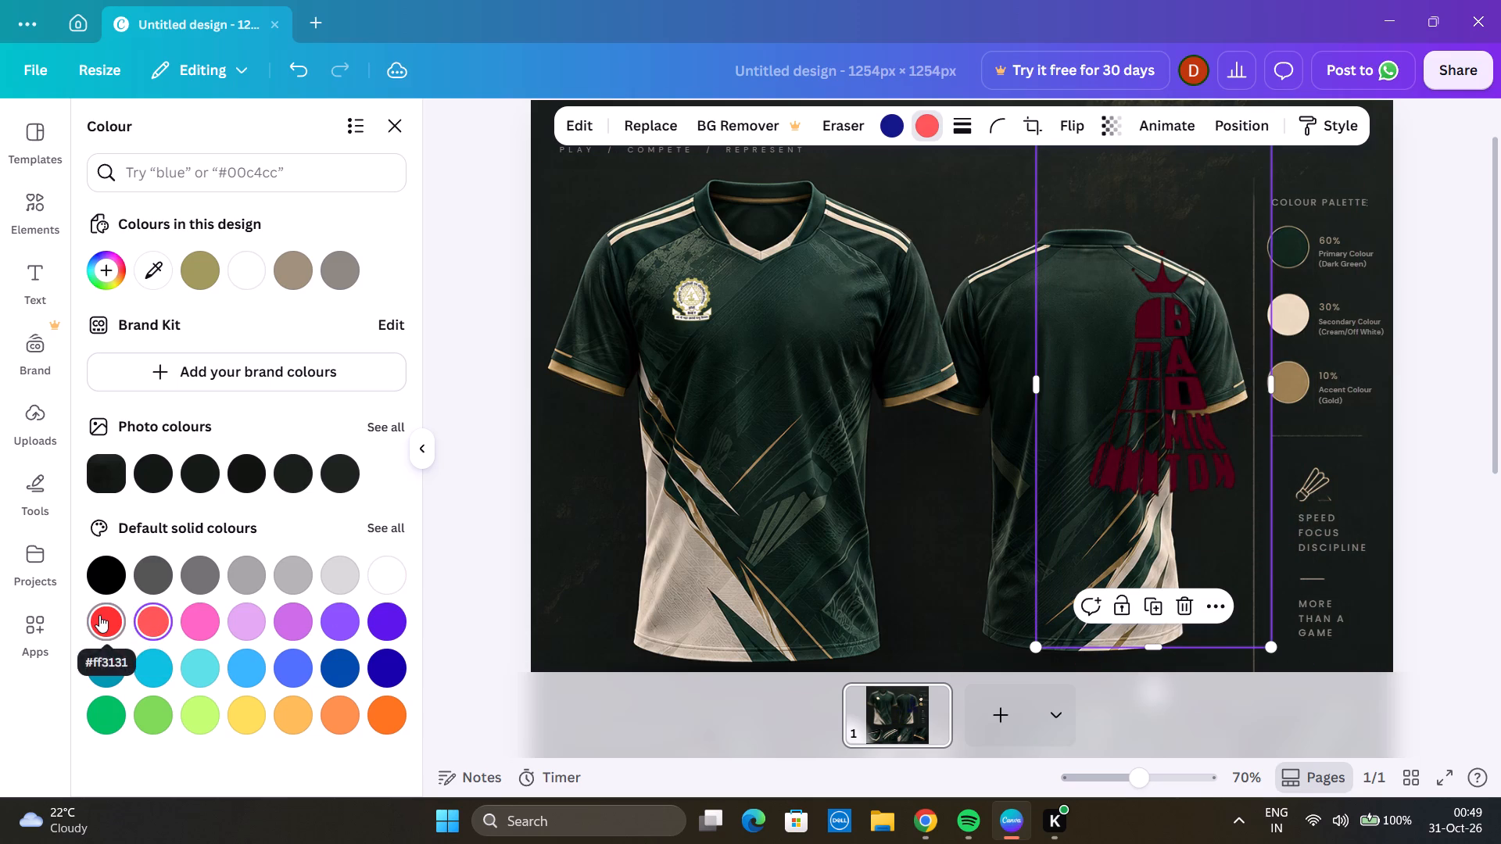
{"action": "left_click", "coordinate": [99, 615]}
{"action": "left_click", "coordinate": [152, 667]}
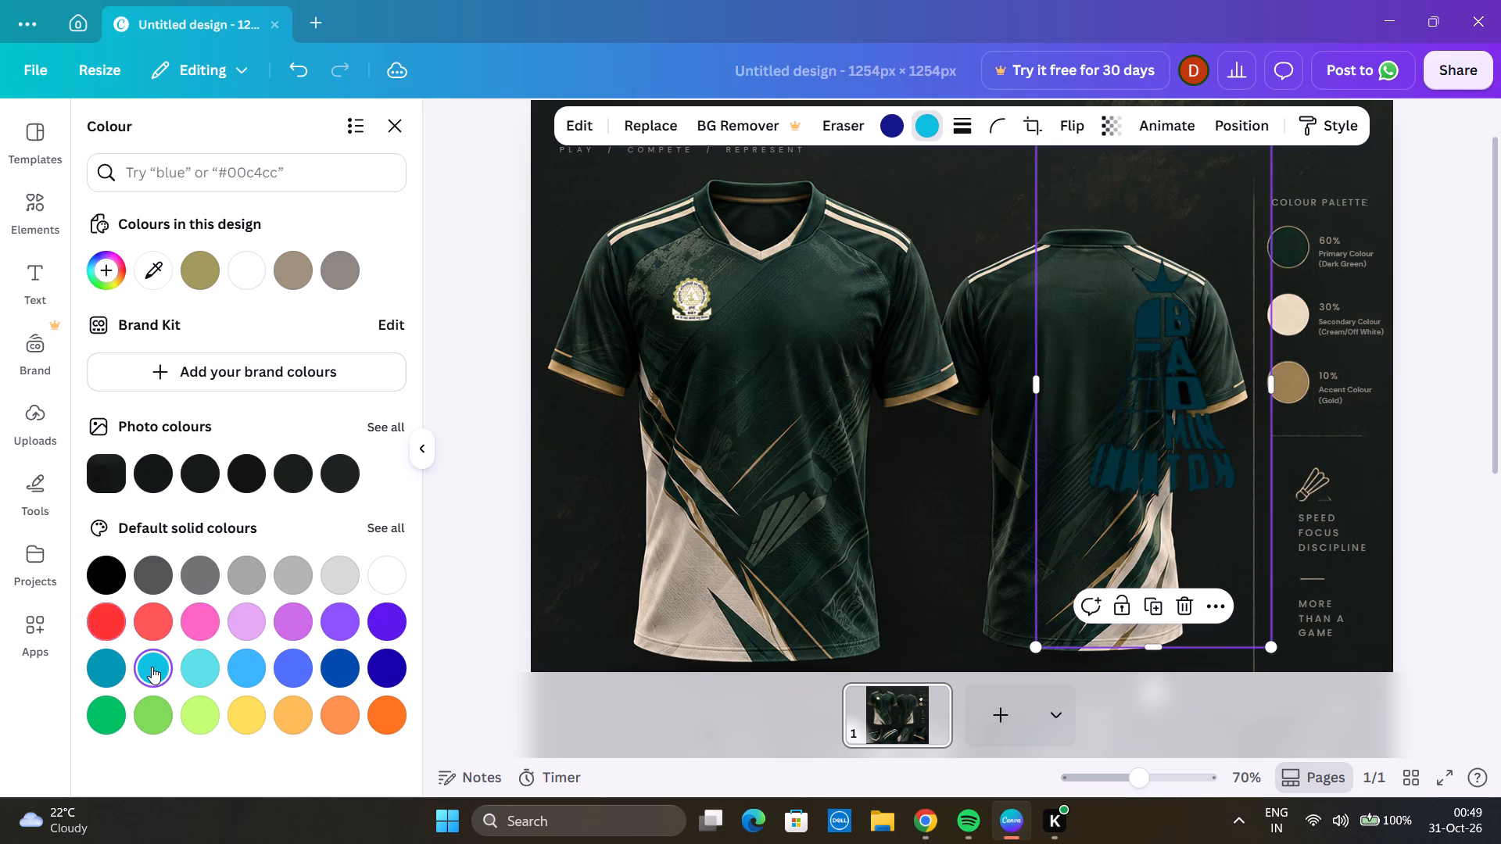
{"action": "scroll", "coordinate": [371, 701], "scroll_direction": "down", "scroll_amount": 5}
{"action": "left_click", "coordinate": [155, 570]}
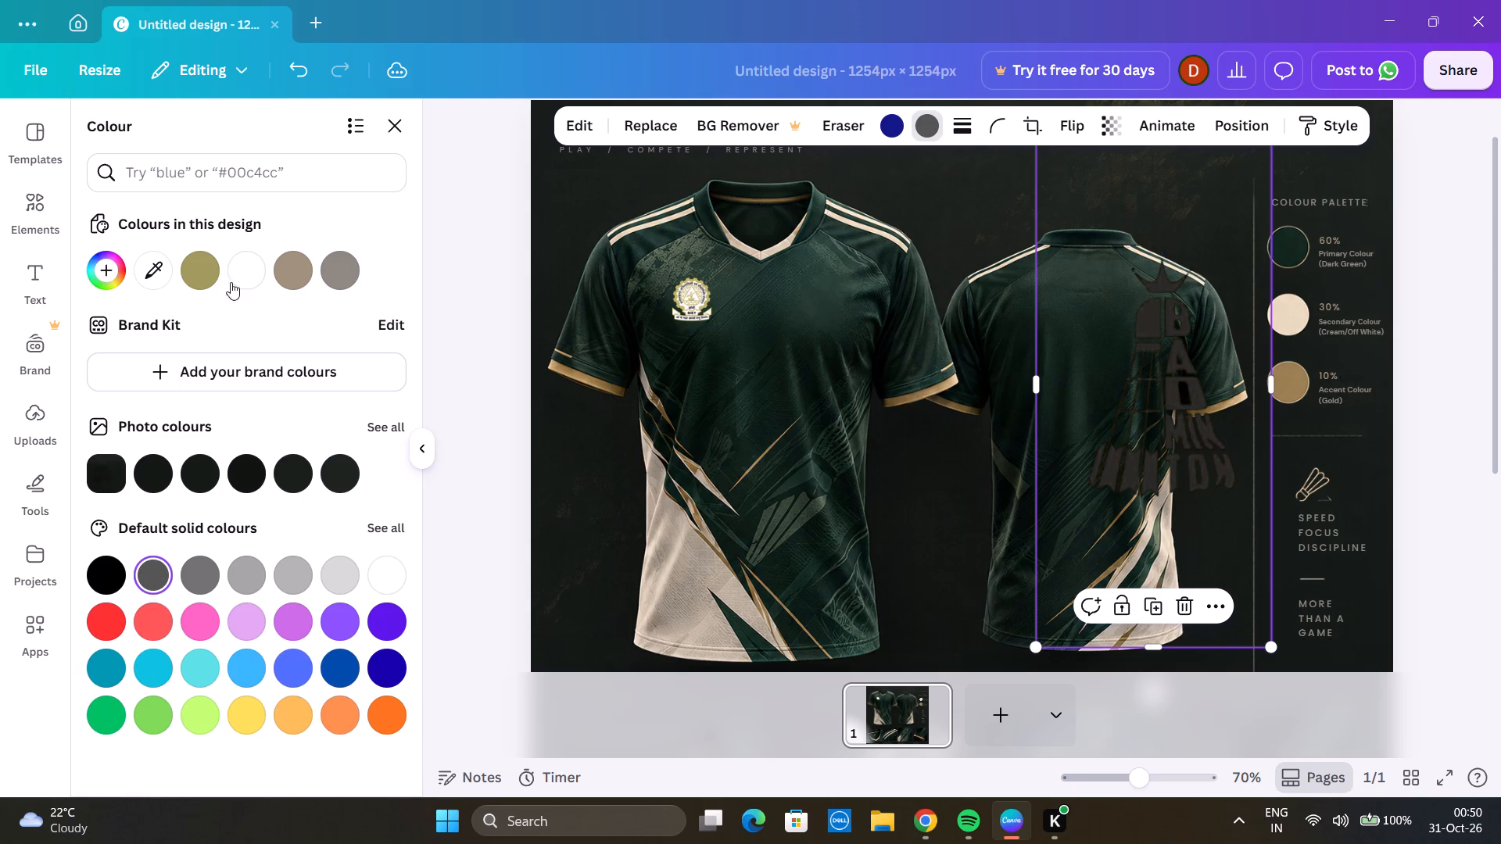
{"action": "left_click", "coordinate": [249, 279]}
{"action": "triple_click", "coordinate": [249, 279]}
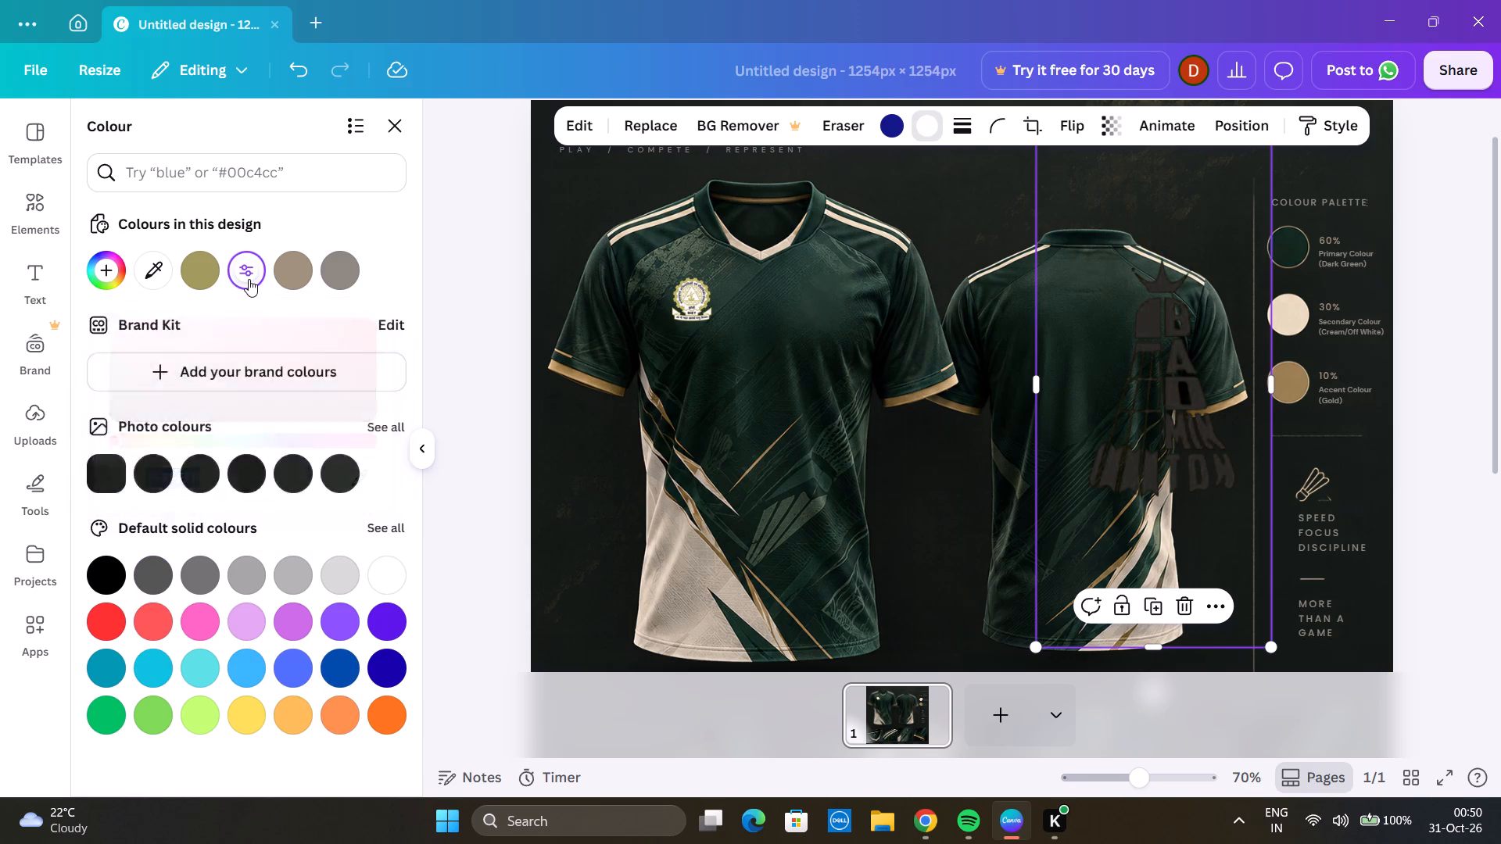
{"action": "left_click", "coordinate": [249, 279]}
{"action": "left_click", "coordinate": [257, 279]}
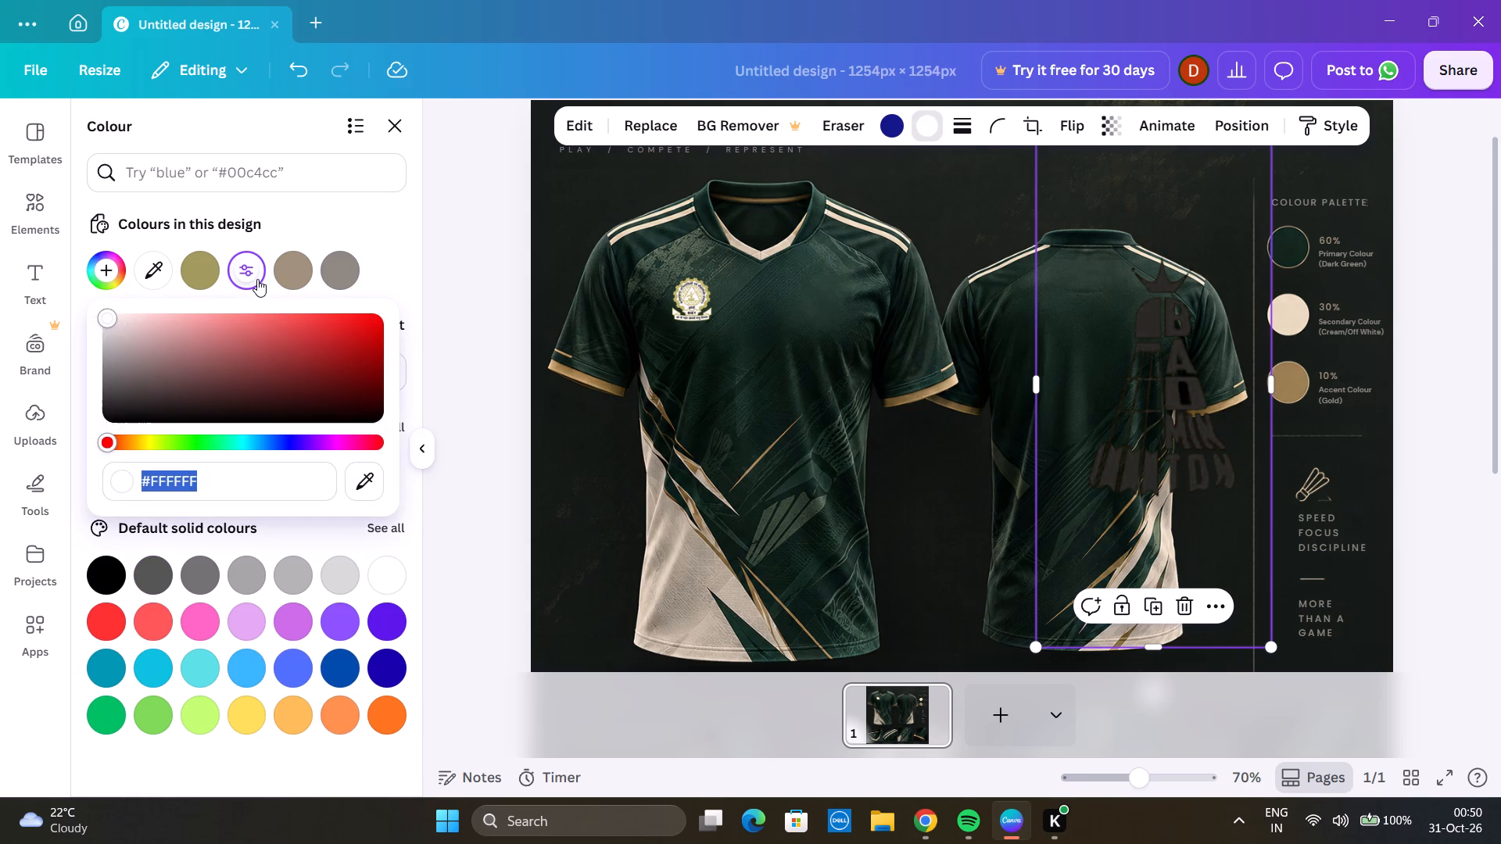
Set the BADMINTON logo's first colour to light purple, trying white, grey #8d8982 and the brownish grey along the way.
{"action": "left_click", "coordinate": [892, 122]}
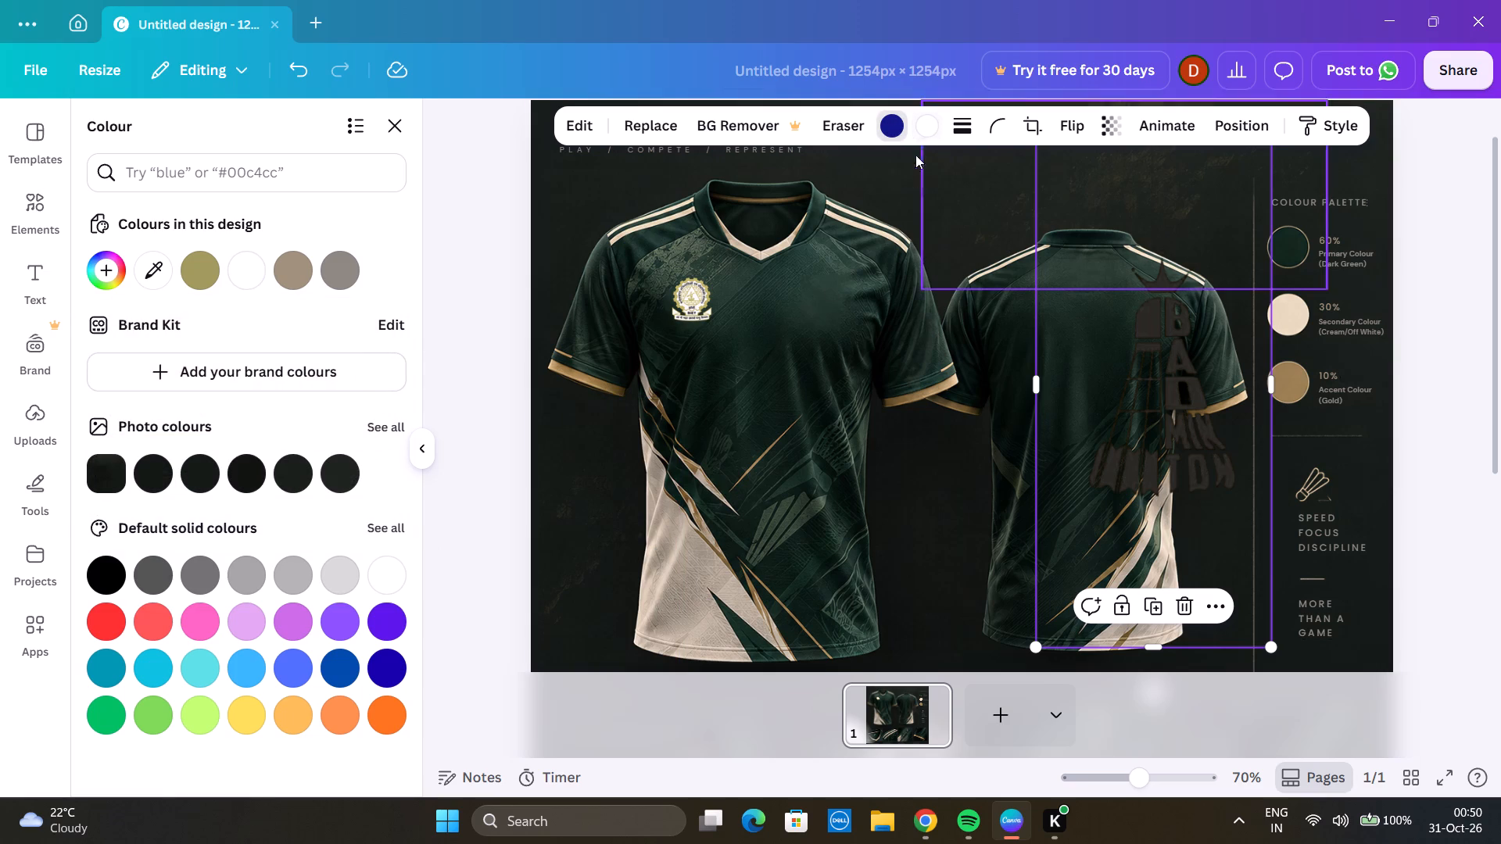
{"action": "left_click", "coordinate": [247, 268]}
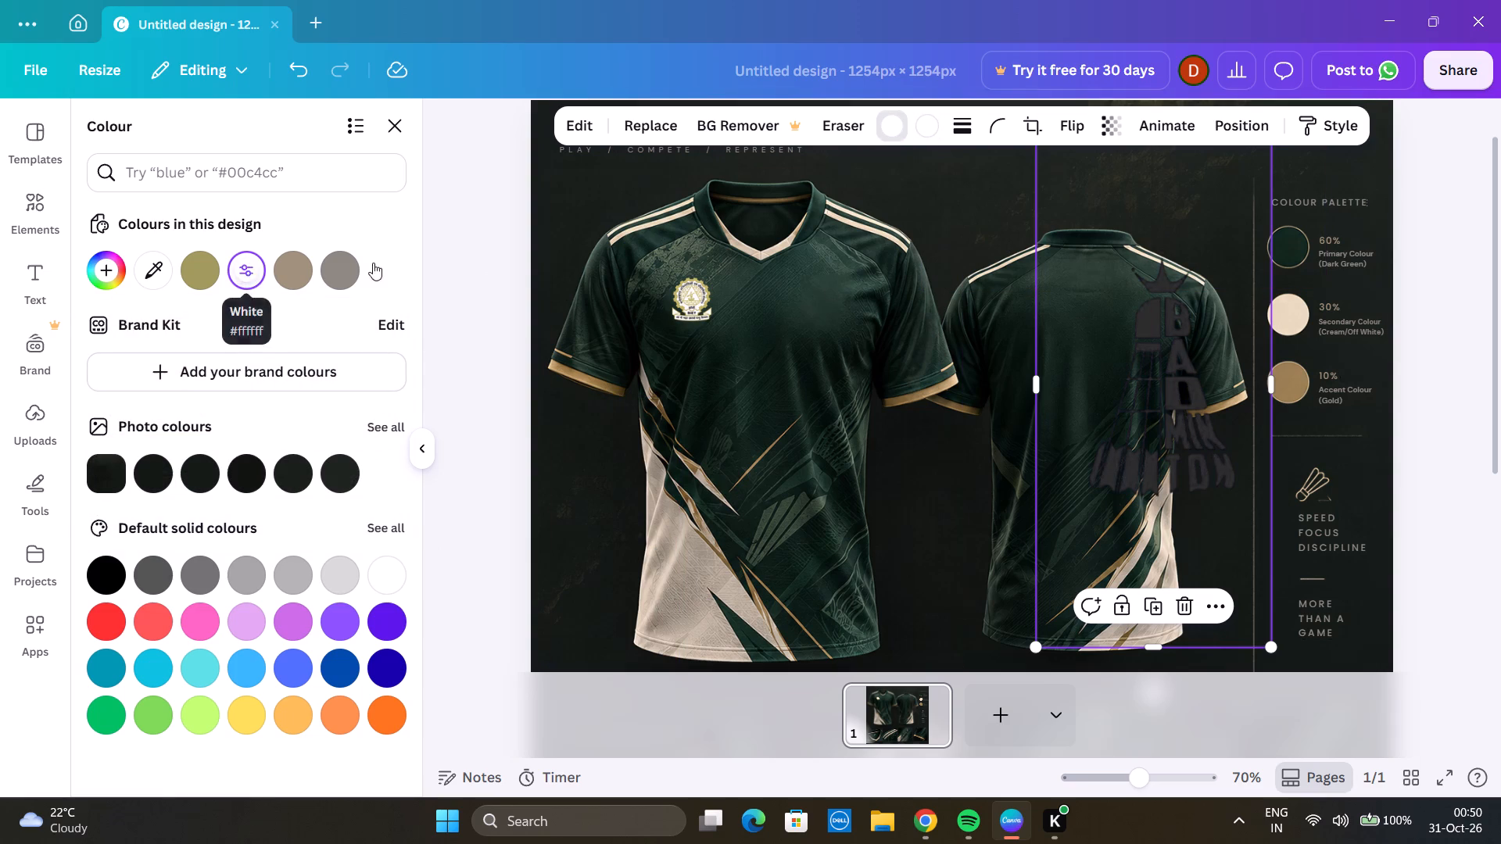
{"action": "left_click", "coordinate": [348, 274]}
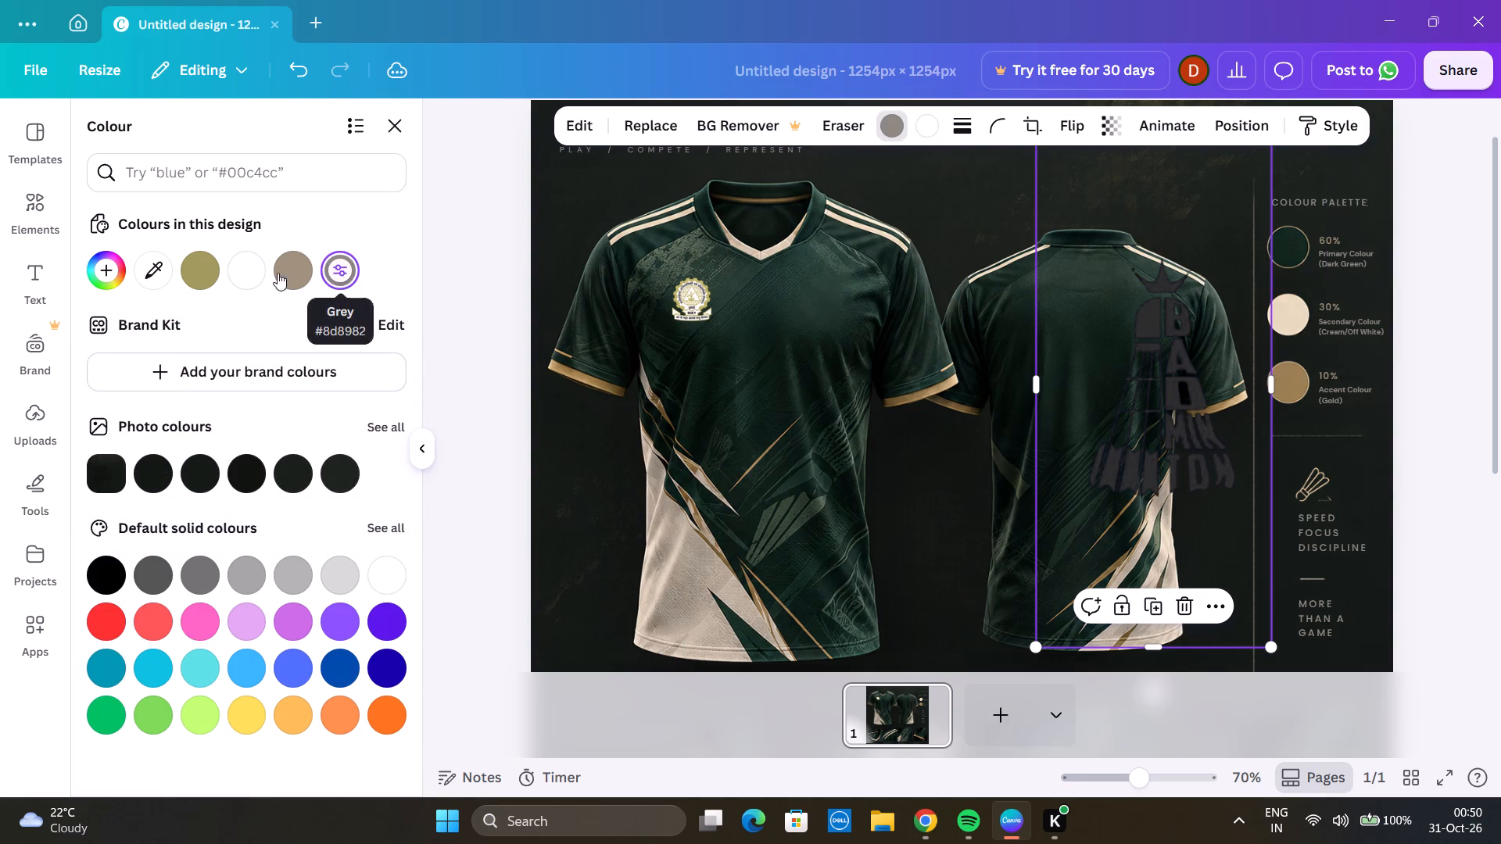
{"action": "left_click", "coordinate": [291, 274]}
{"action": "left_click", "coordinate": [246, 631]}
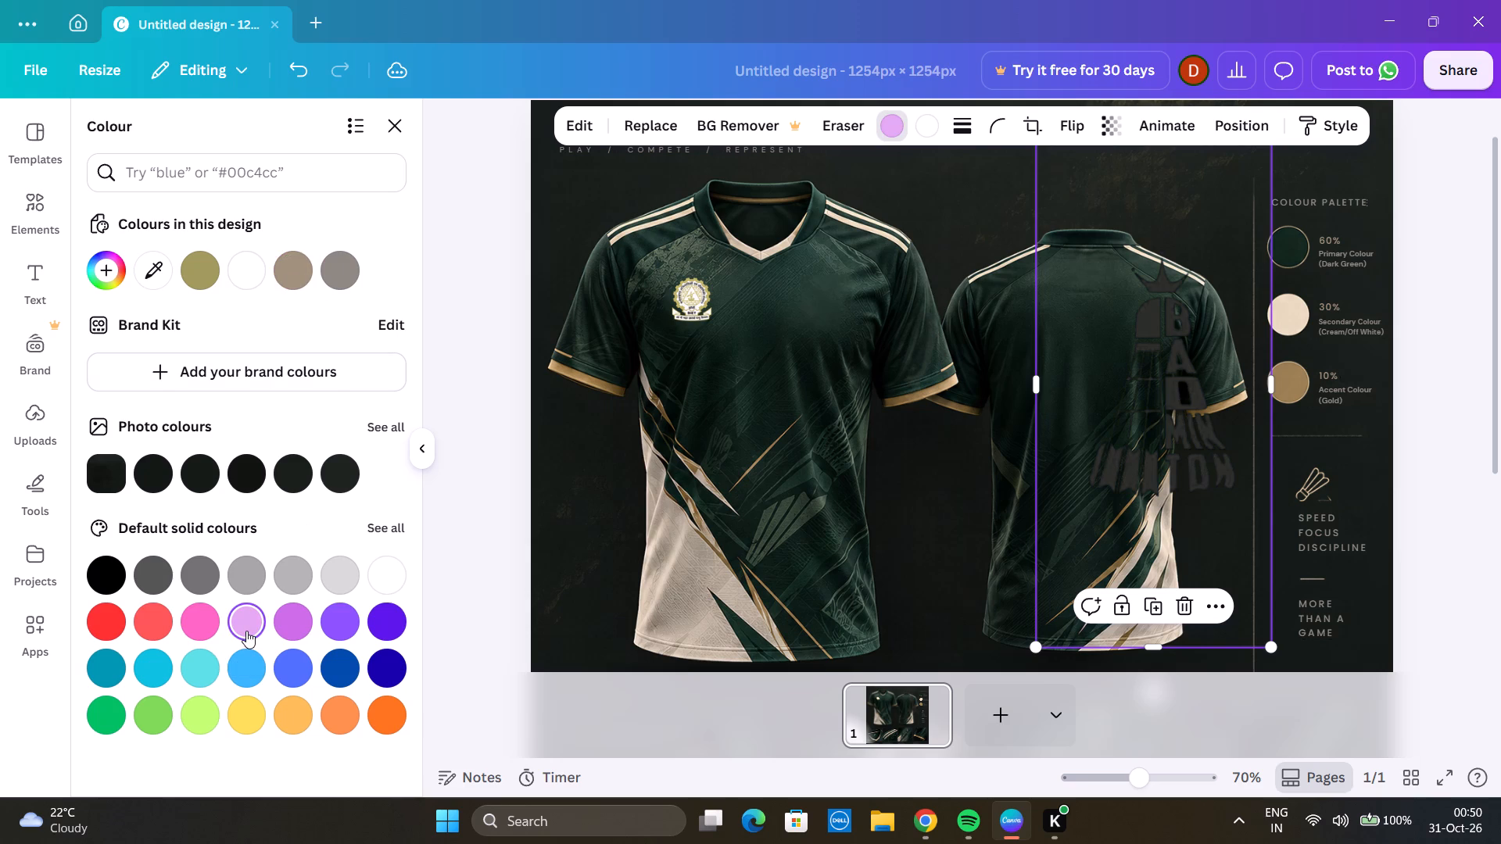
Set the BADMINTON logo's second colour to the medium purple default shade.
{"action": "left_click", "coordinate": [928, 123]}
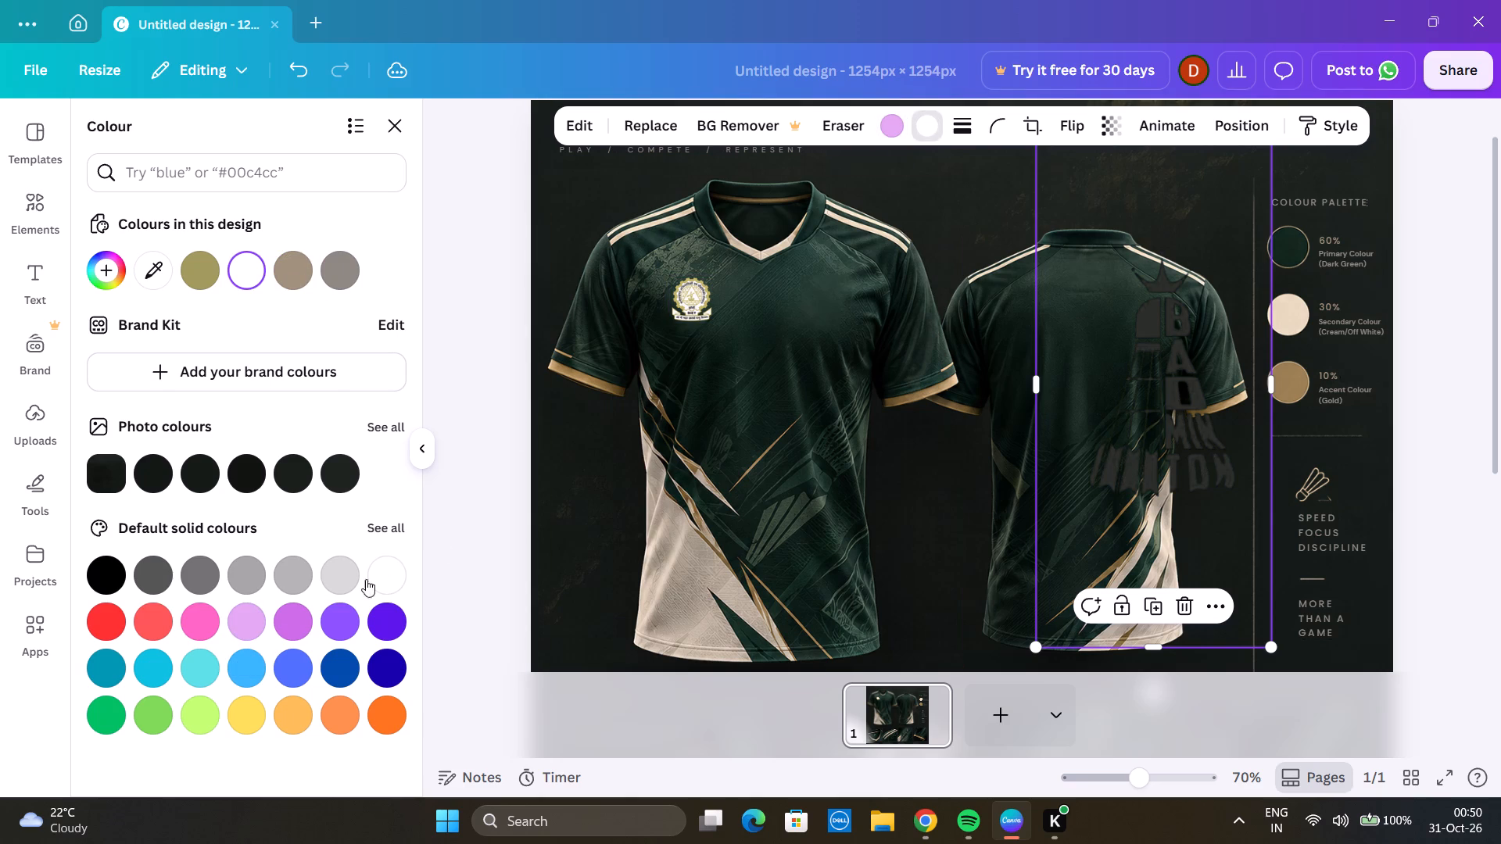
{"action": "left_click", "coordinate": [295, 626]}
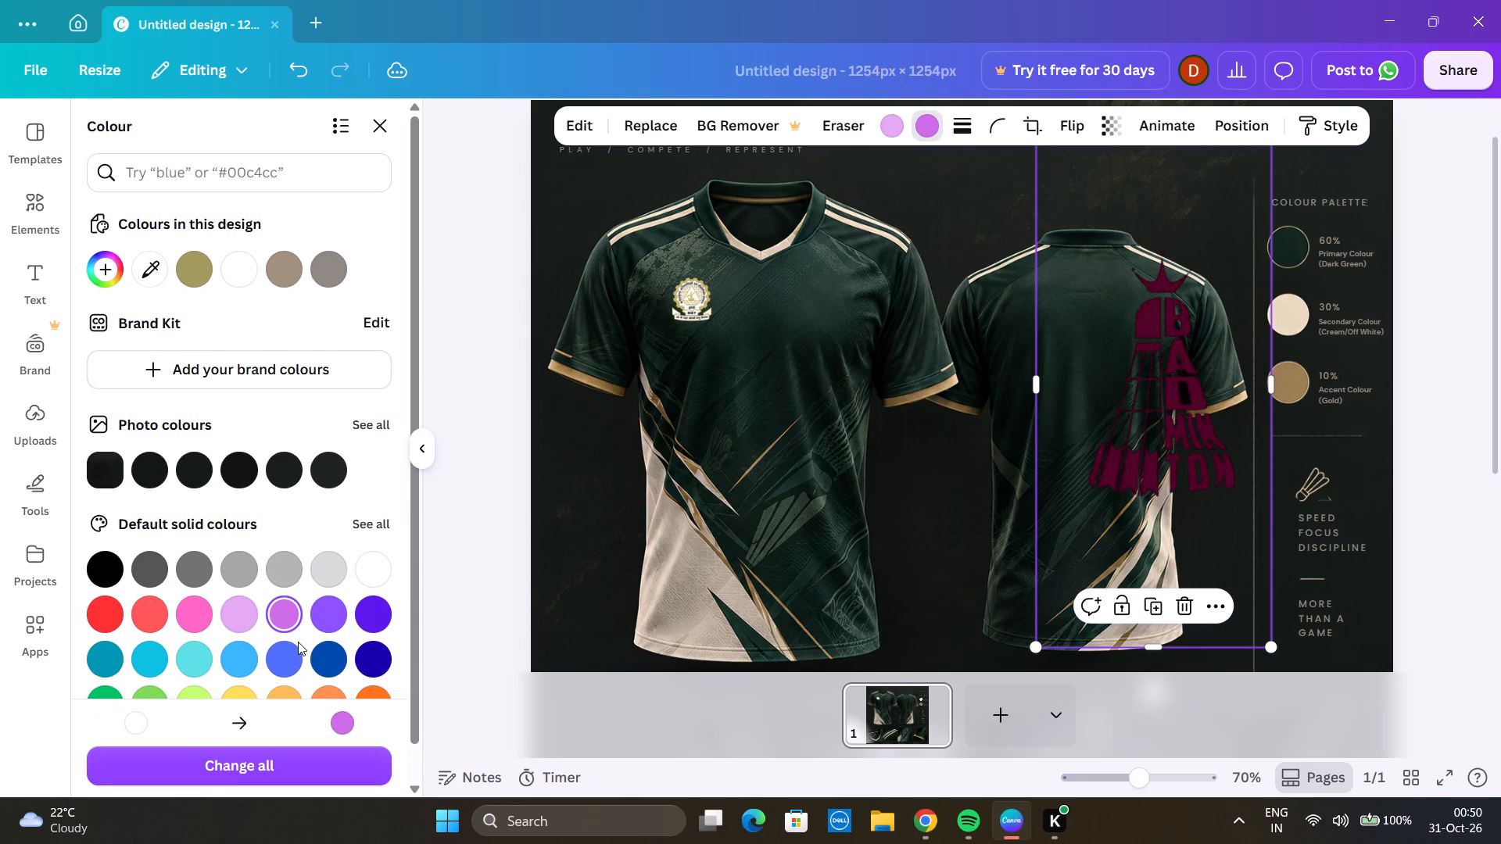
{"action": "scroll", "coordinate": [334, 646], "scroll_direction": "down", "scroll_amount": 5}
Move the BADMINTON logo to the front jersey's chest opposite the BIET crest and scale it down to badge size.
{"action": "left_click_drag", "start_coordinate": [1201, 370], "coordinate": [1187, 371]}
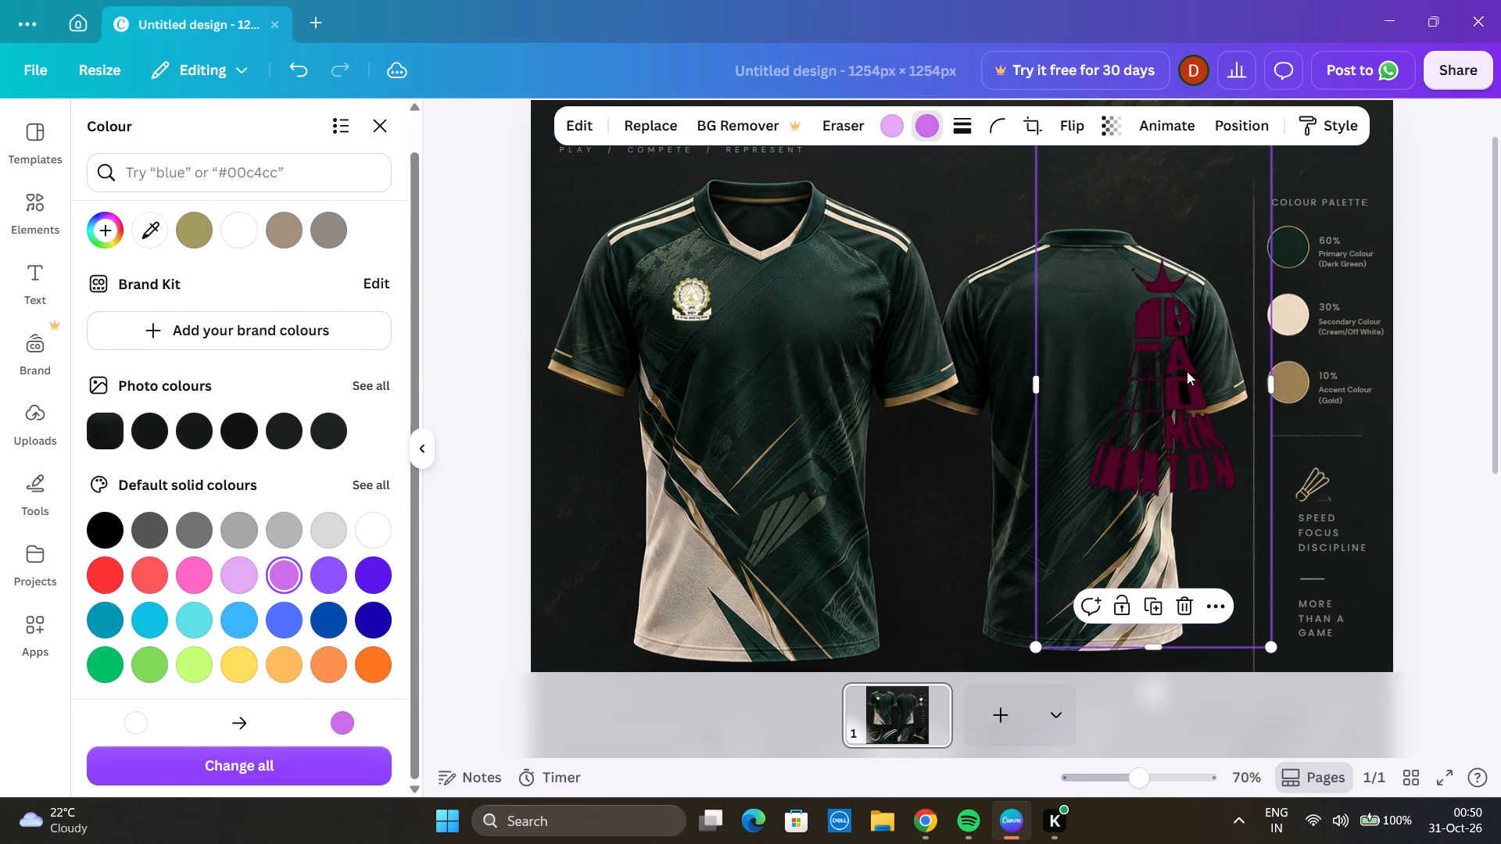
{"action": "left_click_drag", "start_coordinate": [1187, 371], "coordinate": [888, 313]}
{"action": "left_click_drag", "start_coordinate": [958, 591], "coordinate": [886, 419]}
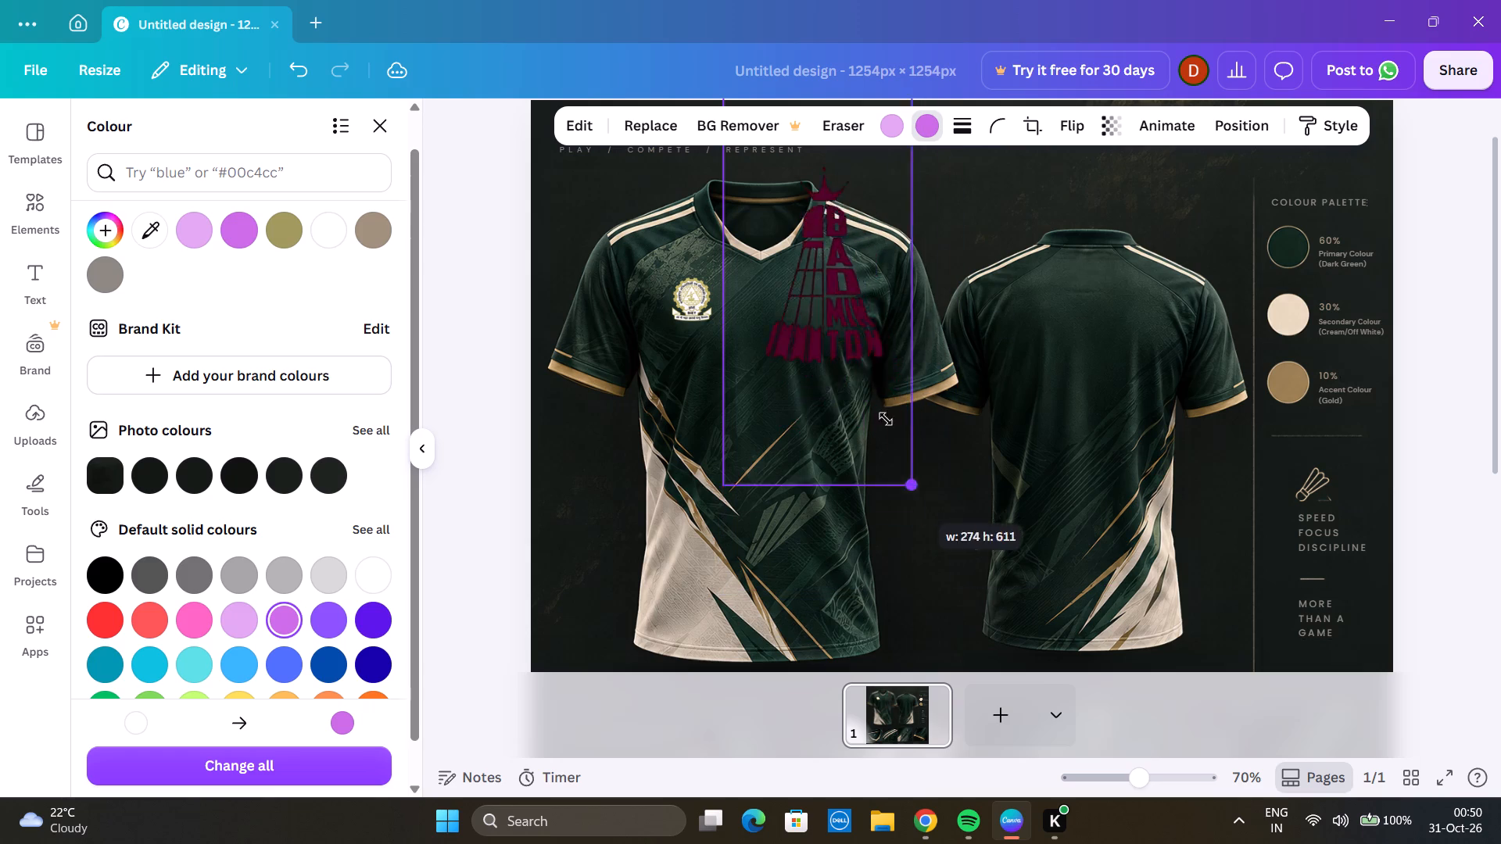
{"action": "left_click_drag", "start_coordinate": [886, 419], "coordinate": [879, 374]}
{"action": "left_click_drag", "start_coordinate": [819, 281], "coordinate": [849, 398]}
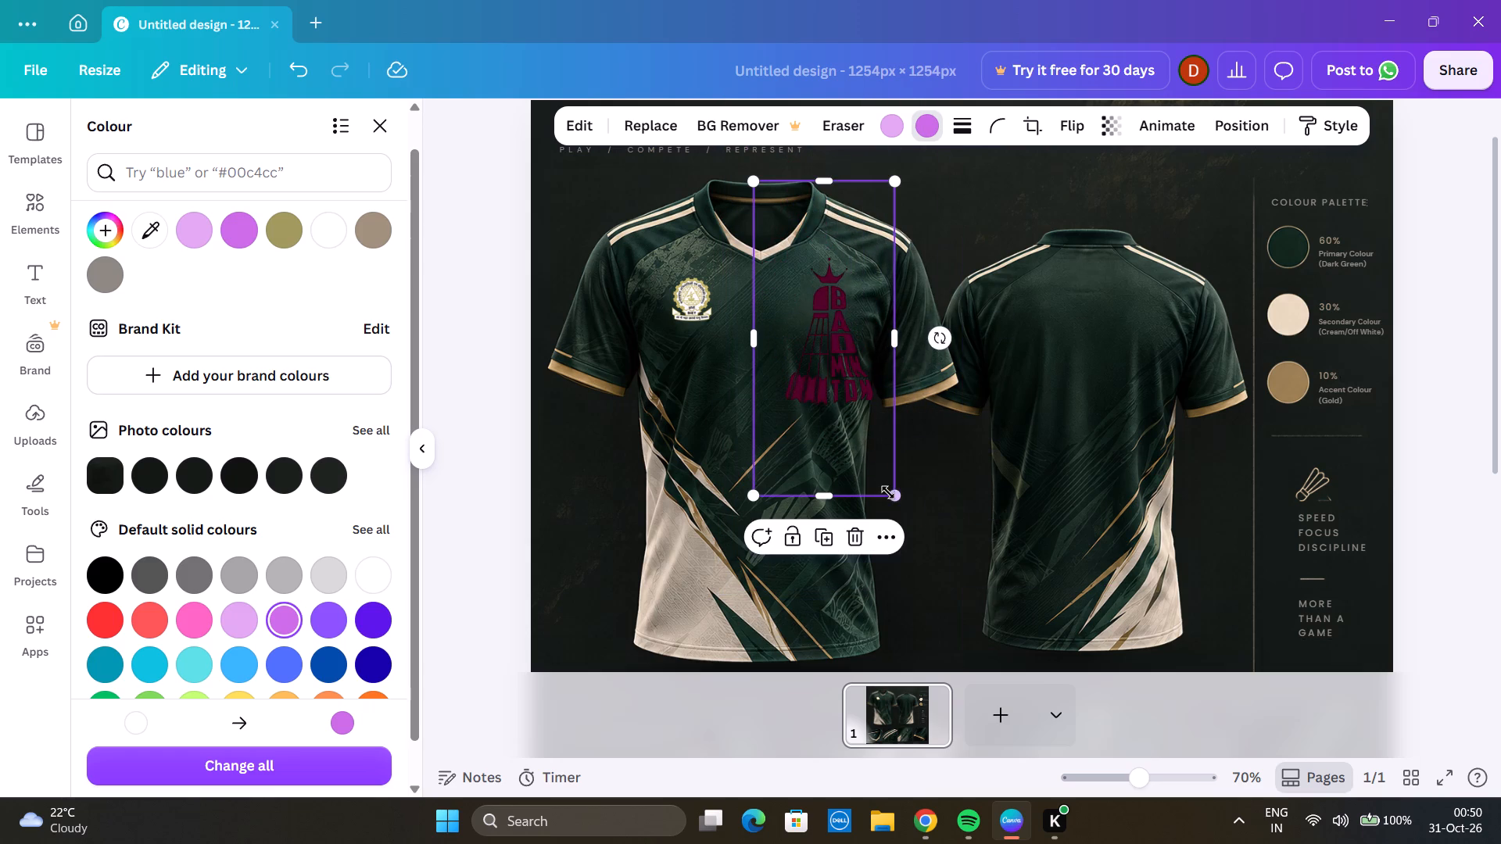
{"action": "left_click_drag", "start_coordinate": [888, 492], "coordinate": [872, 355]}
{"action": "left_click_drag", "start_coordinate": [808, 315], "coordinate": [838, 358]}
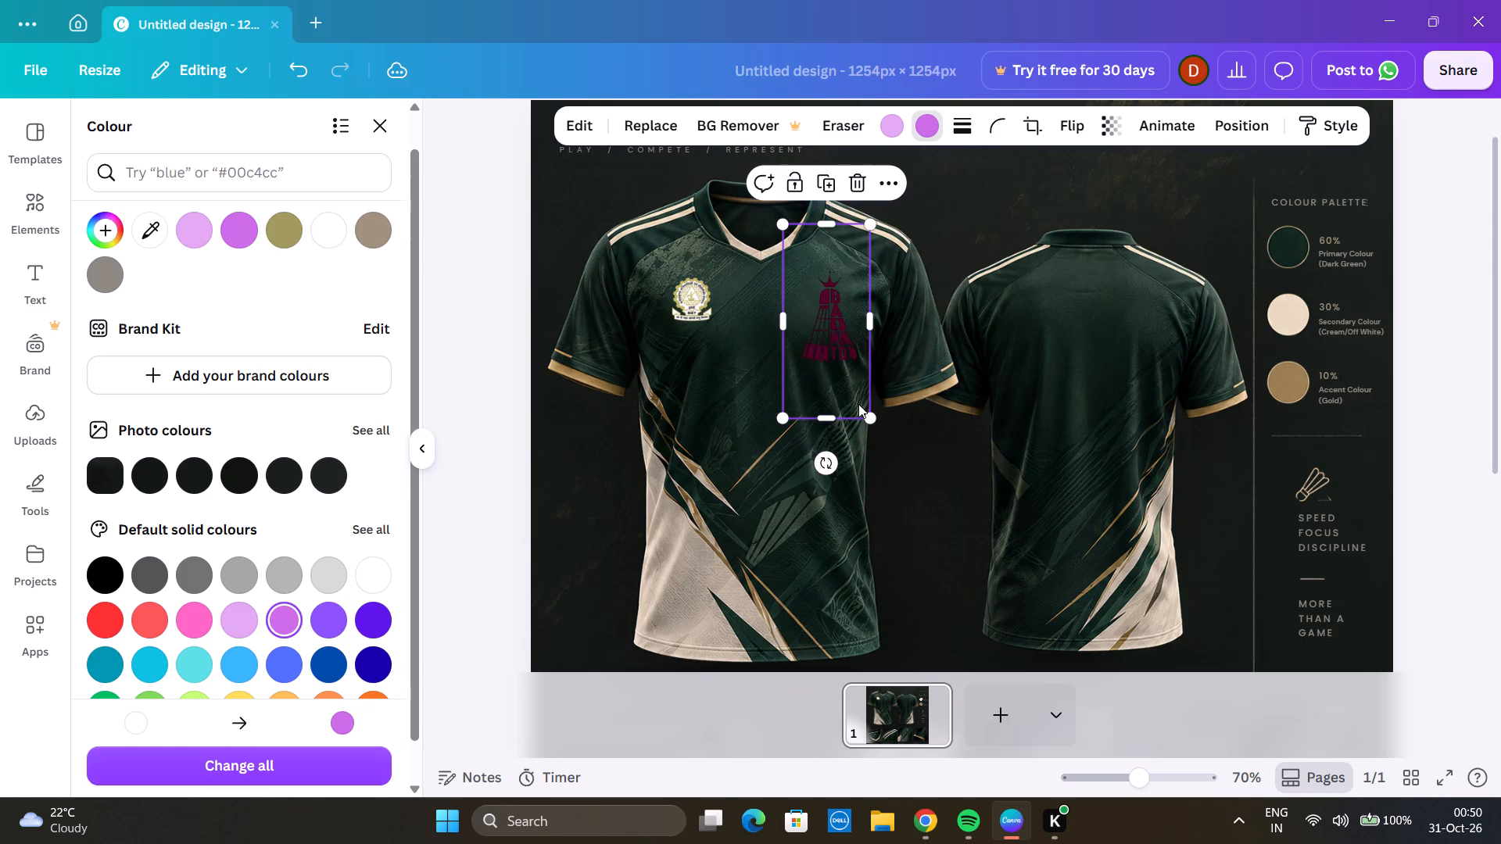
{"action": "left_click_drag", "start_coordinate": [869, 422], "coordinate": [857, 375]}
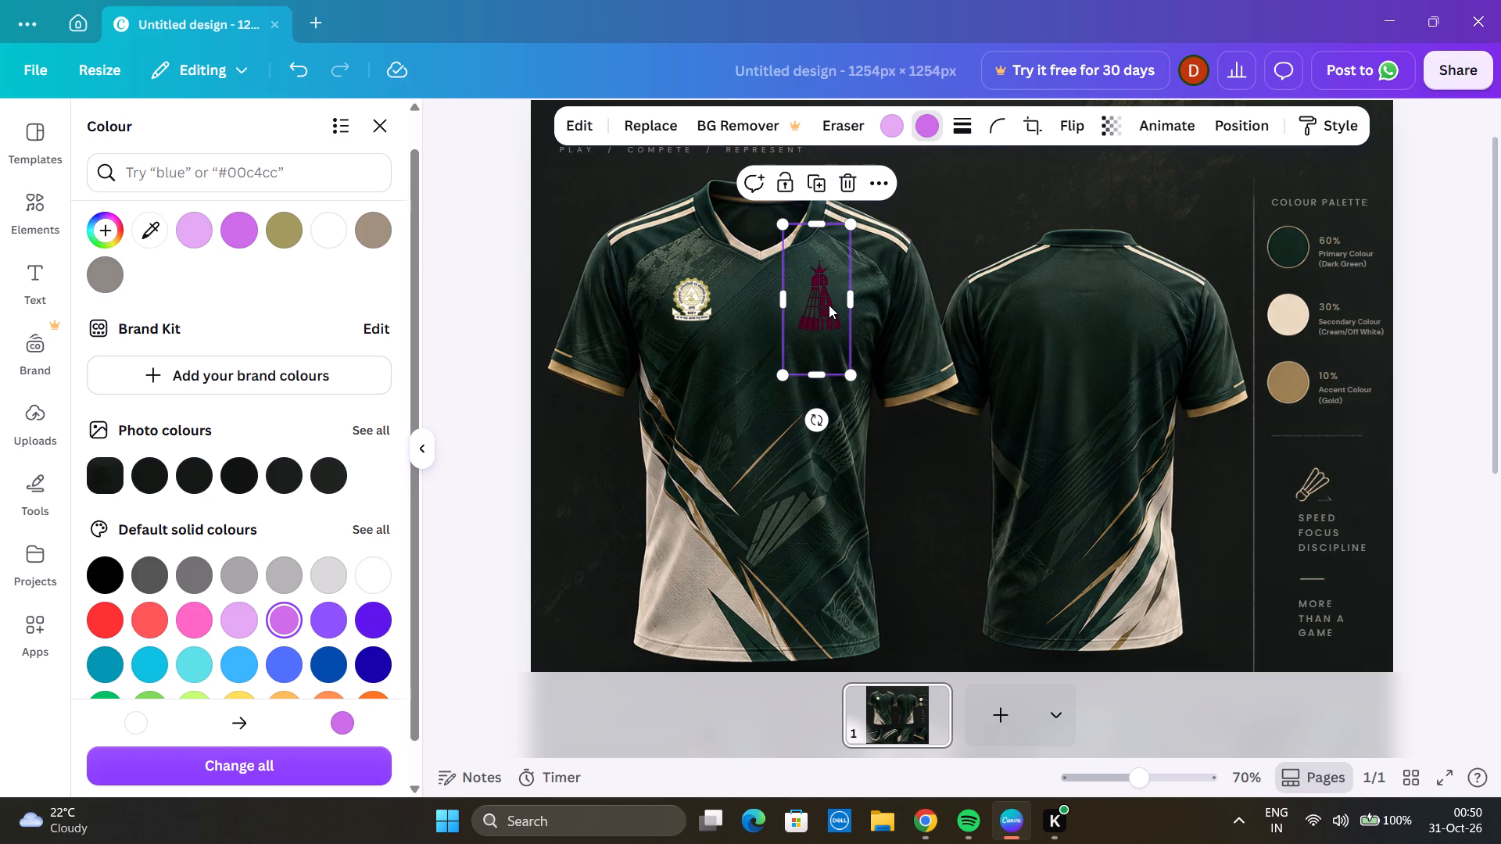
Shrink the BADMINTON logo slightly more and nudge it level with the BIET crest on the front jersey's chest.
{"action": "scroll", "coordinate": [897, 320], "scroll_direction": "up", "scroll_amount": 1}
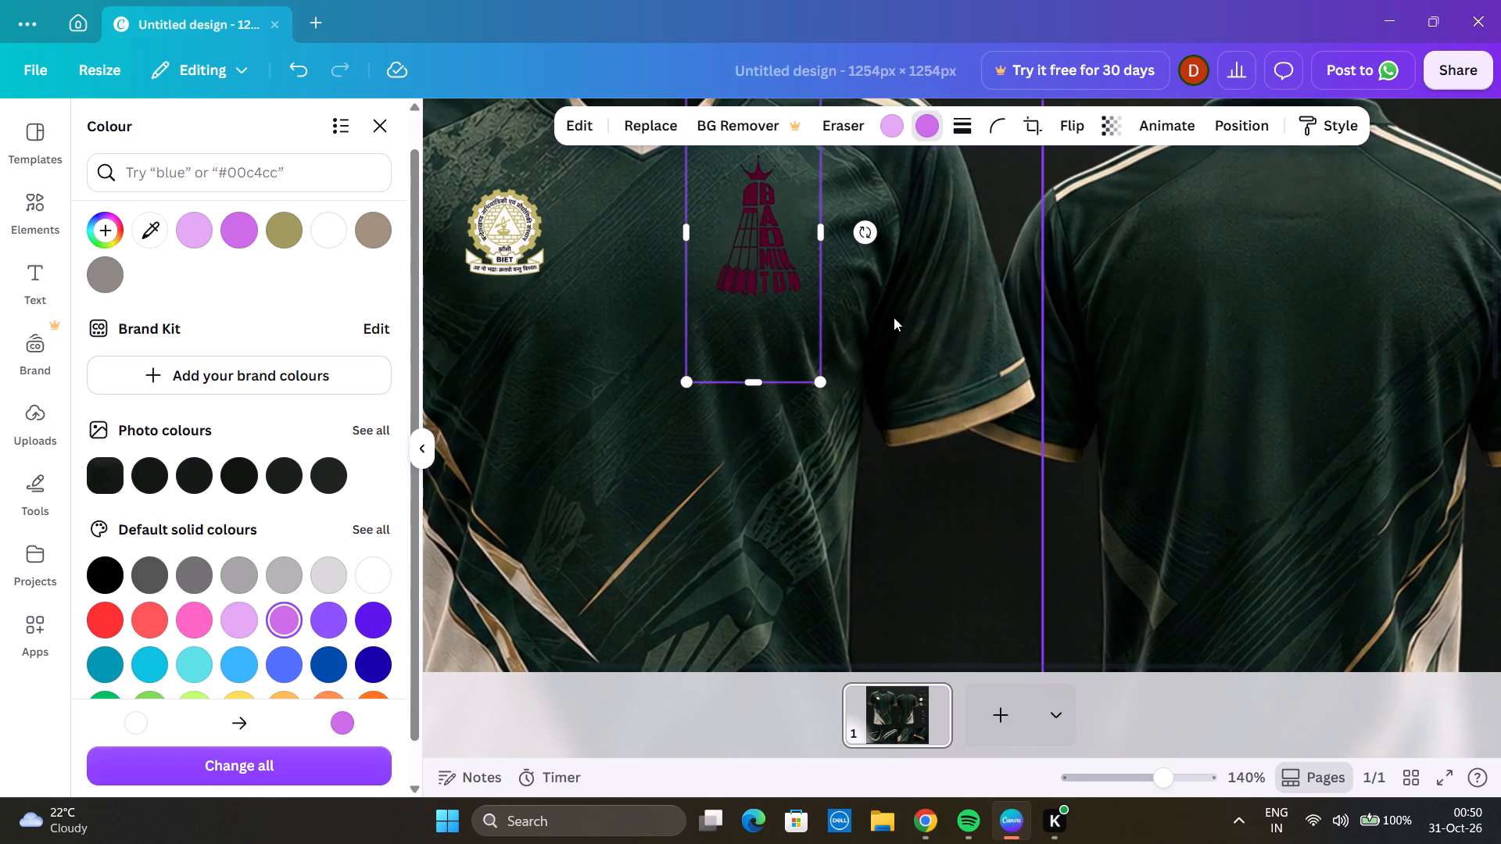
{"action": "scroll", "coordinate": [894, 317], "scroll_direction": "up", "scroll_amount": 2}
{"action": "scroll", "coordinate": [768, 319], "scroll_direction": "up", "scroll_amount": 1}
{"action": "left_click_drag", "start_coordinate": [690, 307], "coordinate": [712, 330]}
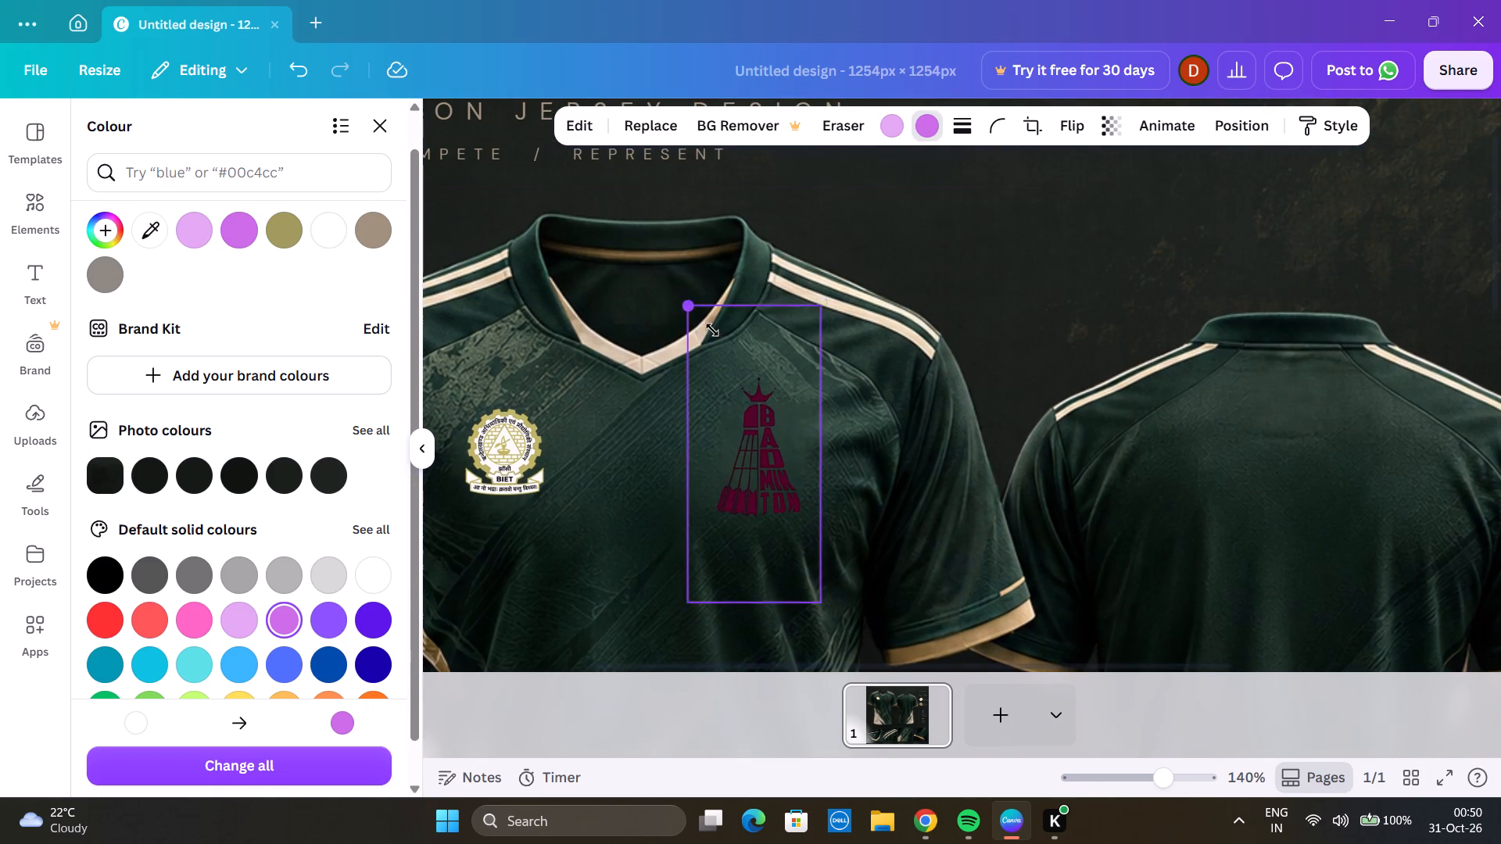
{"action": "left_click_drag", "start_coordinate": [712, 330], "coordinate": [718, 334]}
{"action": "left_click_drag", "start_coordinate": [749, 492], "coordinate": [760, 475]}
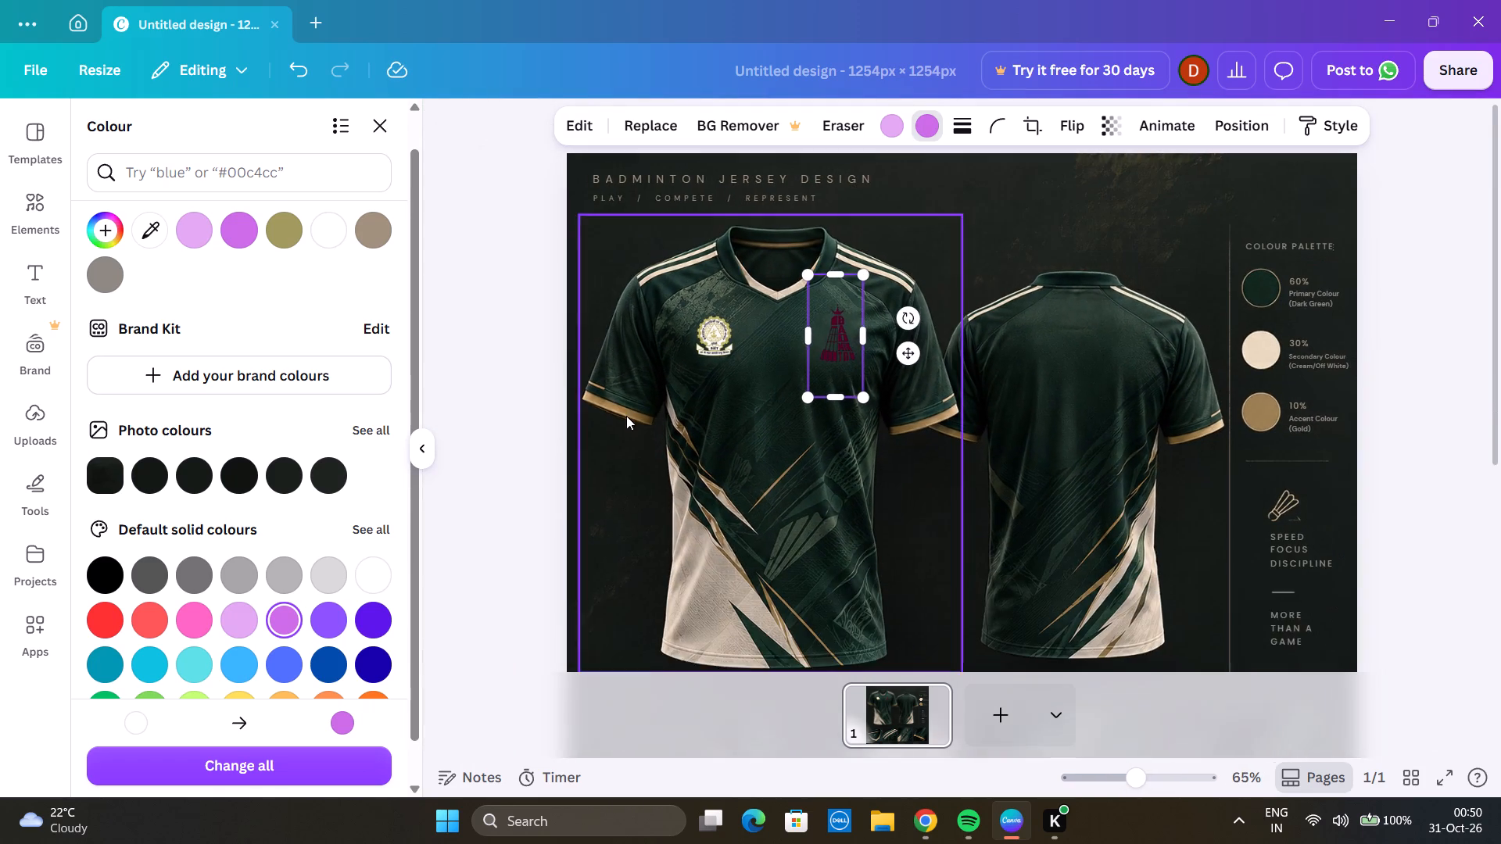
{"action": "left_click", "coordinate": [515, 369]}
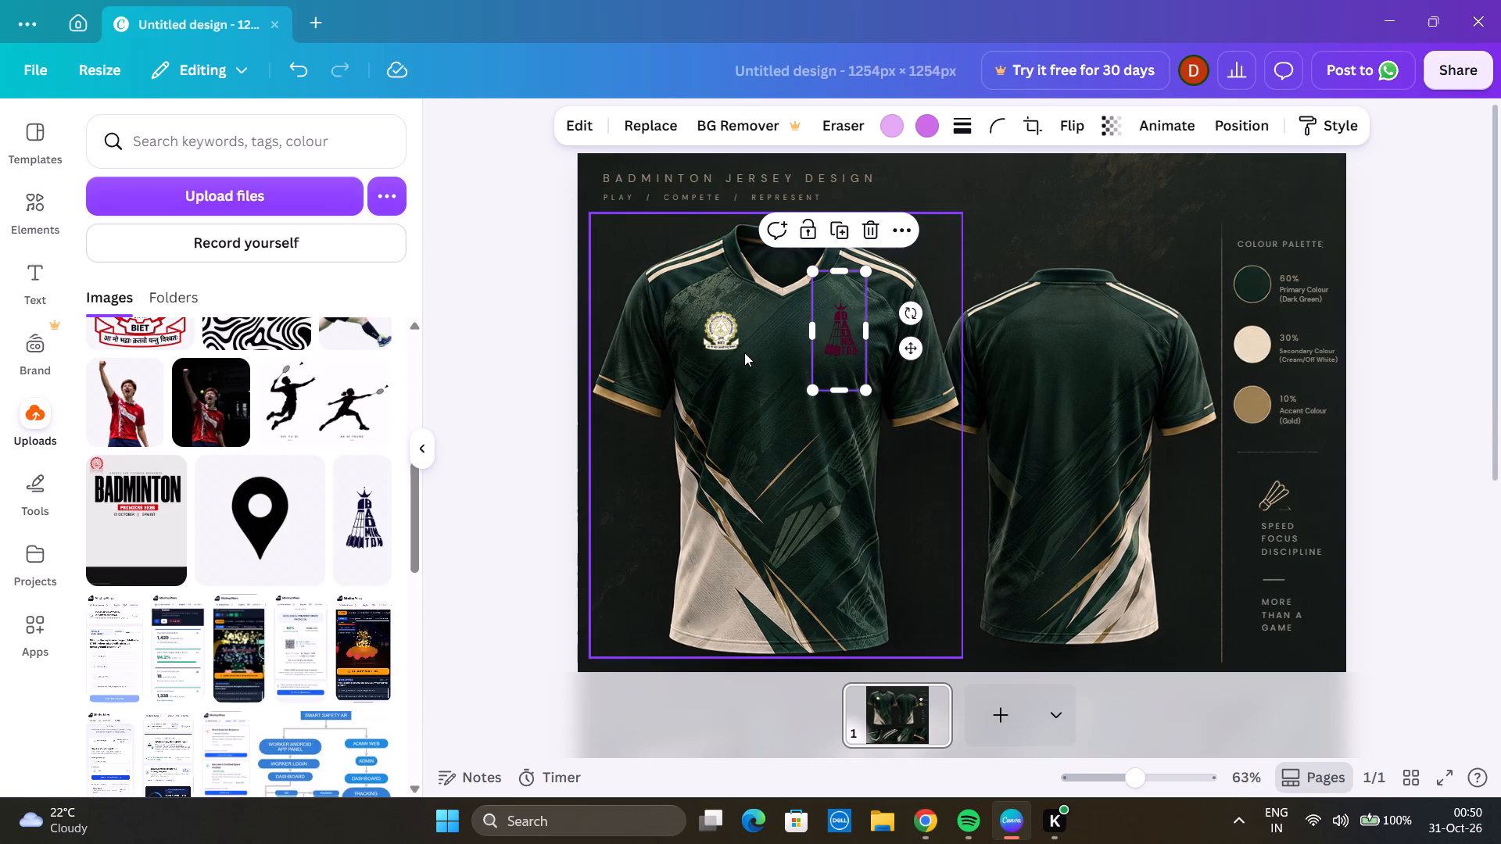
Copy the front jersey's BADMINTON logo, paste it and move the copy to the back jersey's upper centre below the collar.
{"action": "left_click_drag", "start_coordinate": [897, 231], "coordinate": [897, 239]}
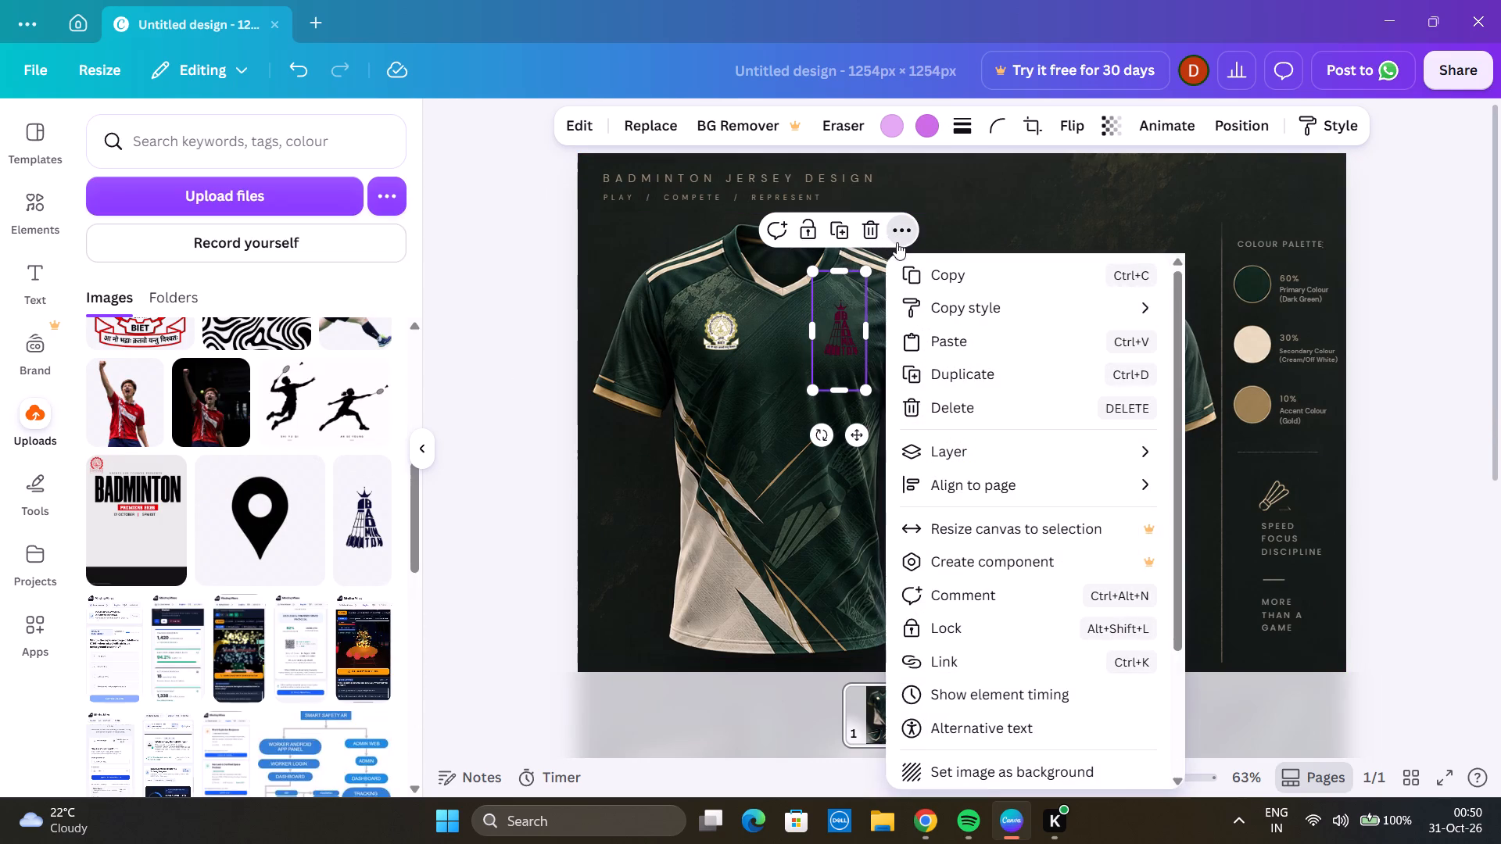
{"action": "left_click", "coordinate": [1003, 270]}
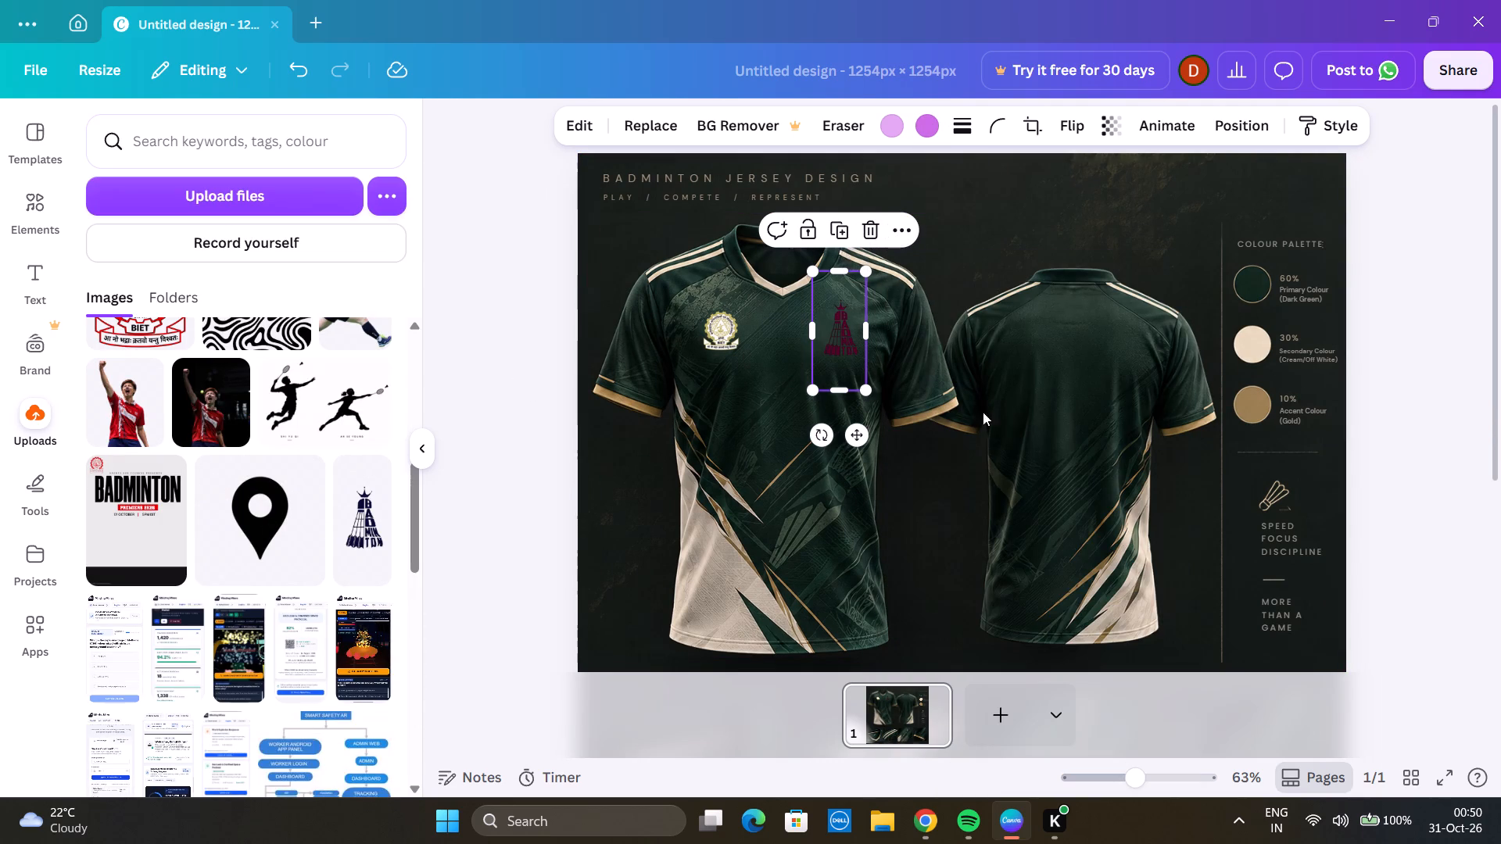
{"action": "left_click", "coordinate": [1064, 330]}
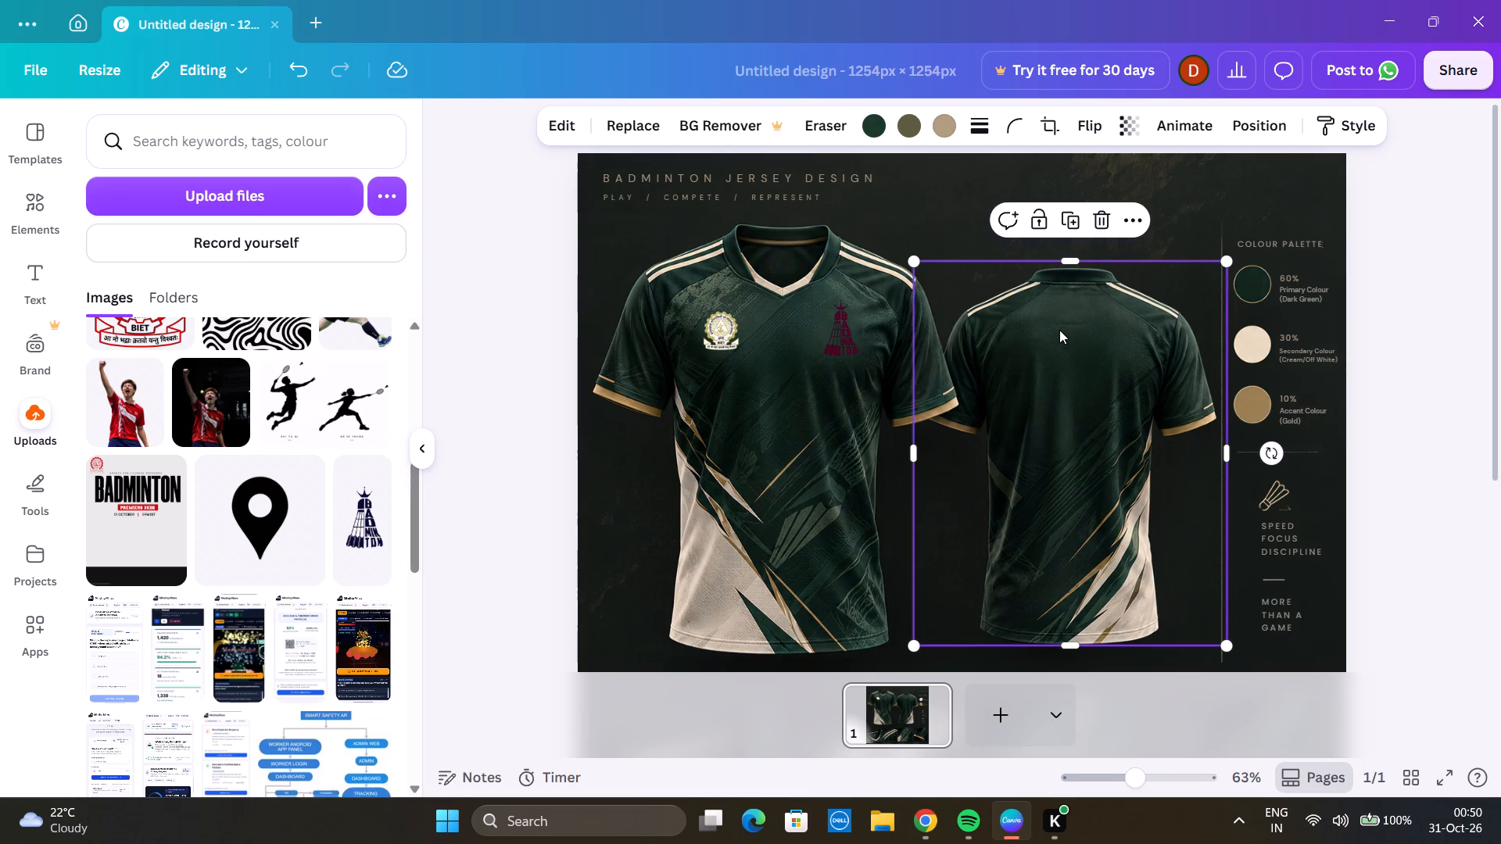
{"action": "key", "text": "ctrl+v"}
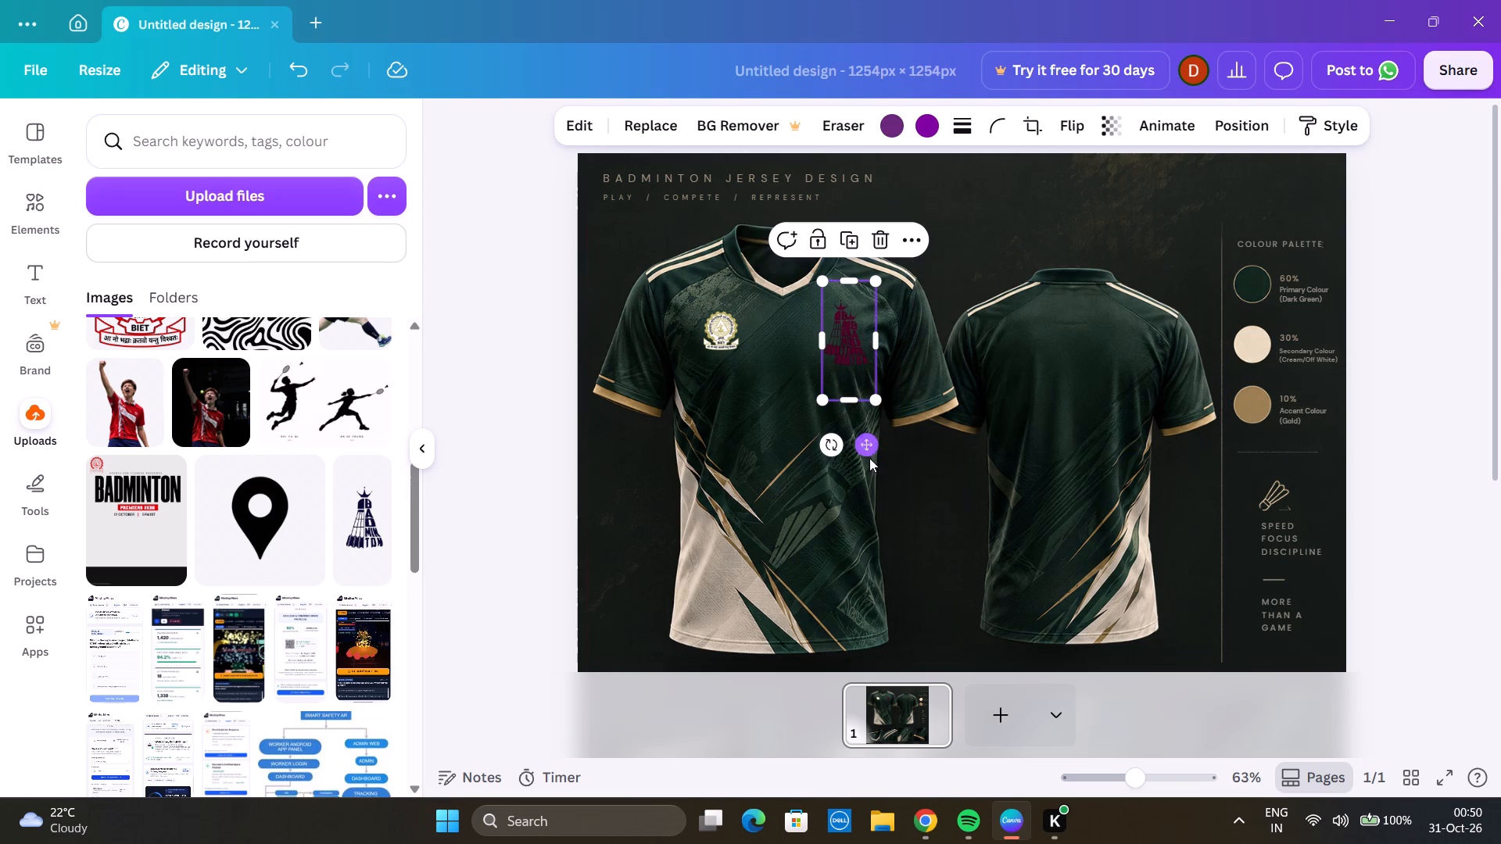
{"action": "left_click_drag", "start_coordinate": [869, 445], "coordinate": [1098, 431]}
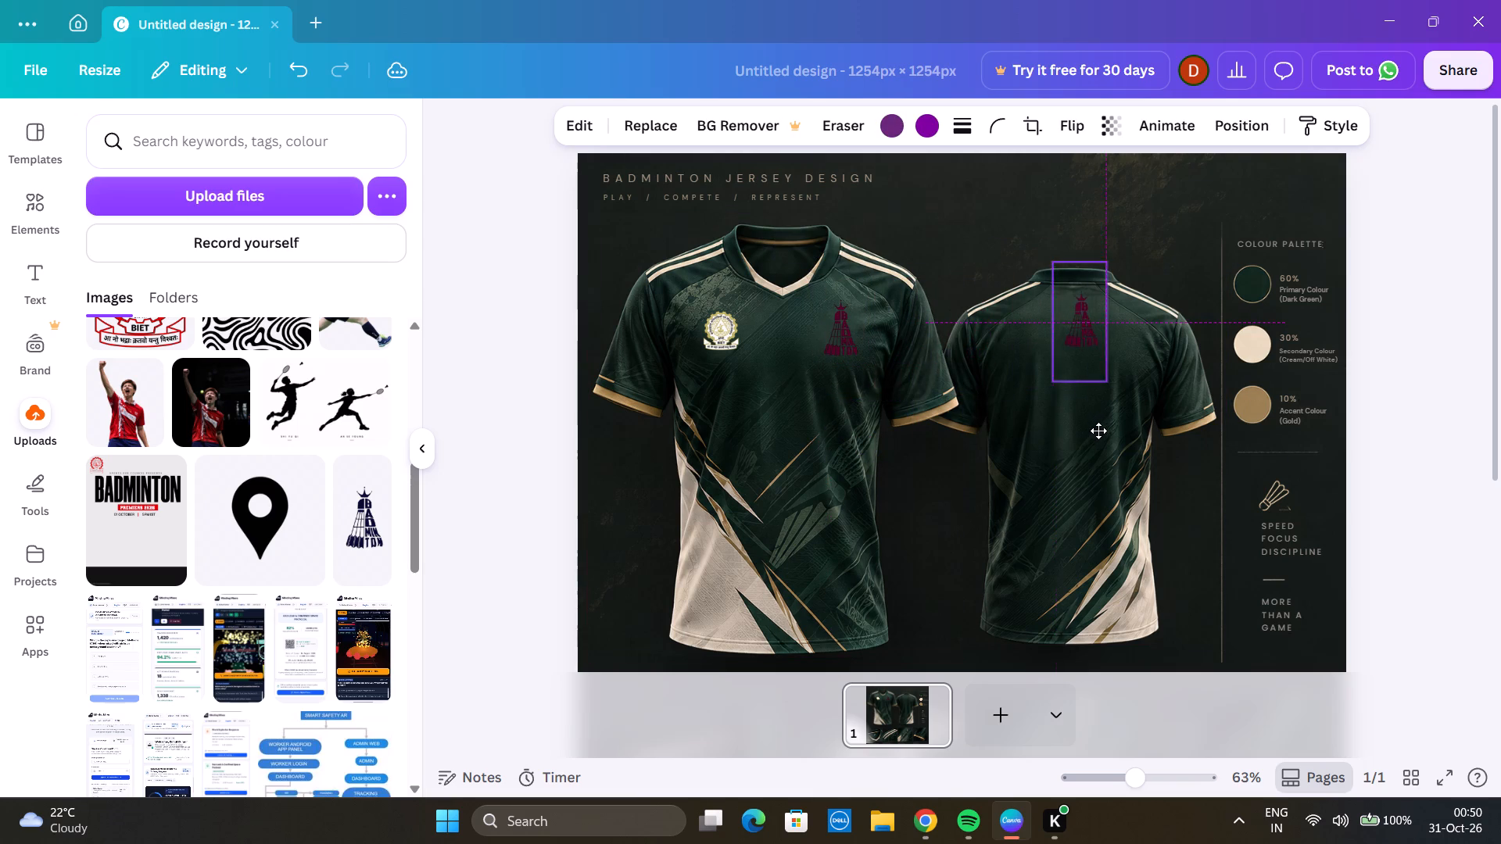
{"action": "left_click_drag", "start_coordinate": [1098, 431], "coordinate": [1093, 432]}
Scale the back jersey's BADMINTON logo down from its corners and re-centre it beneath the collar.
{"action": "scroll", "coordinate": [1155, 377], "scroll_direction": "up", "scroll_amount": 1}
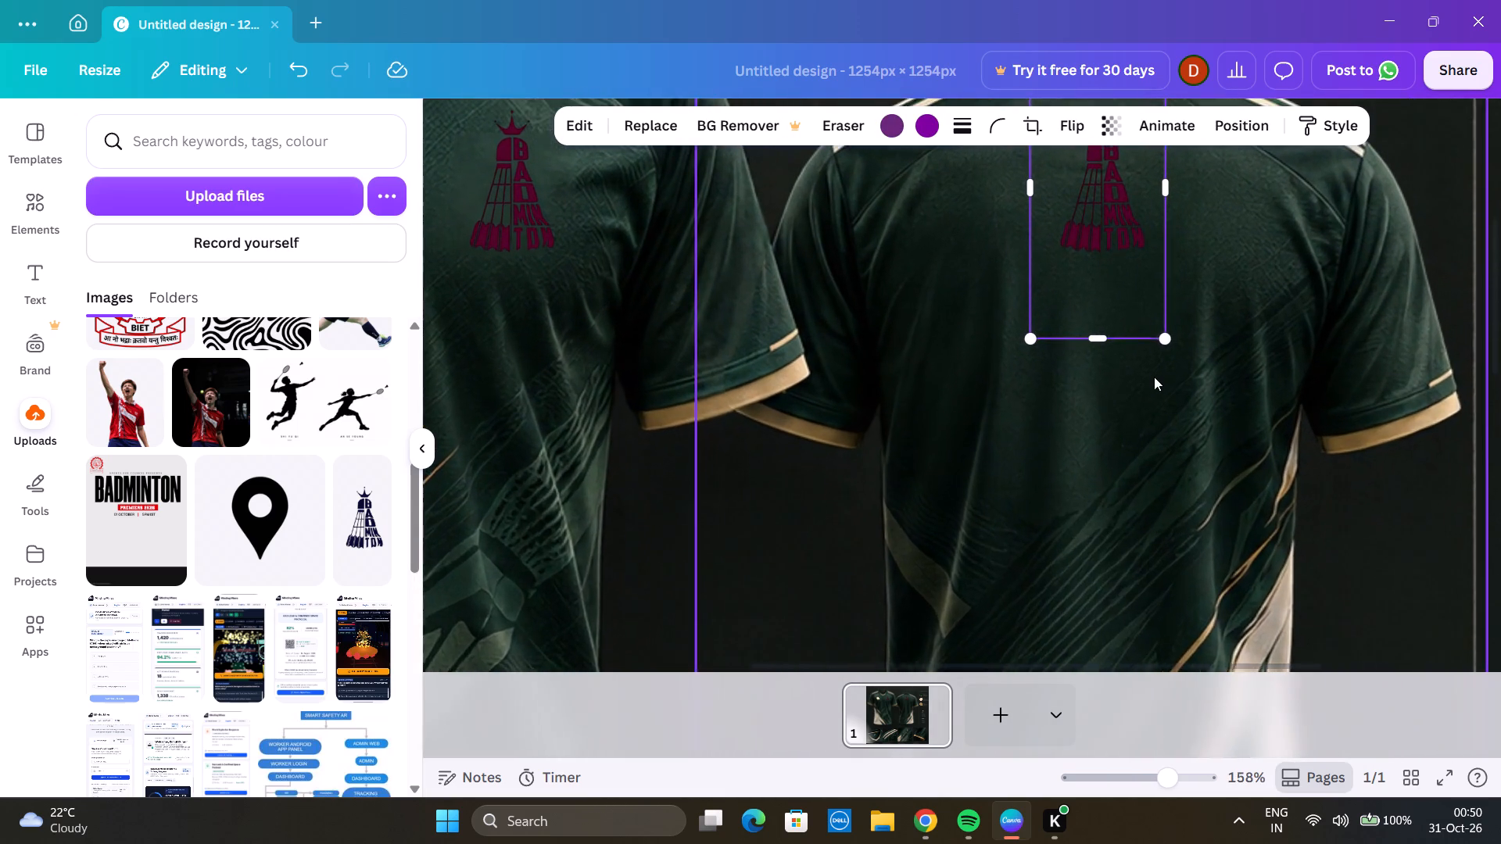
{"action": "scroll", "coordinate": [1154, 377], "scroll_direction": "up", "scroll_amount": 1}
{"action": "left_click_drag", "start_coordinate": [1163, 514], "coordinate": [1133, 449]}
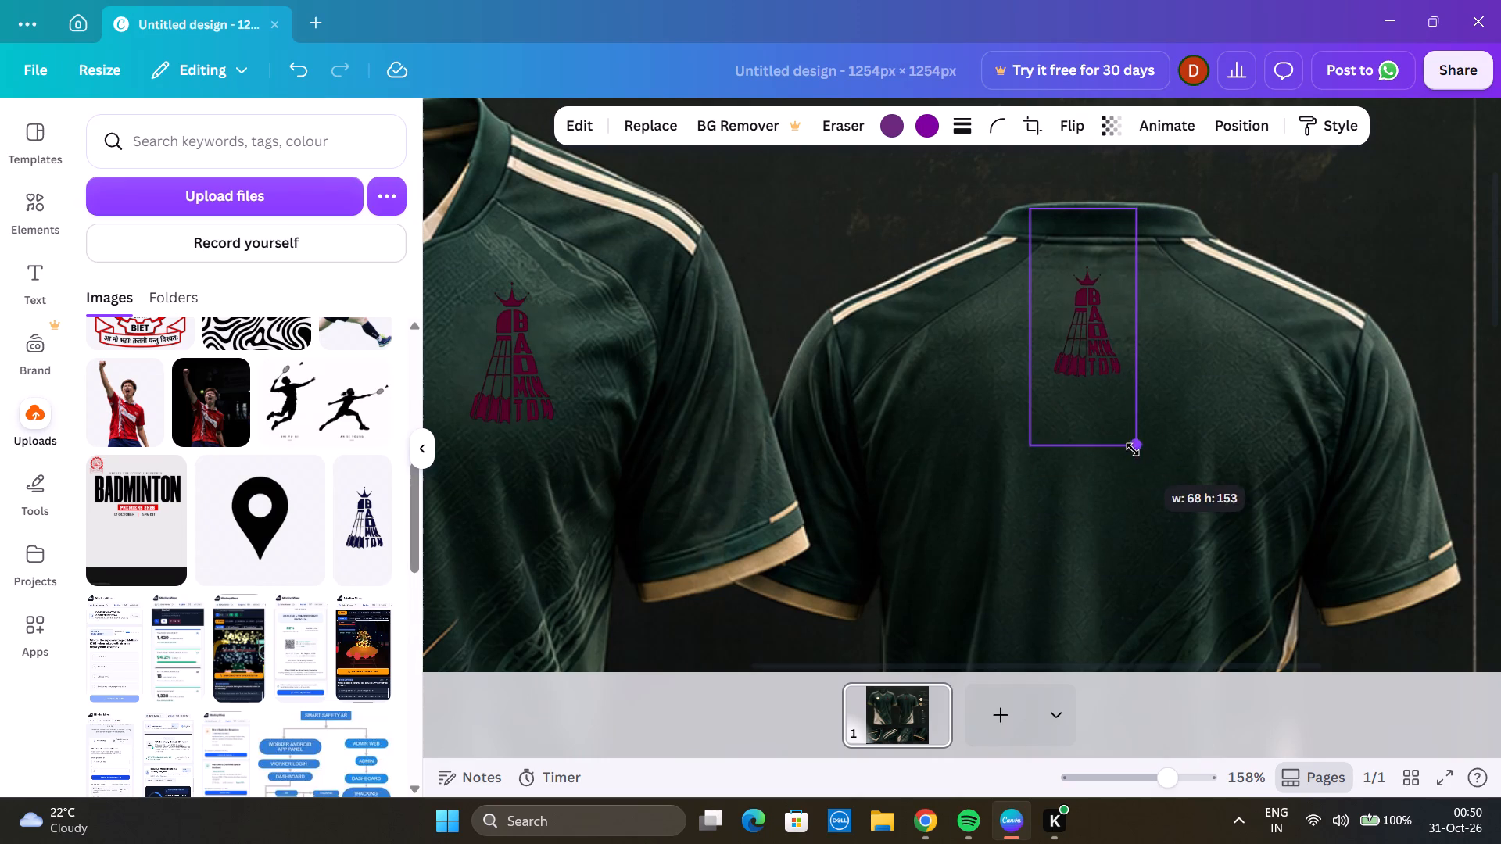
{"action": "left_click_drag", "start_coordinate": [1133, 449], "coordinate": [1134, 447]}
{"action": "left_click_drag", "start_coordinate": [1029, 216], "coordinate": [1041, 222]}
{"action": "left_click_drag", "start_coordinate": [1081, 328], "coordinate": [1091, 327]}
Crop the empty space above and below the back logo, then raise it towards the collar at about 55 px wide.
{"action": "left_click_drag", "start_coordinate": [1099, 441], "coordinate": [1099, 398]}
{"action": "left_click_drag", "start_coordinate": [1096, 205], "coordinate": [1098, 247]}
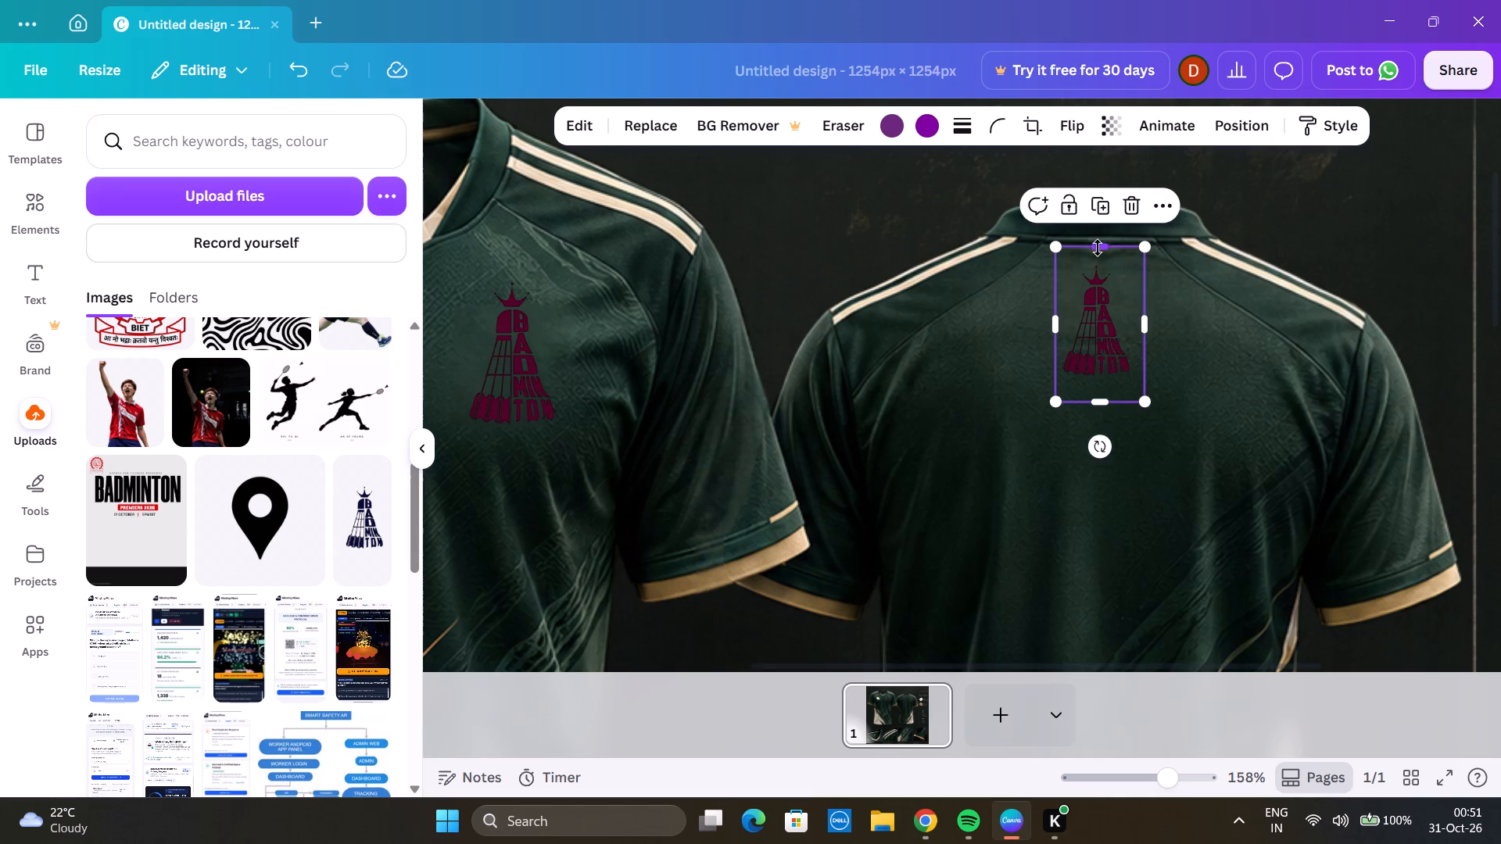
{"action": "left_click_drag", "start_coordinate": [1088, 327], "coordinate": [1088, 315]}
{"action": "left_click_drag", "start_coordinate": [1142, 383], "coordinate": [1134, 375]}
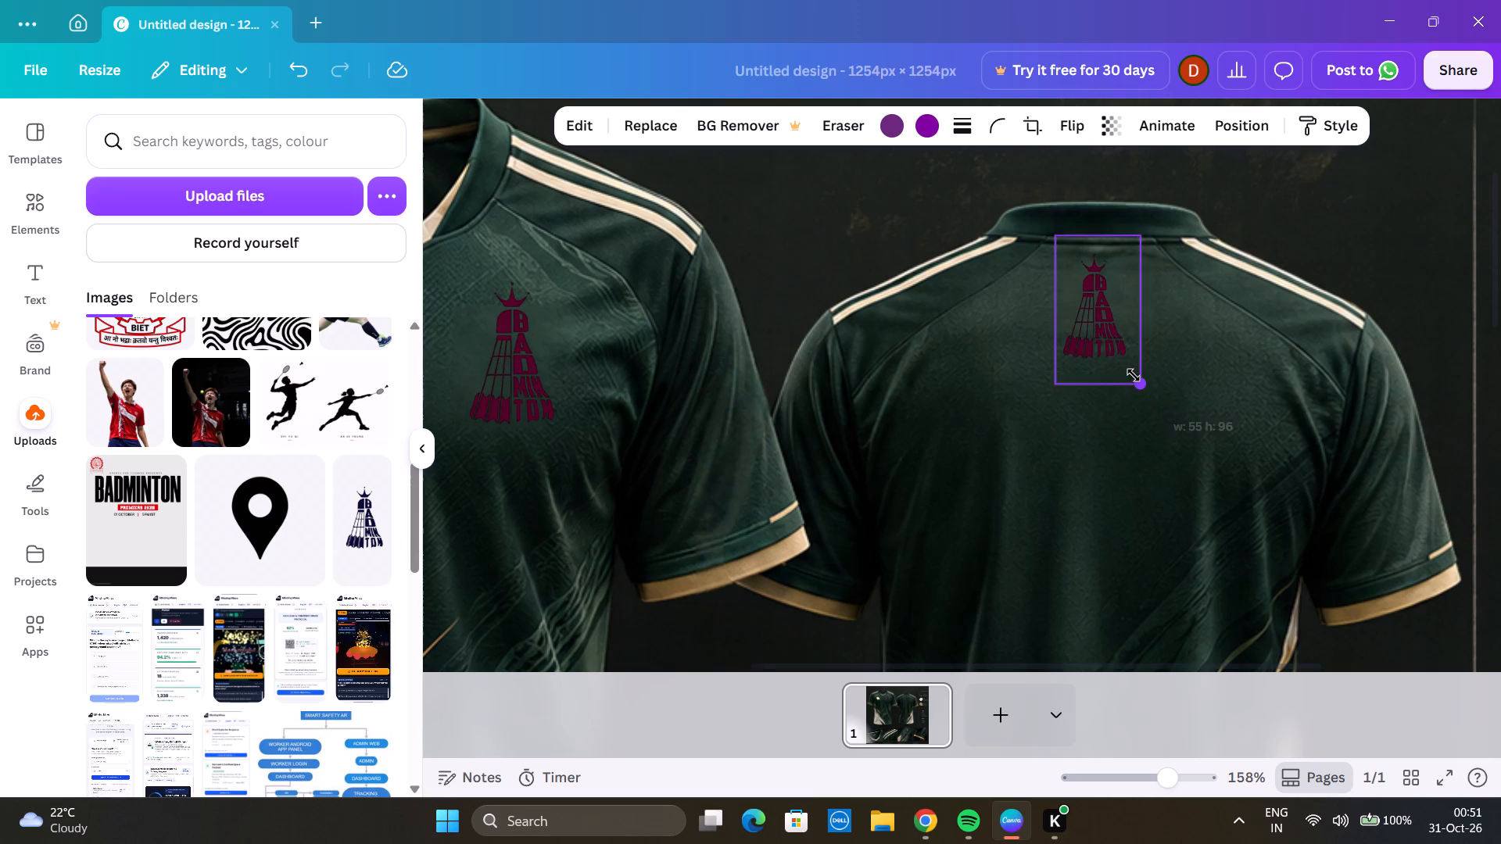
{"action": "left_click_drag", "start_coordinate": [1134, 375], "coordinate": [1131, 373]}
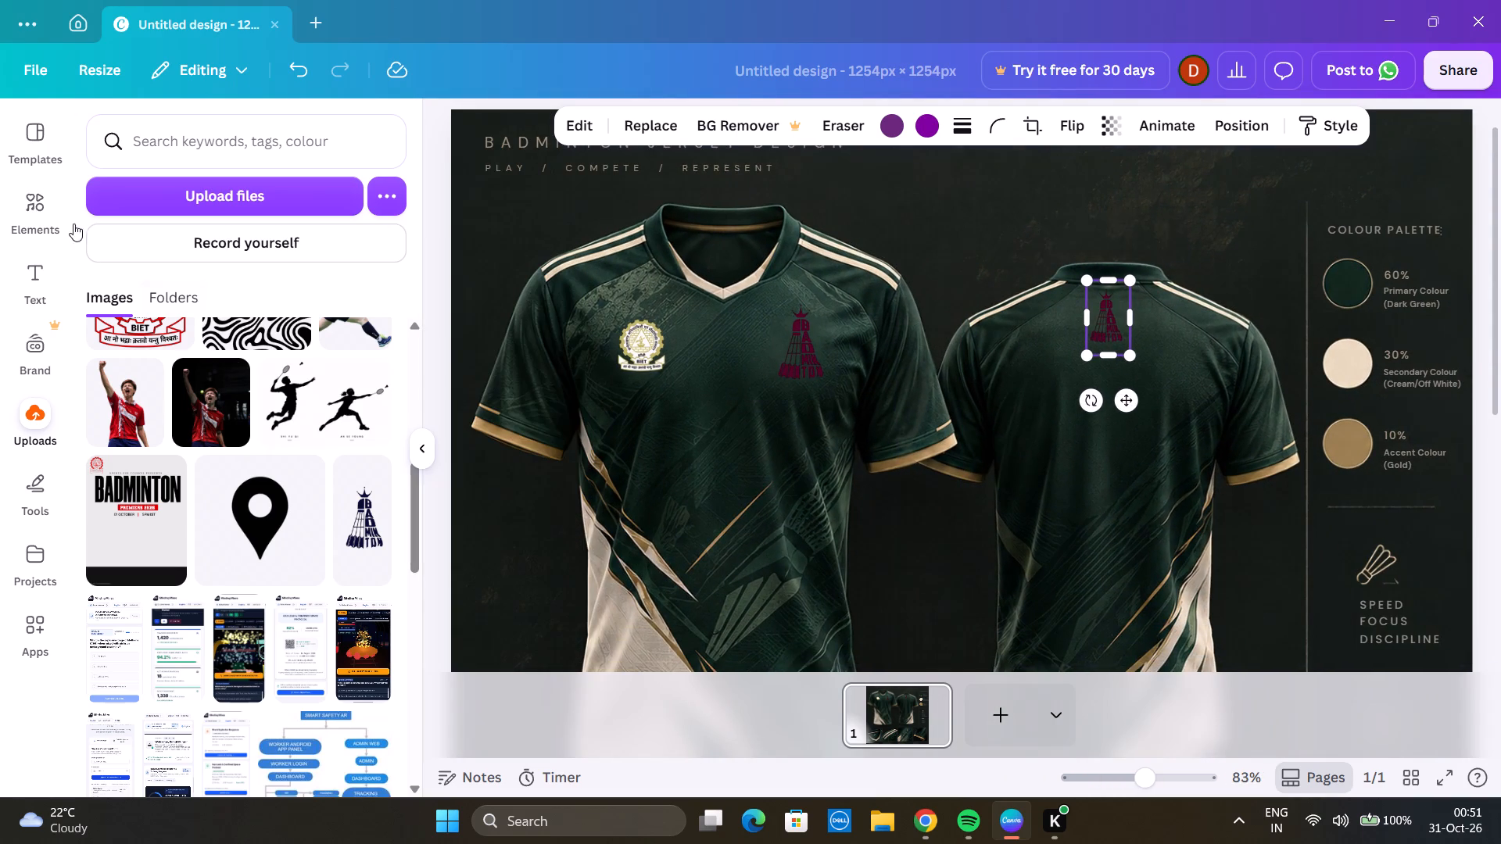
Add the gold GOLDEN HOUR font combination to the board as a text element.
{"action": "left_click", "coordinate": [27, 277]}
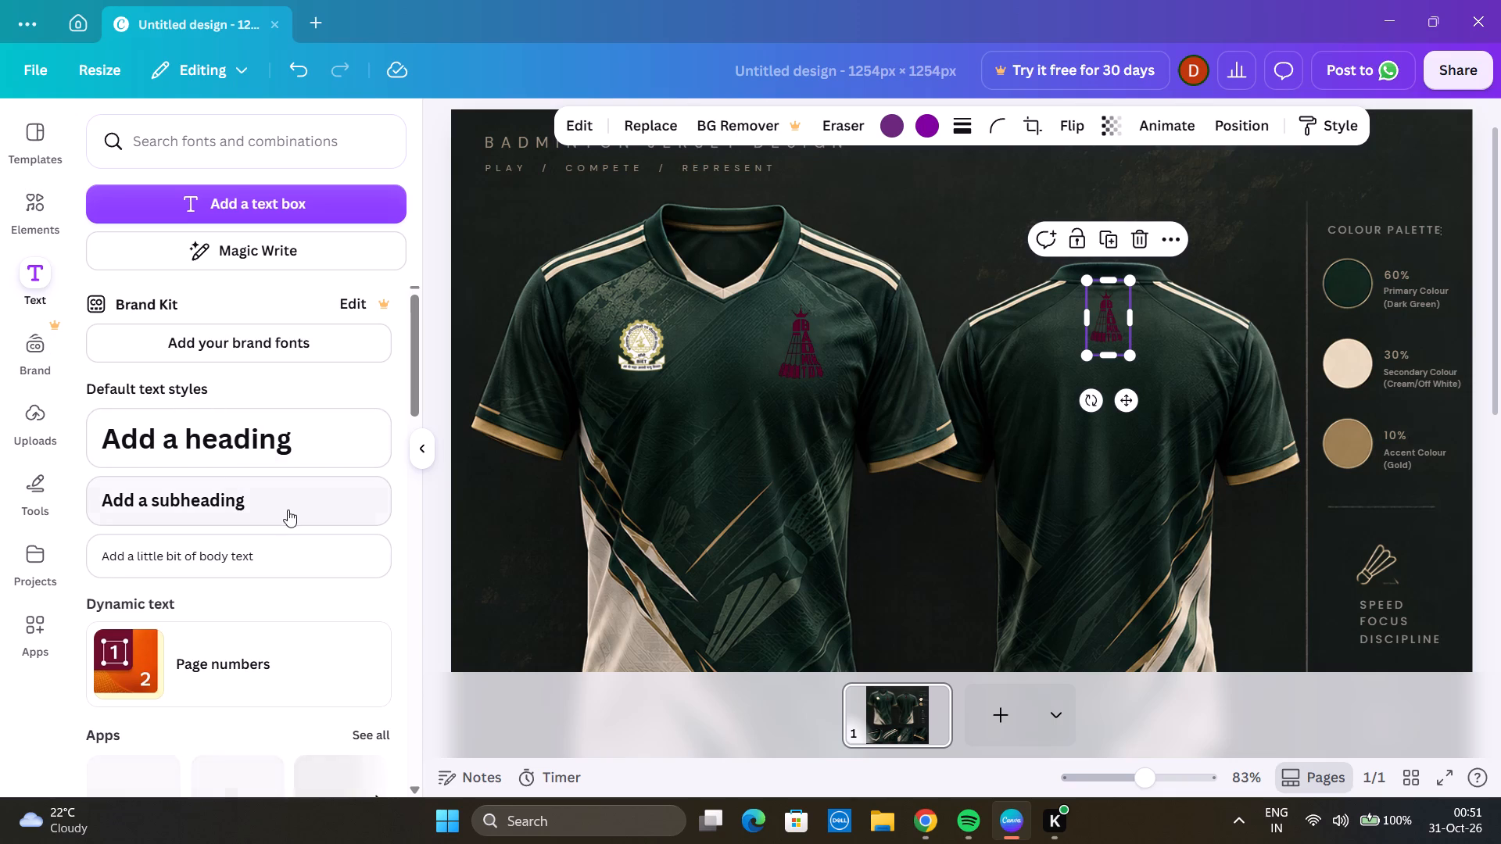
{"action": "left_click", "coordinate": [299, 343]}
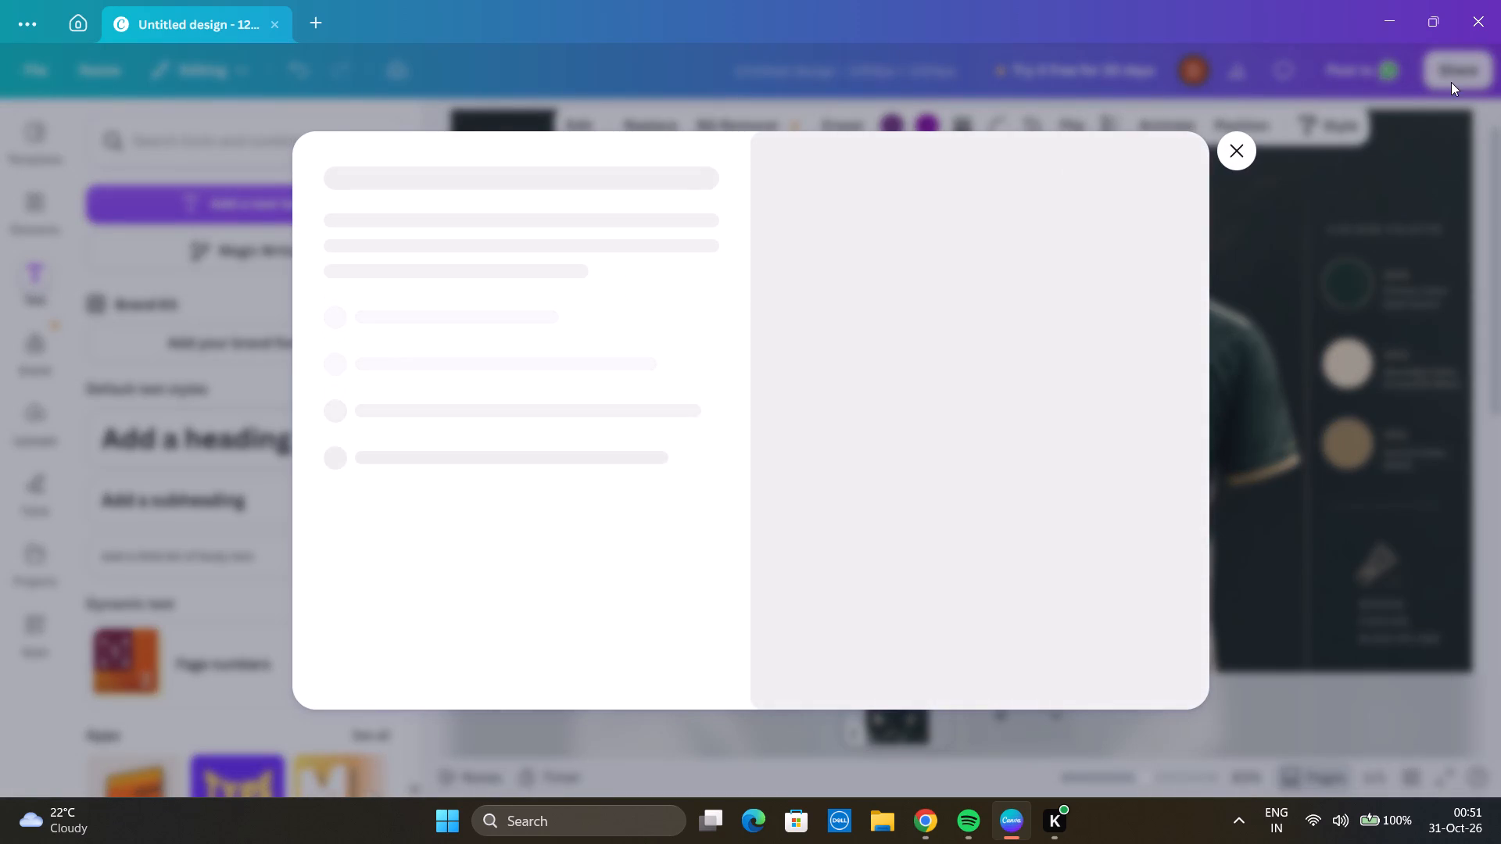
{"action": "left_click", "coordinate": [1231, 155]}
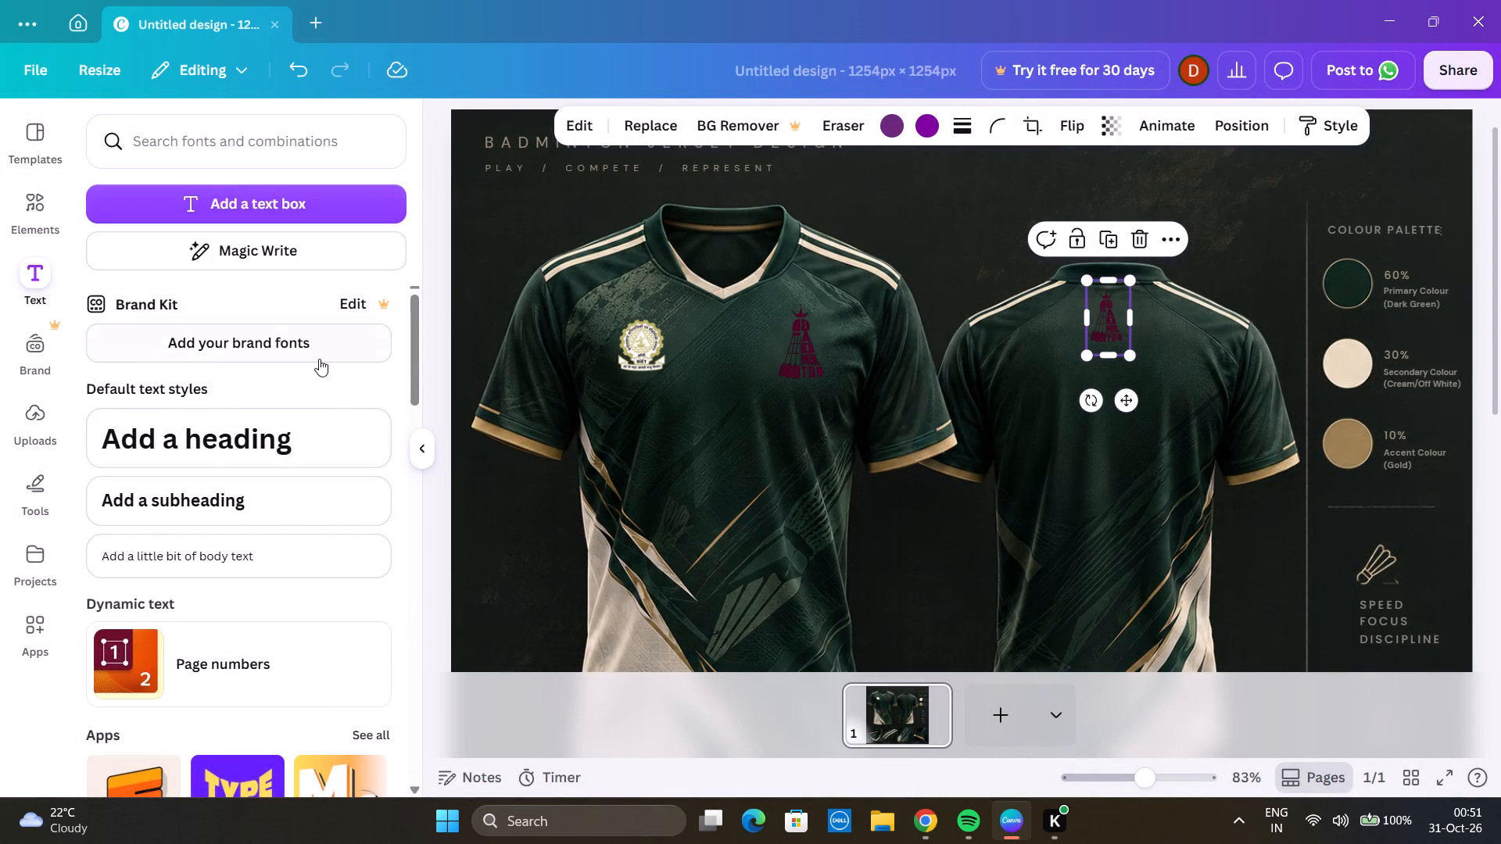
{"action": "scroll", "coordinate": [291, 433], "scroll_direction": "down", "scroll_amount": 5}
{"action": "scroll", "coordinate": [223, 415], "scroll_direction": "down", "scroll_amount": 1}
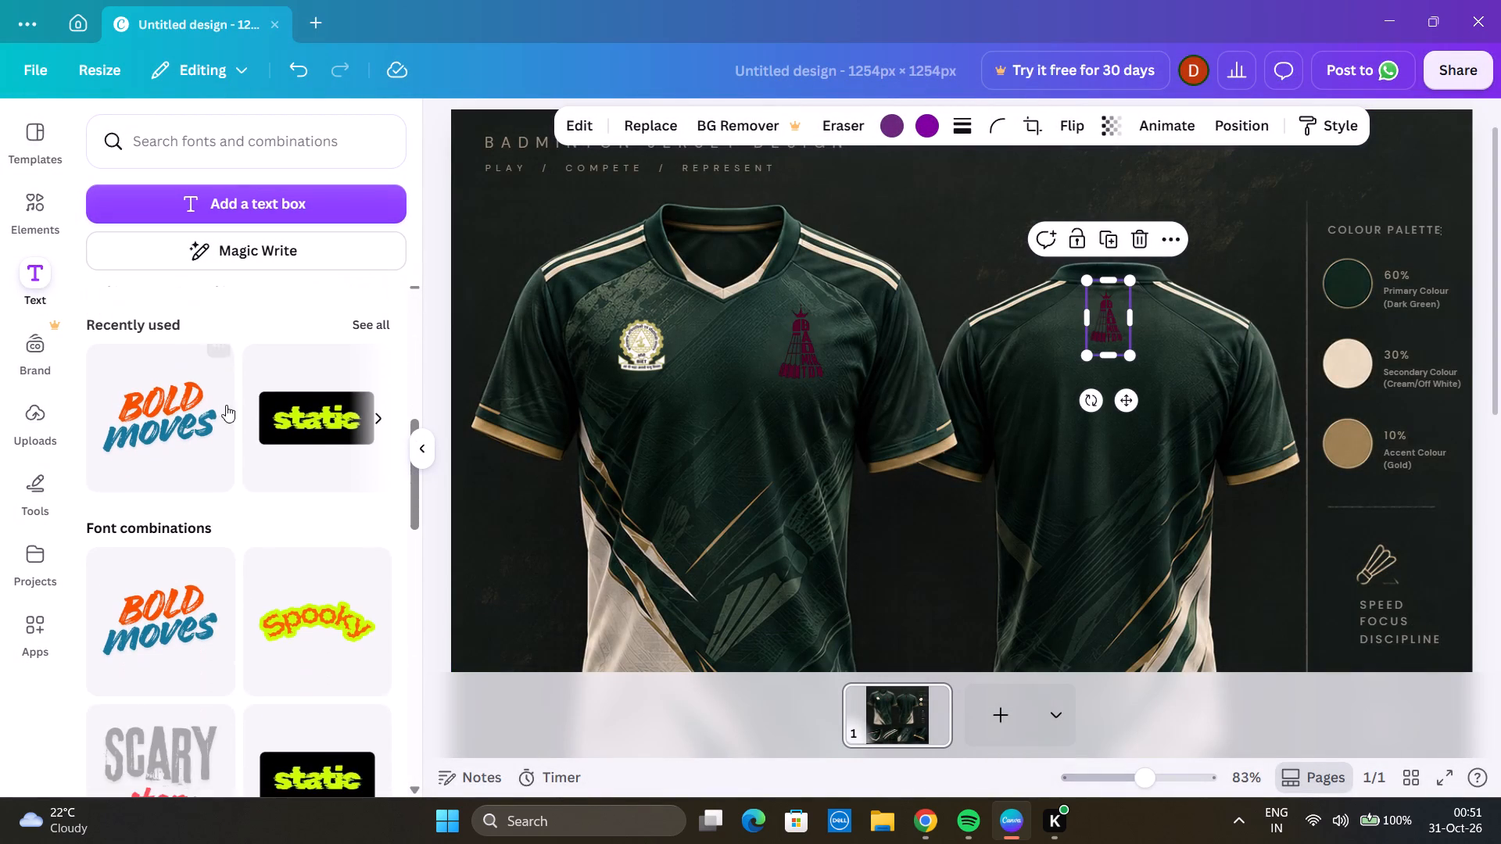
{"action": "scroll", "coordinate": [350, 439], "scroll_direction": "down", "scroll_amount": 1}
{"action": "scroll", "coordinate": [278, 457], "scroll_direction": "down", "scroll_amount": 2}
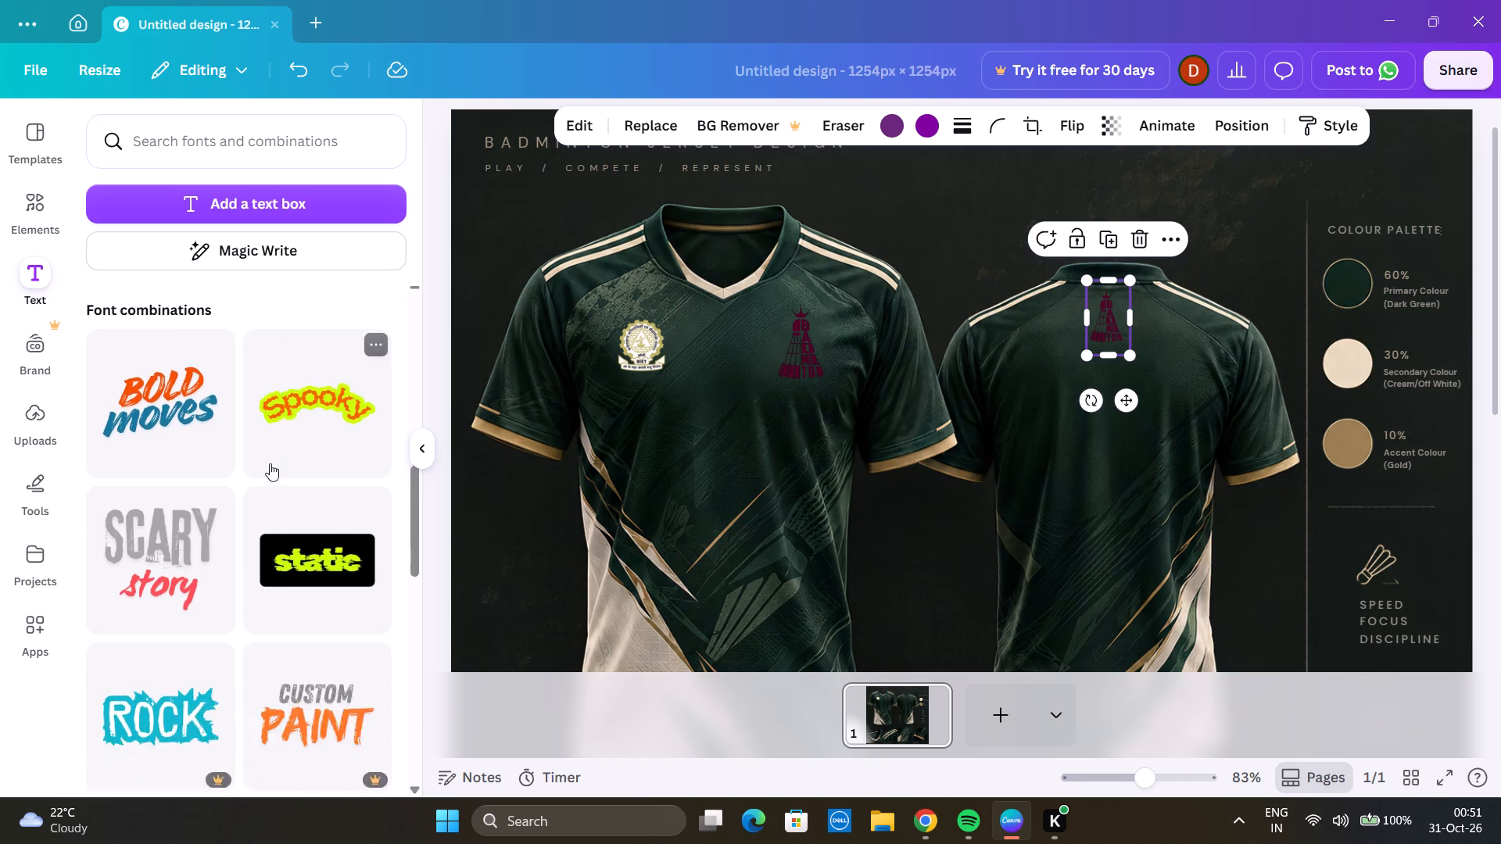
{"action": "scroll", "coordinate": [270, 463], "scroll_direction": "down", "scroll_amount": 5}
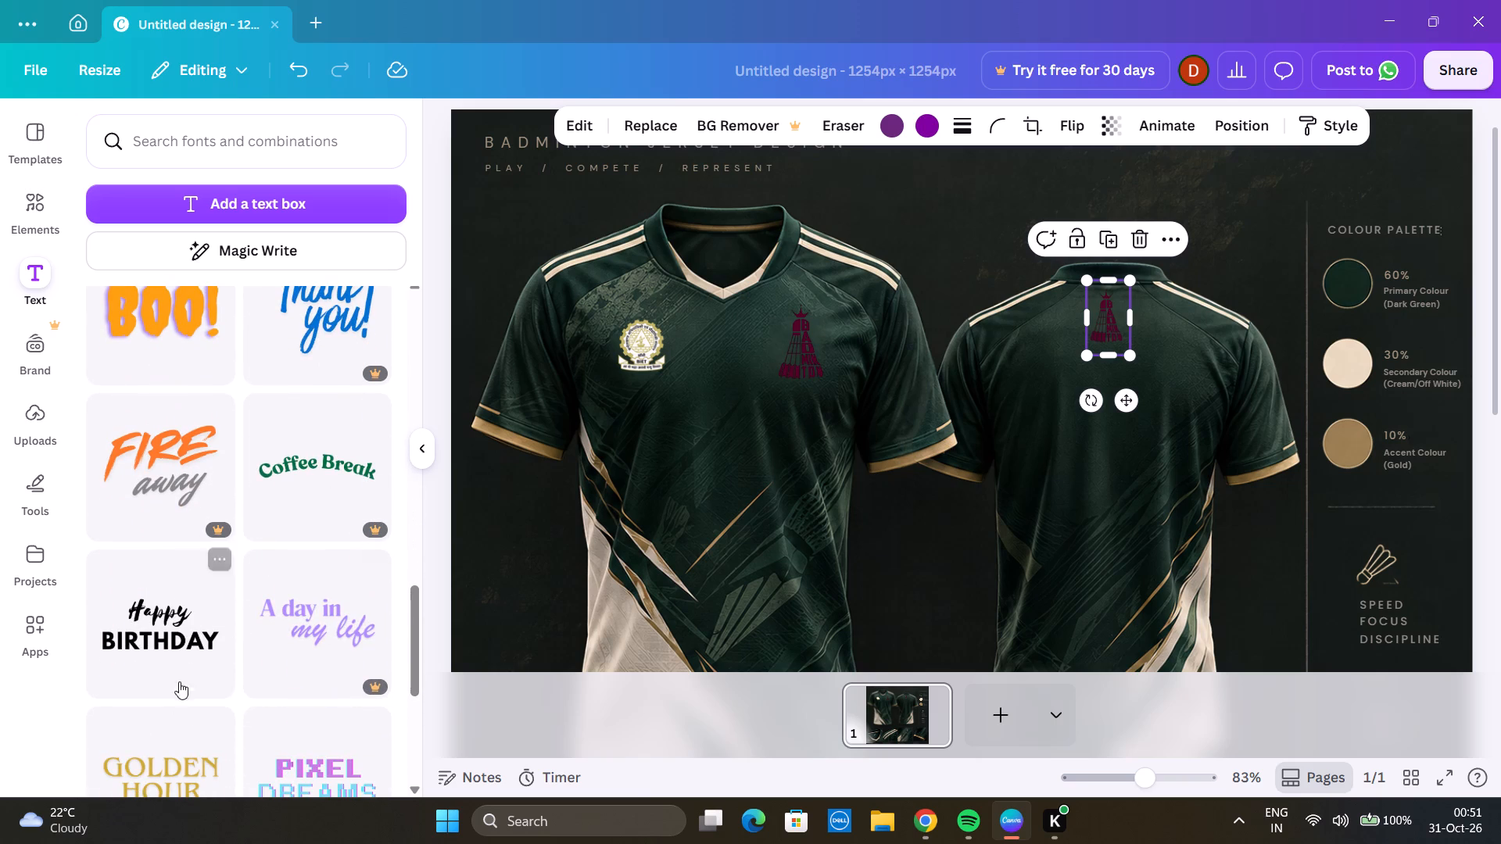
{"action": "scroll", "coordinate": [237, 643], "scroll_direction": "up", "scroll_amount": 7}
{"action": "scroll", "coordinate": [282, 643], "scroll_direction": "down", "scroll_amount": 8}
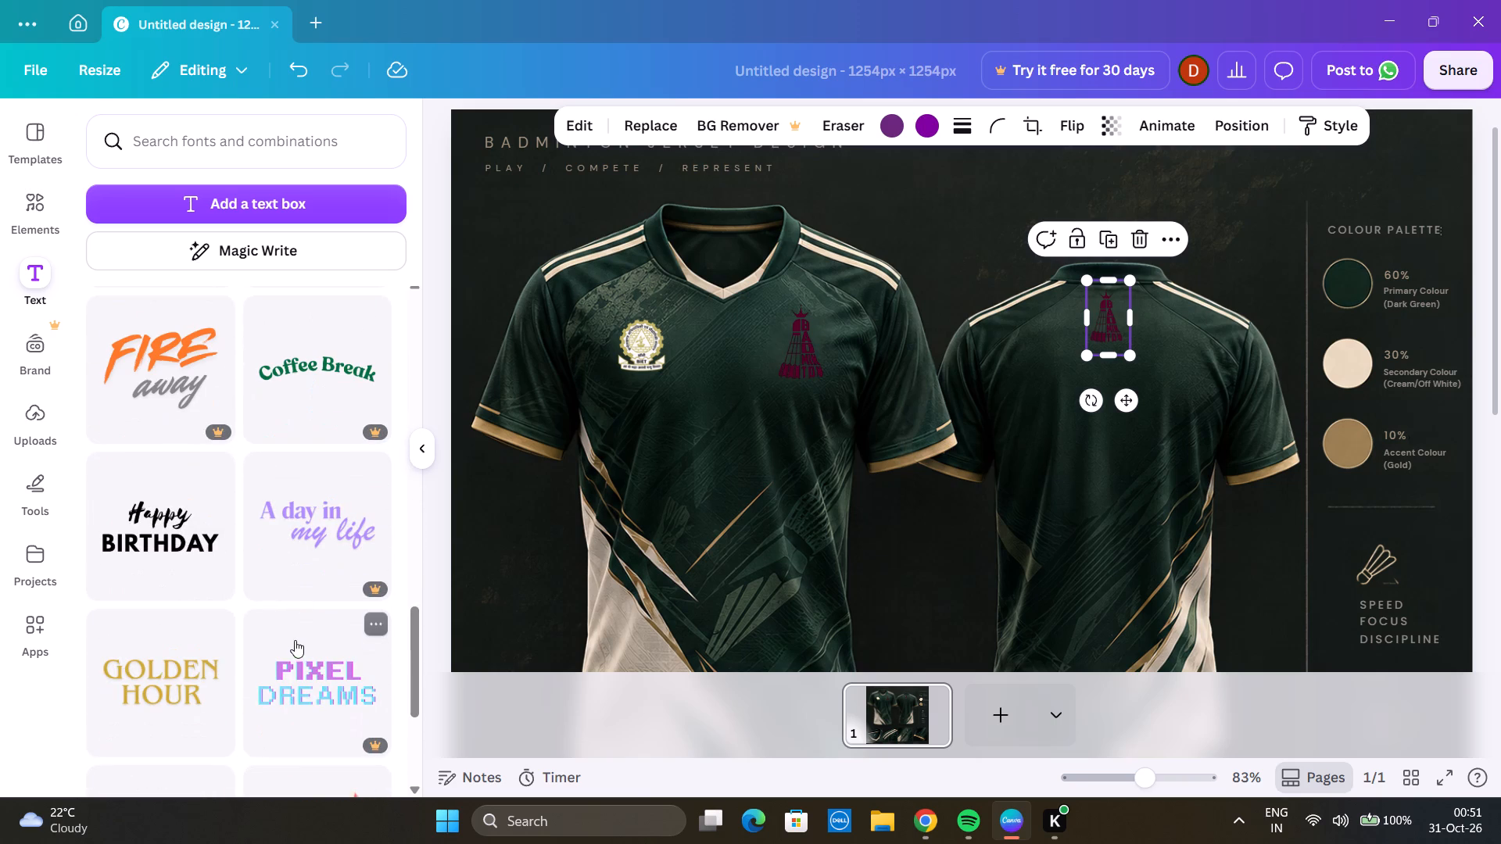
{"action": "left_click", "coordinate": [168, 651]}
{"action": "scroll", "coordinate": [707, 485], "scroll_direction": "down", "scroll_amount": 3}
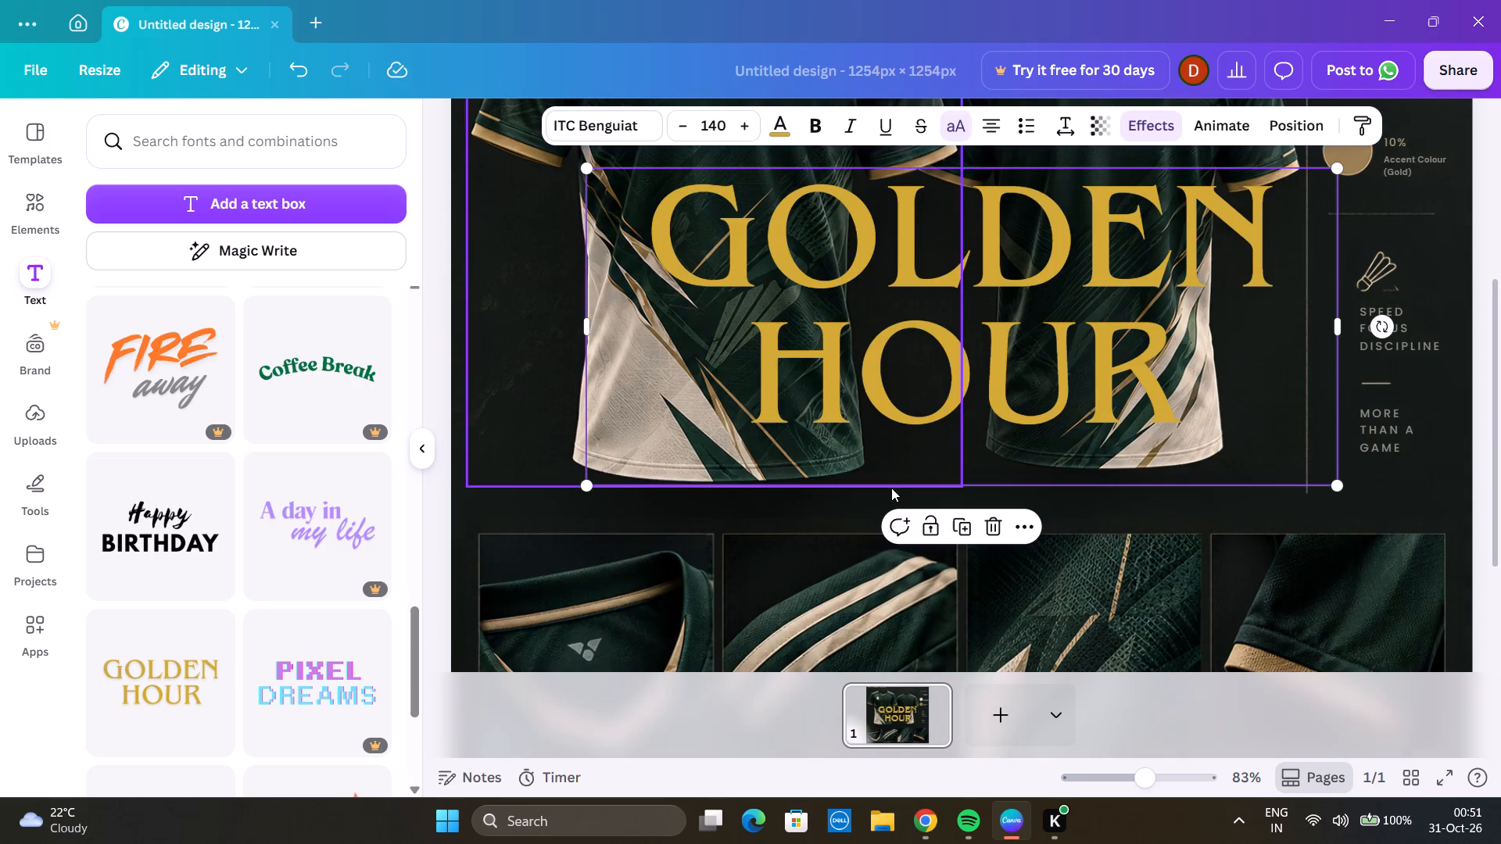
Replace the GOLDEN HOUR wording with BIET.
{"action": "scroll", "coordinate": [927, 457], "scroll_direction": "up", "scroll_amount": 1}
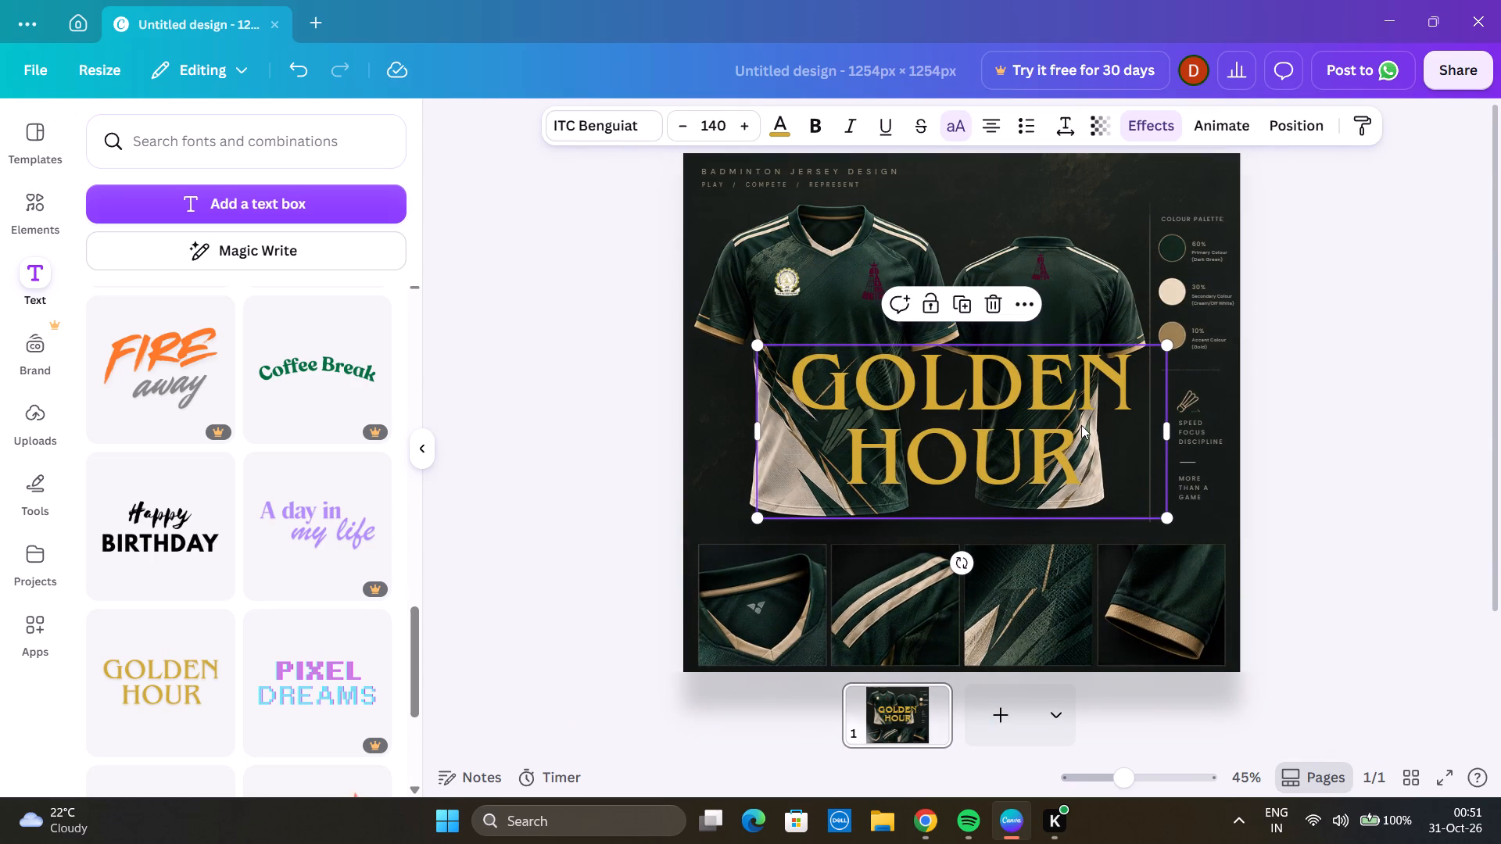
{"action": "left_click", "coordinate": [1081, 425]}
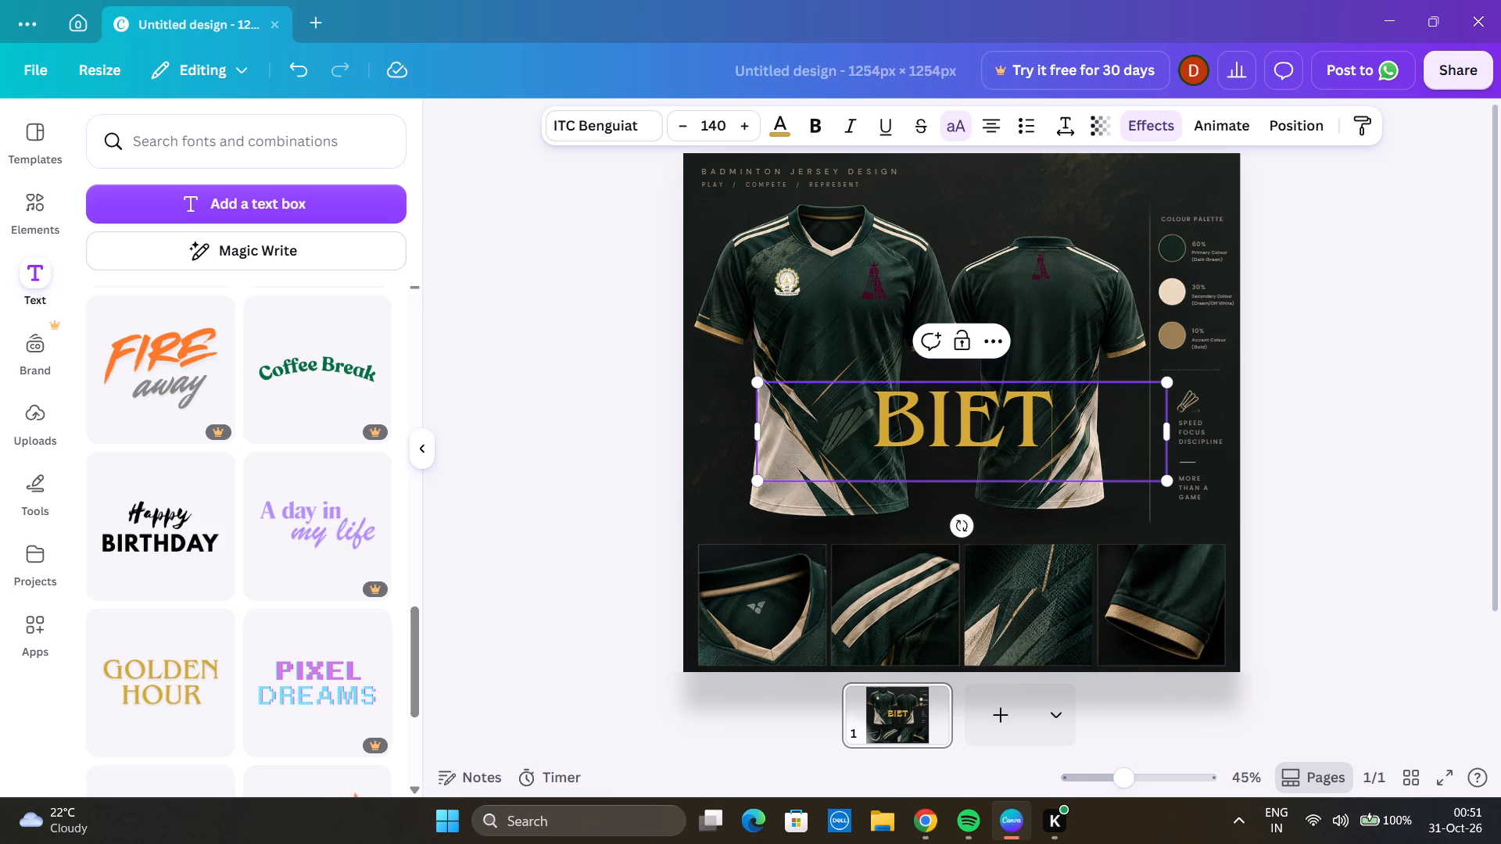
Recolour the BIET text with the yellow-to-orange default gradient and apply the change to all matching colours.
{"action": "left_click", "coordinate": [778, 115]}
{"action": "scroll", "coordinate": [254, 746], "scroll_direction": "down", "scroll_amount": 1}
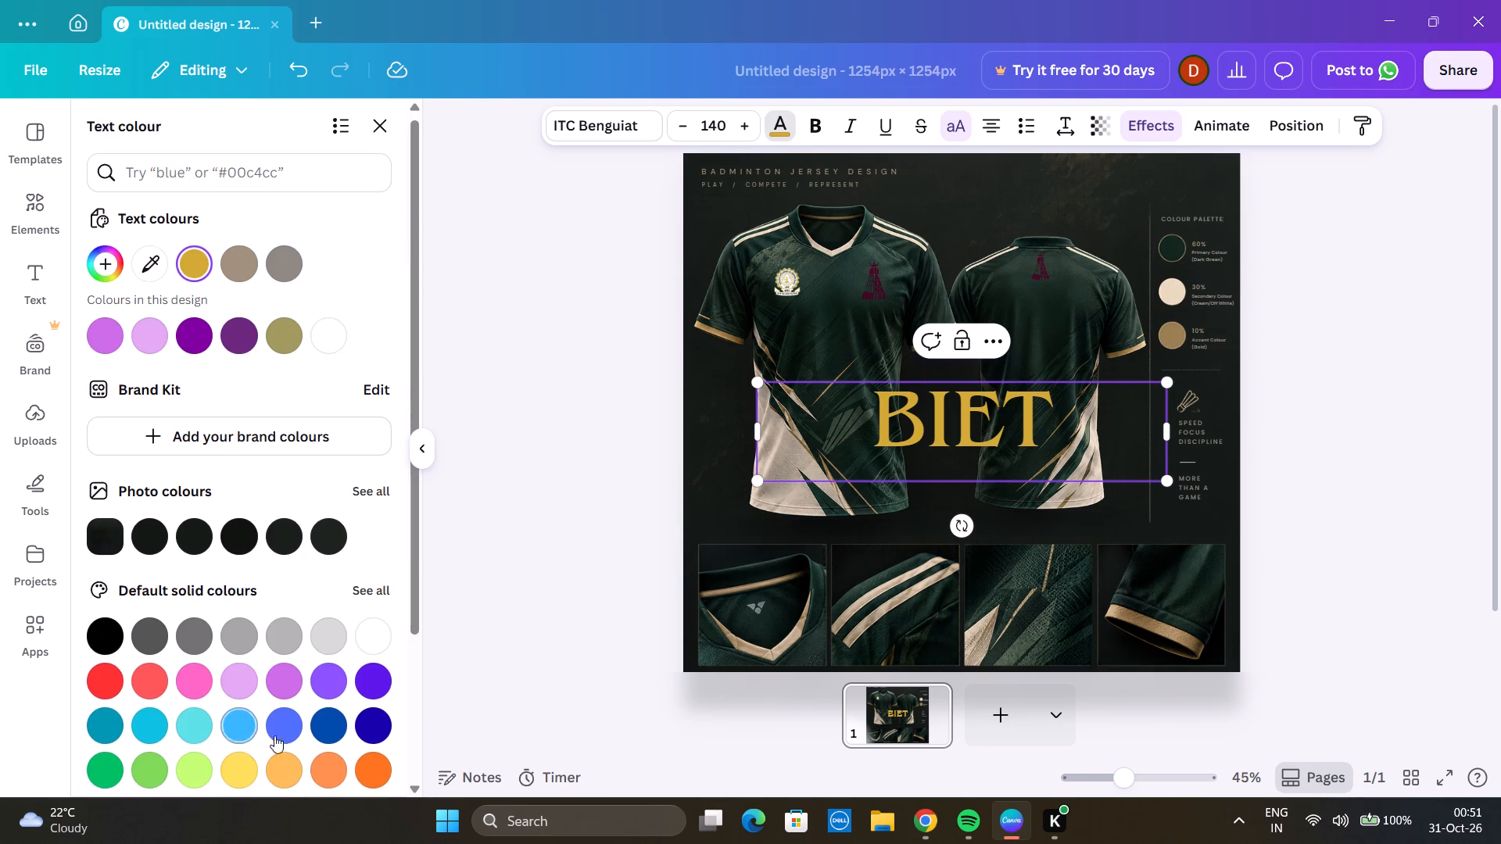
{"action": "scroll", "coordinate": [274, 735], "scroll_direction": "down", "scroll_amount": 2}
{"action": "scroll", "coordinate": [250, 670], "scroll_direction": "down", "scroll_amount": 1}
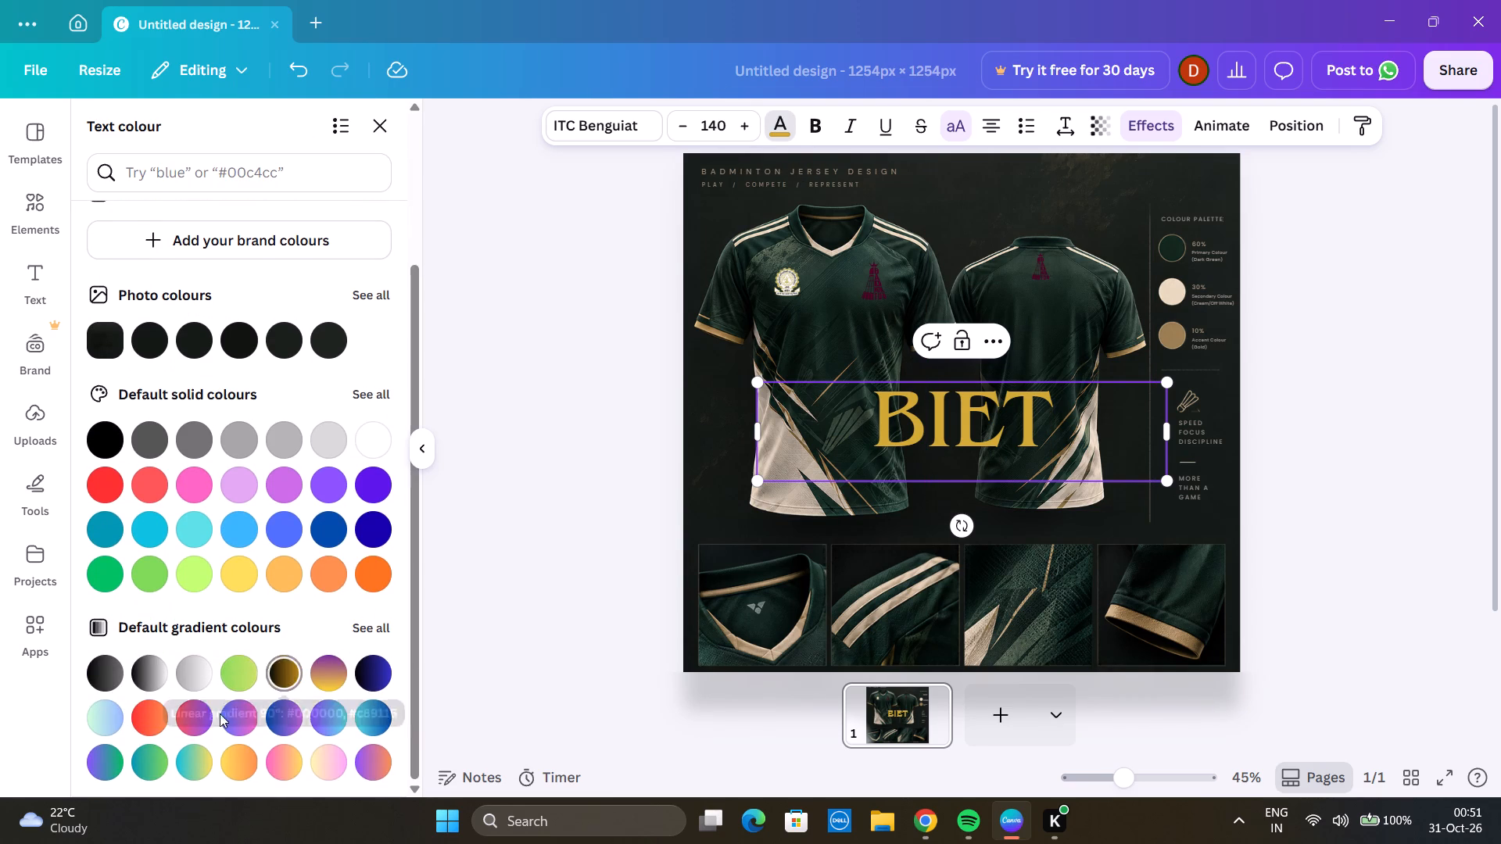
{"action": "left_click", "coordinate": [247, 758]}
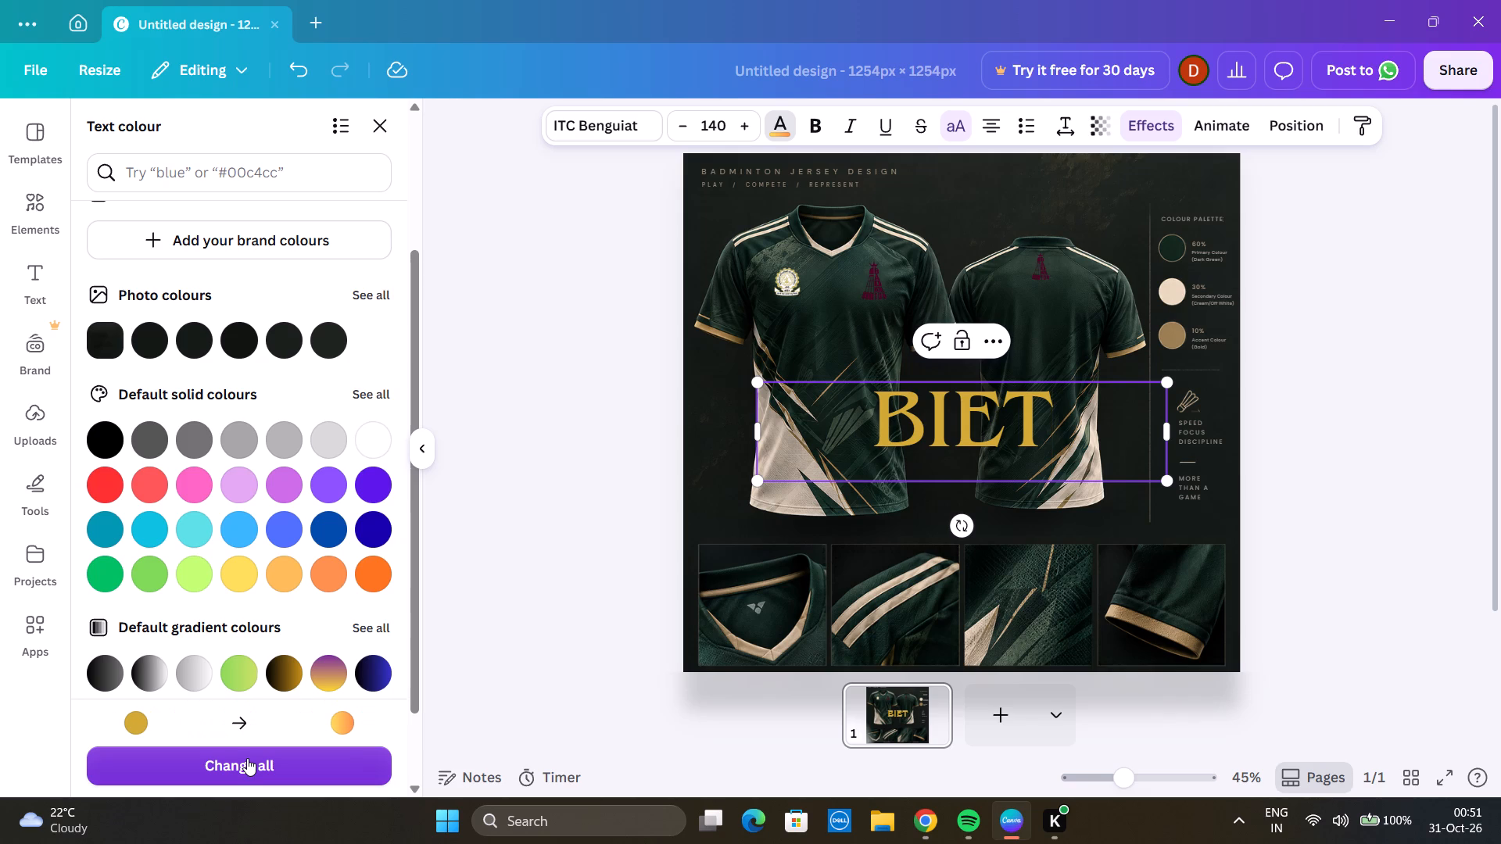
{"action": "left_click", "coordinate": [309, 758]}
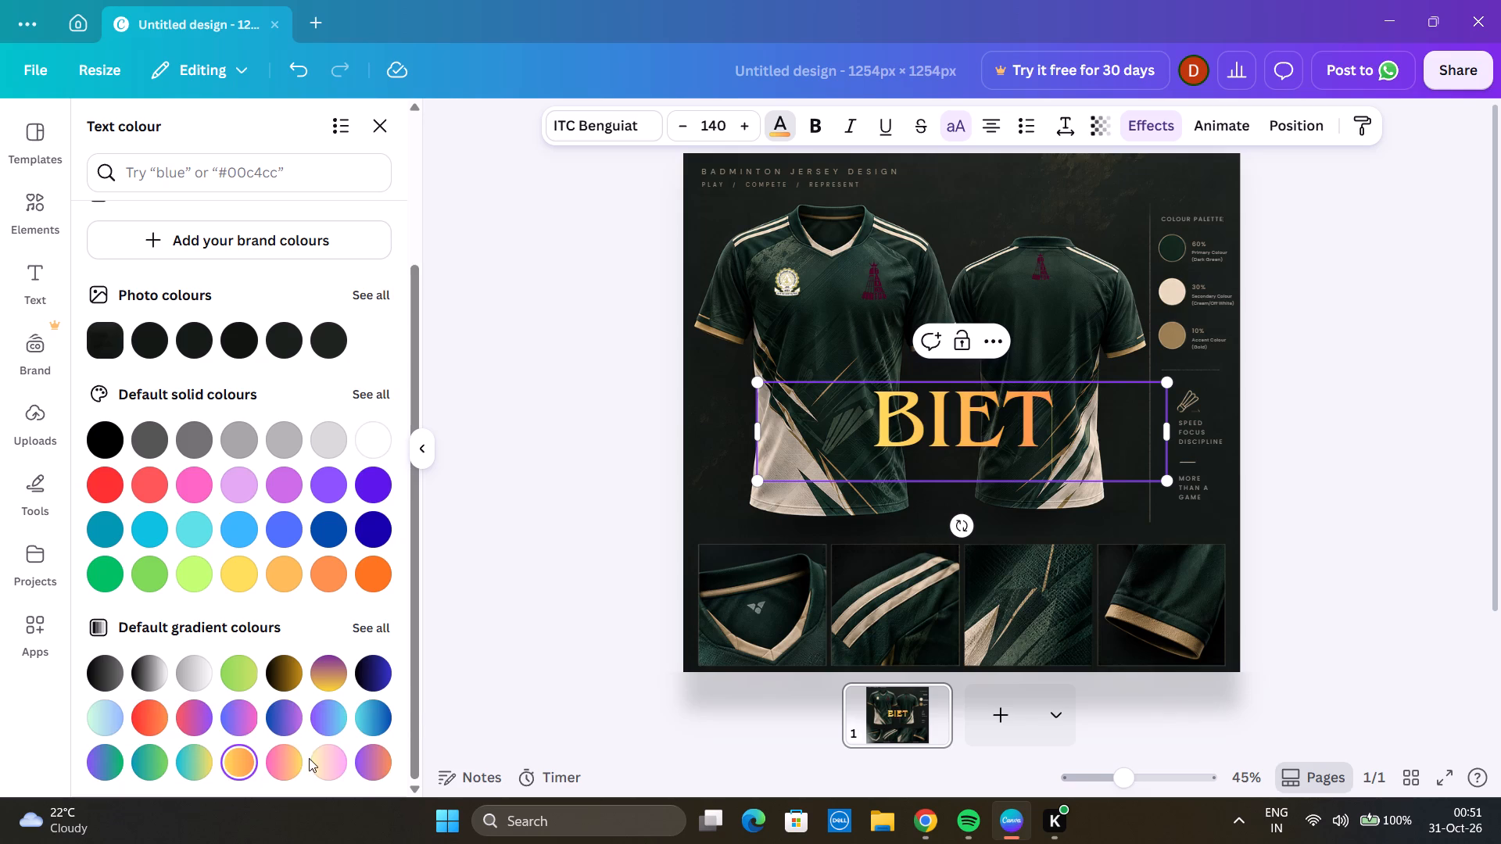
Scale the BIET text down to font size 58.4 so it fits within the front jersey.
{"action": "left_click_drag", "start_coordinate": [1166, 476], "coordinate": [1166, 476]}
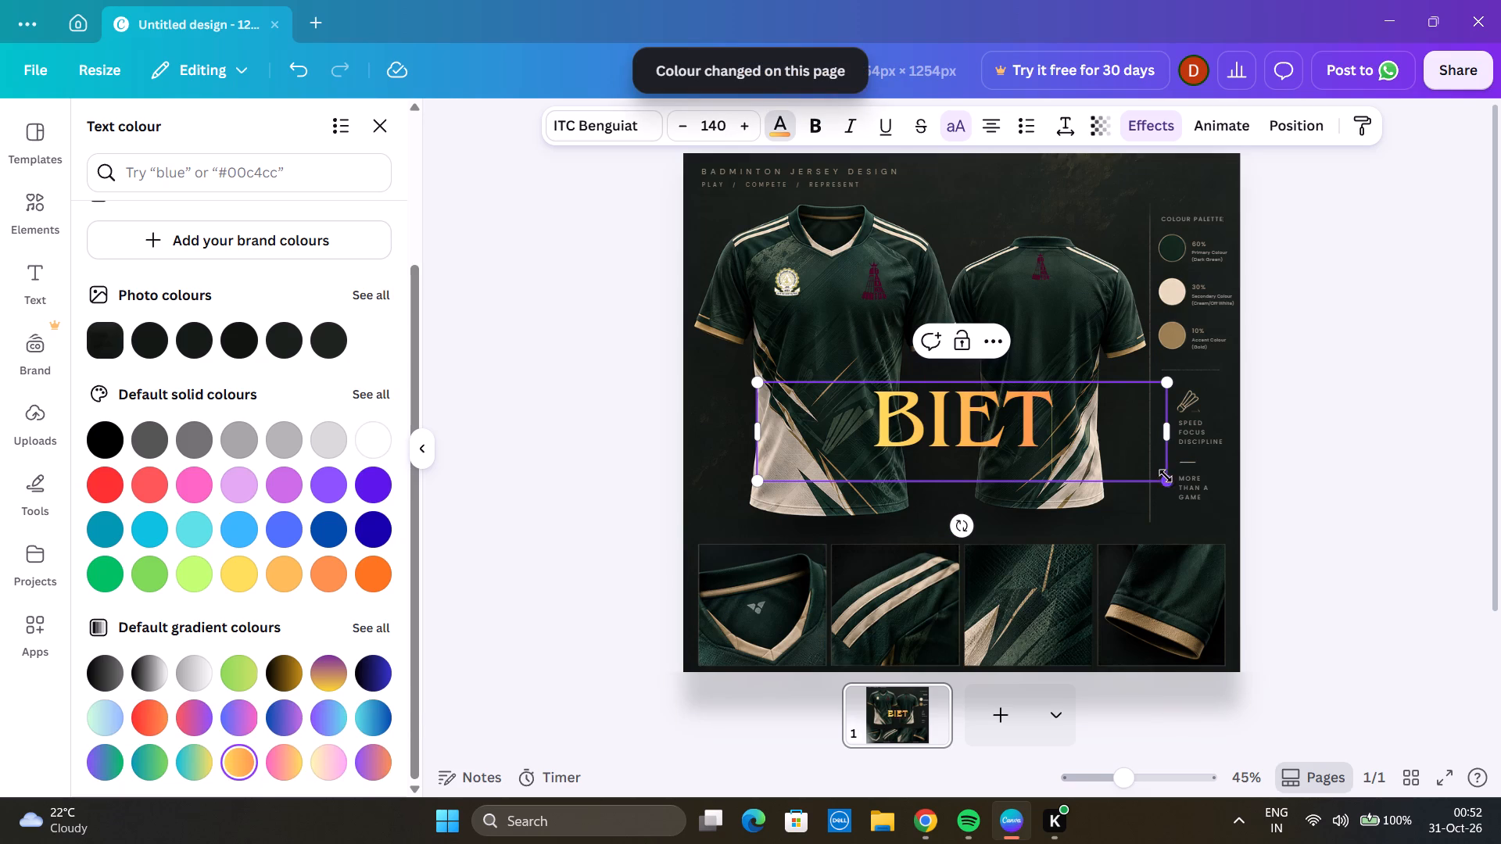
{"action": "left_click_drag", "start_coordinate": [1166, 476], "coordinate": [931, 406]}
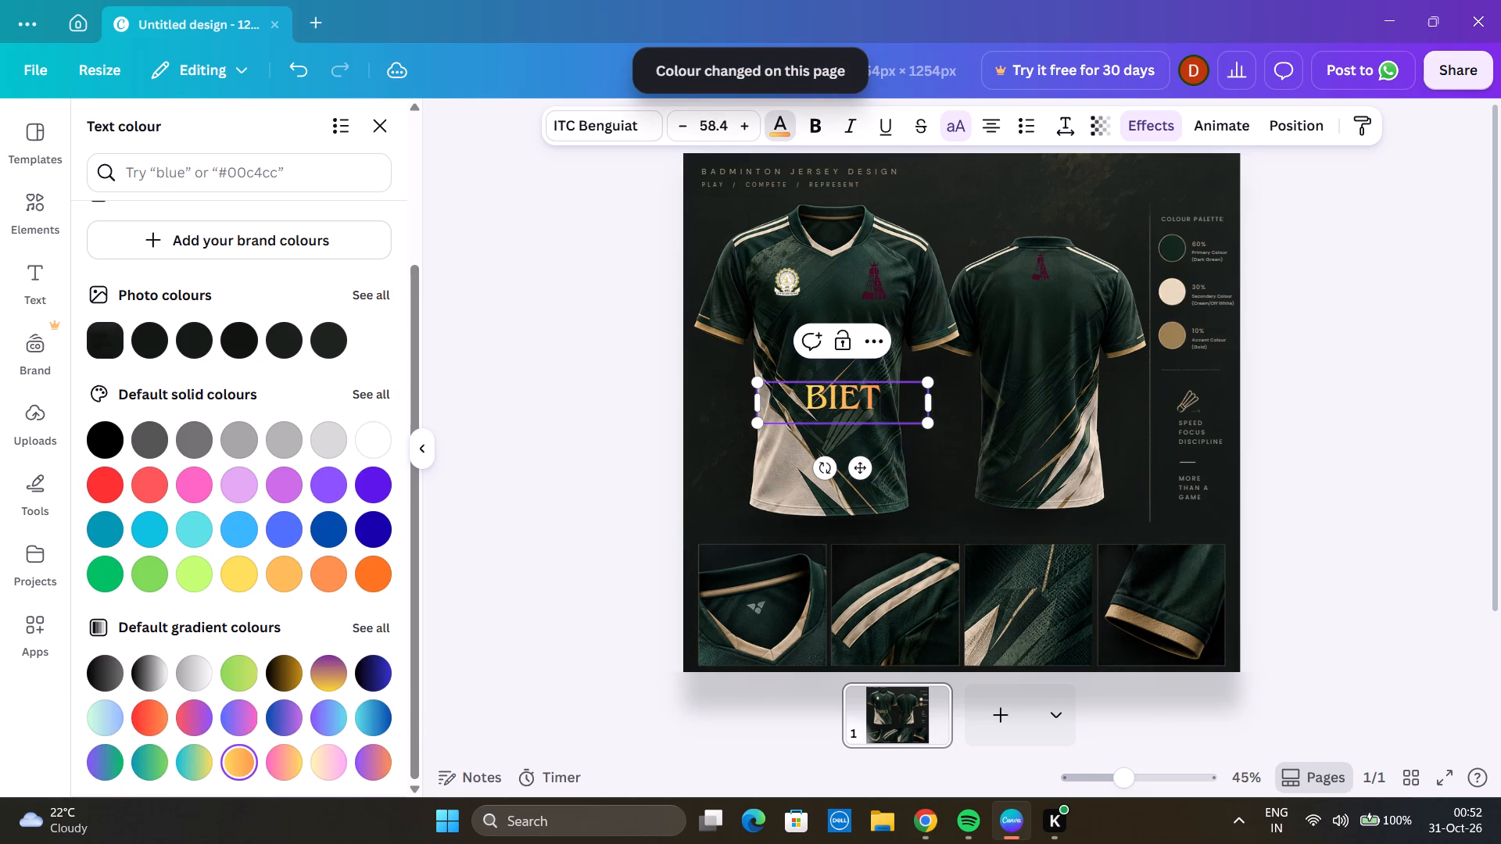
Set the BIET text to the light green default gradient after trying blue #5170ff, applying the change to all matching colours.
{"action": "left_click", "coordinate": [288, 529]}
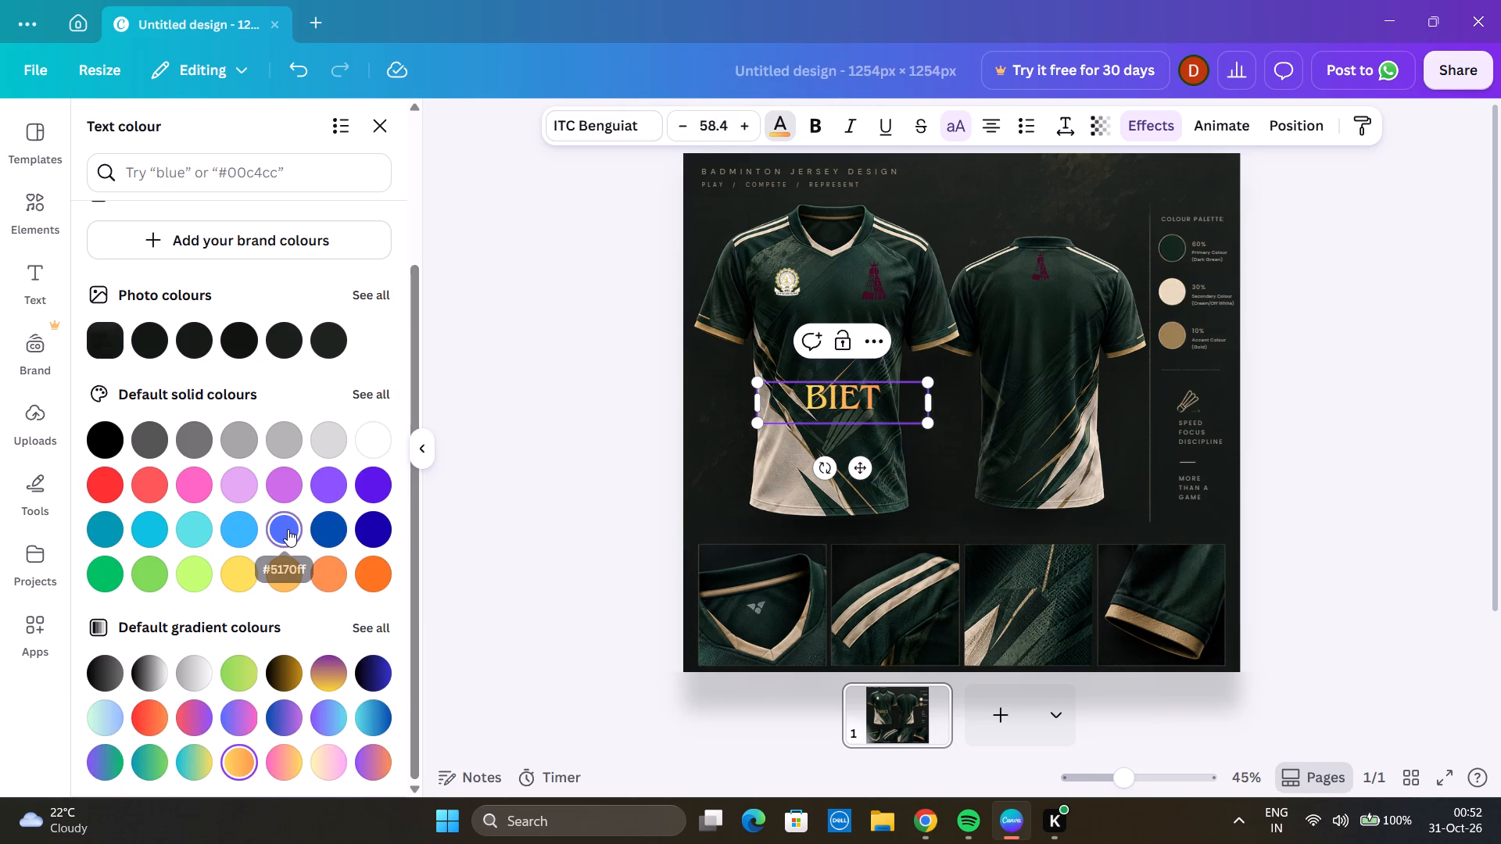
{"action": "left_click", "coordinate": [235, 657]}
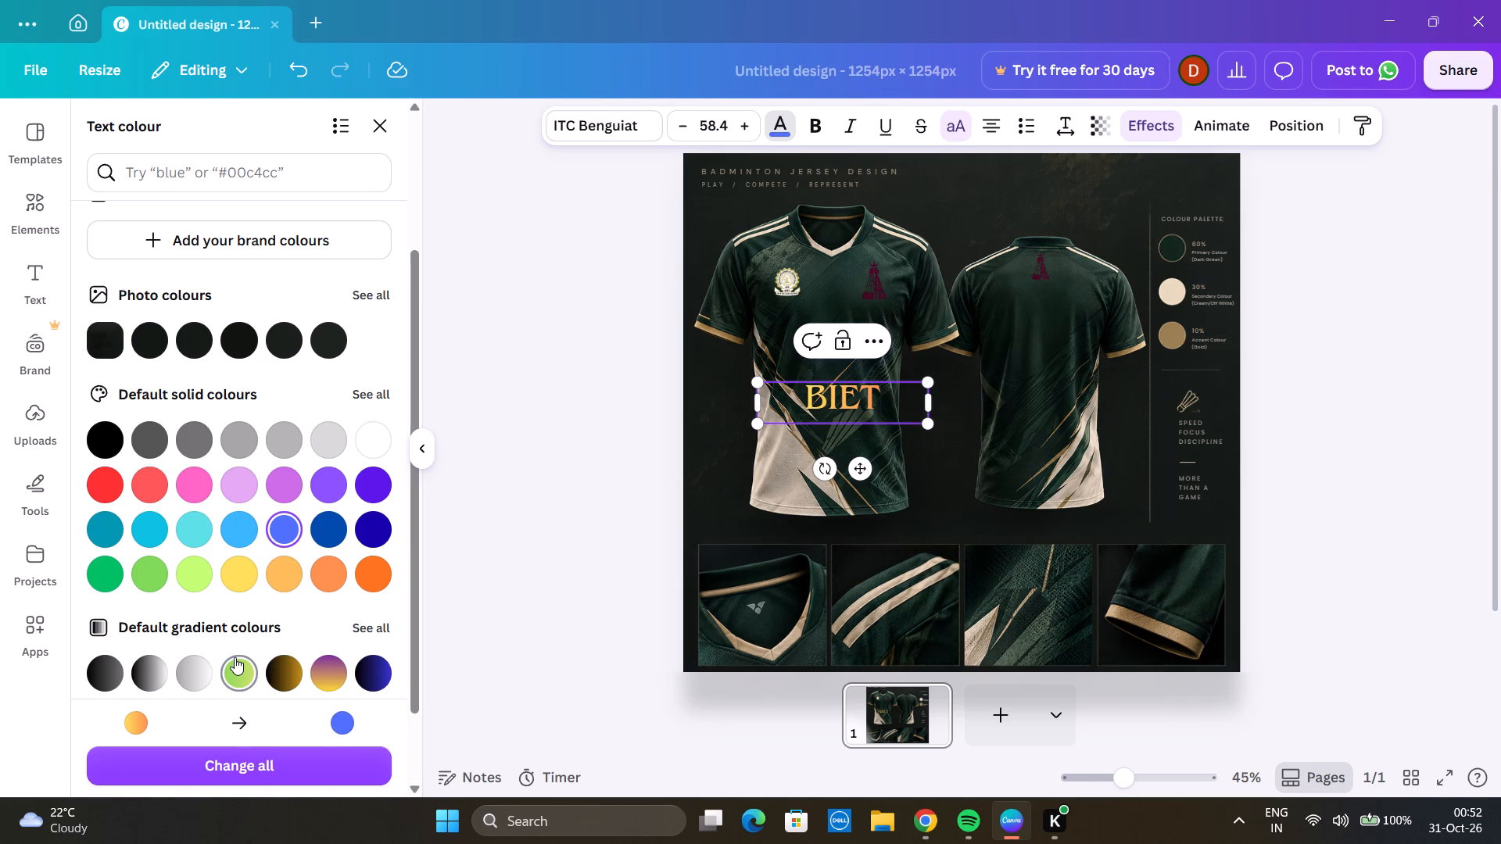
{"action": "left_click", "coordinate": [272, 781]}
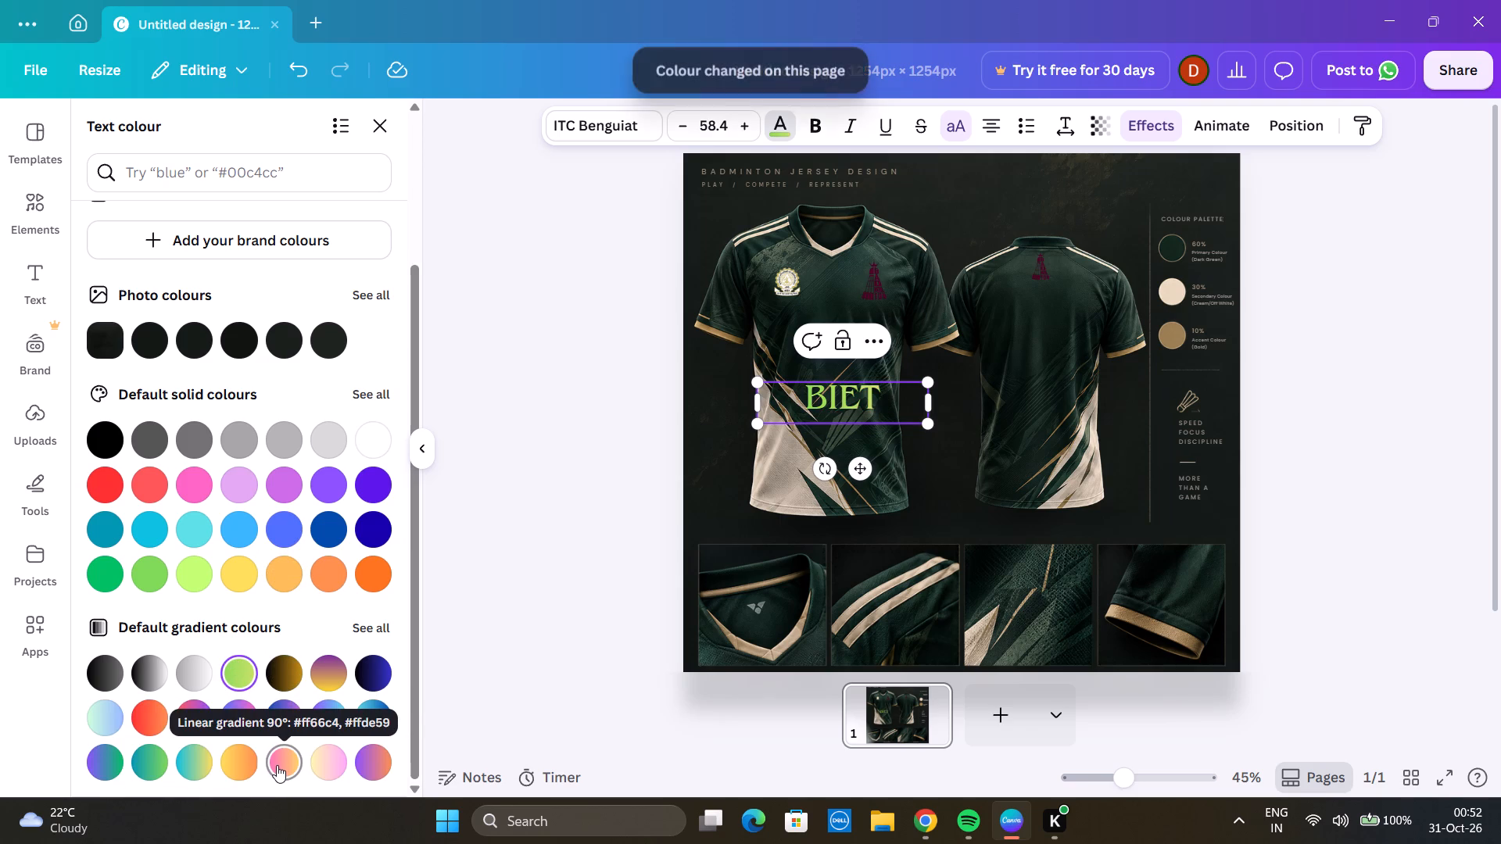
Move the BIET text up to the centre of the front jersey's chest, below the two logos.
{"action": "left_click_drag", "start_coordinate": [841, 402], "coordinate": [834, 359]}
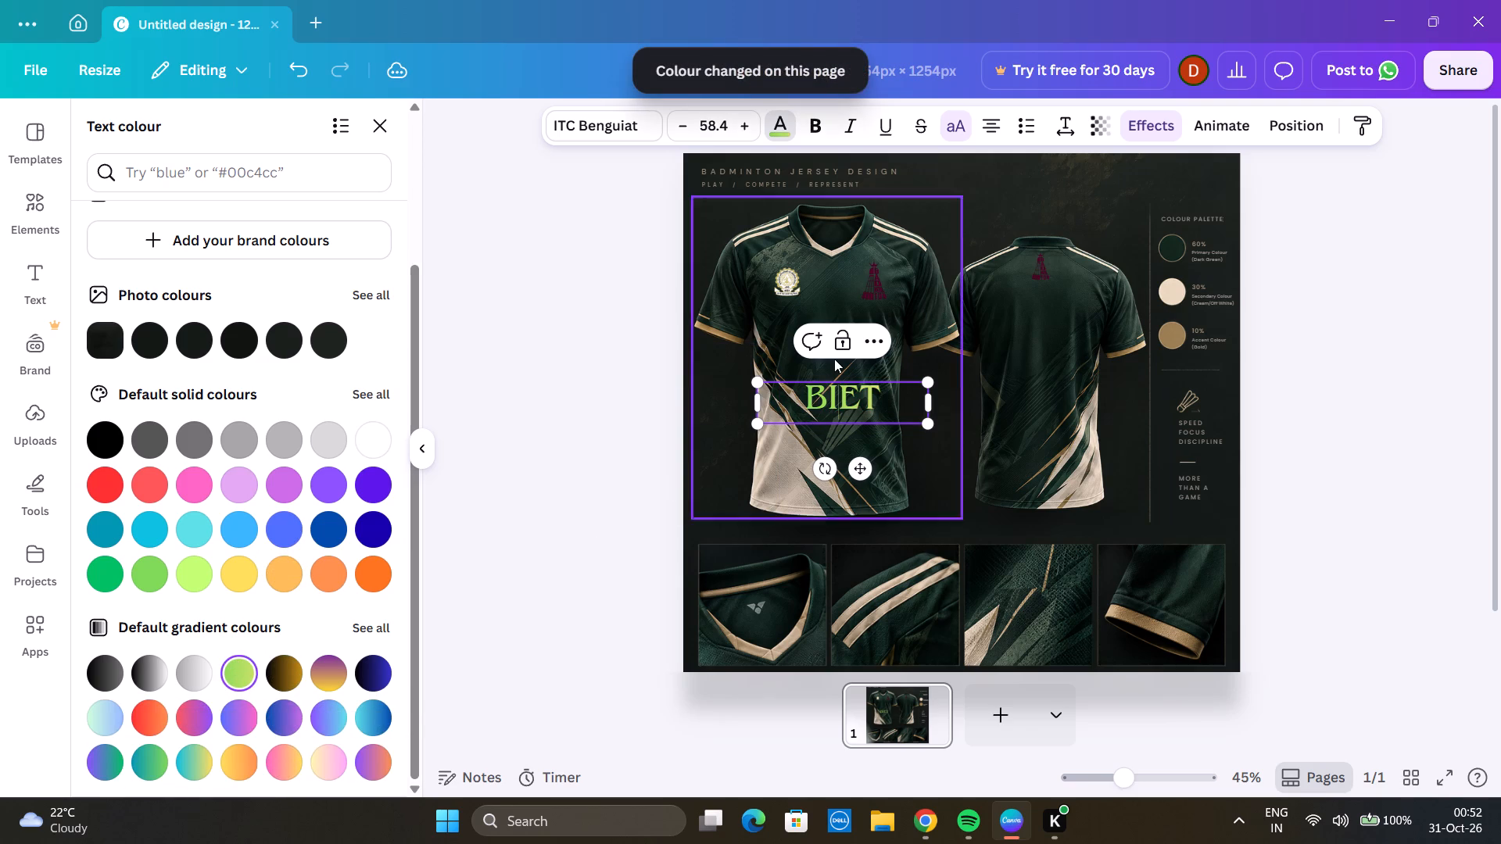
{"action": "left_click_drag", "start_coordinate": [834, 359], "coordinate": [834, 358]}
{"action": "left_click", "coordinate": [894, 399]}
{"action": "left_click_drag", "start_coordinate": [863, 470], "coordinate": [852, 442]}
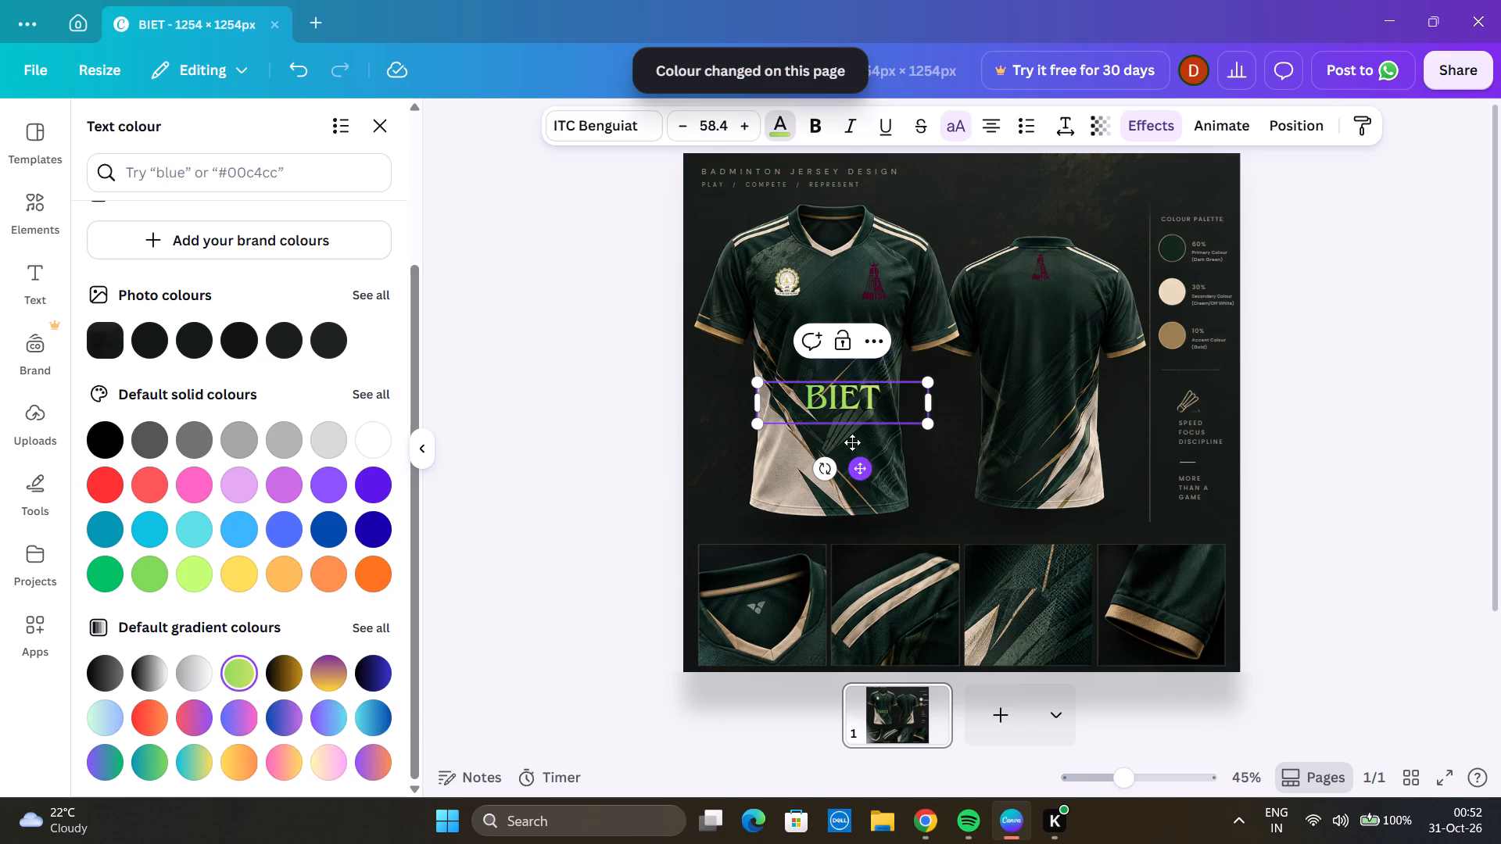
{"action": "left_click_drag", "start_coordinate": [852, 442], "coordinate": [851, 427]}
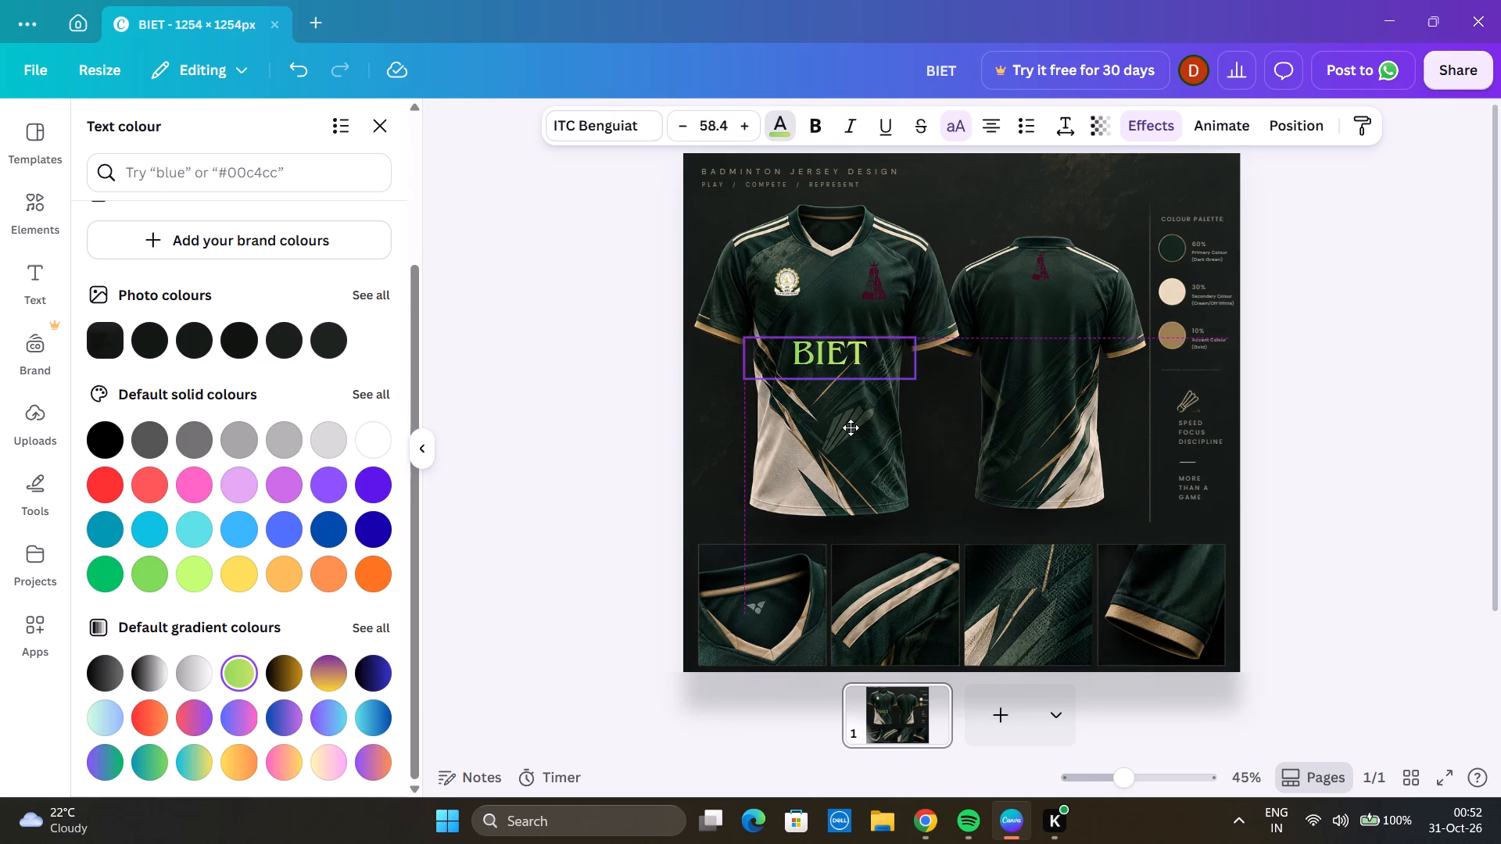
{"action": "left_click_drag", "start_coordinate": [851, 427], "coordinate": [851, 424]}
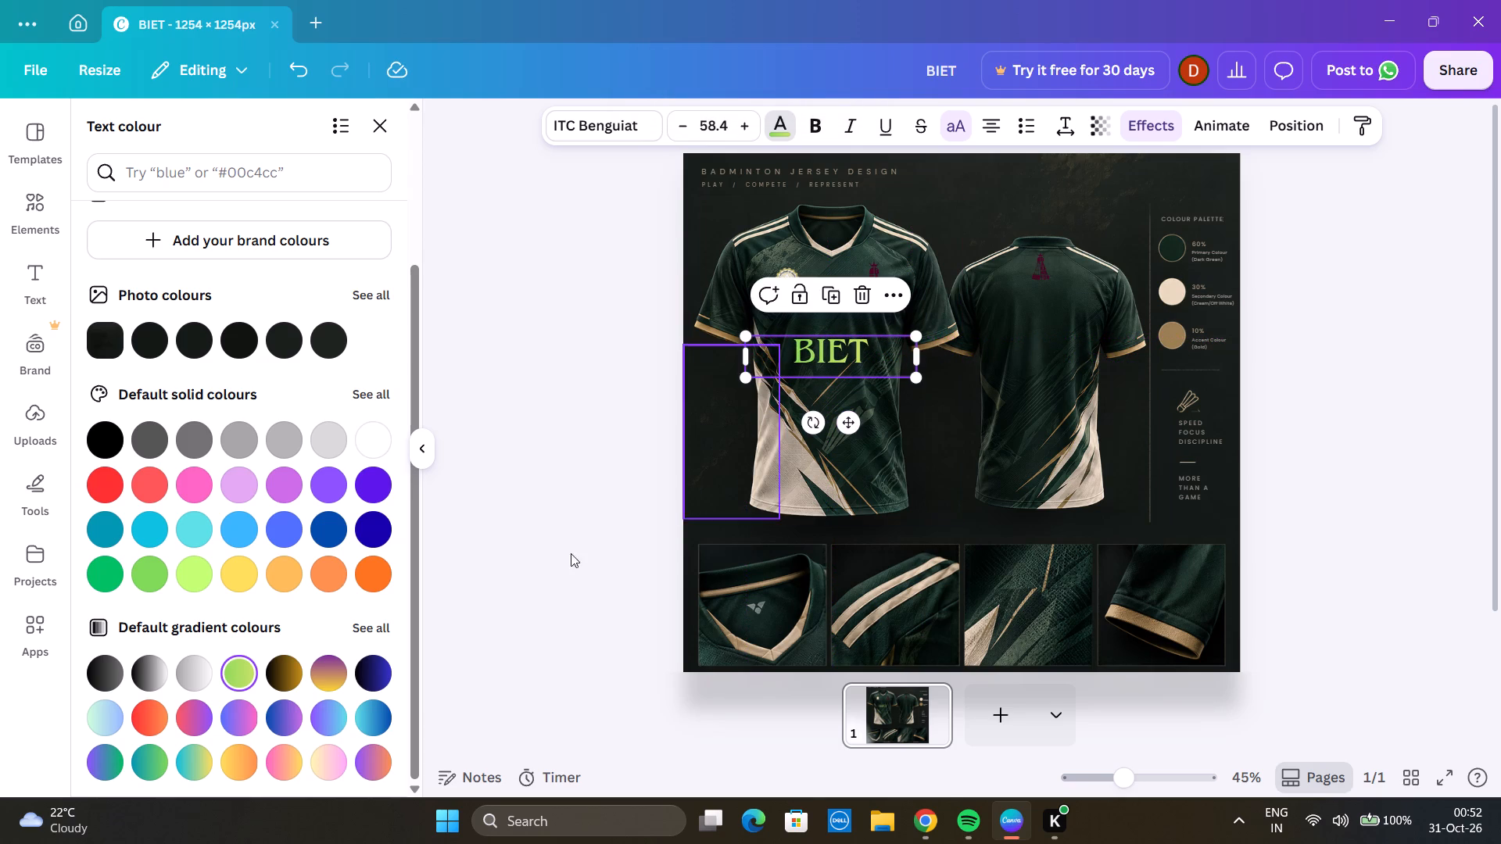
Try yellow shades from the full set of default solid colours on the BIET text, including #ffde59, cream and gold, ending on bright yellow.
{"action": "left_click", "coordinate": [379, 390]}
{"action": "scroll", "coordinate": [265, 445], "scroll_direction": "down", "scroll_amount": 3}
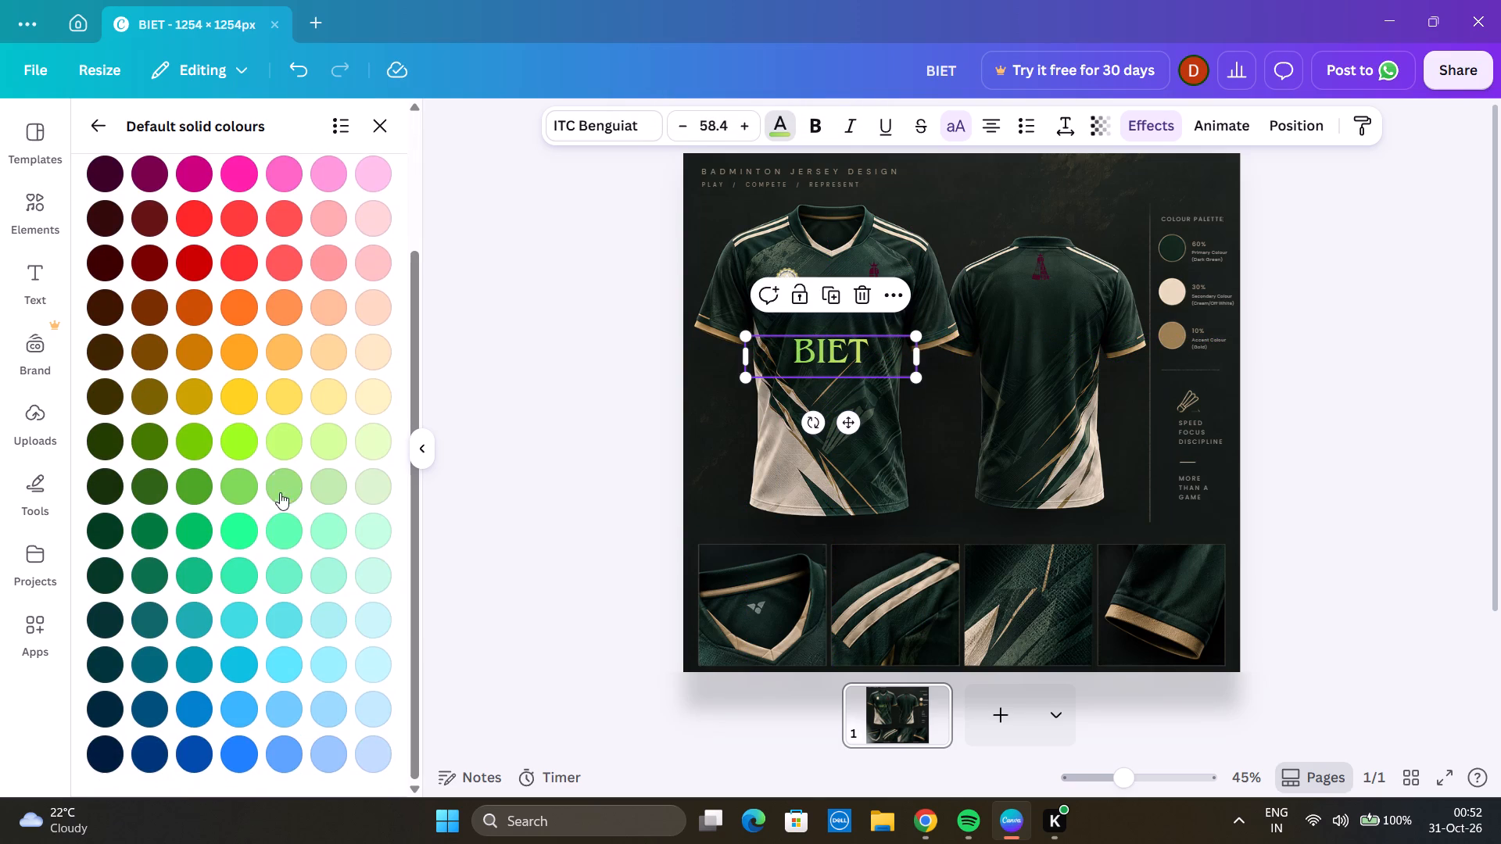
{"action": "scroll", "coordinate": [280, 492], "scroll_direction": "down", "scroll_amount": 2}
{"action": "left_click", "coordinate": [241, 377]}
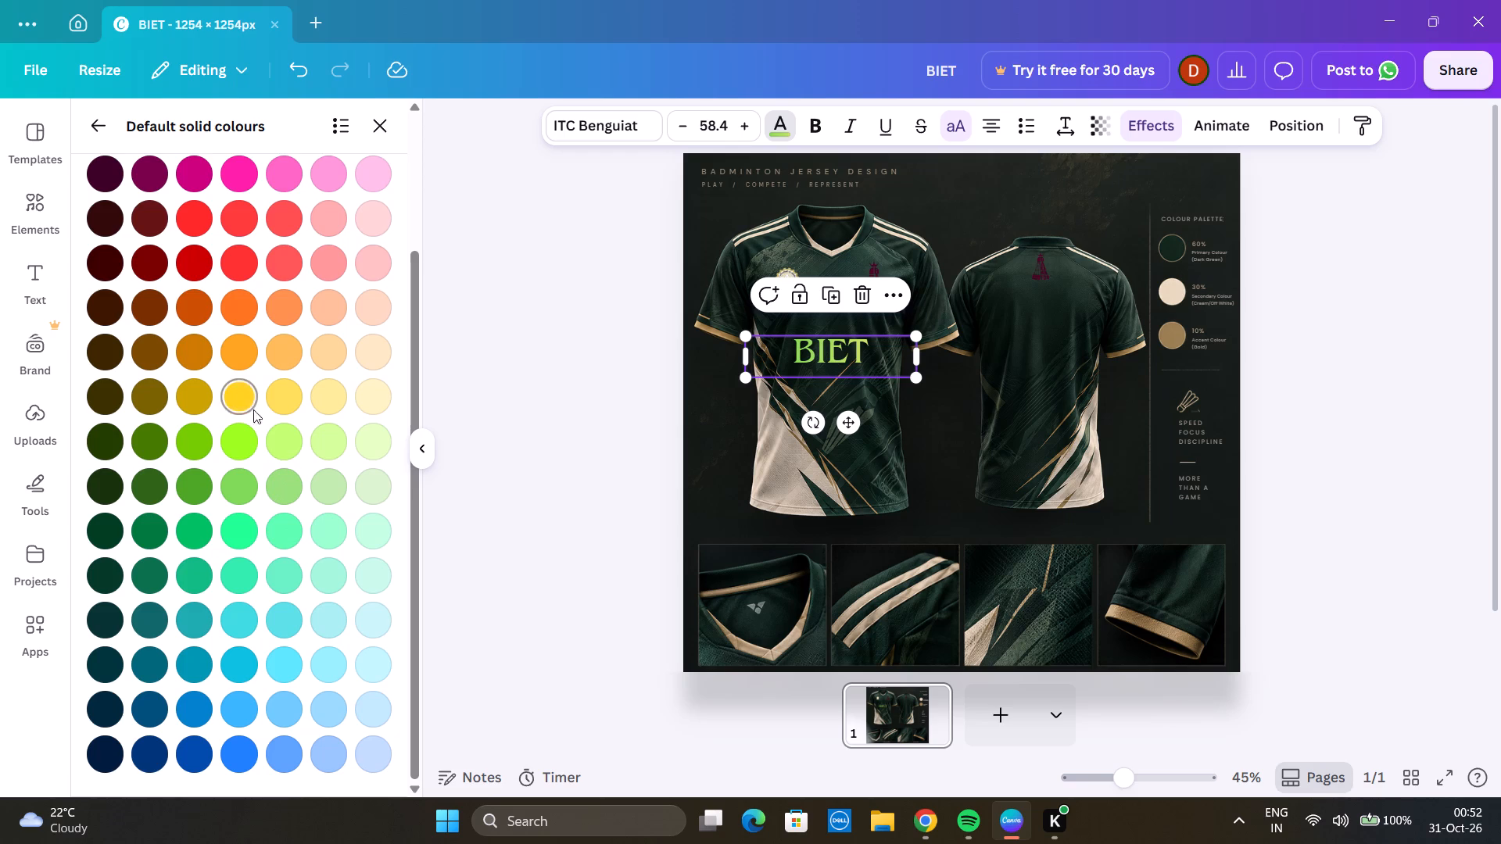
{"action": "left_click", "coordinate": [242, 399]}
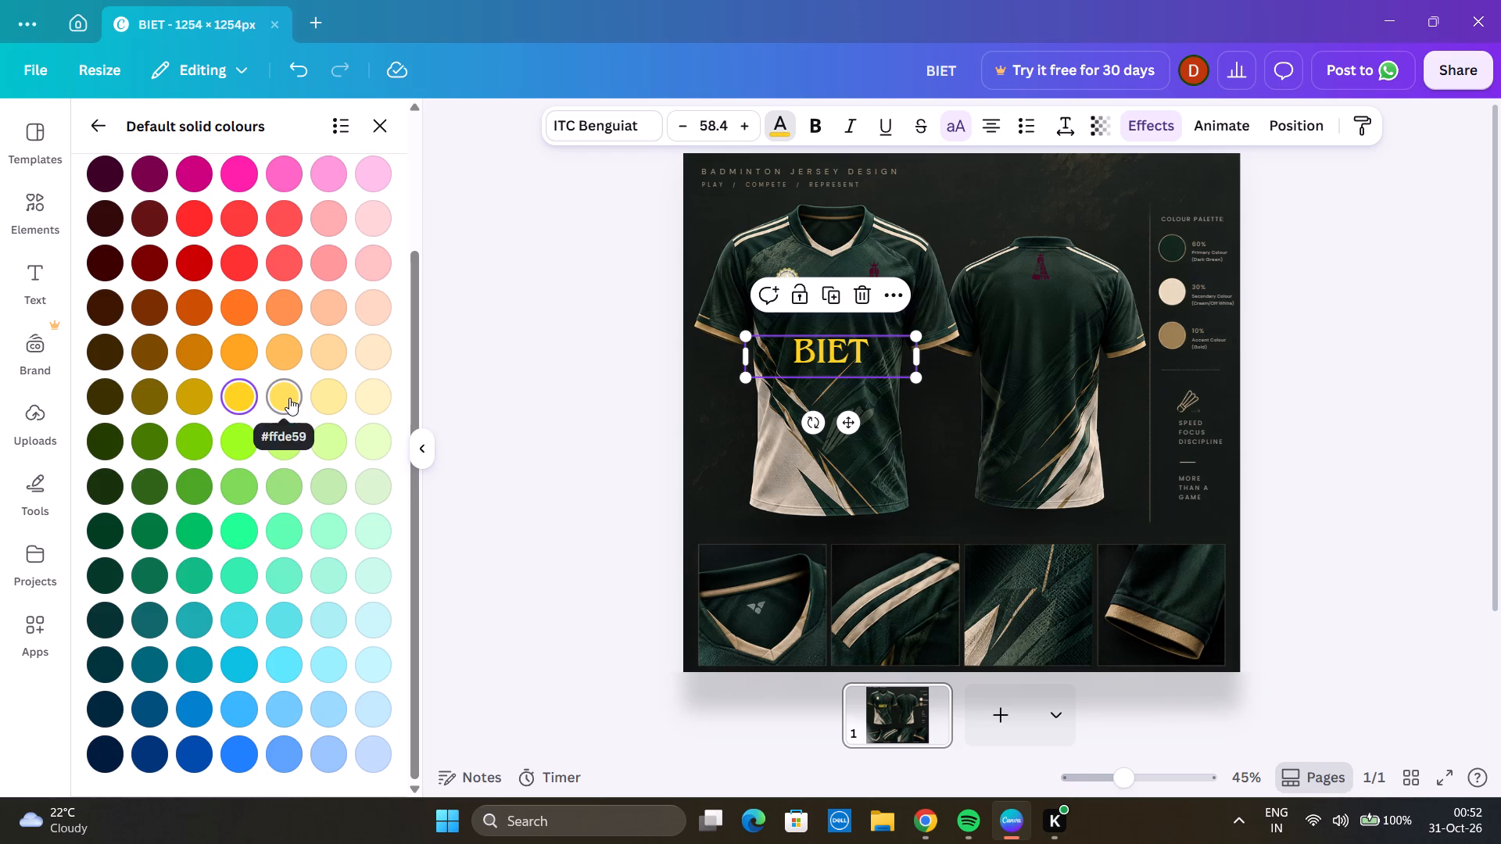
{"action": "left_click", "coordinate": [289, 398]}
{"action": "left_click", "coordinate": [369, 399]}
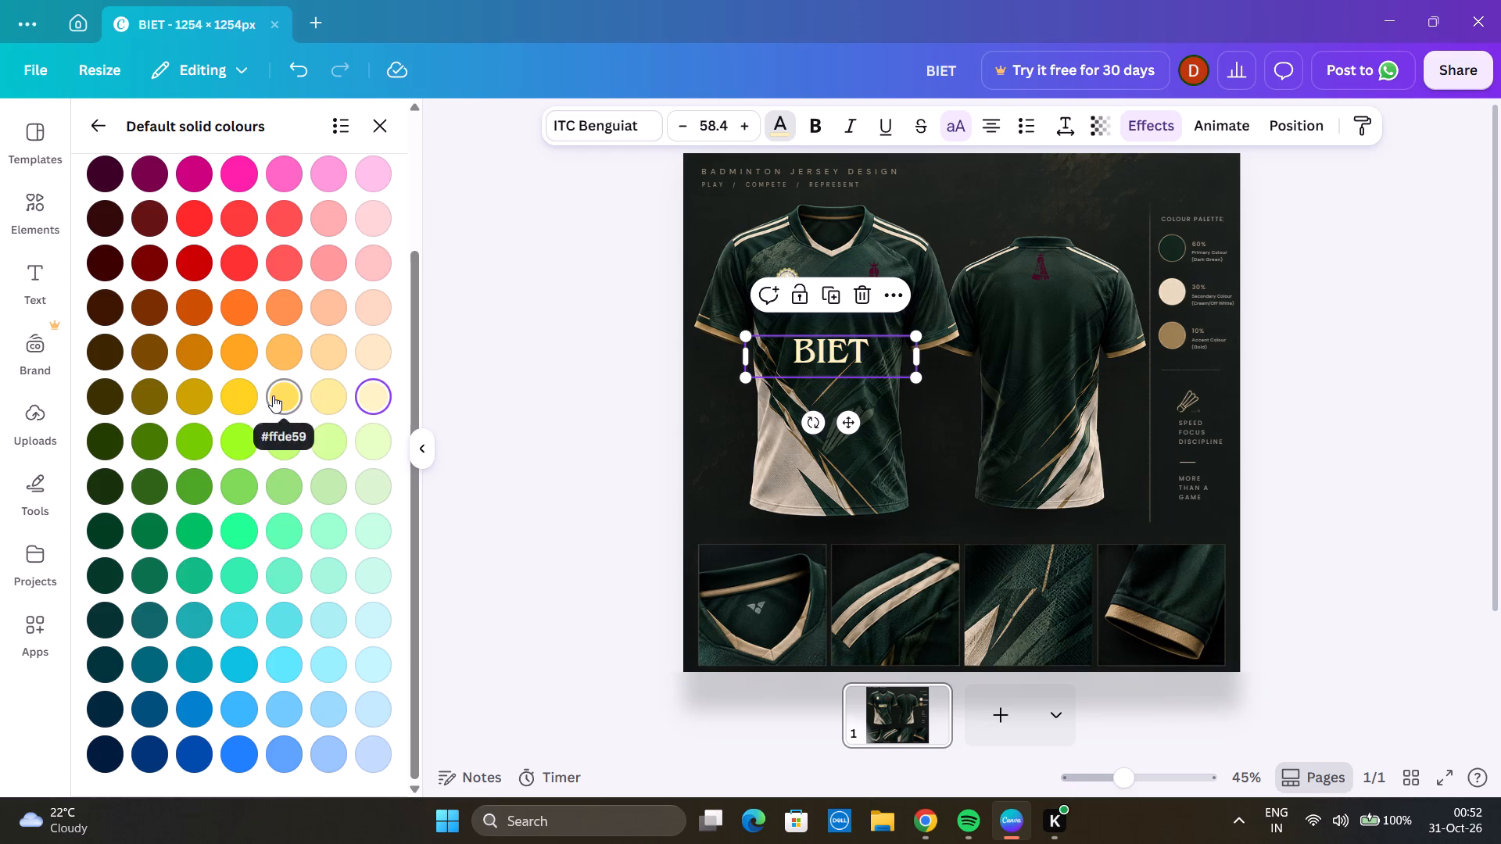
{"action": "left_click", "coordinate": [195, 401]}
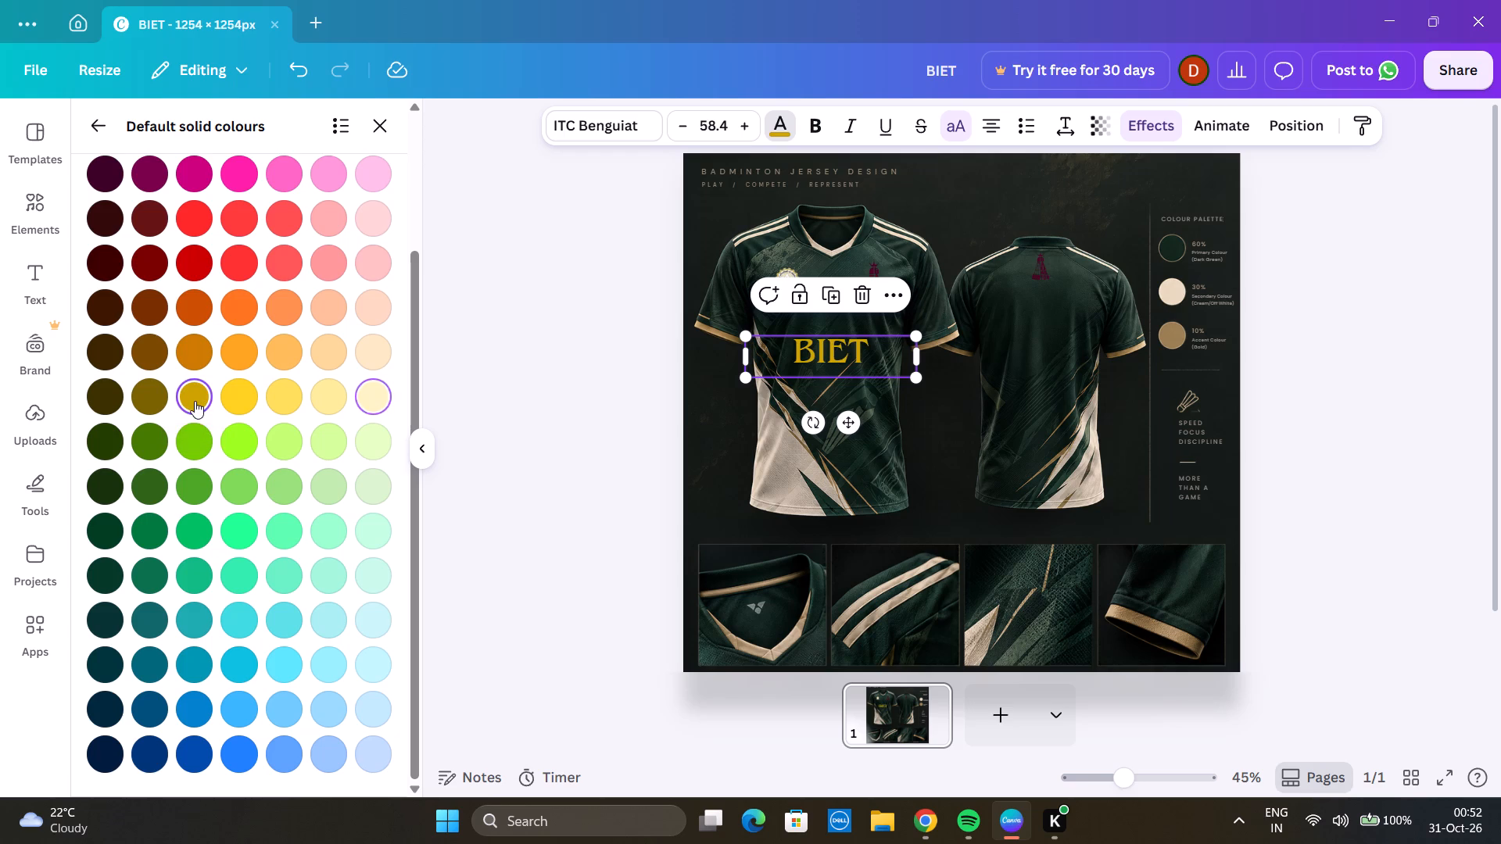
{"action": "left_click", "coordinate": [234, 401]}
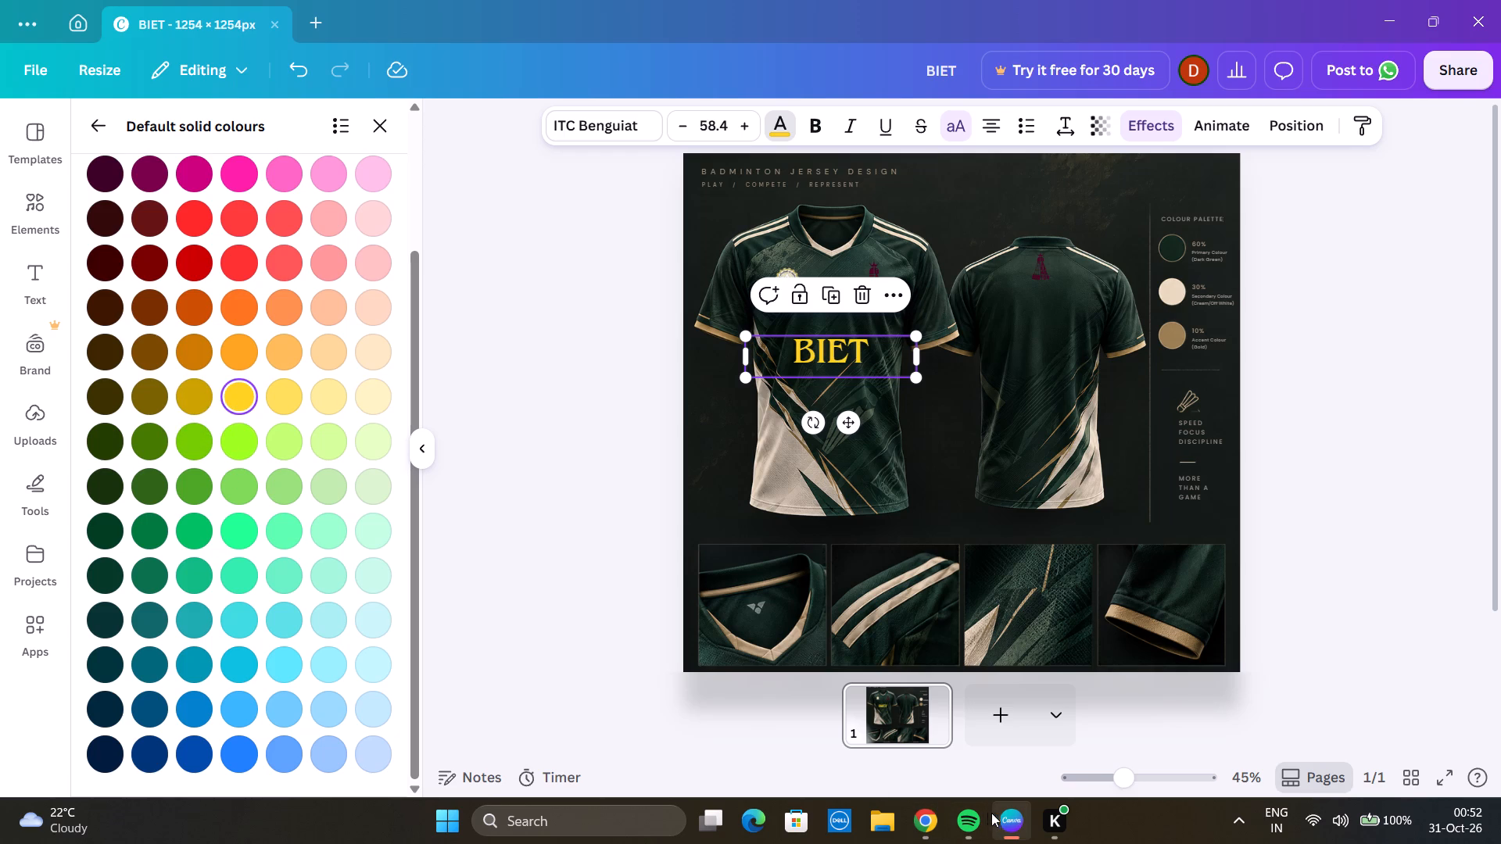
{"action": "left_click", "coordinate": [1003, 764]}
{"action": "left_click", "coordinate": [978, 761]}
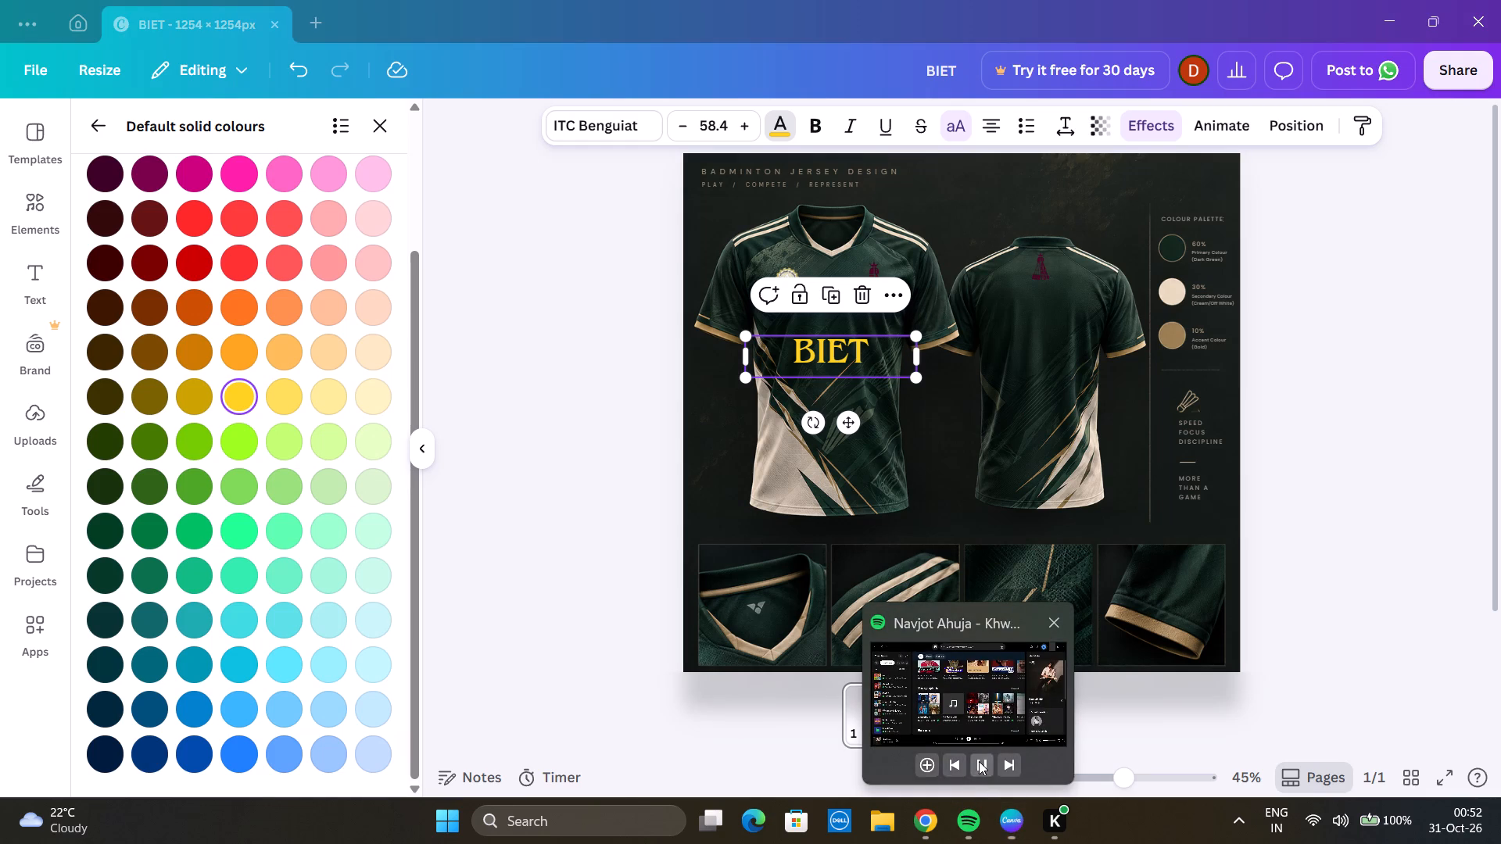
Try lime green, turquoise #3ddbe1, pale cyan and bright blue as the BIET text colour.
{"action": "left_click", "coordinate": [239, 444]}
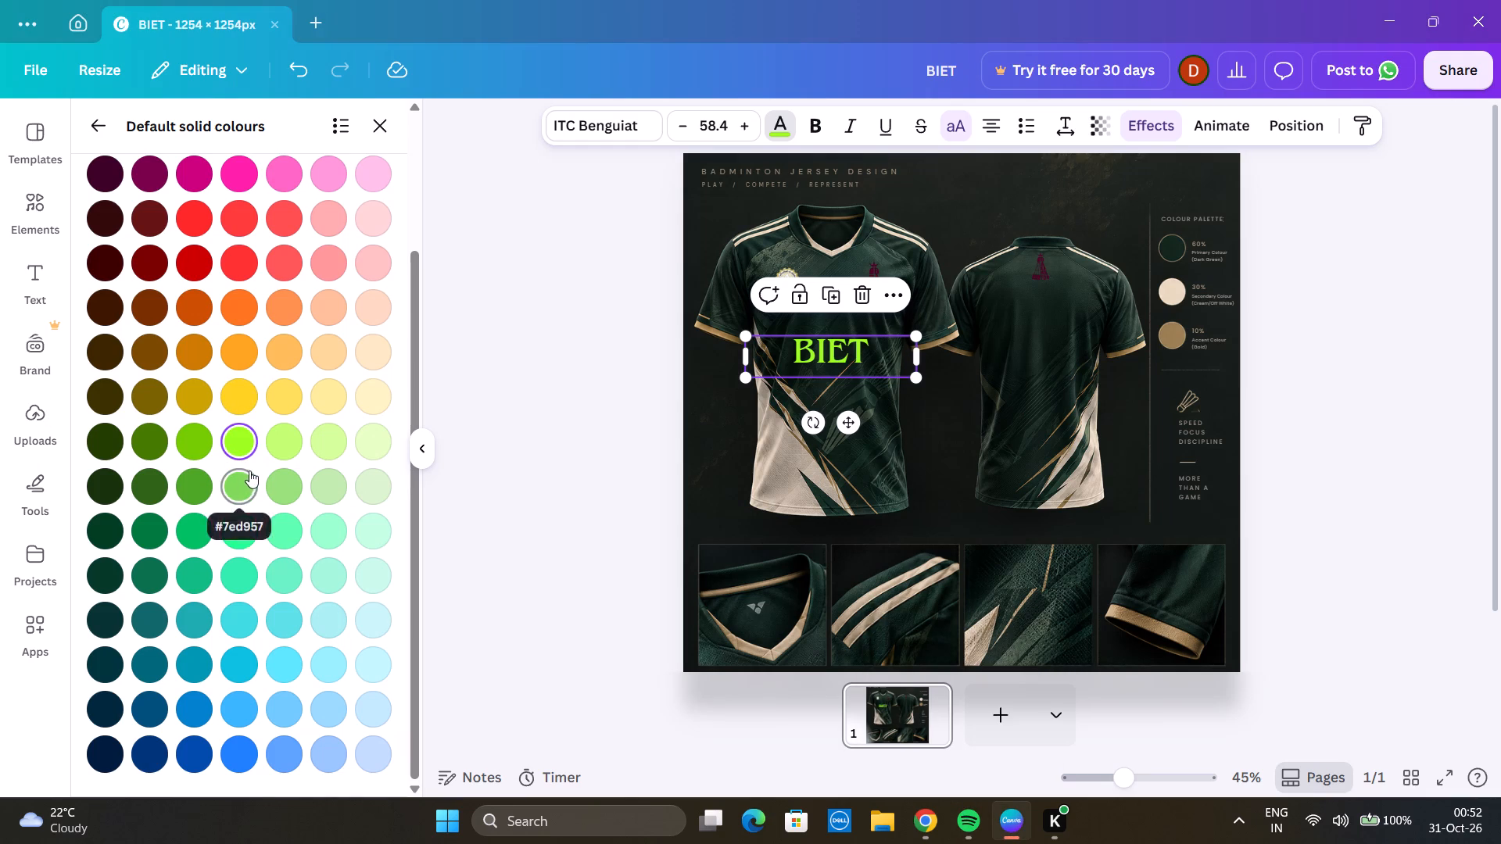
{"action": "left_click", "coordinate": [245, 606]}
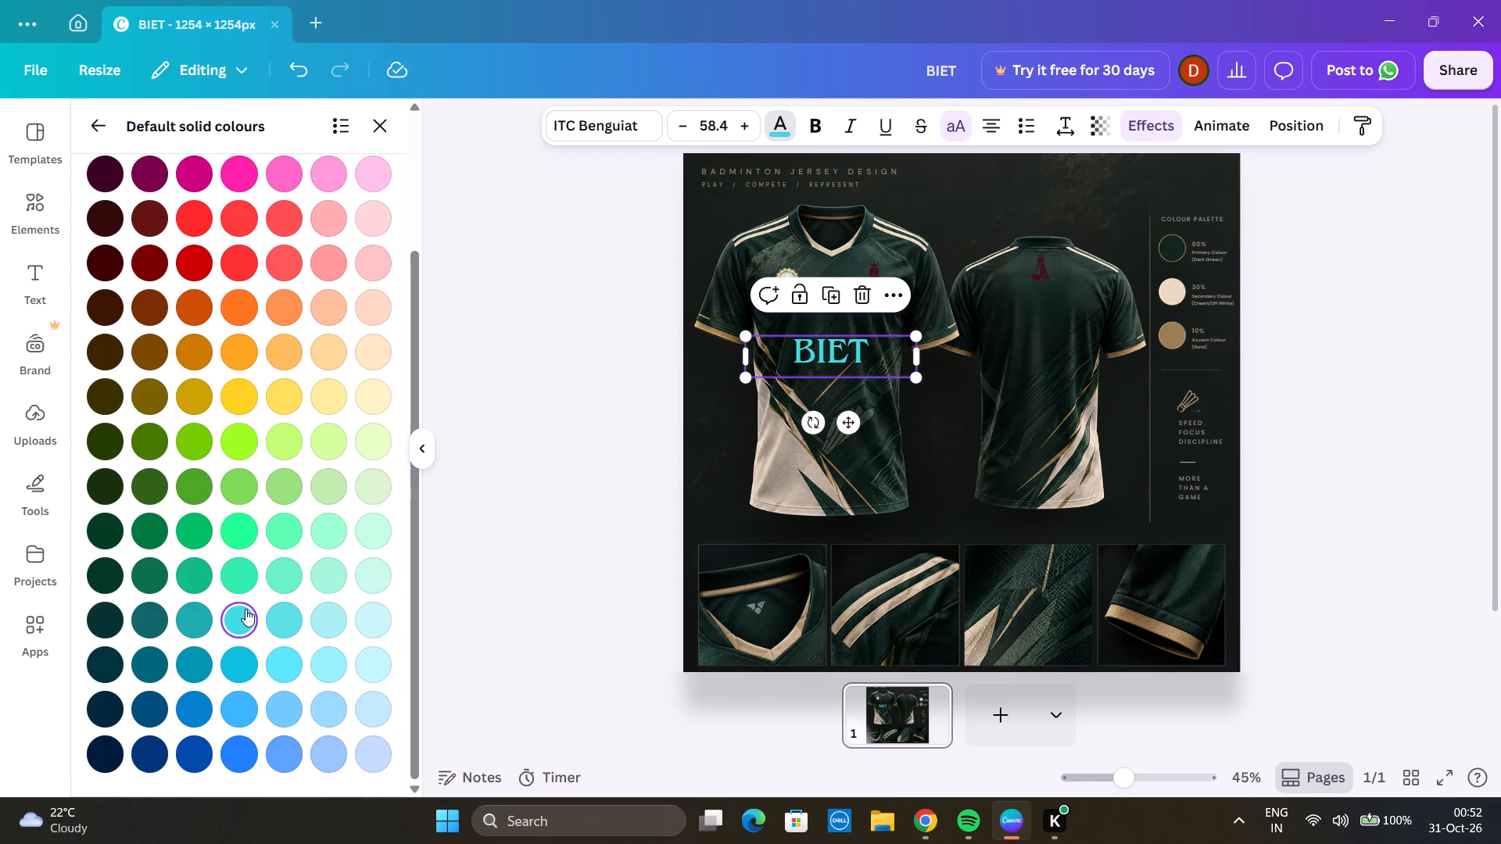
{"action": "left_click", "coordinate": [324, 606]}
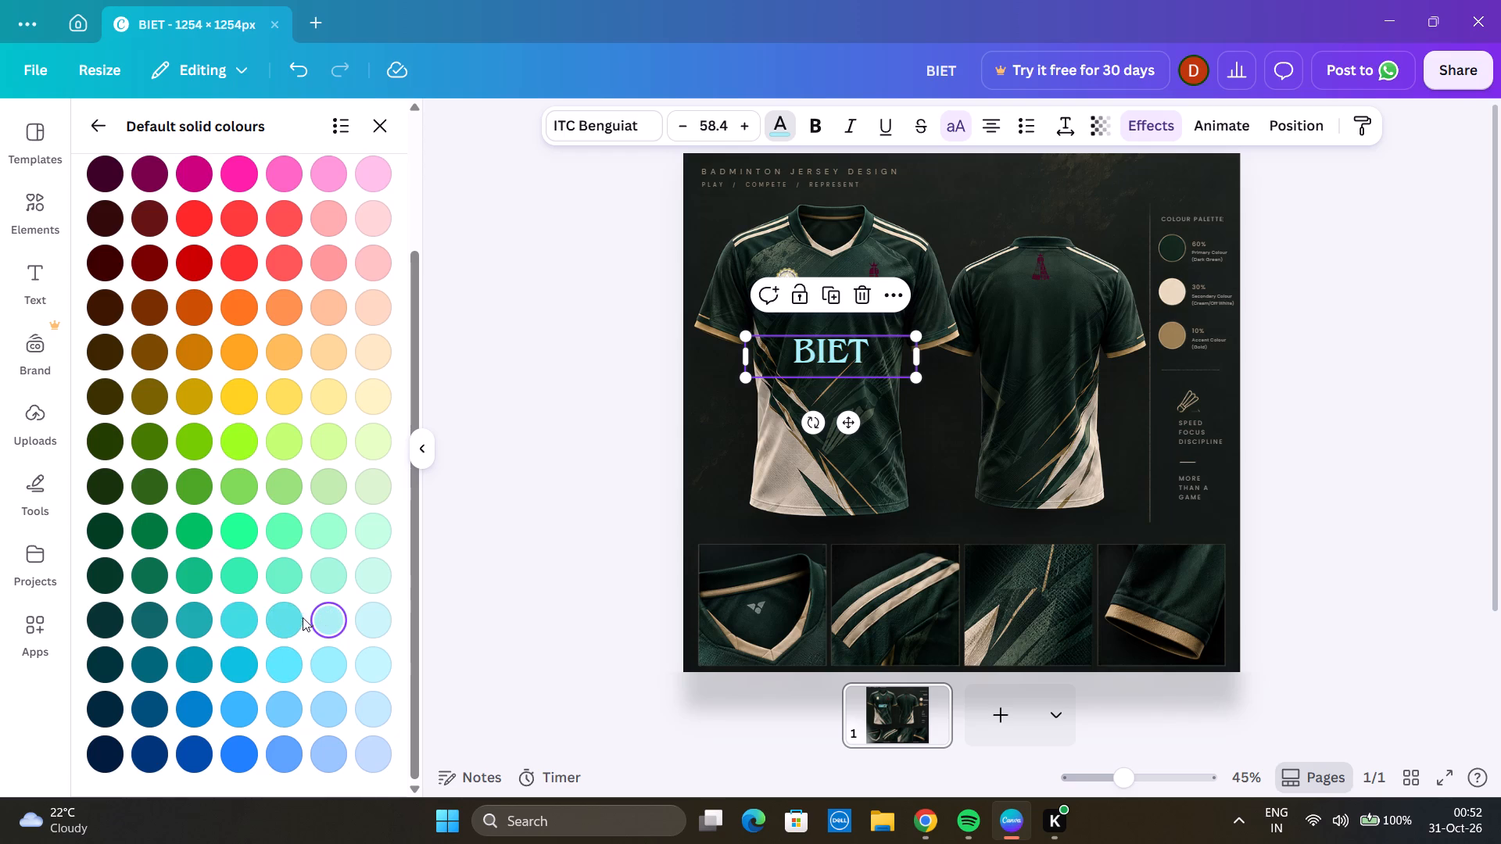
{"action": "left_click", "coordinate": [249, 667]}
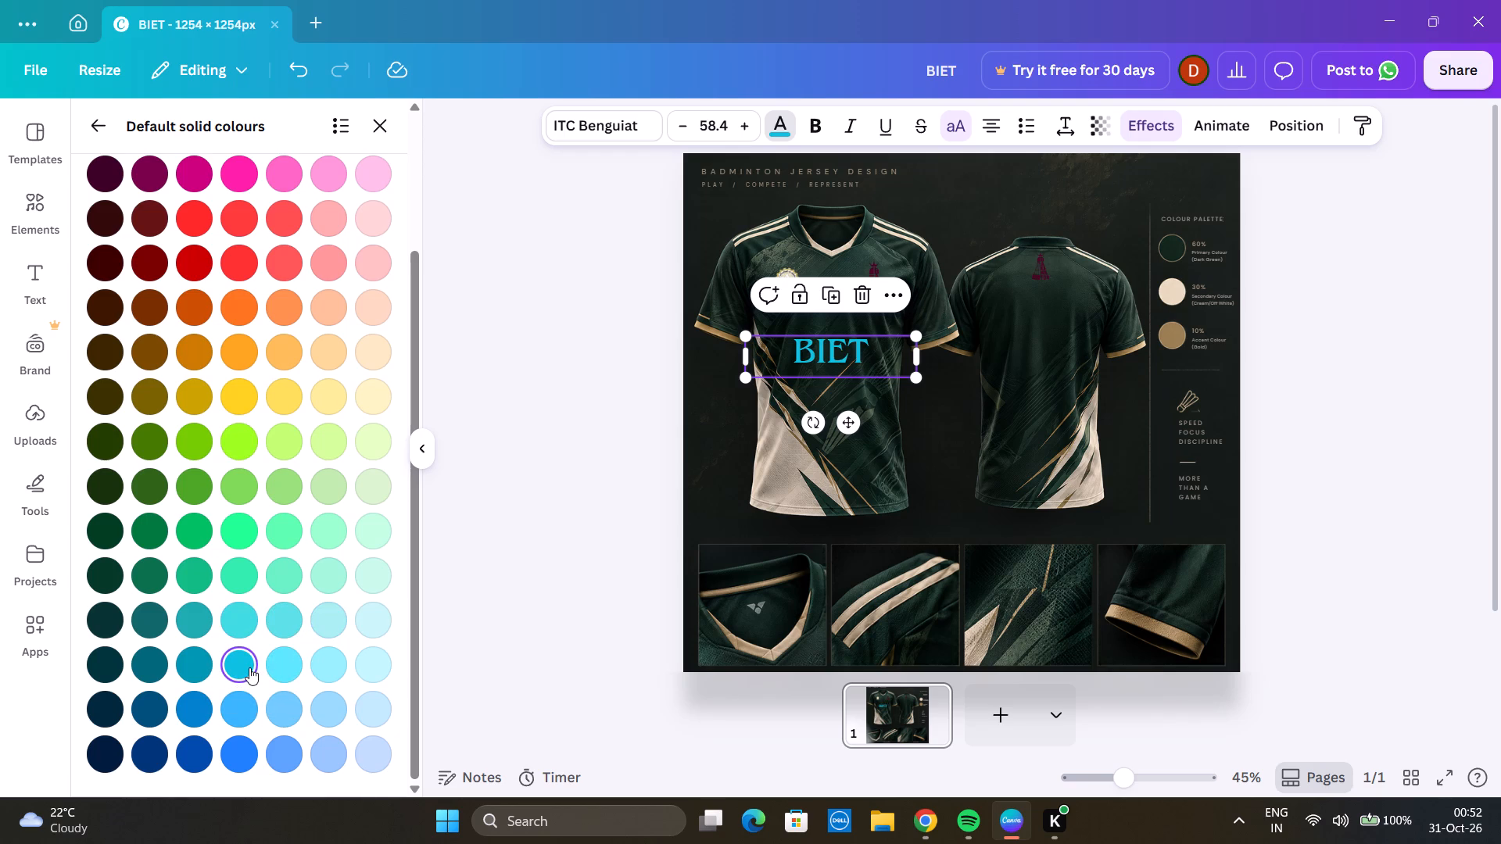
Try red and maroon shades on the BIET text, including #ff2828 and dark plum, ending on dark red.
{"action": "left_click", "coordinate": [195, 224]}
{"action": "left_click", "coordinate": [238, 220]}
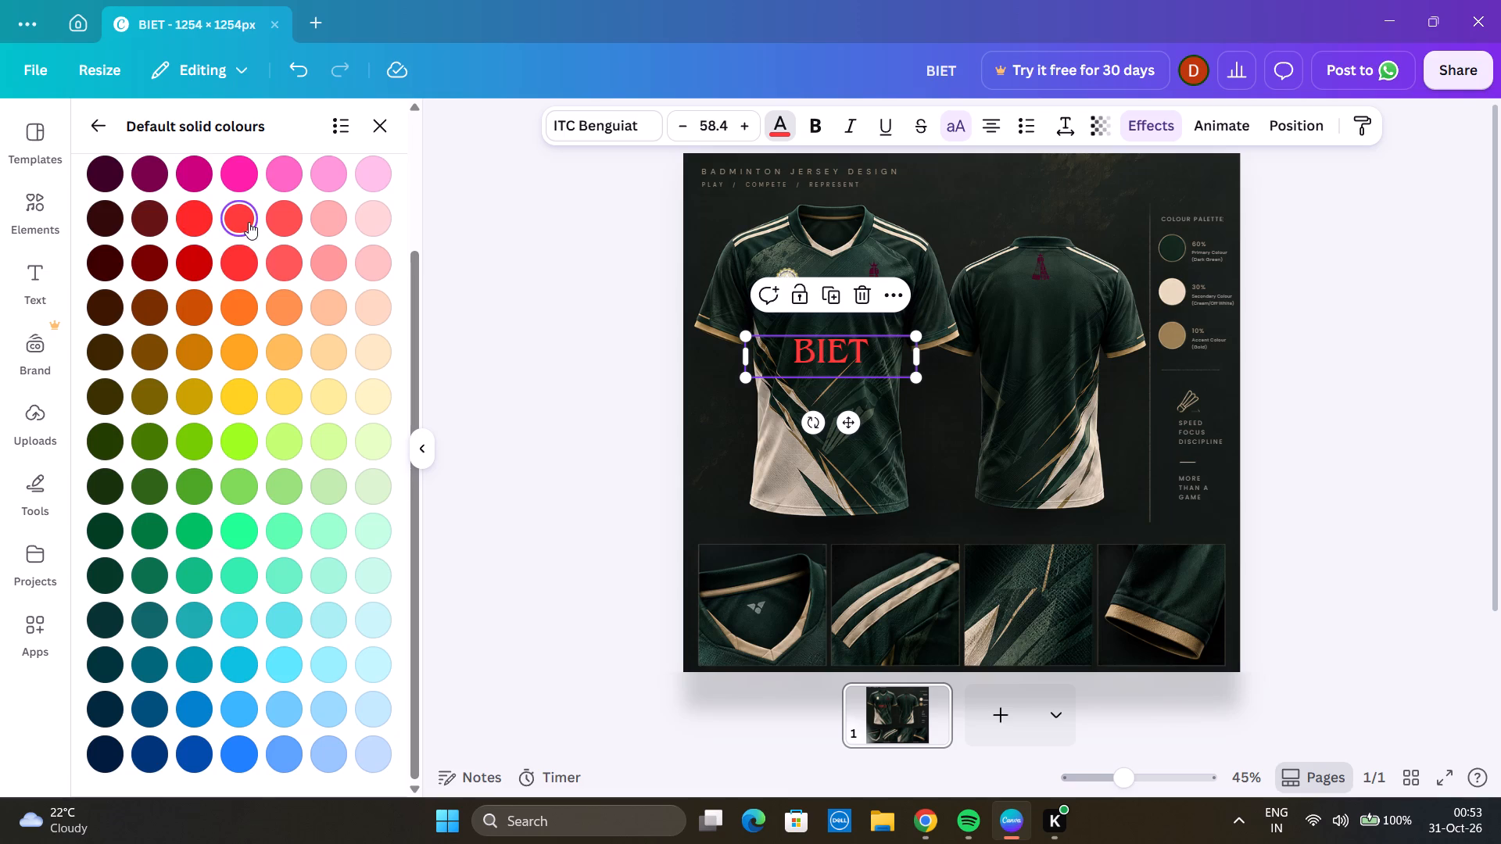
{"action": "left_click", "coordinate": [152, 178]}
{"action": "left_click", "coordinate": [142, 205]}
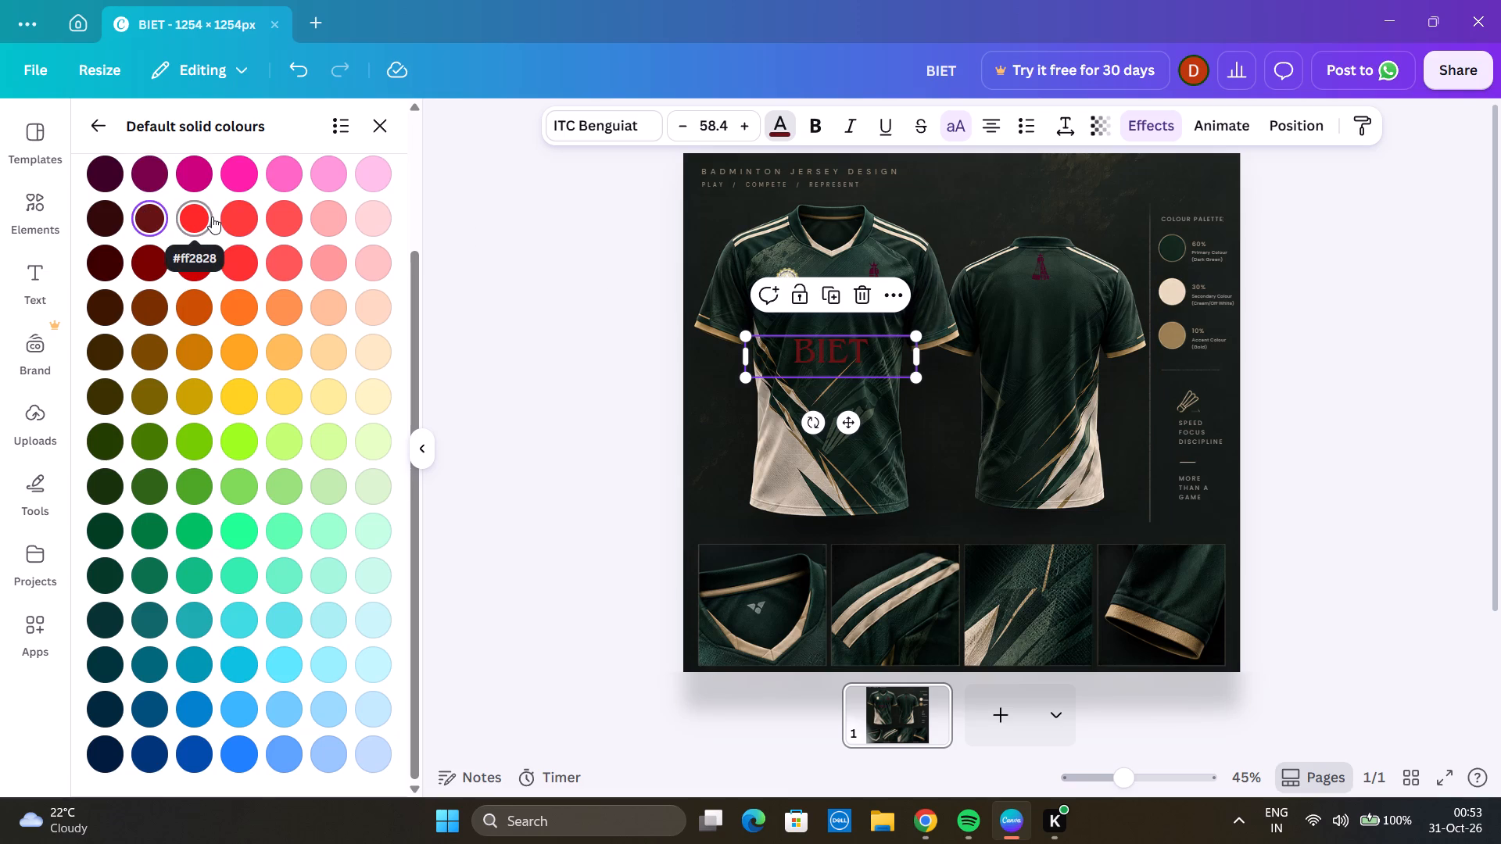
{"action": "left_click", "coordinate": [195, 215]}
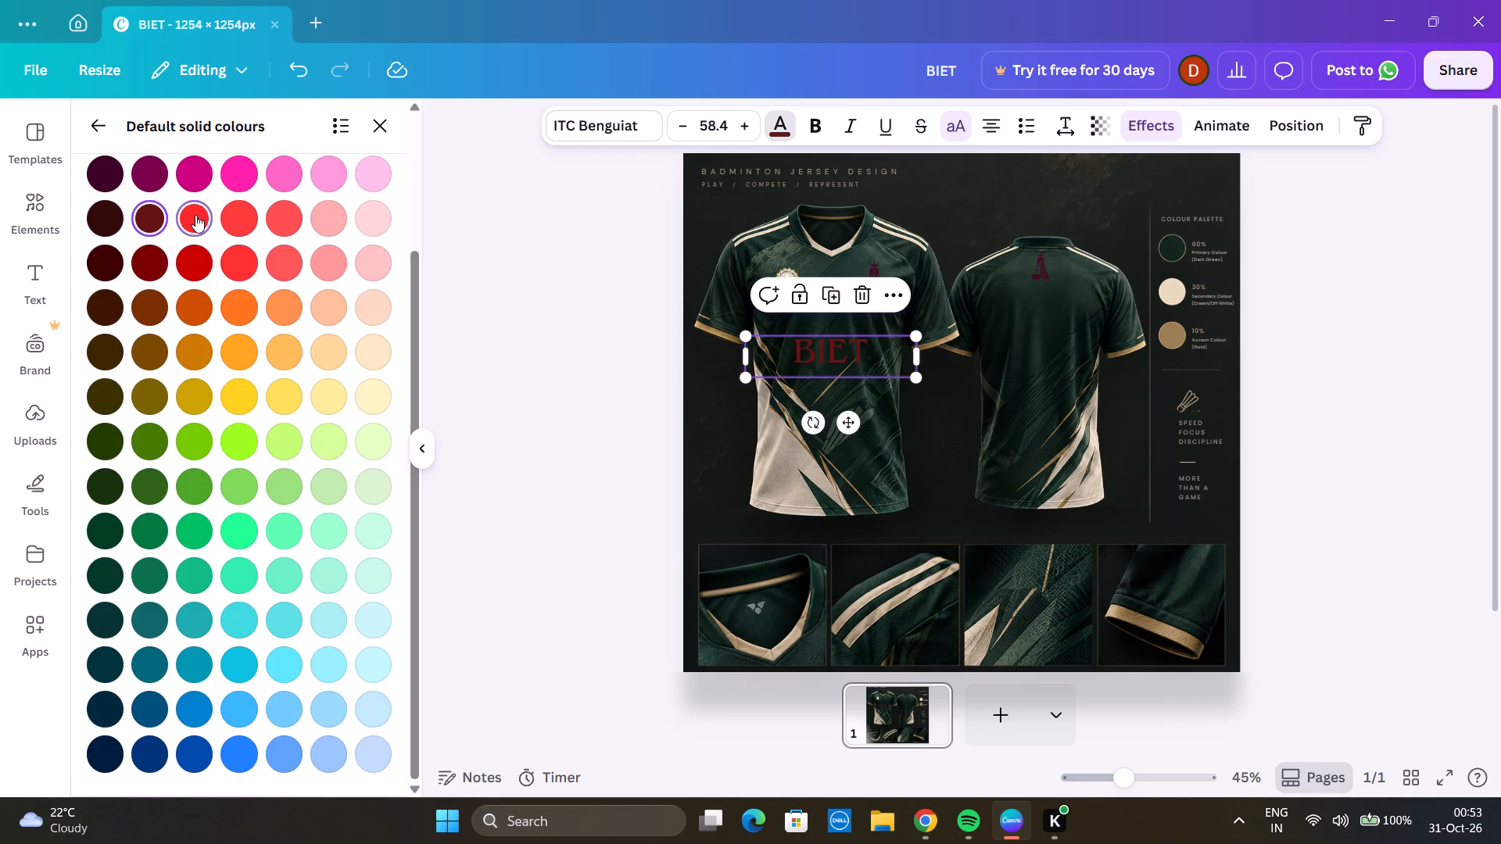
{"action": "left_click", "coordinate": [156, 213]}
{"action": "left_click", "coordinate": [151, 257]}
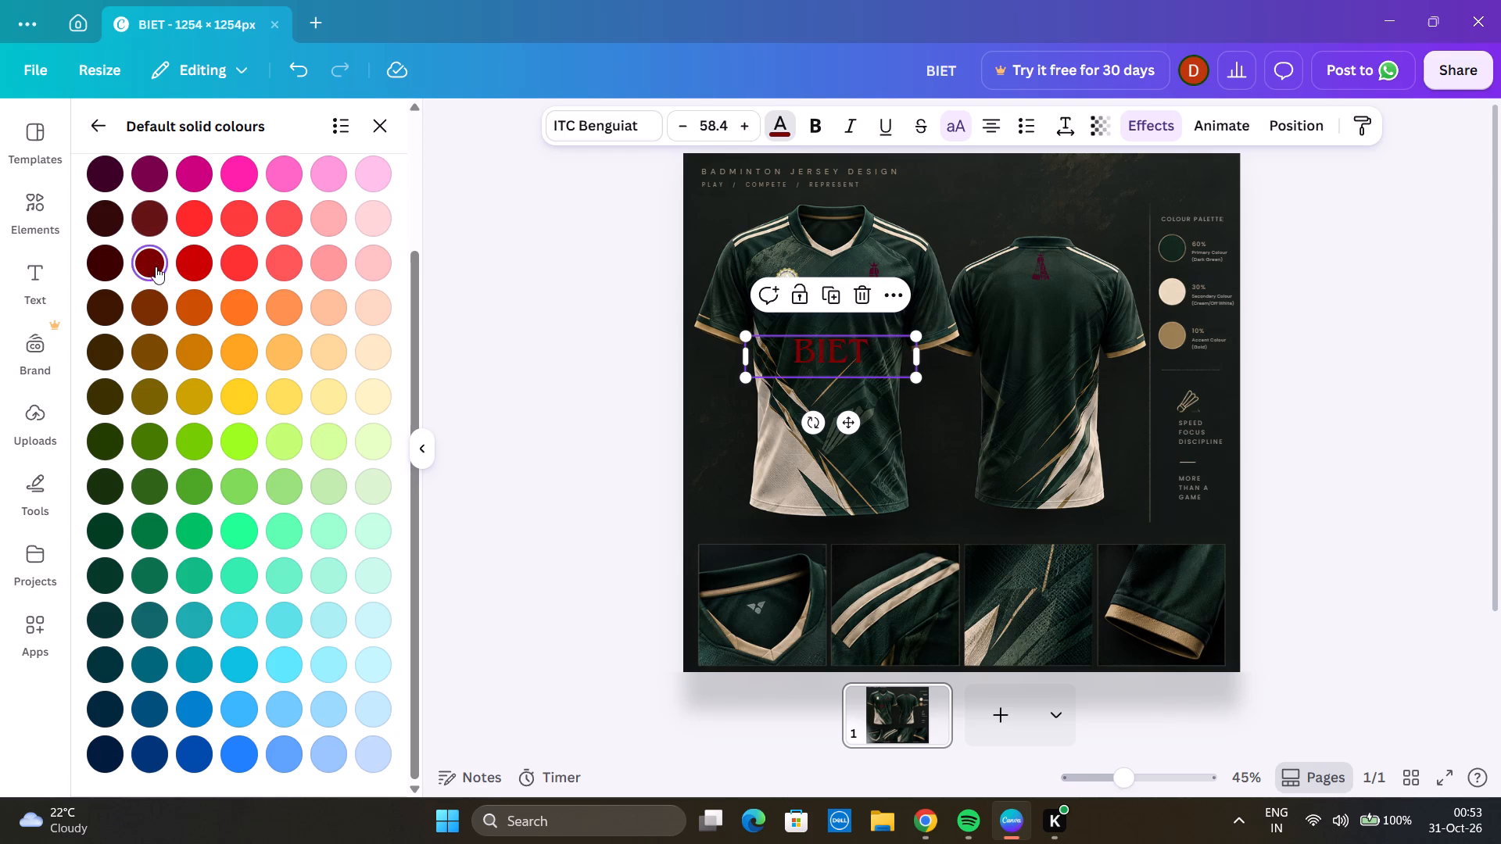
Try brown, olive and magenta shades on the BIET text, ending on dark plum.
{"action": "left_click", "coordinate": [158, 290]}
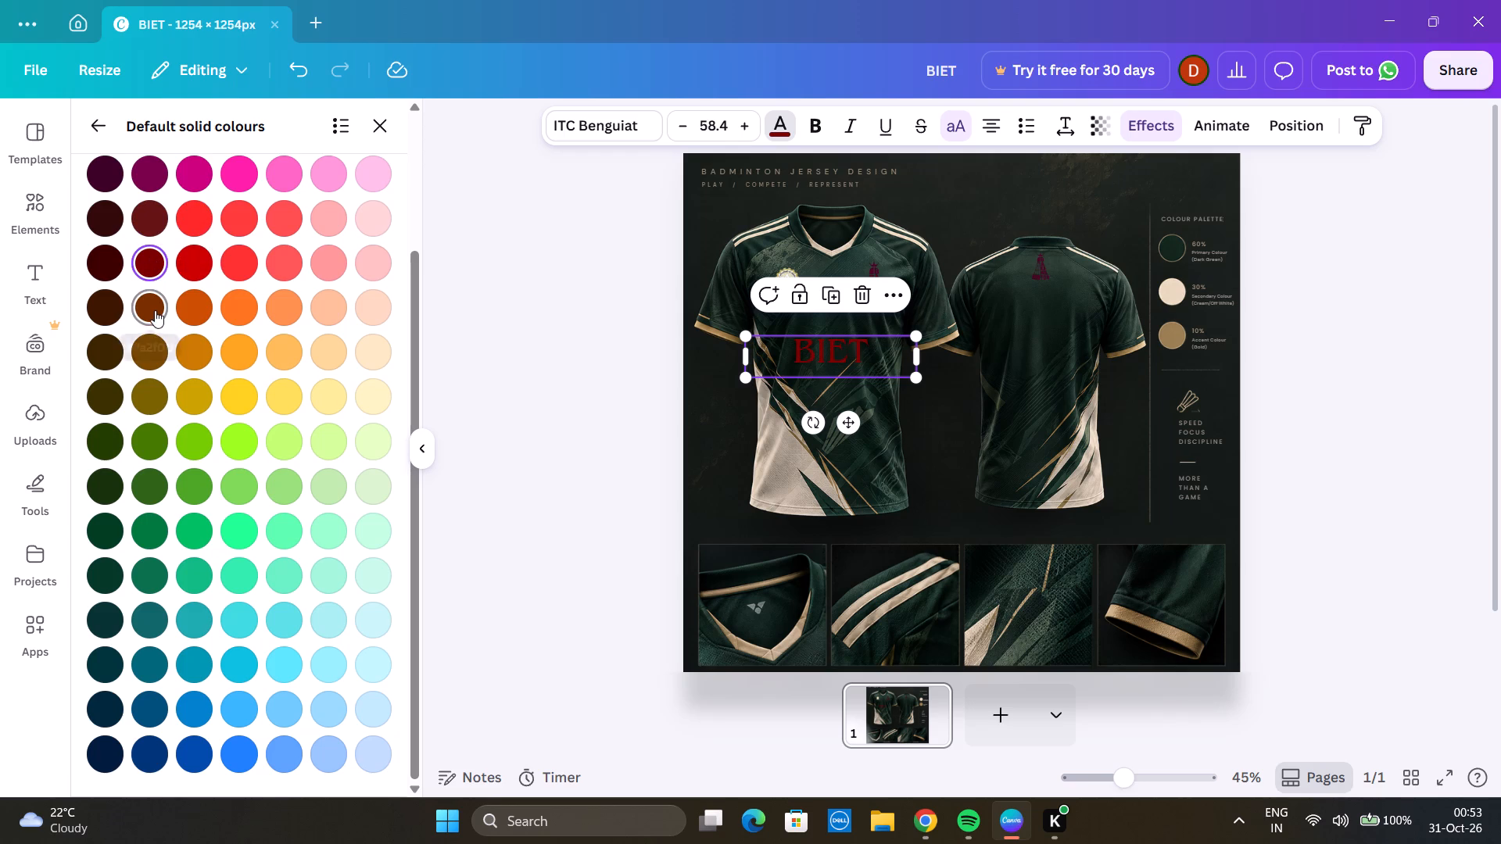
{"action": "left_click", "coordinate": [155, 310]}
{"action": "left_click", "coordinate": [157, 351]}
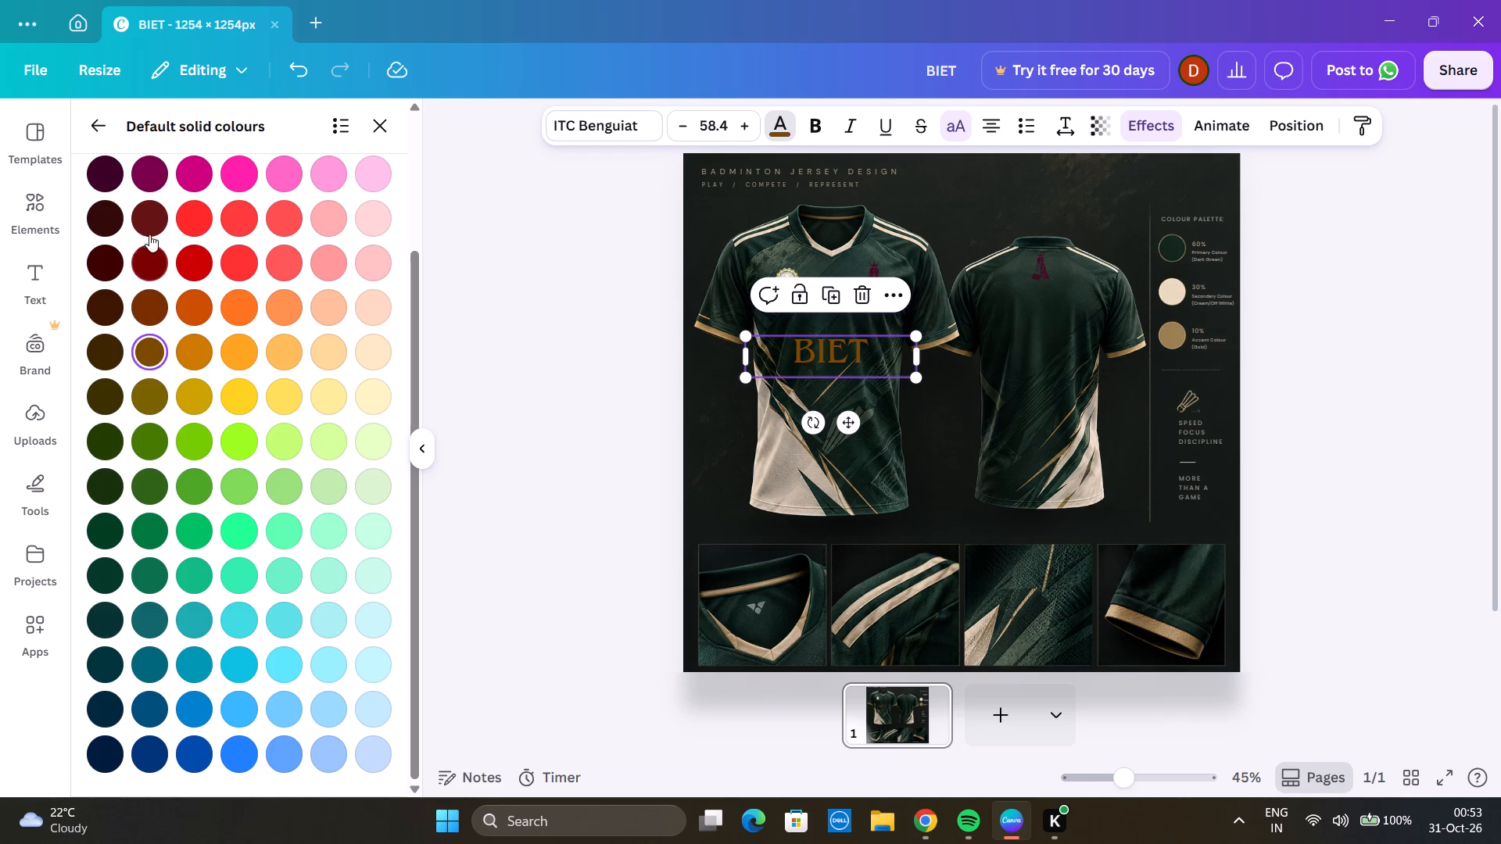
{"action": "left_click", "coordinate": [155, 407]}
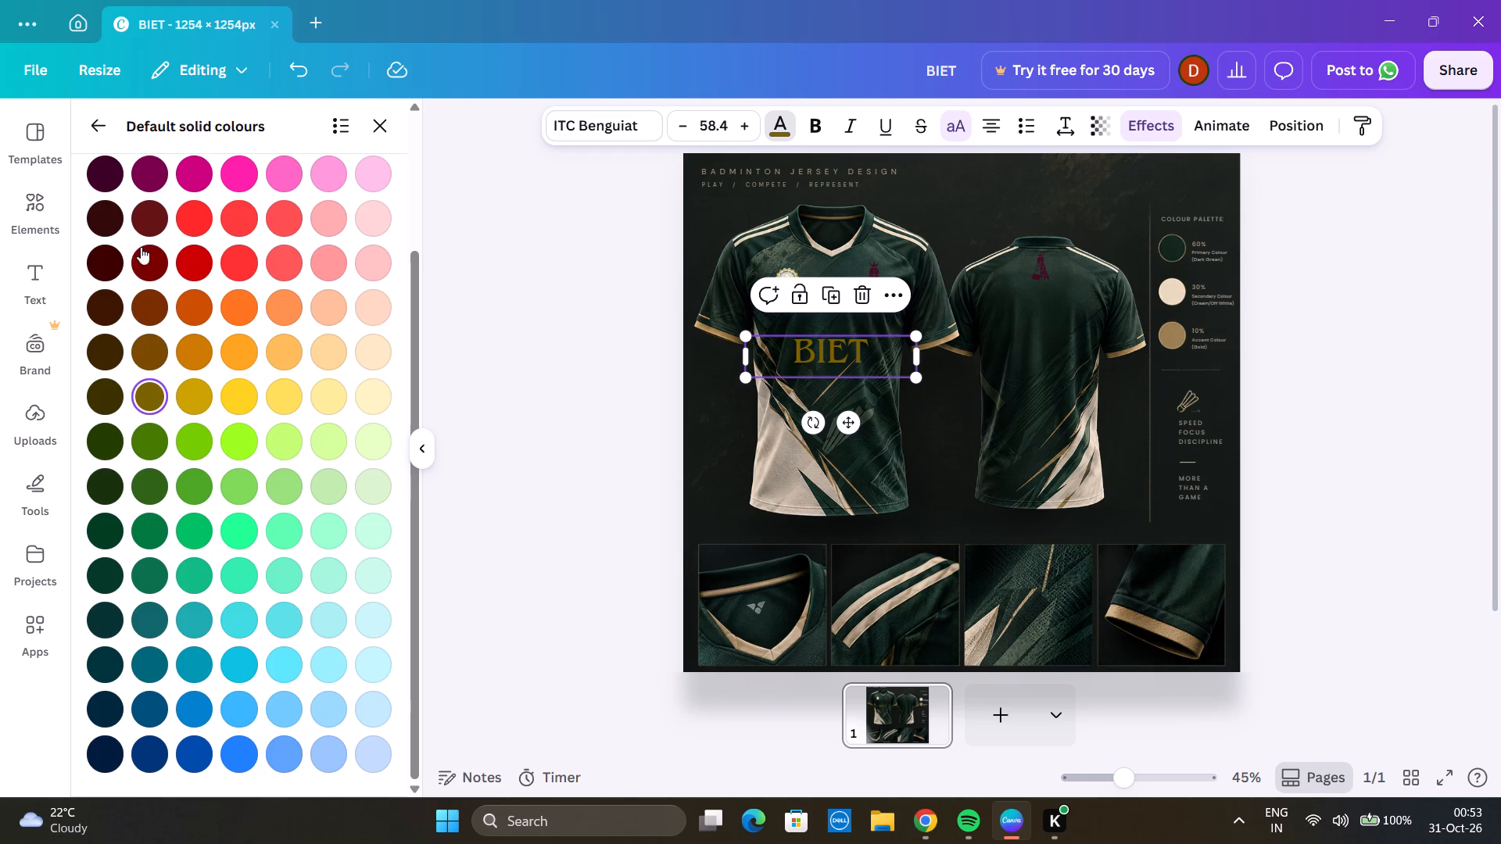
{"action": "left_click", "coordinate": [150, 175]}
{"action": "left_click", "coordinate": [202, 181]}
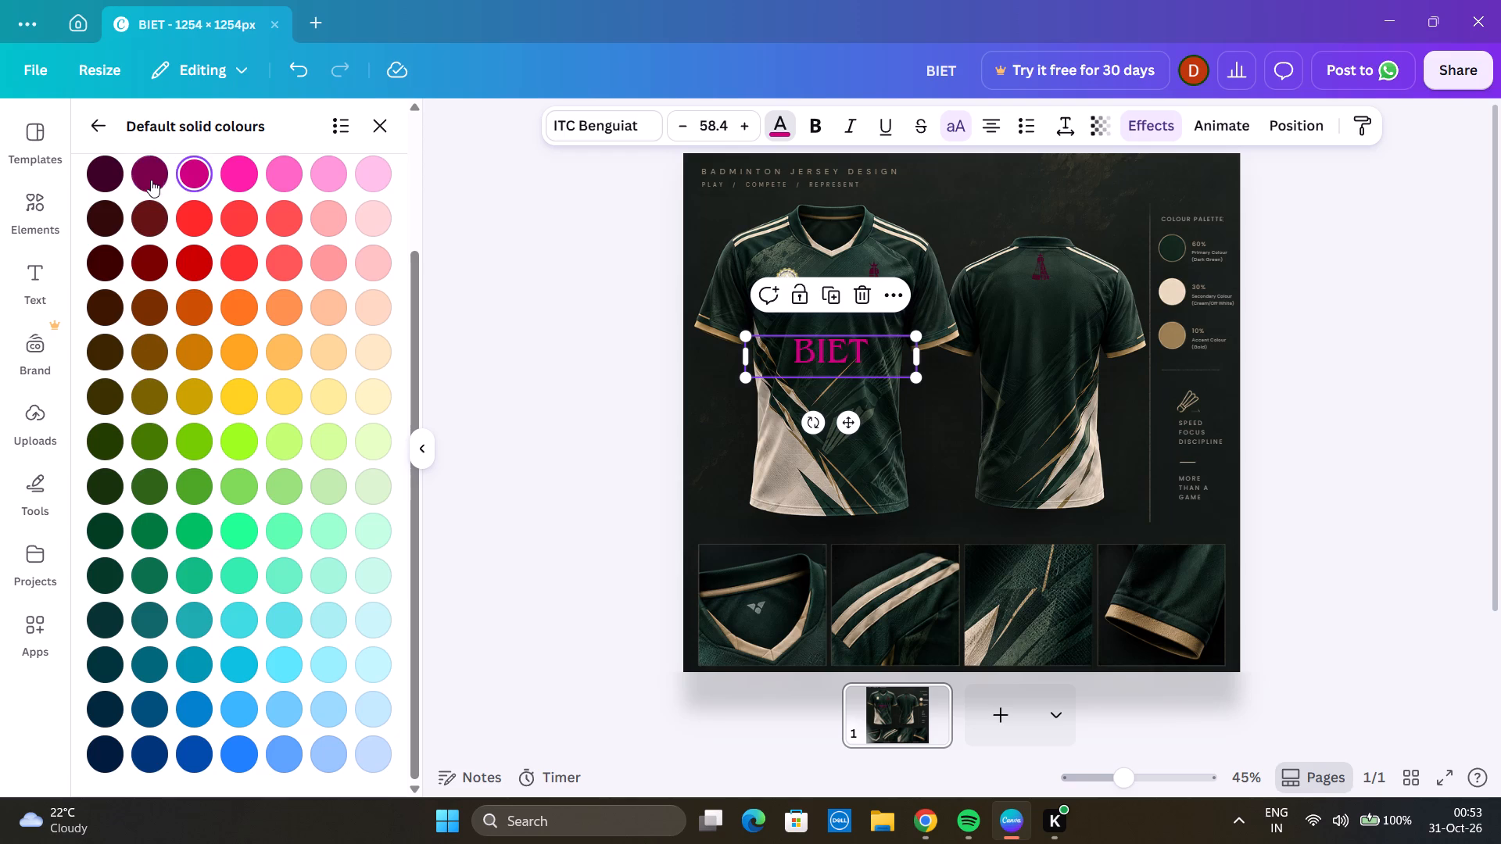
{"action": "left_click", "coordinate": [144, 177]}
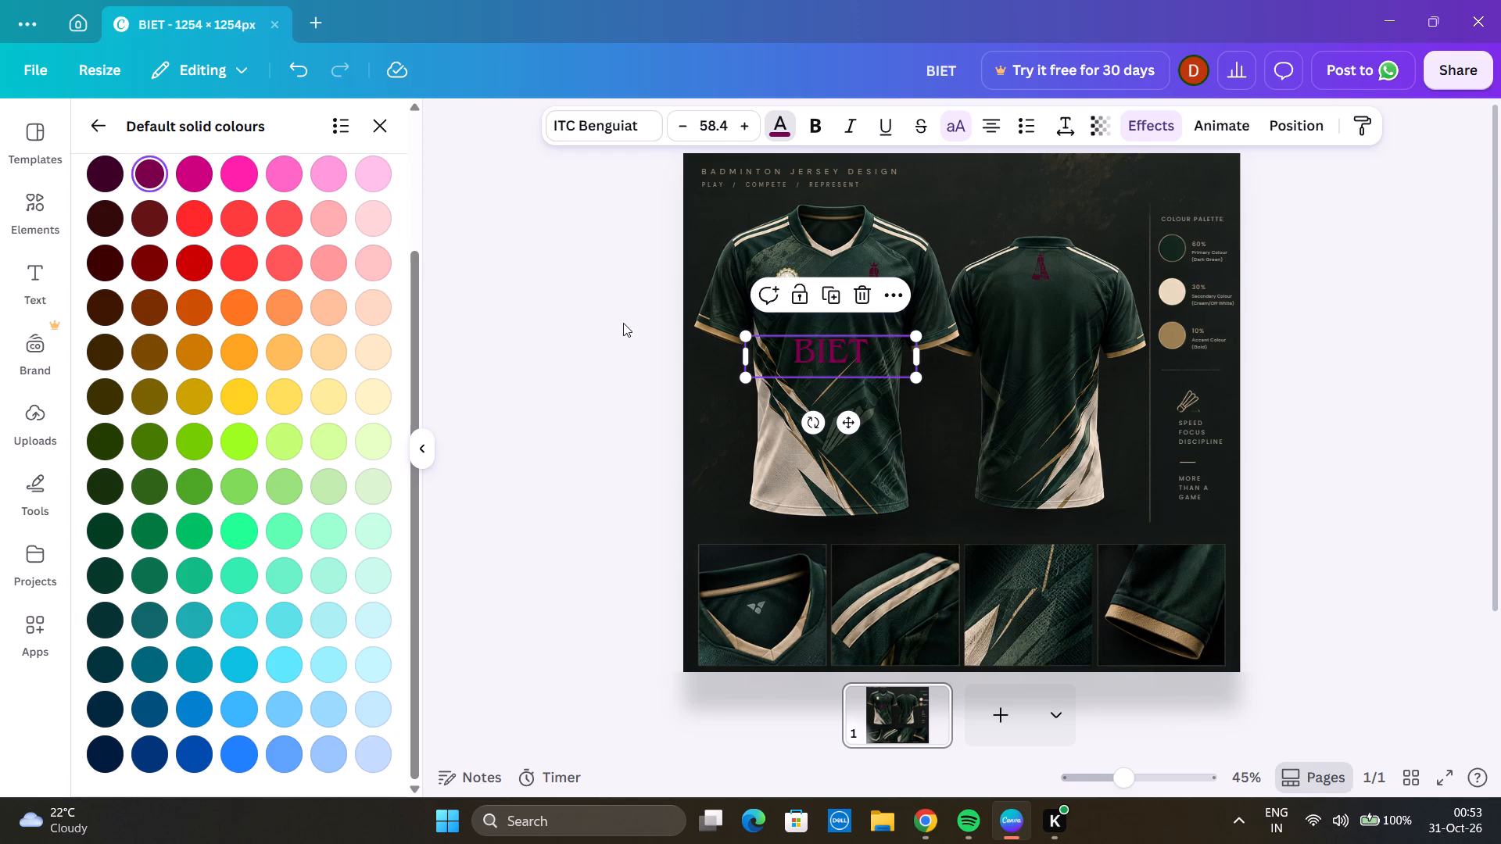
Compare the BIET text with the front jersey logos up close and set its colour to dark red #7a0000 after trying #661414.
{"action": "scroll", "coordinate": [746, 402], "scroll_direction": "up", "scroll_amount": 3}
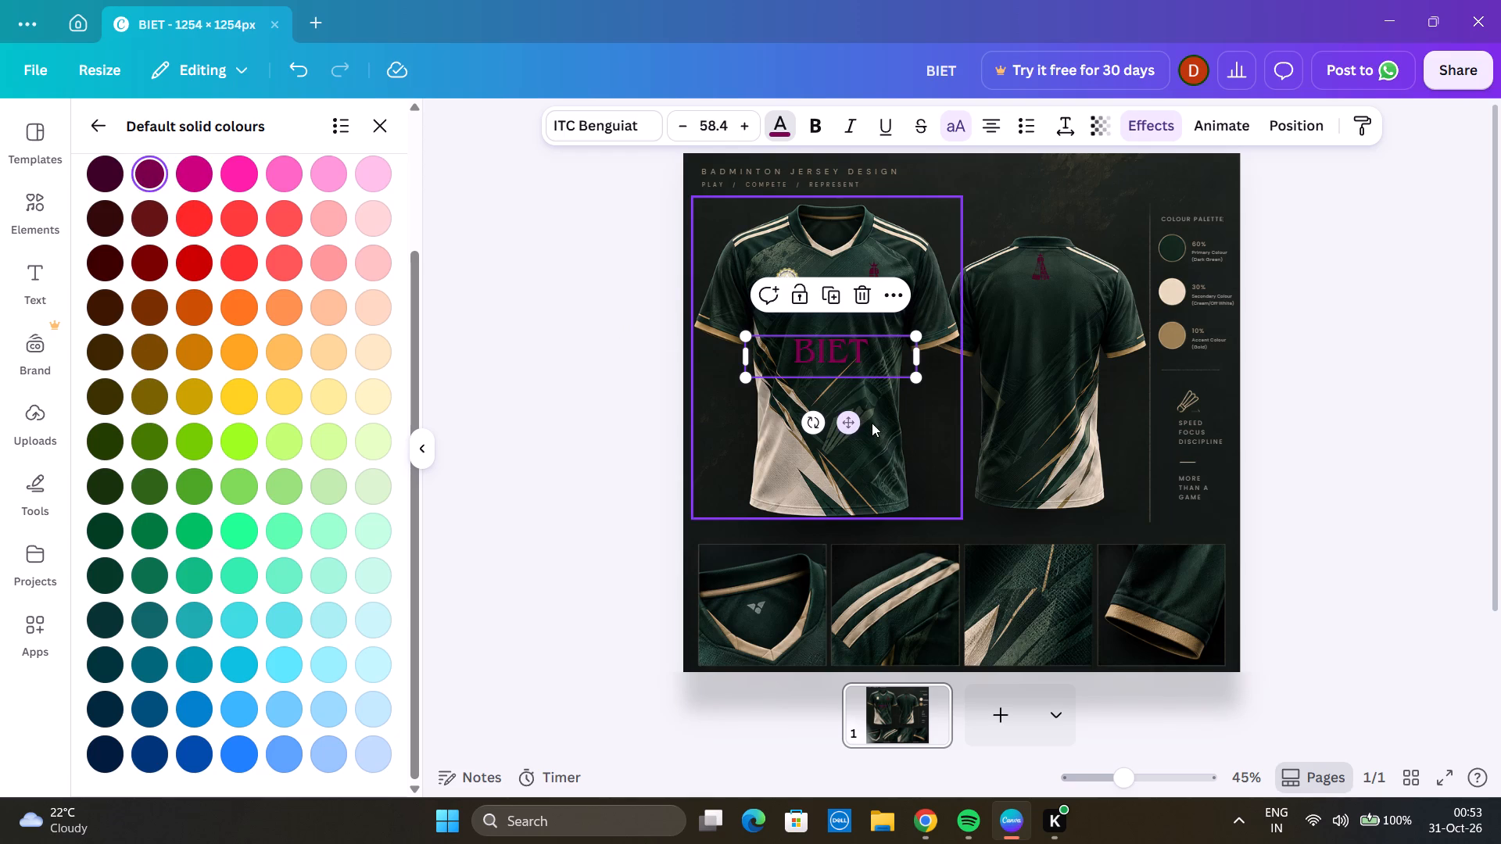
{"action": "scroll", "coordinate": [739, 362], "scroll_direction": "up", "scroll_amount": 1}
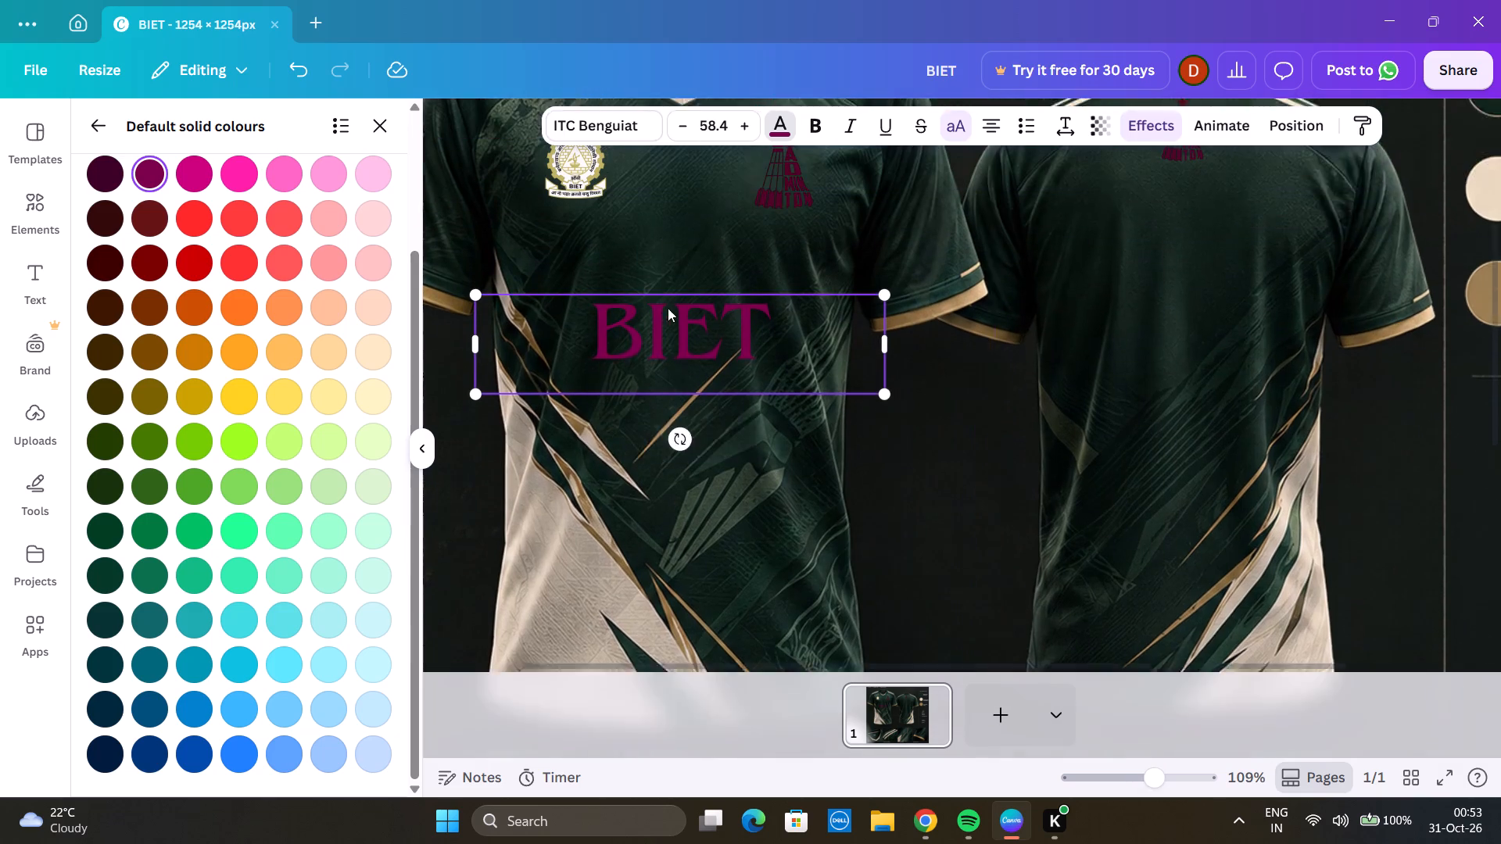
{"action": "scroll", "coordinate": [668, 308], "scroll_direction": "up", "scroll_amount": 1}
{"action": "scroll", "coordinate": [369, 291], "scroll_direction": "right", "scroll_amount": 1}
{"action": "scroll", "coordinate": [603, 430], "scroll_direction": "right", "scroll_amount": 1}
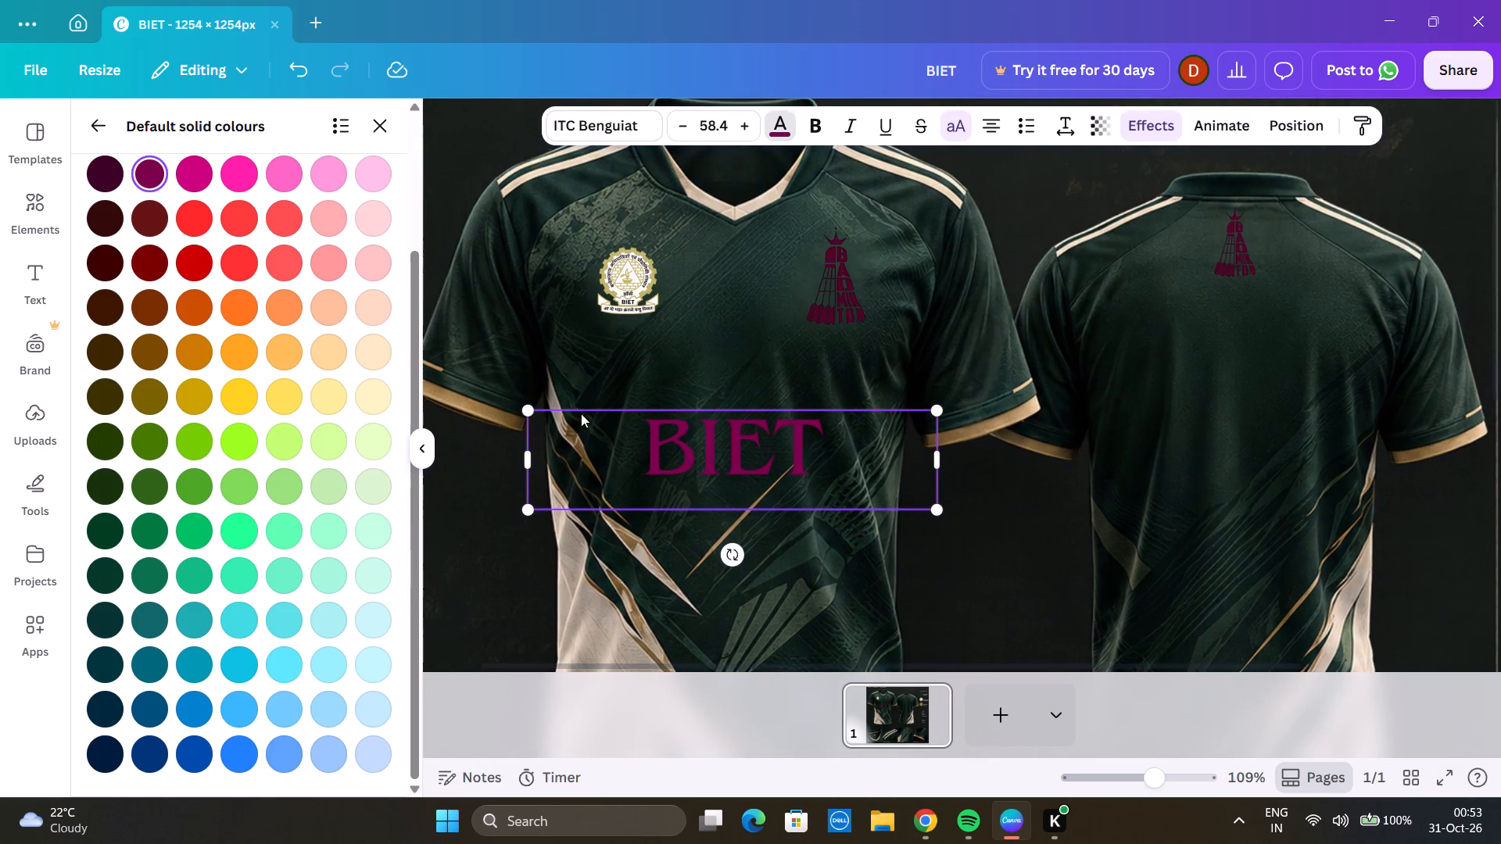
{"action": "scroll", "coordinate": [581, 413], "scroll_direction": "right", "scroll_amount": 1}
{"action": "left_click", "coordinate": [145, 207]}
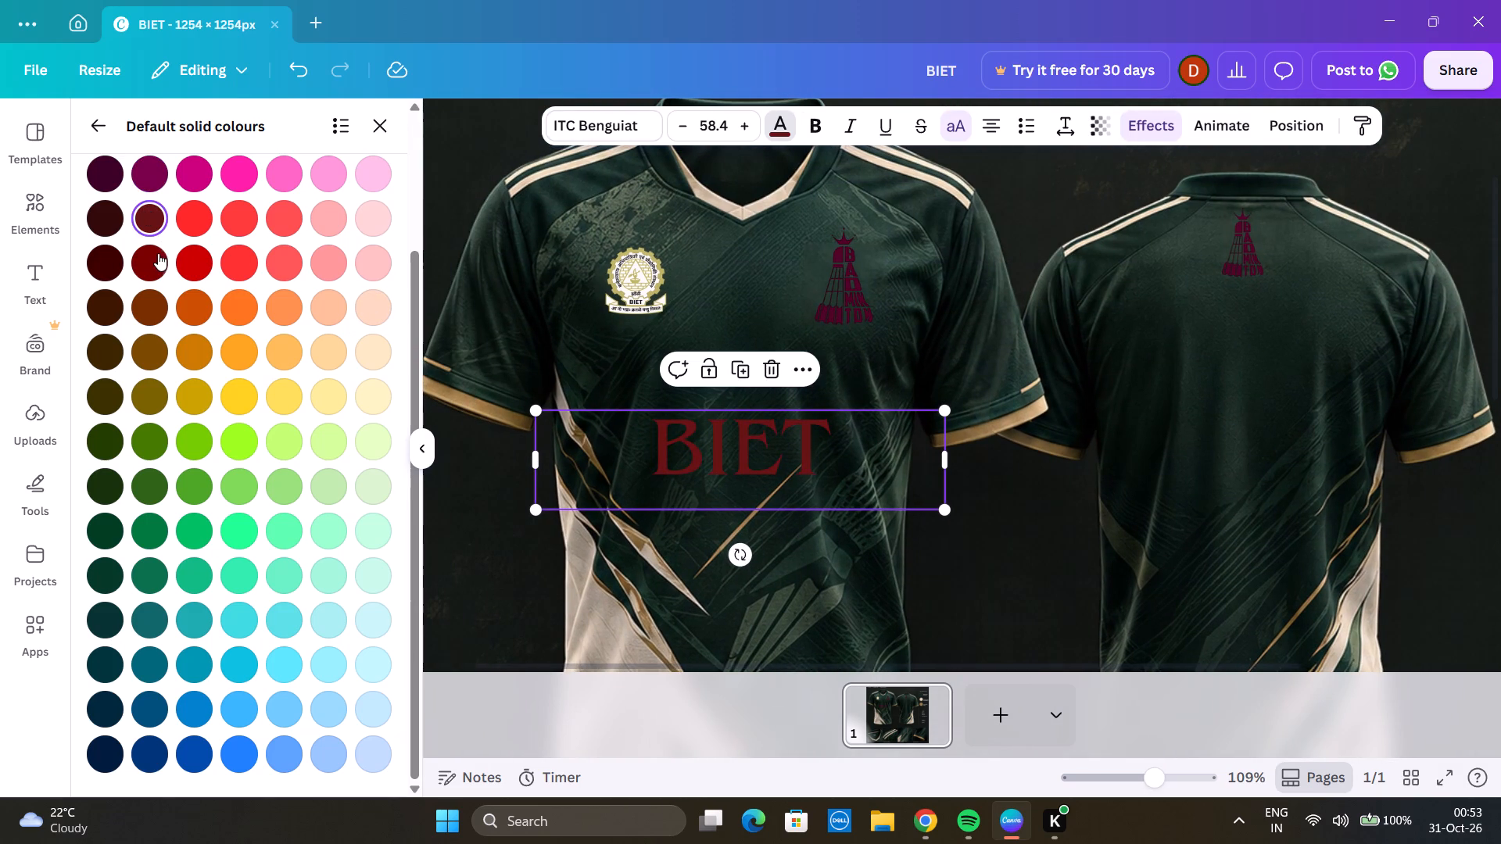
{"action": "left_click", "coordinate": [158, 254]}
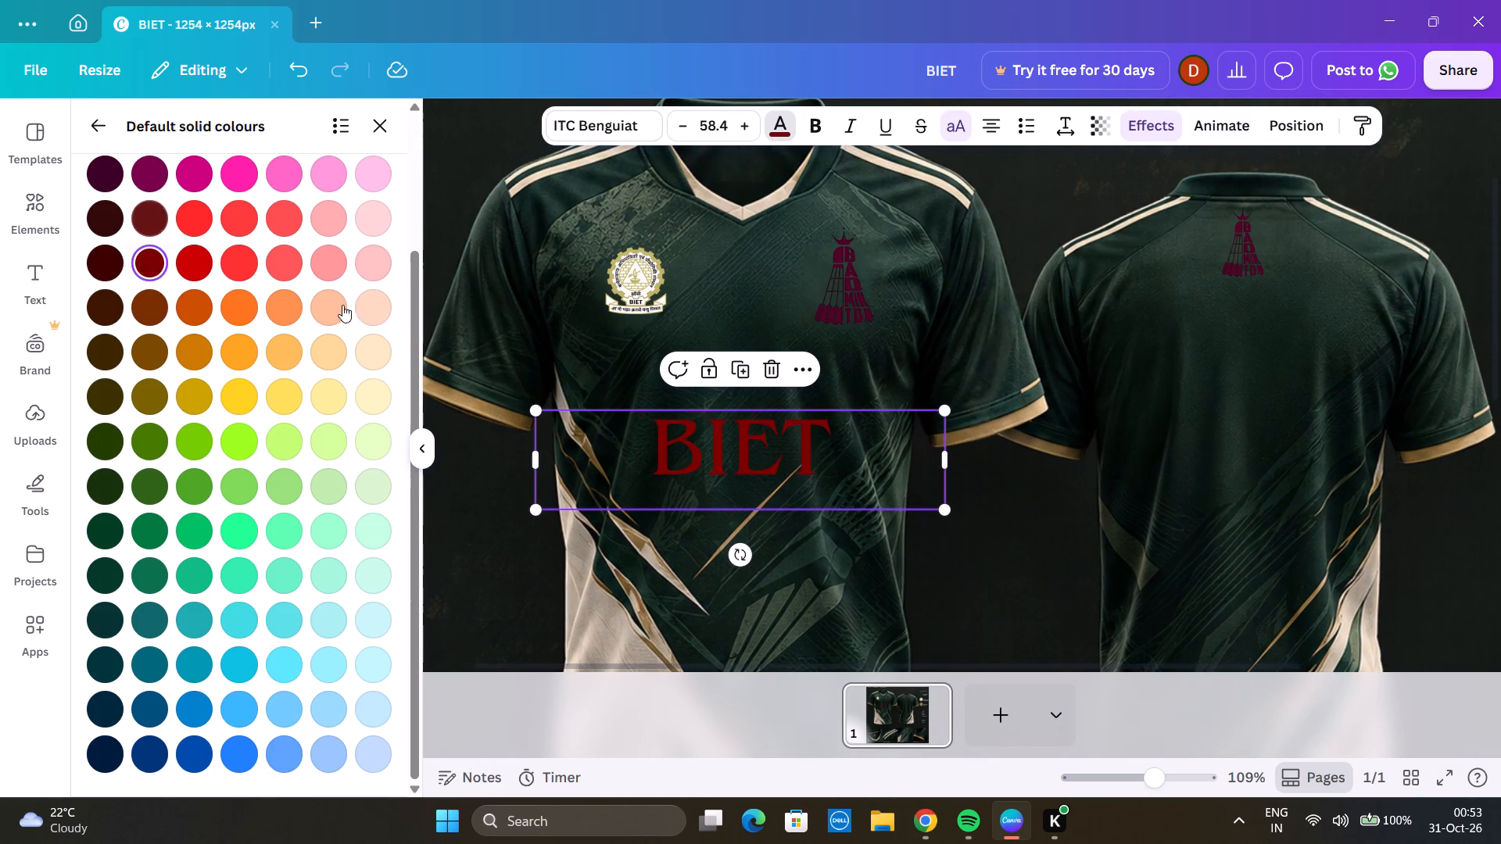
Set the front jersey BADMINTON logo's first colour to dark red #7a0000 after trying #661414.
{"action": "left_click", "coordinate": [850, 319]}
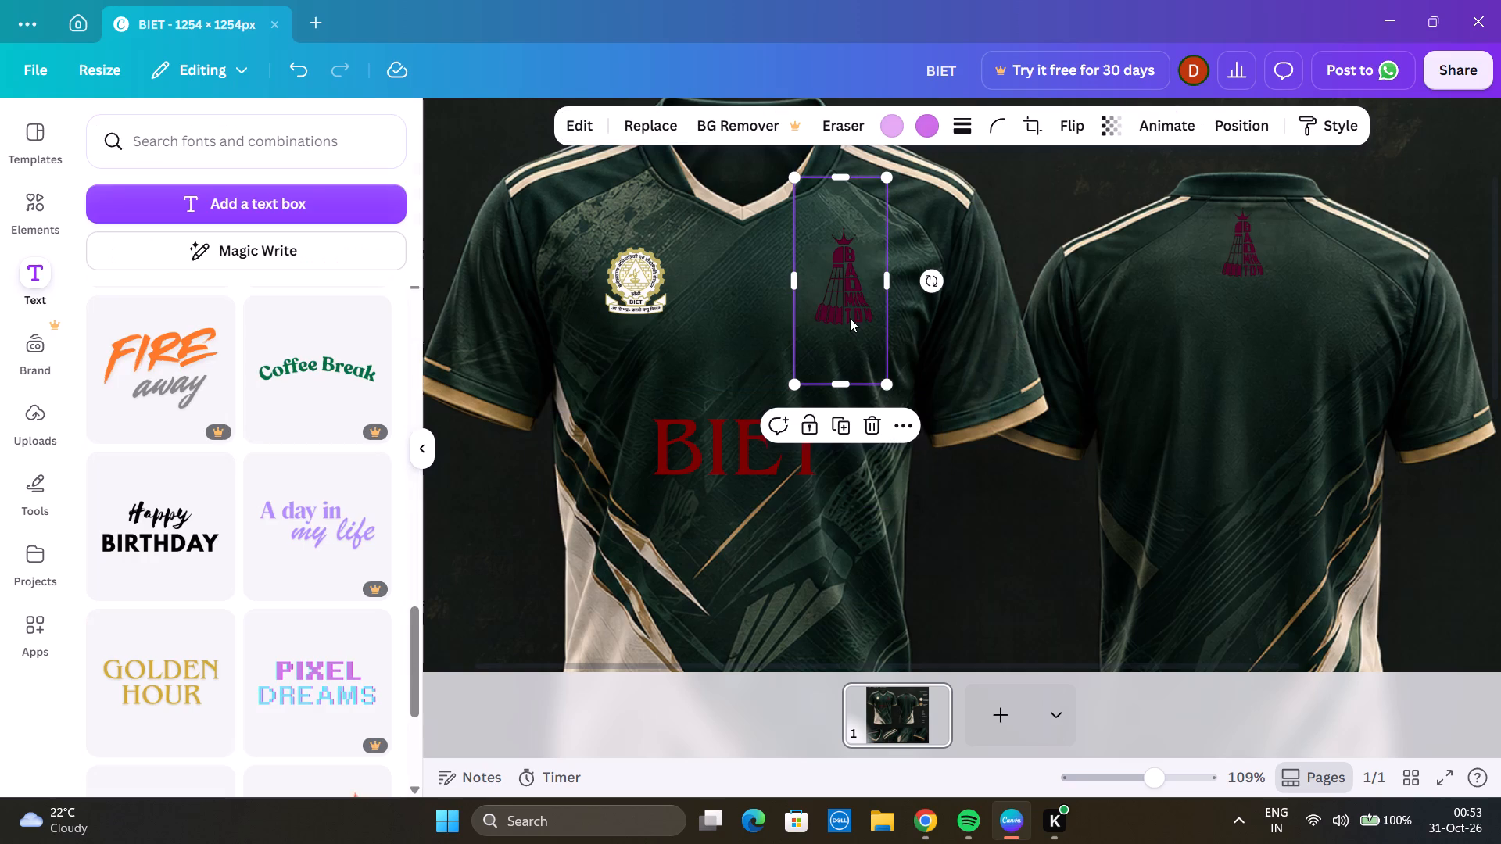
{"action": "left_click", "coordinate": [887, 127]}
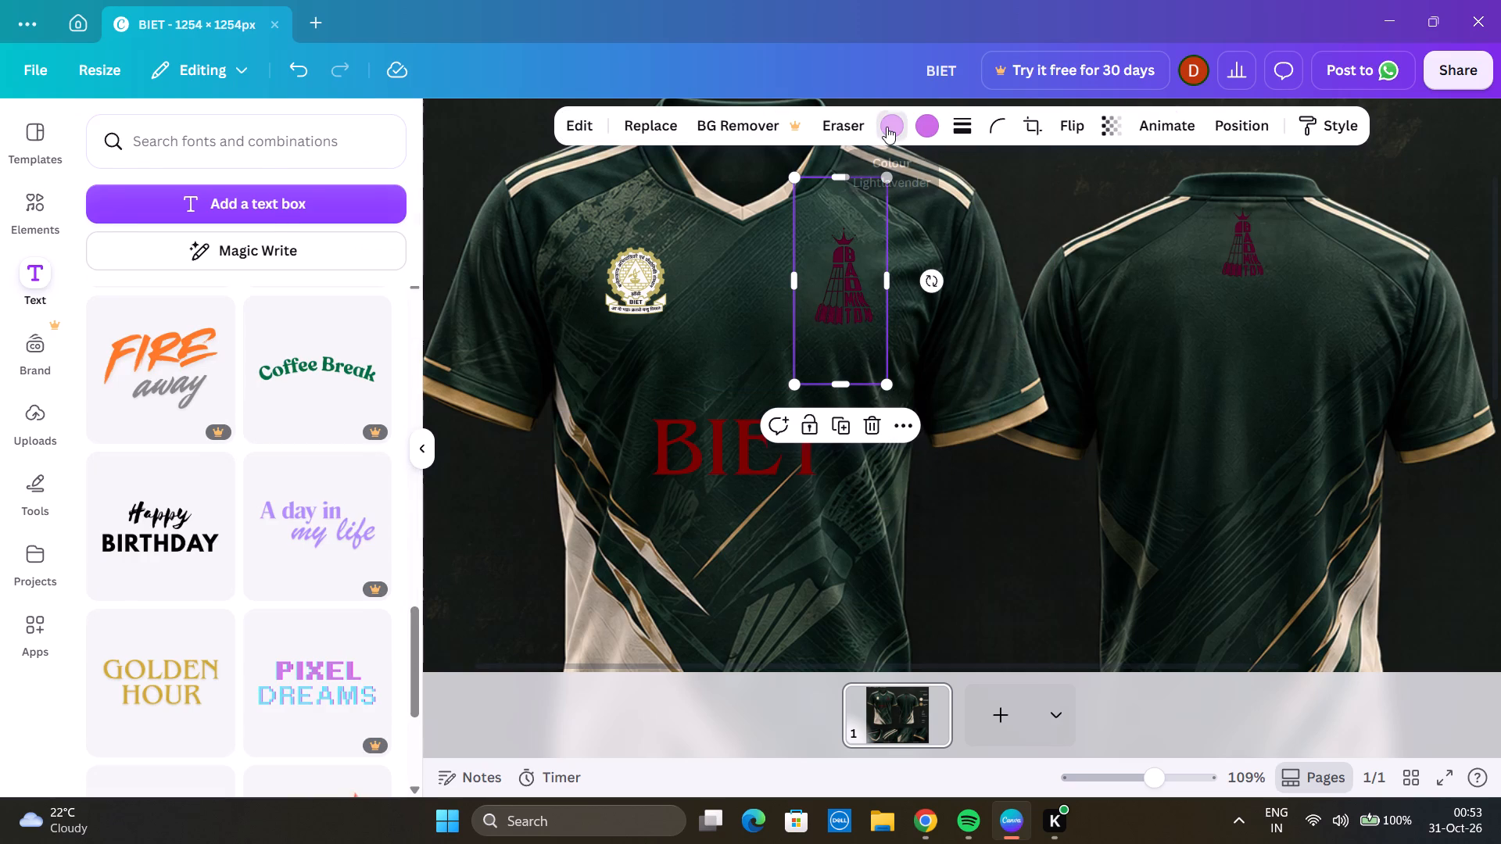
{"action": "left_click", "coordinate": [384, 569]}
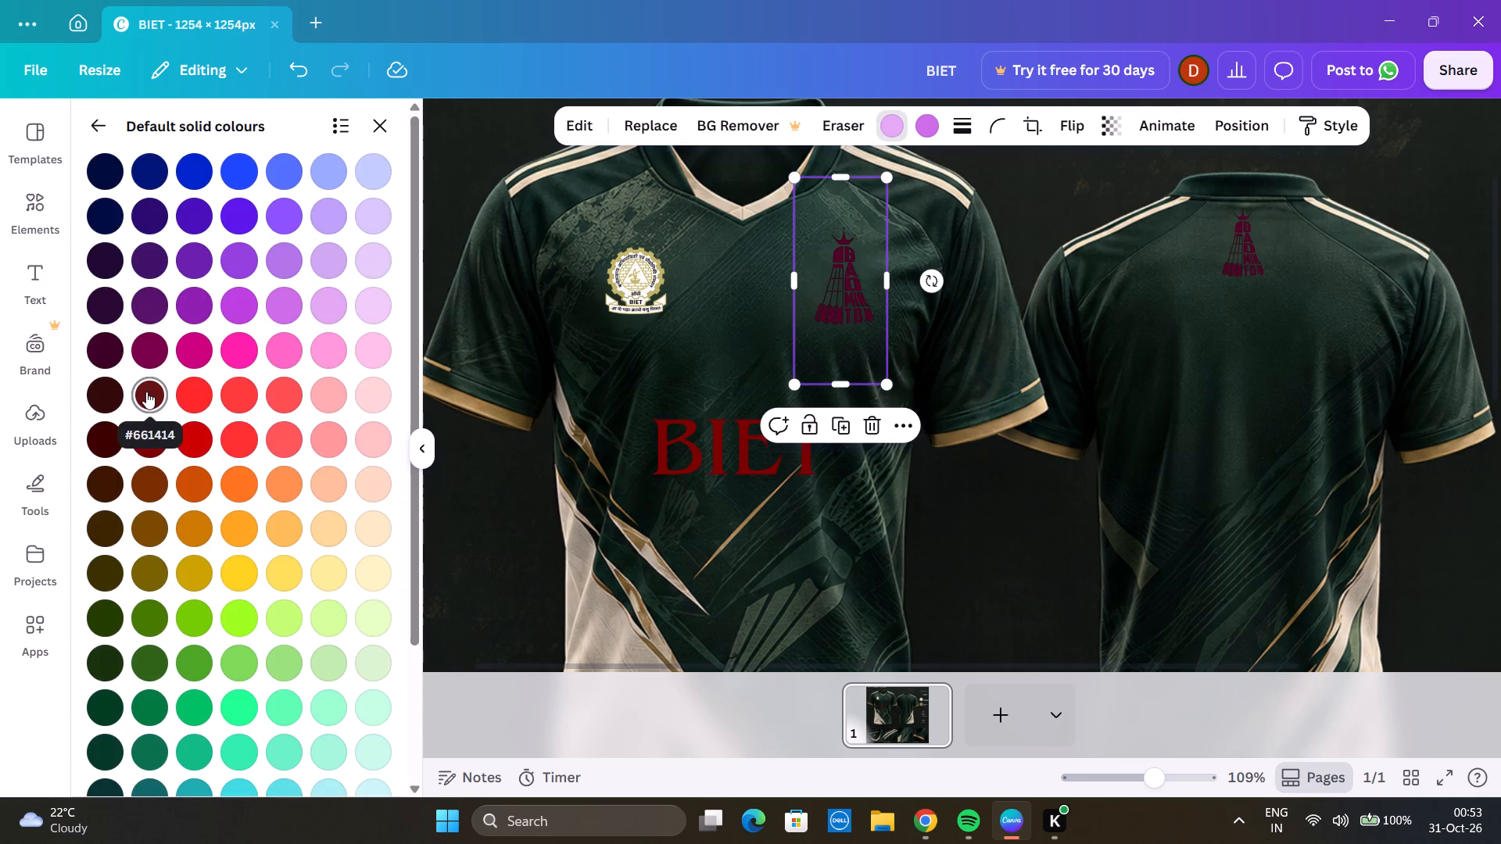
{"action": "left_click", "coordinate": [146, 392]}
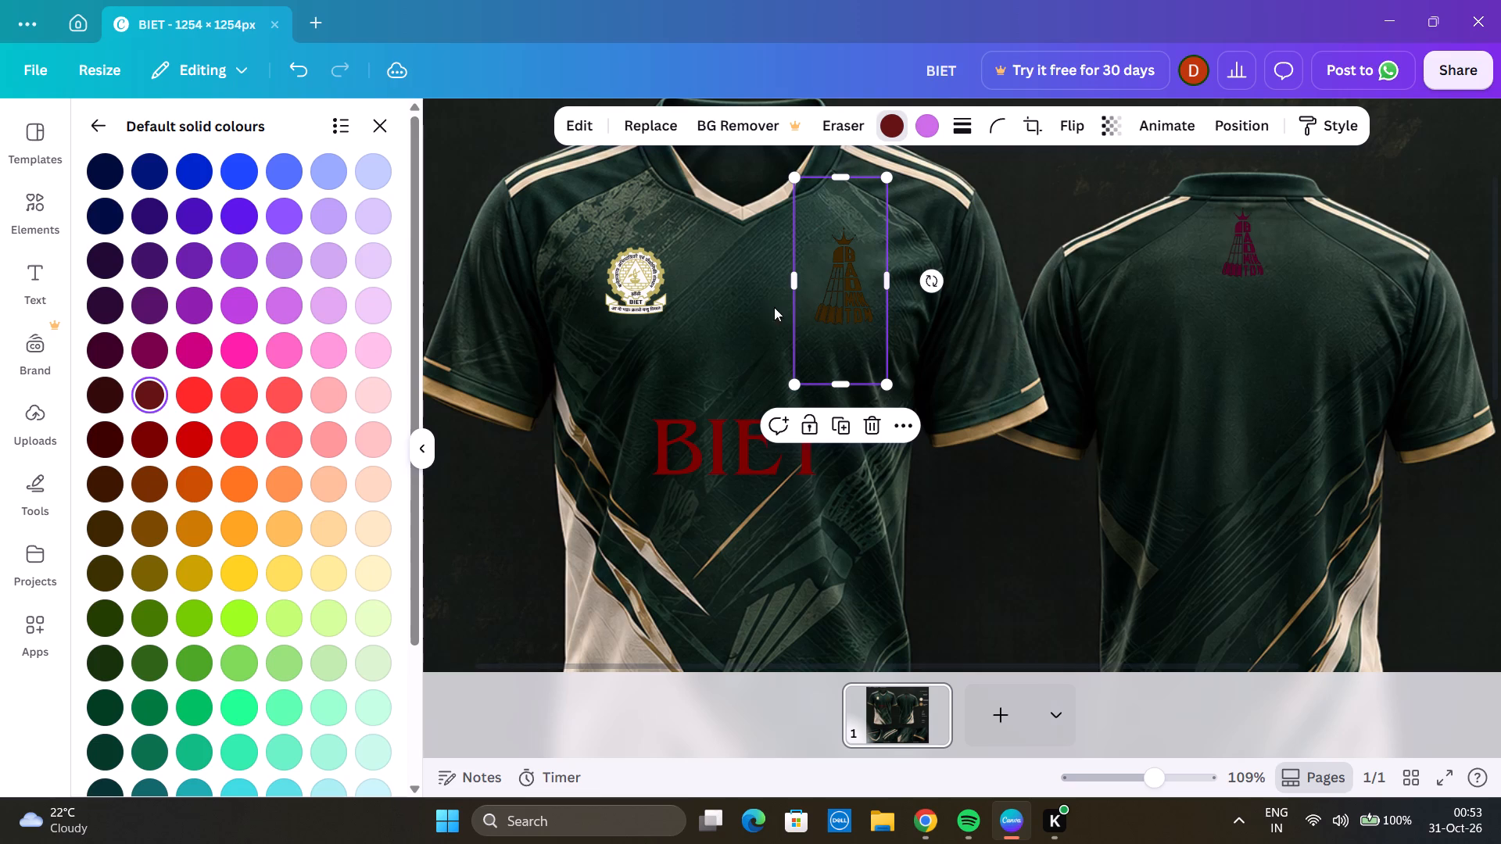
{"action": "left_click", "coordinate": [156, 434]}
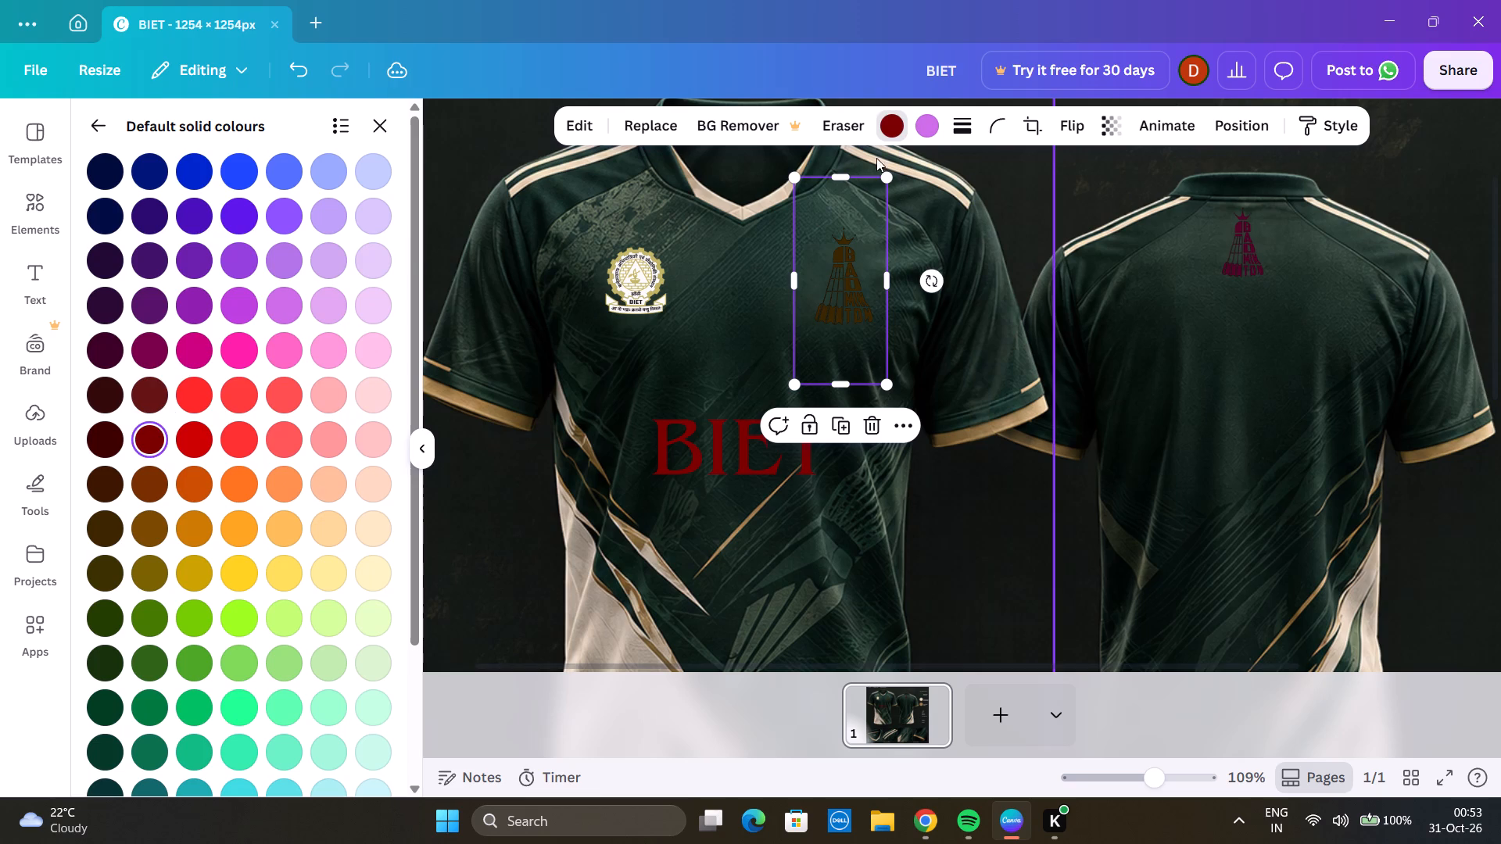
Set the front jersey BADMINTON logo's second colour to the design's dark red #7a0000.
{"action": "left_click", "coordinate": [929, 116]}
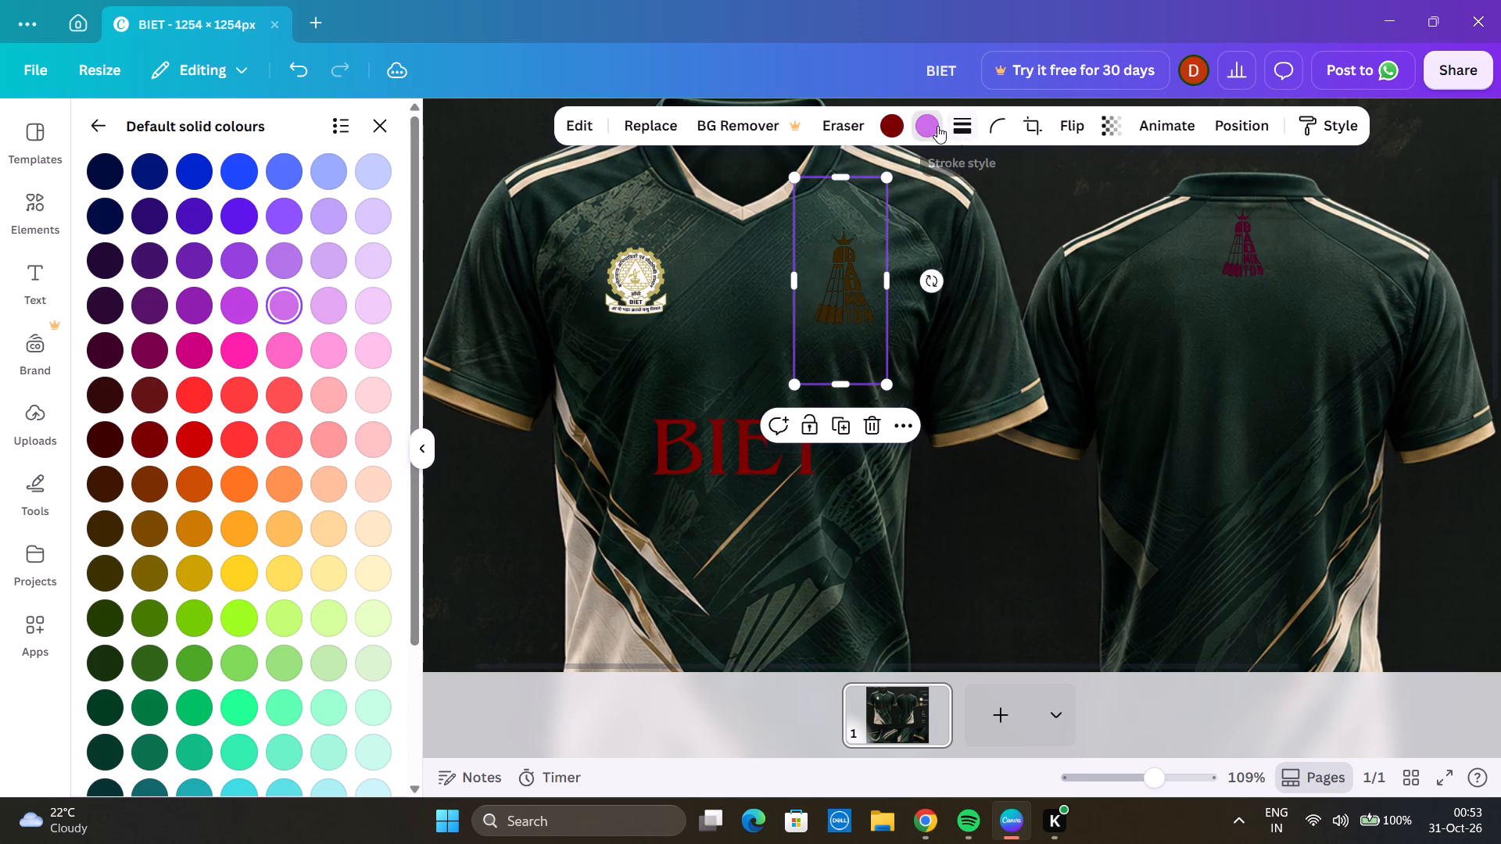
{"action": "left_click", "coordinate": [937, 126]}
{"action": "left_click", "coordinate": [931, 123]}
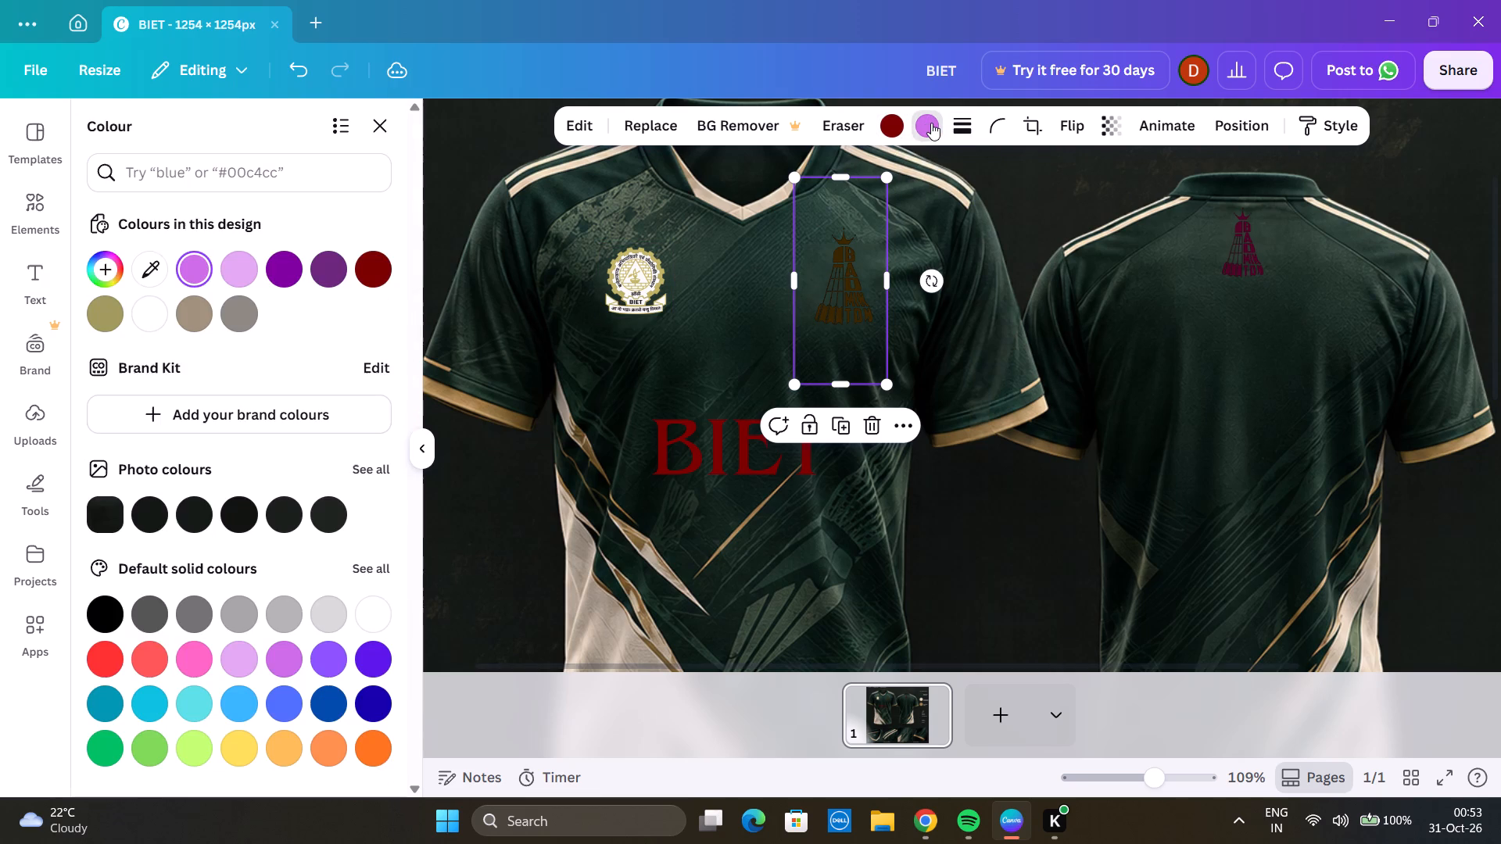
{"action": "left_click", "coordinate": [373, 263]}
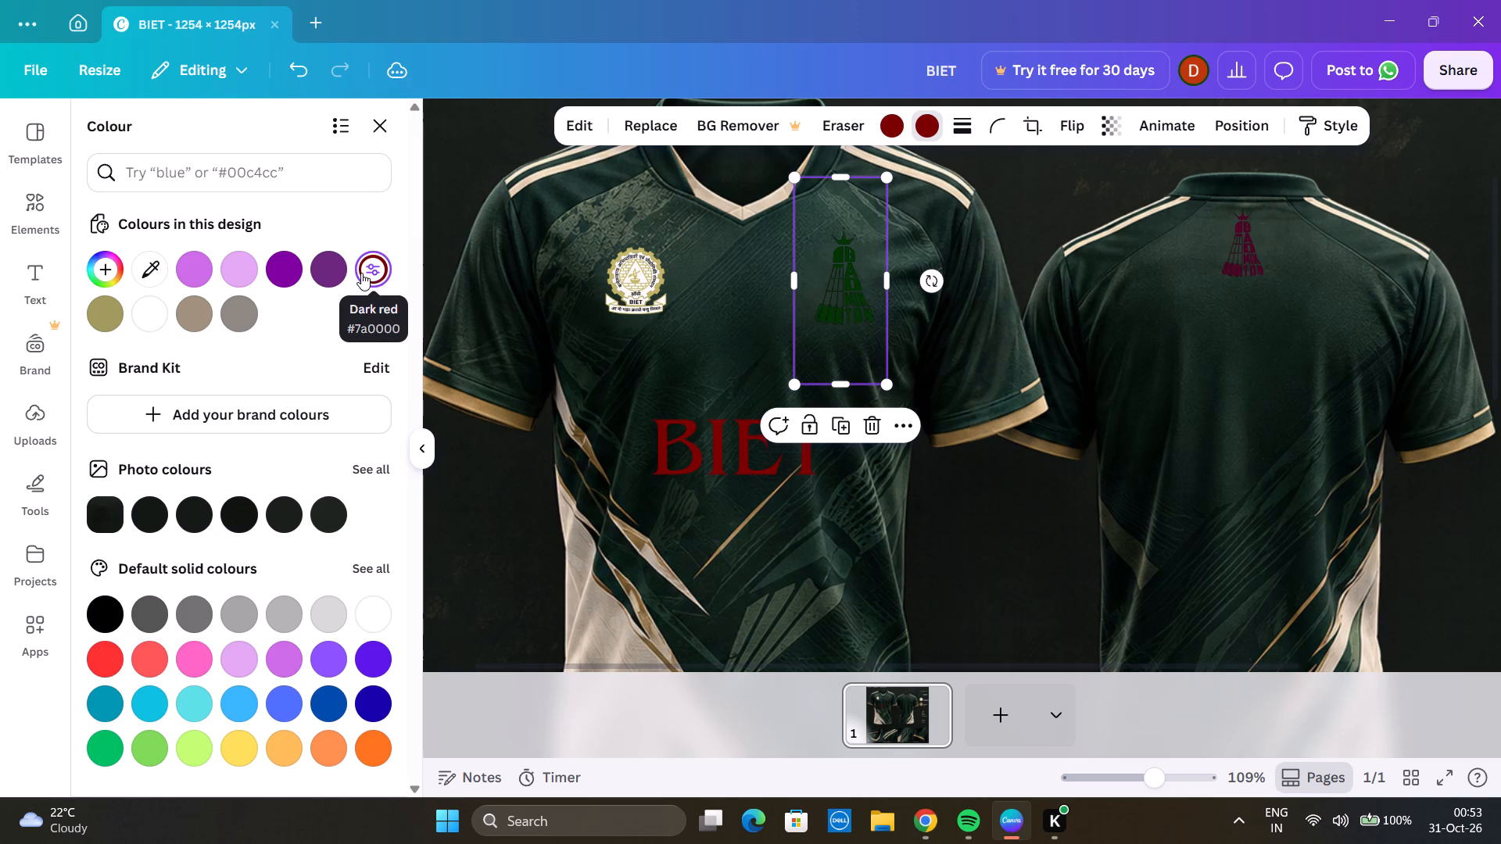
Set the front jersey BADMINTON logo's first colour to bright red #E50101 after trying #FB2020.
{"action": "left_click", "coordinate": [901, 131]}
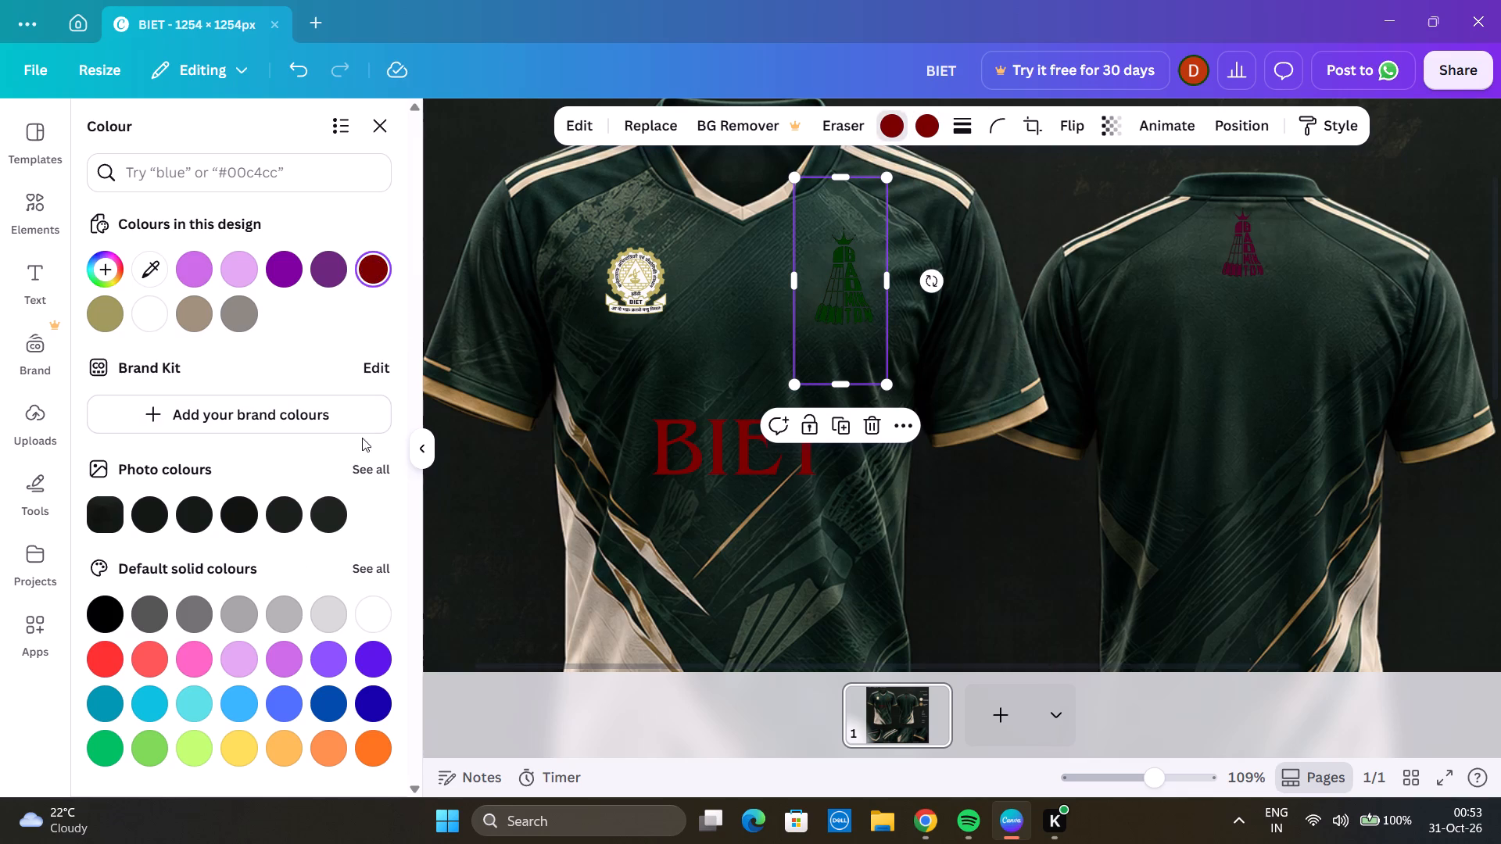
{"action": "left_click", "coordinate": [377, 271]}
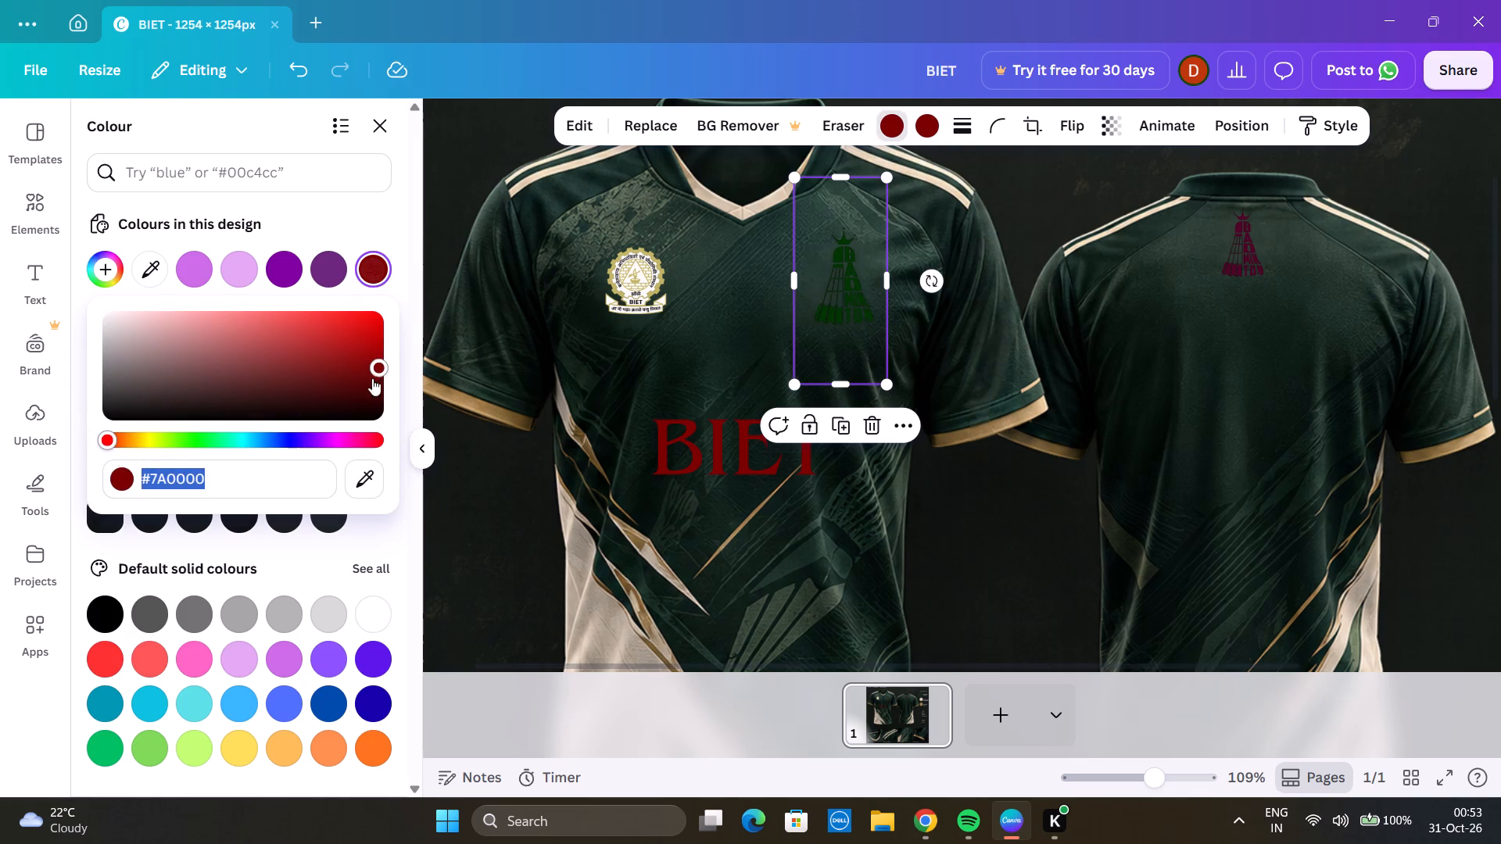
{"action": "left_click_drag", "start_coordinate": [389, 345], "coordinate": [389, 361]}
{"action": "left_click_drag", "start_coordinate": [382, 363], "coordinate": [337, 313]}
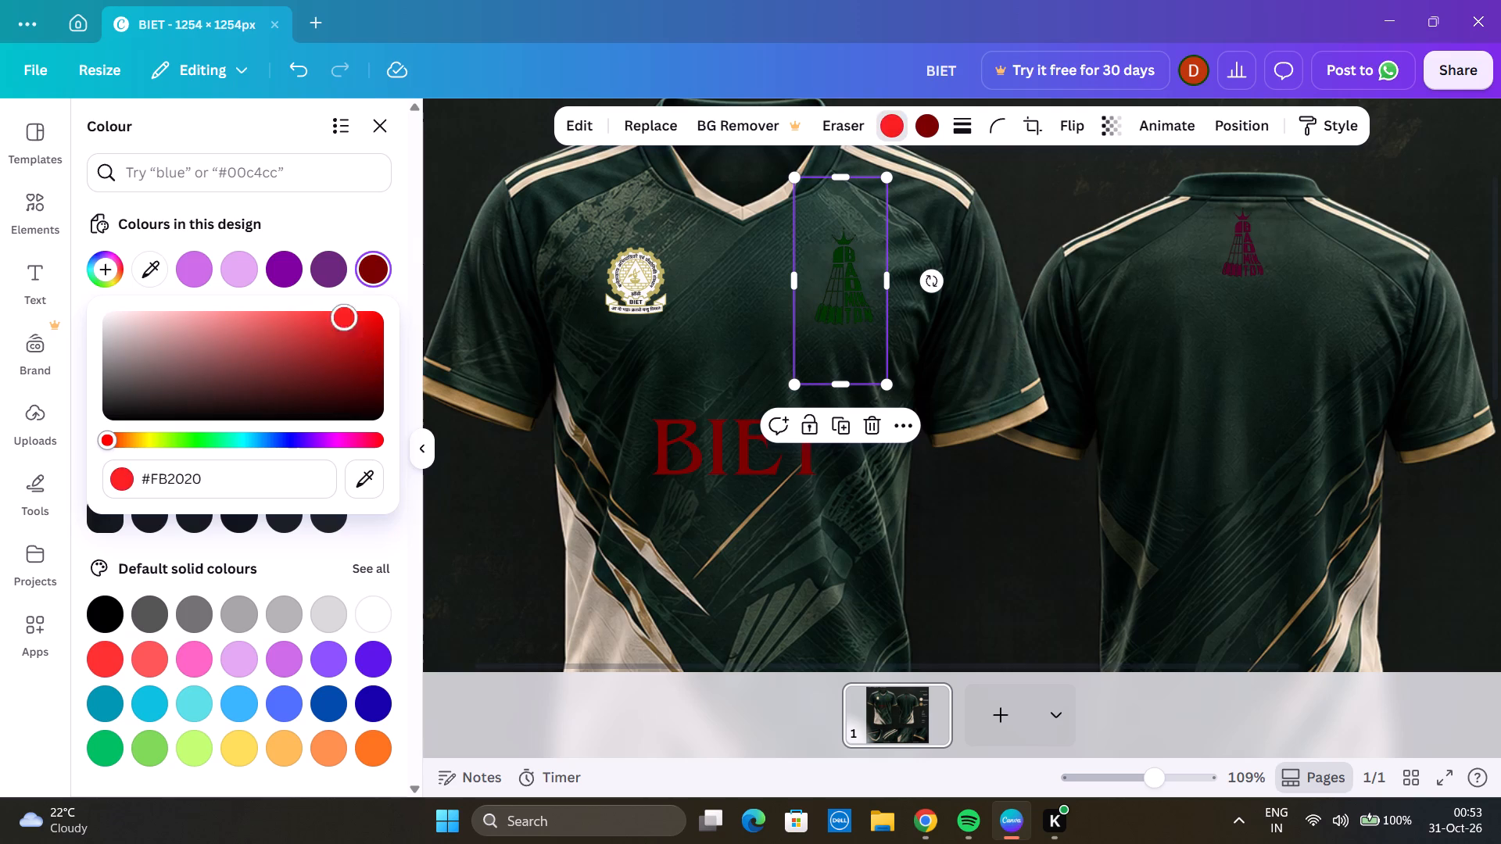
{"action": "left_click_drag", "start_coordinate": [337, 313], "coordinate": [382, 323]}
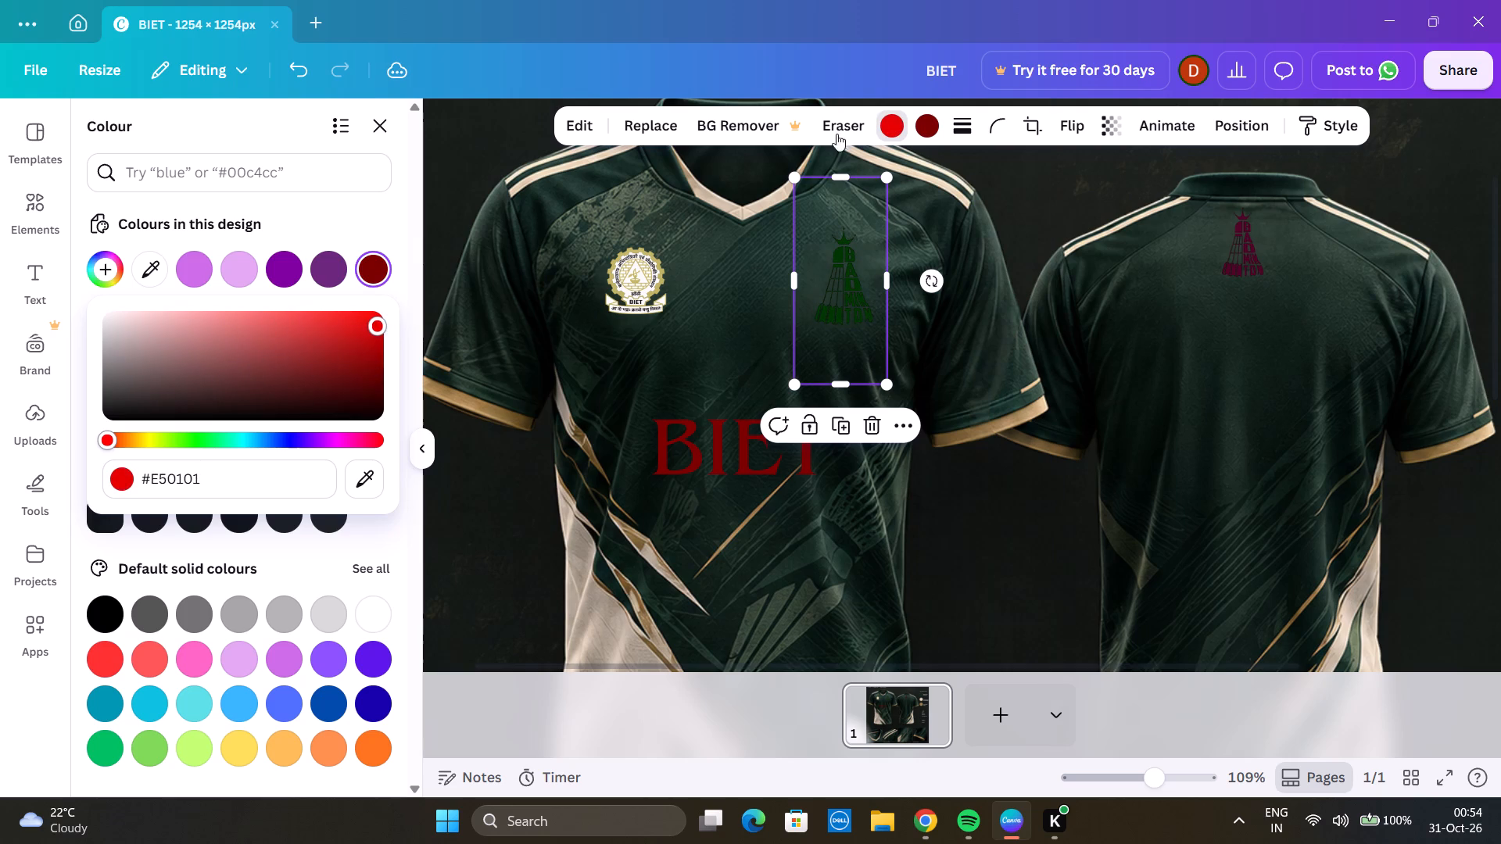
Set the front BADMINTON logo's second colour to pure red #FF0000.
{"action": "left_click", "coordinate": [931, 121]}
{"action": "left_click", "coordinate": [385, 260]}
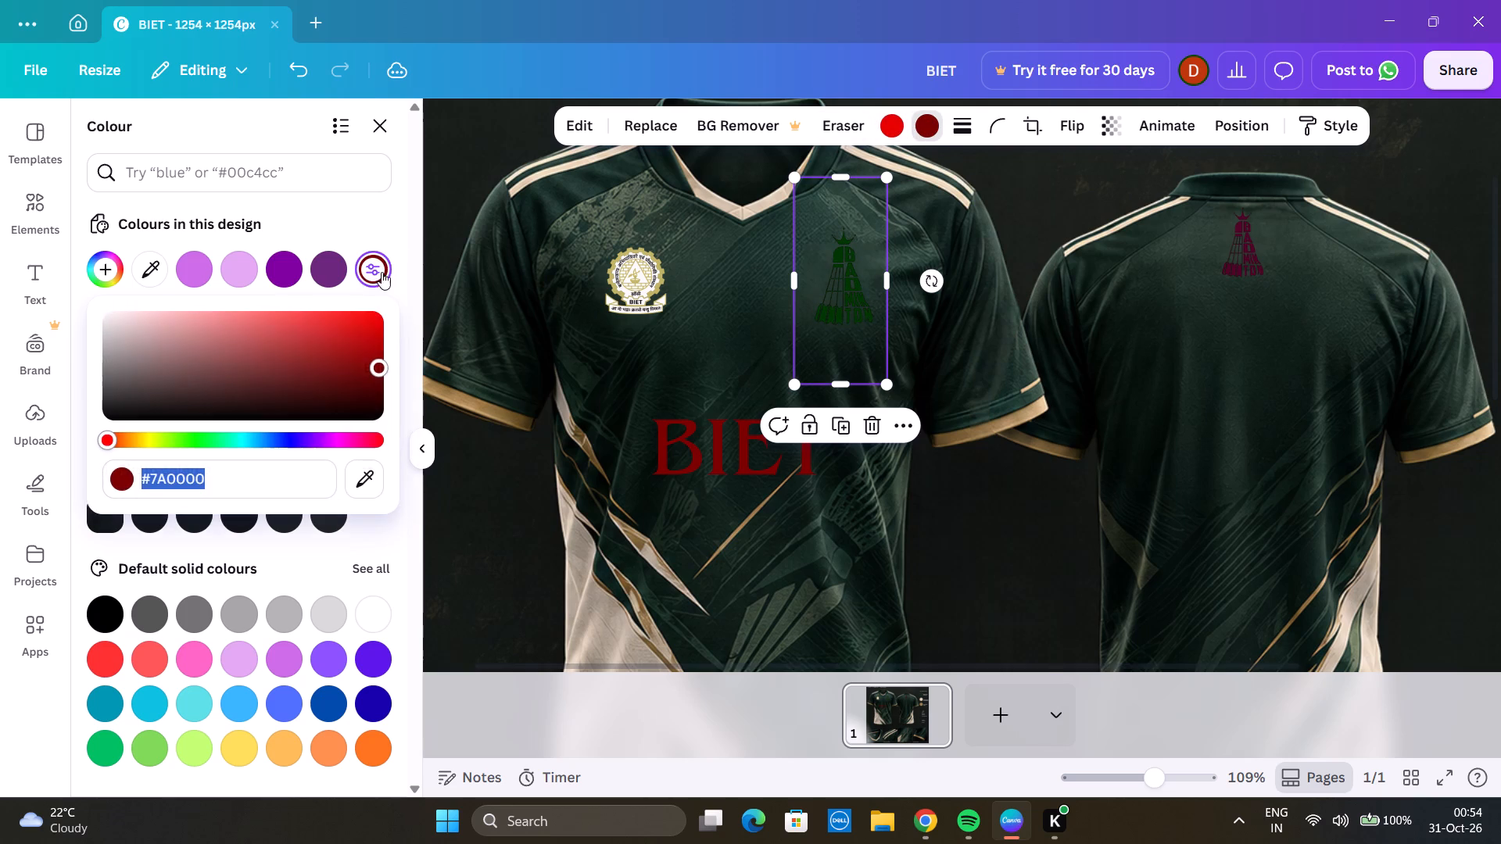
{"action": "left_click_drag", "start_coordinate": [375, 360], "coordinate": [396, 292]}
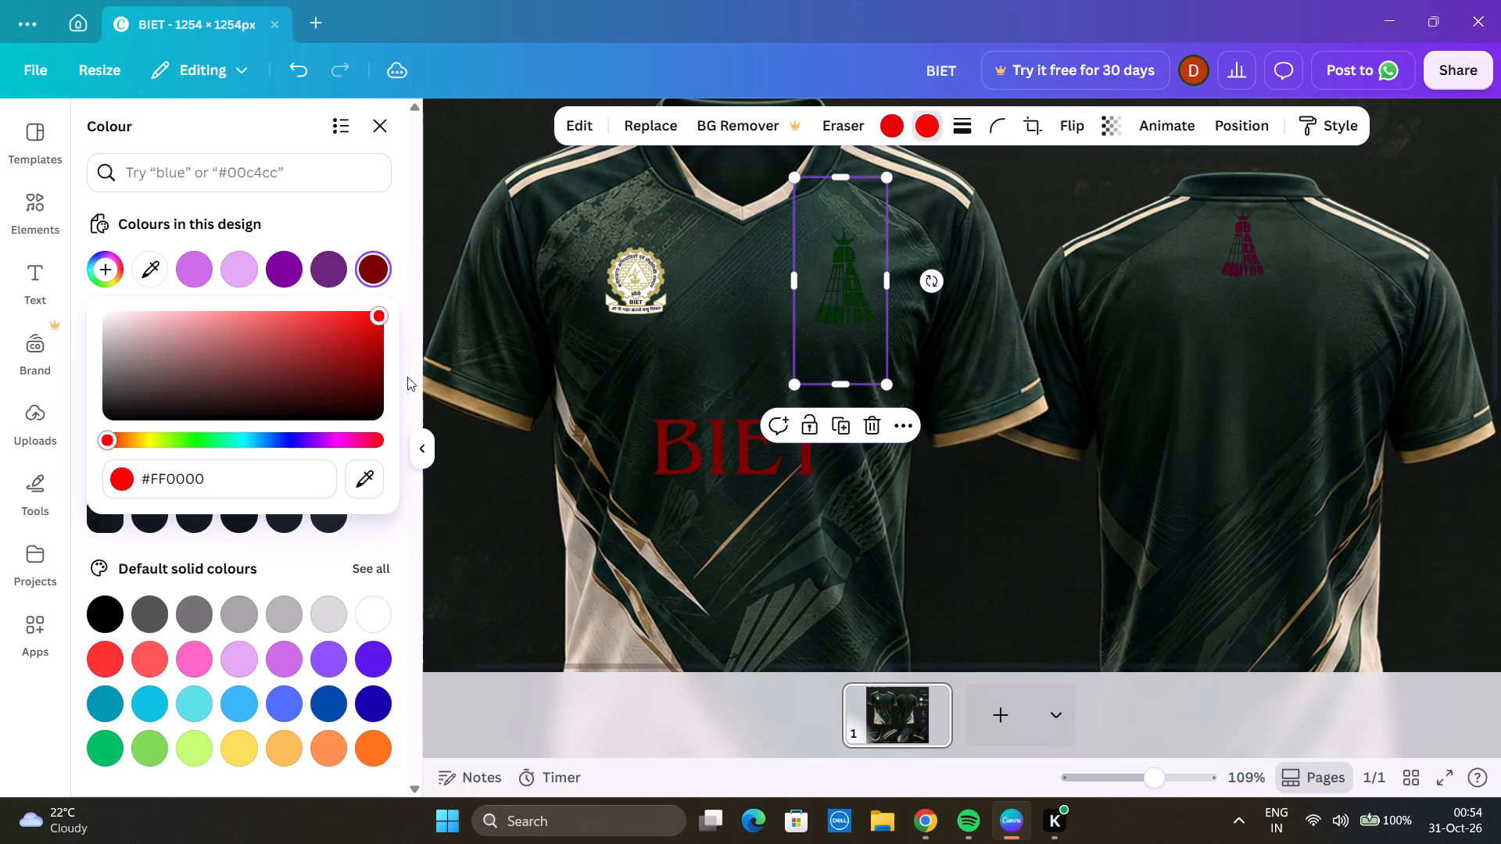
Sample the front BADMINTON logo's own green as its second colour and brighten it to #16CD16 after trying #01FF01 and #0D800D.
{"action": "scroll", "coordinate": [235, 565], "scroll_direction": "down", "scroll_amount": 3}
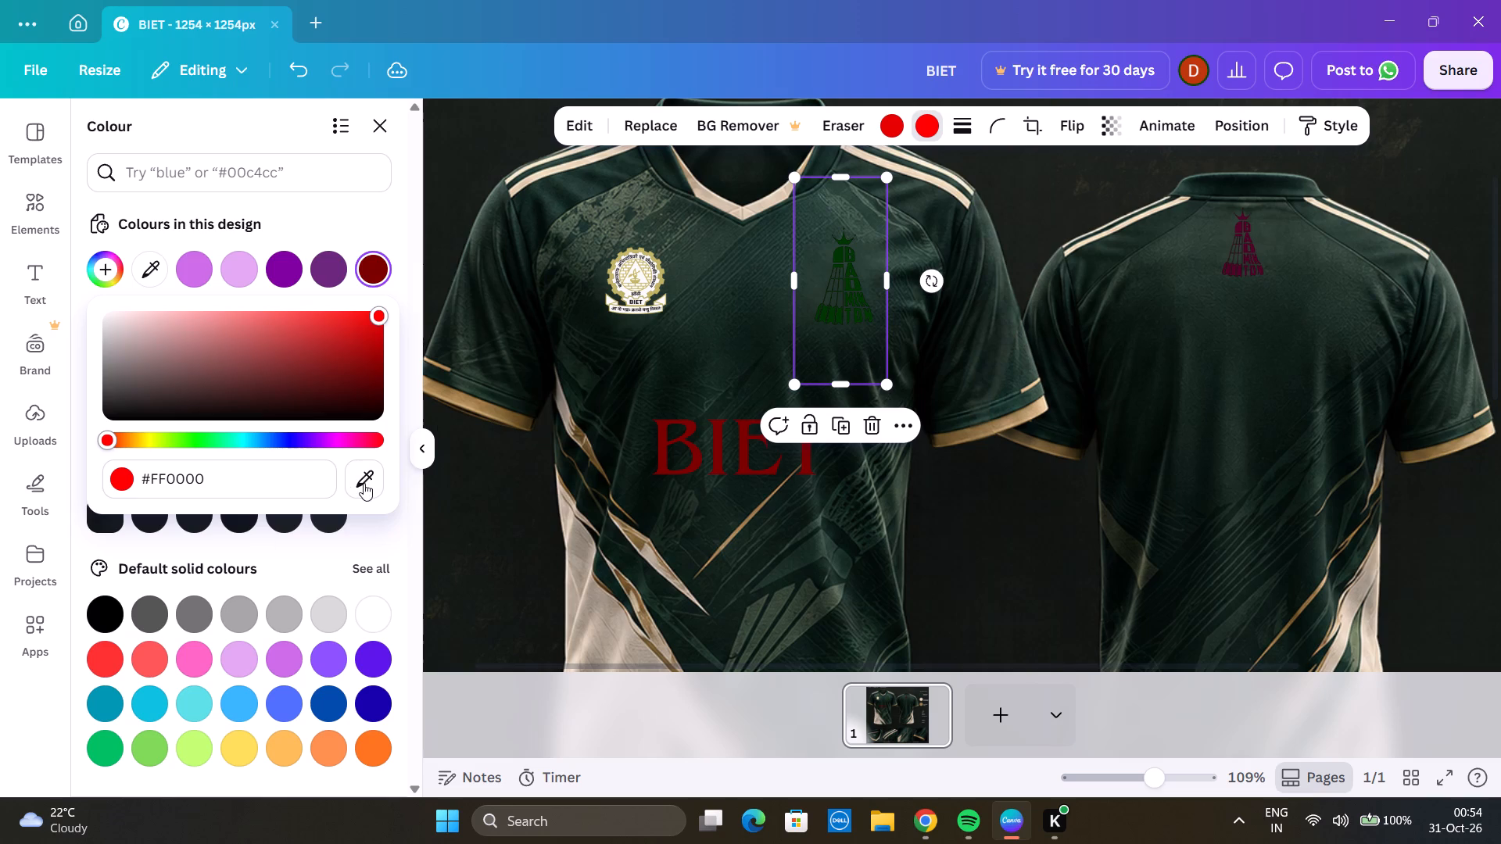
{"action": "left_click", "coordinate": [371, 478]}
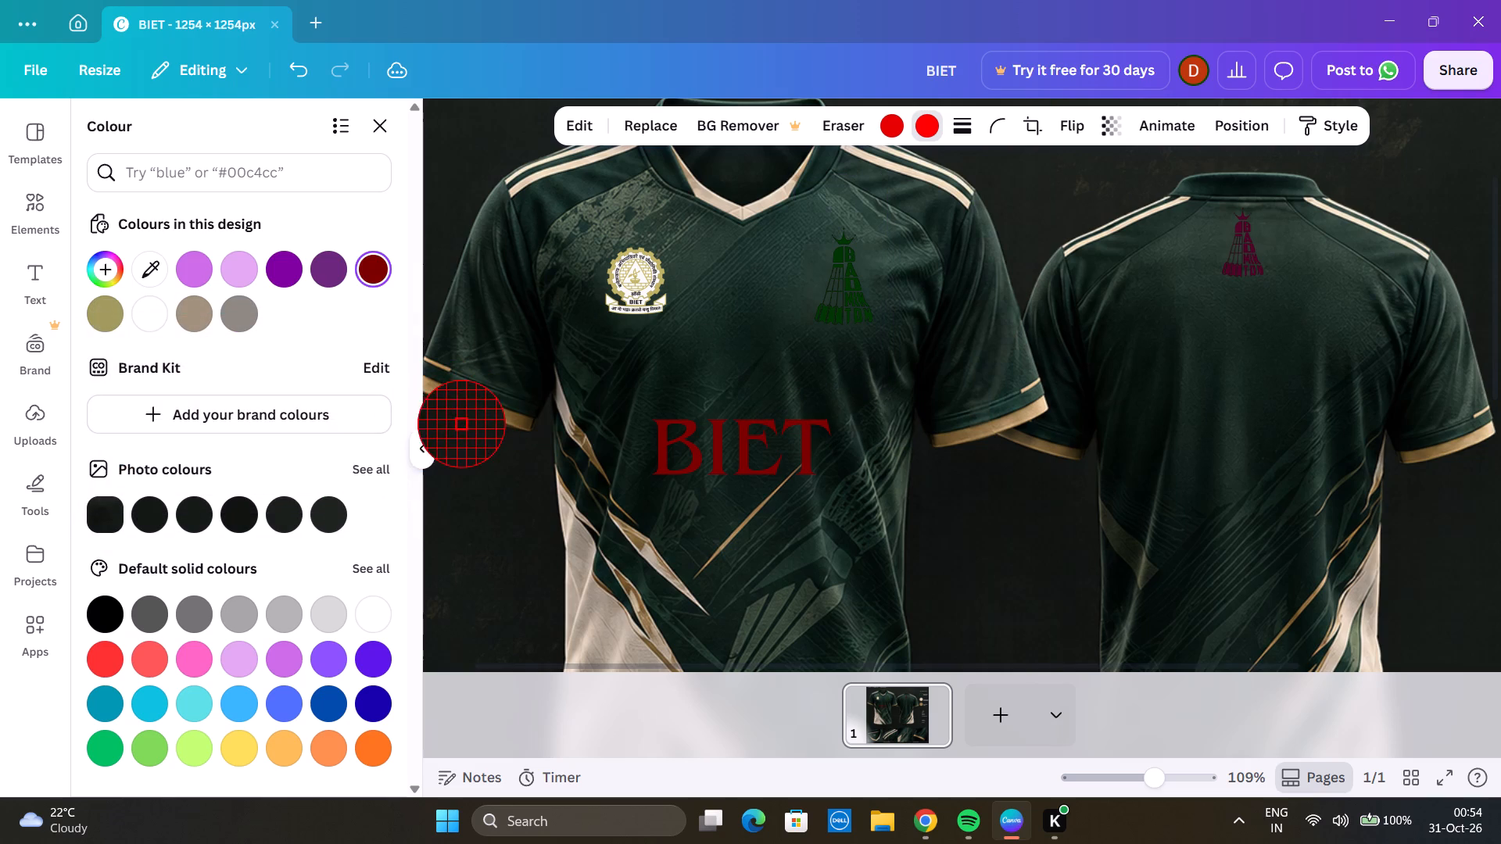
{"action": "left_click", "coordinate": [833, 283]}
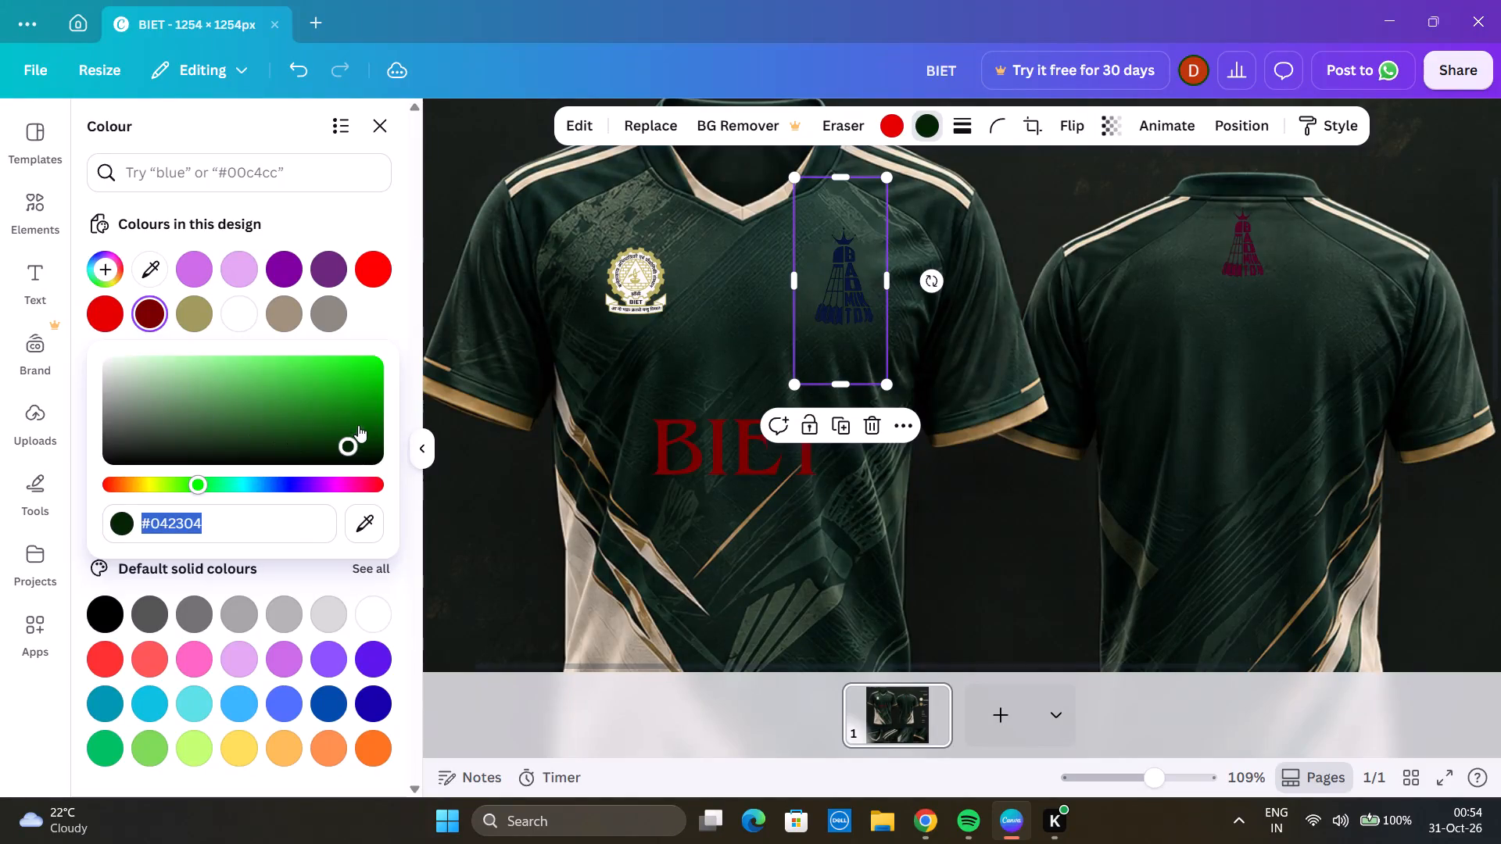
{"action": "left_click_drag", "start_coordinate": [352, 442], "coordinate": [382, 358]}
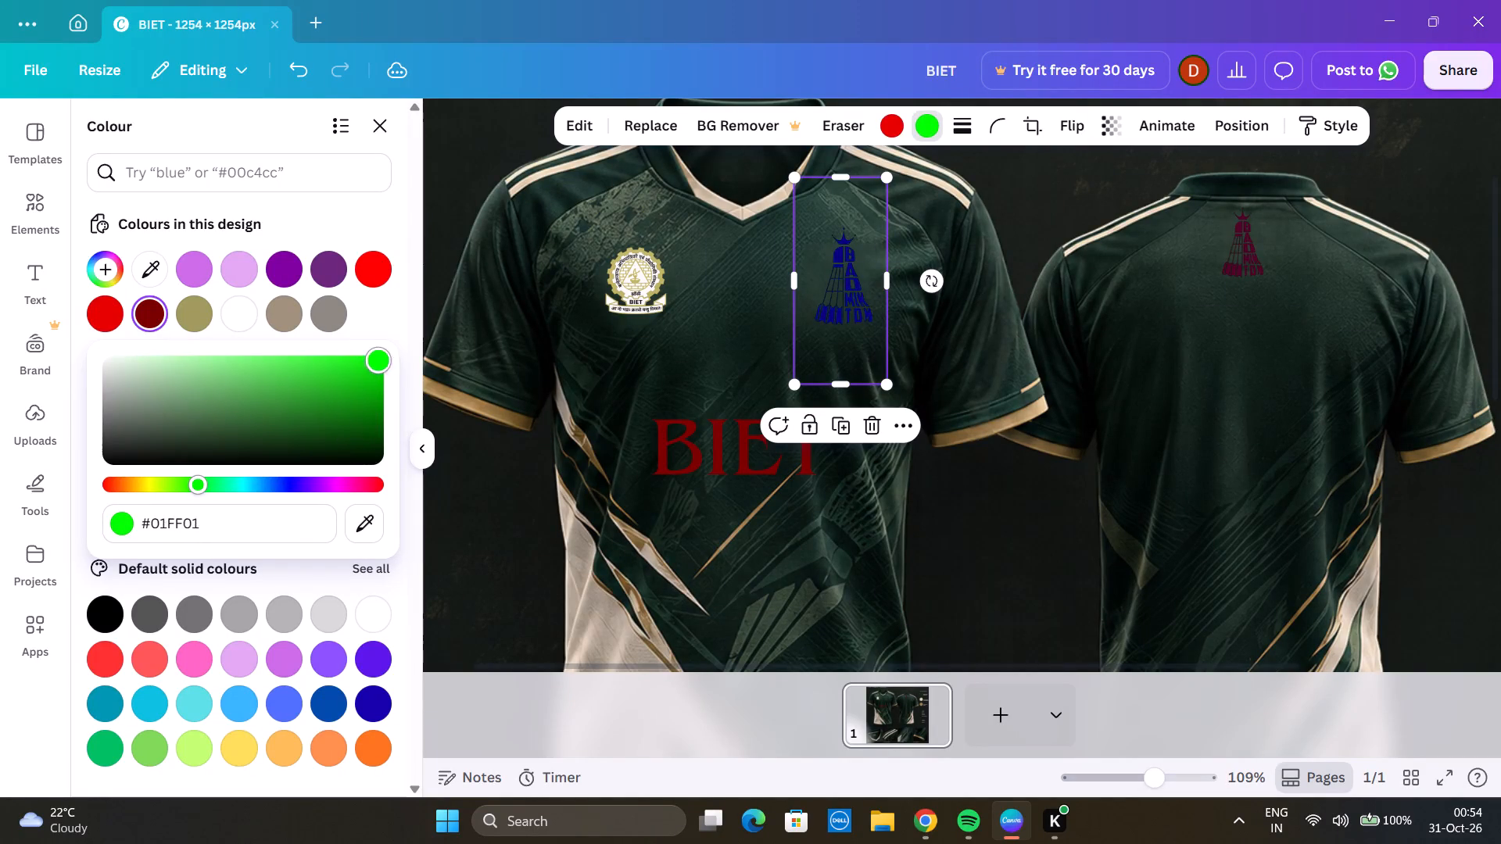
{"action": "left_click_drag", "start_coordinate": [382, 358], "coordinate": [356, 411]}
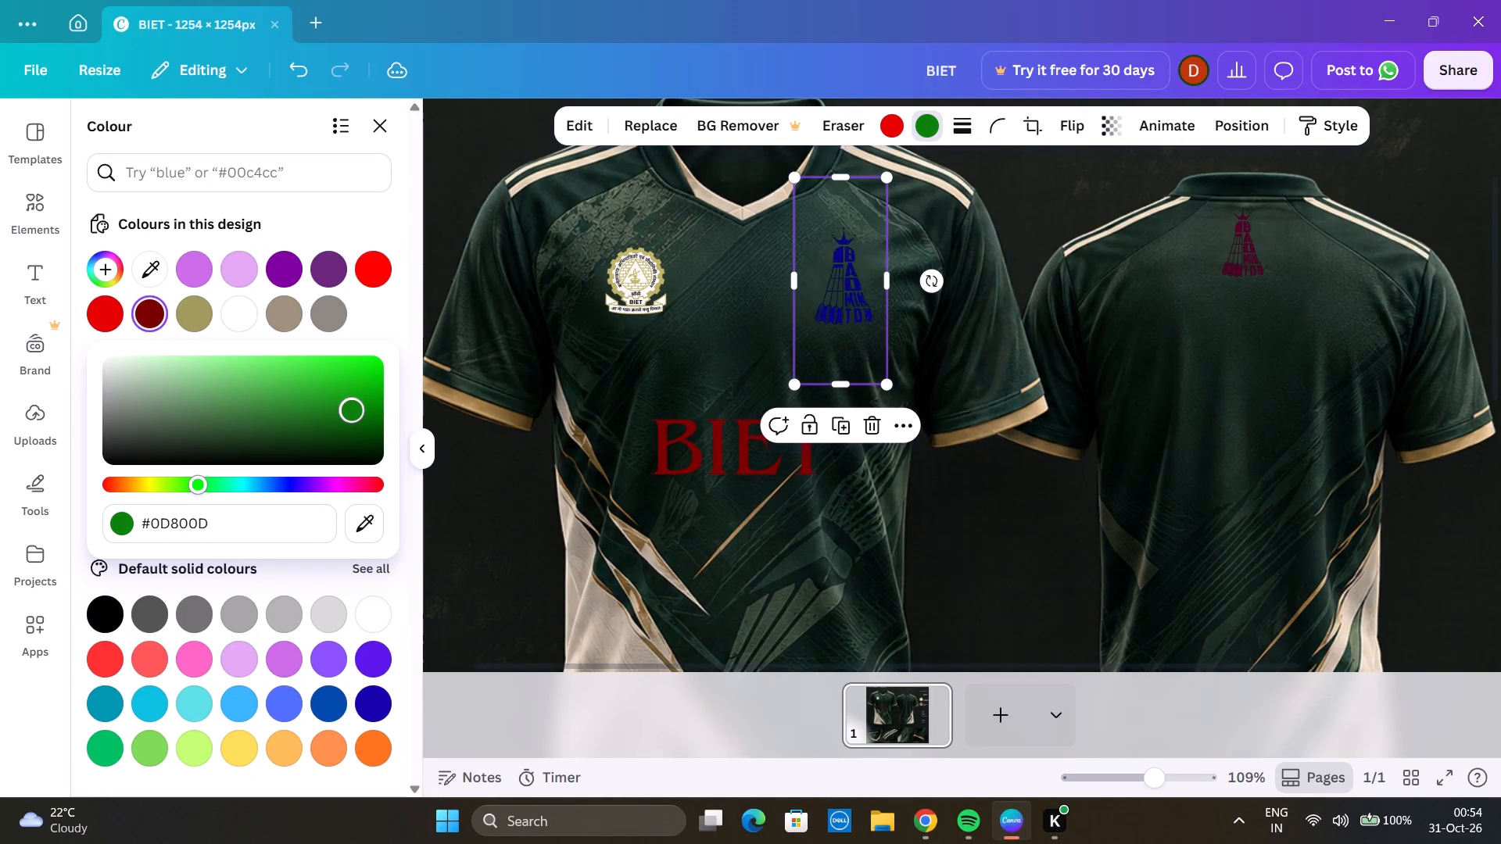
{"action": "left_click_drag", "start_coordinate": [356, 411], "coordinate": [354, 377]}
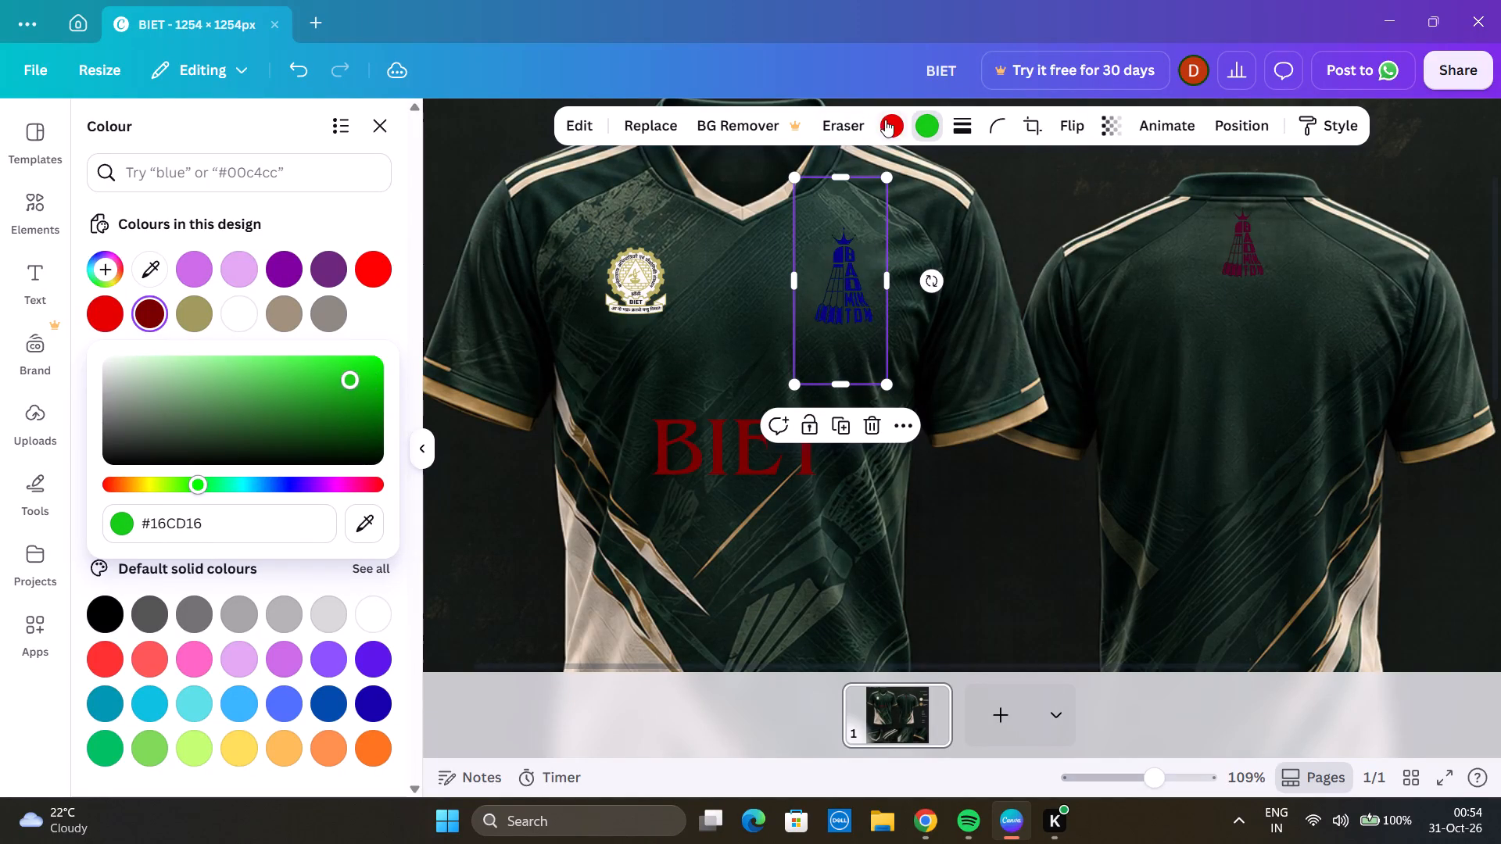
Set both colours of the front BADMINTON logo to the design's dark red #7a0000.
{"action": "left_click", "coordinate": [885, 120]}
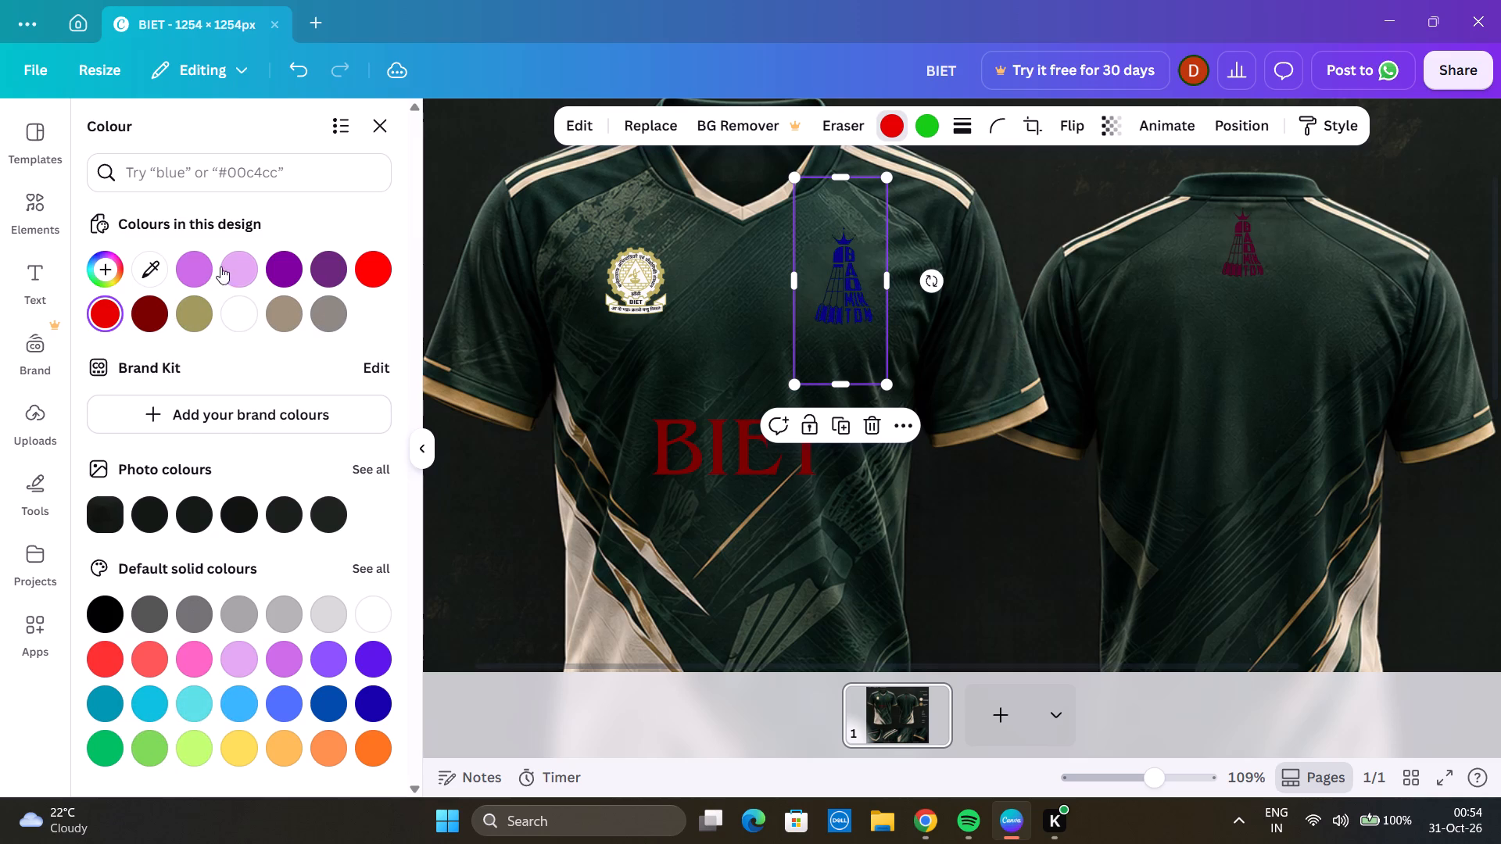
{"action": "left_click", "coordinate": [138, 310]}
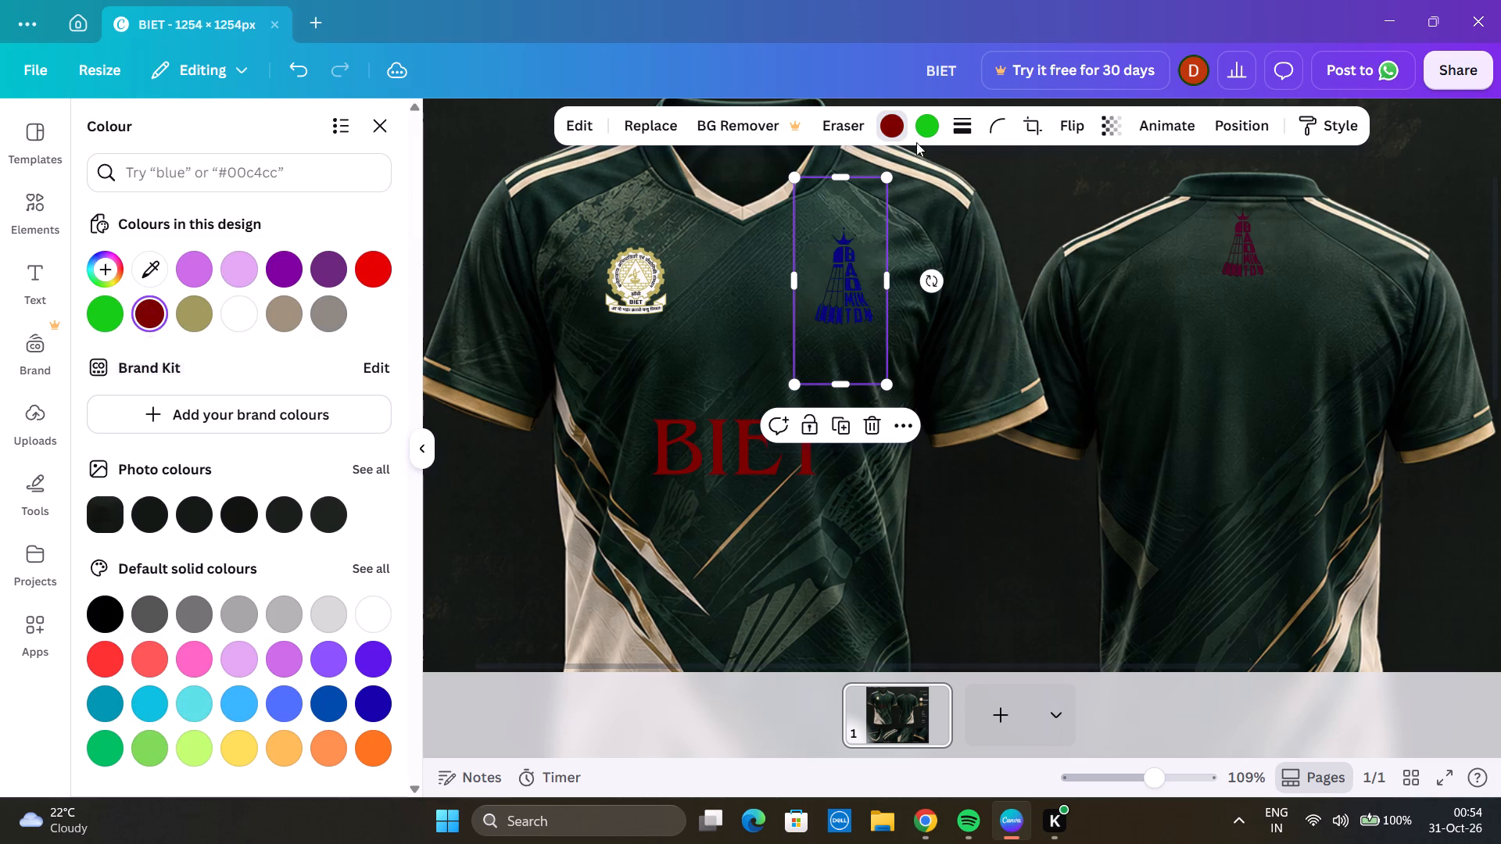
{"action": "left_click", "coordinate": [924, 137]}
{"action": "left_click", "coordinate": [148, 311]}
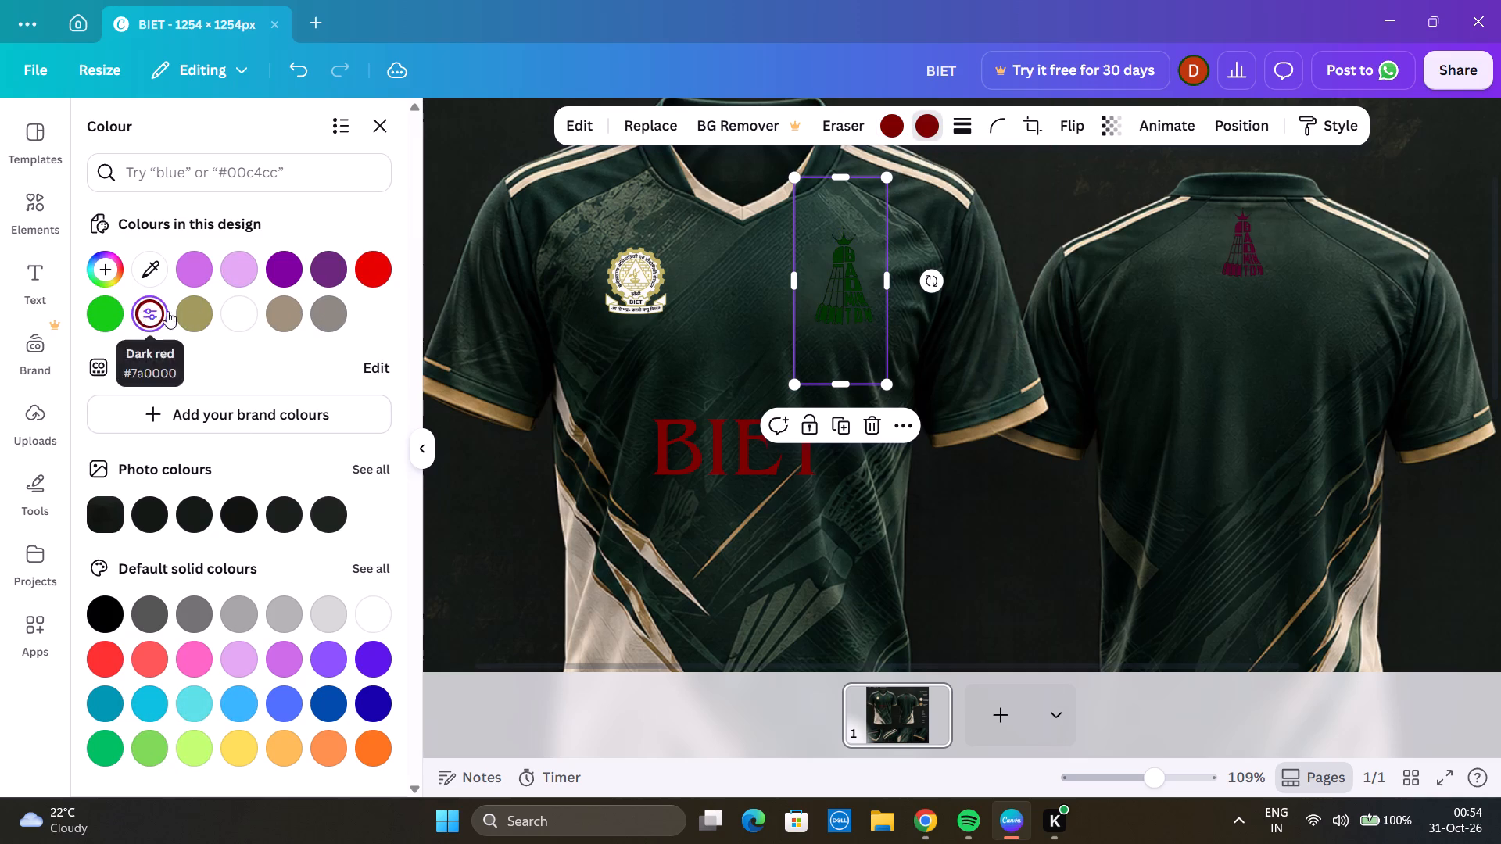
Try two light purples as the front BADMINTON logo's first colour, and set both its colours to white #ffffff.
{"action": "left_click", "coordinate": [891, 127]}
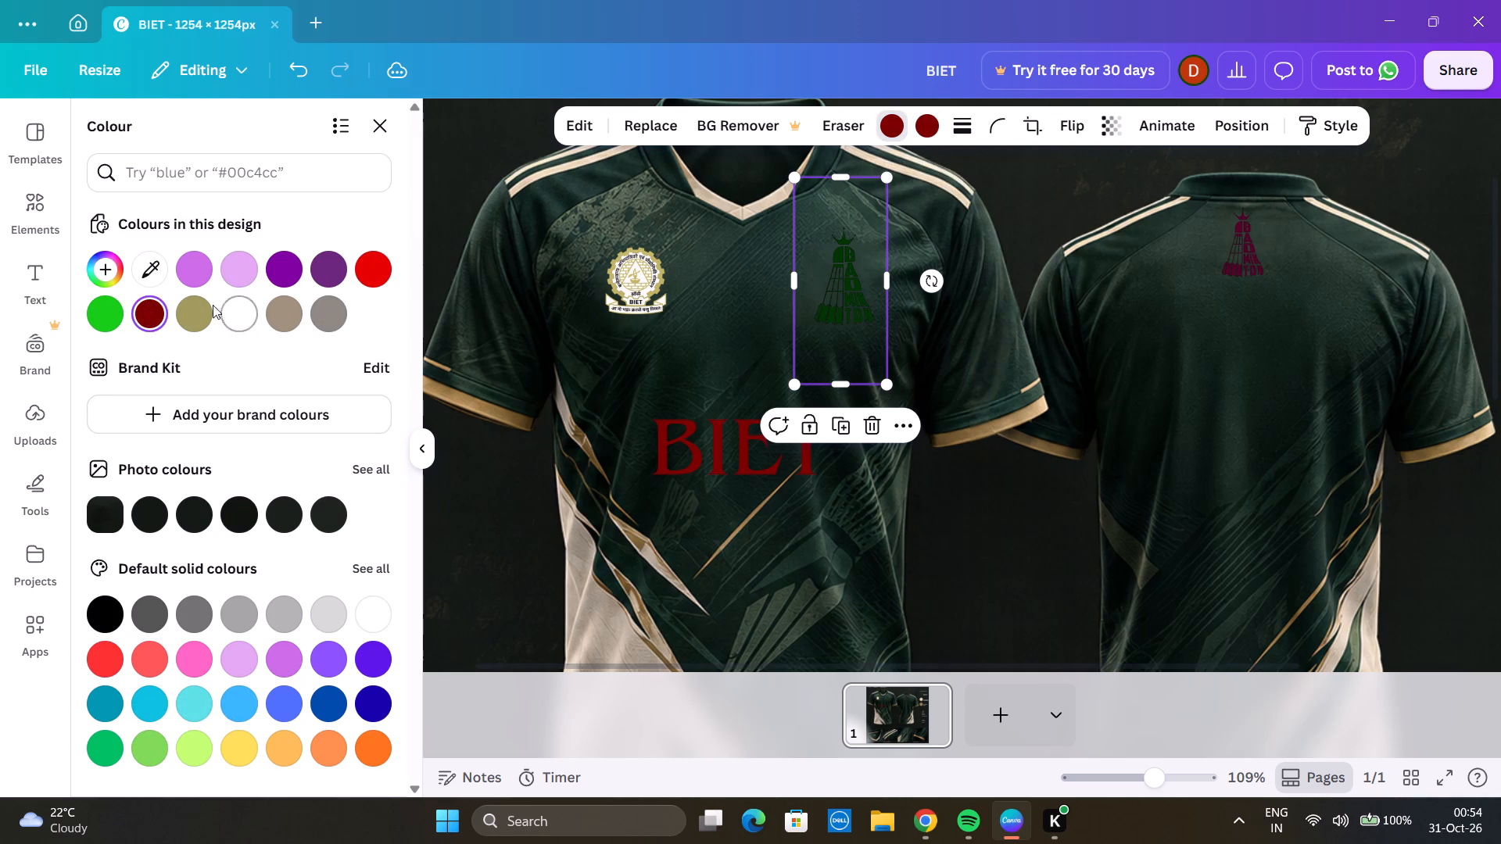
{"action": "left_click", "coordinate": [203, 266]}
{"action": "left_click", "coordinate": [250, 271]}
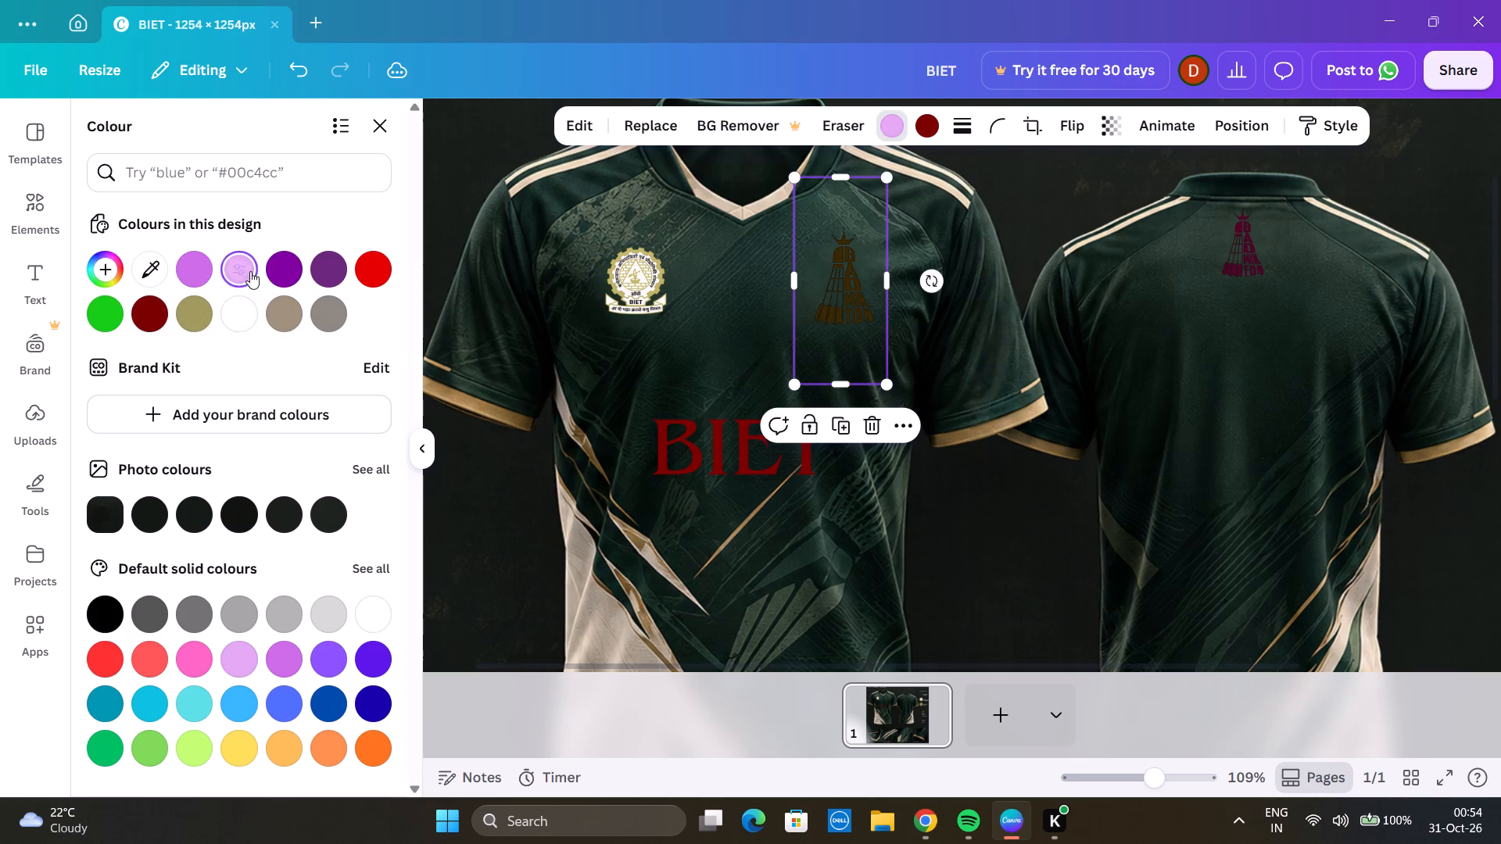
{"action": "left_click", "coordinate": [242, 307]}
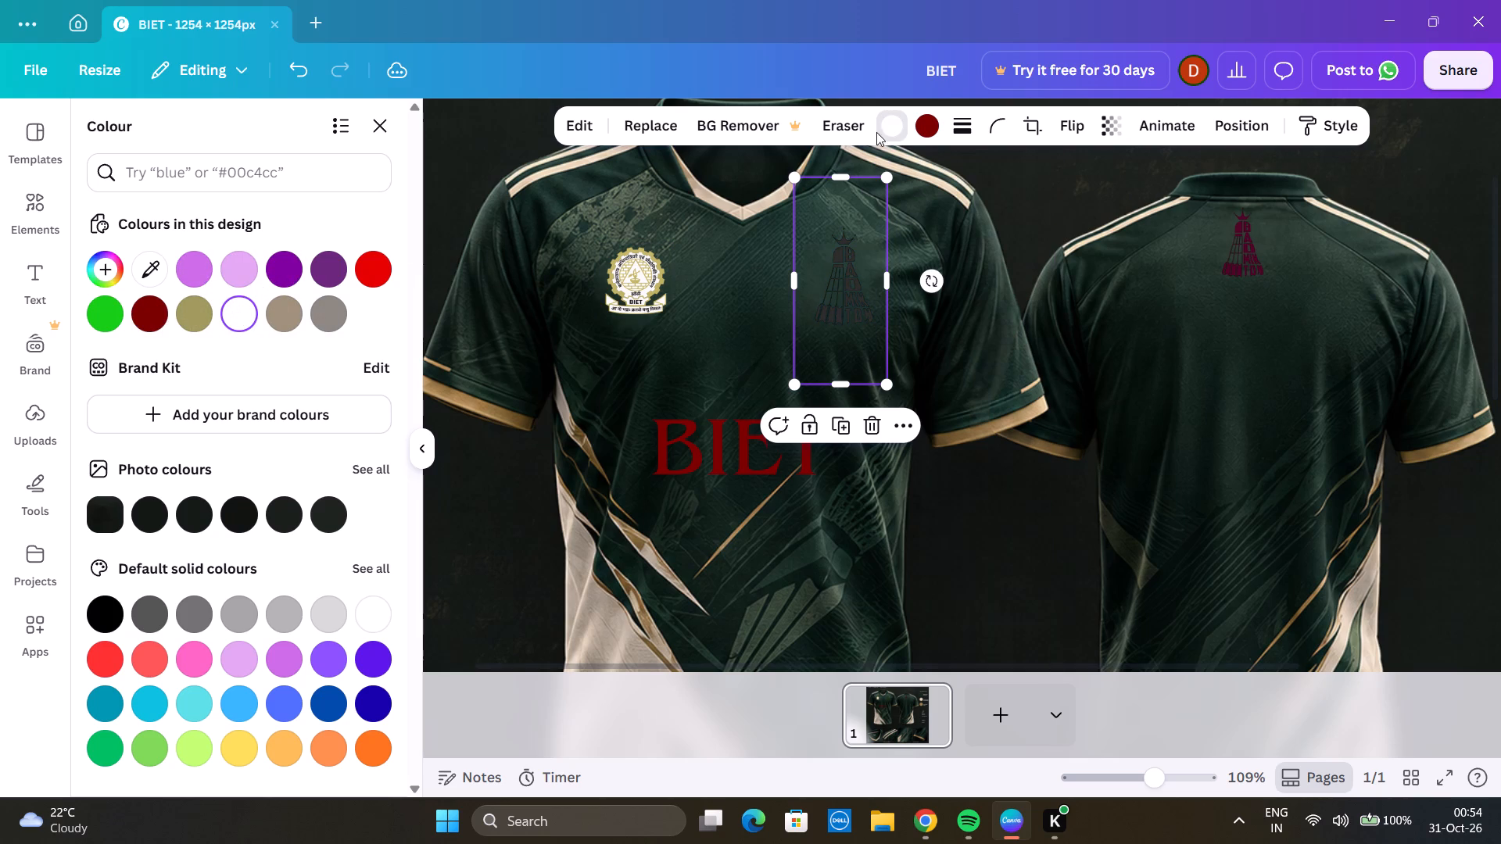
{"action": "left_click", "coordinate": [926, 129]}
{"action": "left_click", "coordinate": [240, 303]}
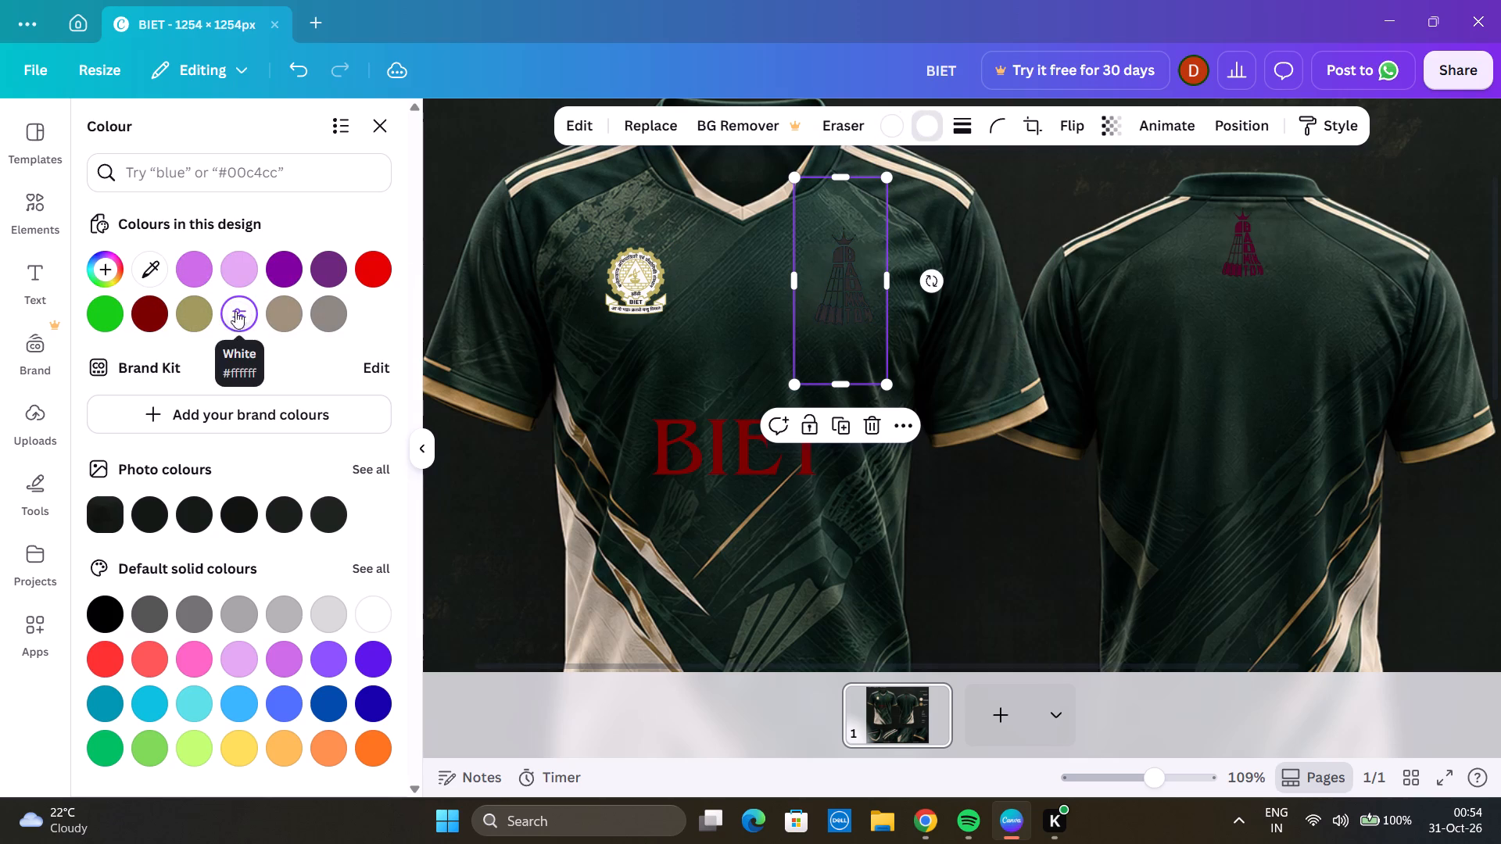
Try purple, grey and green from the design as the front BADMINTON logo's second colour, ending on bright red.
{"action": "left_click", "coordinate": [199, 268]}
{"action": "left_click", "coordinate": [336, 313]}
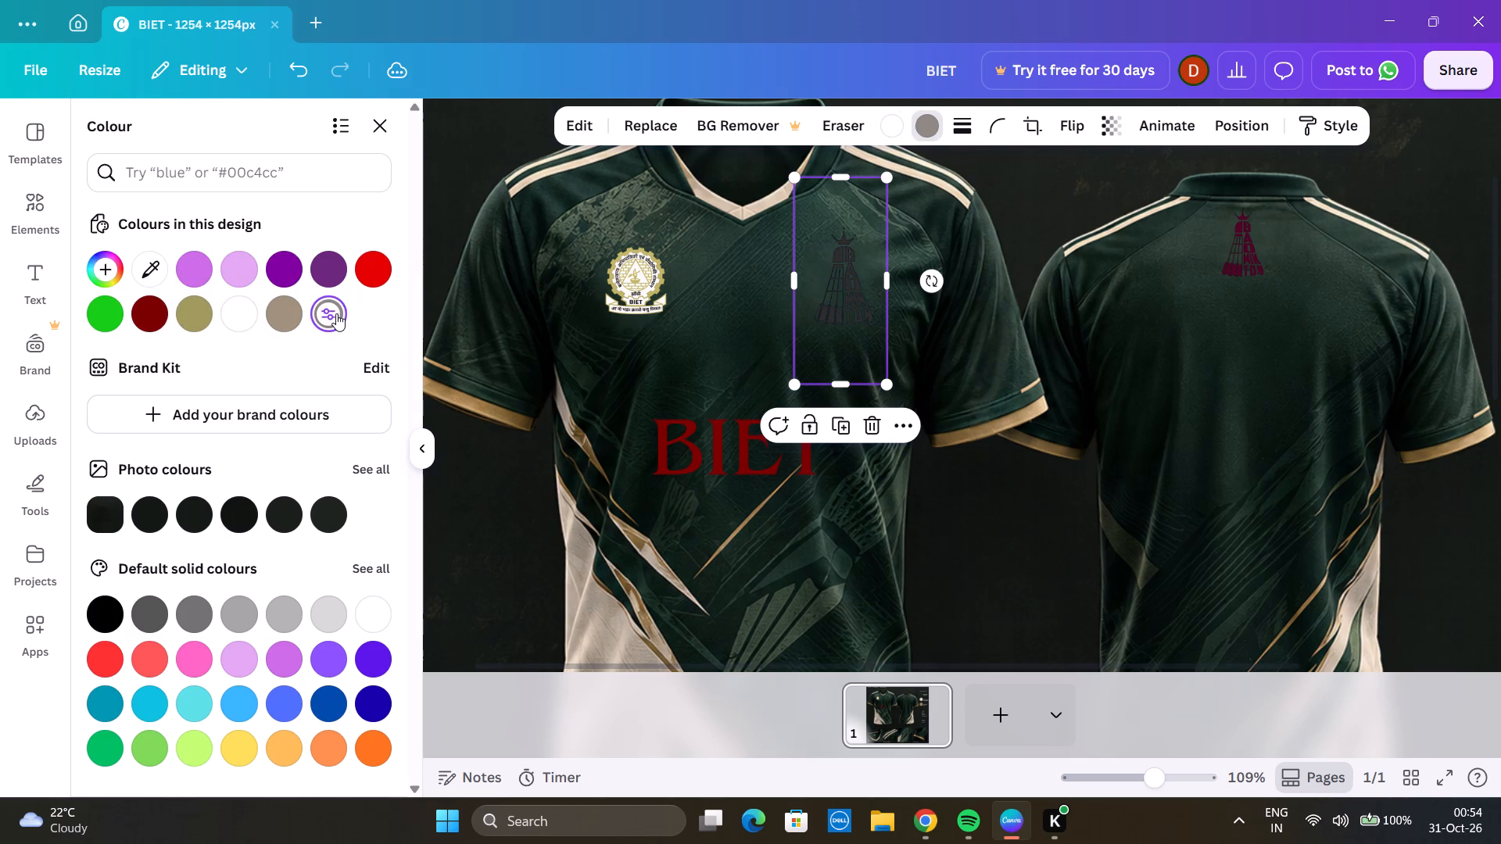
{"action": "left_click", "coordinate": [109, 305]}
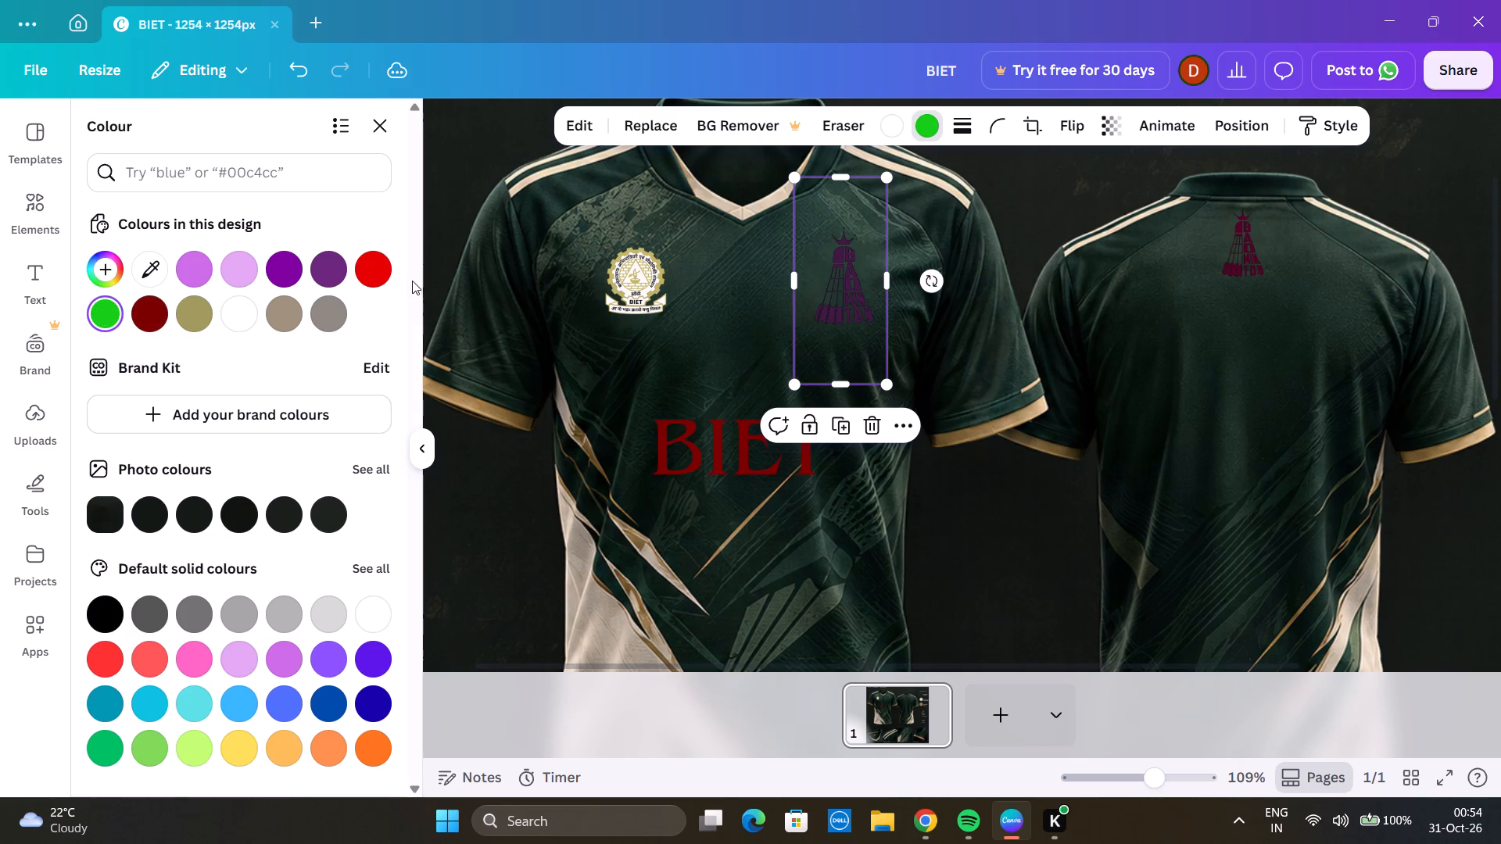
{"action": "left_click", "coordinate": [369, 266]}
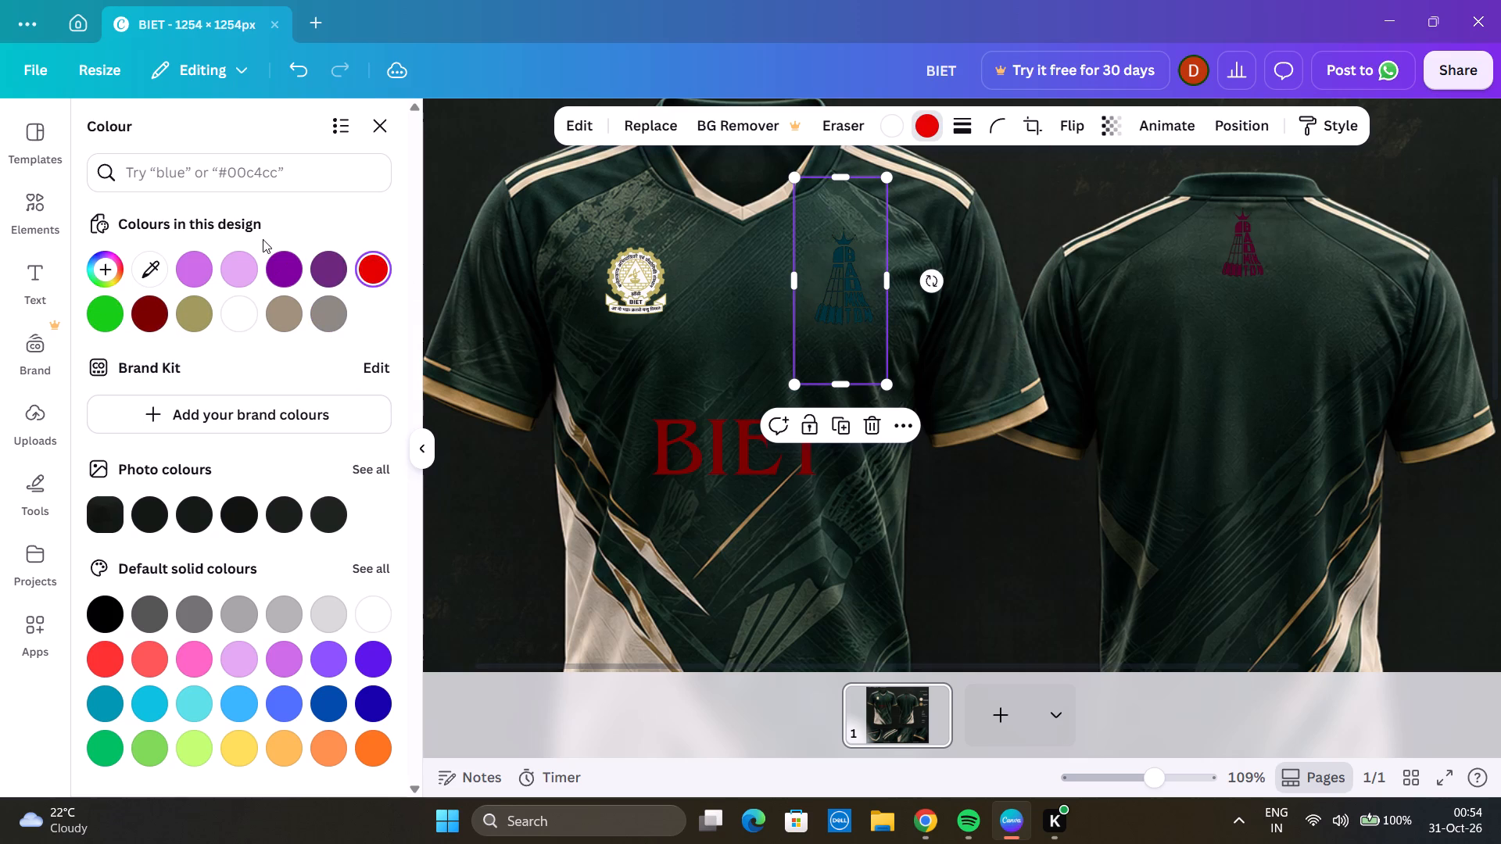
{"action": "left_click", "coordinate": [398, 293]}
Set the front BADMINTON logo's first colour to the design's bright red and apply the white-to-red change across the page.
{"action": "left_click", "coordinate": [895, 120]}
{"action": "left_click", "coordinate": [374, 266]}
{"action": "scroll", "coordinate": [280, 394], "scroll_direction": "down", "scroll_amount": 1}
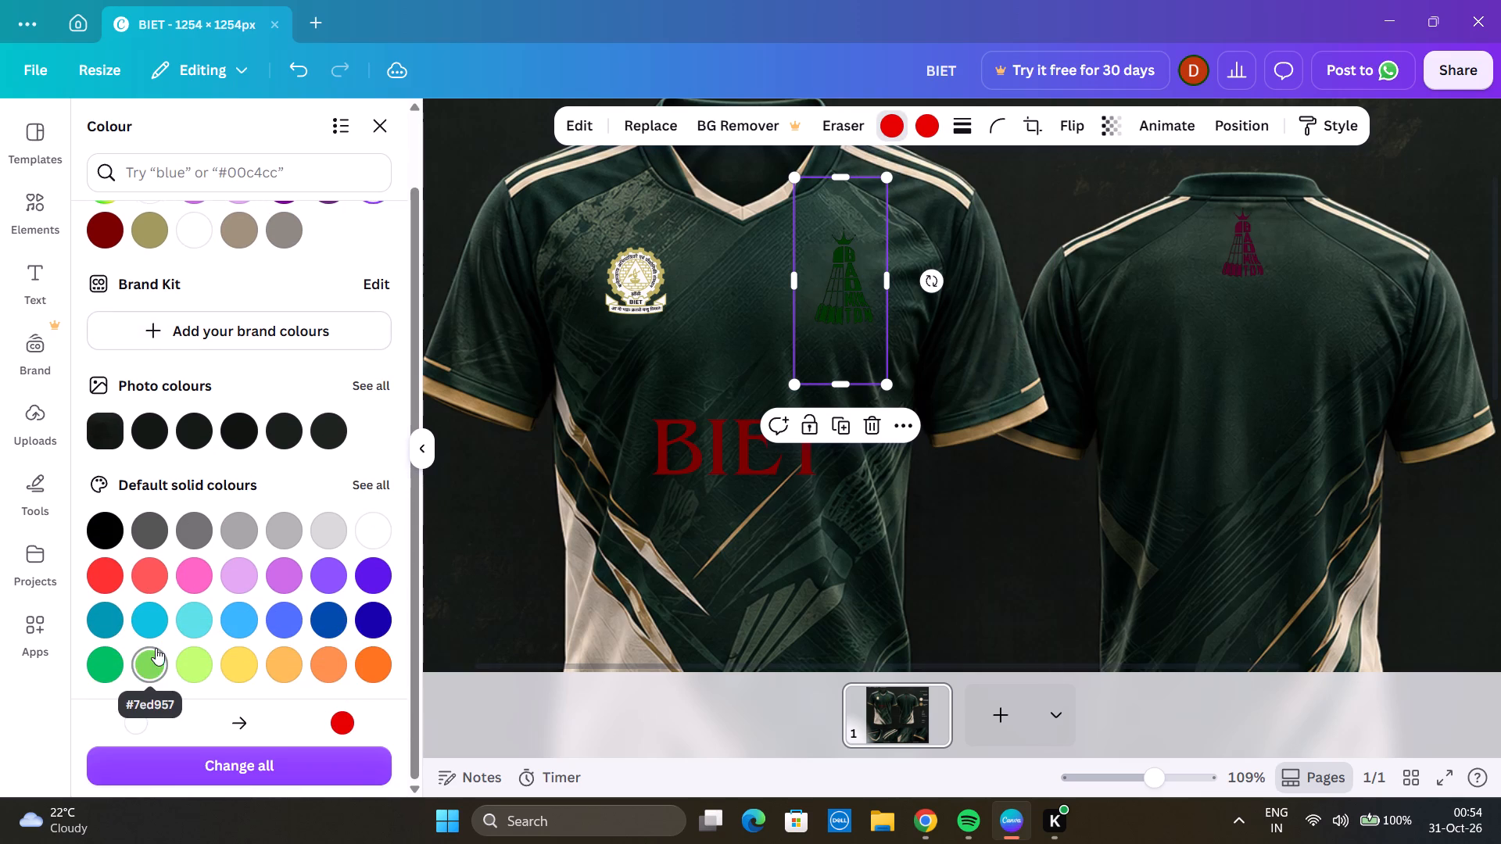
{"action": "left_click", "coordinate": [342, 766]}
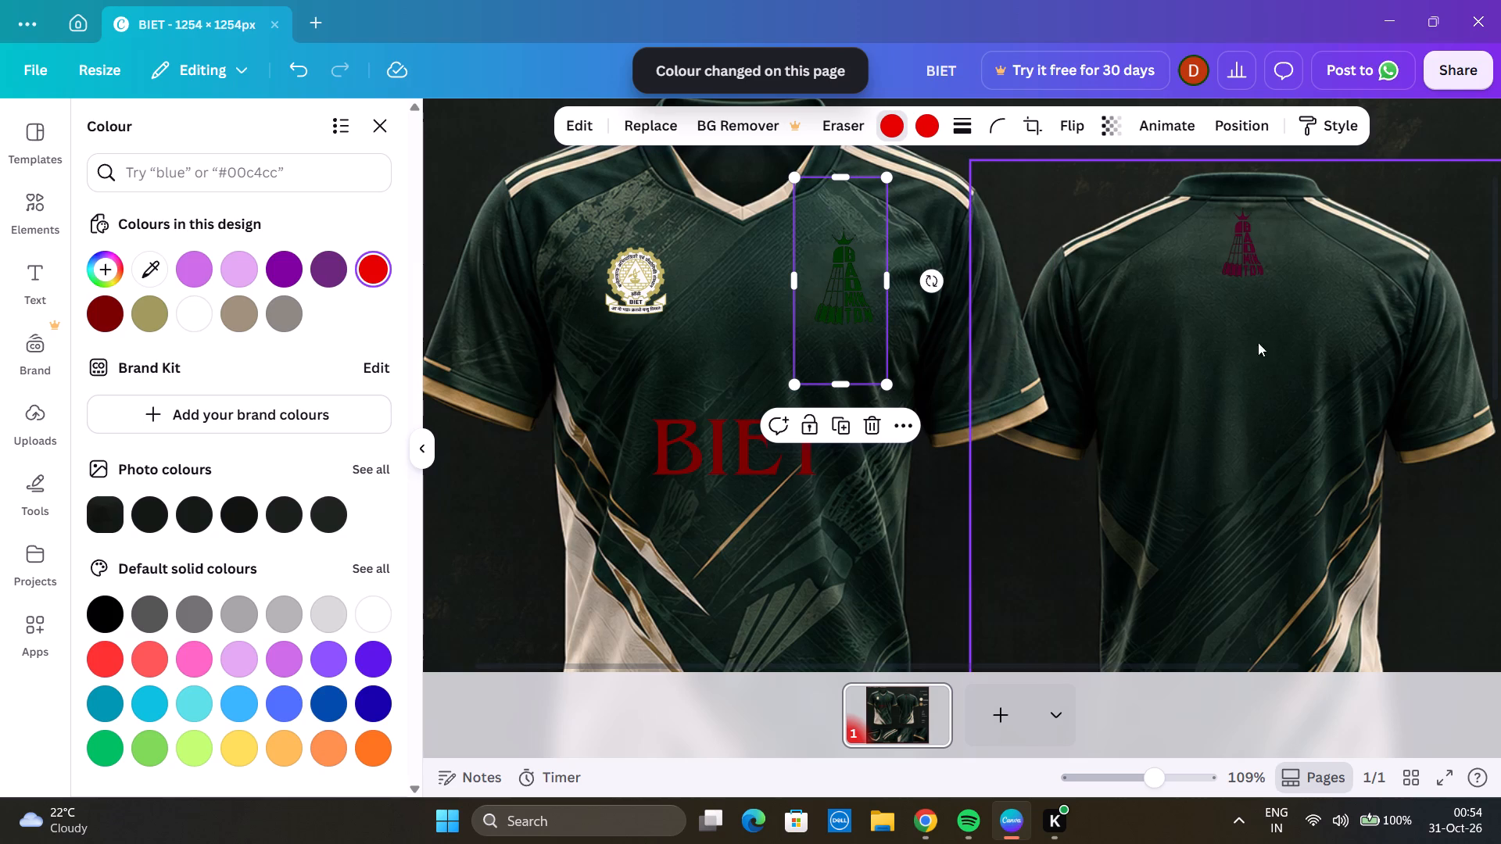
Delete the BADMINTON logo from the front jersey's chest.
{"action": "left_click", "coordinate": [829, 274]}
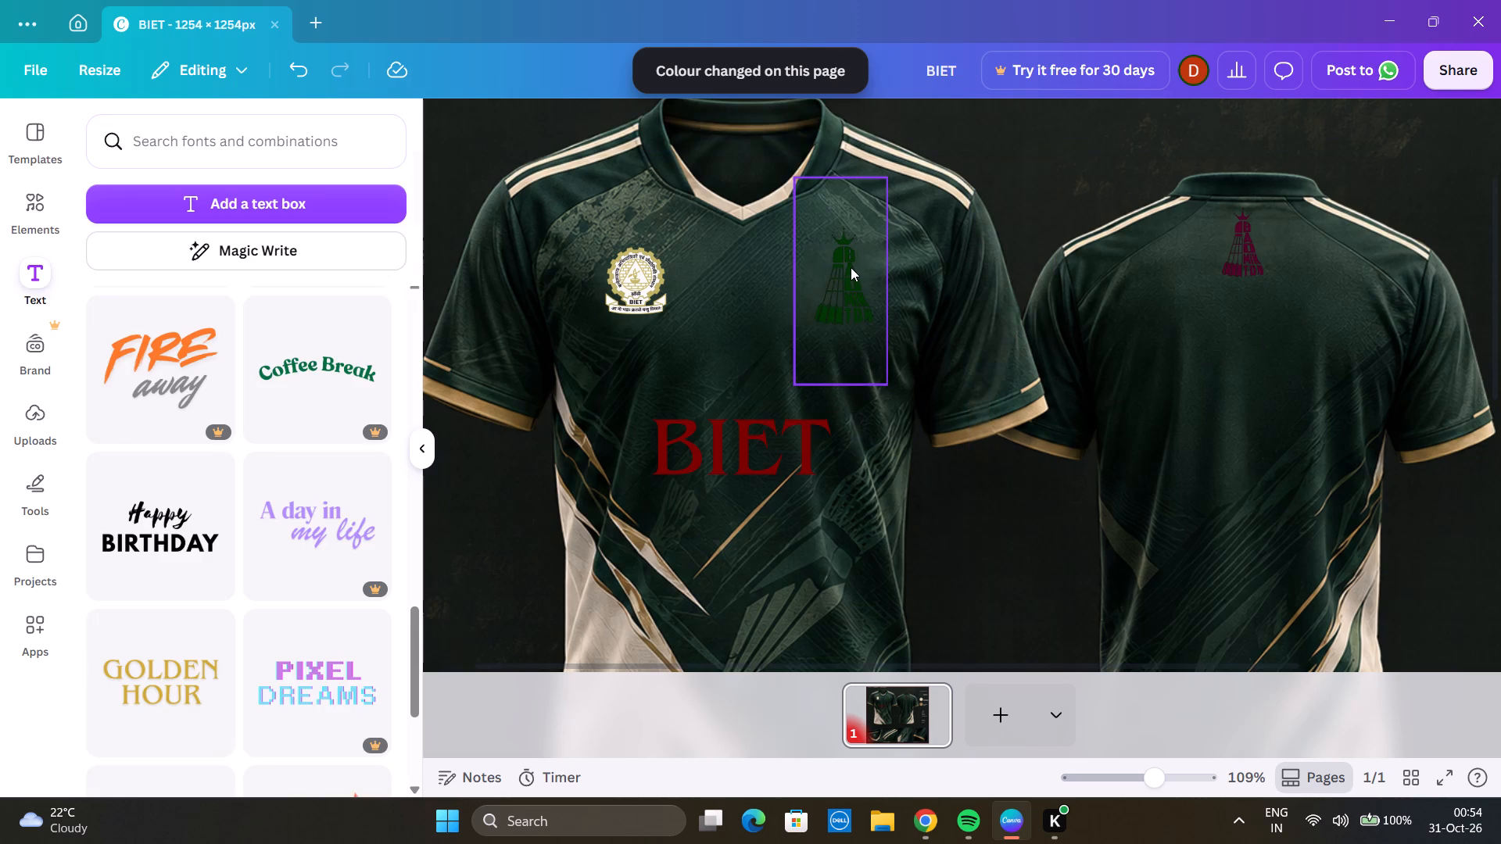
{"action": "left_click", "coordinate": [851, 267]}
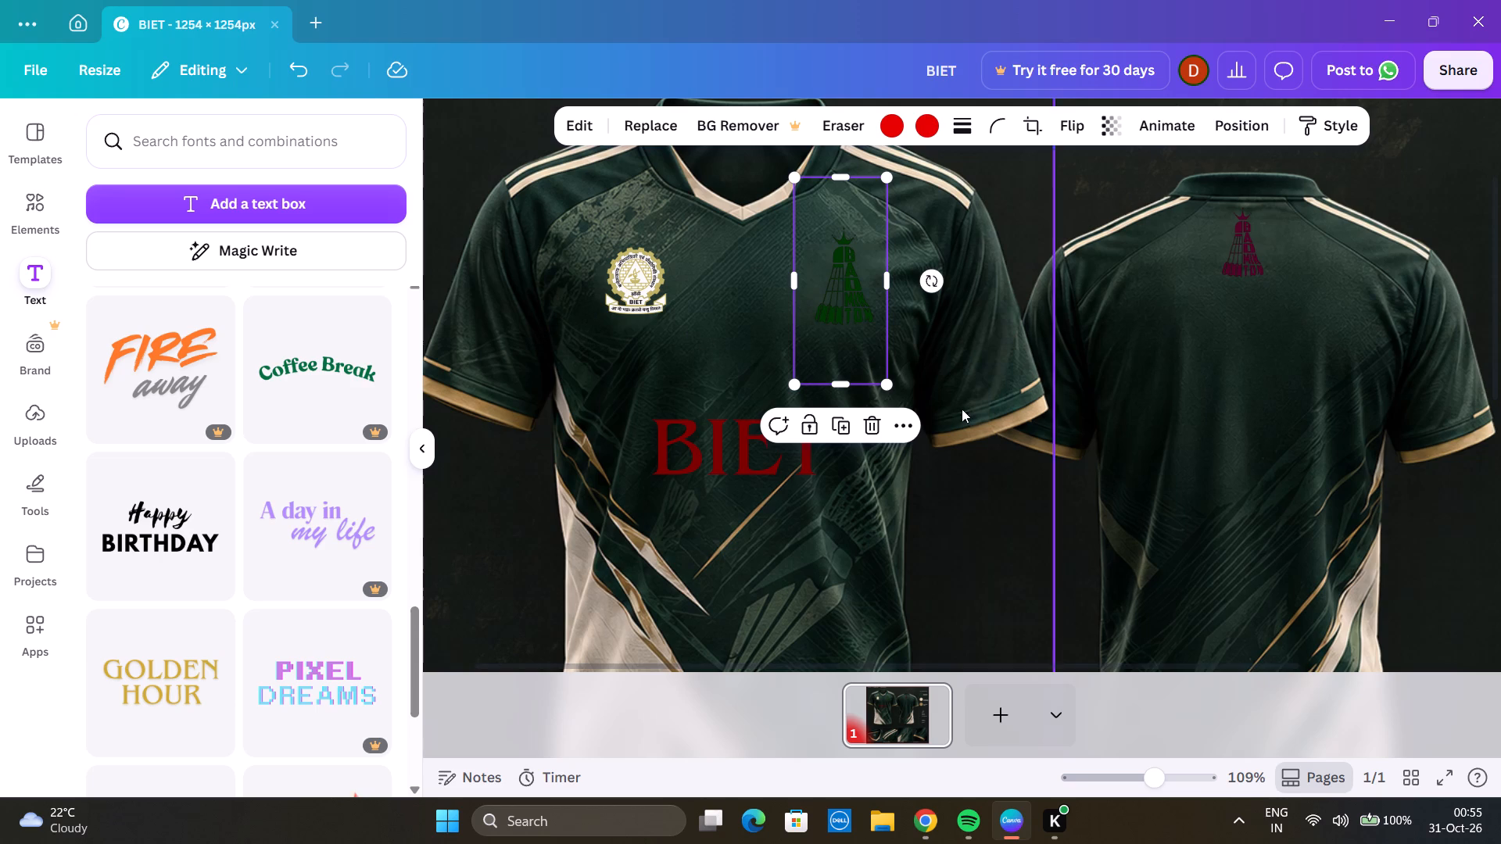
{"action": "left_click", "coordinate": [859, 280]}
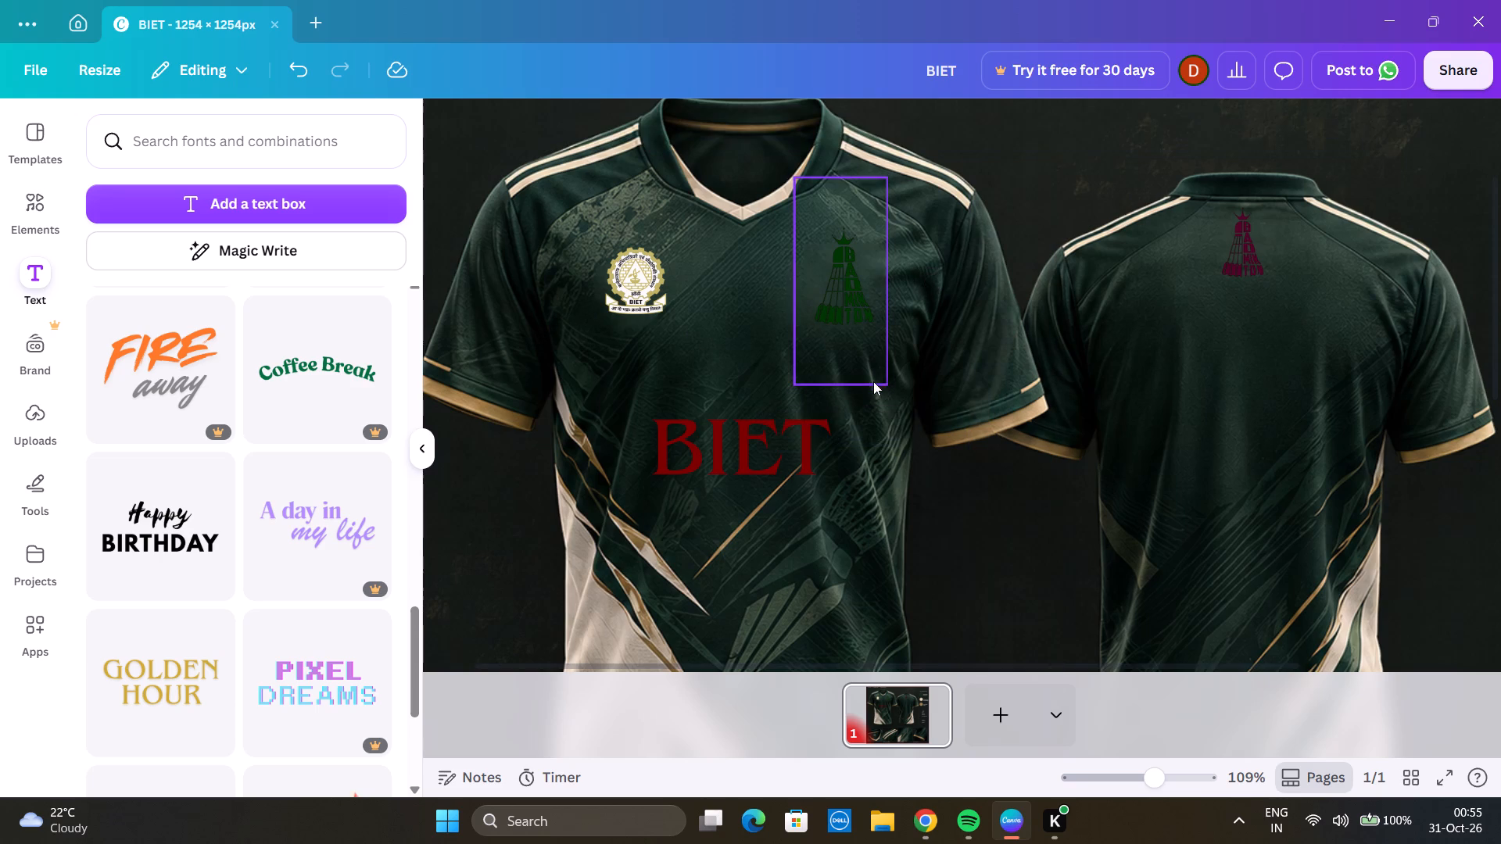
{"action": "left_click", "coordinate": [861, 287]}
{"action": "left_click", "coordinate": [880, 425]}
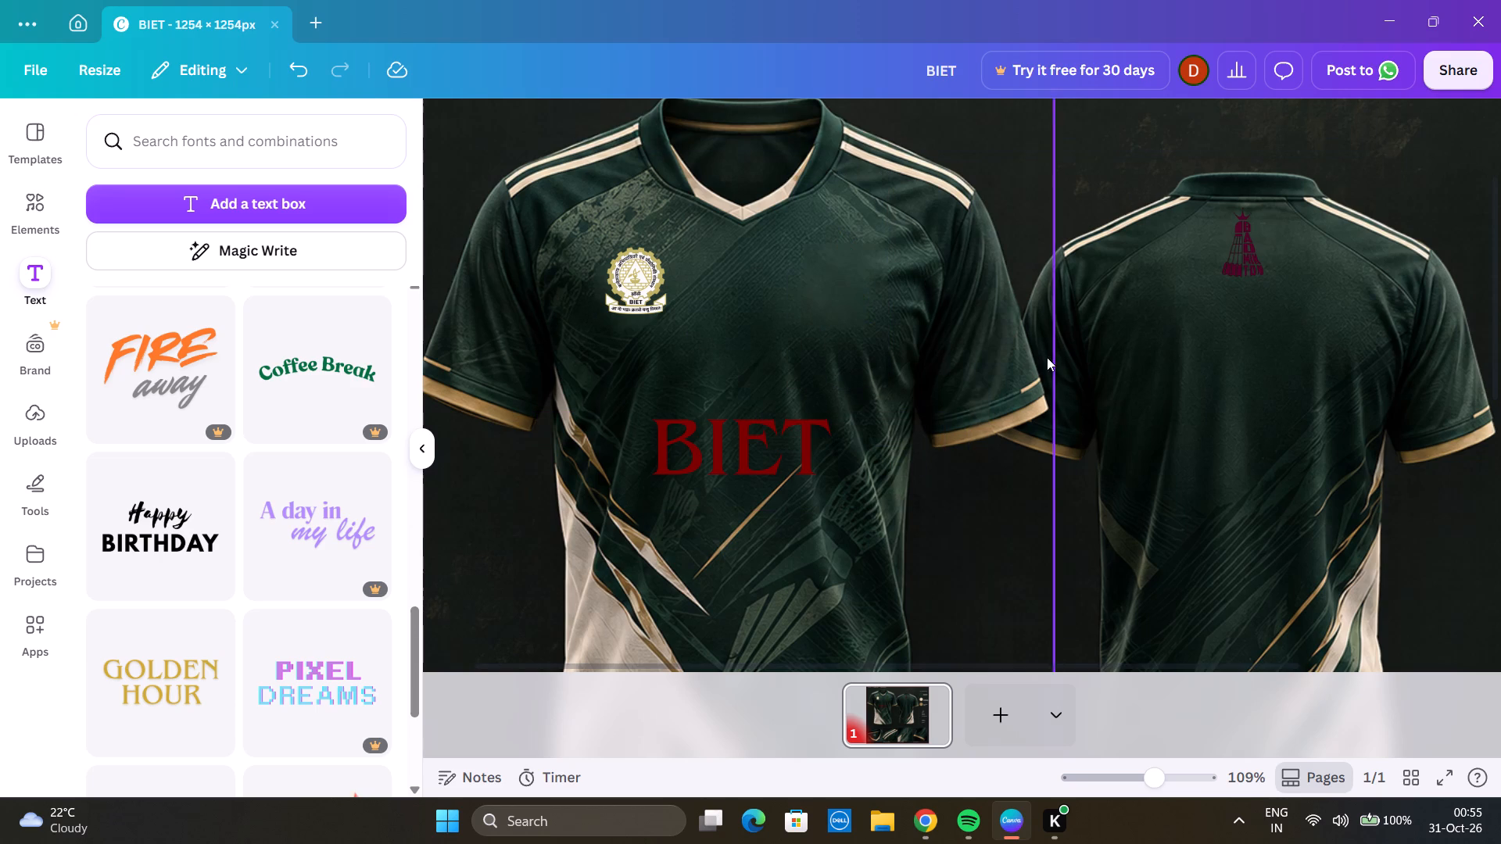
Copy the back jersey's BADMINTON logo and place the duplicate on the front jersey's chest opposite the BIET crest.
{"action": "left_click", "coordinate": [1238, 252]}
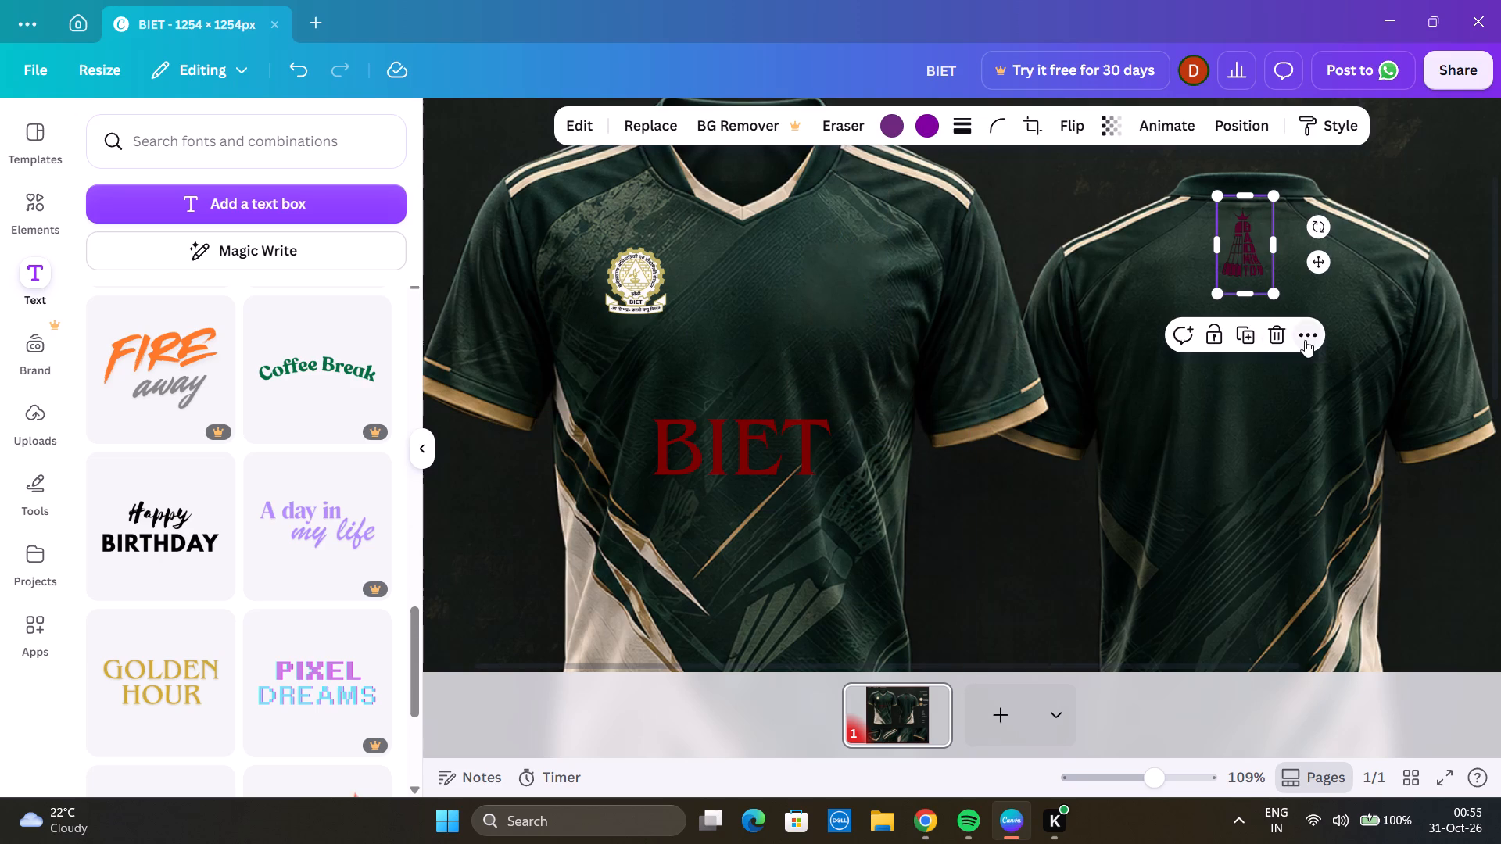
{"action": "left_click", "coordinate": [1305, 340]}
{"action": "left_click", "coordinate": [1324, 386]}
{"action": "left_click", "coordinate": [877, 232]}
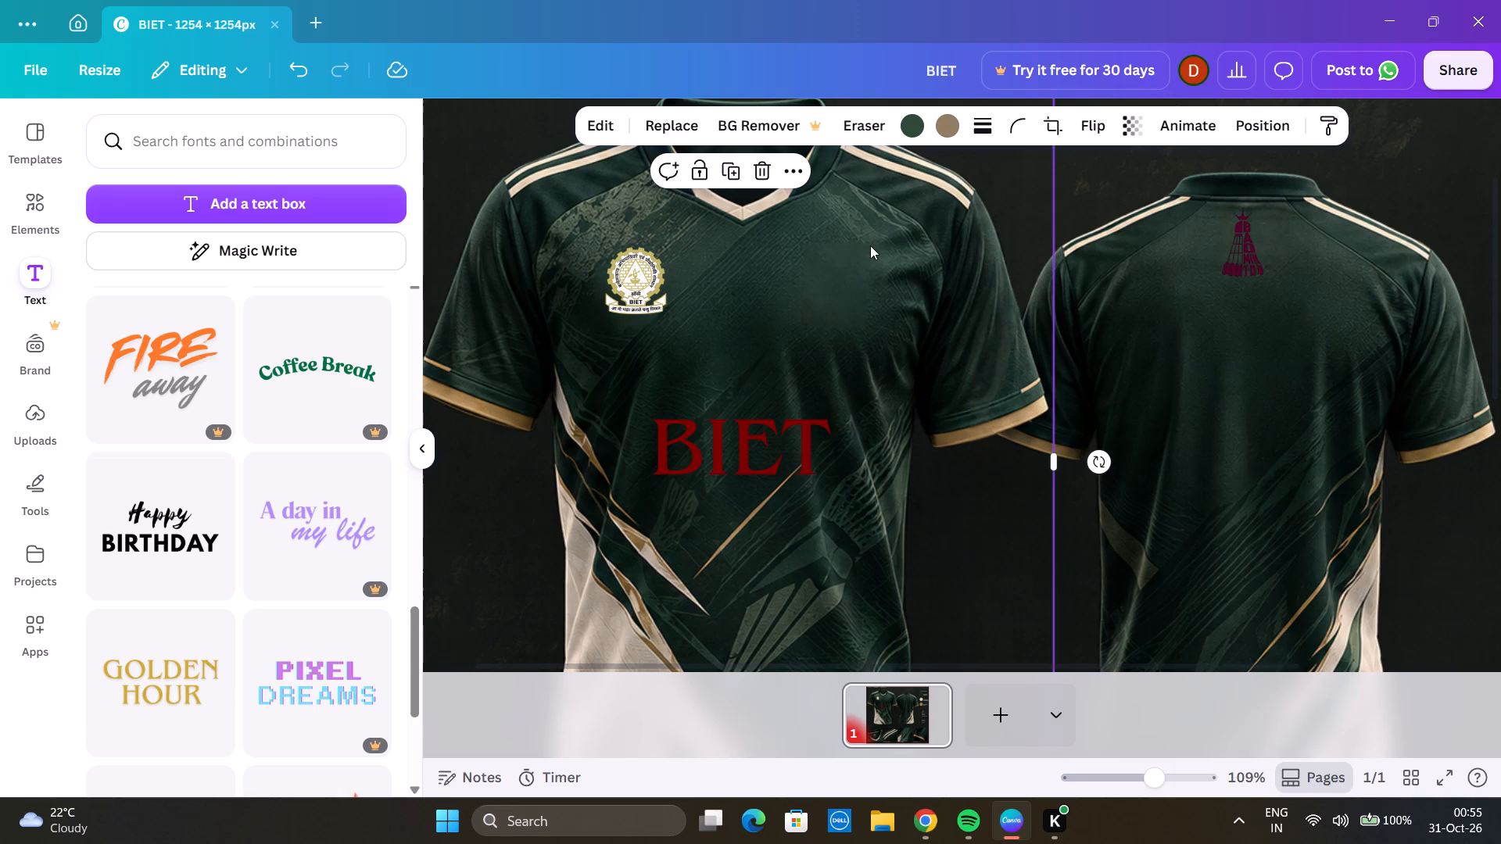
{"action": "key", "text": "ctrl+v"}
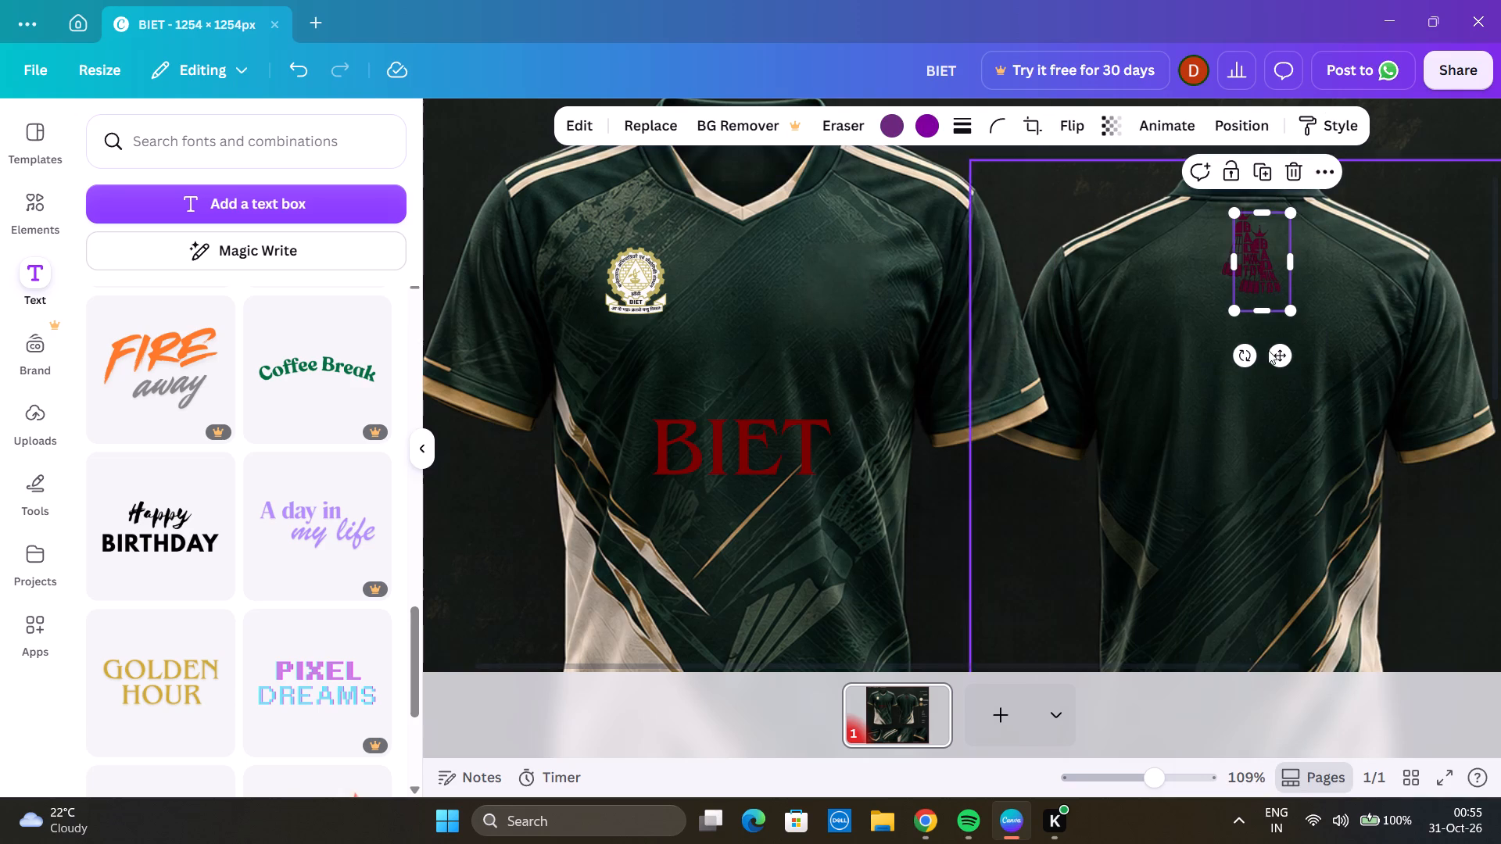
{"action": "left_click_drag", "start_coordinate": [1275, 356], "coordinate": [866, 356]}
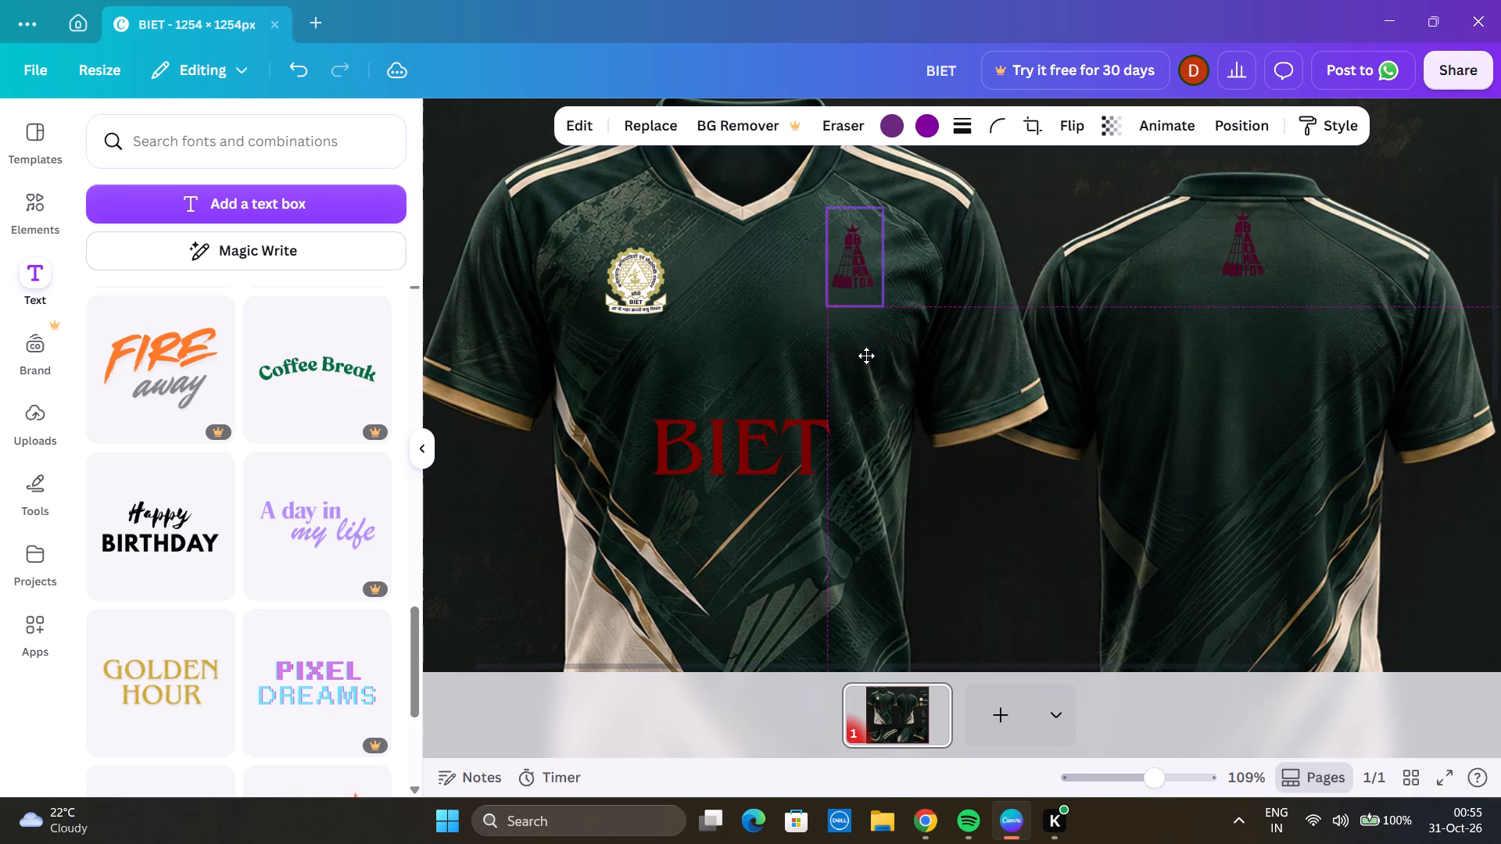
Nudge the copied BADMINTON logo slightly lower on the front jersey's chest, opposite the BIET crest.
{"action": "left_click_drag", "start_coordinate": [866, 356], "coordinate": [864, 361]}
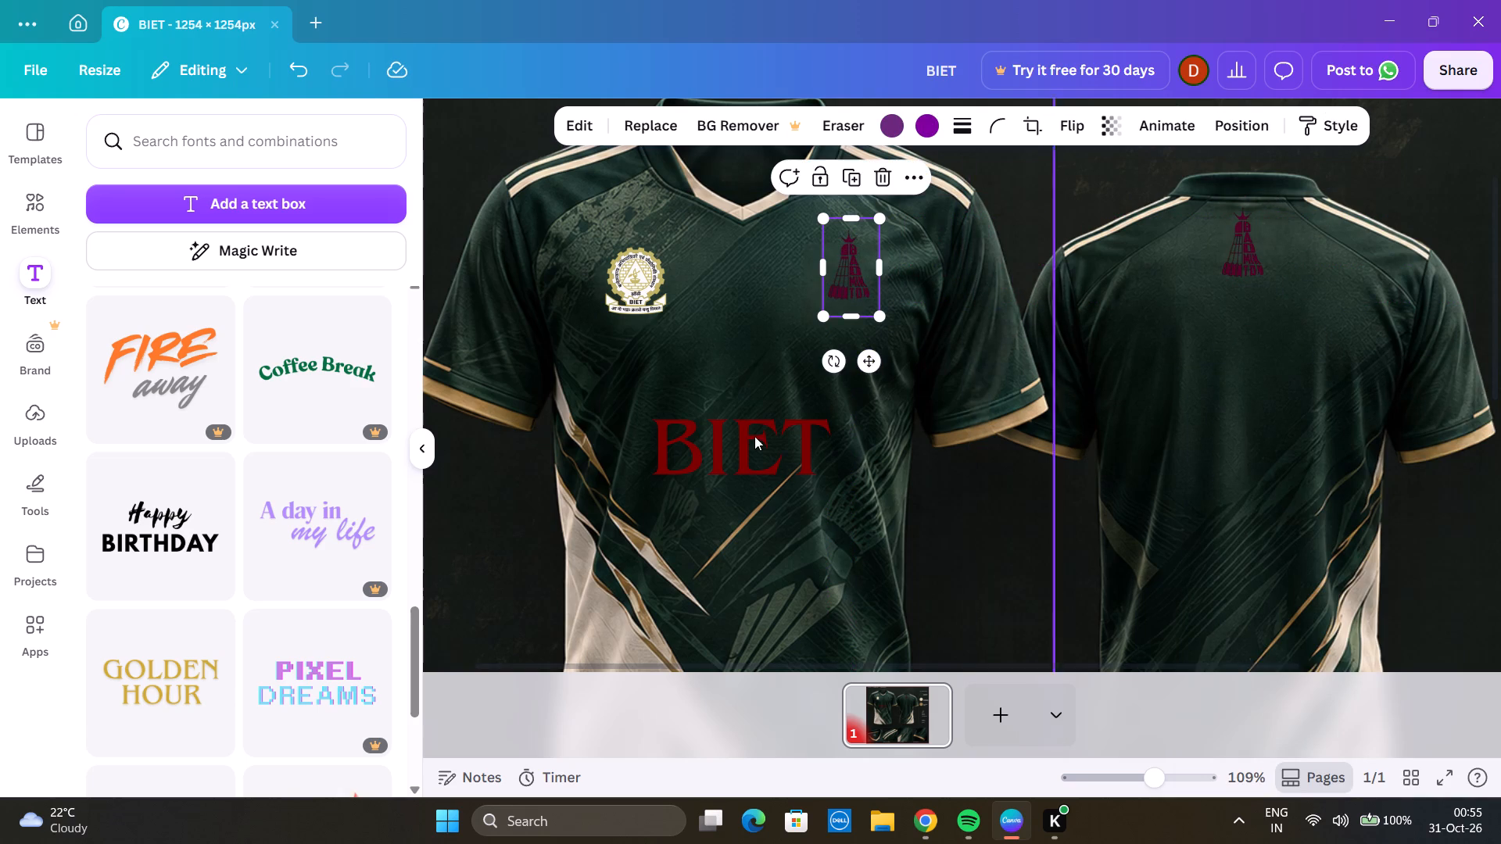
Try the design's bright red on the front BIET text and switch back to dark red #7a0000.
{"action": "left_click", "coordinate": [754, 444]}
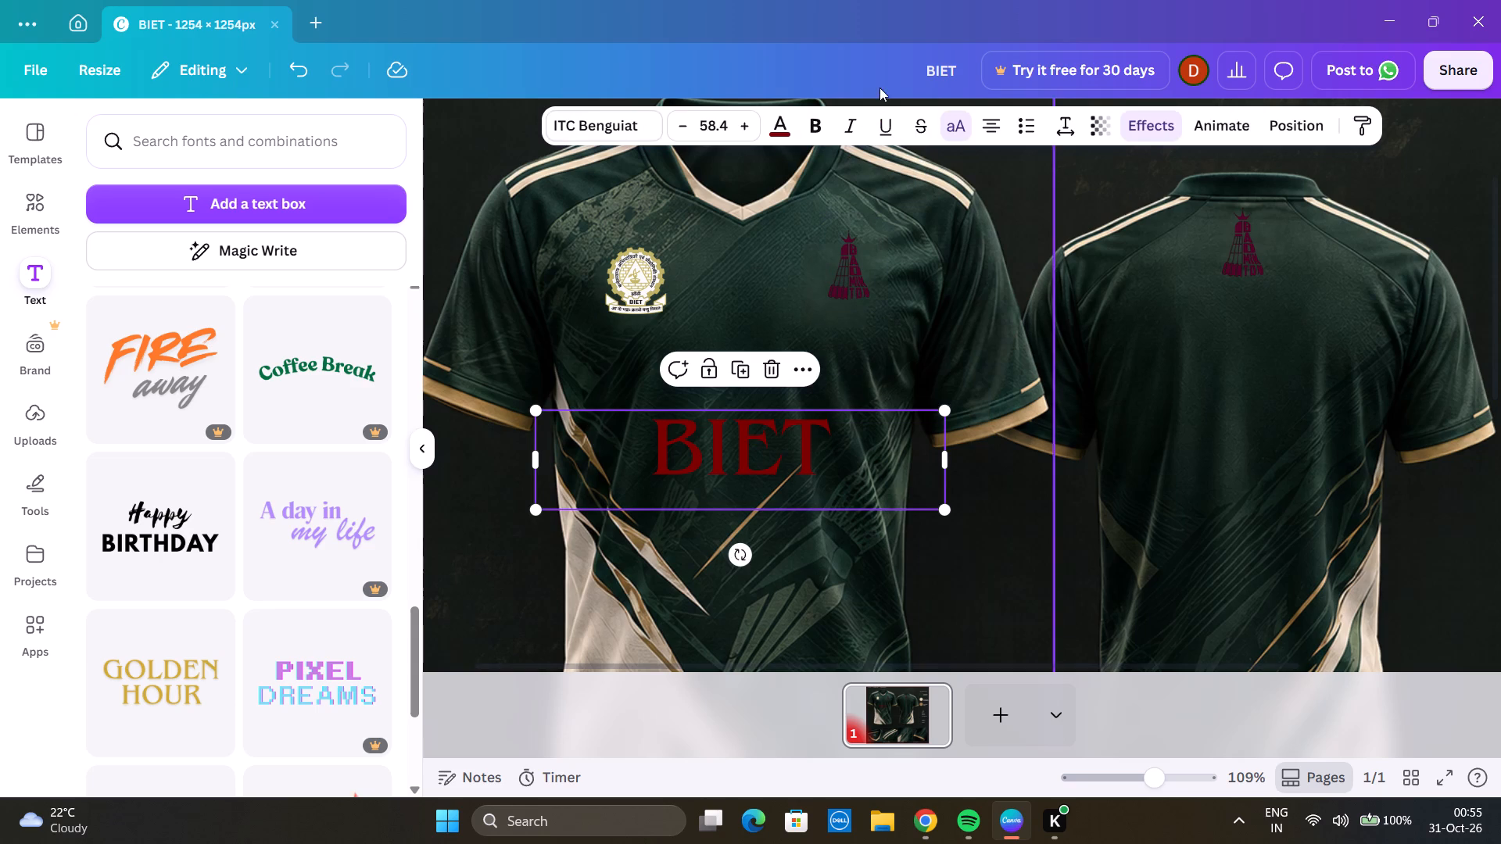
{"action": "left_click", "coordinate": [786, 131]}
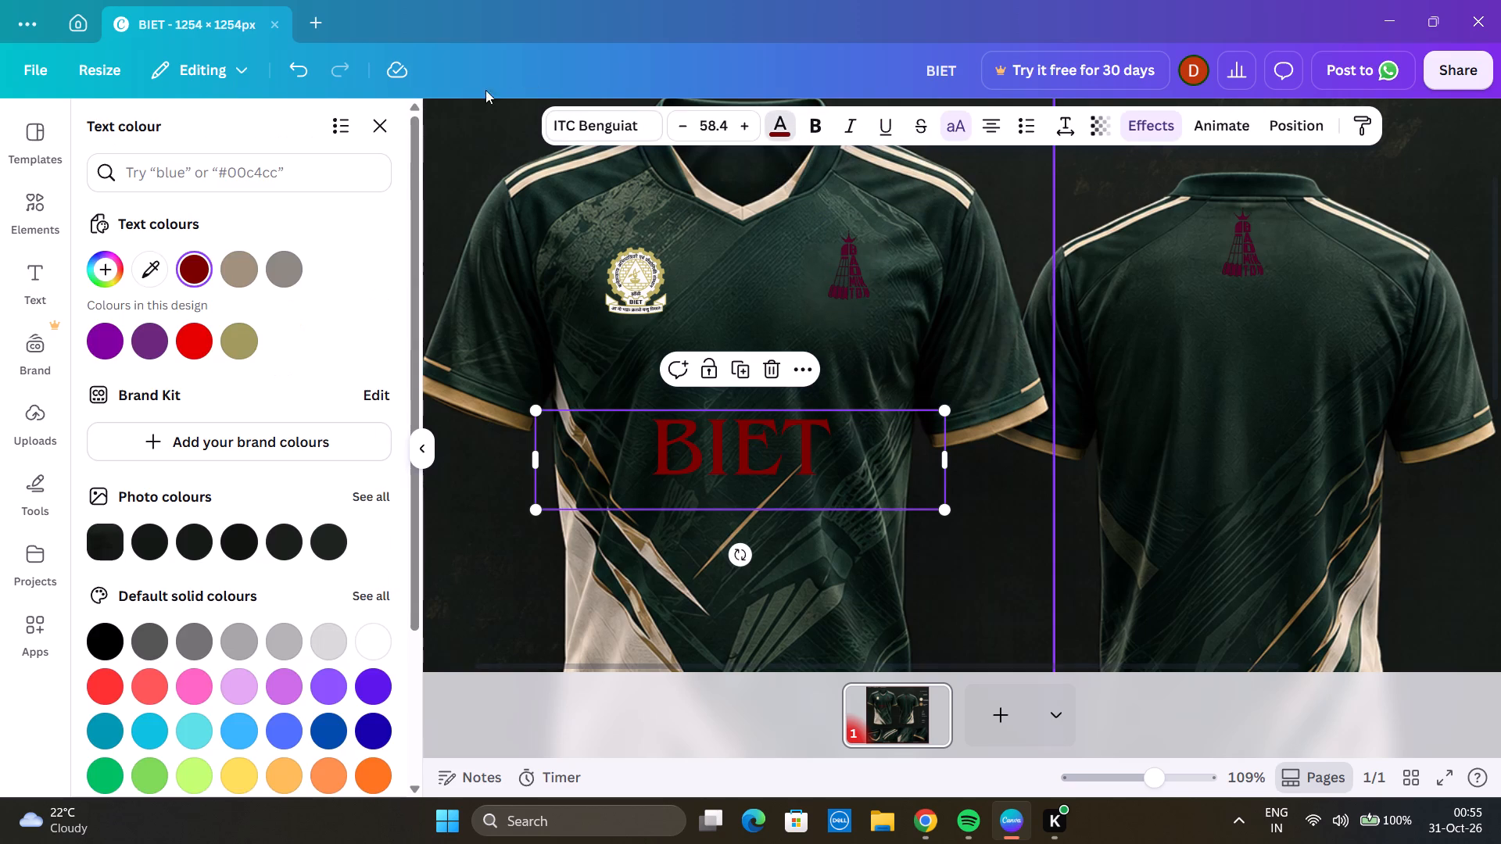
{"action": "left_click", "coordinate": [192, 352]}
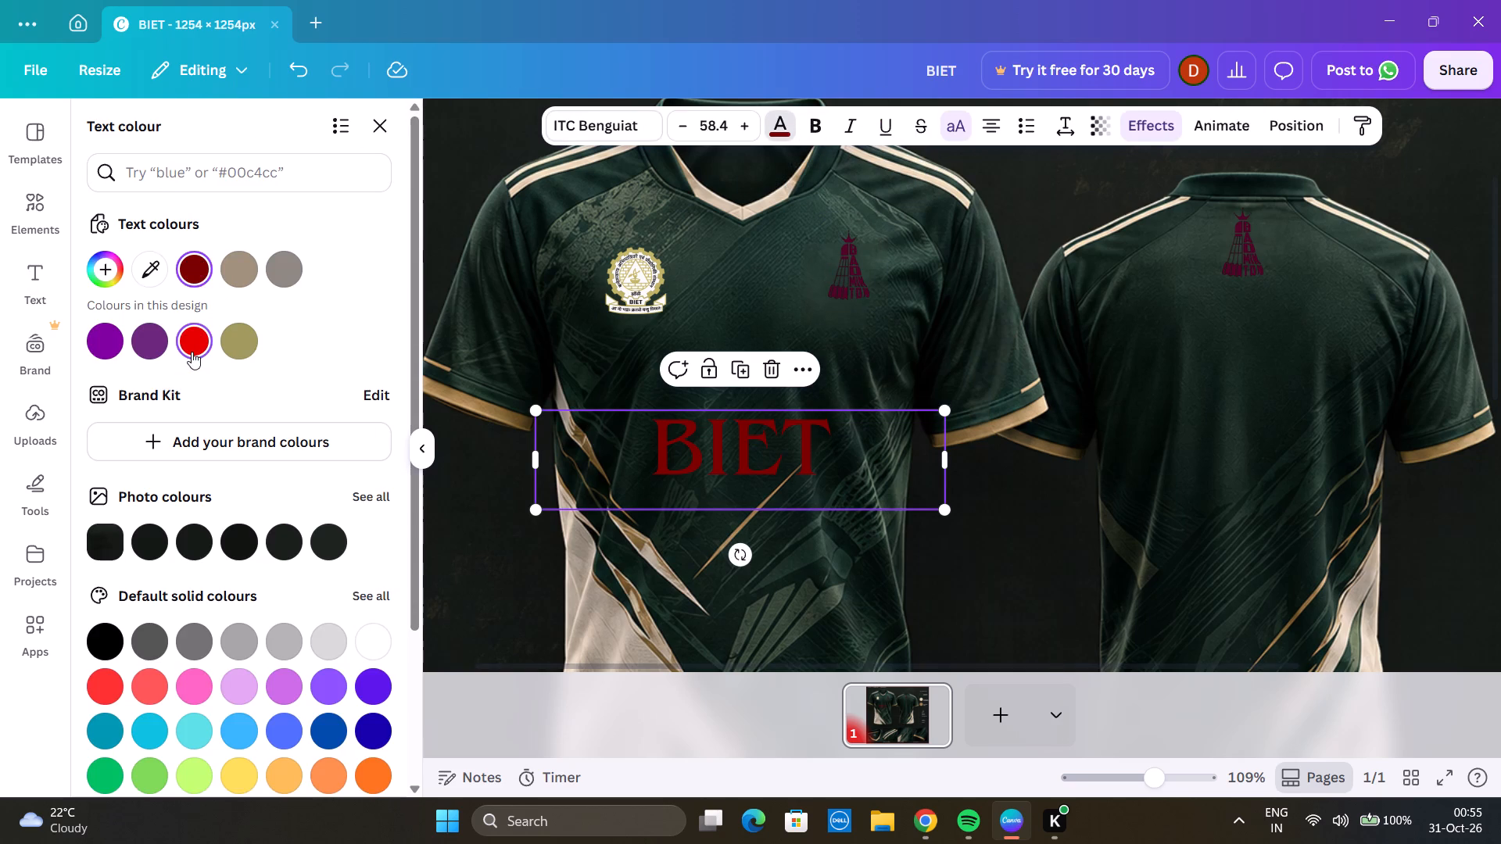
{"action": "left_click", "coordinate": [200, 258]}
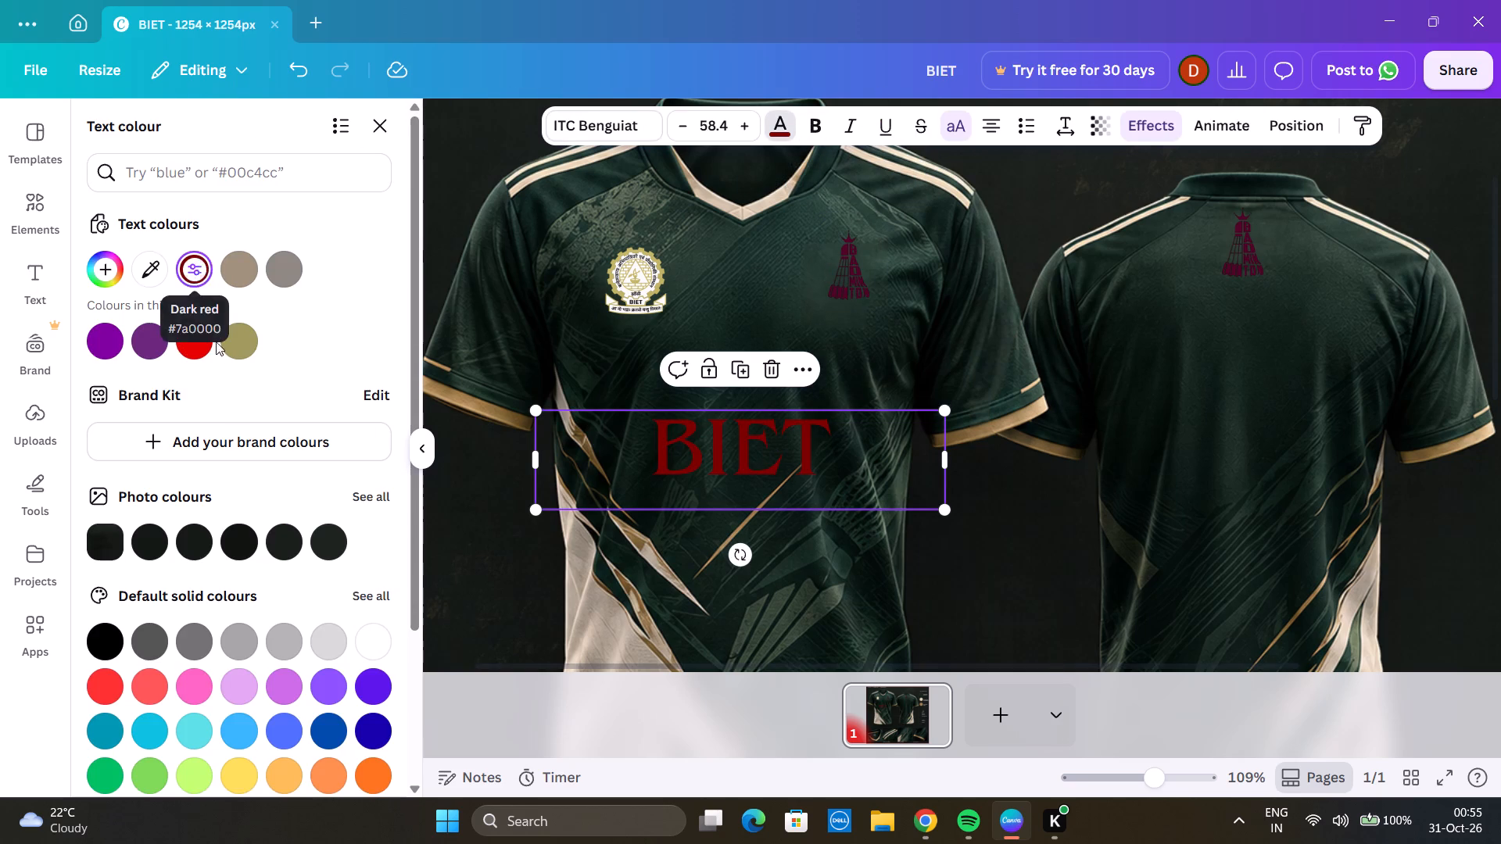
Open the full set of default solid colours for the front BIET text.
{"action": "left_click", "coordinate": [374, 590]}
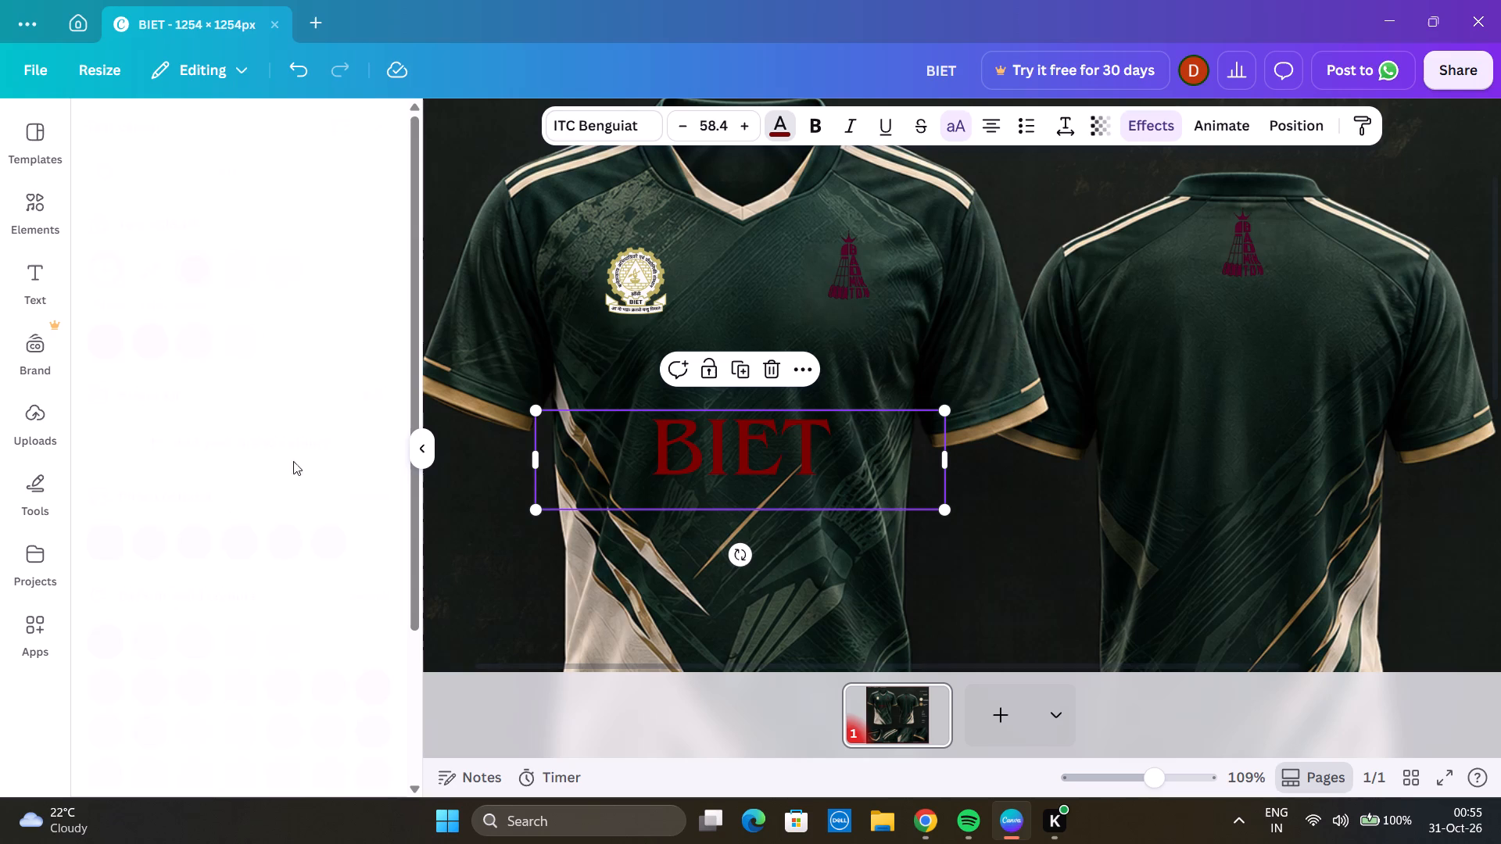
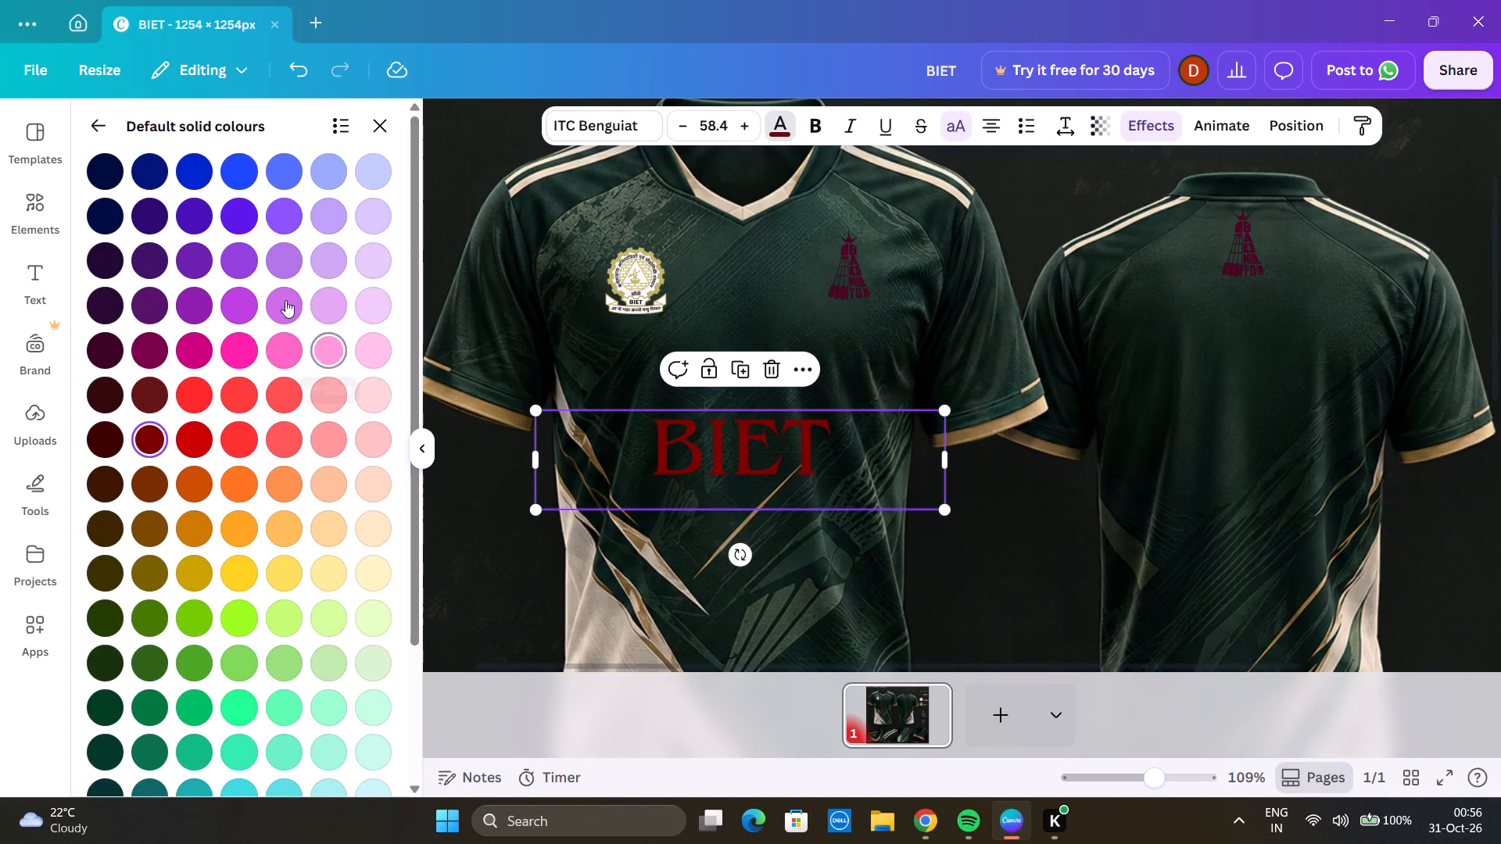
Darken the front BIET text to a custom very dark red, about #3C0404.
{"action": "left_click", "coordinate": [84, 125]}
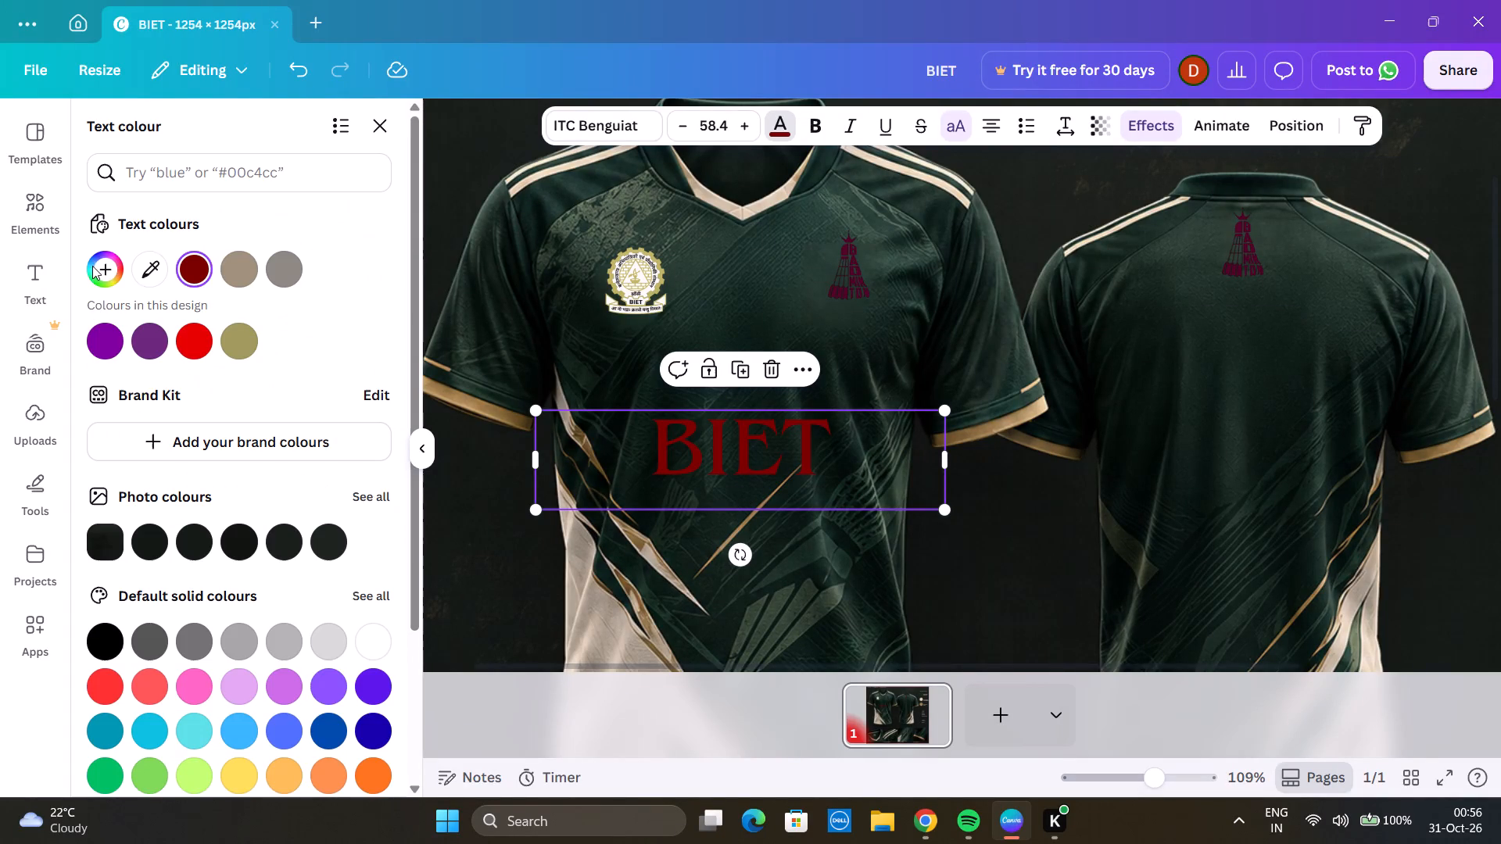
{"action": "left_click", "coordinate": [92, 260]}
{"action": "left_click_drag", "start_coordinate": [385, 409], "coordinate": [385, 410]}
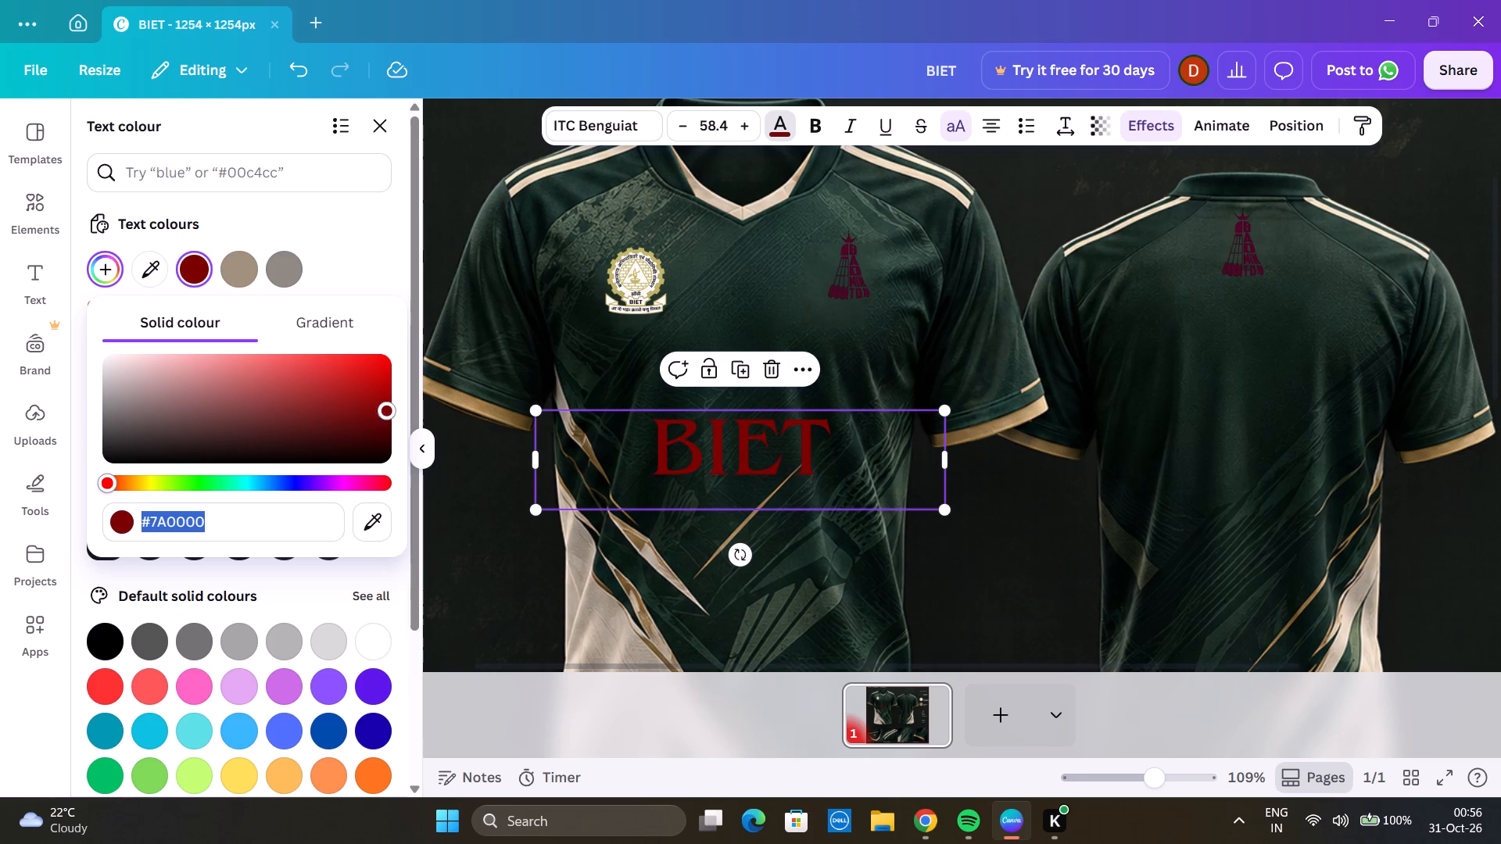
{"action": "left_click_drag", "start_coordinate": [385, 410], "coordinate": [374, 438]}
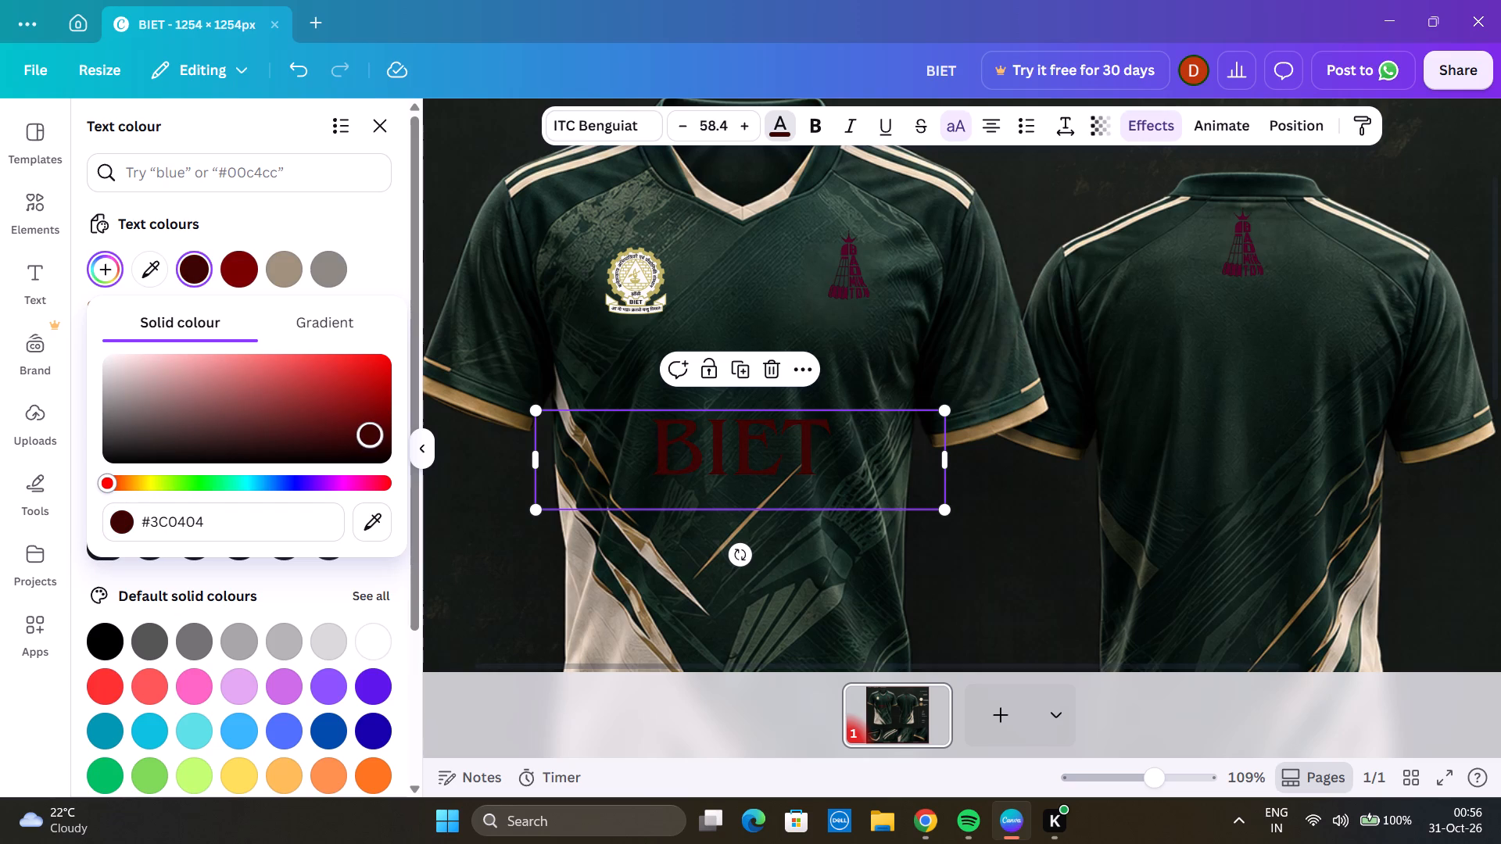
{"action": "left_click_drag", "start_coordinate": [374, 438], "coordinate": [375, 439]}
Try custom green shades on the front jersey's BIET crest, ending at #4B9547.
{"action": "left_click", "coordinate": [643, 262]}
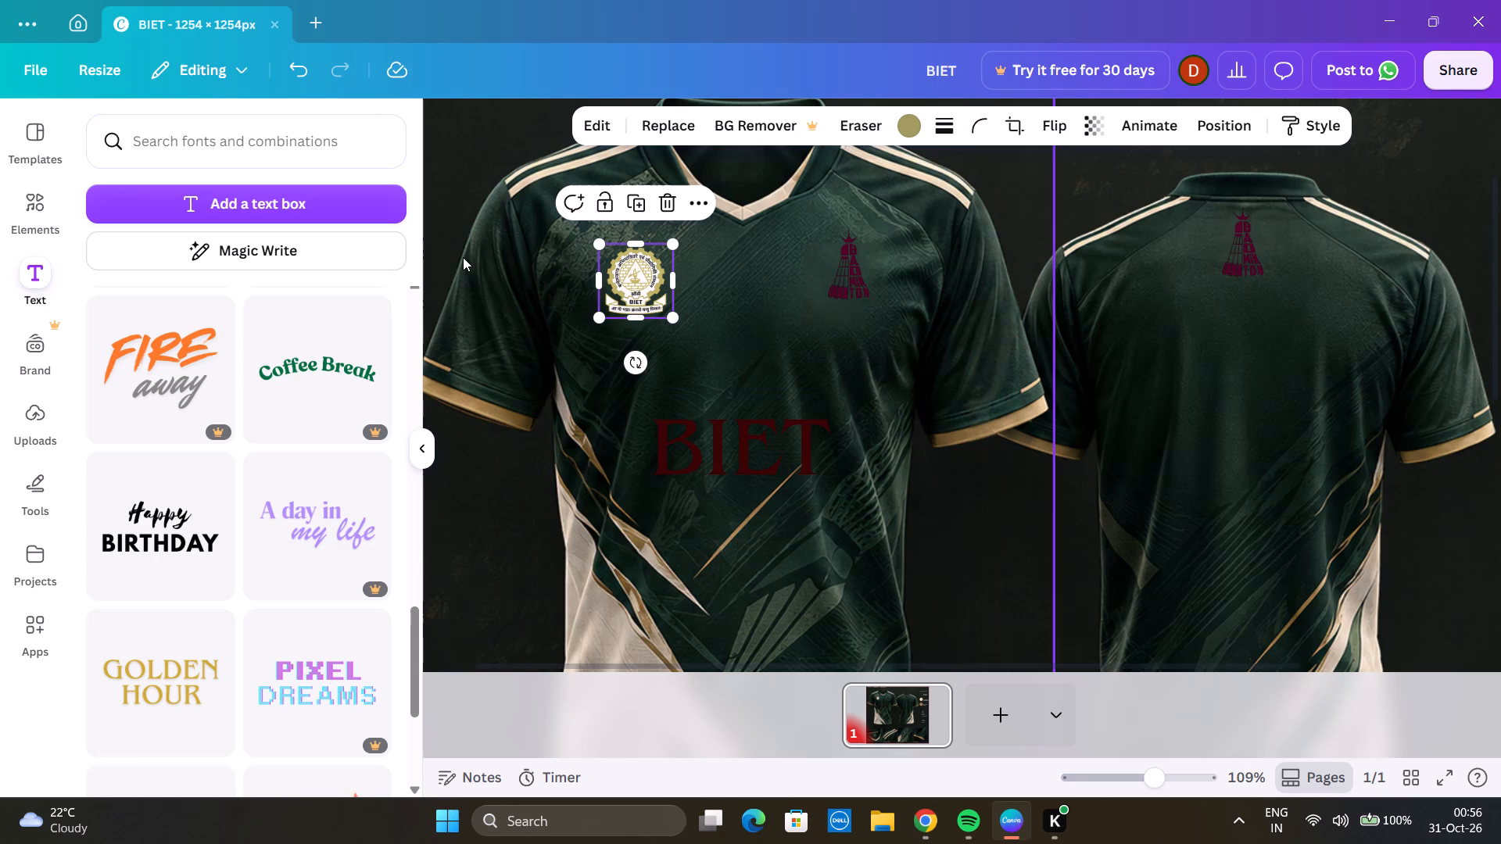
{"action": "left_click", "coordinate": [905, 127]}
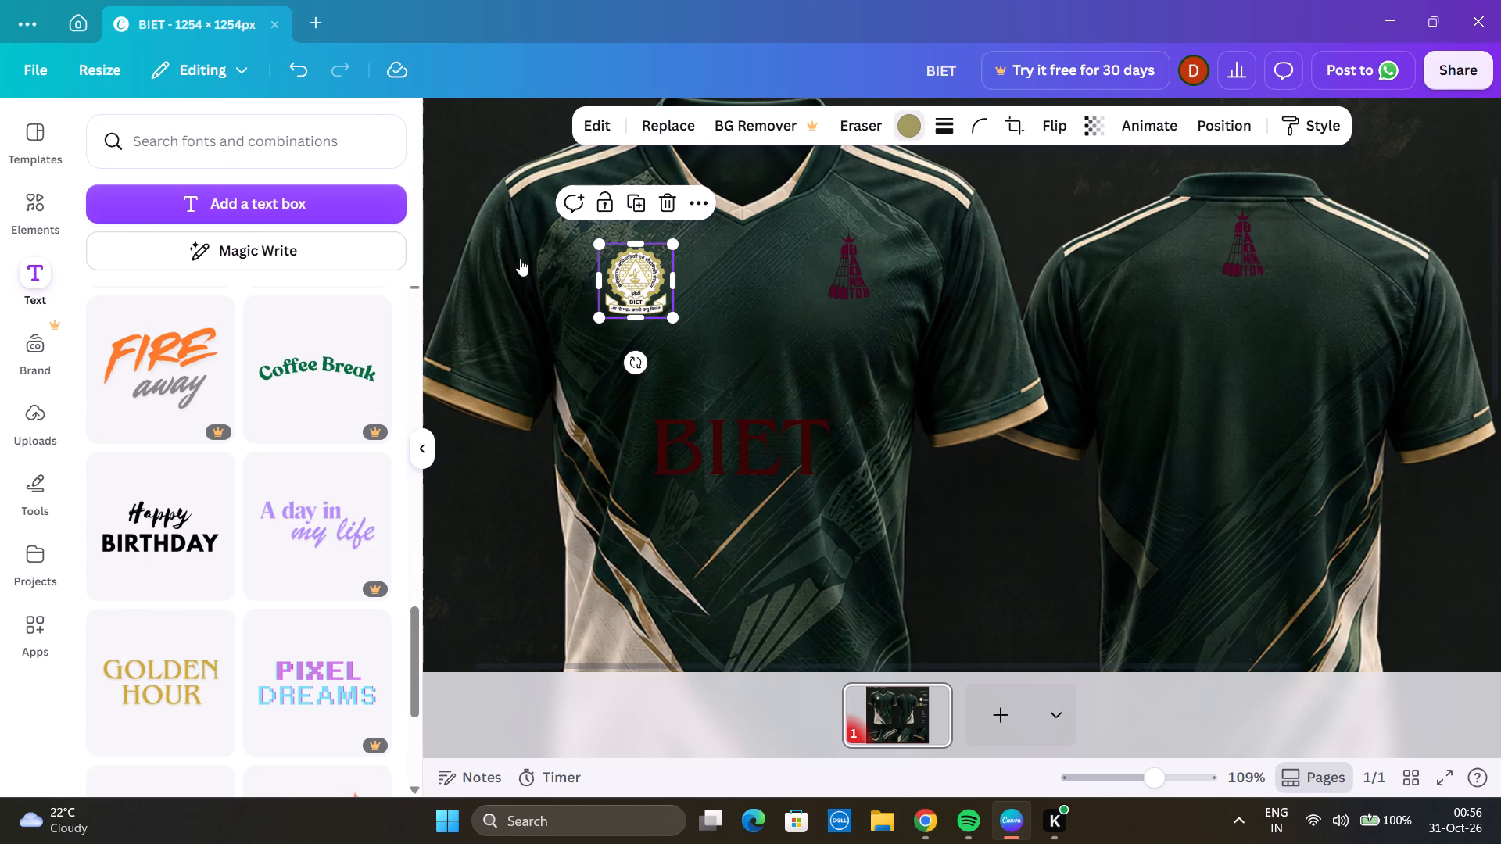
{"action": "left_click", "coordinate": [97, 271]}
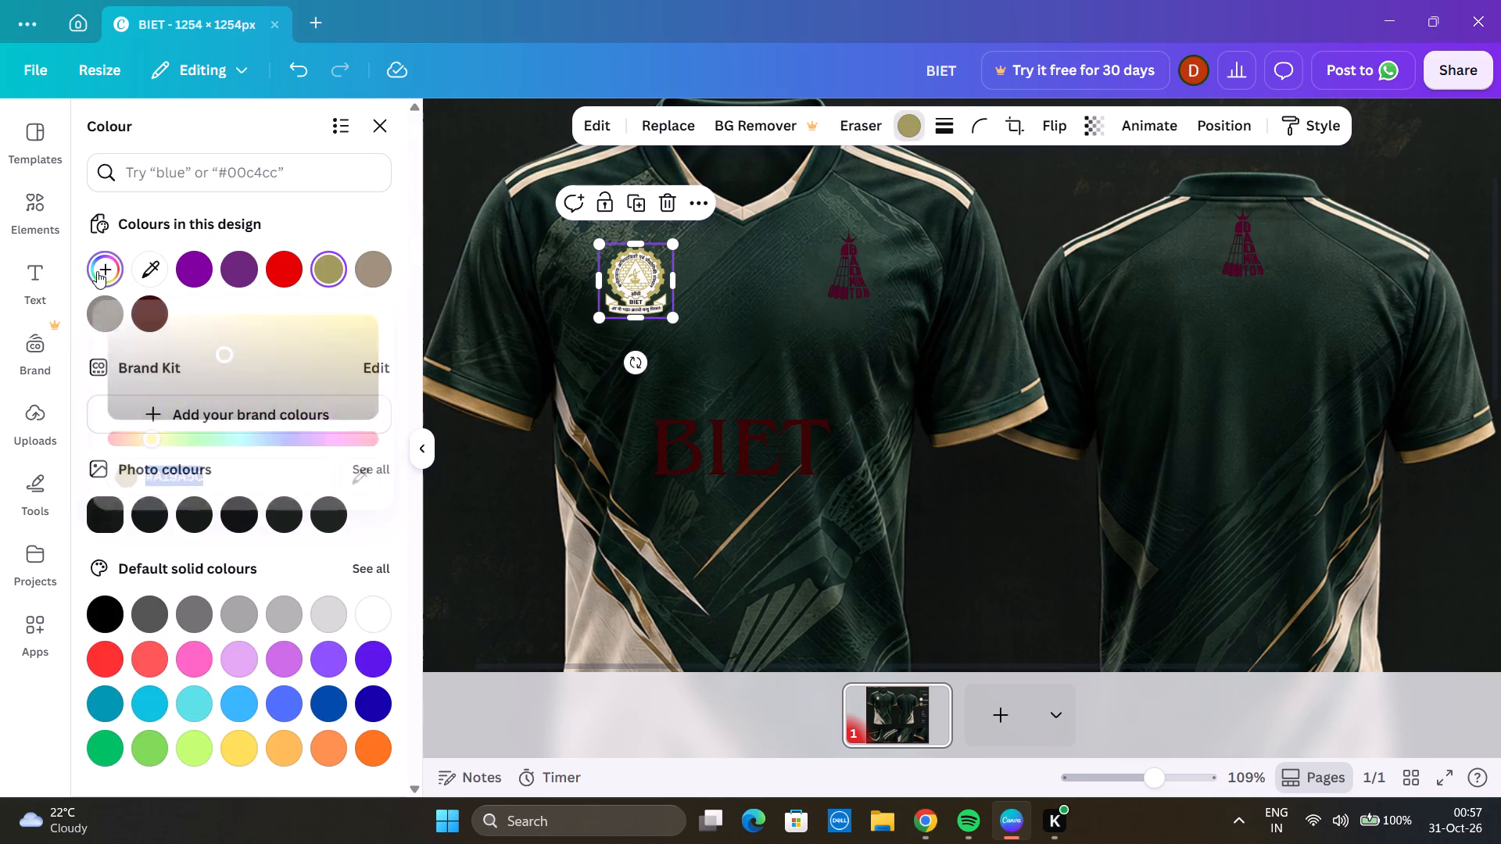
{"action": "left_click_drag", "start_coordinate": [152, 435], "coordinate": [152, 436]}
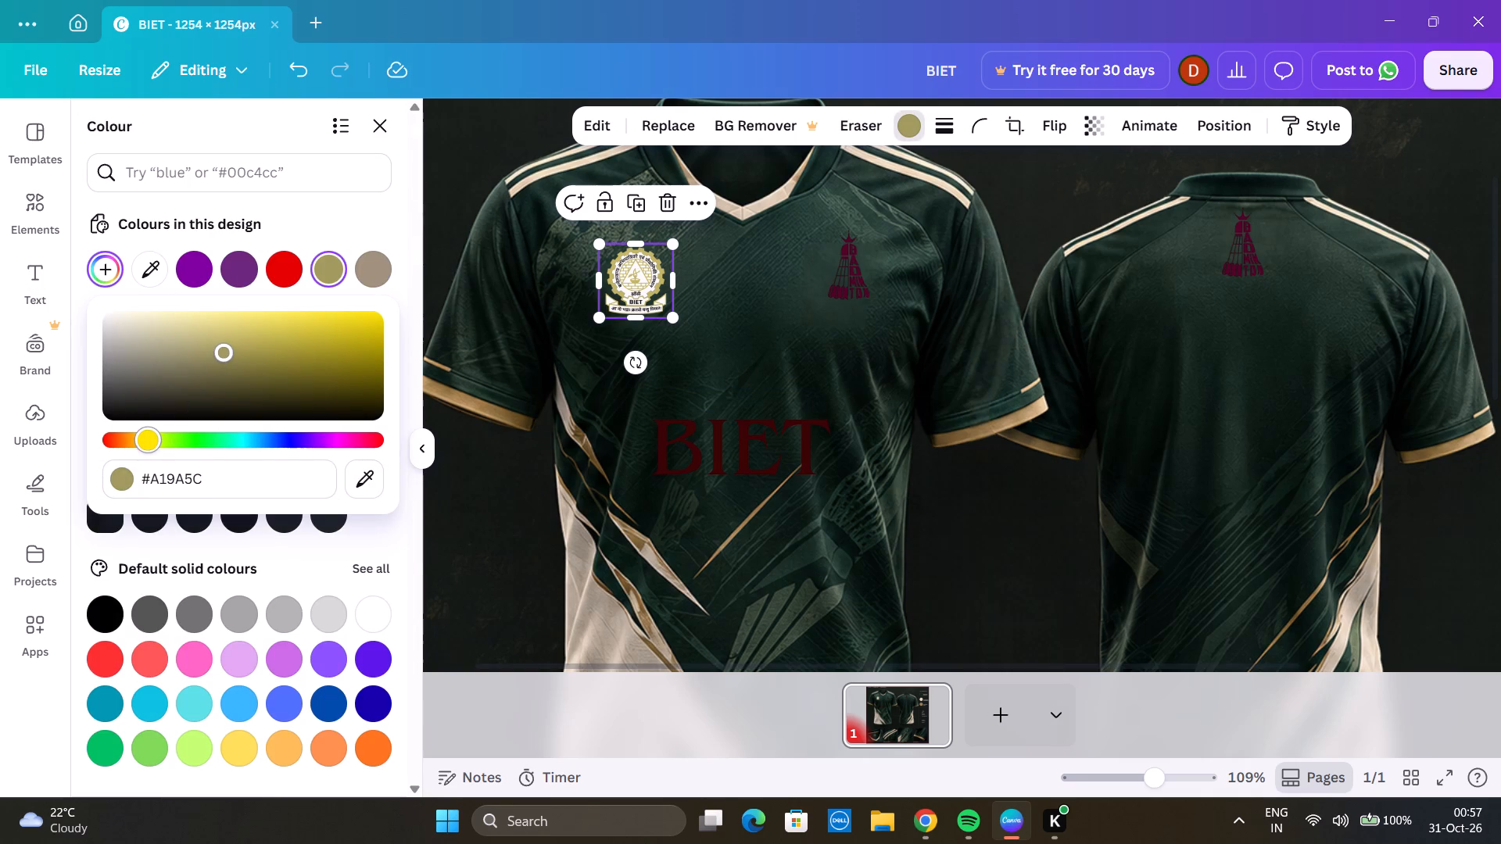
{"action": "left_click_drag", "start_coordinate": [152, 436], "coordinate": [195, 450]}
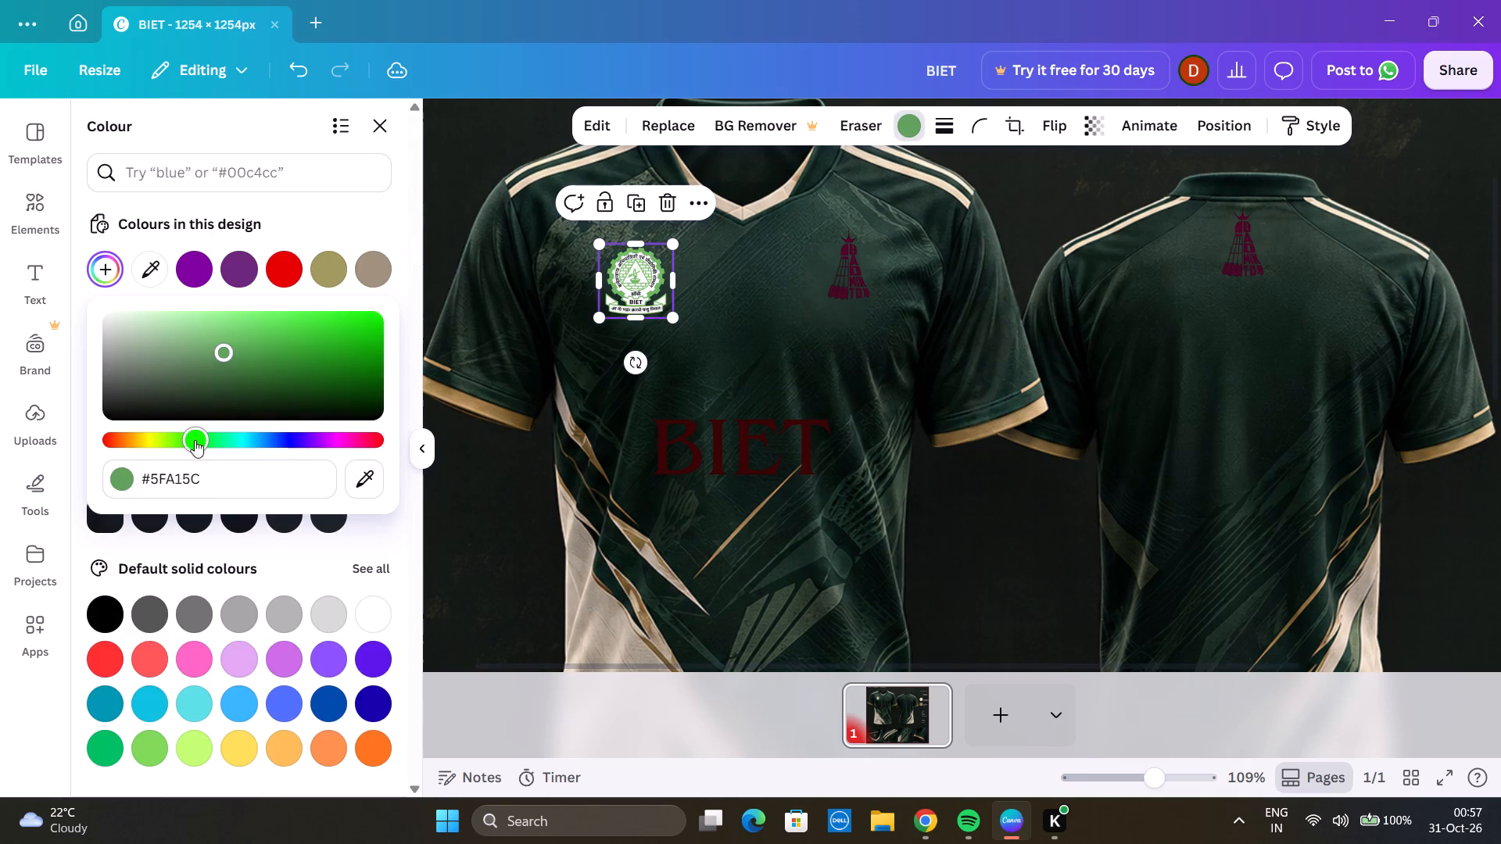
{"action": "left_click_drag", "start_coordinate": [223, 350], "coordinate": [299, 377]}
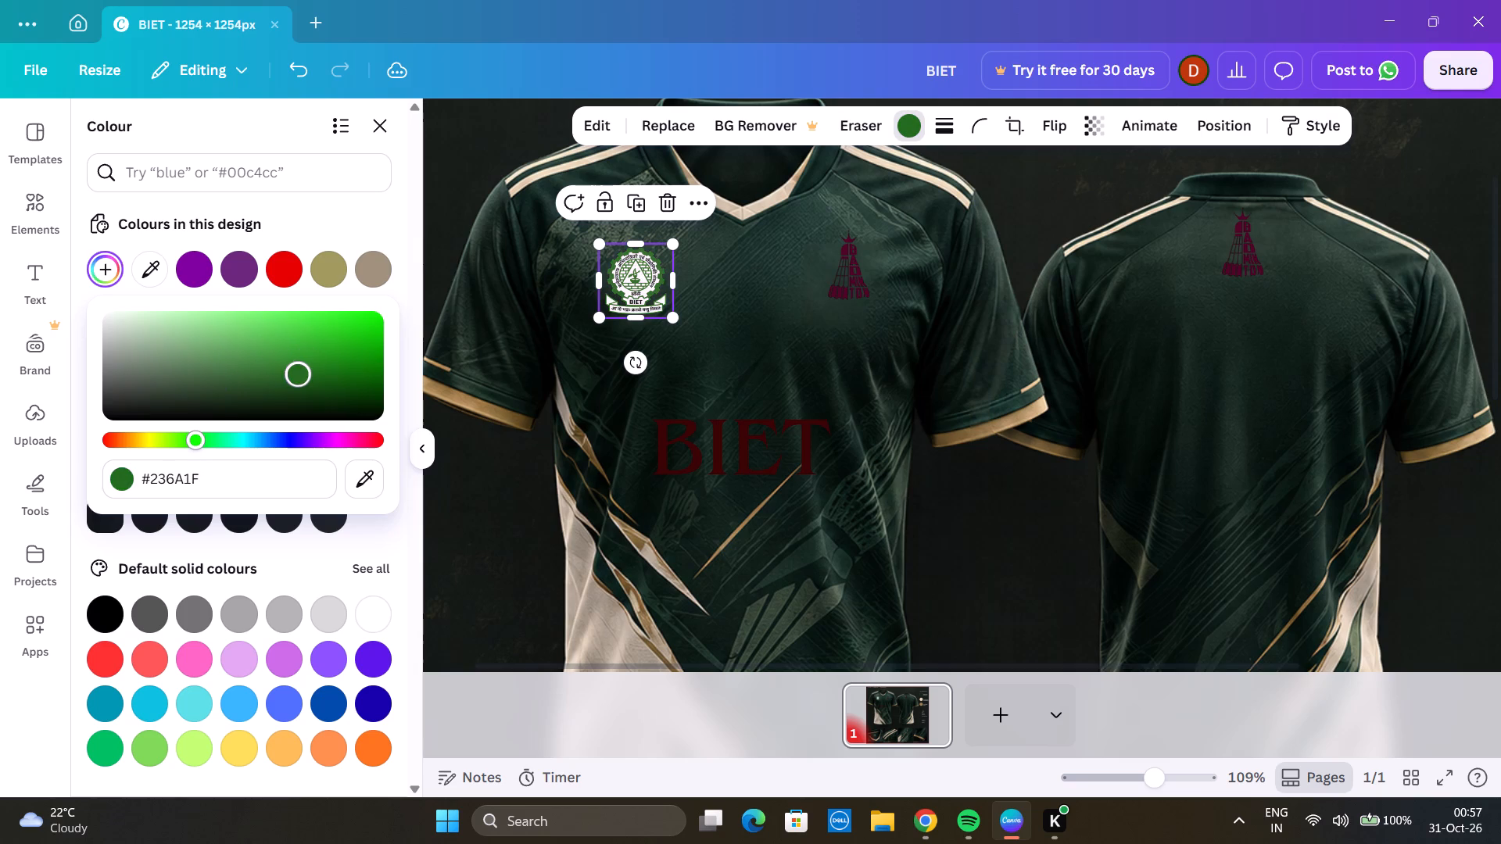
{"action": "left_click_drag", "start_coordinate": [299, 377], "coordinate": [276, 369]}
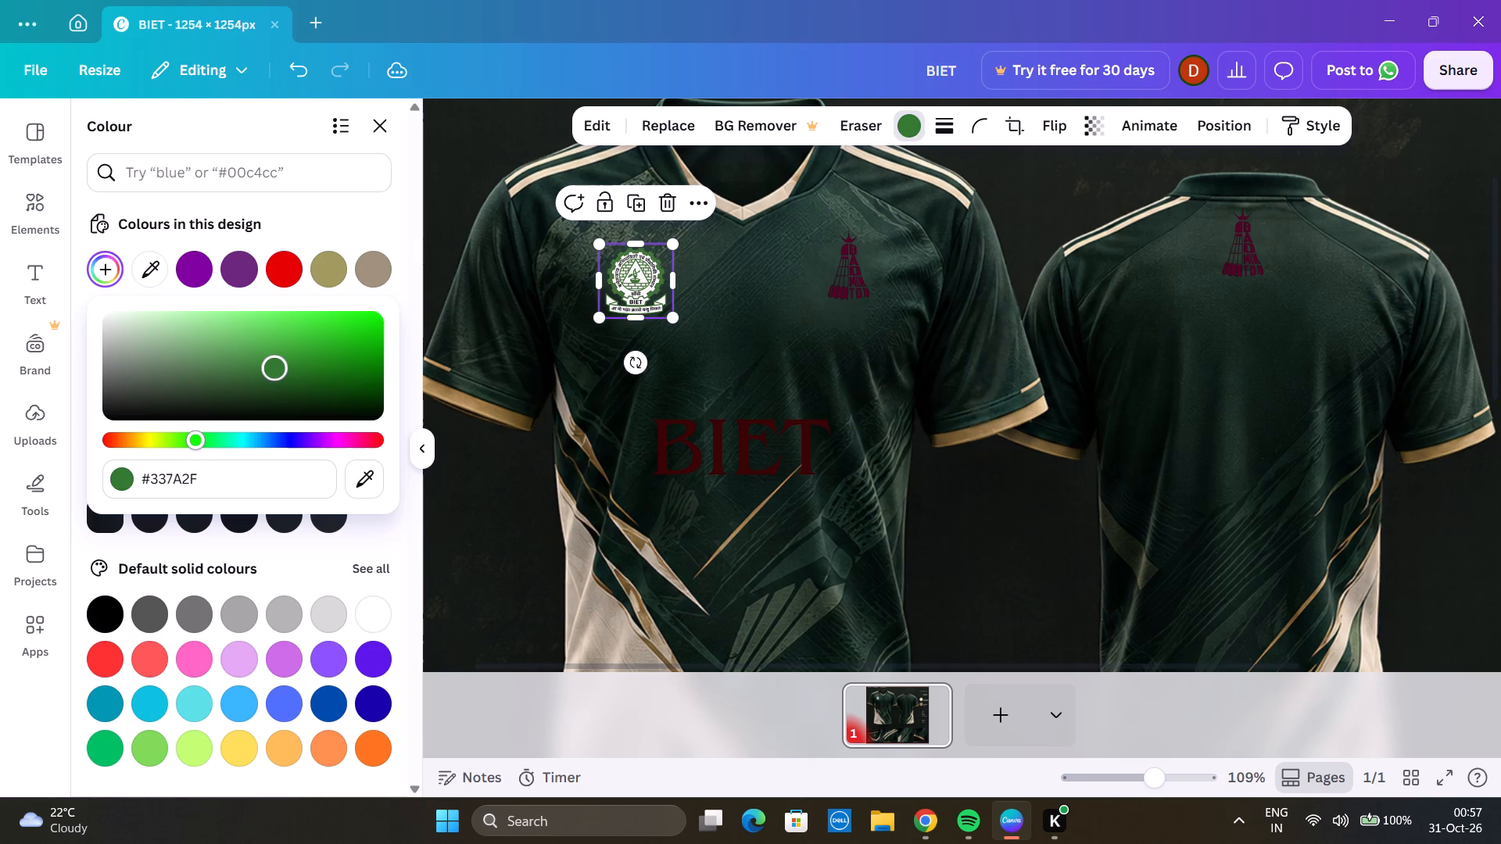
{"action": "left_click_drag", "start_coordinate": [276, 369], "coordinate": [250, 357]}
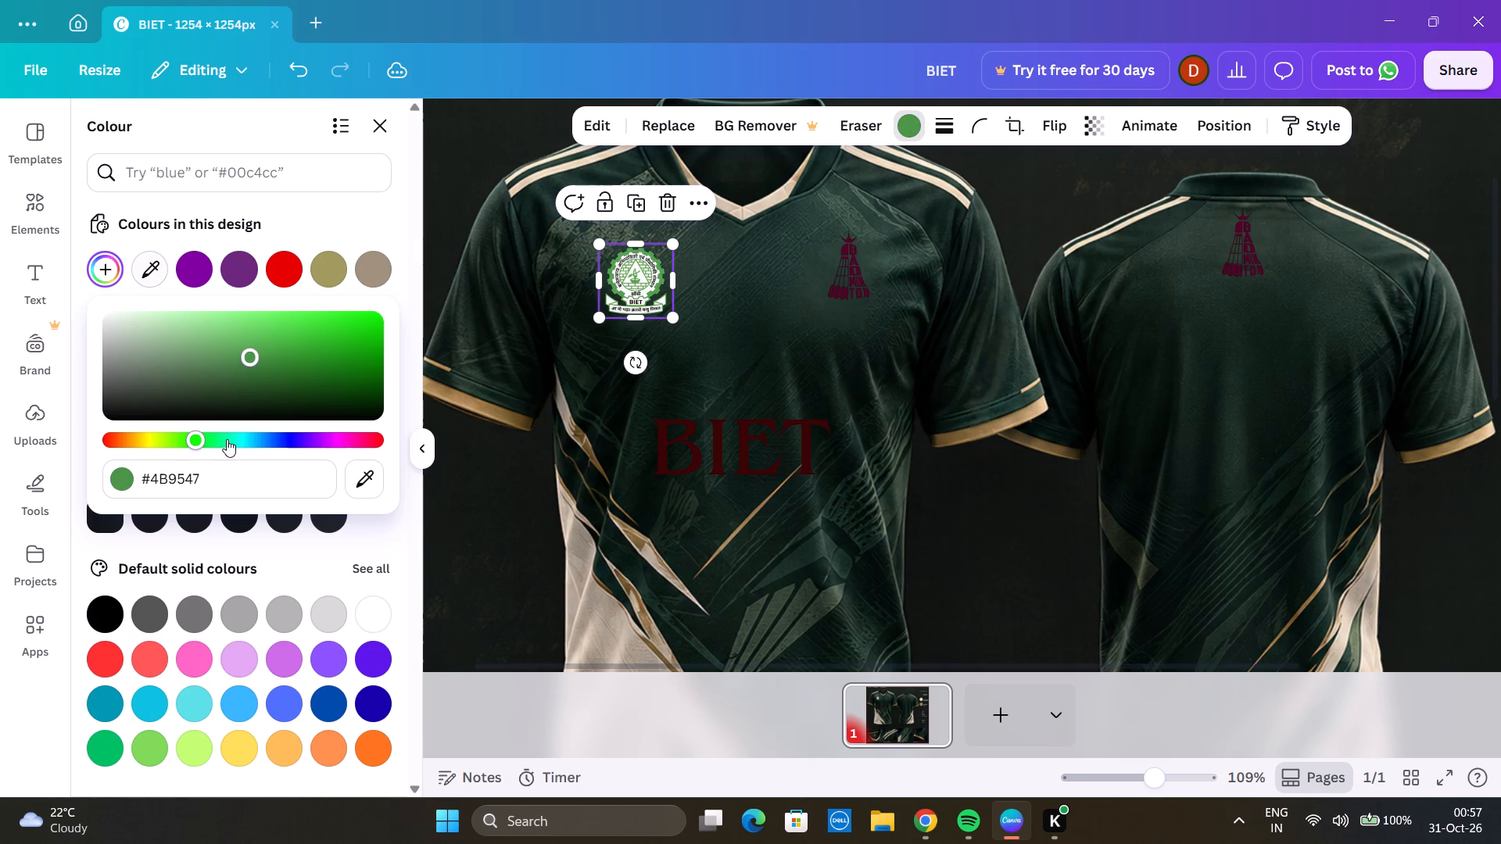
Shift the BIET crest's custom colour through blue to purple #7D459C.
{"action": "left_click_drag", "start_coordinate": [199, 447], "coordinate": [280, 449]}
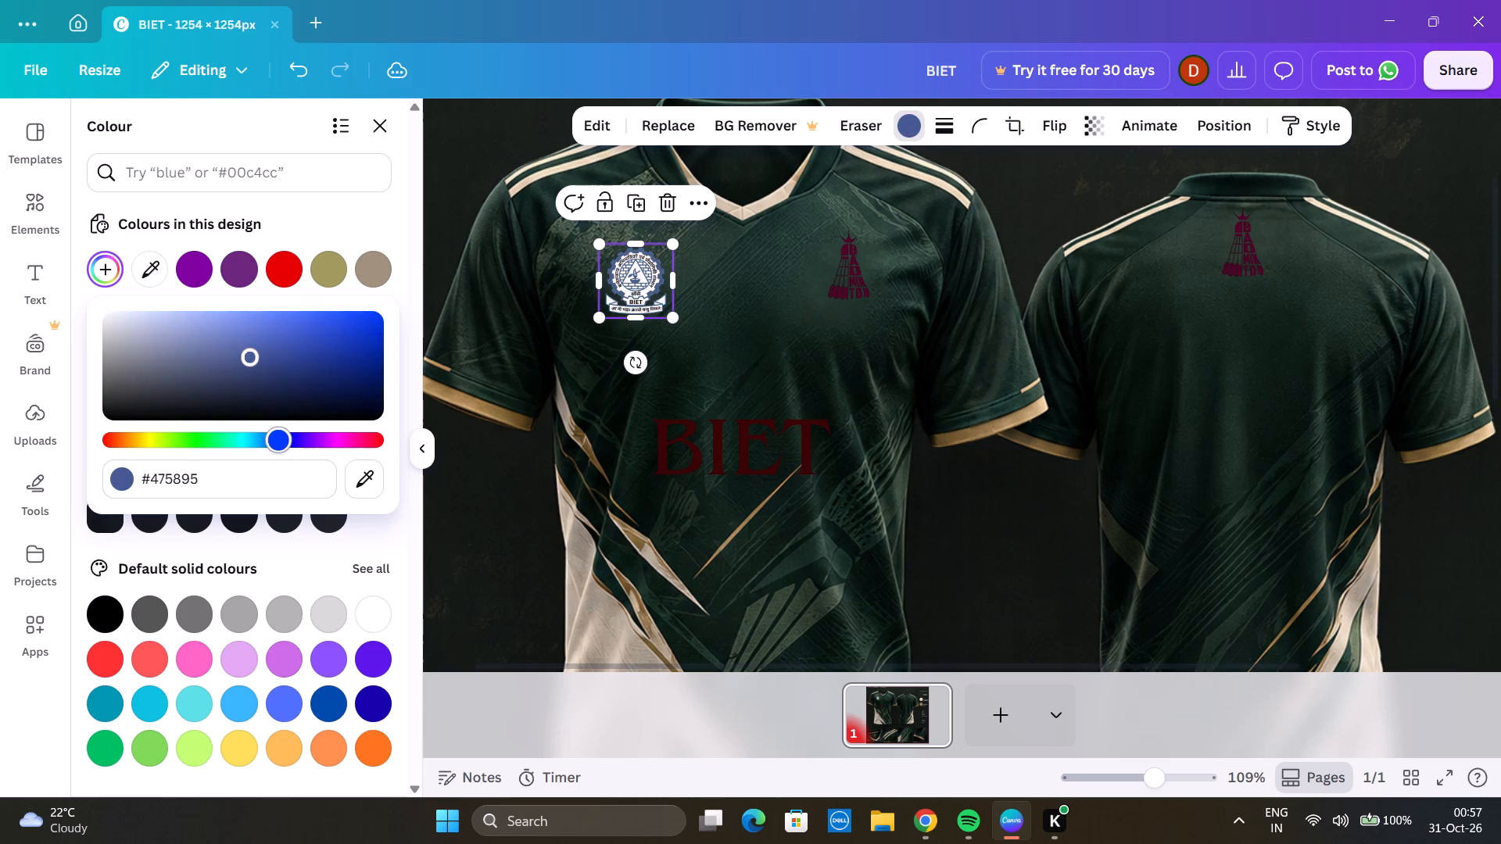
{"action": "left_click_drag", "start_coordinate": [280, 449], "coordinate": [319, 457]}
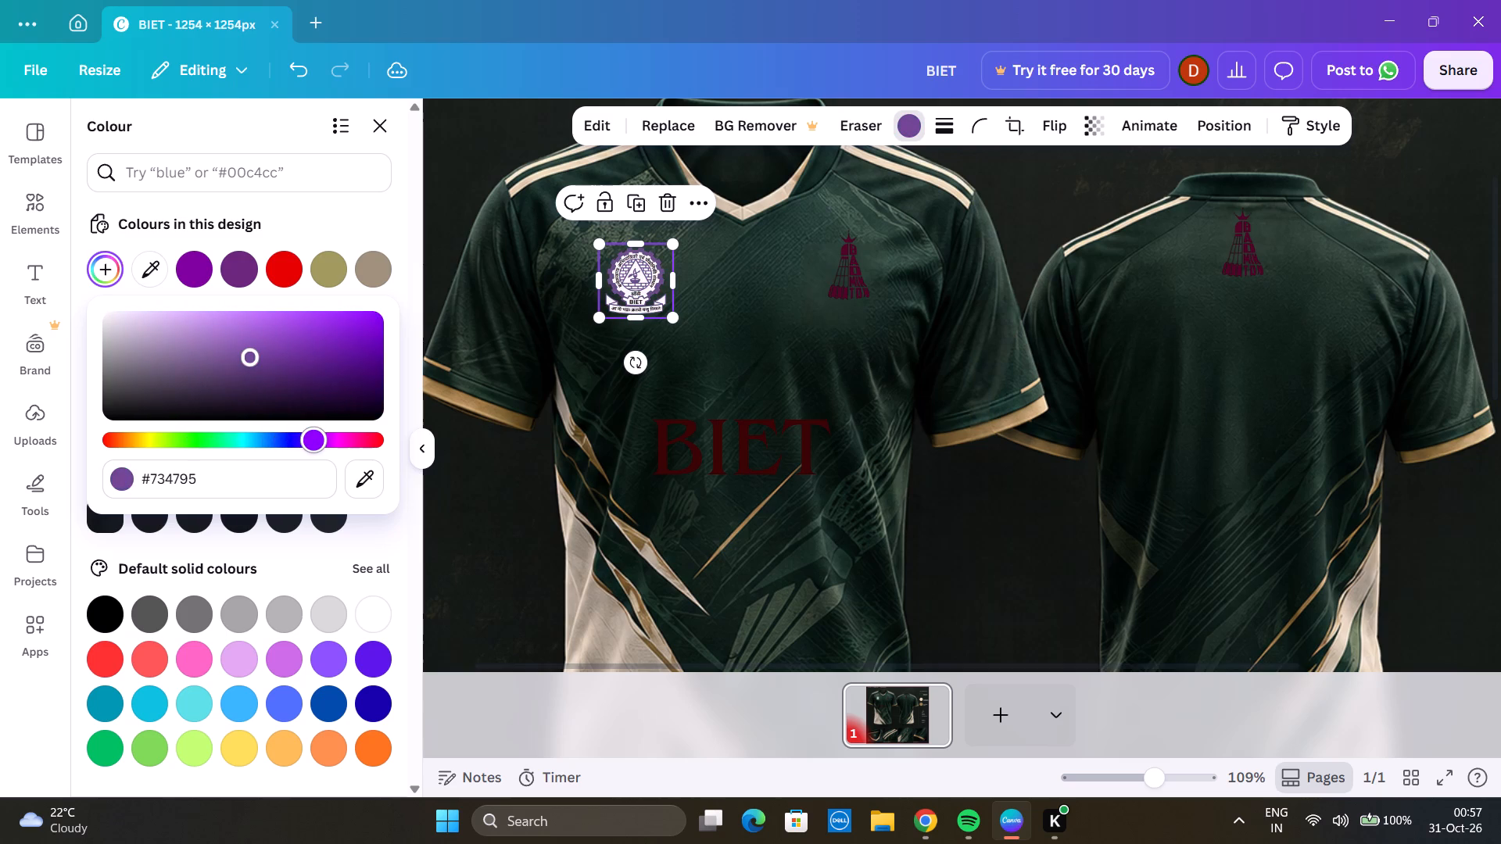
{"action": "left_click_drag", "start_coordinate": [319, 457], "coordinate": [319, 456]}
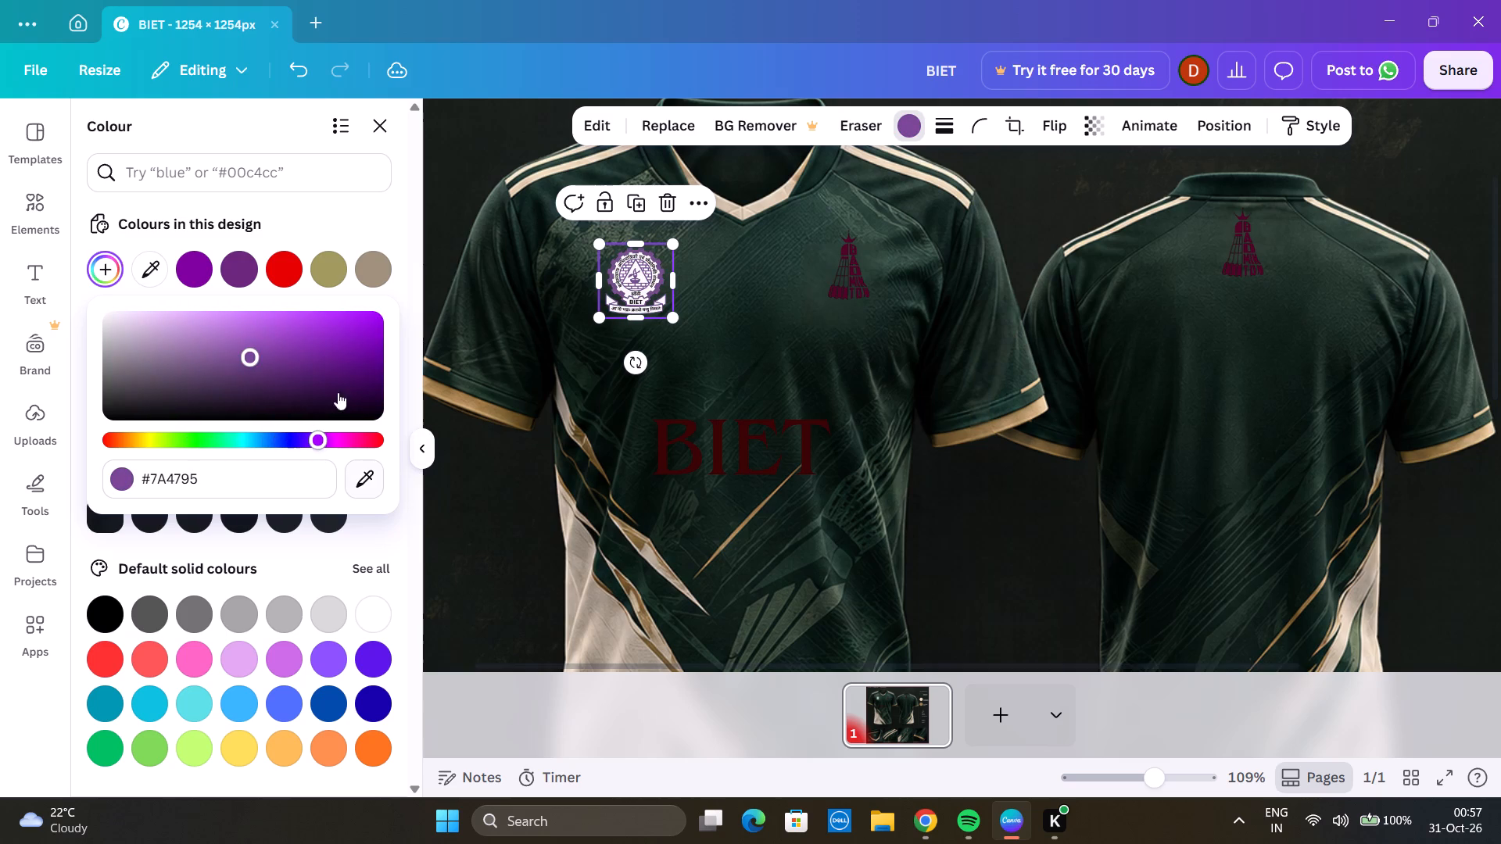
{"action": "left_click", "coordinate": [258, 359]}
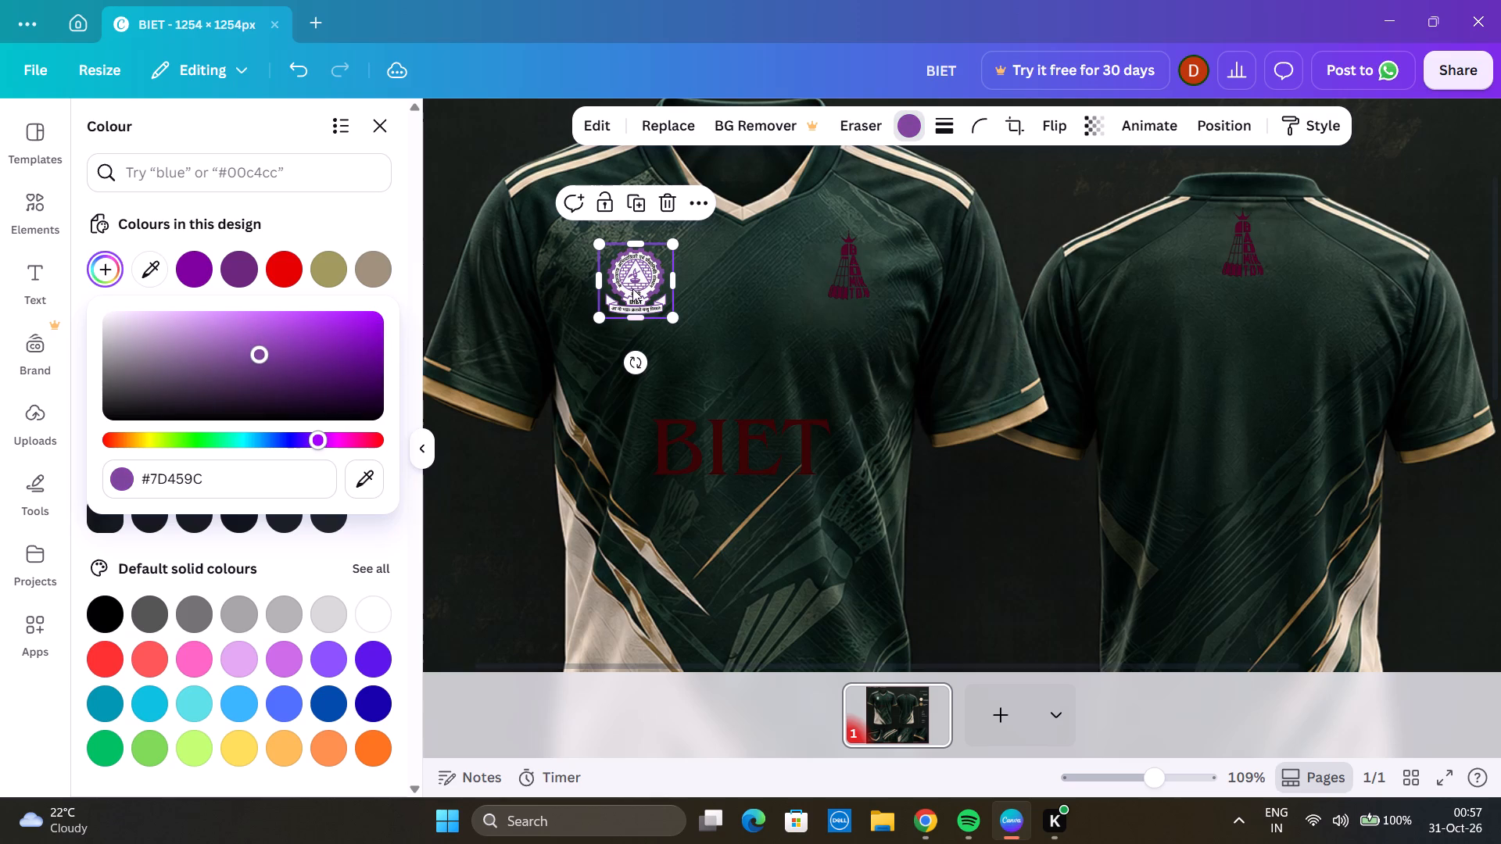
Move the BIET crest slightly up and toward the sleeve, level with the BADMINTON logo on the front chest.
{"action": "left_click_drag", "start_coordinate": [630, 277], "coordinate": [614, 262]}
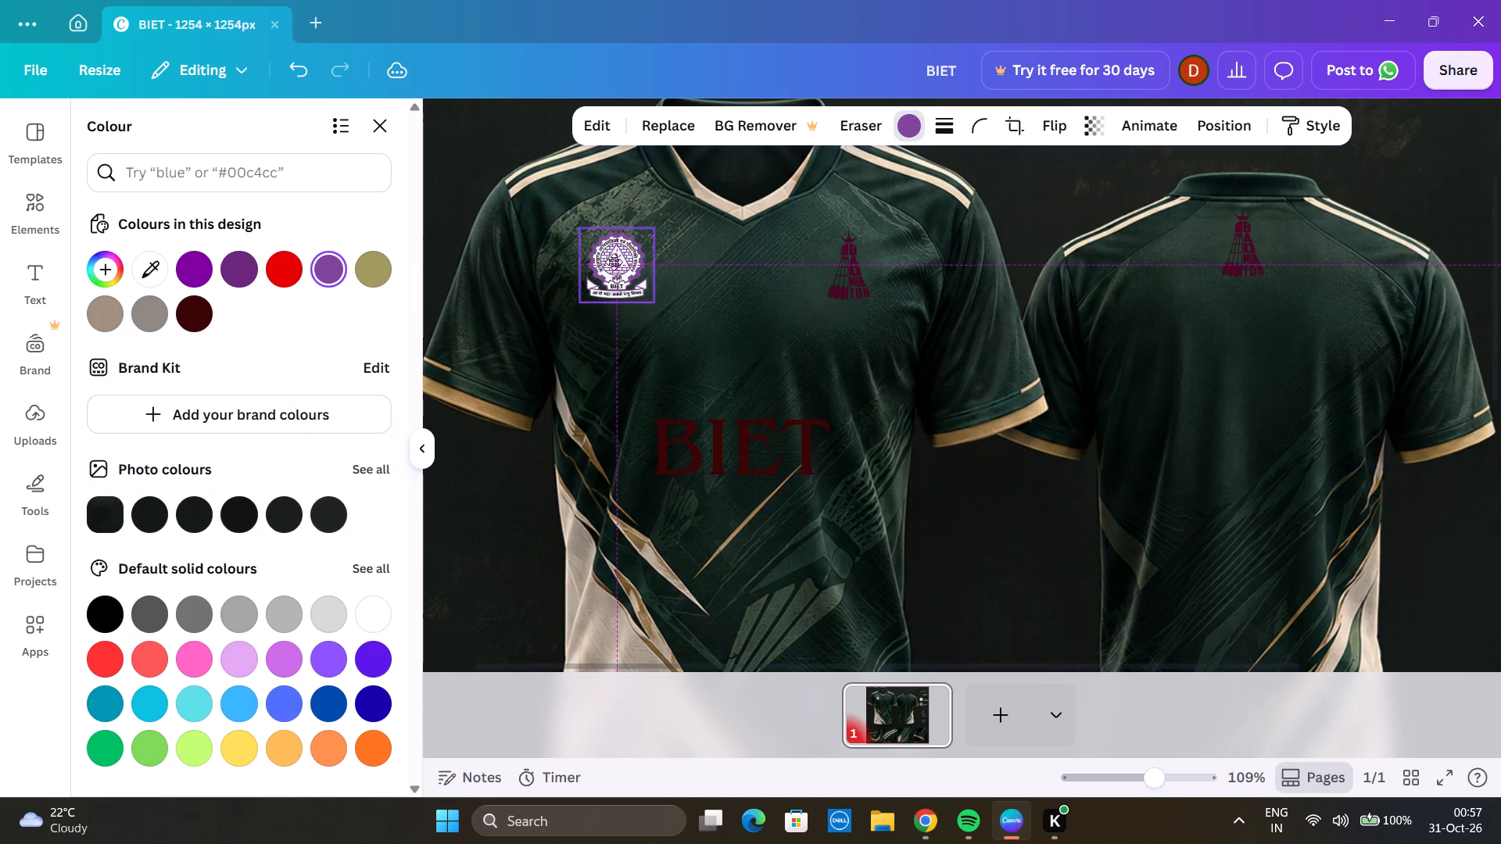
{"action": "left_click_drag", "start_coordinate": [614, 262], "coordinate": [614, 265]}
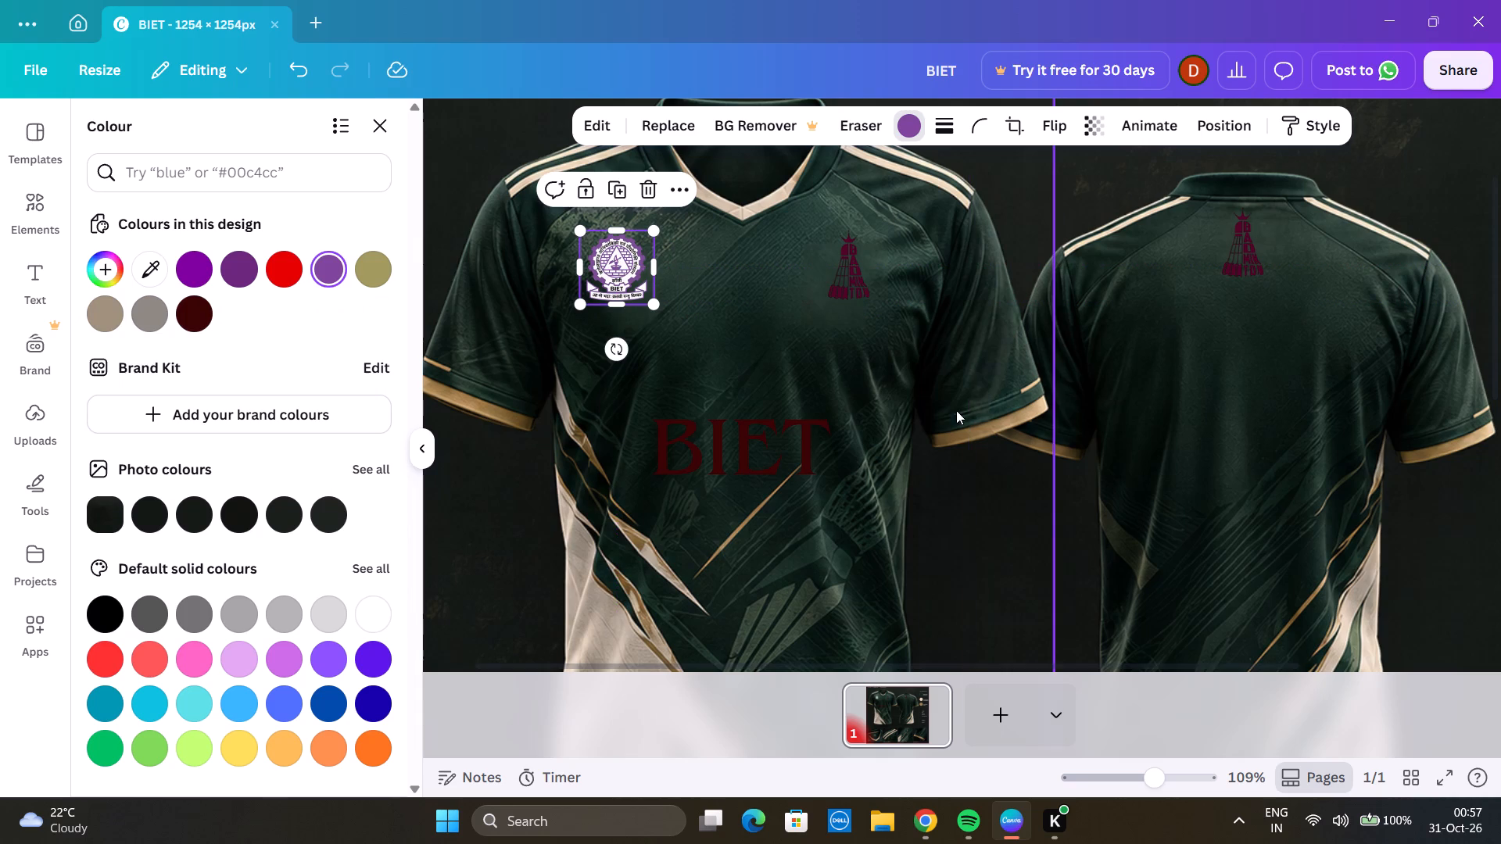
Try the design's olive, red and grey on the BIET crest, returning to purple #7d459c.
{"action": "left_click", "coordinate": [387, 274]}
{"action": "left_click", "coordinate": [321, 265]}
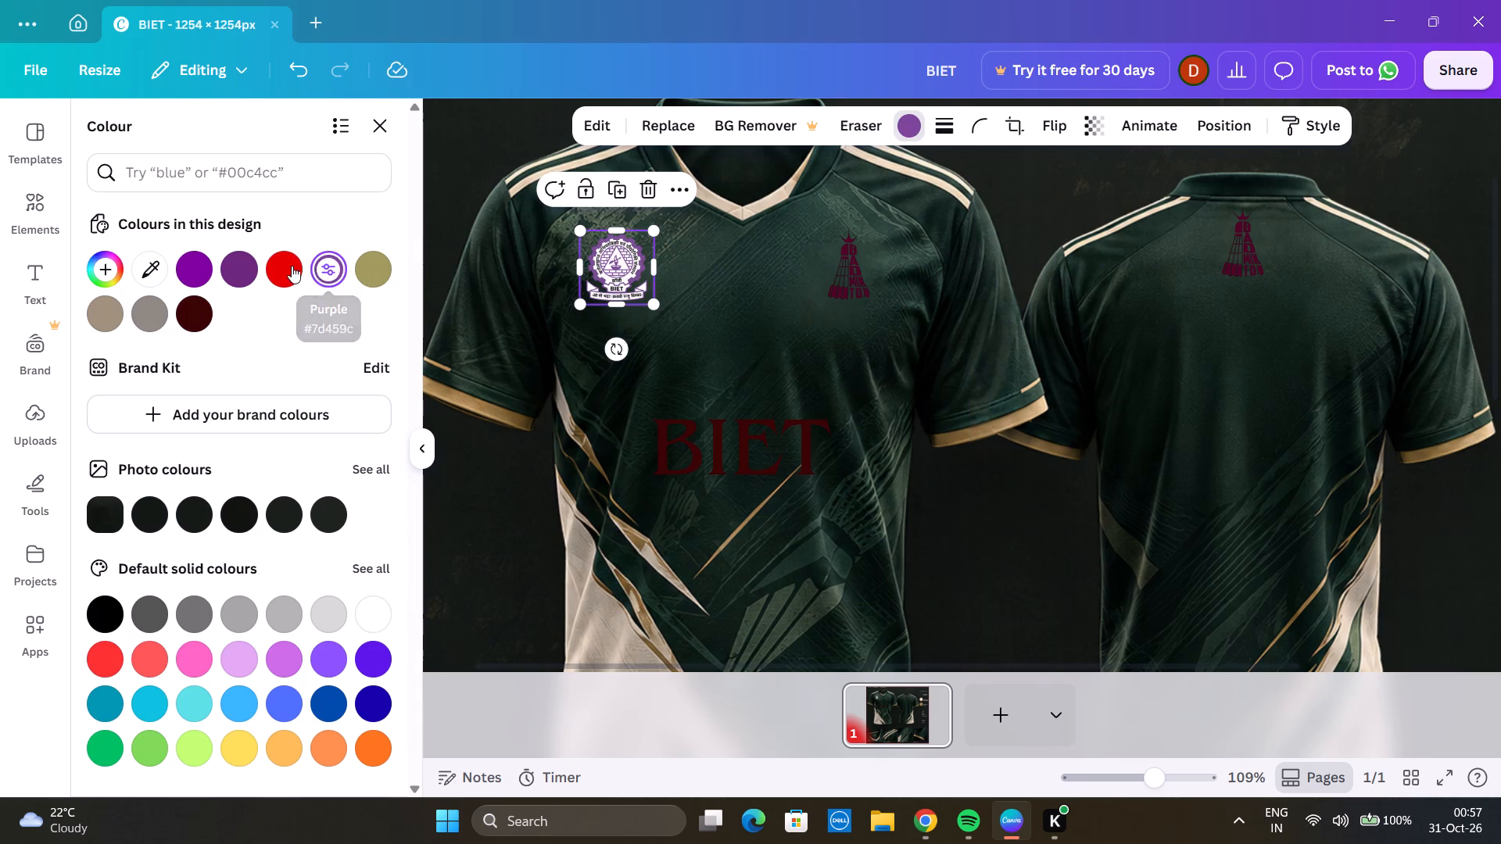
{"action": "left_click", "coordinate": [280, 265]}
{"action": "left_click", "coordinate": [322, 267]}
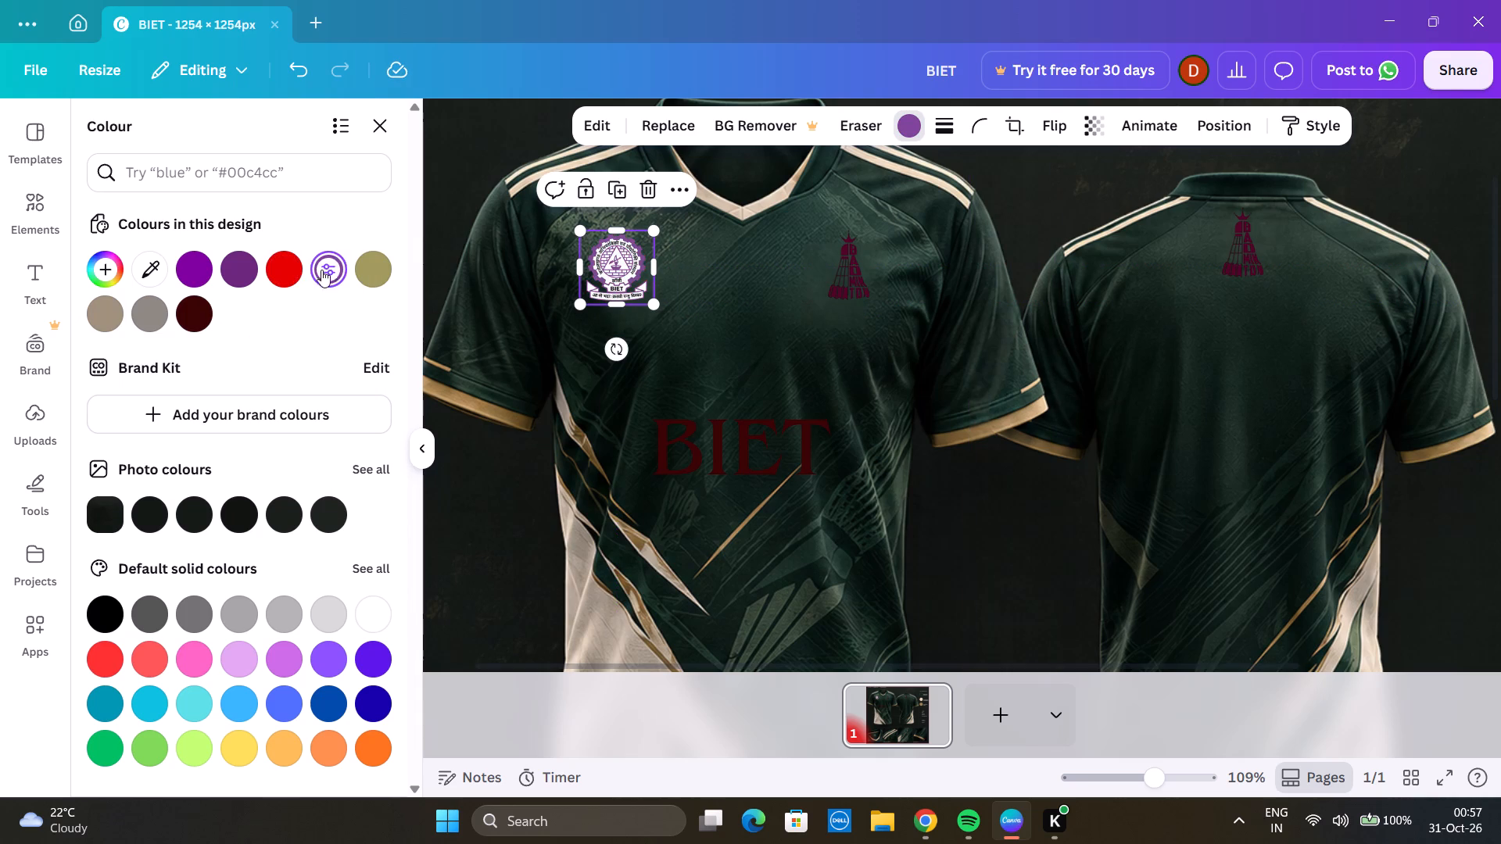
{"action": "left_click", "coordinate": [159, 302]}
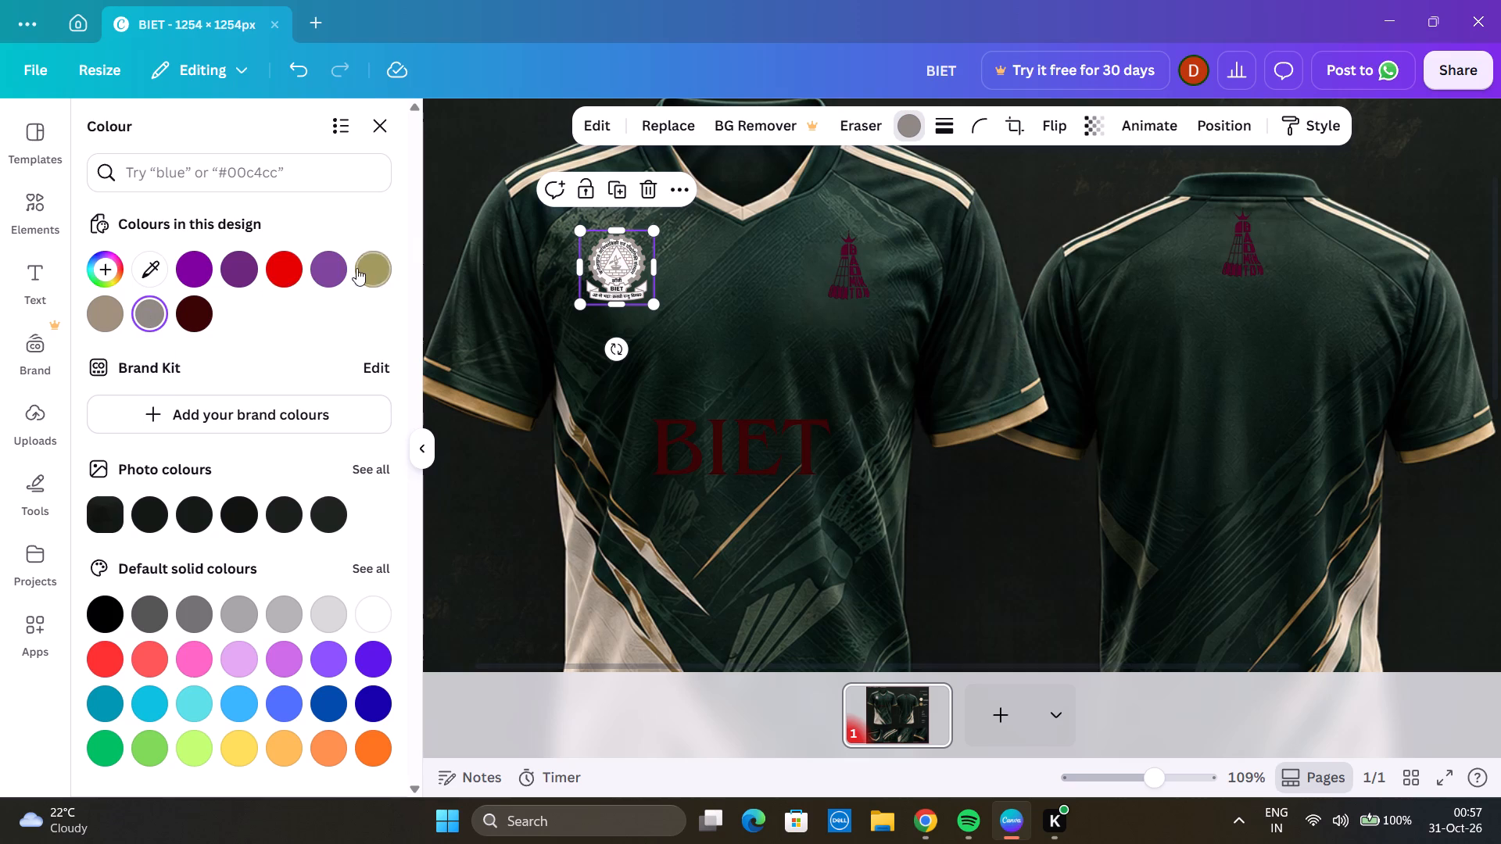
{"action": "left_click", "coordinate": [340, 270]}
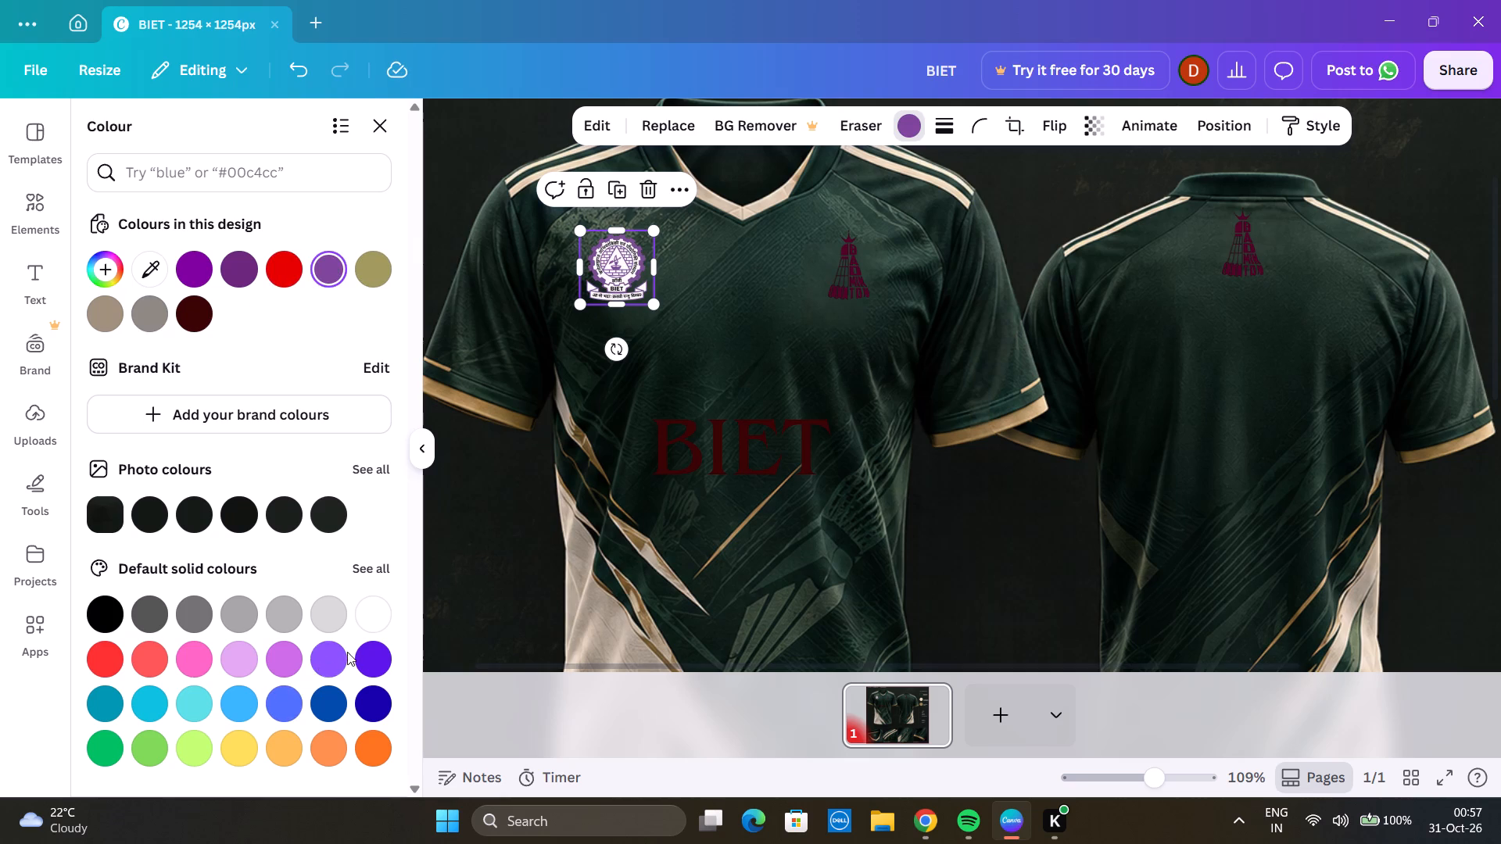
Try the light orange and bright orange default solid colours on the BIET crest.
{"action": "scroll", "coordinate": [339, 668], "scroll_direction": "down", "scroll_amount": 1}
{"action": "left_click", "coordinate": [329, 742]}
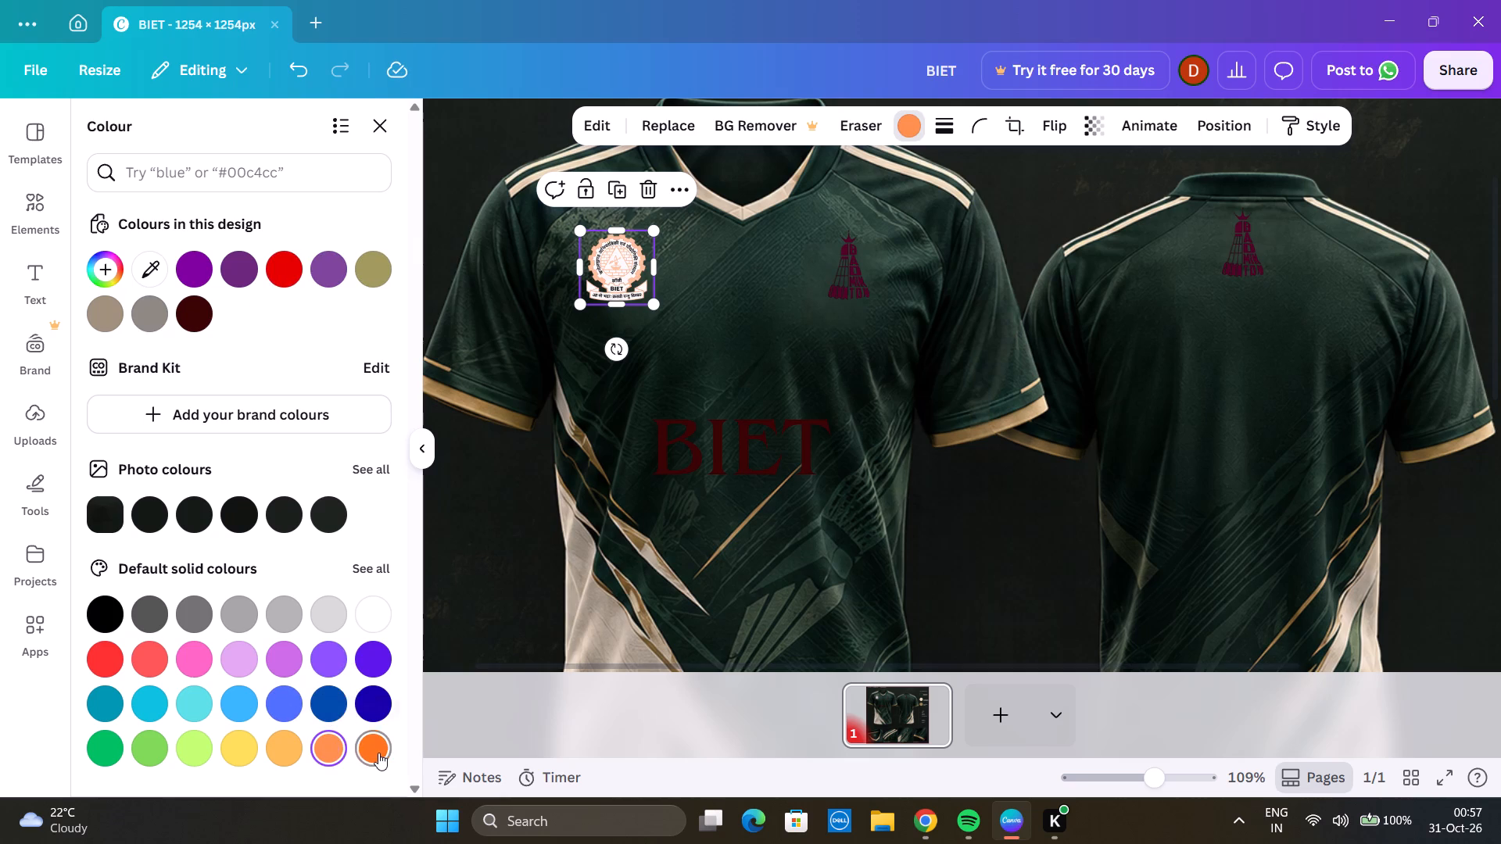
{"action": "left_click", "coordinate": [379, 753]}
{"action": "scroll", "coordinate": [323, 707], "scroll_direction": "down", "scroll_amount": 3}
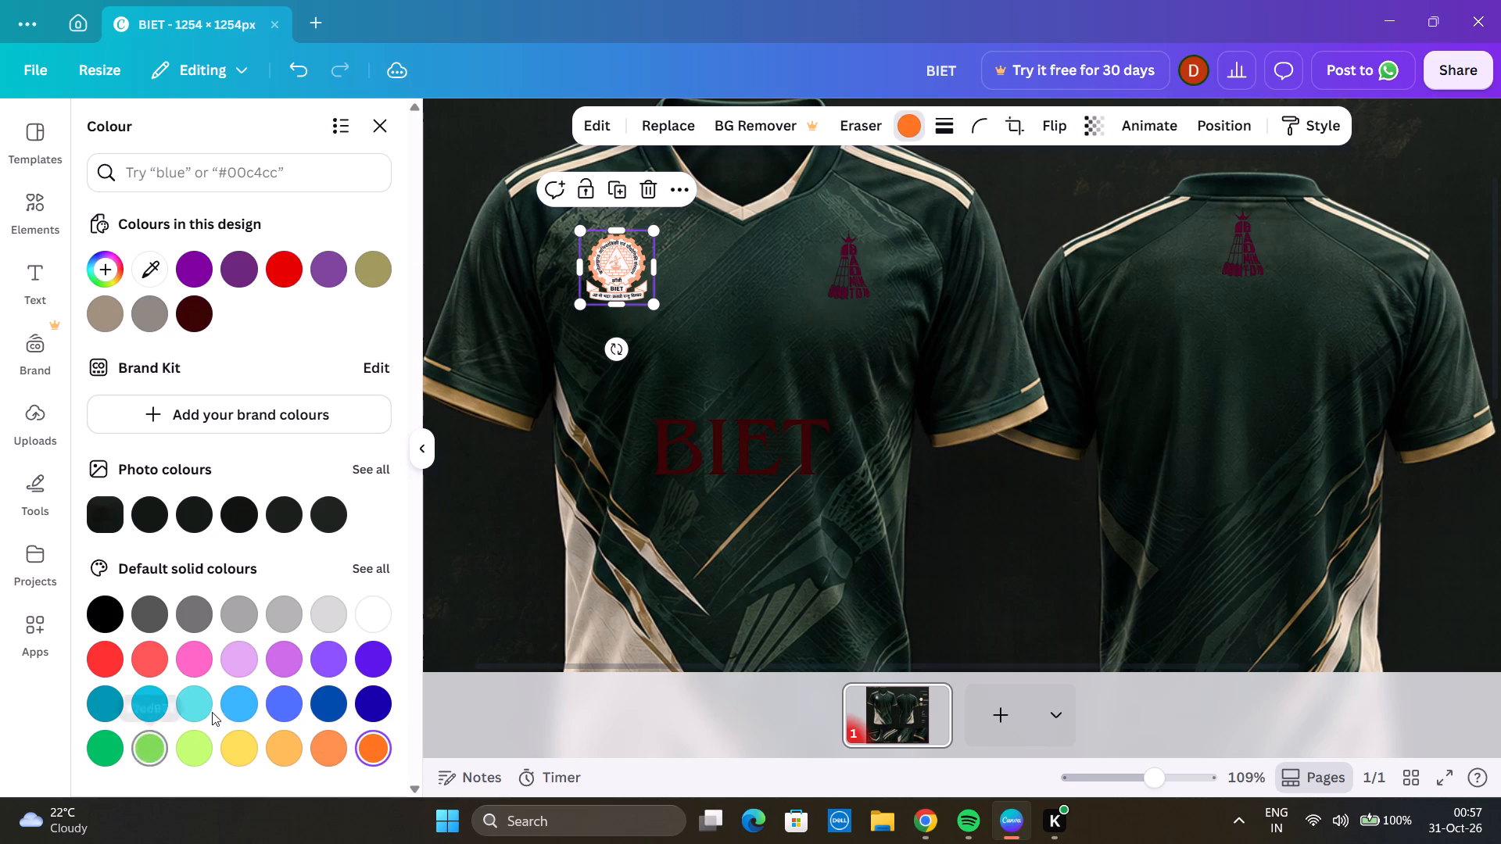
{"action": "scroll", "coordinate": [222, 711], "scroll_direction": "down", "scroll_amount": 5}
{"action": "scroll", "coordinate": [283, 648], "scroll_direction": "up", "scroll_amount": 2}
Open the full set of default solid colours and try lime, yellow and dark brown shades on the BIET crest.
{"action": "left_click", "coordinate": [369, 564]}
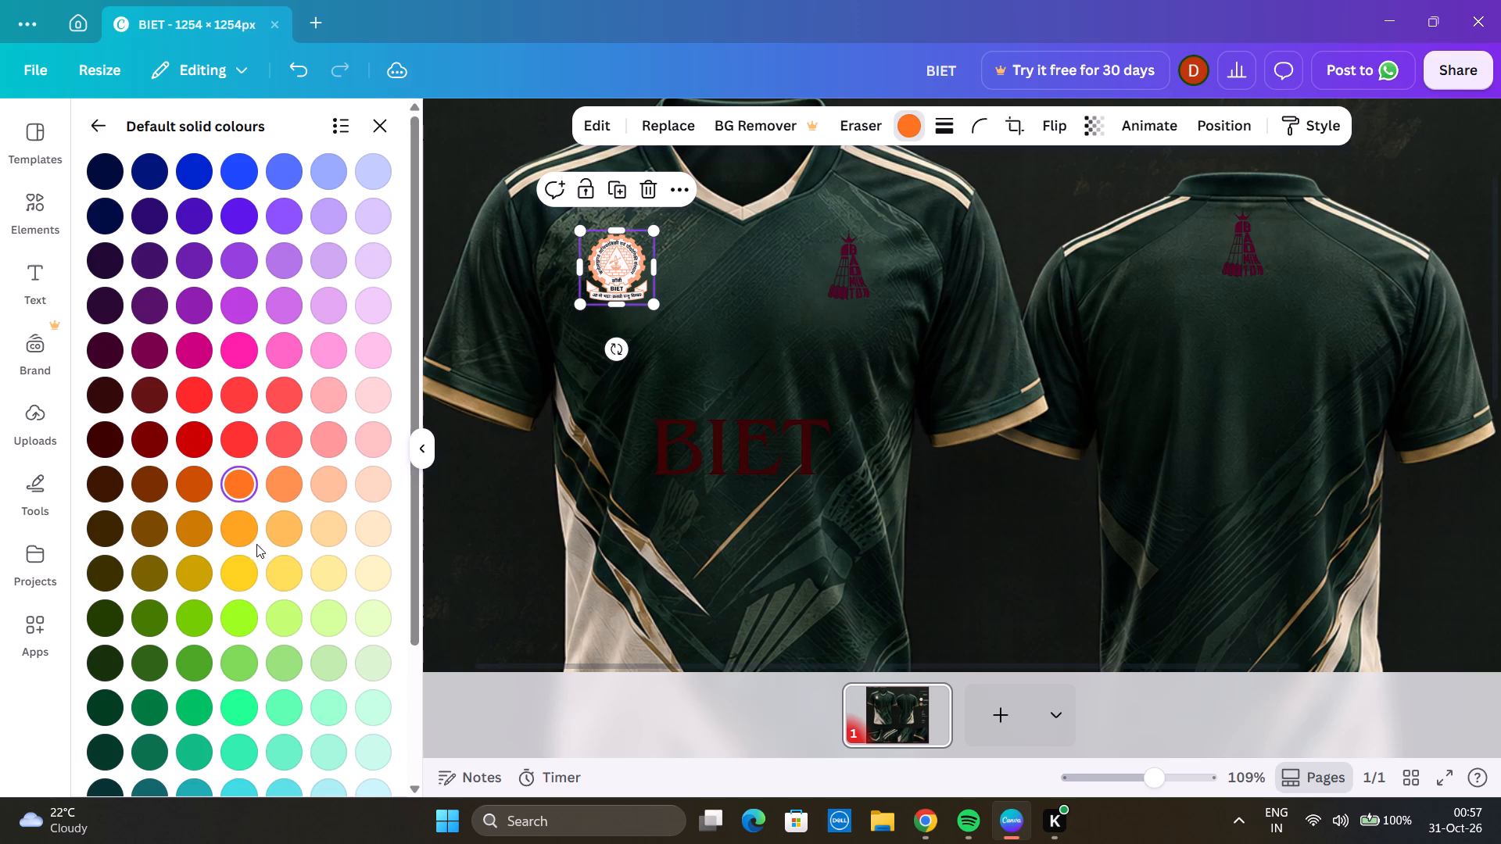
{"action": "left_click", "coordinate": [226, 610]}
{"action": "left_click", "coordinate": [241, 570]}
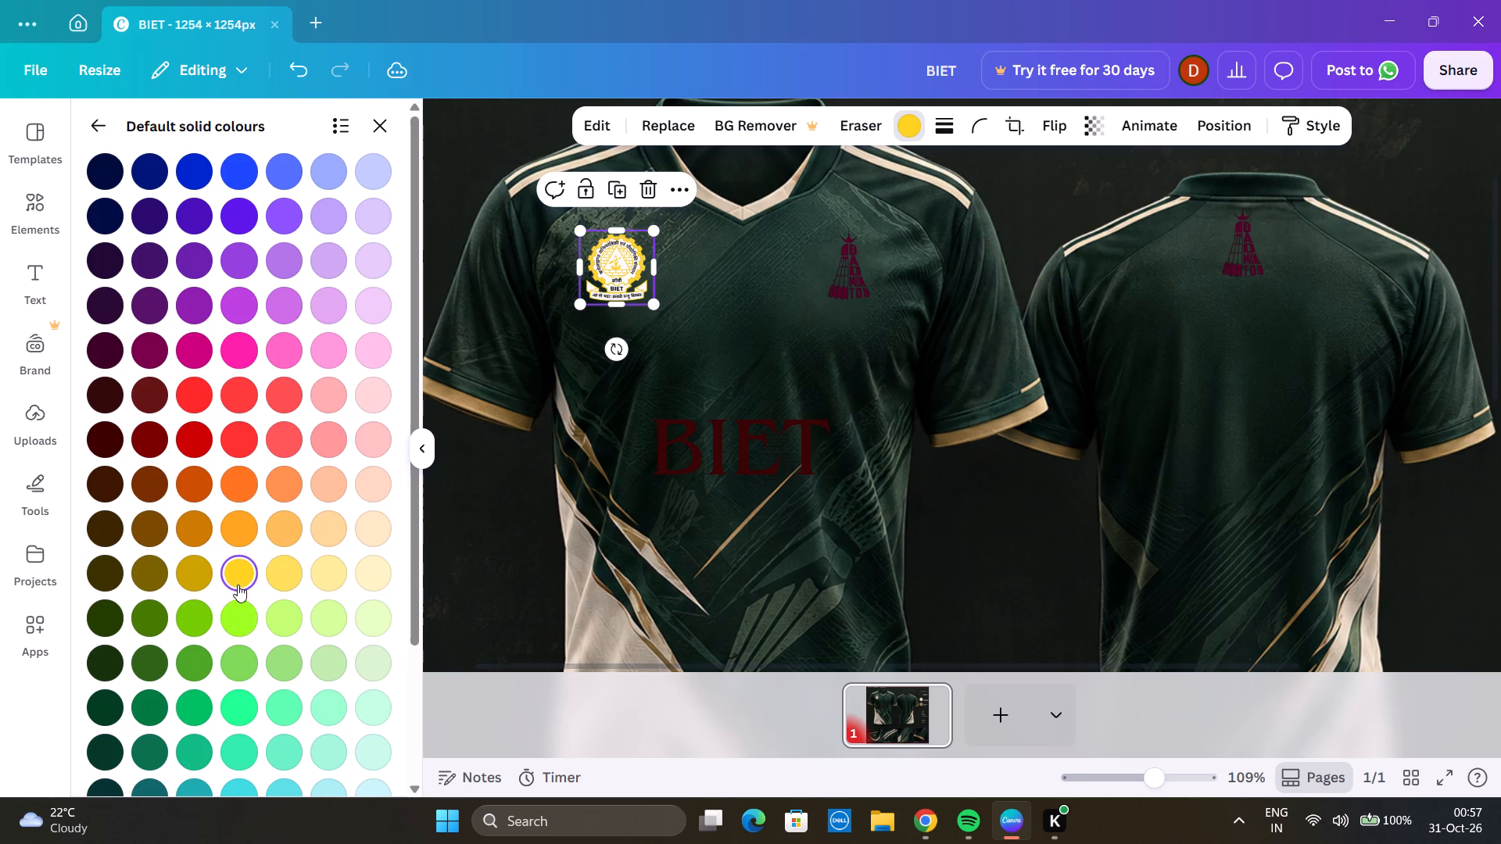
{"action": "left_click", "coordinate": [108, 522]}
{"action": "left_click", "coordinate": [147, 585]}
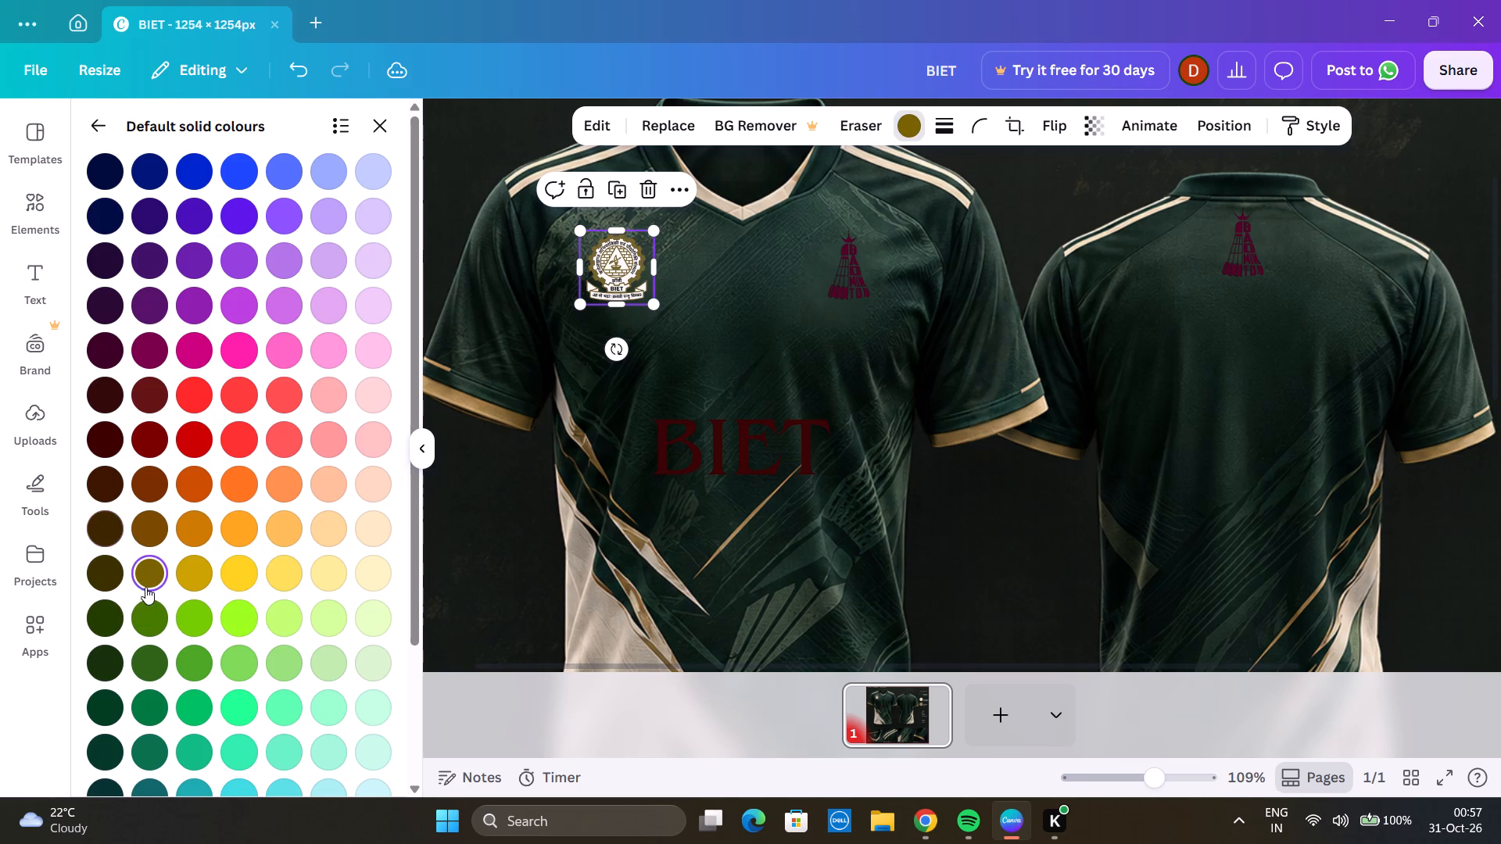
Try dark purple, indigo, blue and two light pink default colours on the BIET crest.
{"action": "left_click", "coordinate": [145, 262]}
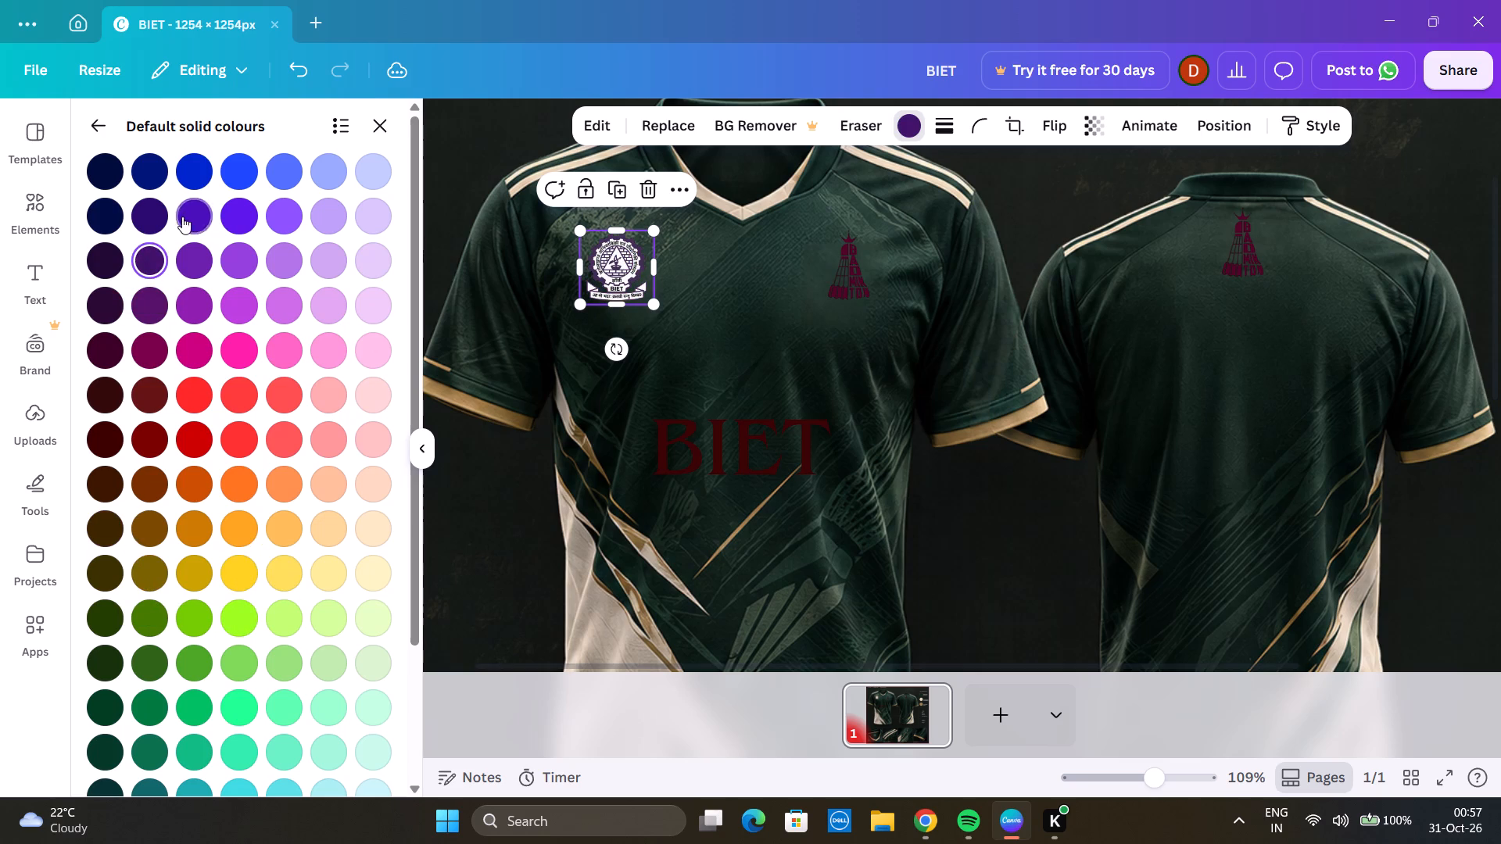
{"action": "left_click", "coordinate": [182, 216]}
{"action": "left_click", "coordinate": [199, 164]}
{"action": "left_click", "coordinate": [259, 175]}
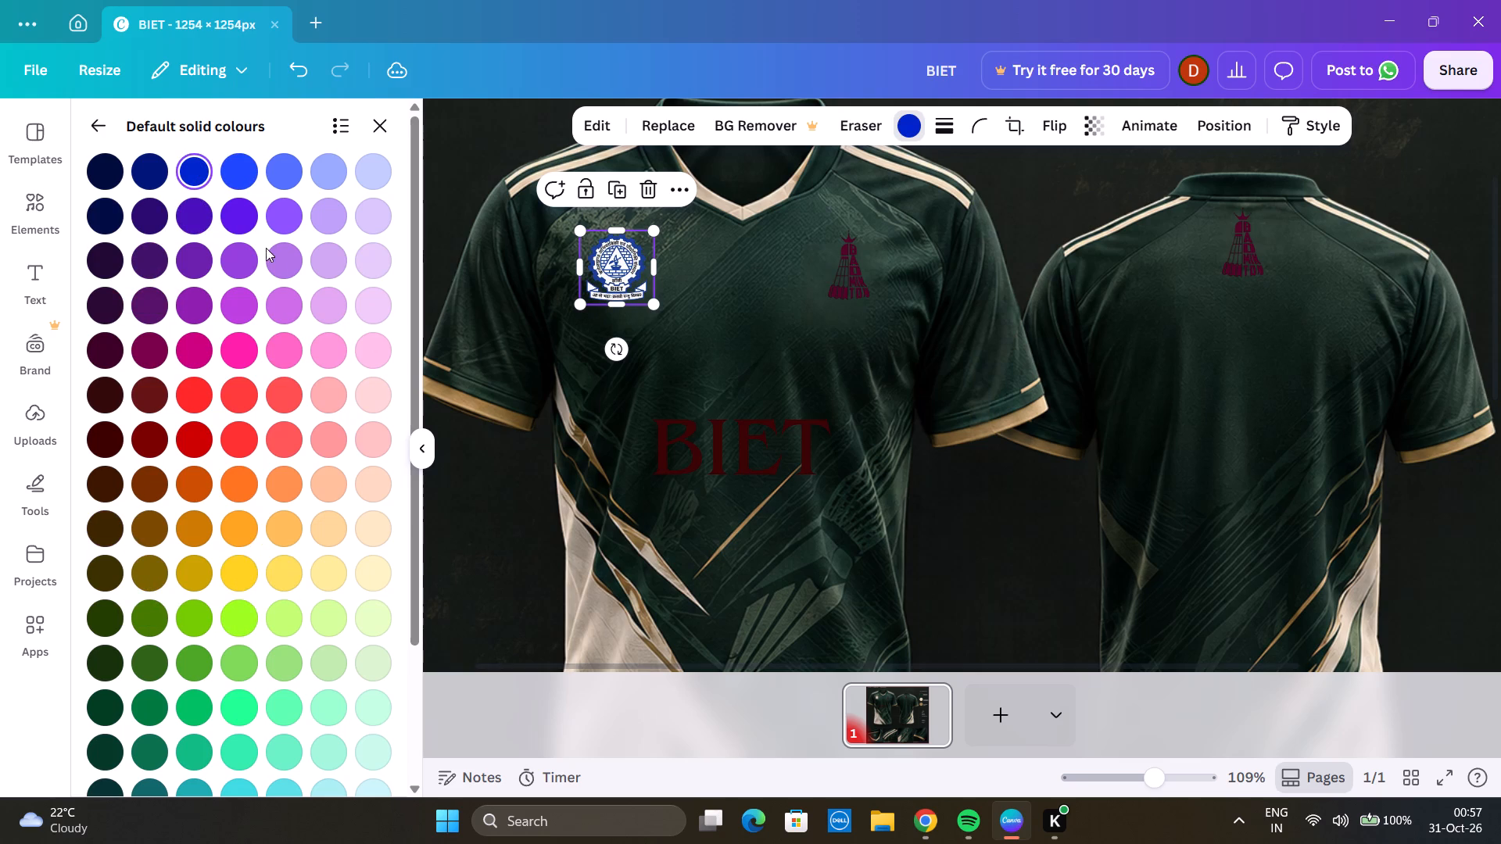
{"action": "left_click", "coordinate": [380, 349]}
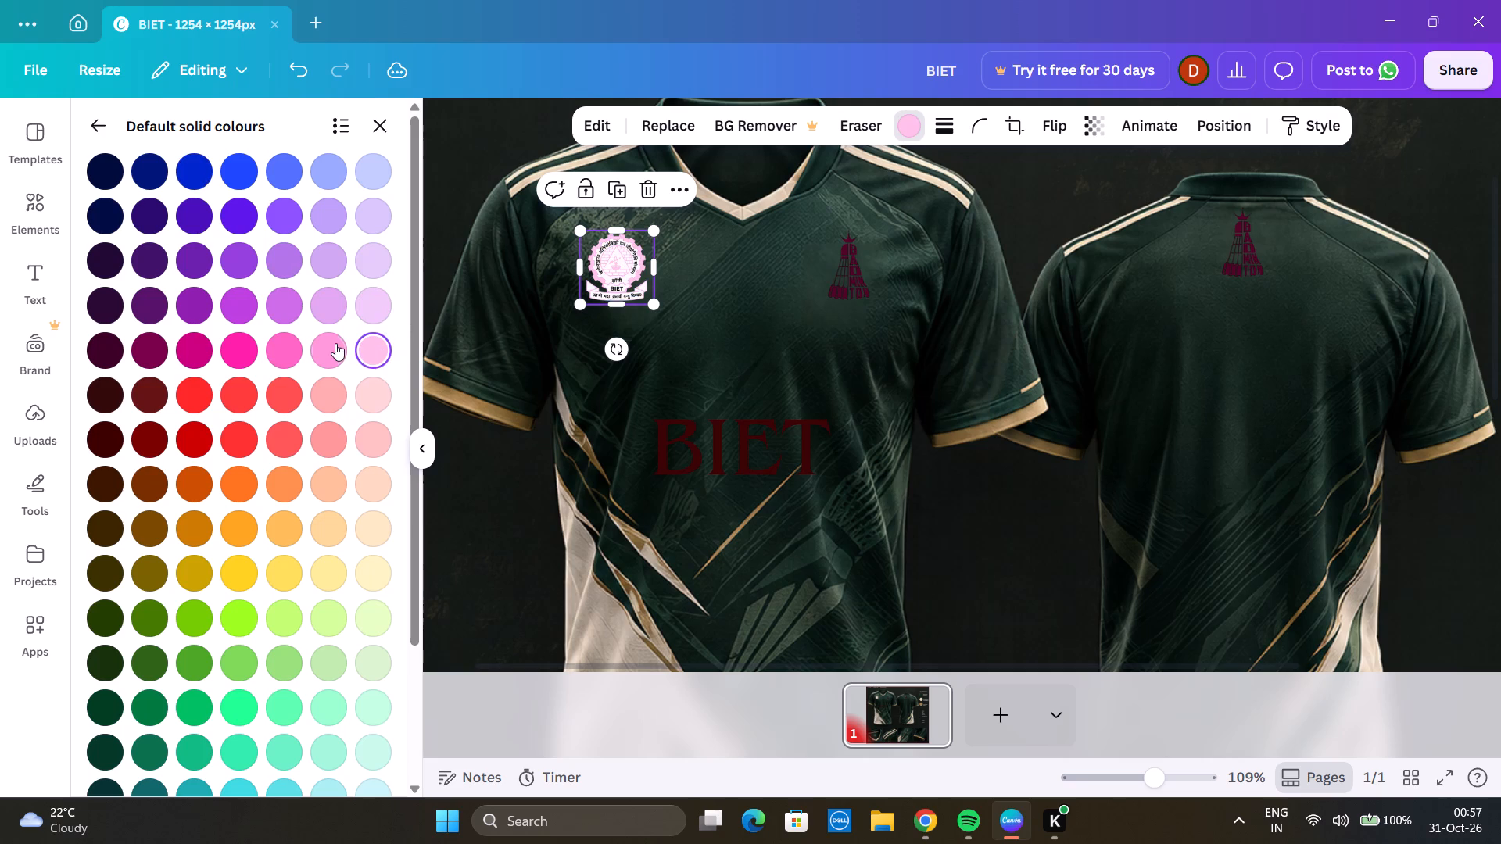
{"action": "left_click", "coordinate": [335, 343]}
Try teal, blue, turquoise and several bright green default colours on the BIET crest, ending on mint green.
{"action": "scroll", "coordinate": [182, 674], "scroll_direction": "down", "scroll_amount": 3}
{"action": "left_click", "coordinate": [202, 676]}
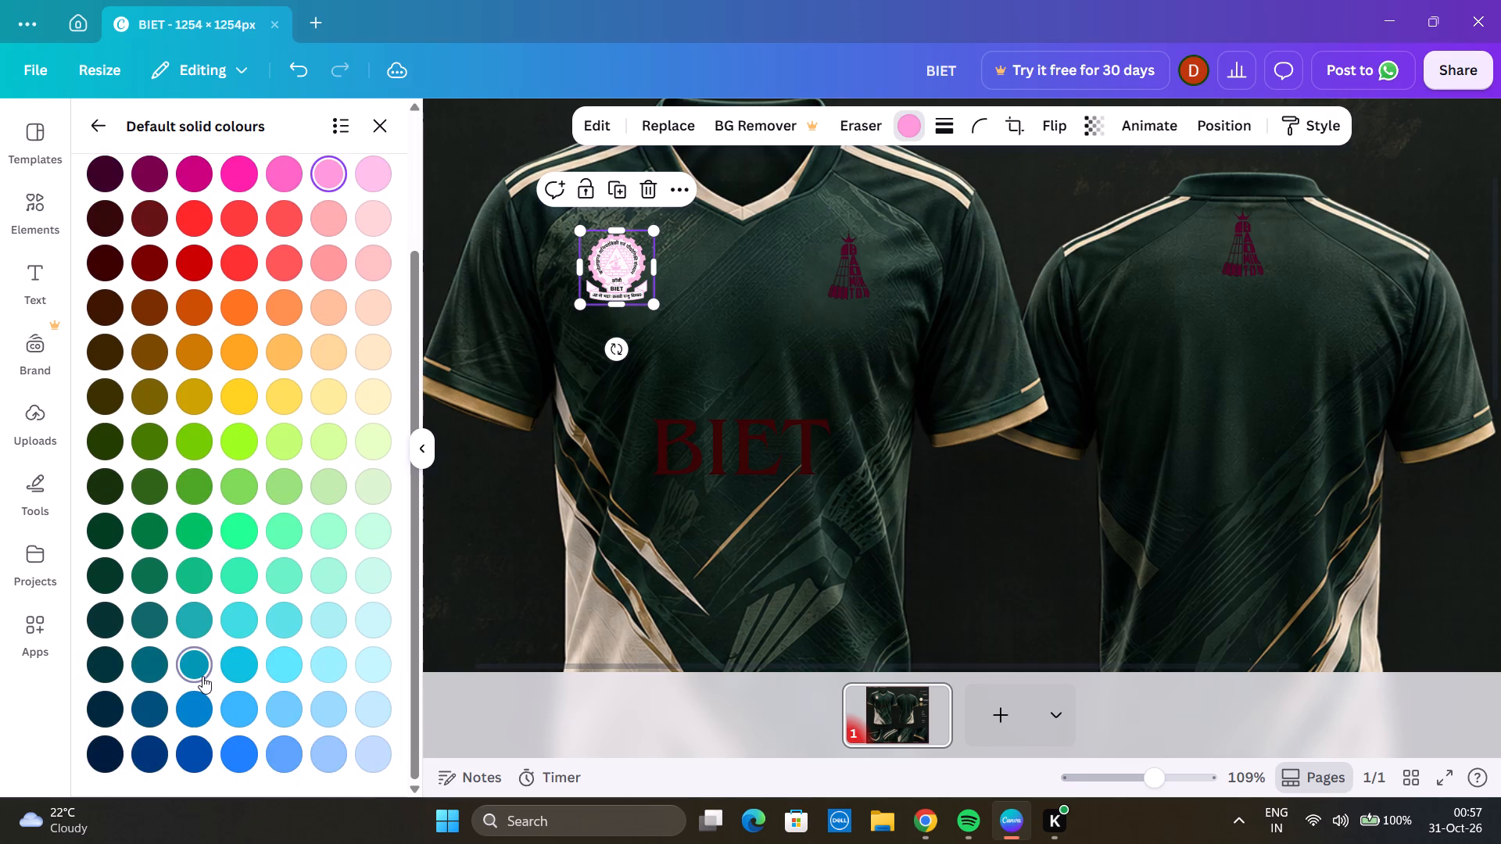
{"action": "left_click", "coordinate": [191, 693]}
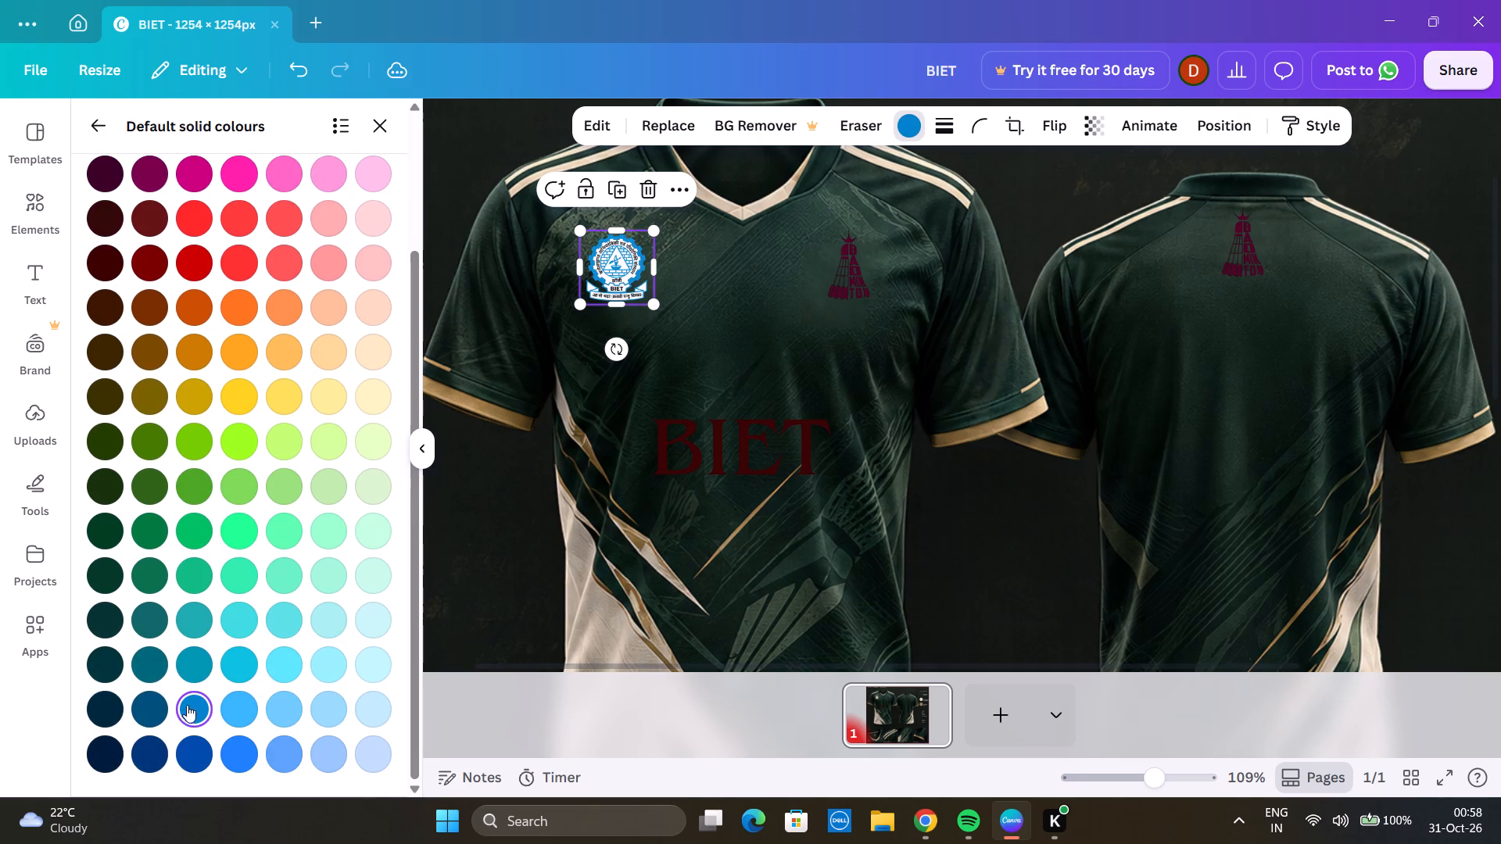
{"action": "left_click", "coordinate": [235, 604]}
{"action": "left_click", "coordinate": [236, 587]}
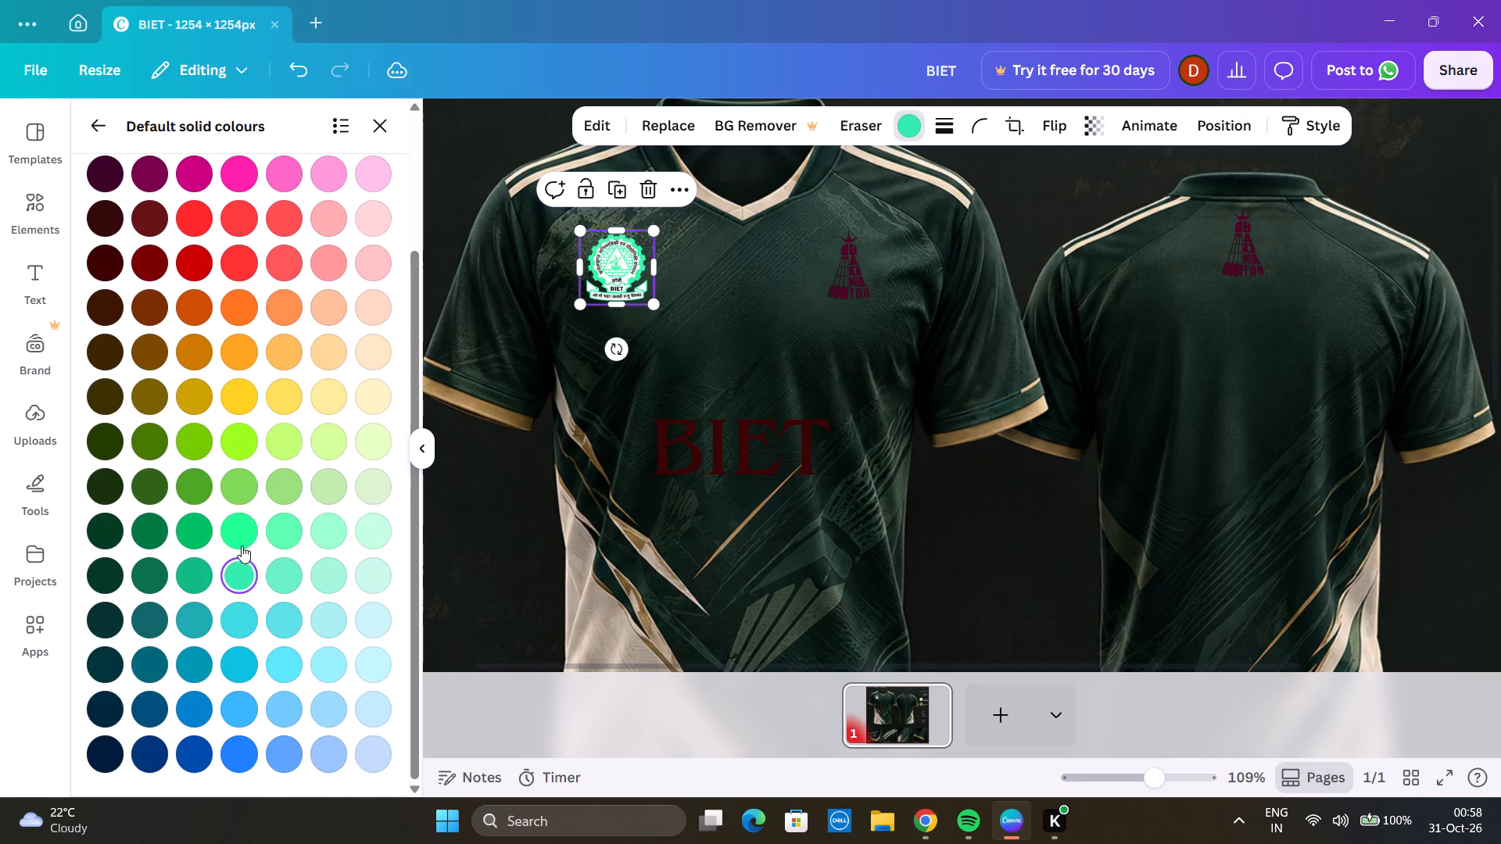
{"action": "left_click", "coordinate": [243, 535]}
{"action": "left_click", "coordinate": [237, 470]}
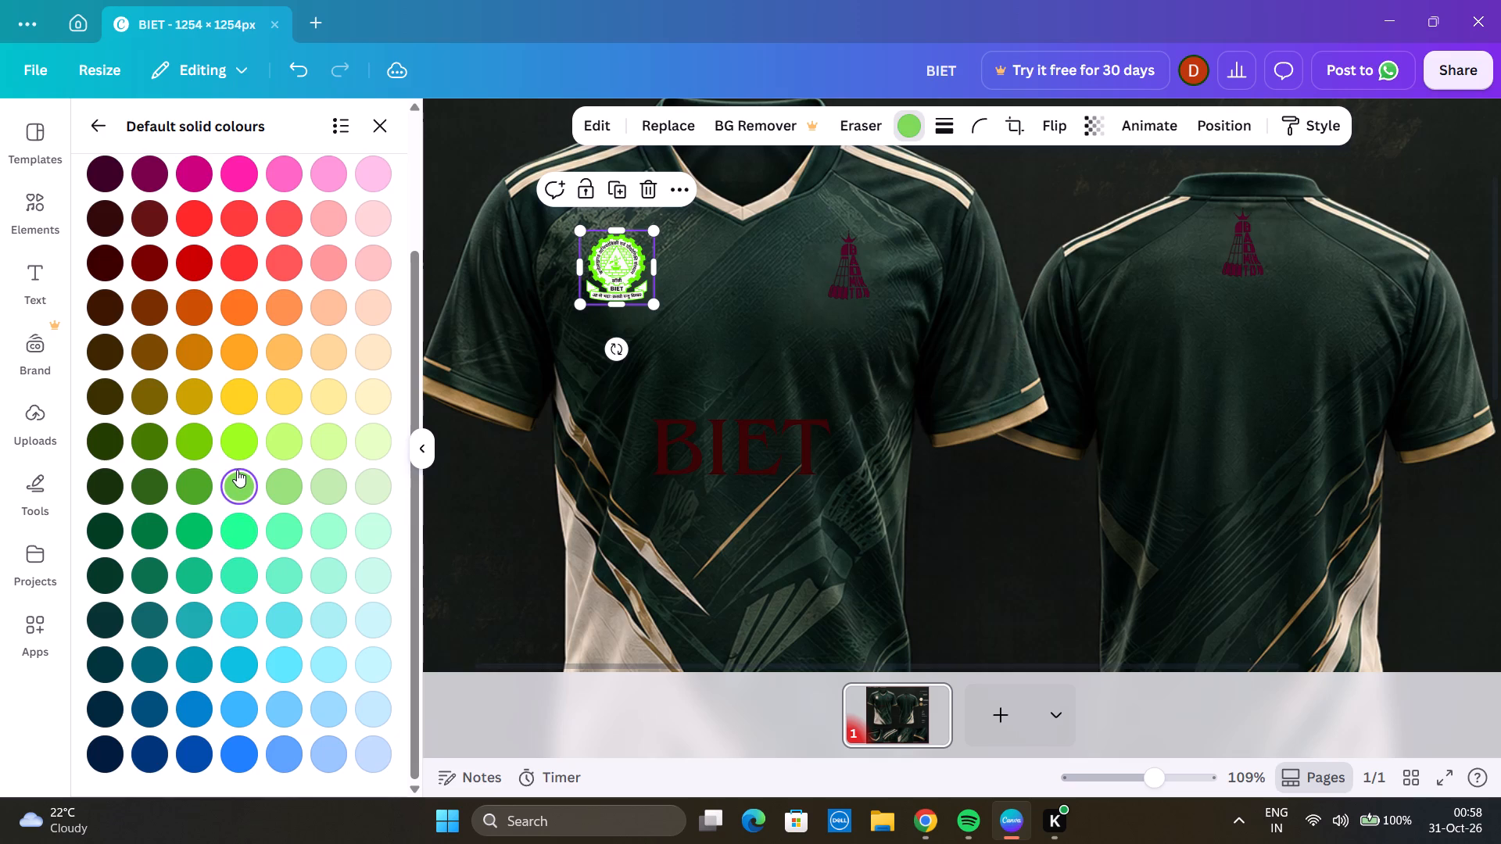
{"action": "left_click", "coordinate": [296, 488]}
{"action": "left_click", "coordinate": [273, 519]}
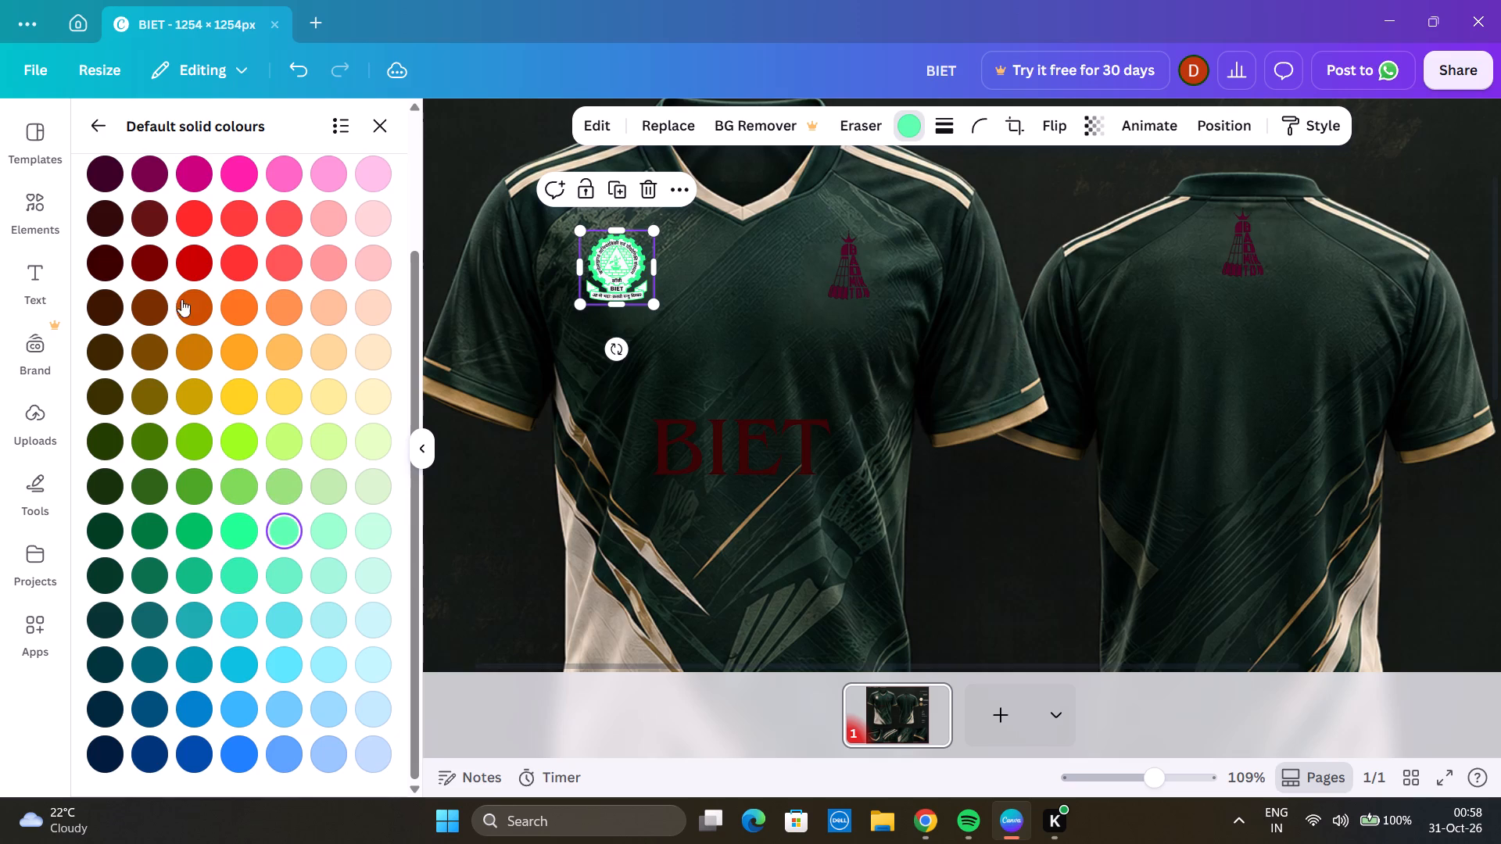
Recolour the BIET crest coral red from the default solid colours, after trying the brighter red beside it.
{"action": "left_click", "coordinate": [239, 264]}
{"action": "left_click", "coordinate": [285, 253]}
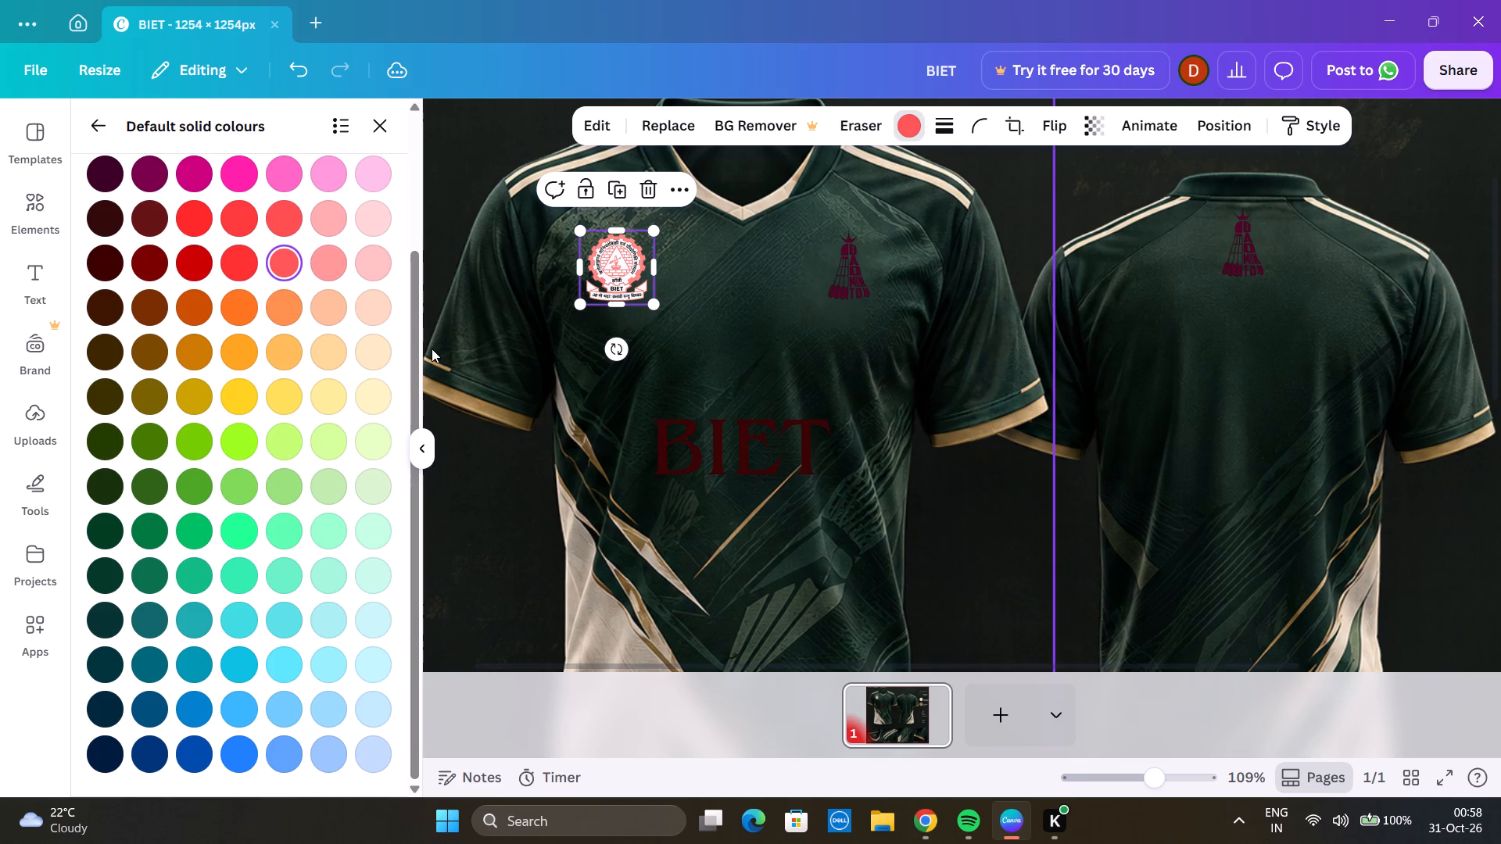
Recolour the BIET crest olive gold from the colours in this design, after trying two yellow default shades.
{"action": "left_click", "coordinate": [294, 392]}
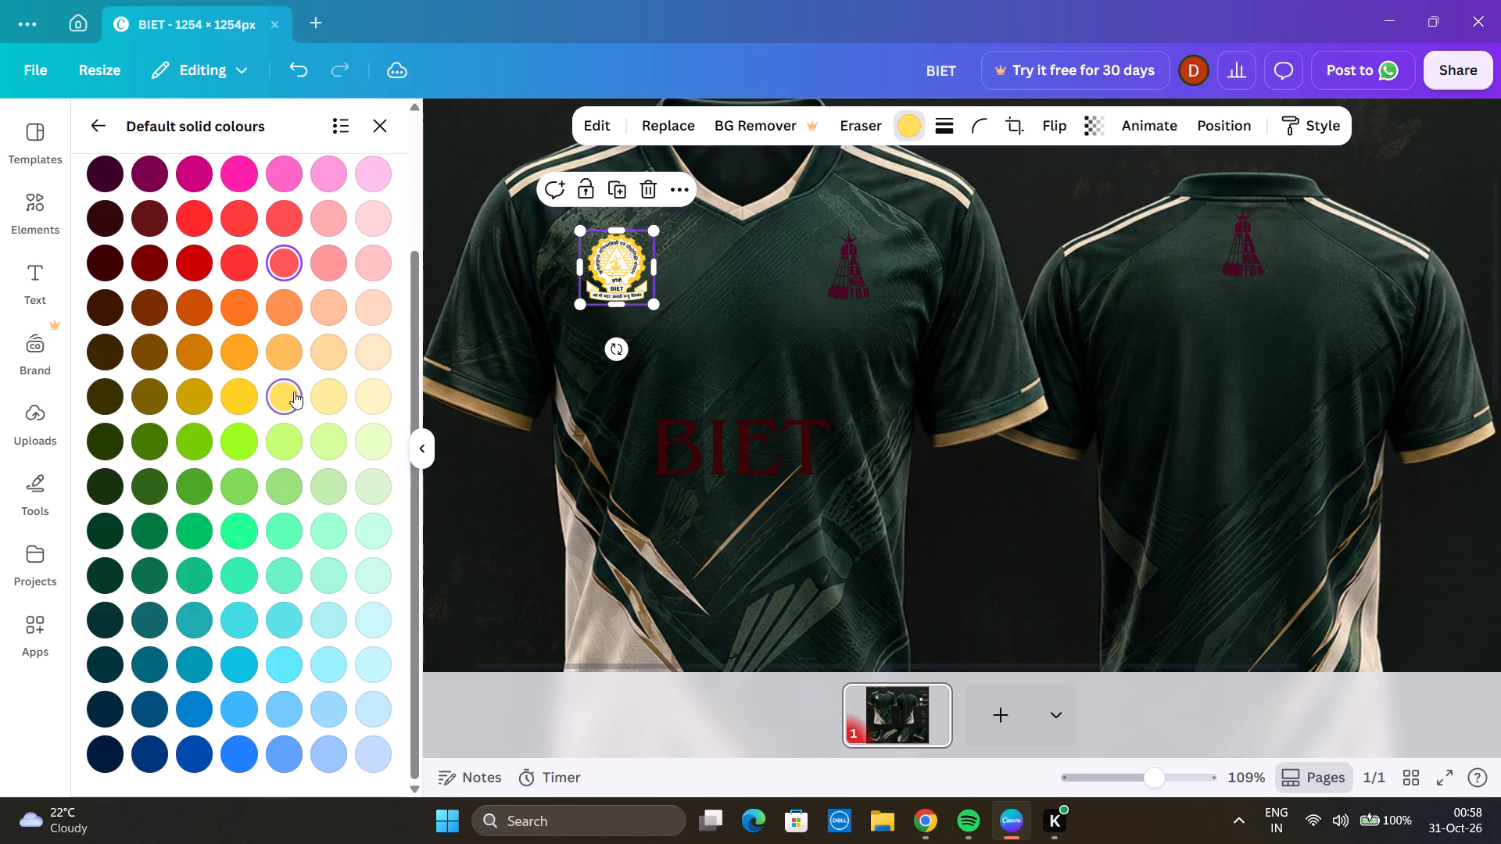
{"action": "left_click", "coordinate": [318, 396]}
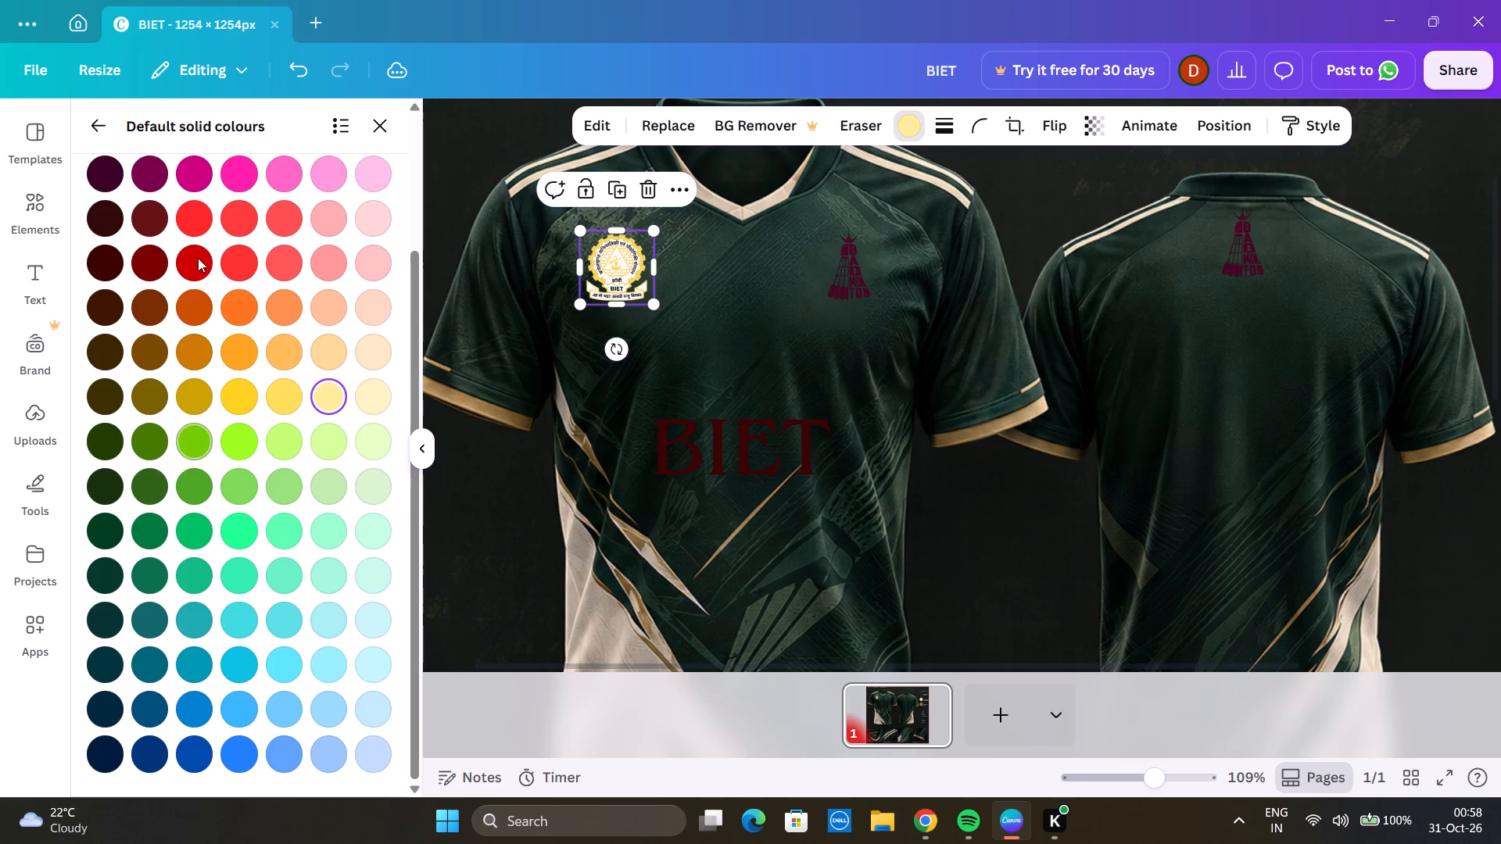
{"action": "left_click", "coordinate": [88, 113]}
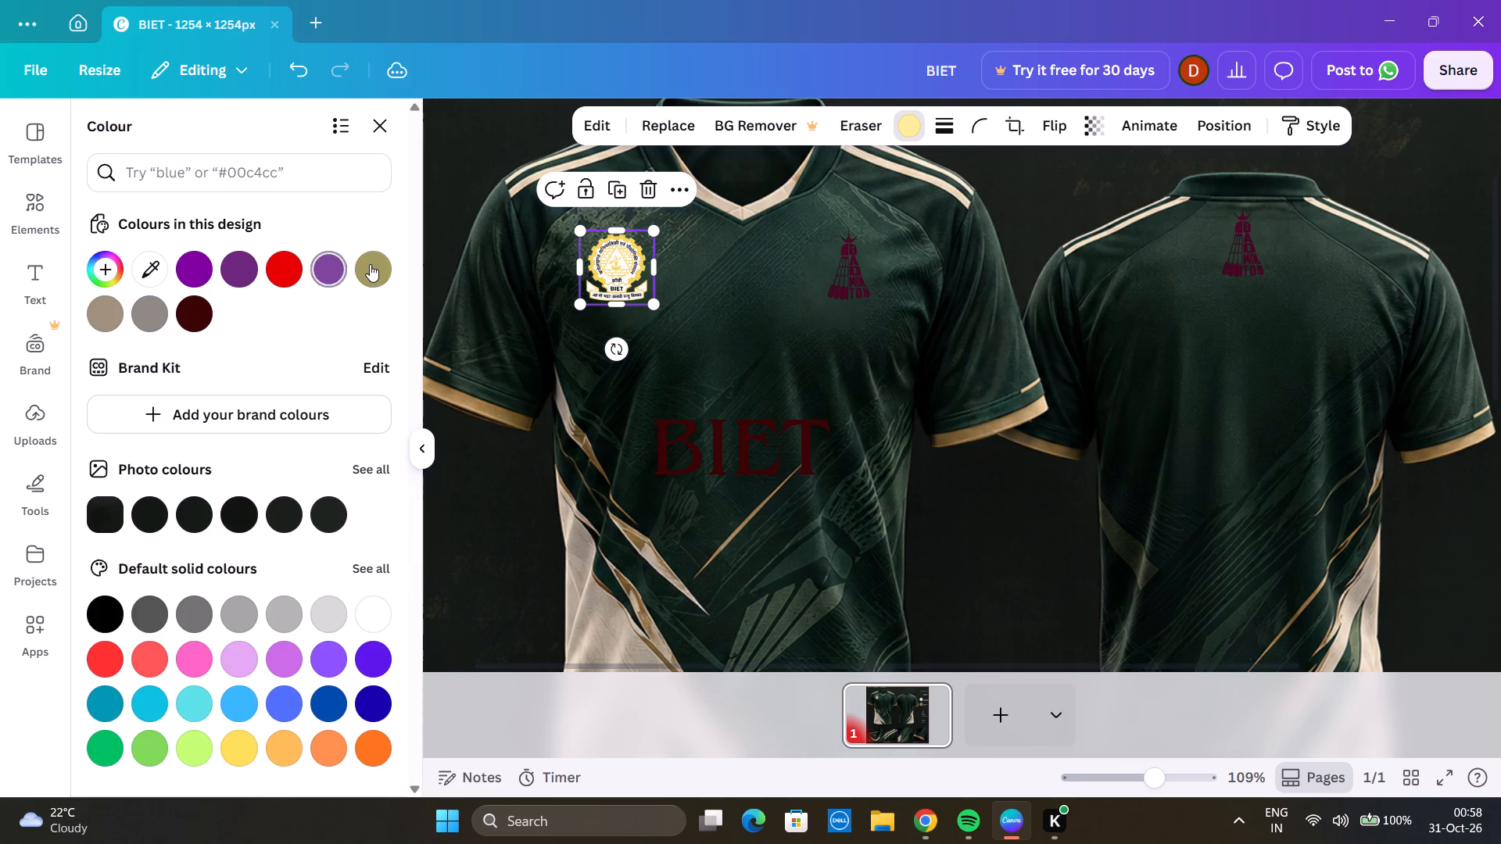
{"action": "left_click", "coordinate": [371, 264]}
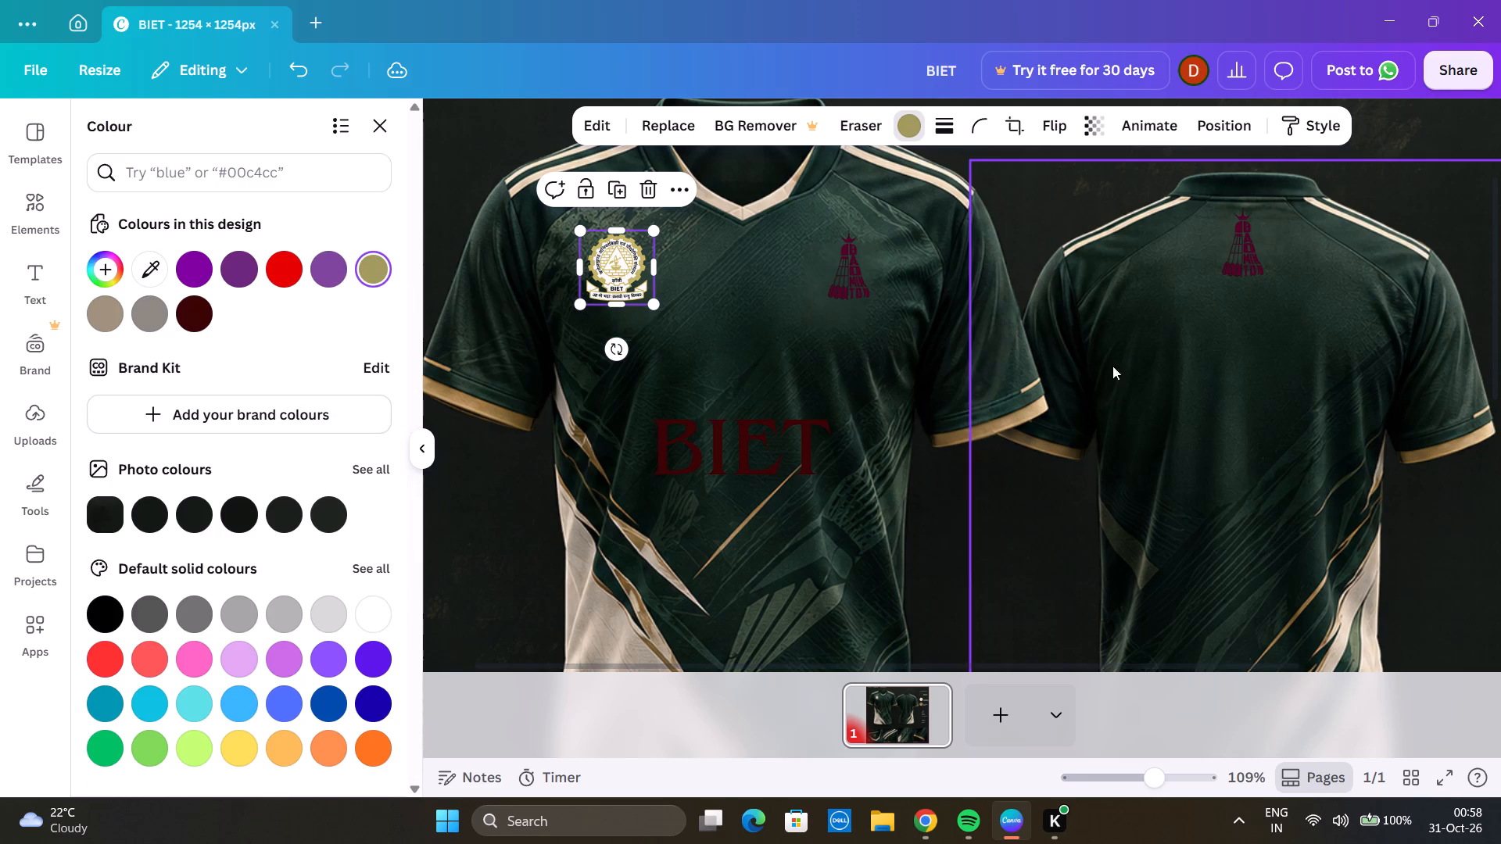
{"action": "scroll", "coordinate": [625, 338], "scroll_direction": "up", "scroll_amount": 4}
{"action": "scroll", "coordinate": [784, 399], "scroll_direction": "down", "scroll_amount": 1}
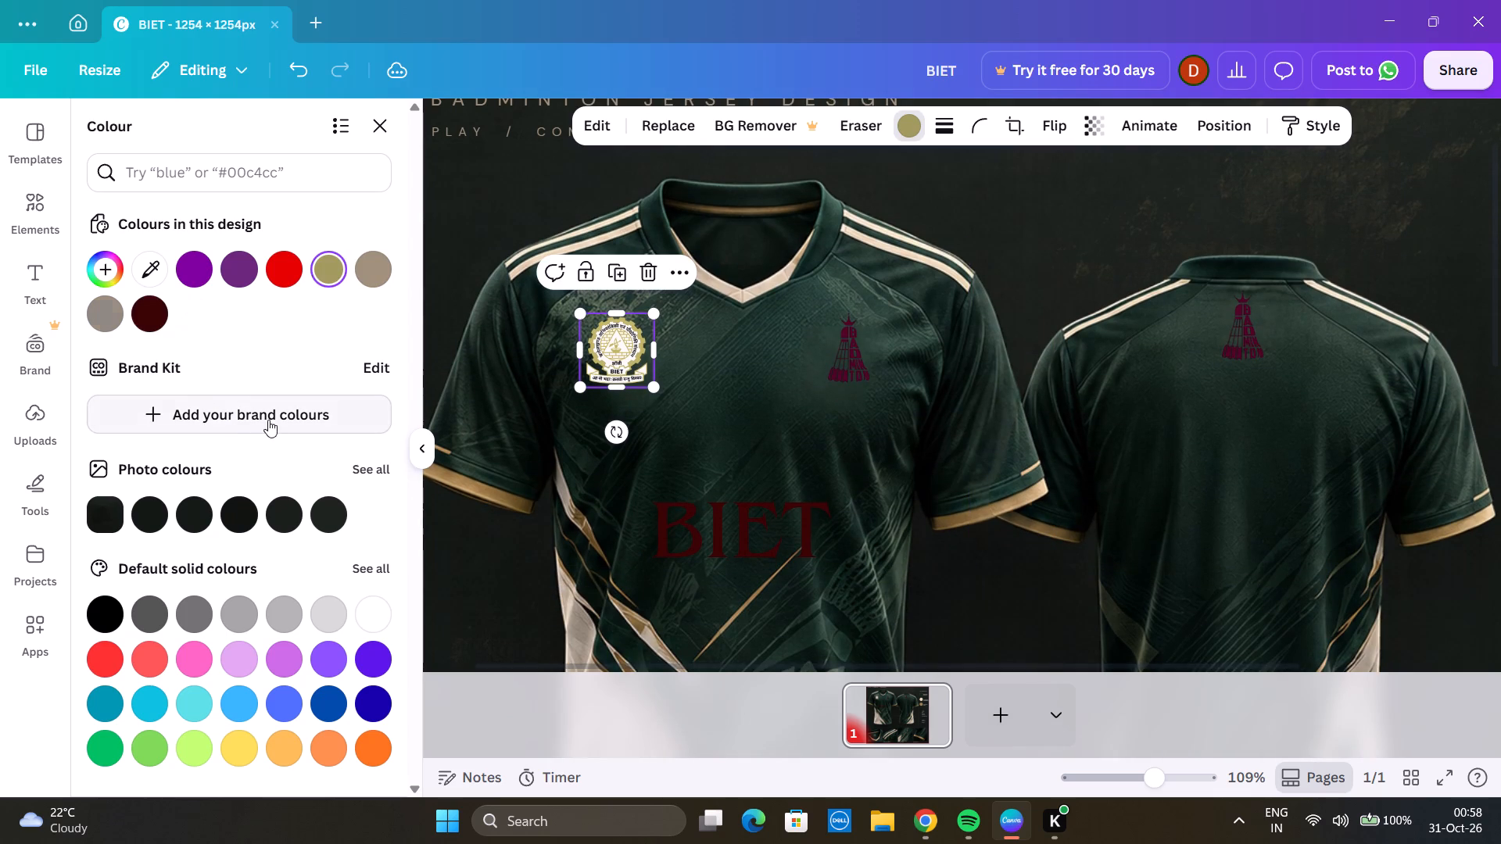
Start a Brand Kit colour palette with a red swatch and save the palette changes when moving on to the logos.
{"action": "left_click", "coordinate": [342, 419]}
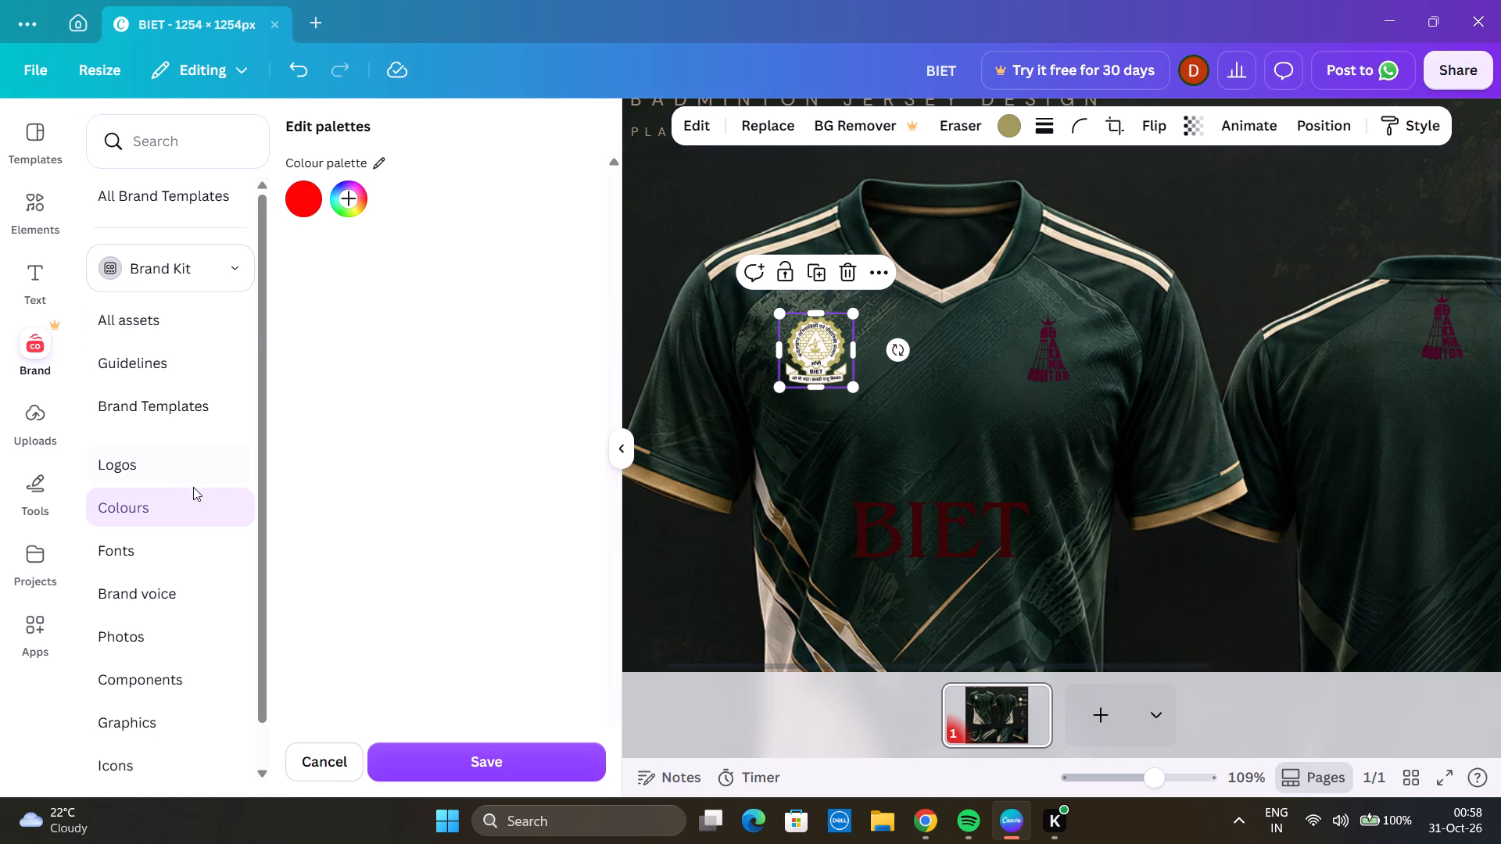
{"action": "left_click", "coordinate": [163, 473]}
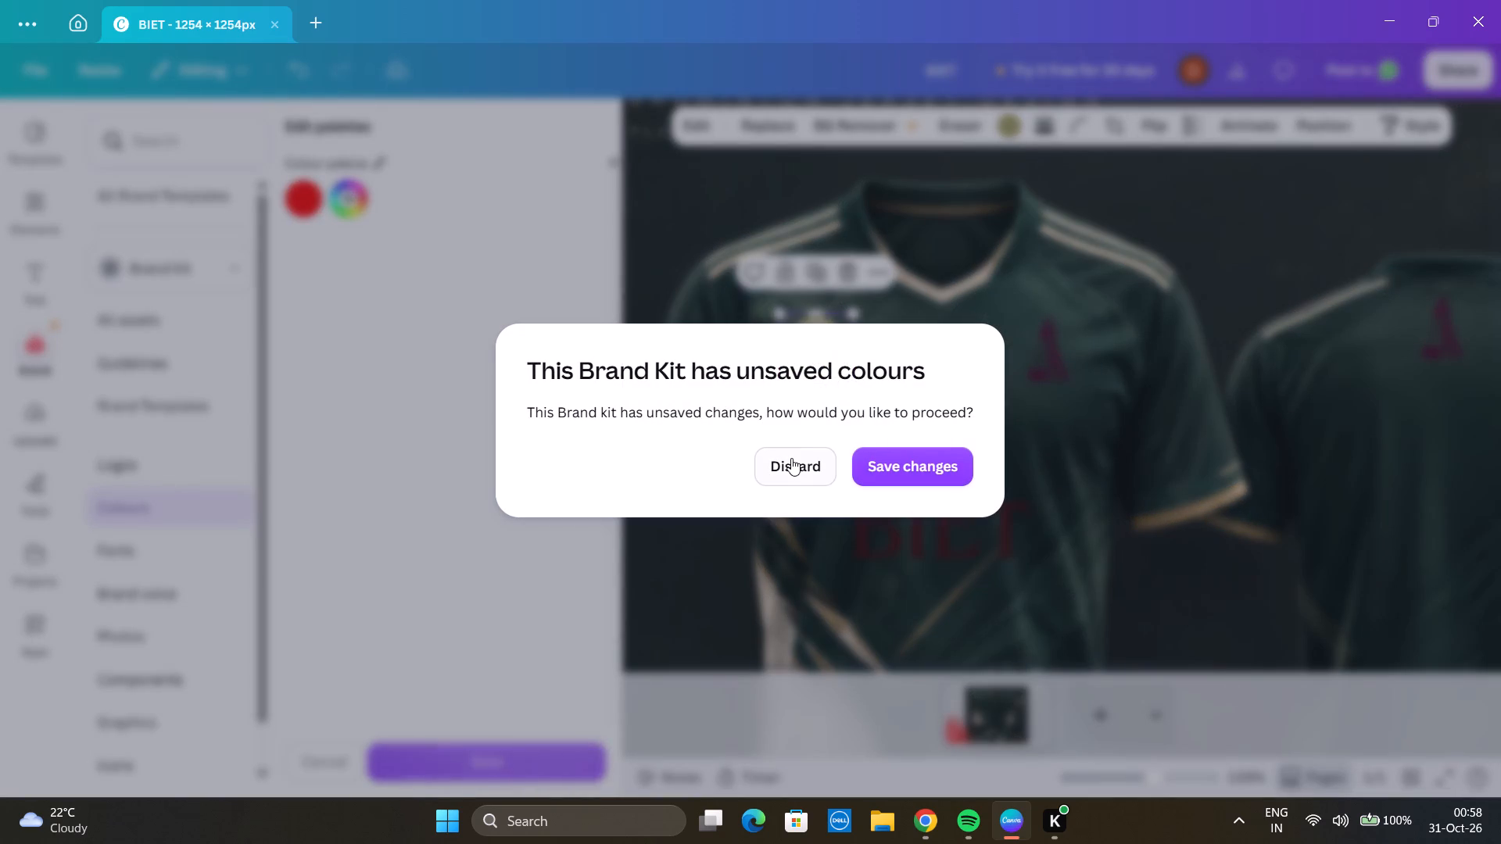
{"action": "left_click", "coordinate": [665, 238]}
{"action": "left_click", "coordinate": [912, 453]}
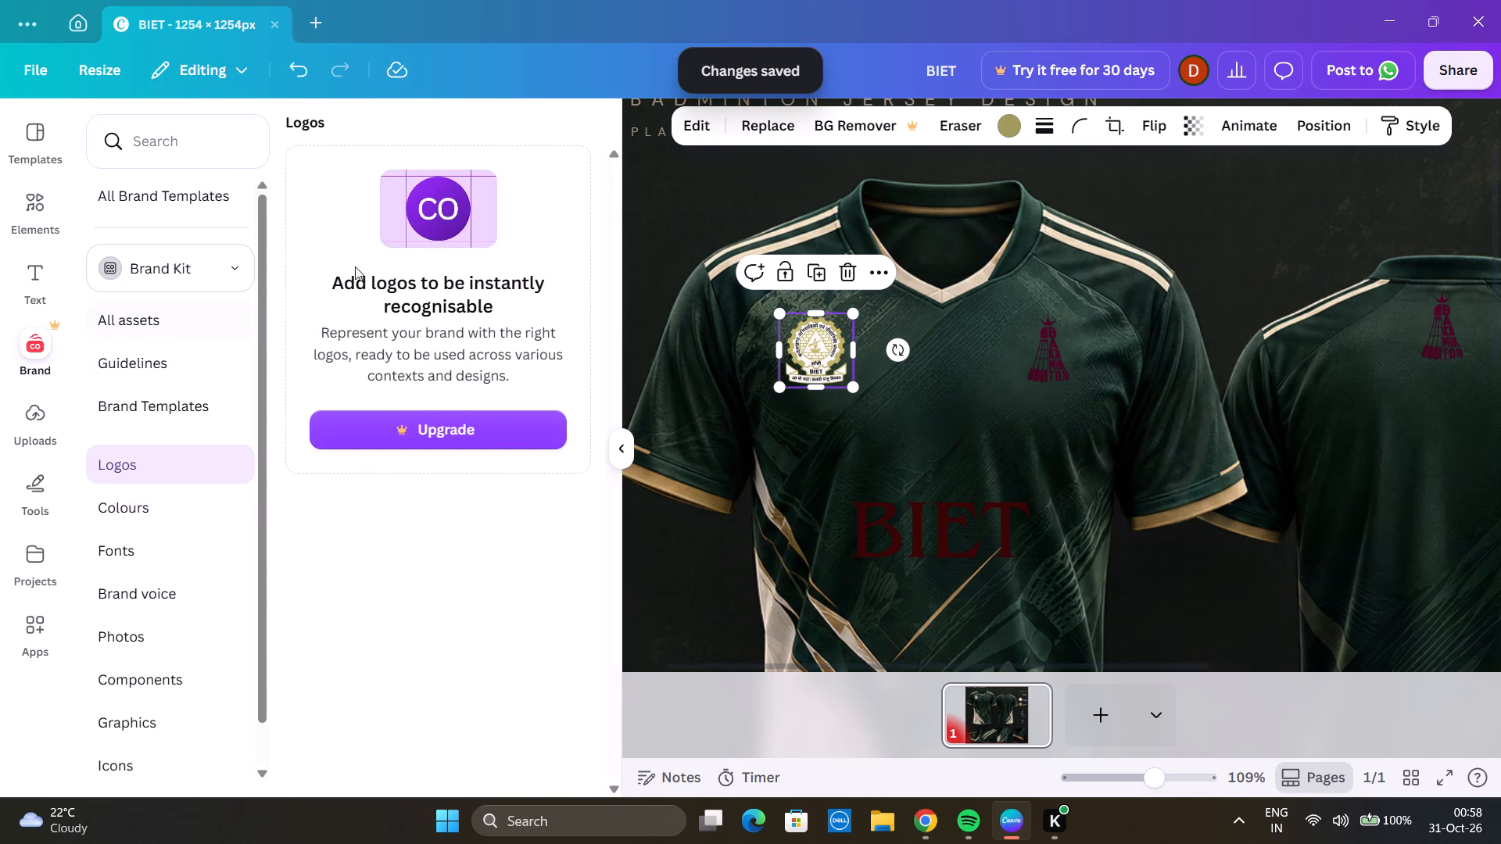
Deselect the crest and browse the ready-made font combinations for a lettering style suited to the jersey.
{"action": "left_click", "coordinate": [42, 270]}
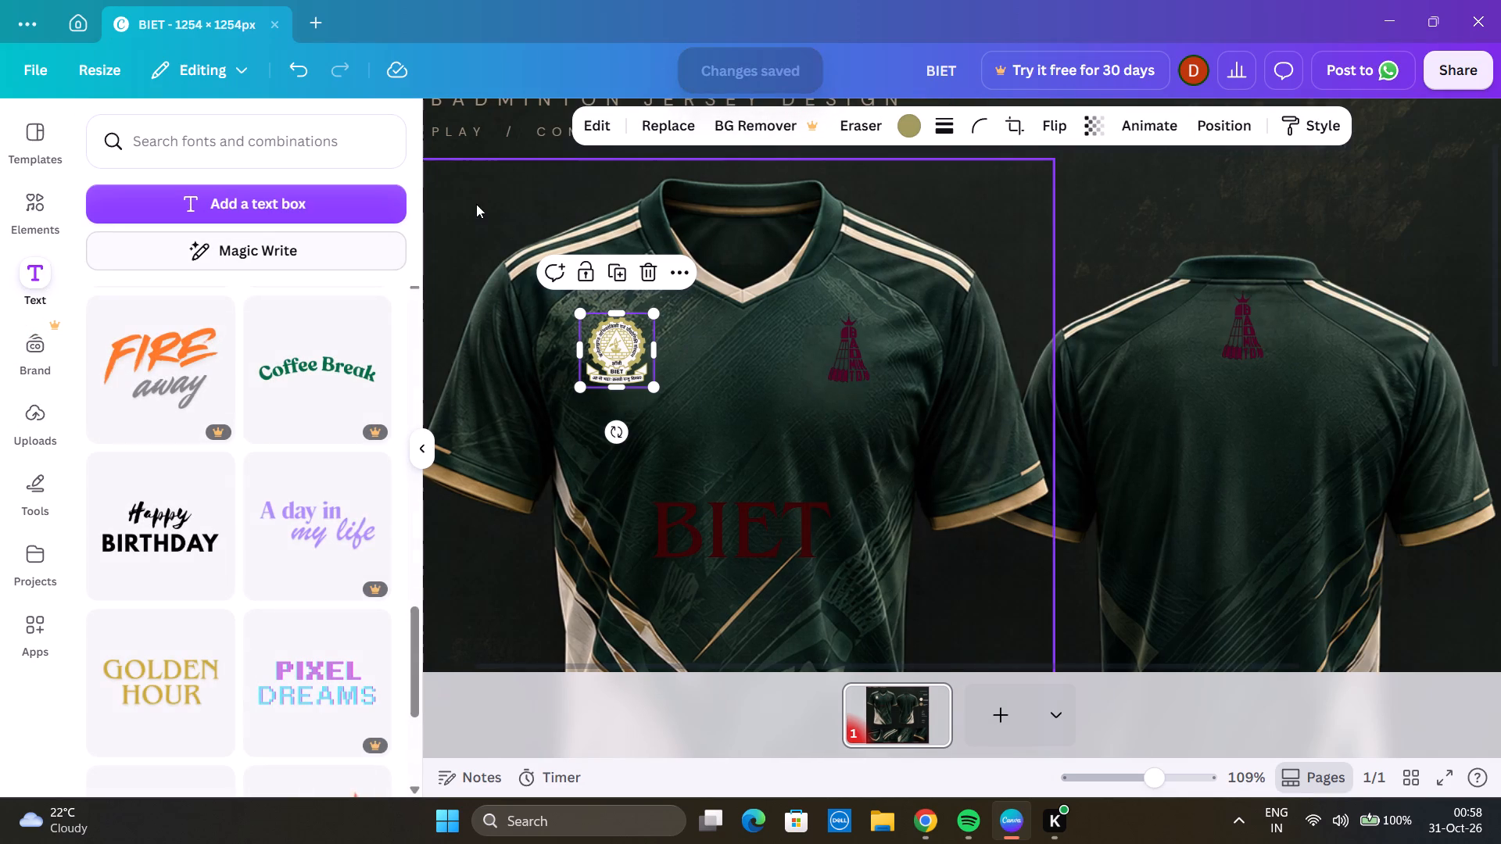
{"action": "scroll", "coordinate": [920, 261], "scroll_direction": "up", "scroll_amount": 2}
{"action": "scroll", "coordinate": [920, 264], "scroll_direction": "down", "scroll_amount": 2}
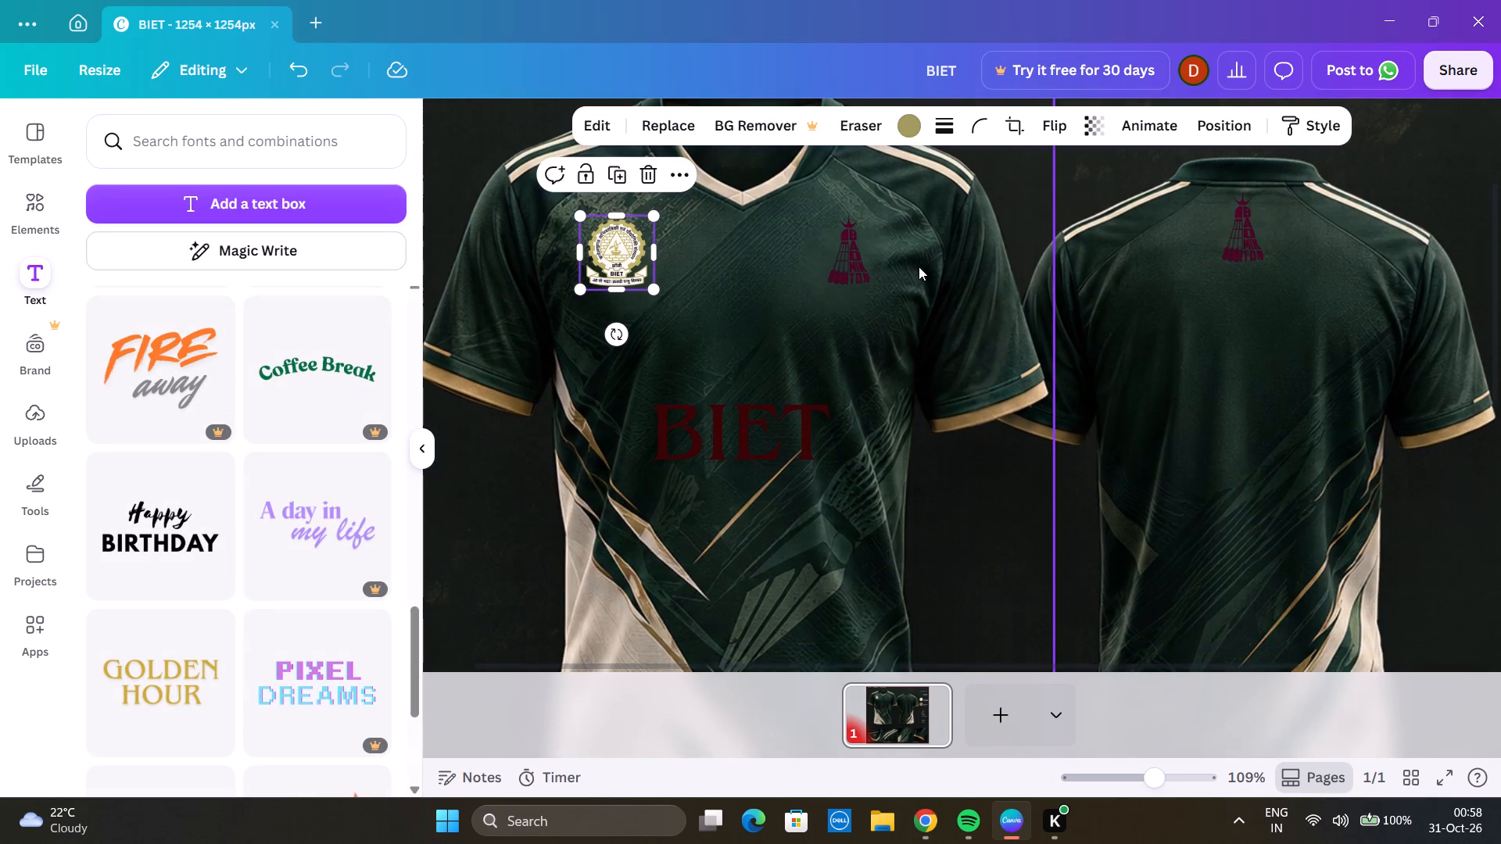
{"action": "left_click", "coordinate": [525, 368]}
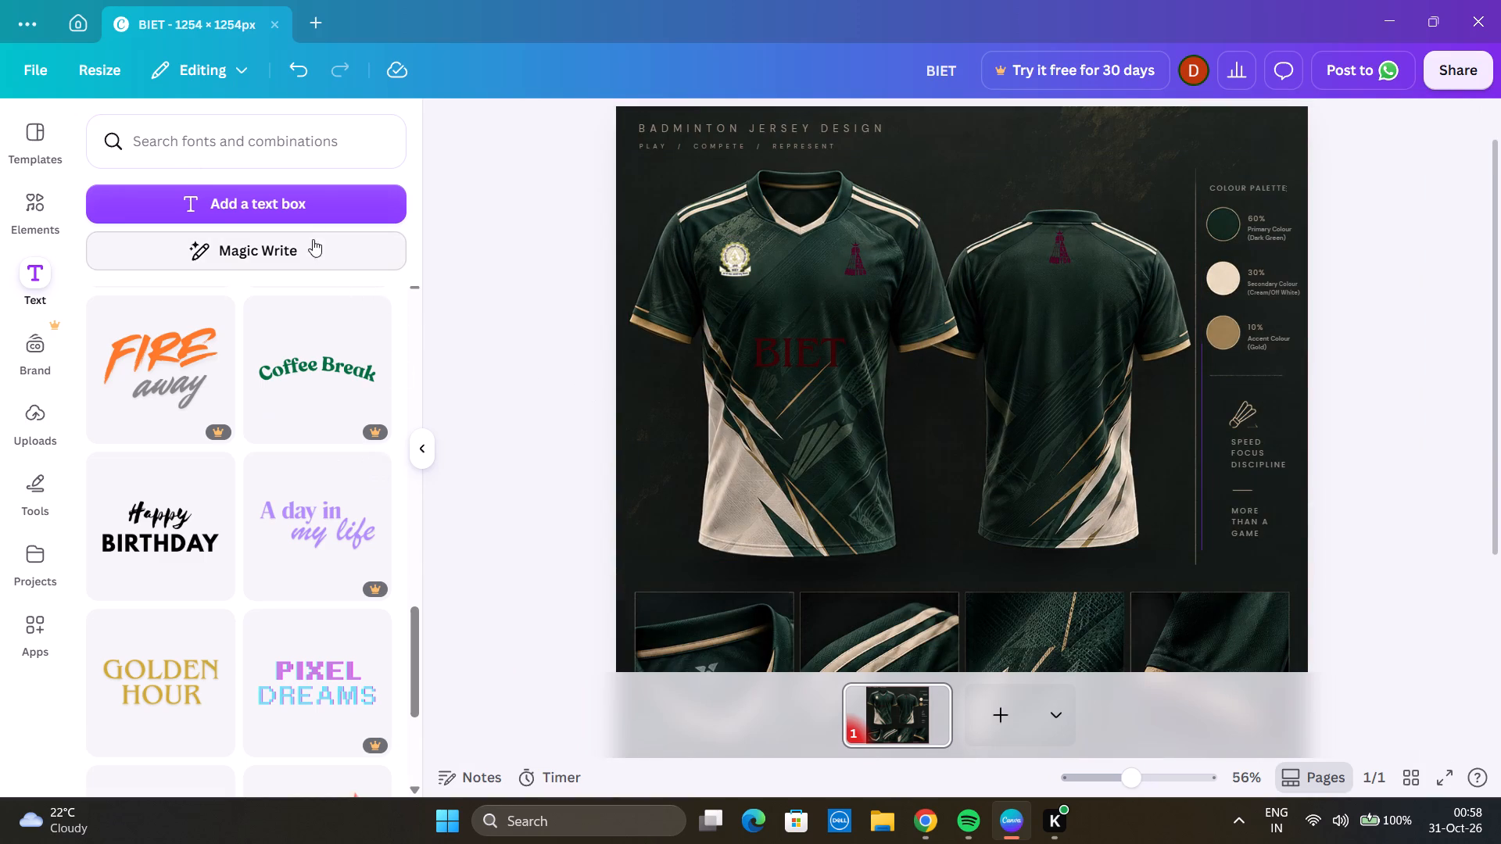
{"action": "scroll", "coordinate": [258, 602], "scroll_direction": "down", "scroll_amount": 2}
{"action": "scroll", "coordinate": [223, 539], "scroll_direction": "down", "scroll_amount": 3}
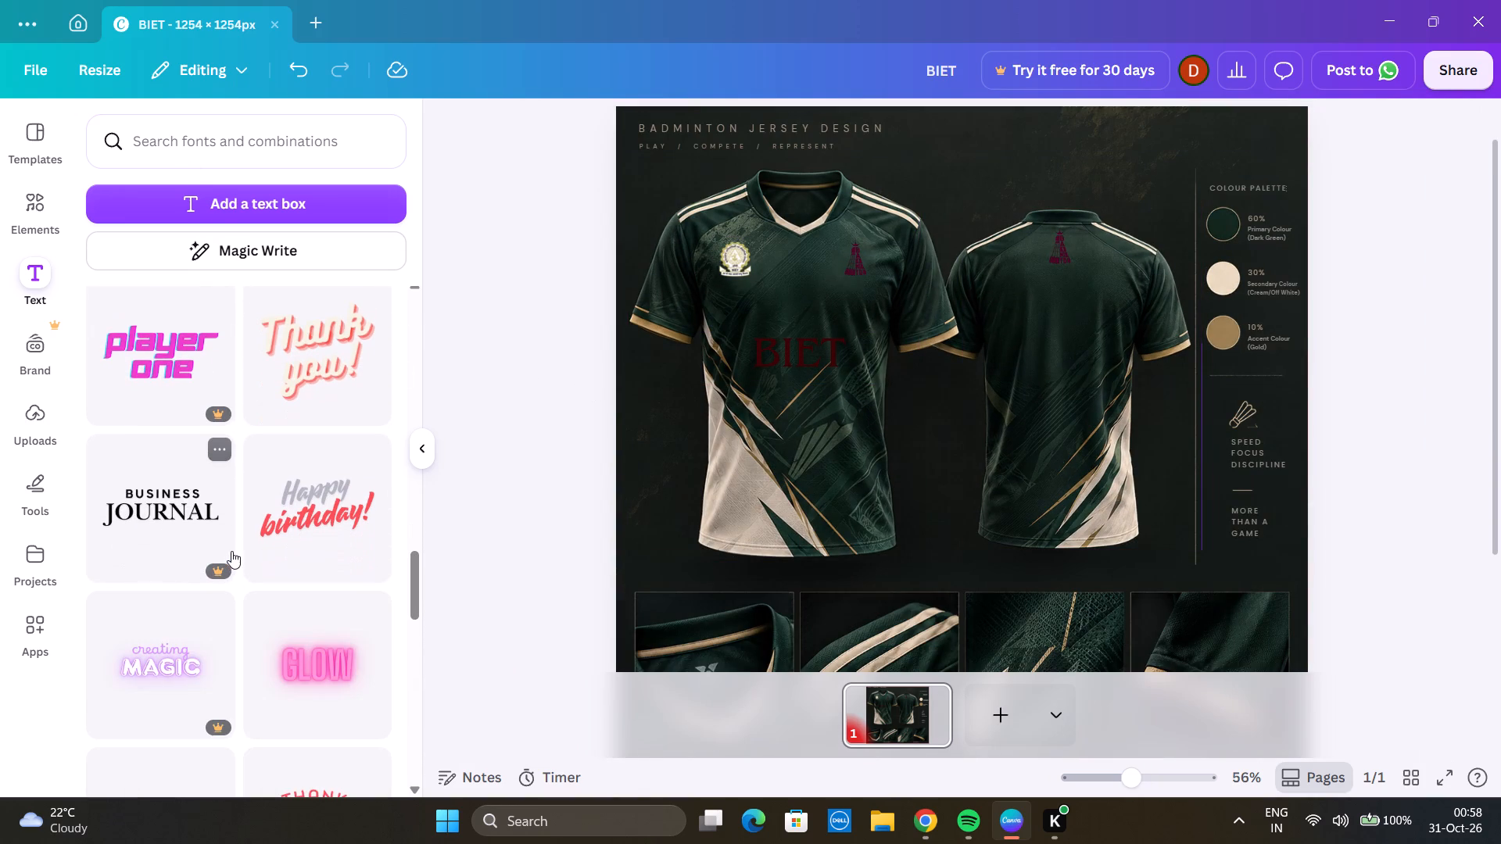
{"action": "scroll", "coordinate": [231, 551], "scroll_direction": "down", "scroll_amount": 2}
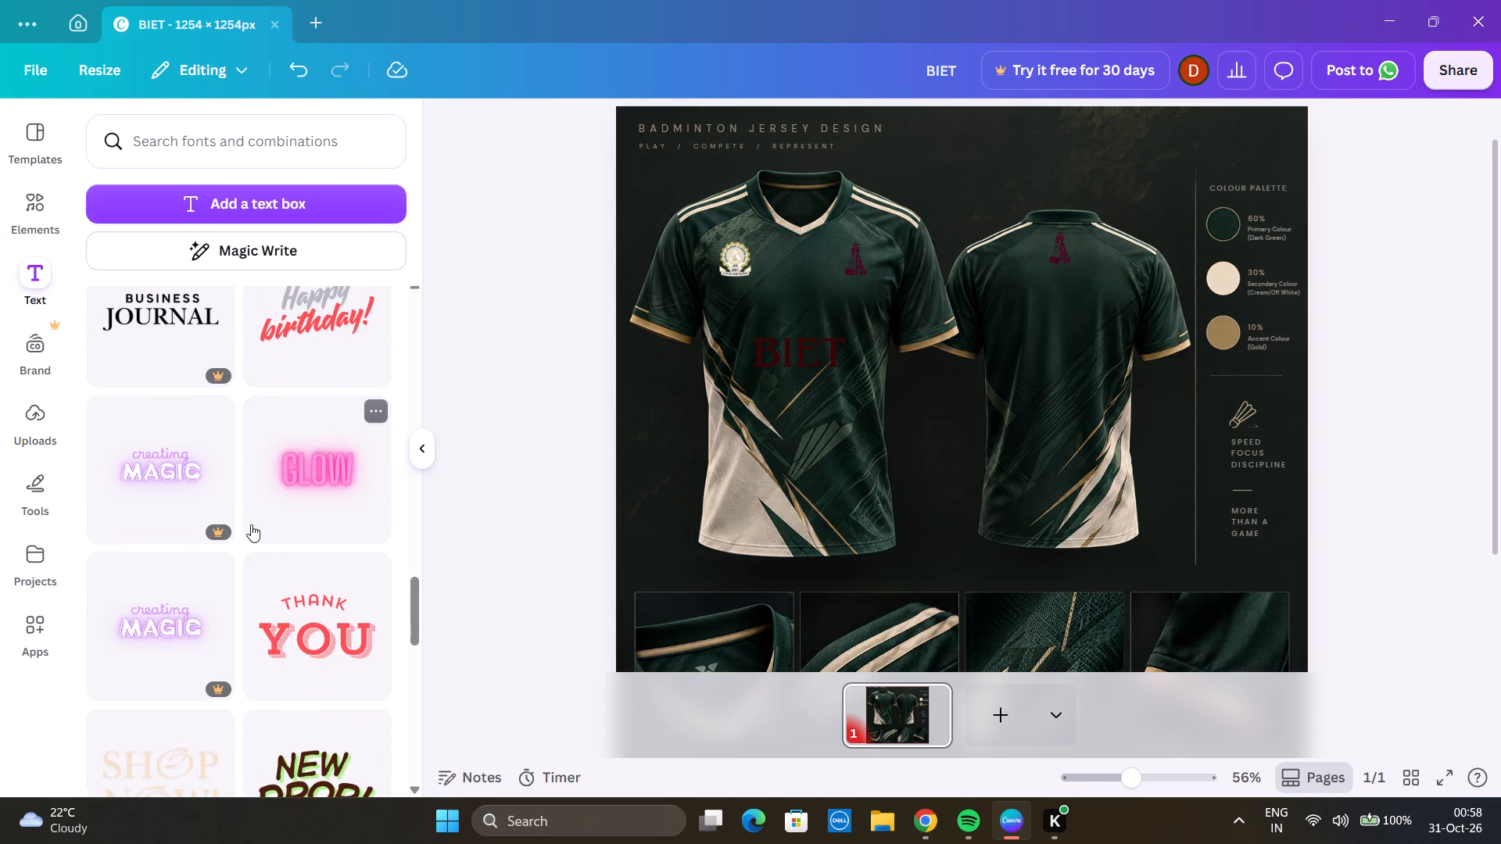
{"action": "scroll", "coordinate": [260, 577], "scroll_direction": "down", "scroll_amount": 2}
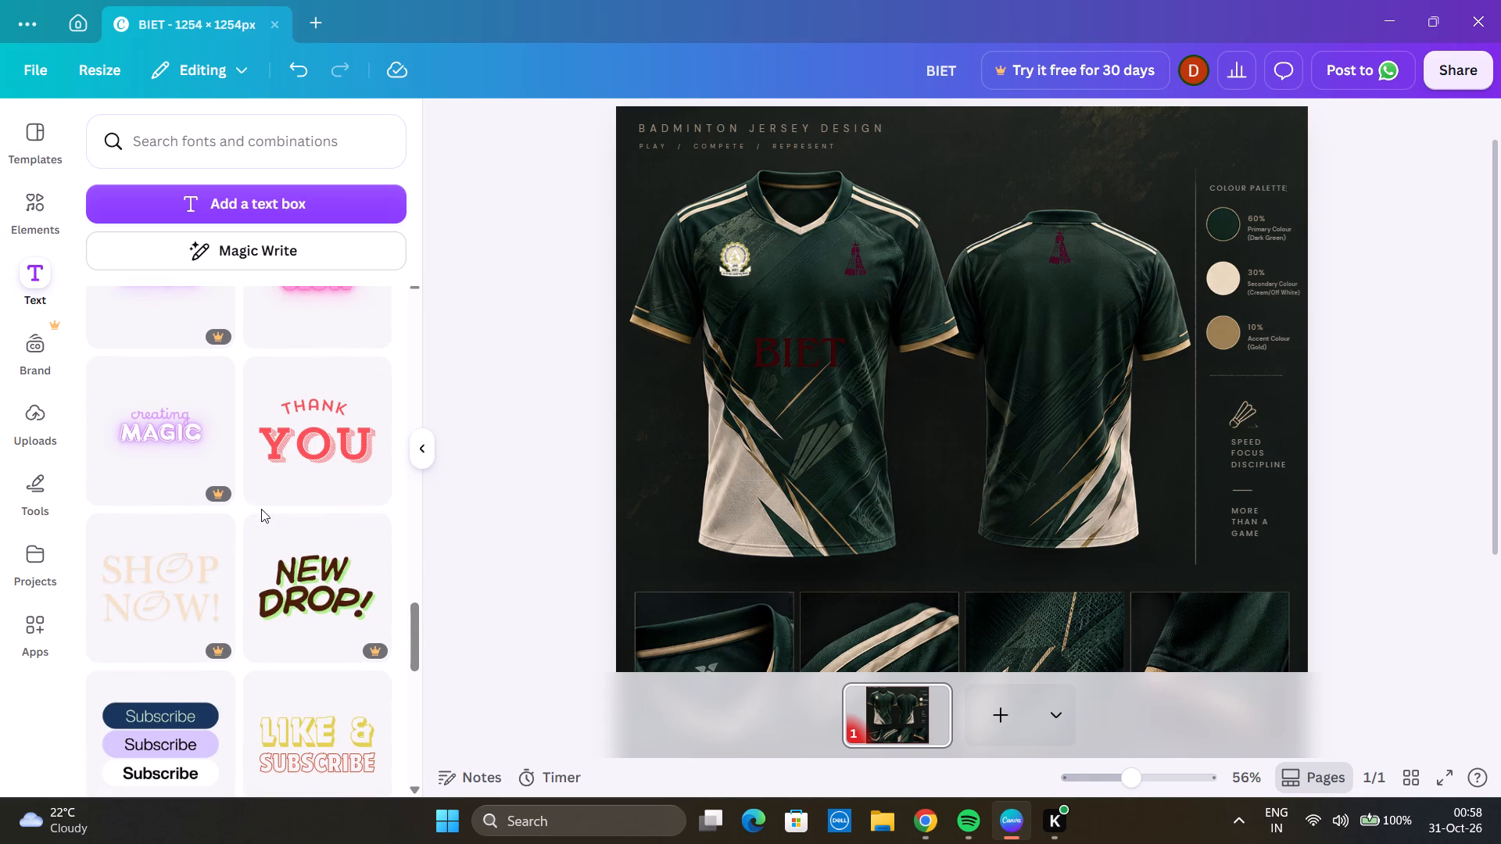
{"action": "scroll", "coordinate": [263, 513], "scroll_direction": "down", "scroll_amount": 4}
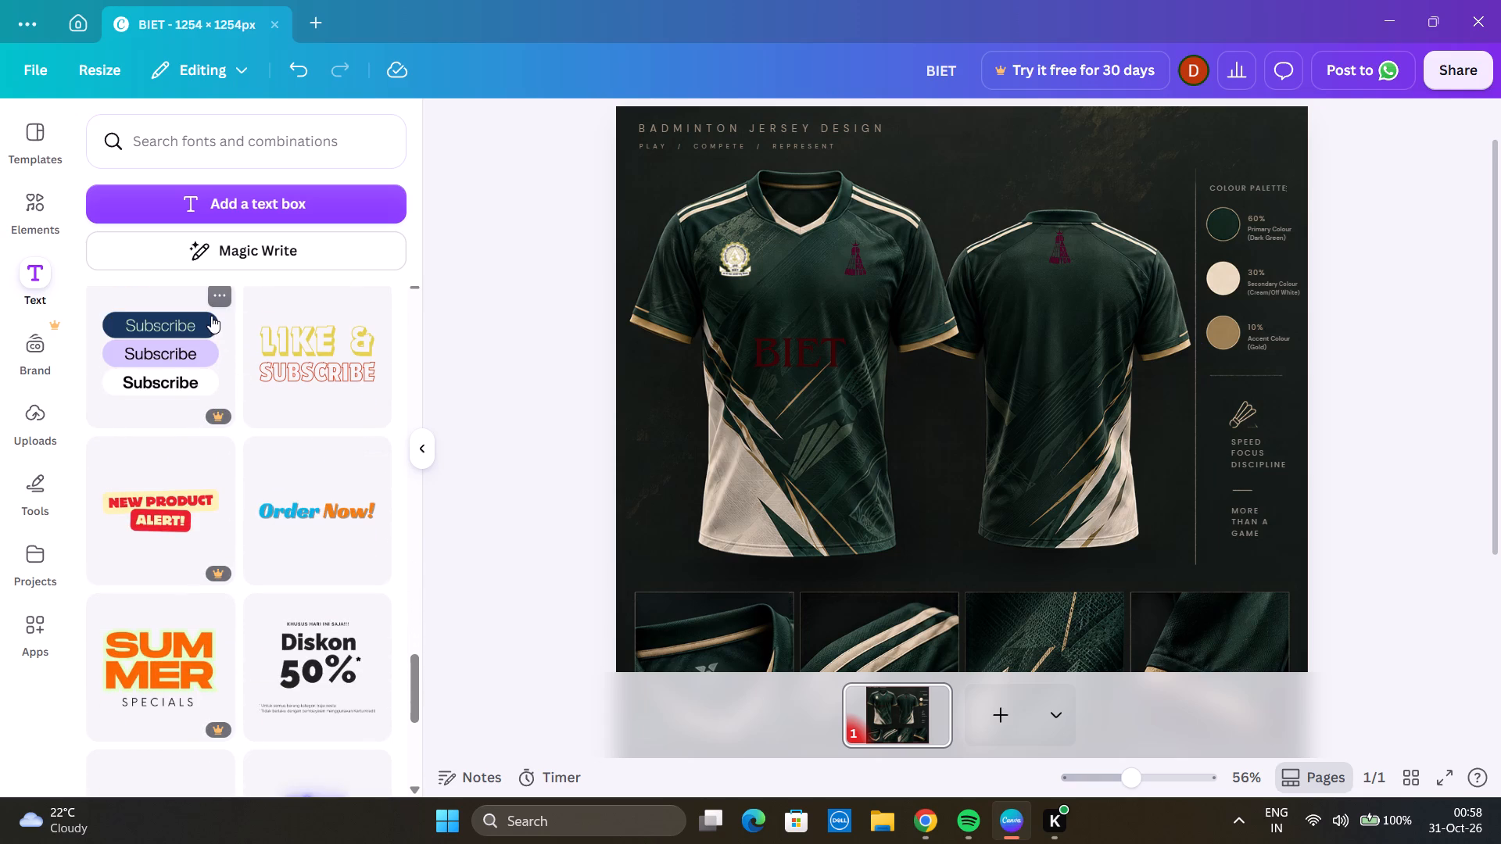
{"action": "scroll", "coordinate": [290, 534], "scroll_direction": "down", "scroll_amount": 3}
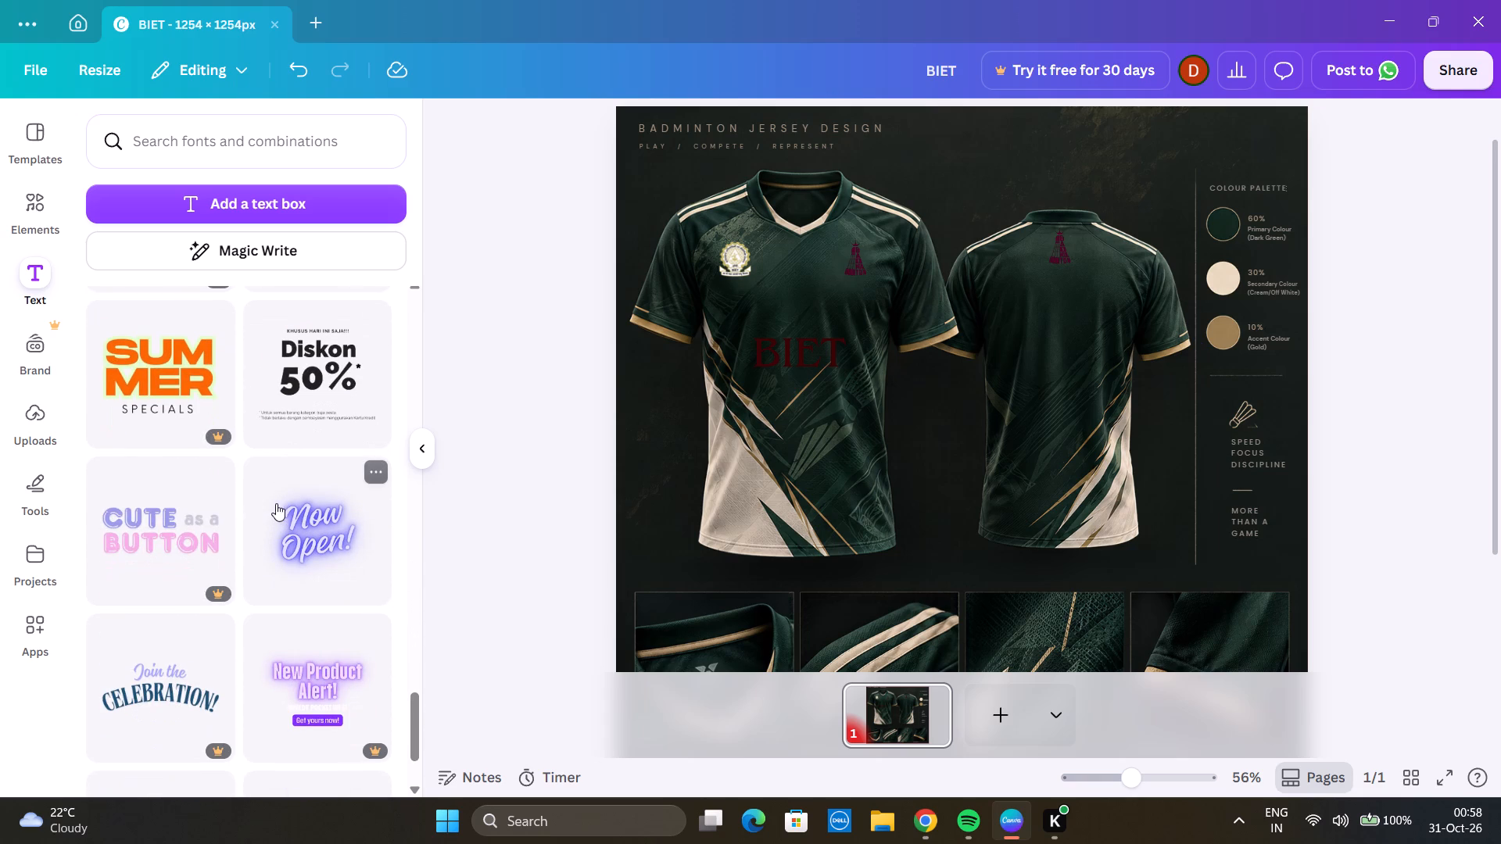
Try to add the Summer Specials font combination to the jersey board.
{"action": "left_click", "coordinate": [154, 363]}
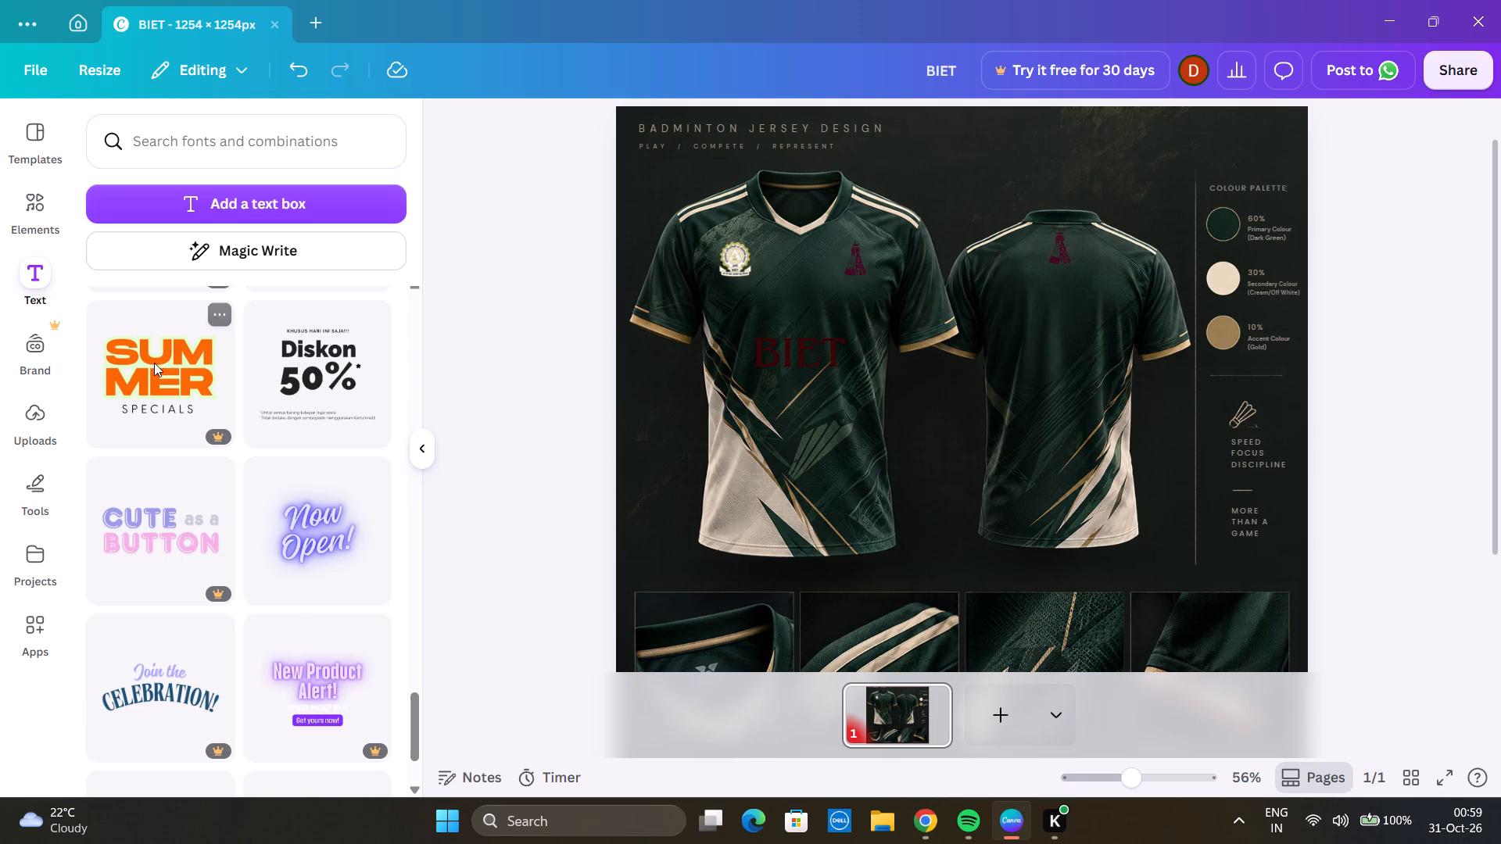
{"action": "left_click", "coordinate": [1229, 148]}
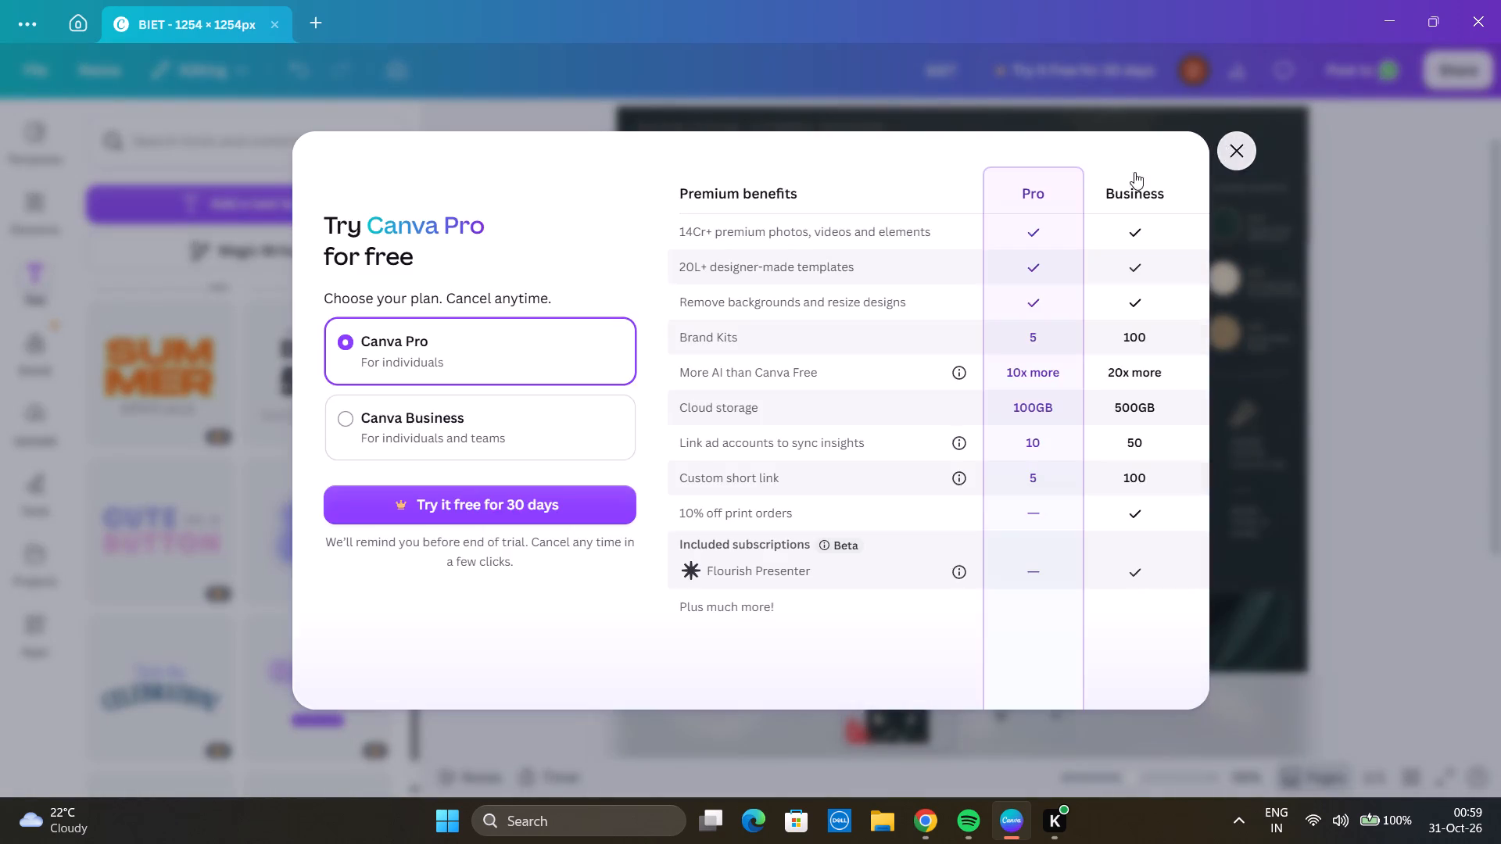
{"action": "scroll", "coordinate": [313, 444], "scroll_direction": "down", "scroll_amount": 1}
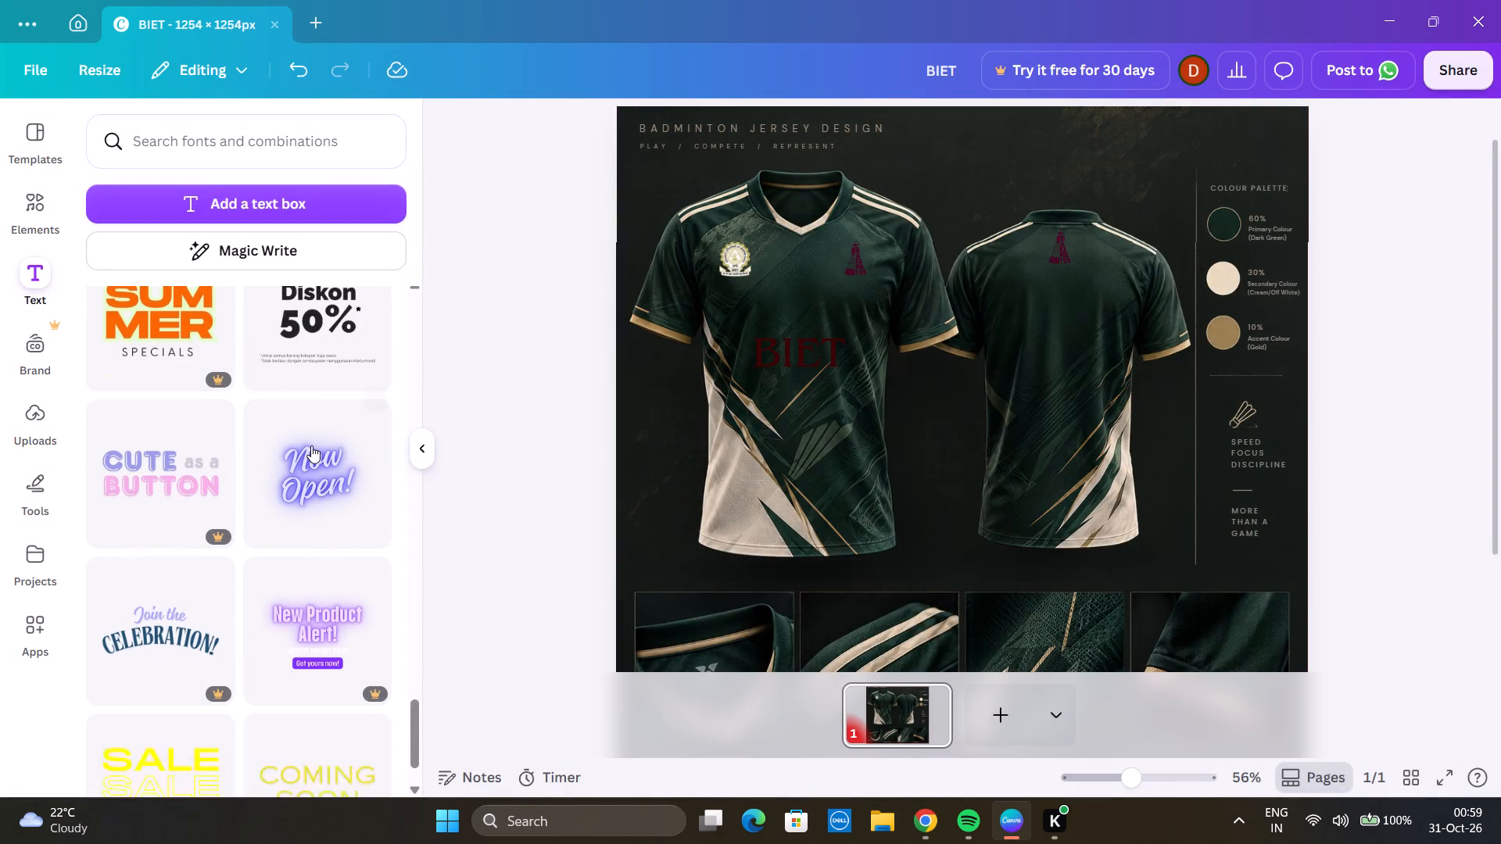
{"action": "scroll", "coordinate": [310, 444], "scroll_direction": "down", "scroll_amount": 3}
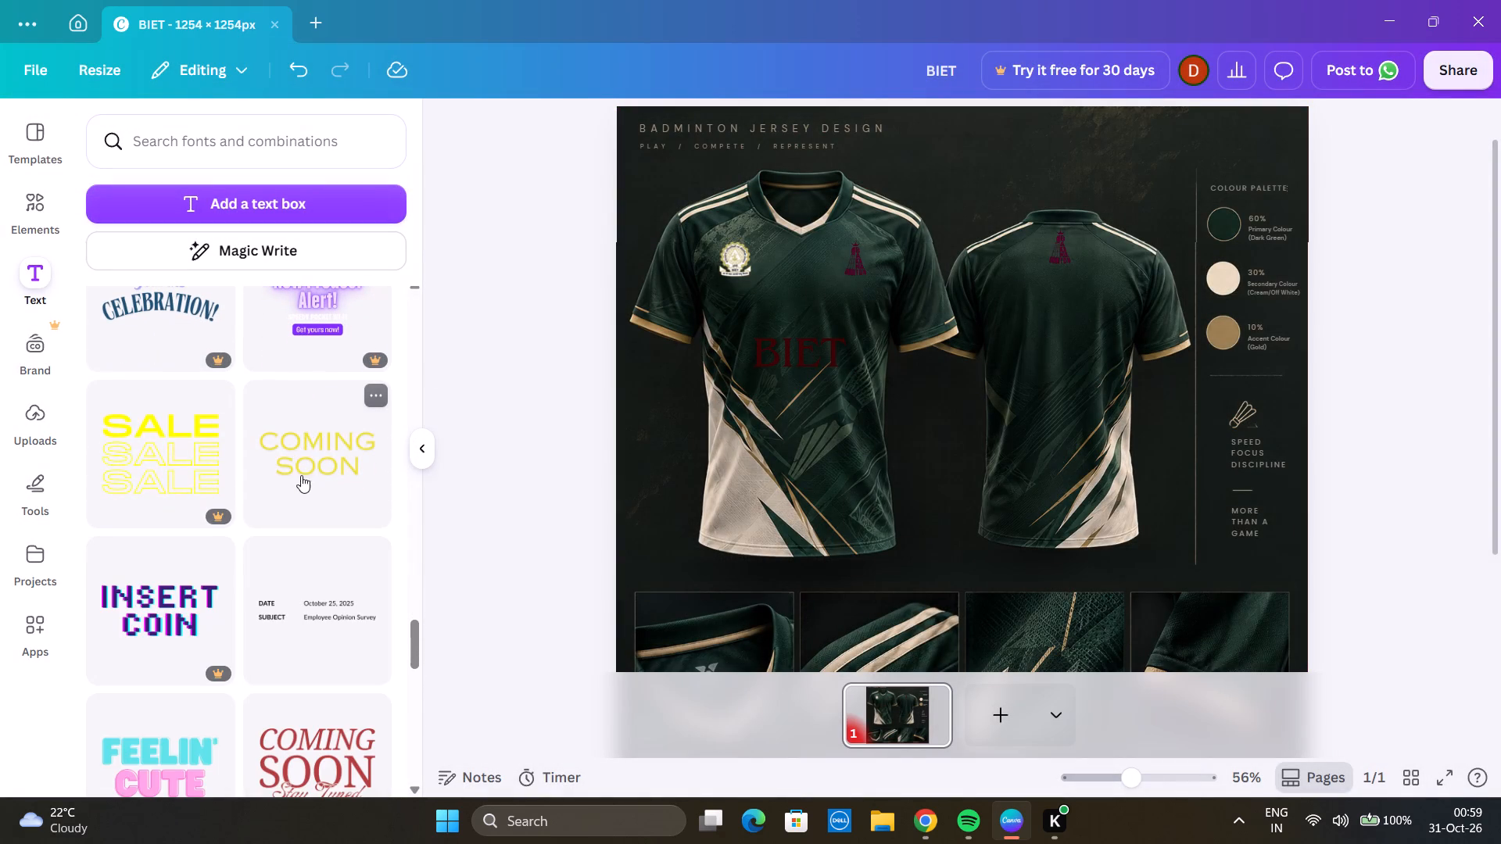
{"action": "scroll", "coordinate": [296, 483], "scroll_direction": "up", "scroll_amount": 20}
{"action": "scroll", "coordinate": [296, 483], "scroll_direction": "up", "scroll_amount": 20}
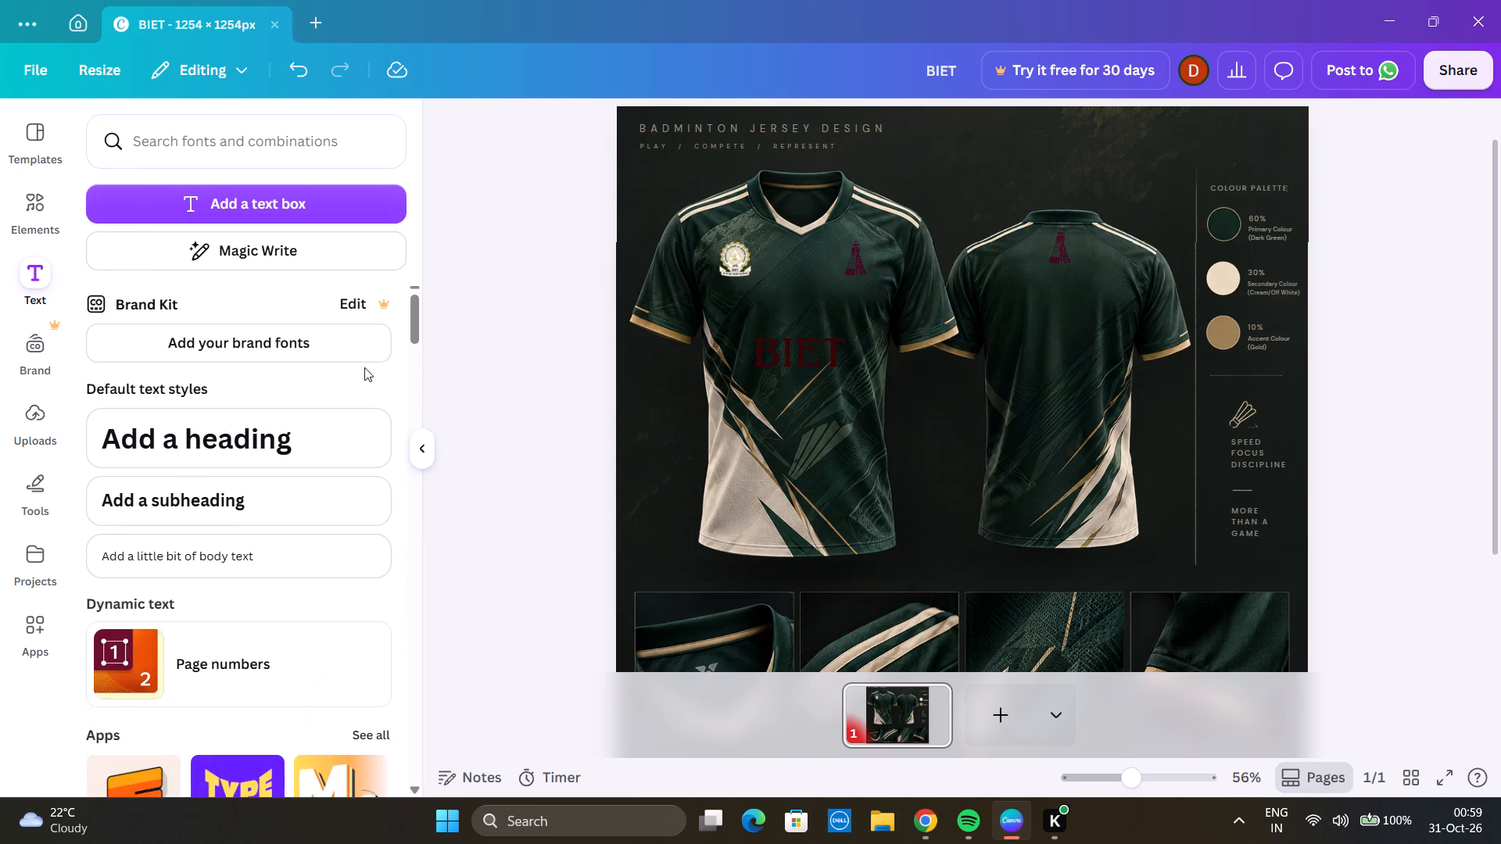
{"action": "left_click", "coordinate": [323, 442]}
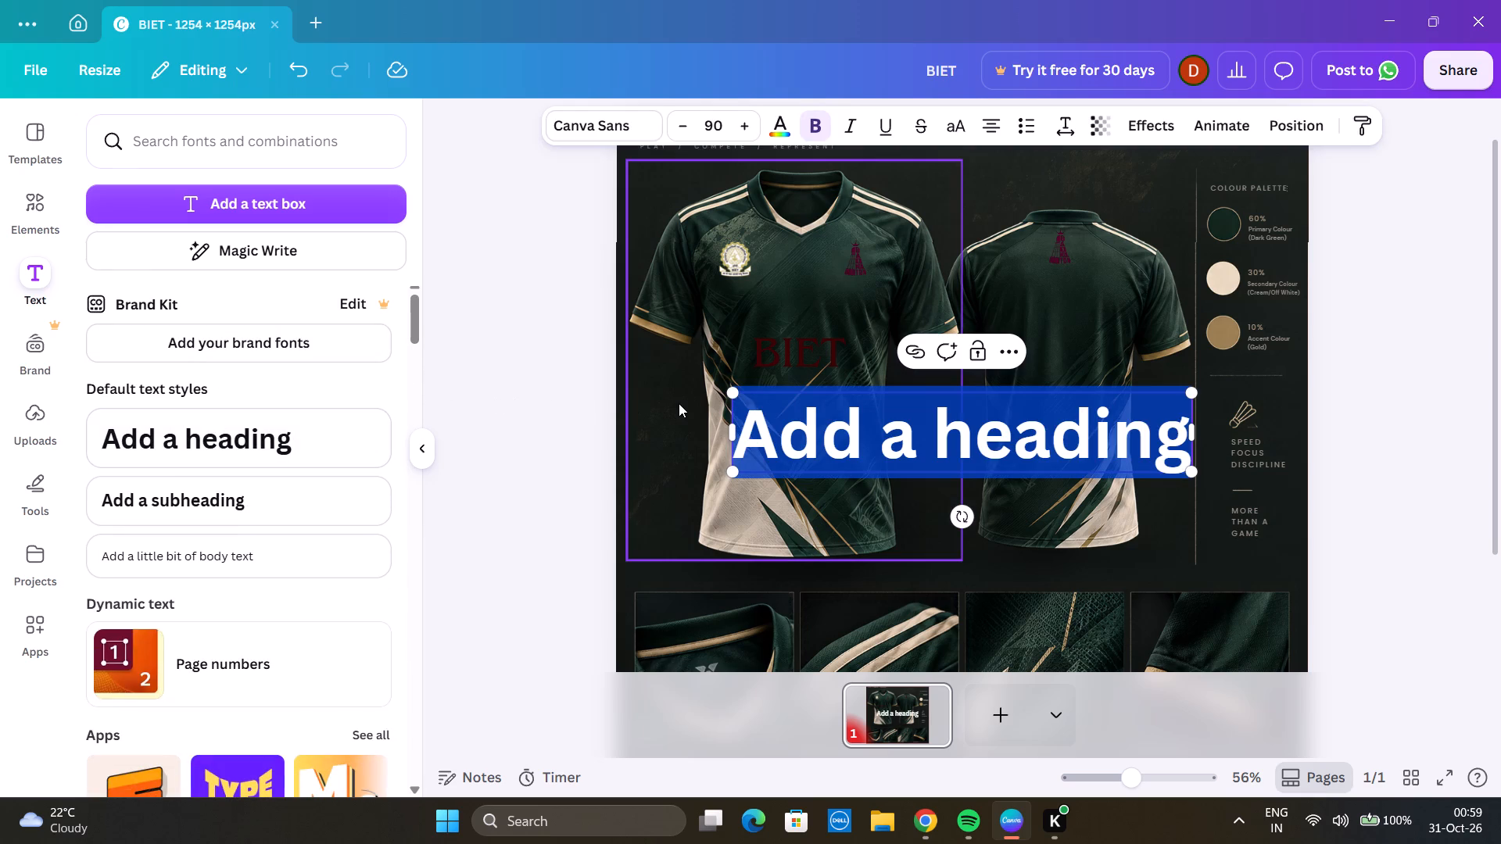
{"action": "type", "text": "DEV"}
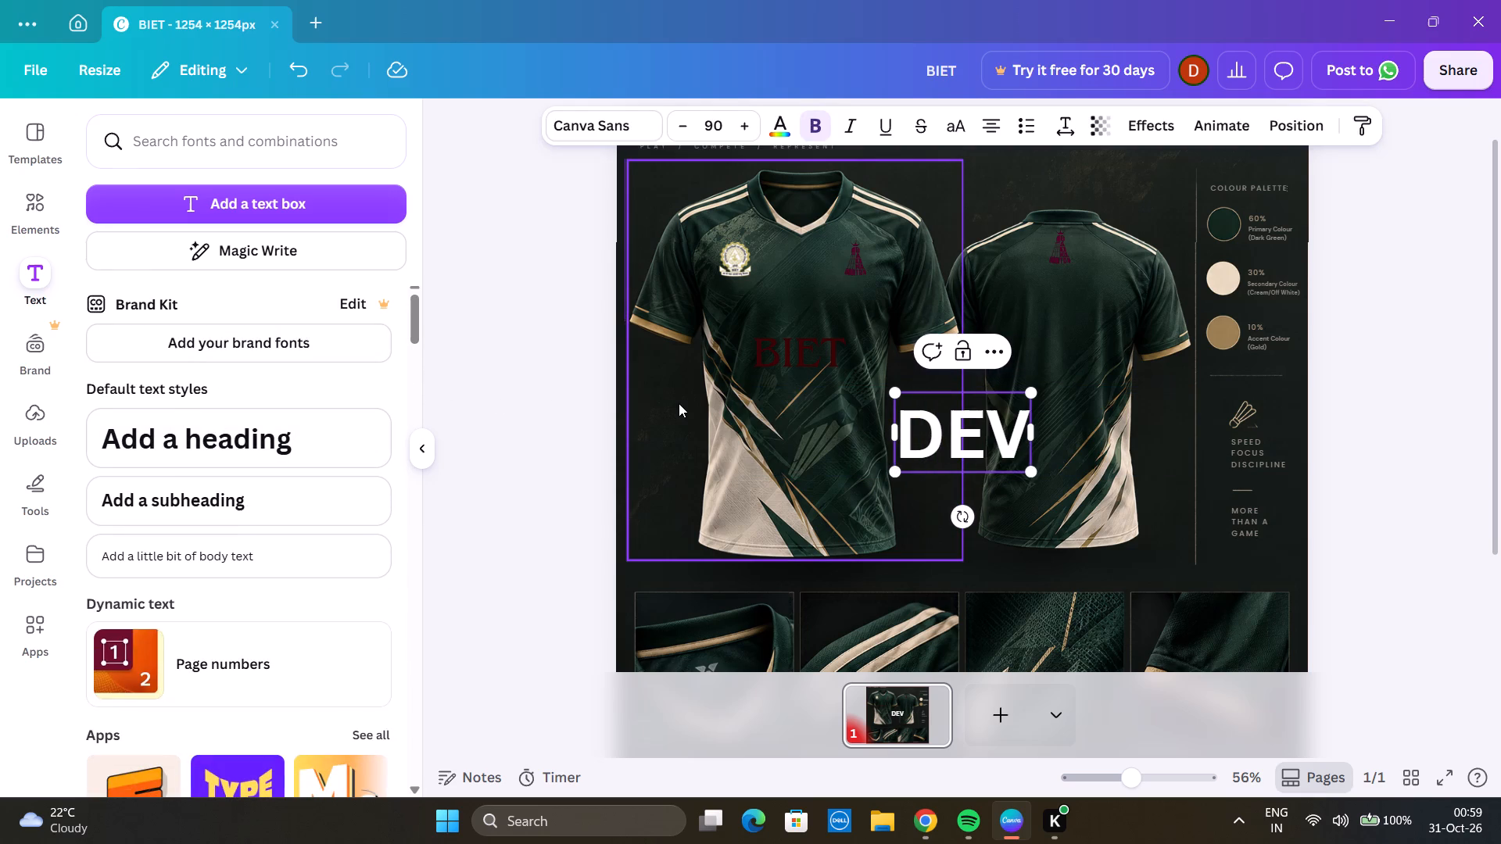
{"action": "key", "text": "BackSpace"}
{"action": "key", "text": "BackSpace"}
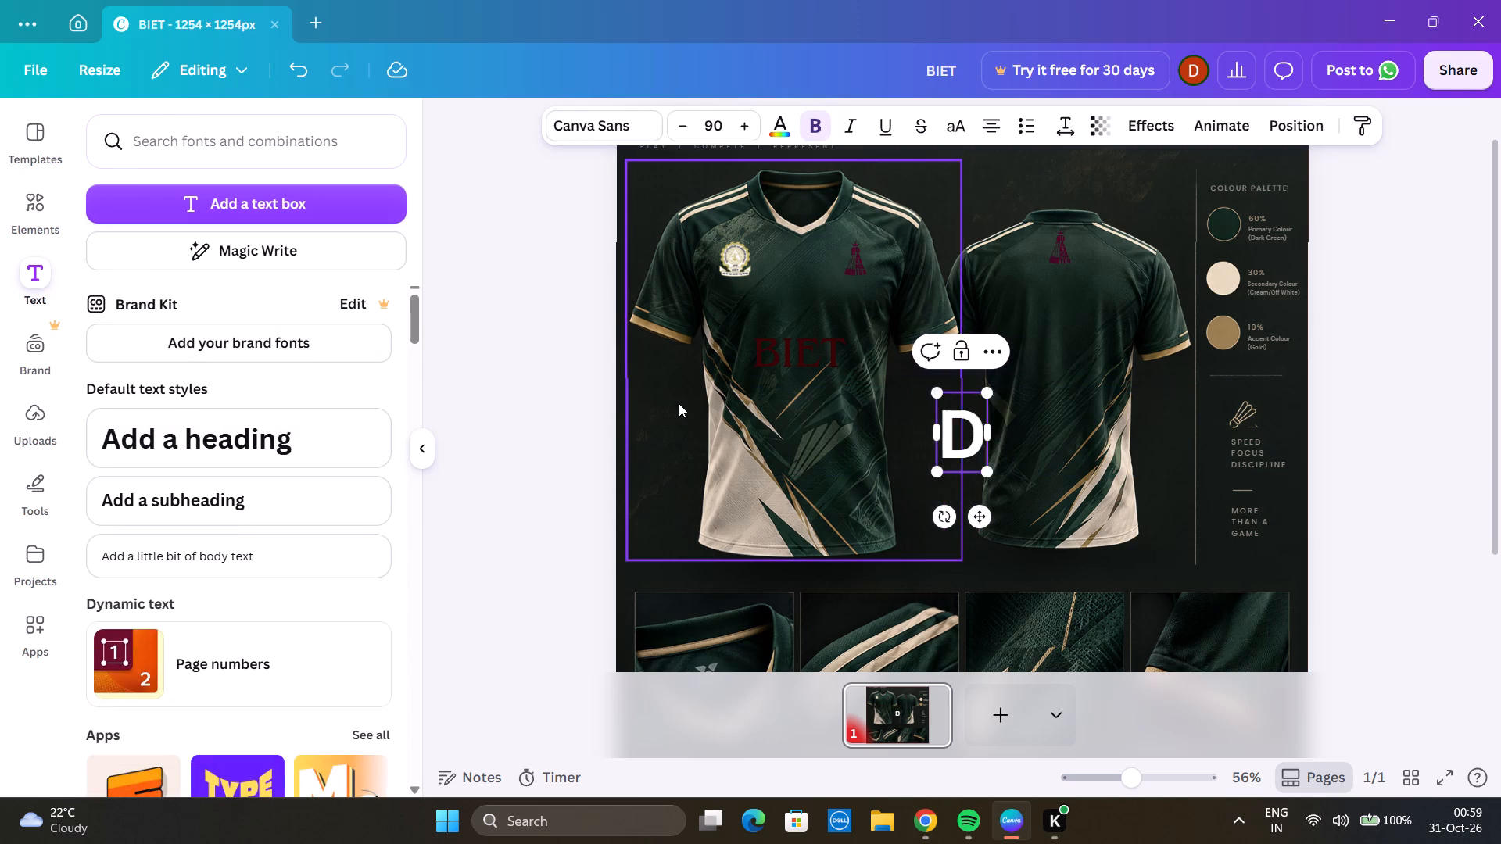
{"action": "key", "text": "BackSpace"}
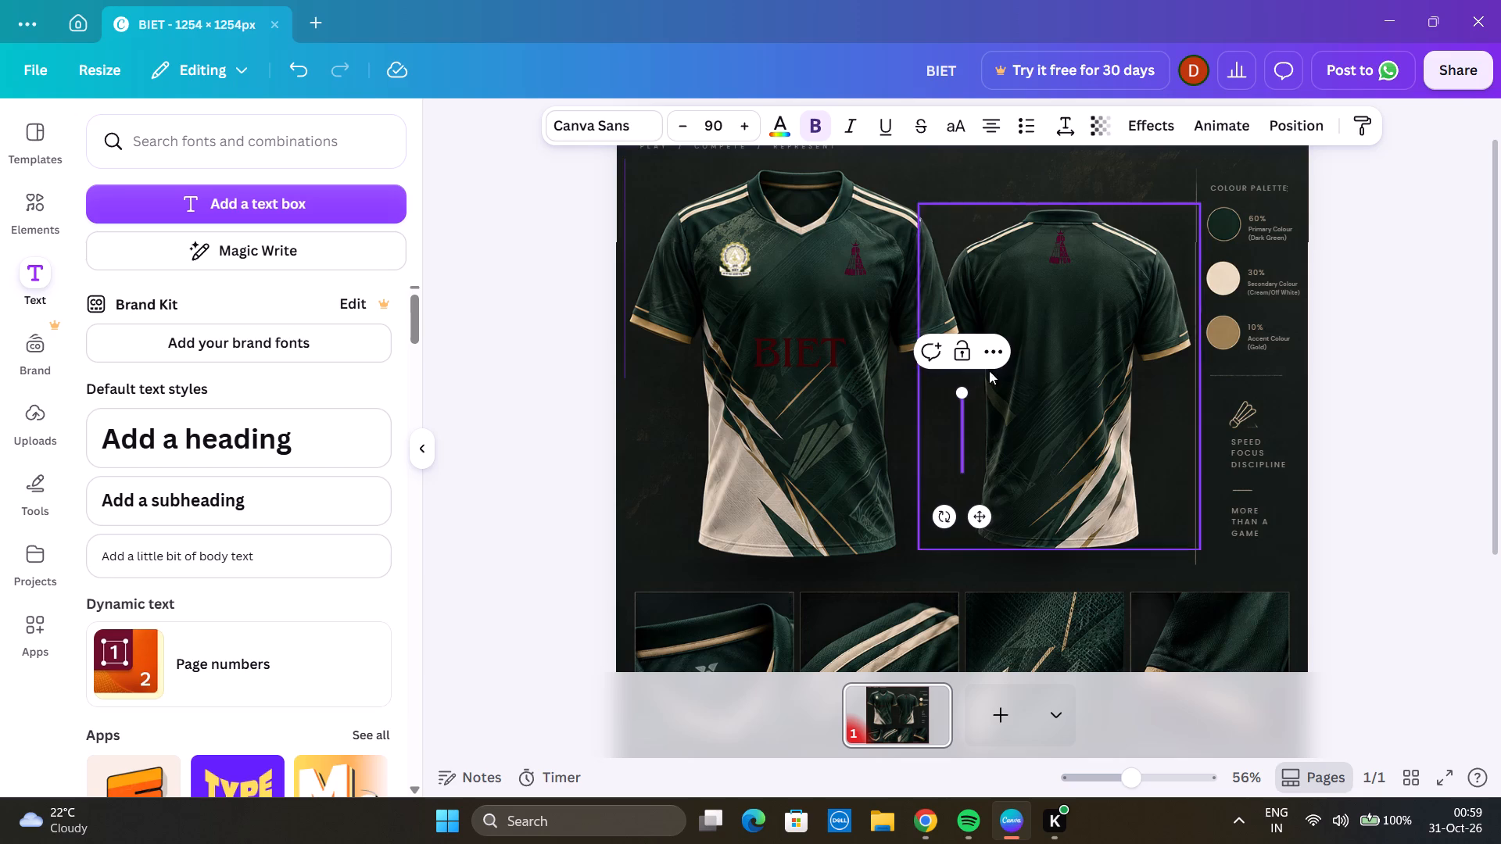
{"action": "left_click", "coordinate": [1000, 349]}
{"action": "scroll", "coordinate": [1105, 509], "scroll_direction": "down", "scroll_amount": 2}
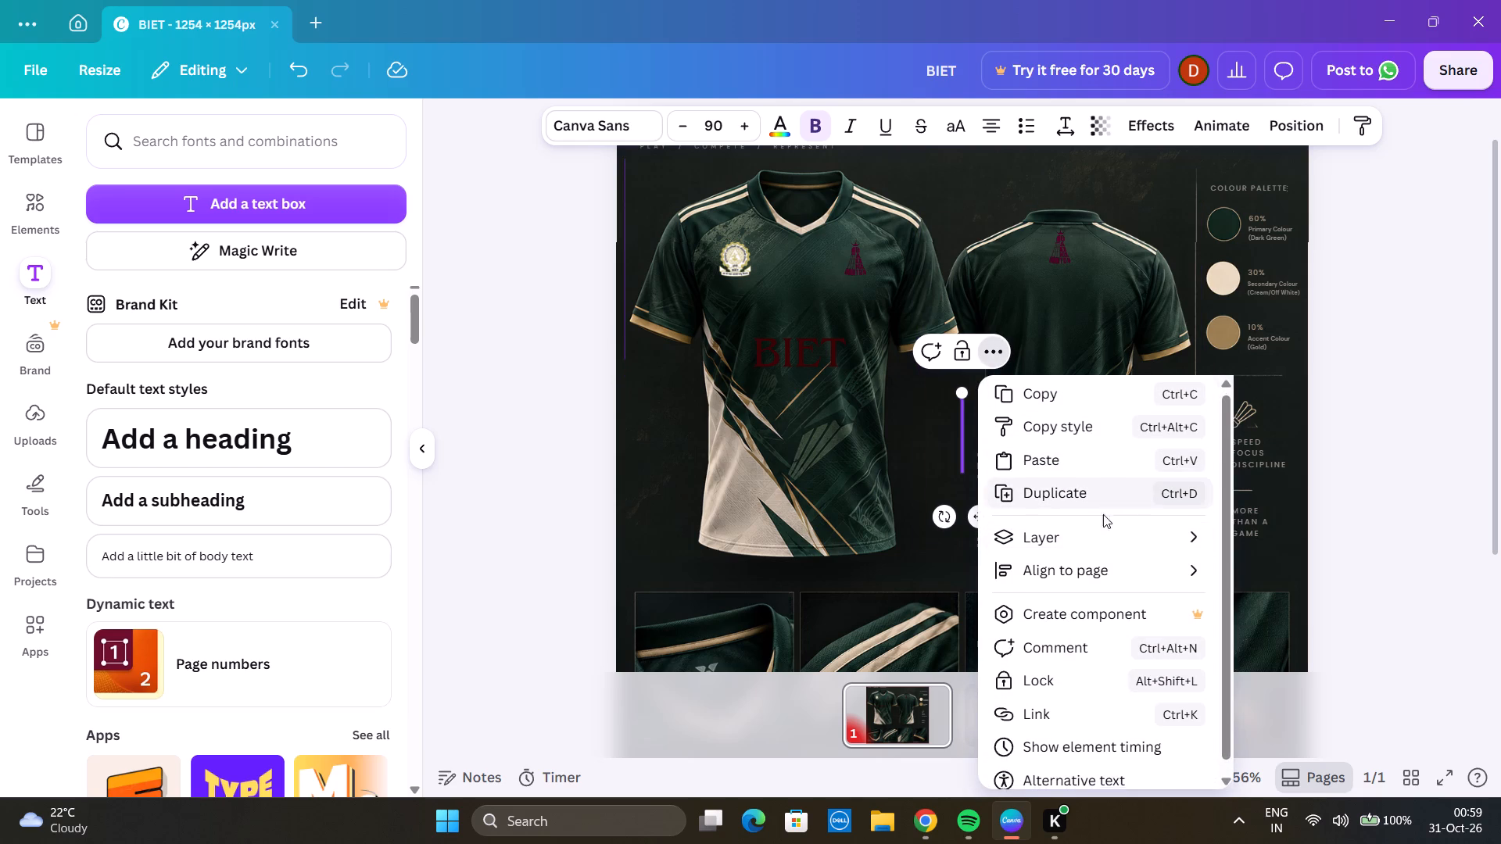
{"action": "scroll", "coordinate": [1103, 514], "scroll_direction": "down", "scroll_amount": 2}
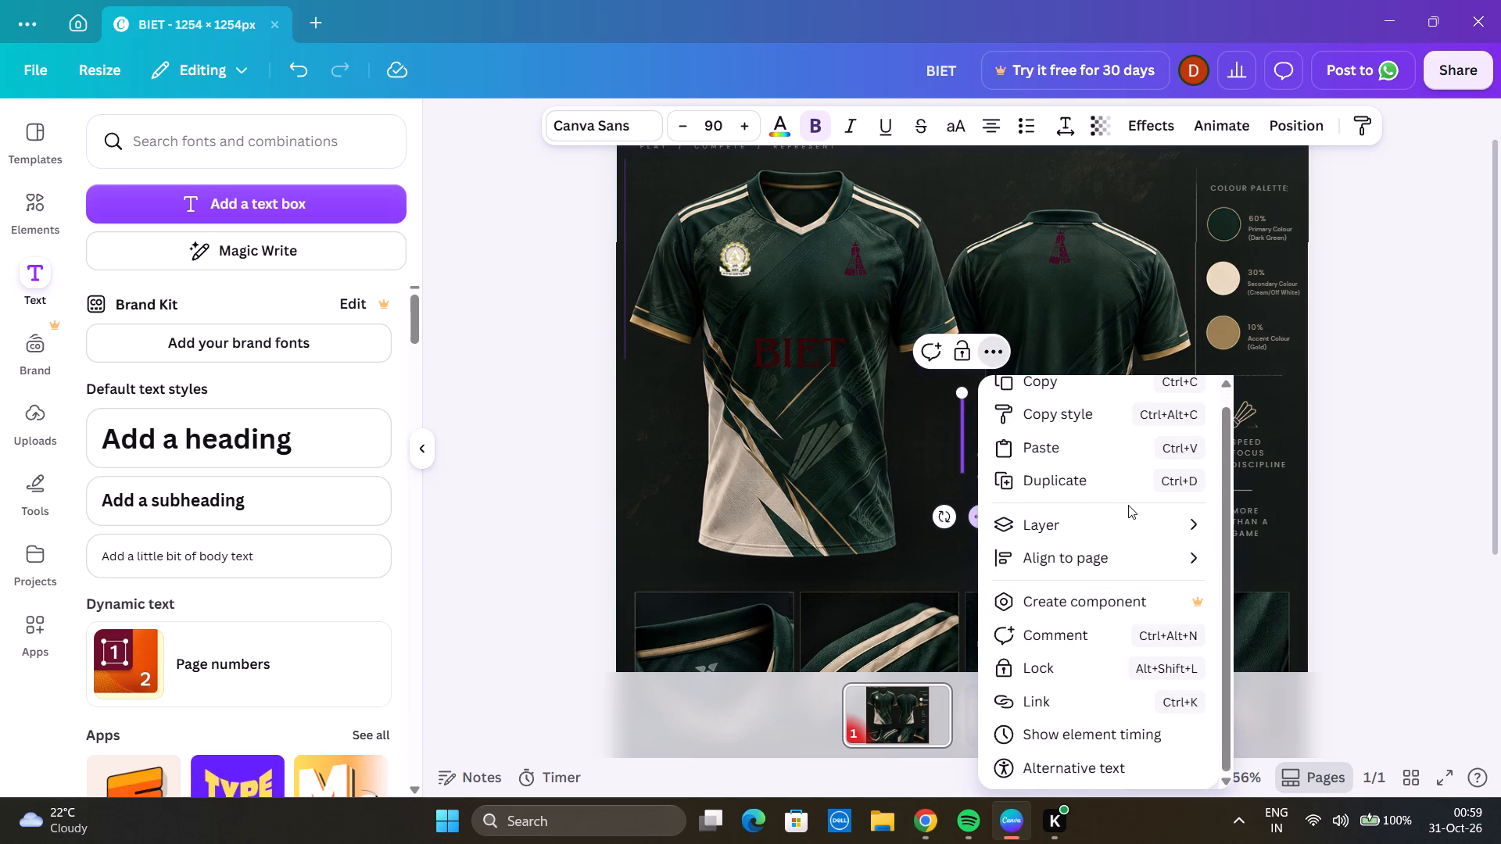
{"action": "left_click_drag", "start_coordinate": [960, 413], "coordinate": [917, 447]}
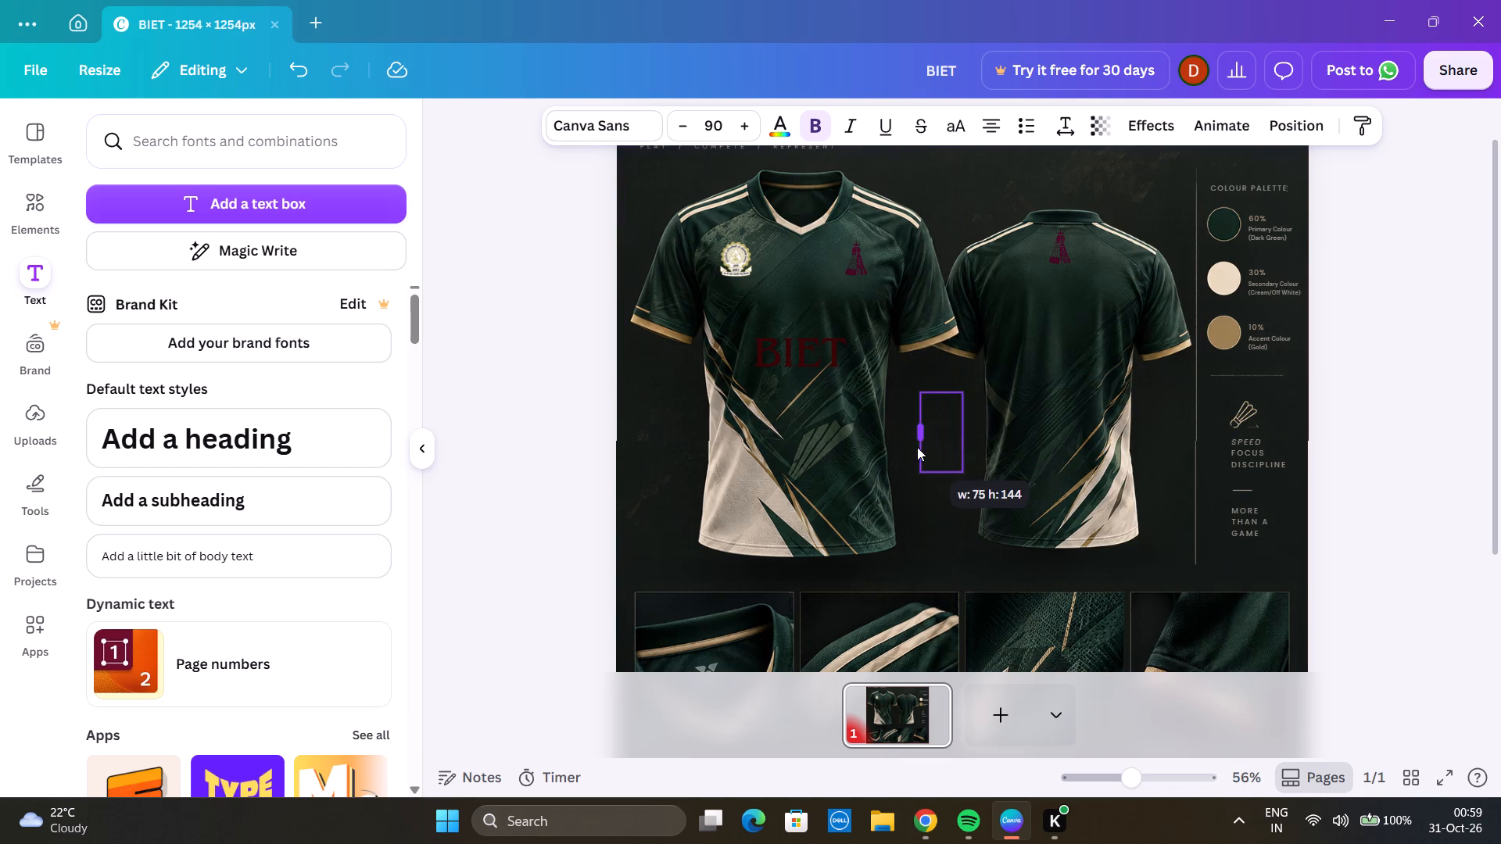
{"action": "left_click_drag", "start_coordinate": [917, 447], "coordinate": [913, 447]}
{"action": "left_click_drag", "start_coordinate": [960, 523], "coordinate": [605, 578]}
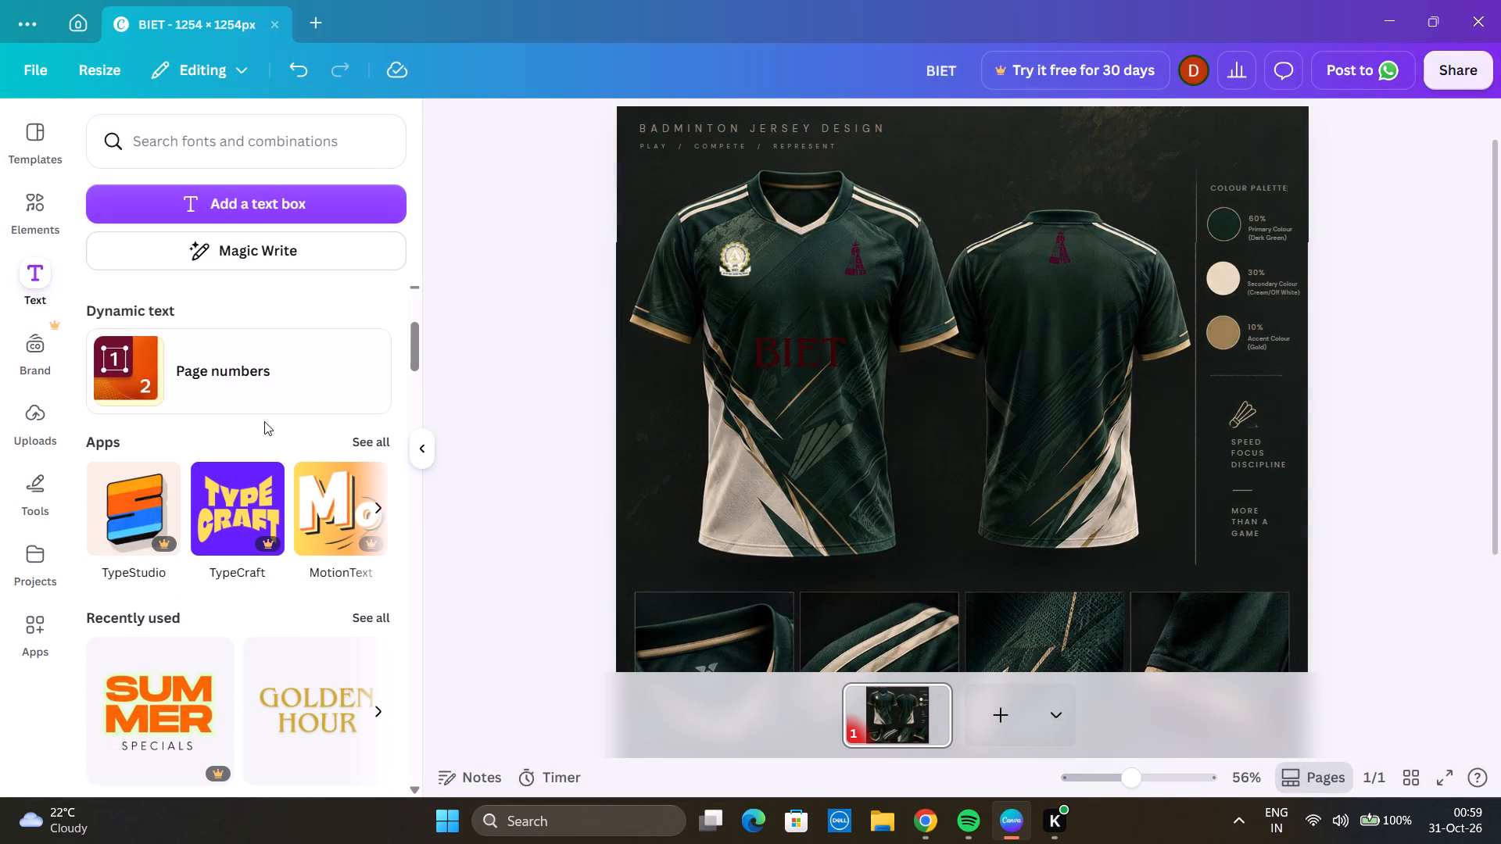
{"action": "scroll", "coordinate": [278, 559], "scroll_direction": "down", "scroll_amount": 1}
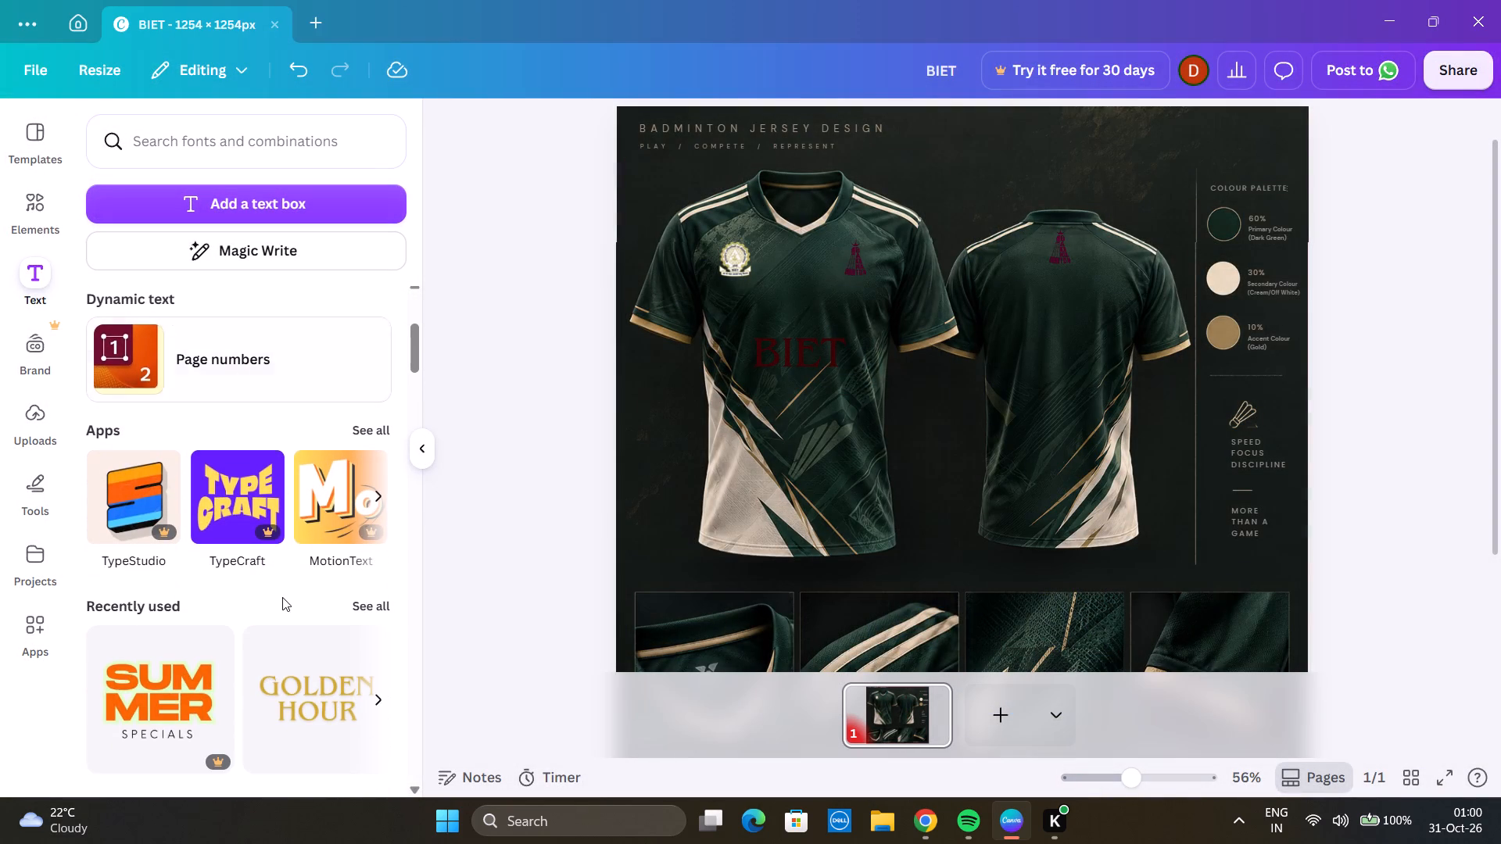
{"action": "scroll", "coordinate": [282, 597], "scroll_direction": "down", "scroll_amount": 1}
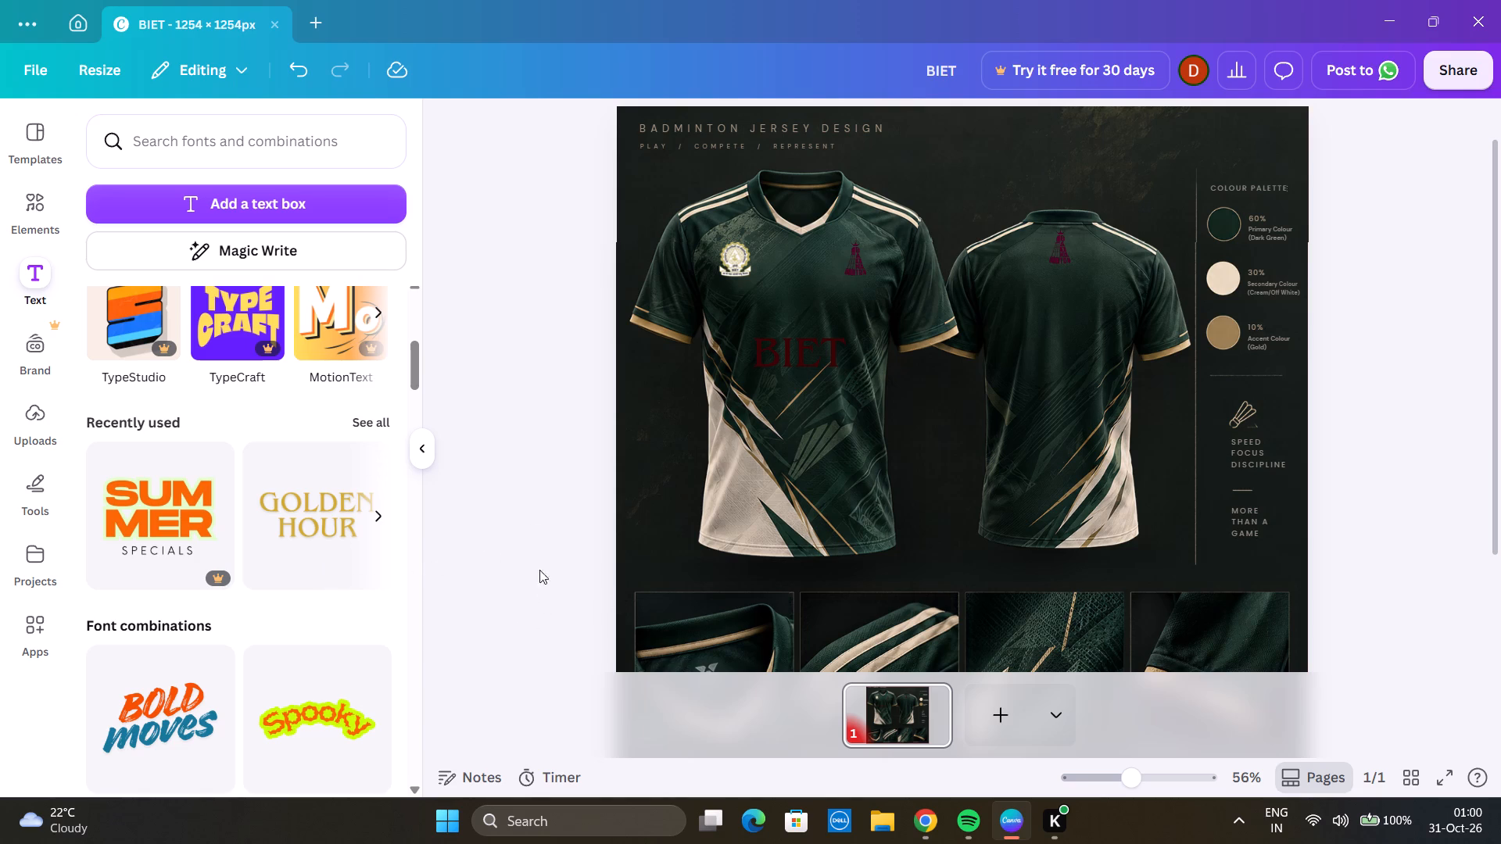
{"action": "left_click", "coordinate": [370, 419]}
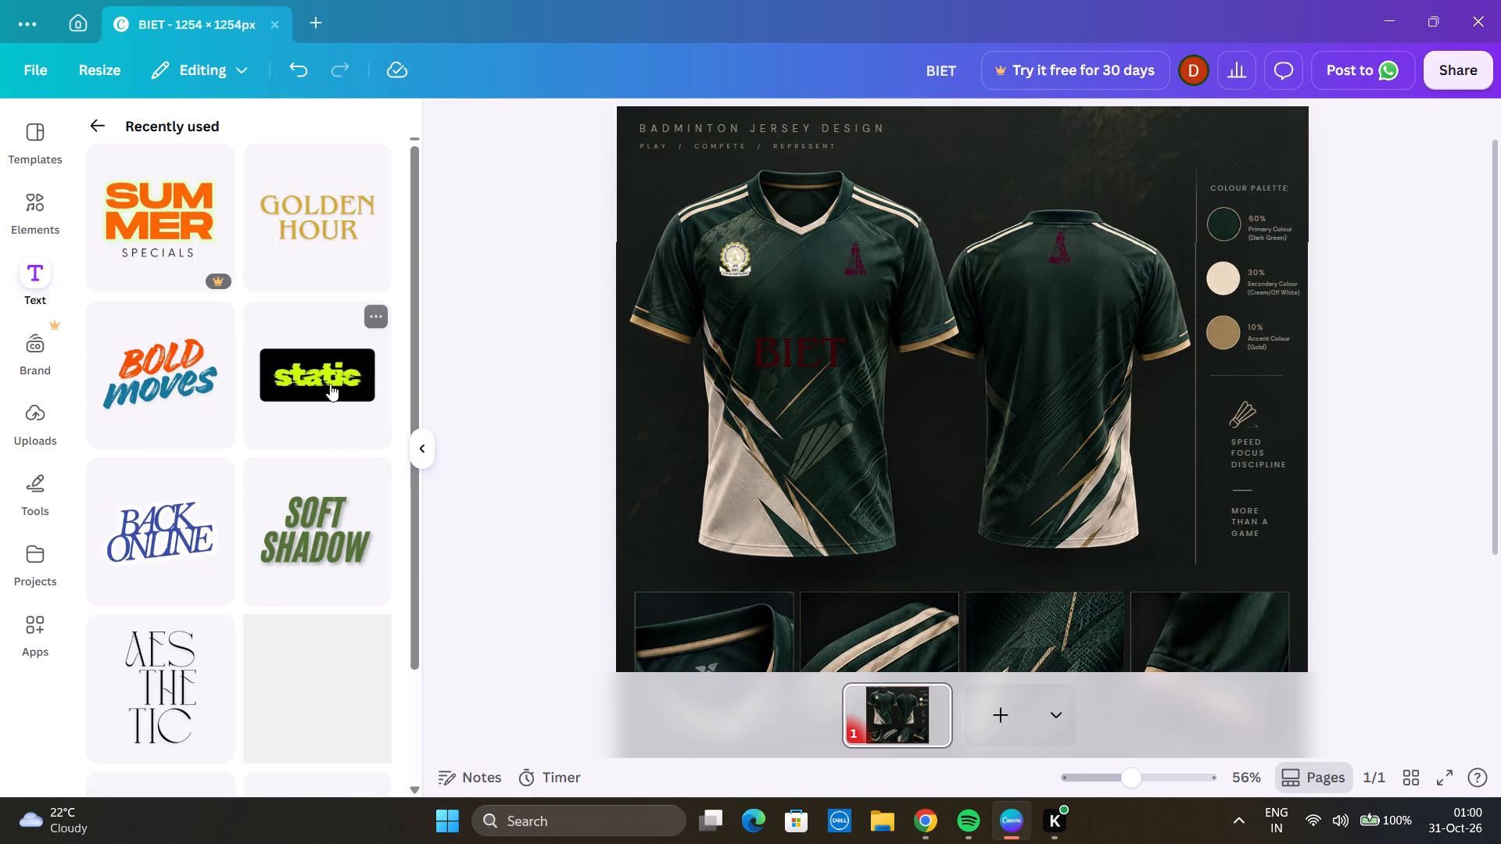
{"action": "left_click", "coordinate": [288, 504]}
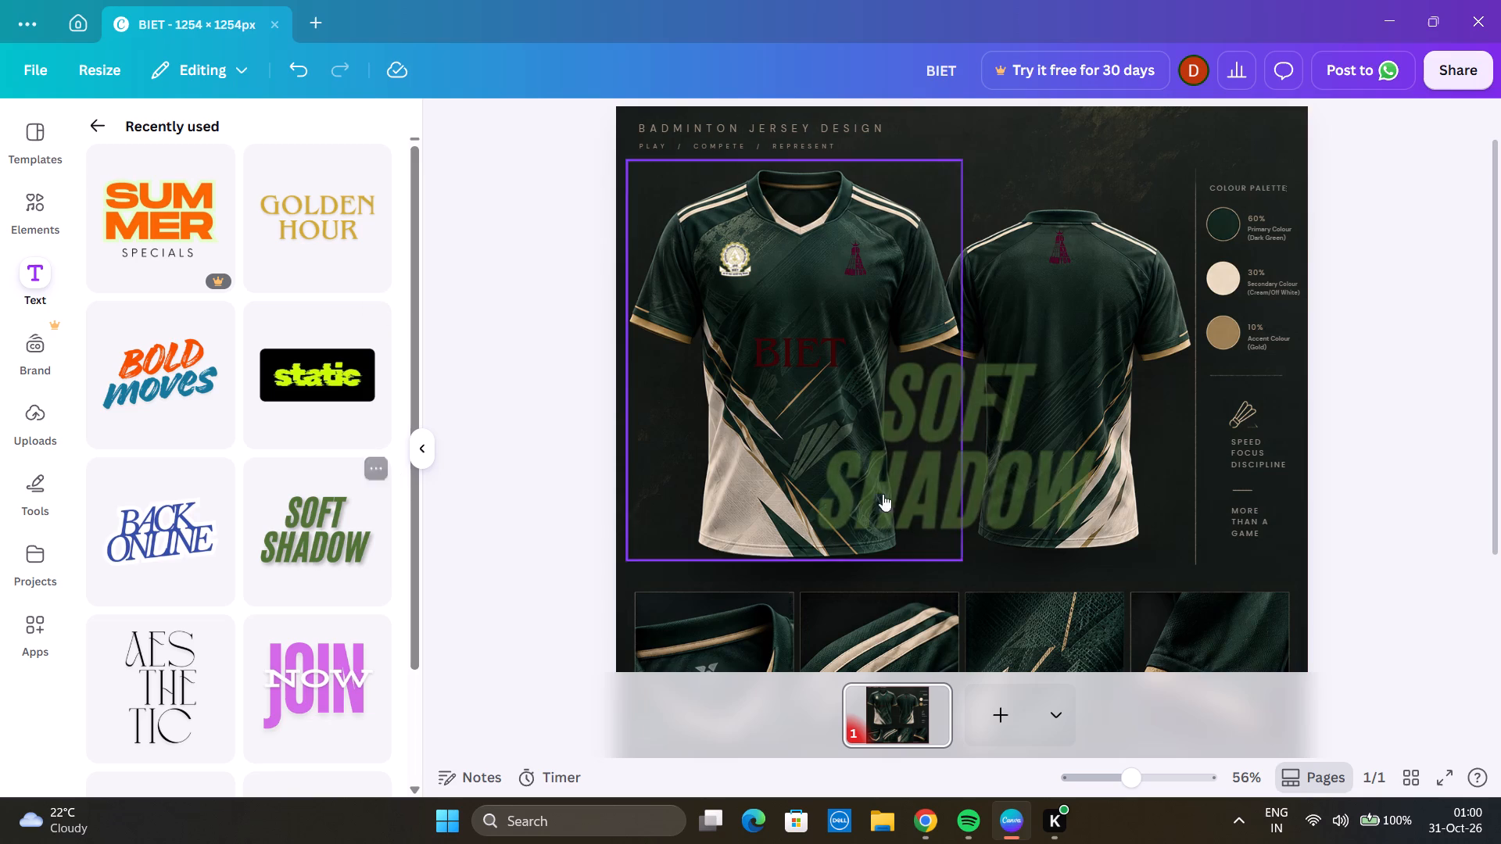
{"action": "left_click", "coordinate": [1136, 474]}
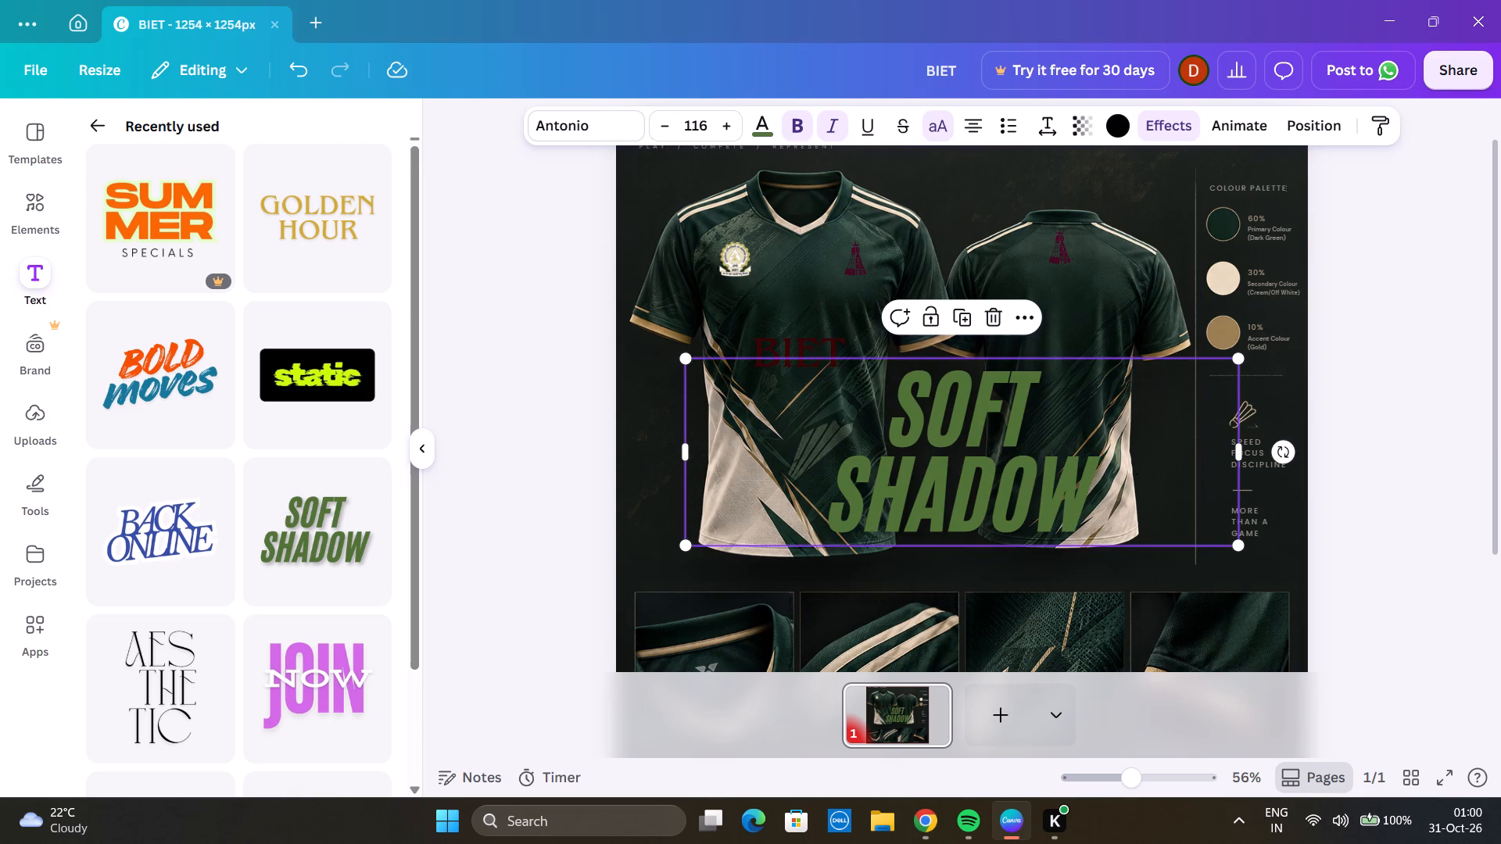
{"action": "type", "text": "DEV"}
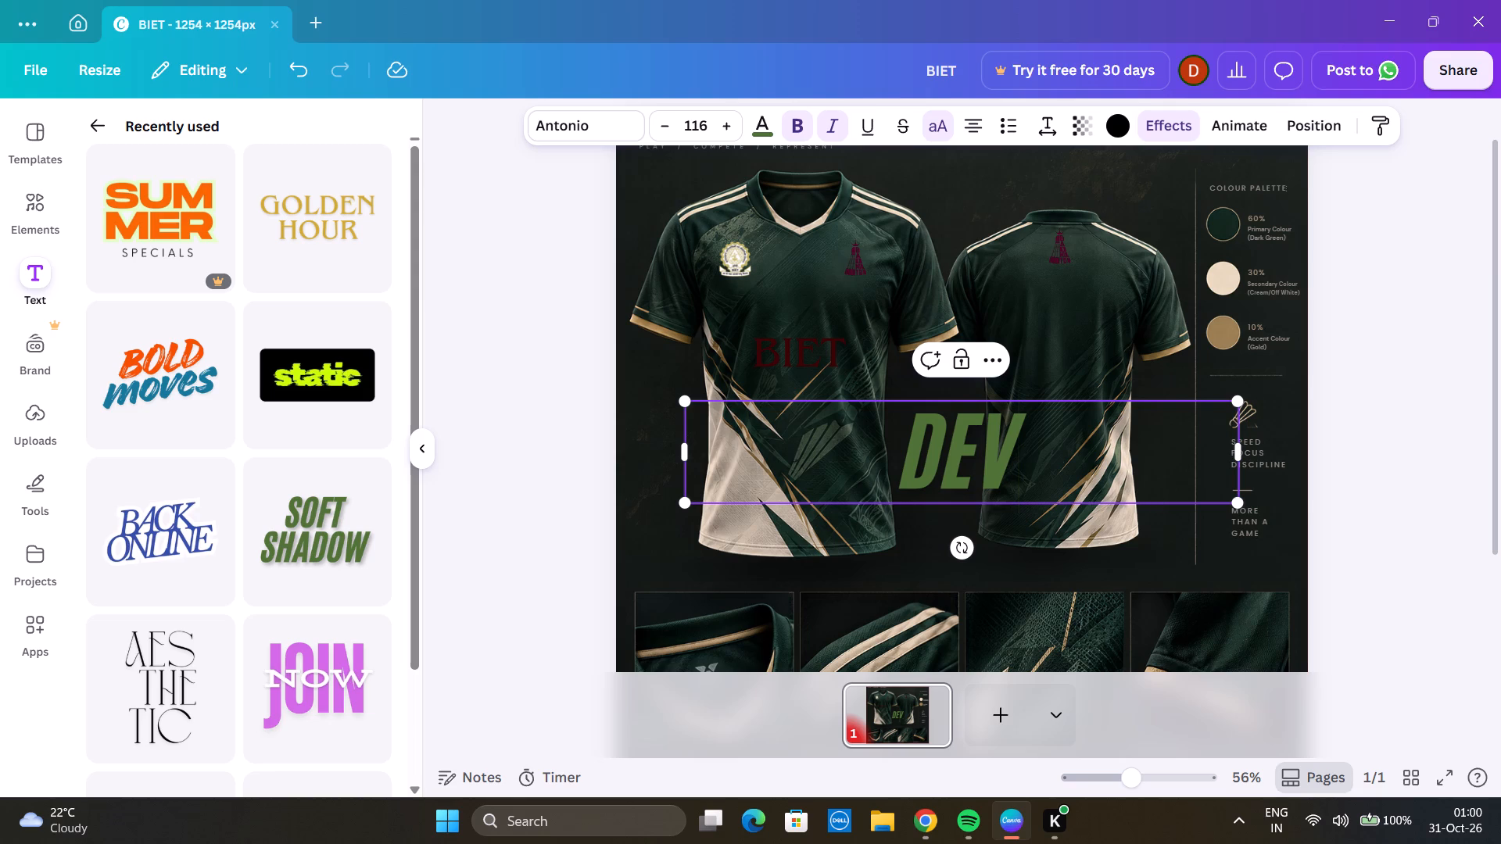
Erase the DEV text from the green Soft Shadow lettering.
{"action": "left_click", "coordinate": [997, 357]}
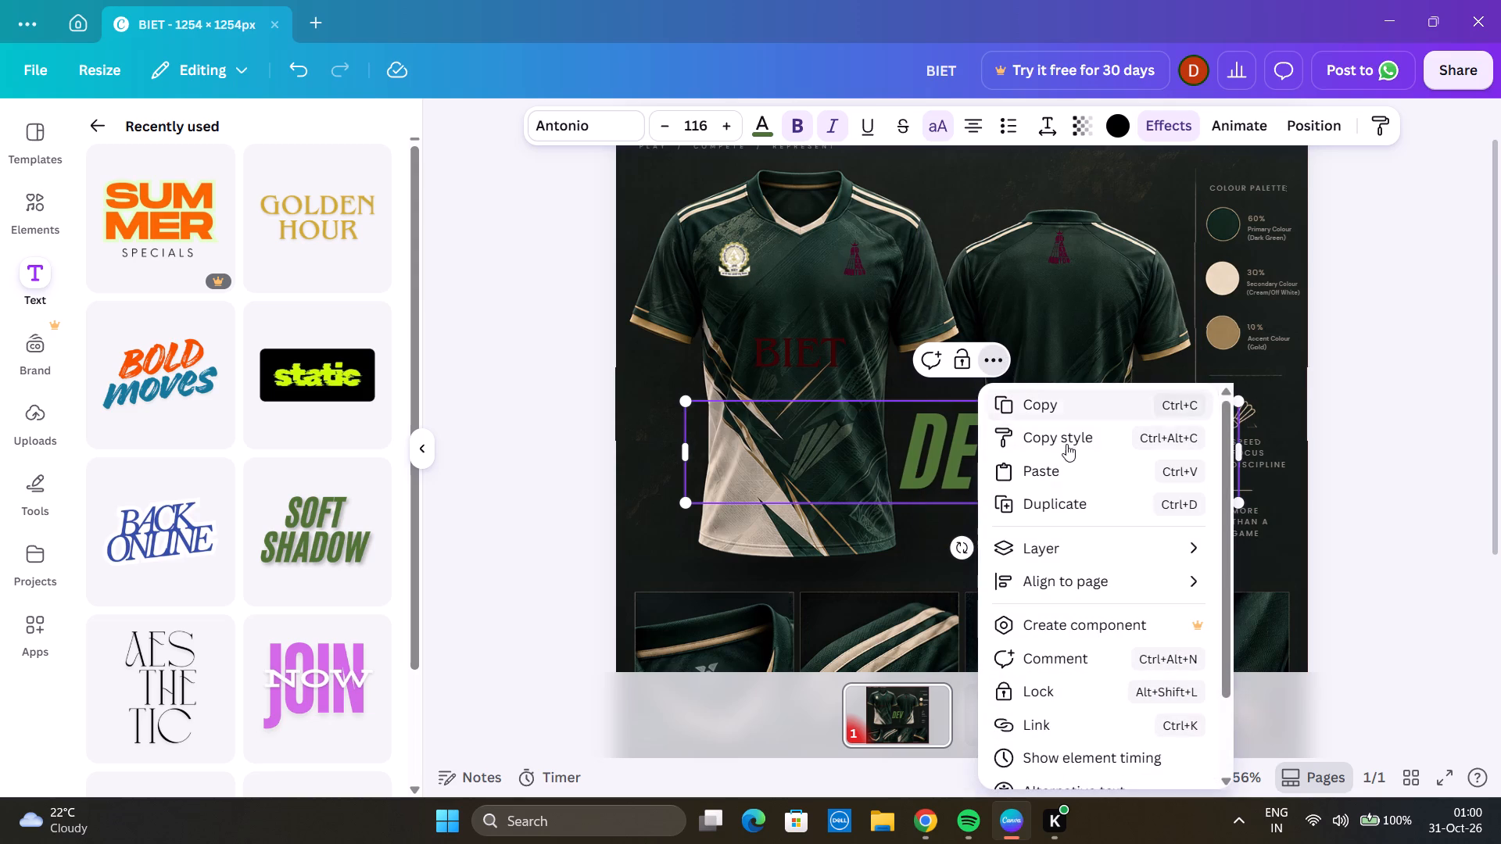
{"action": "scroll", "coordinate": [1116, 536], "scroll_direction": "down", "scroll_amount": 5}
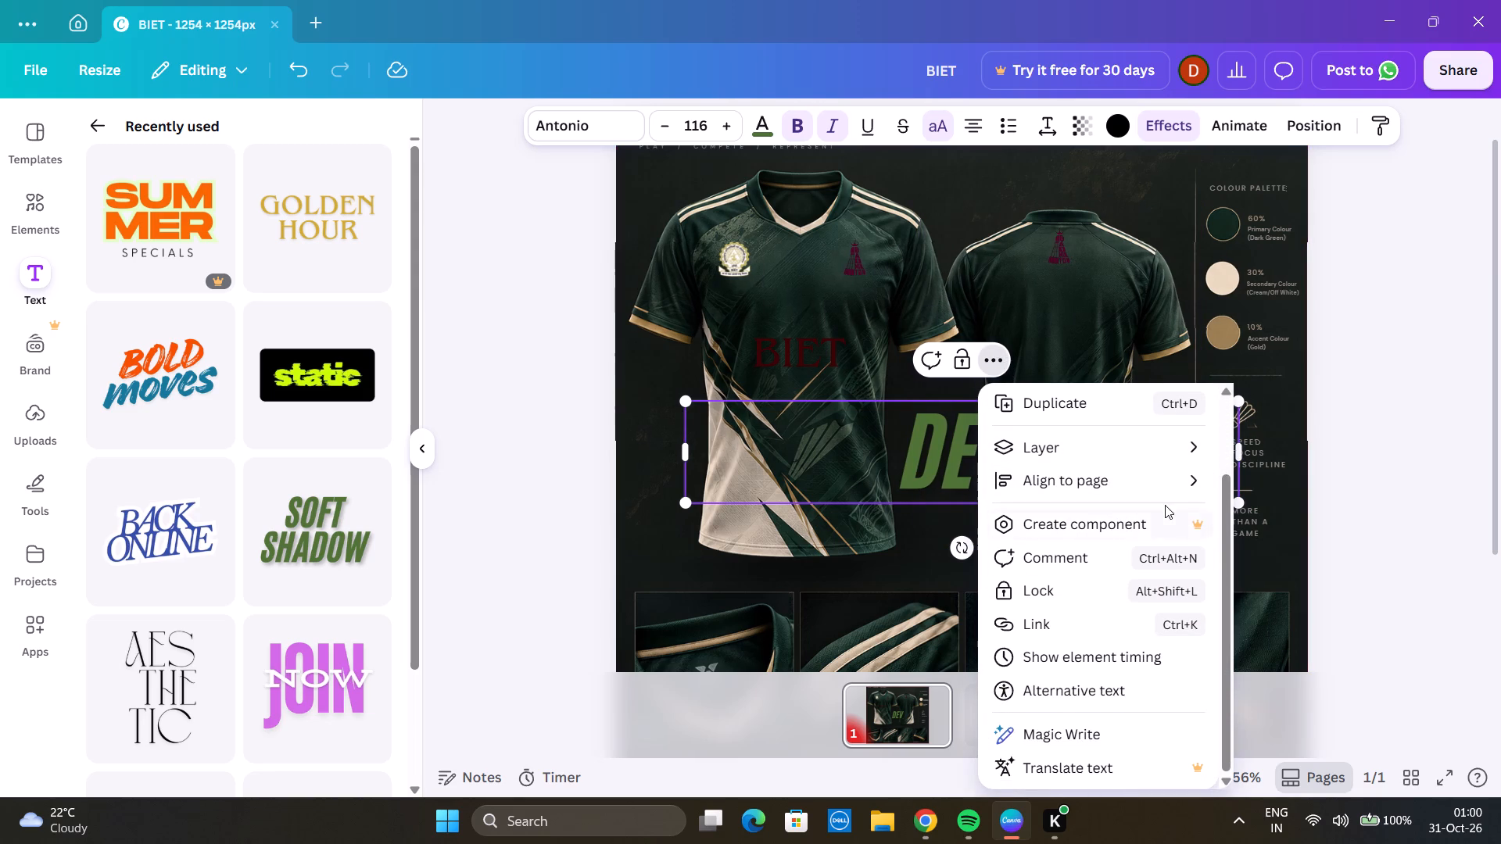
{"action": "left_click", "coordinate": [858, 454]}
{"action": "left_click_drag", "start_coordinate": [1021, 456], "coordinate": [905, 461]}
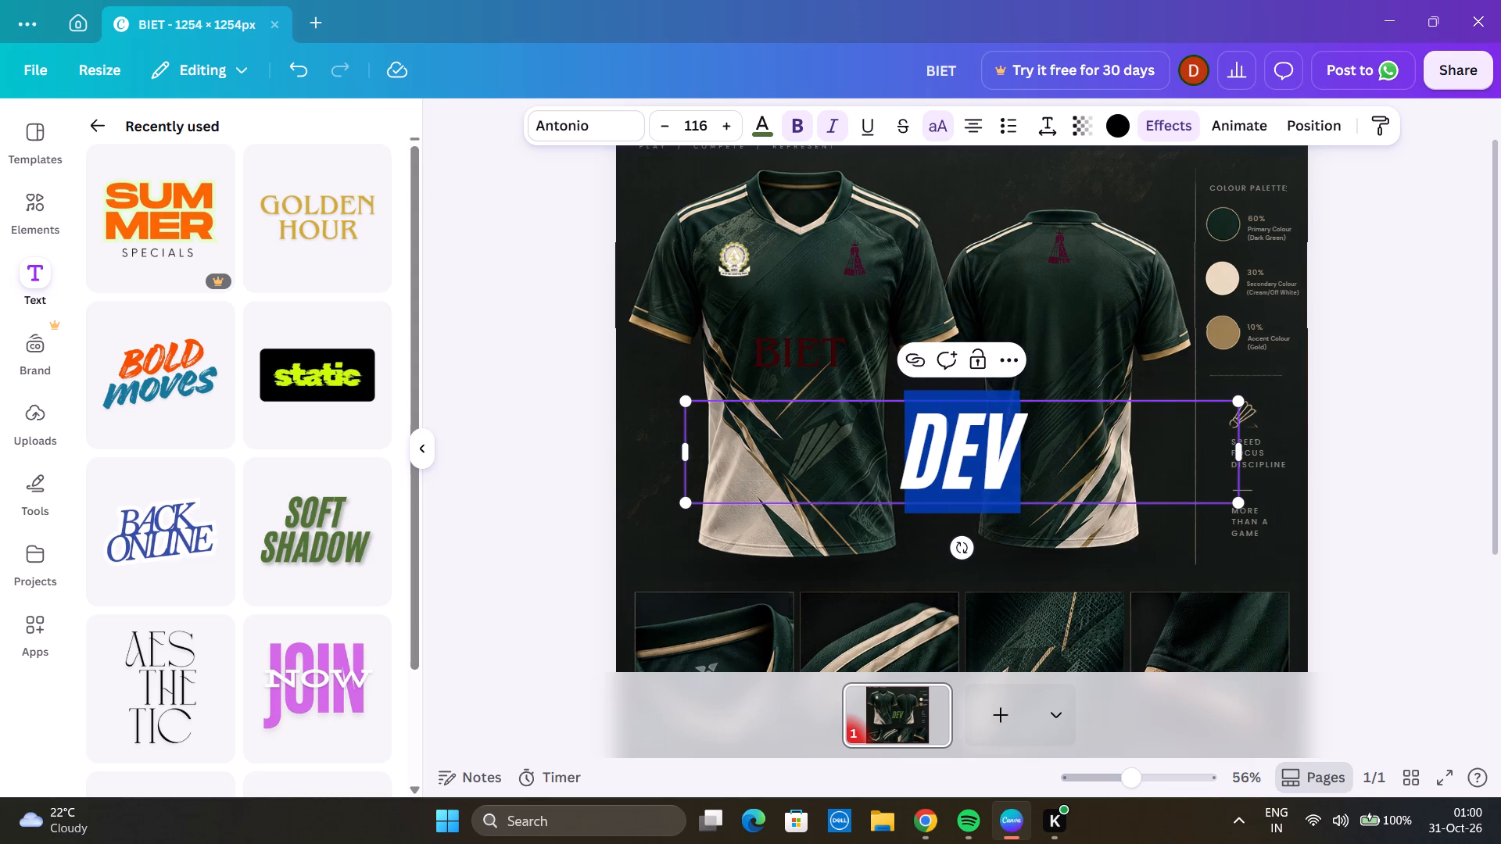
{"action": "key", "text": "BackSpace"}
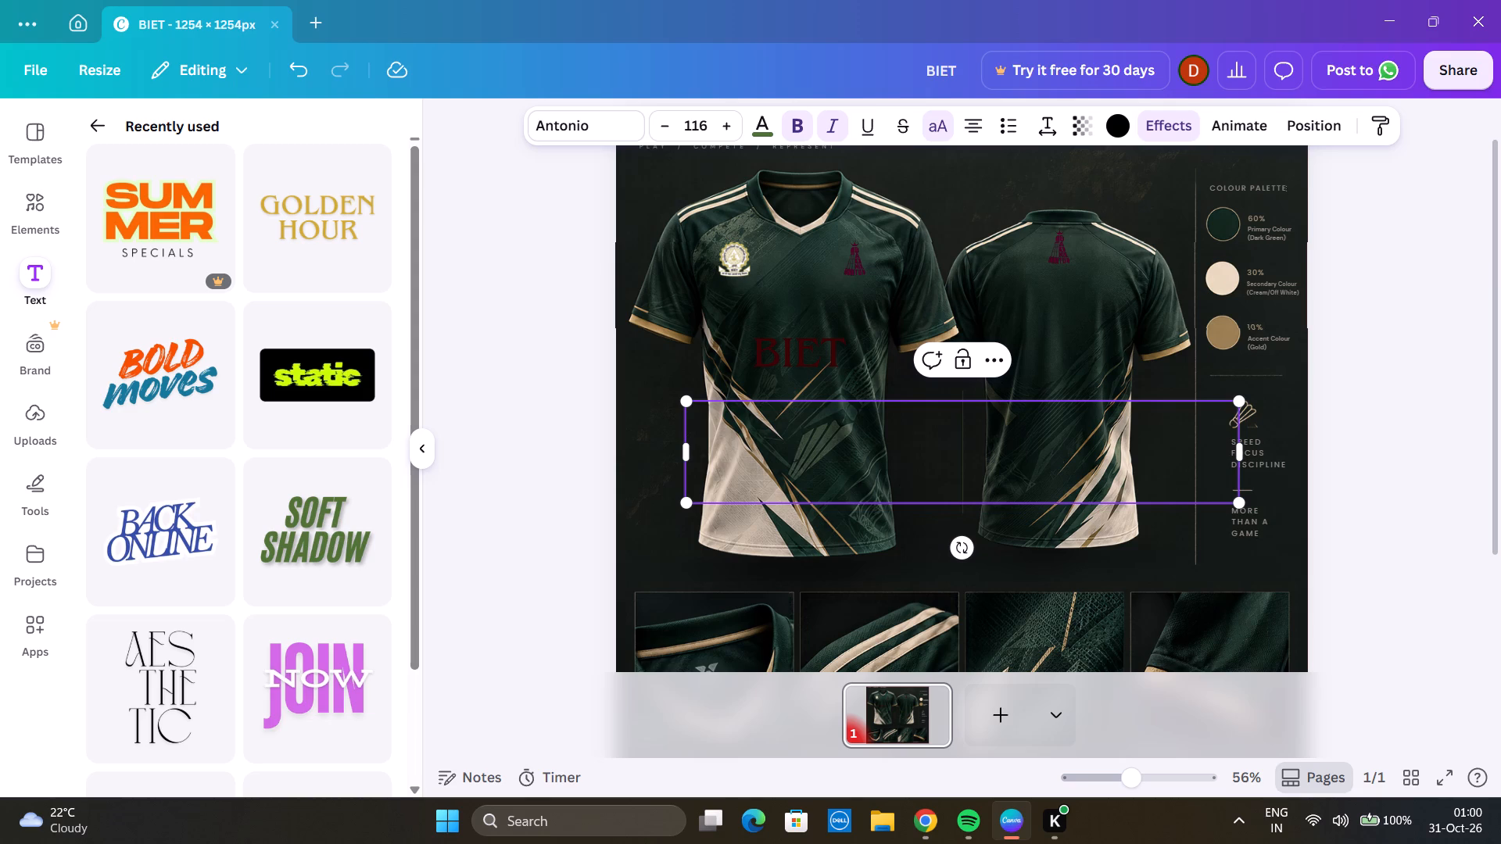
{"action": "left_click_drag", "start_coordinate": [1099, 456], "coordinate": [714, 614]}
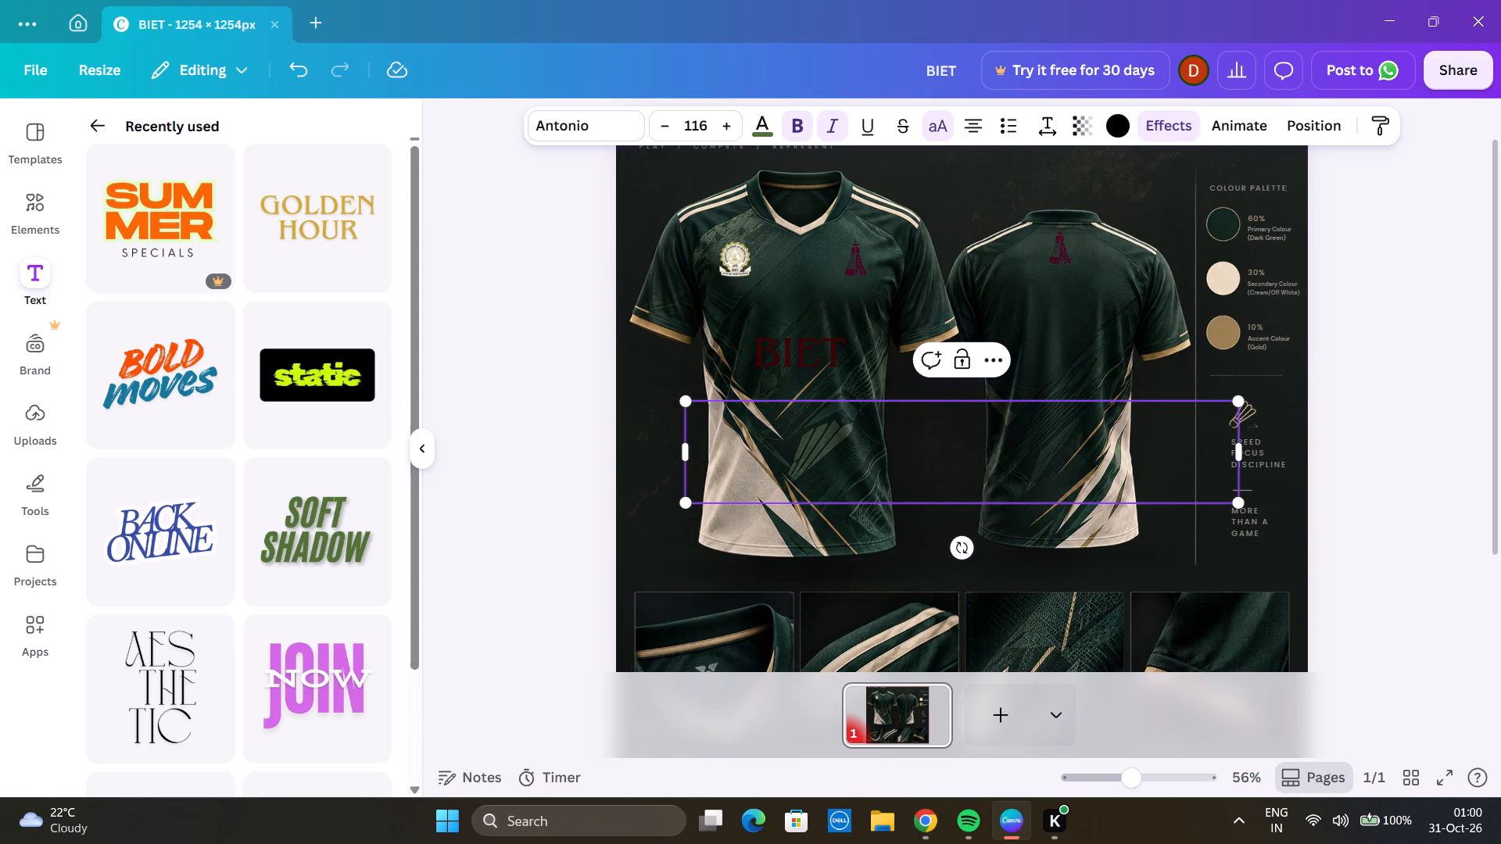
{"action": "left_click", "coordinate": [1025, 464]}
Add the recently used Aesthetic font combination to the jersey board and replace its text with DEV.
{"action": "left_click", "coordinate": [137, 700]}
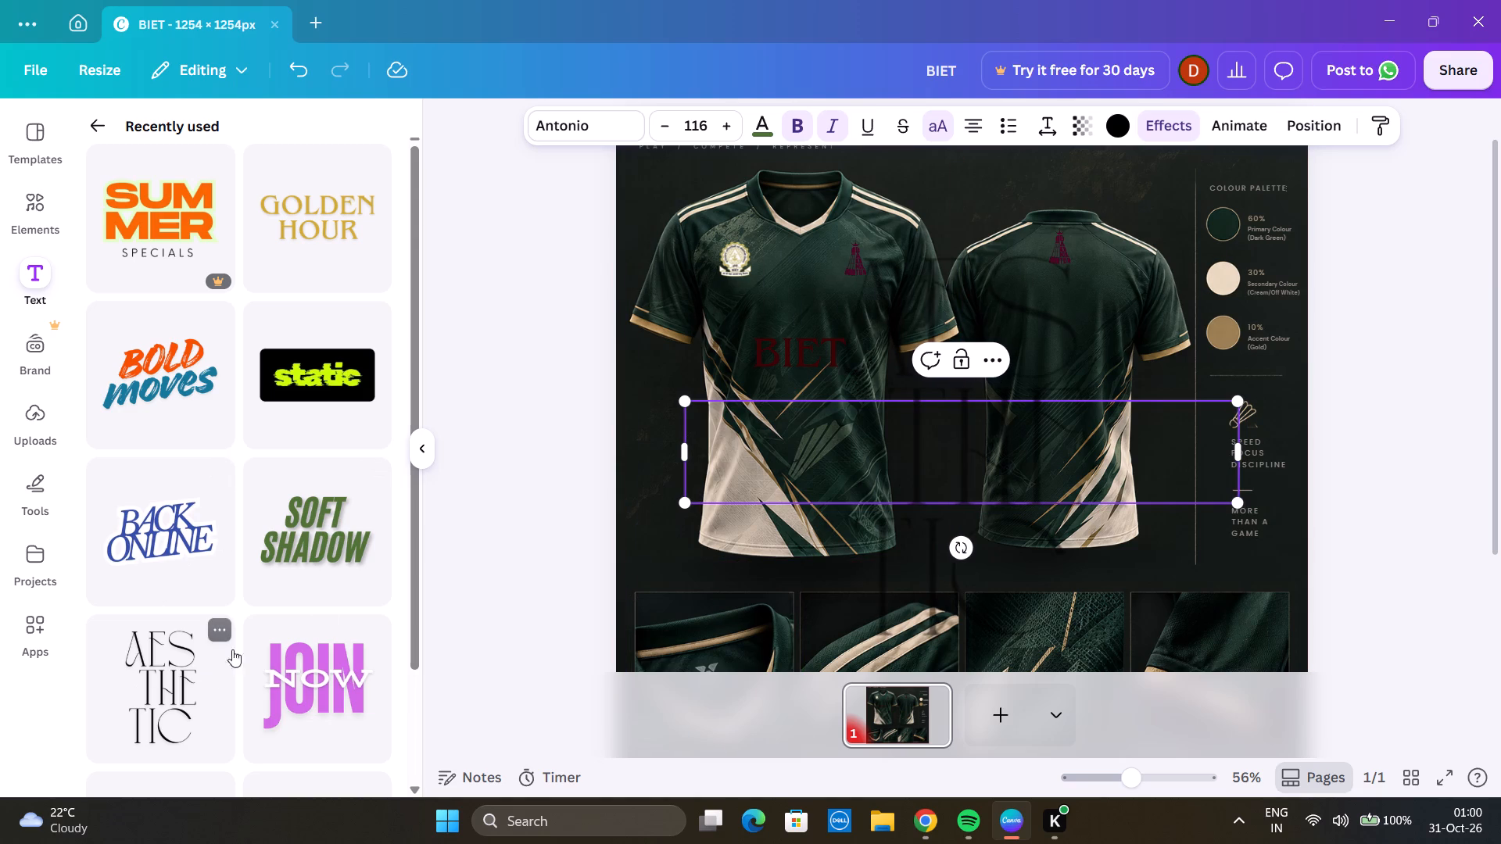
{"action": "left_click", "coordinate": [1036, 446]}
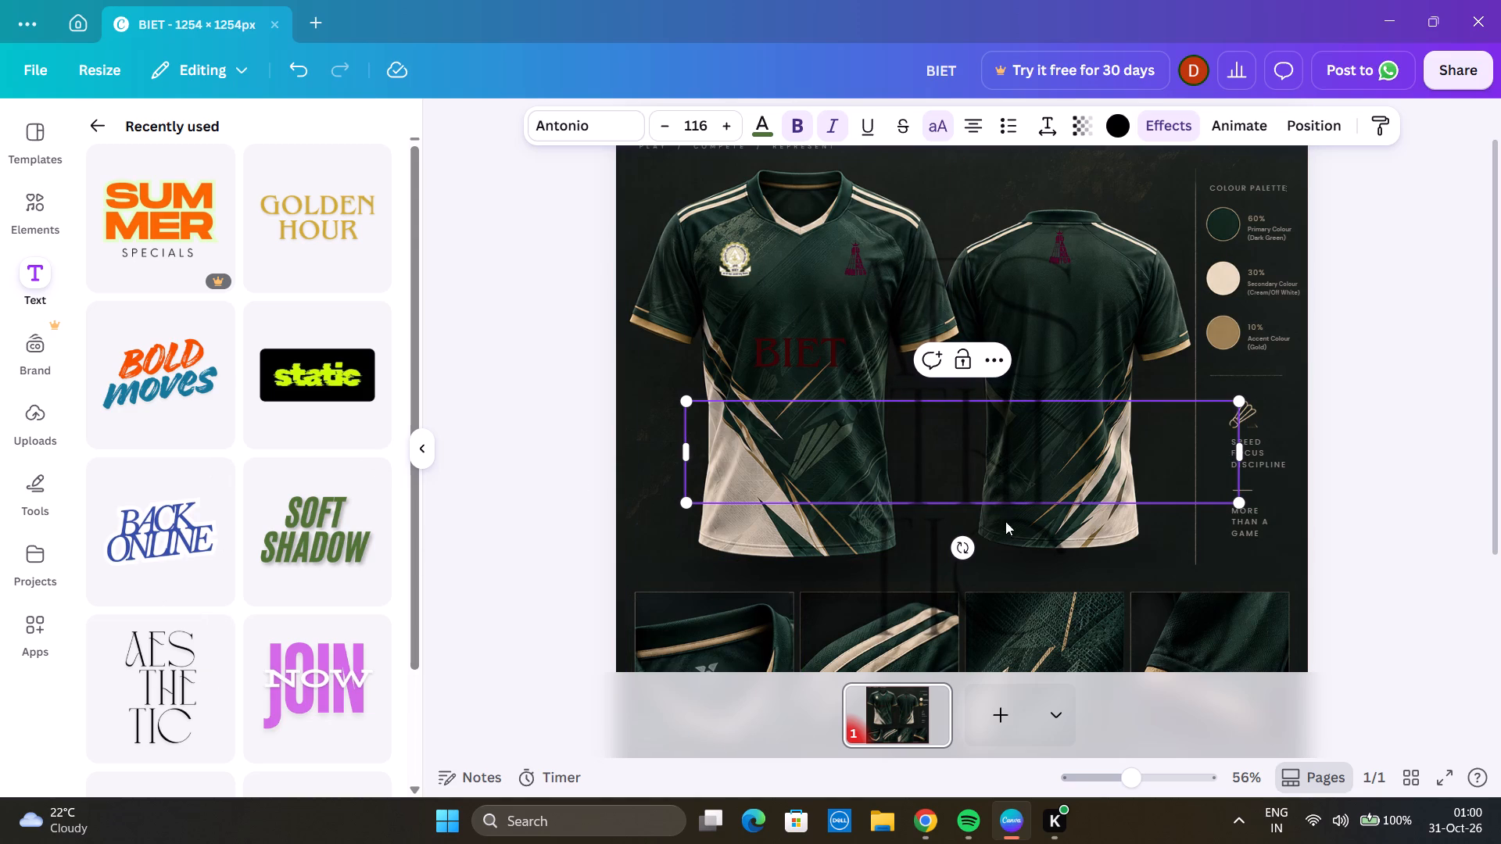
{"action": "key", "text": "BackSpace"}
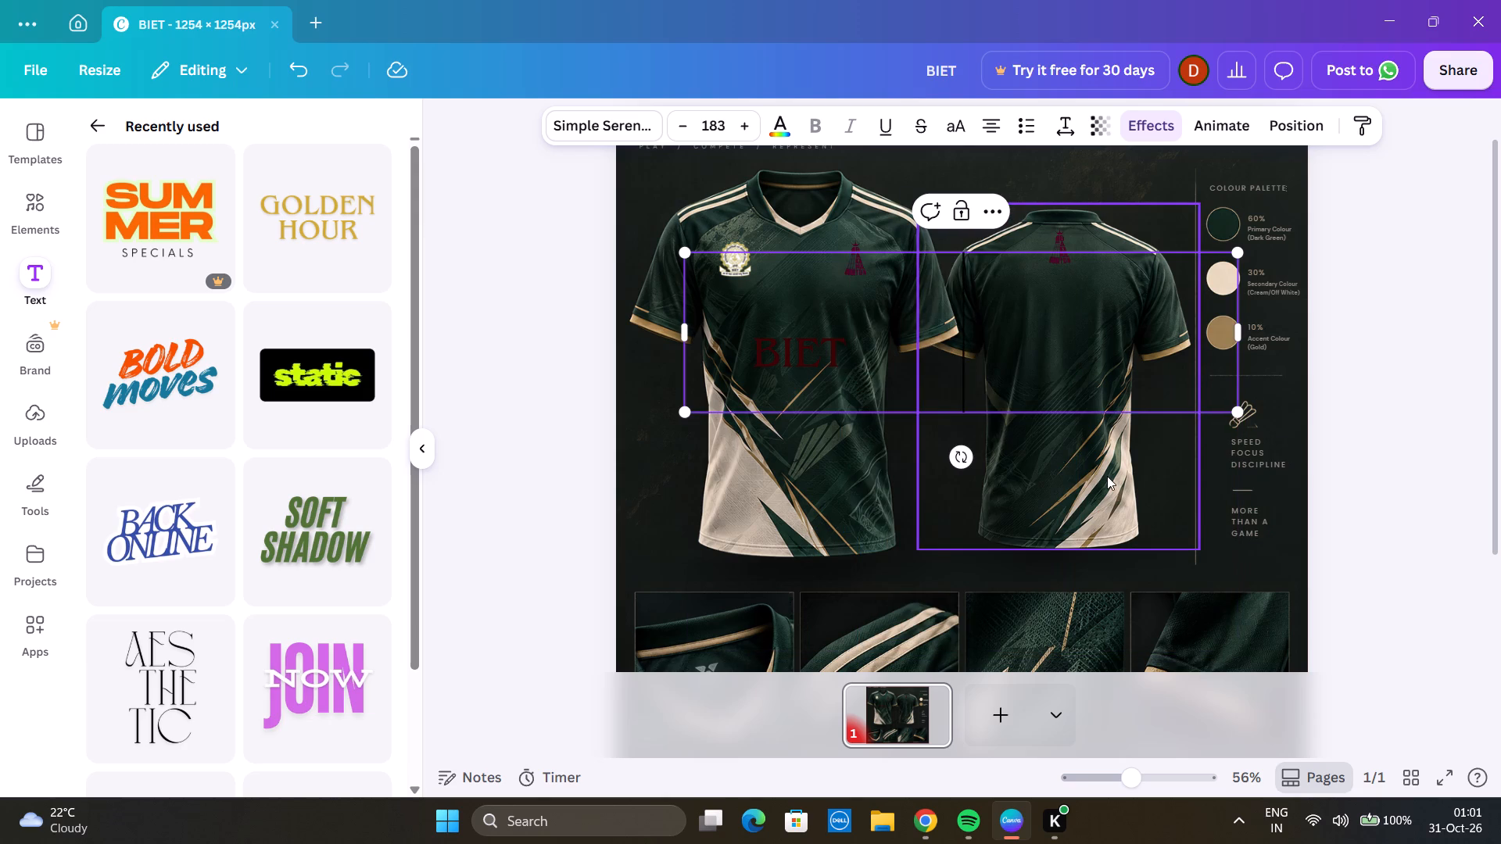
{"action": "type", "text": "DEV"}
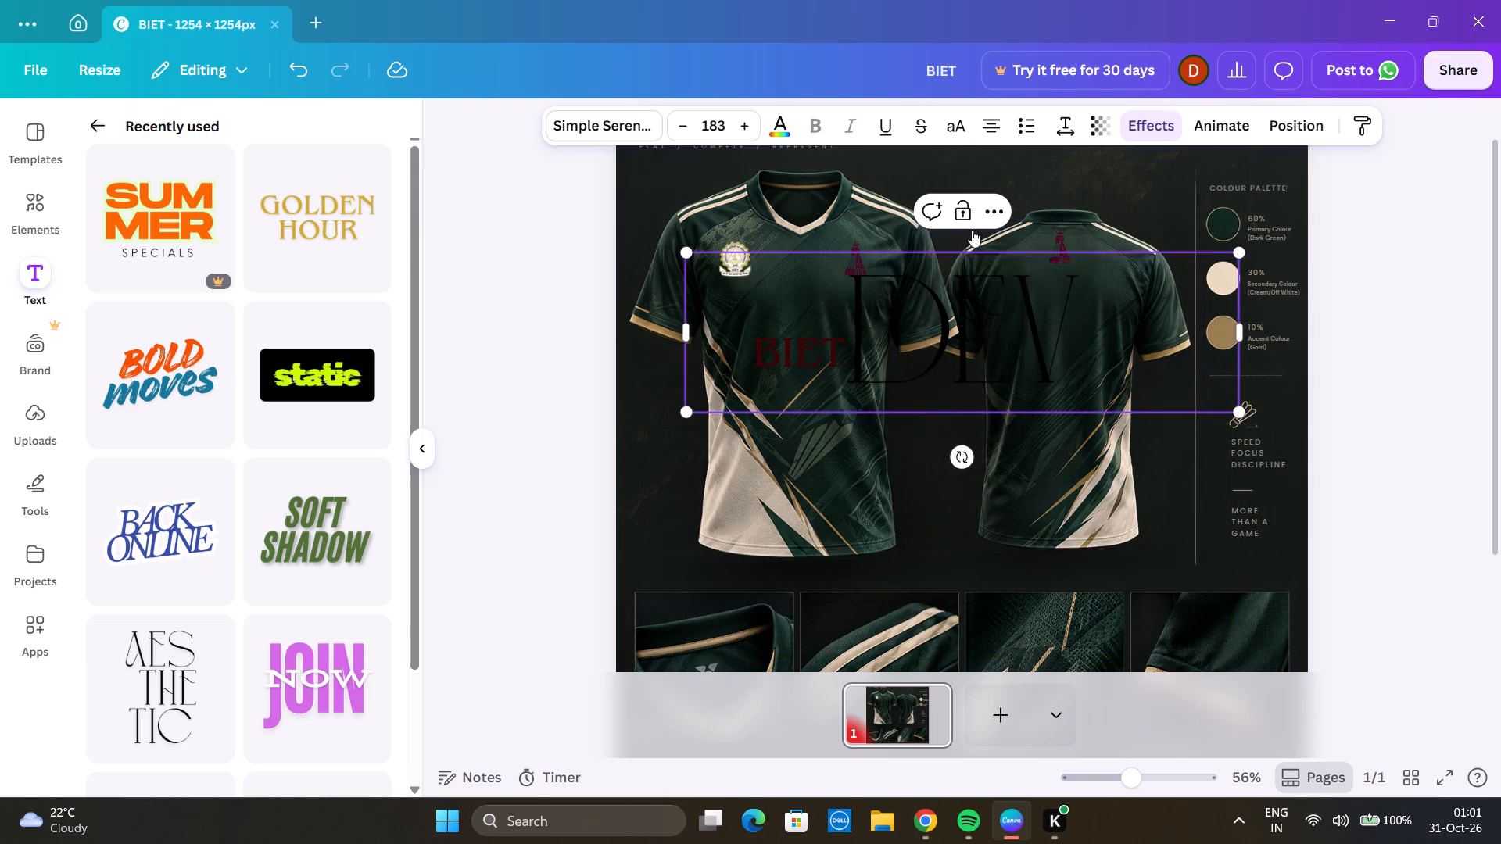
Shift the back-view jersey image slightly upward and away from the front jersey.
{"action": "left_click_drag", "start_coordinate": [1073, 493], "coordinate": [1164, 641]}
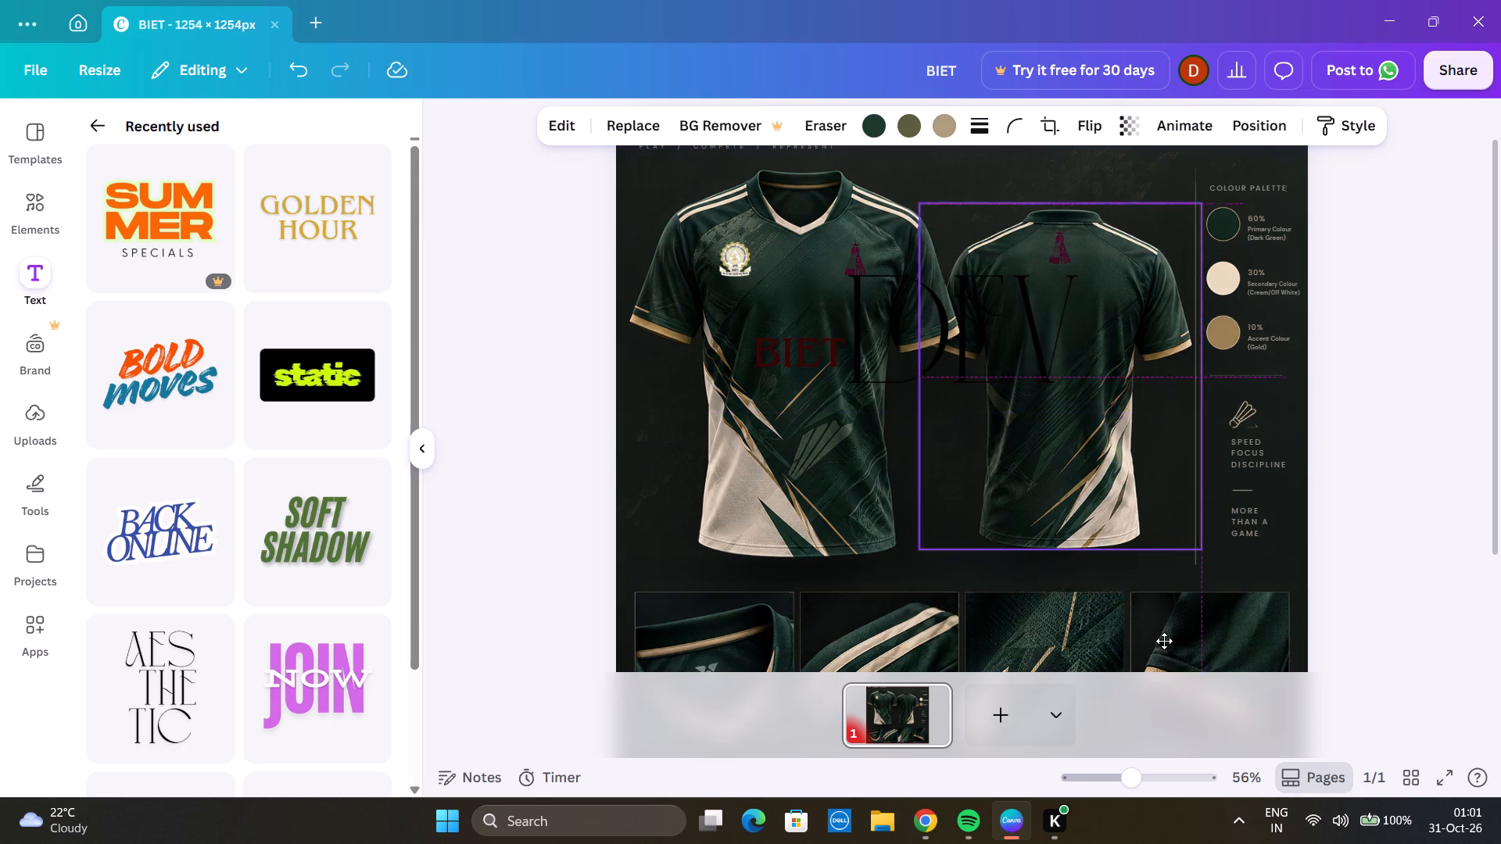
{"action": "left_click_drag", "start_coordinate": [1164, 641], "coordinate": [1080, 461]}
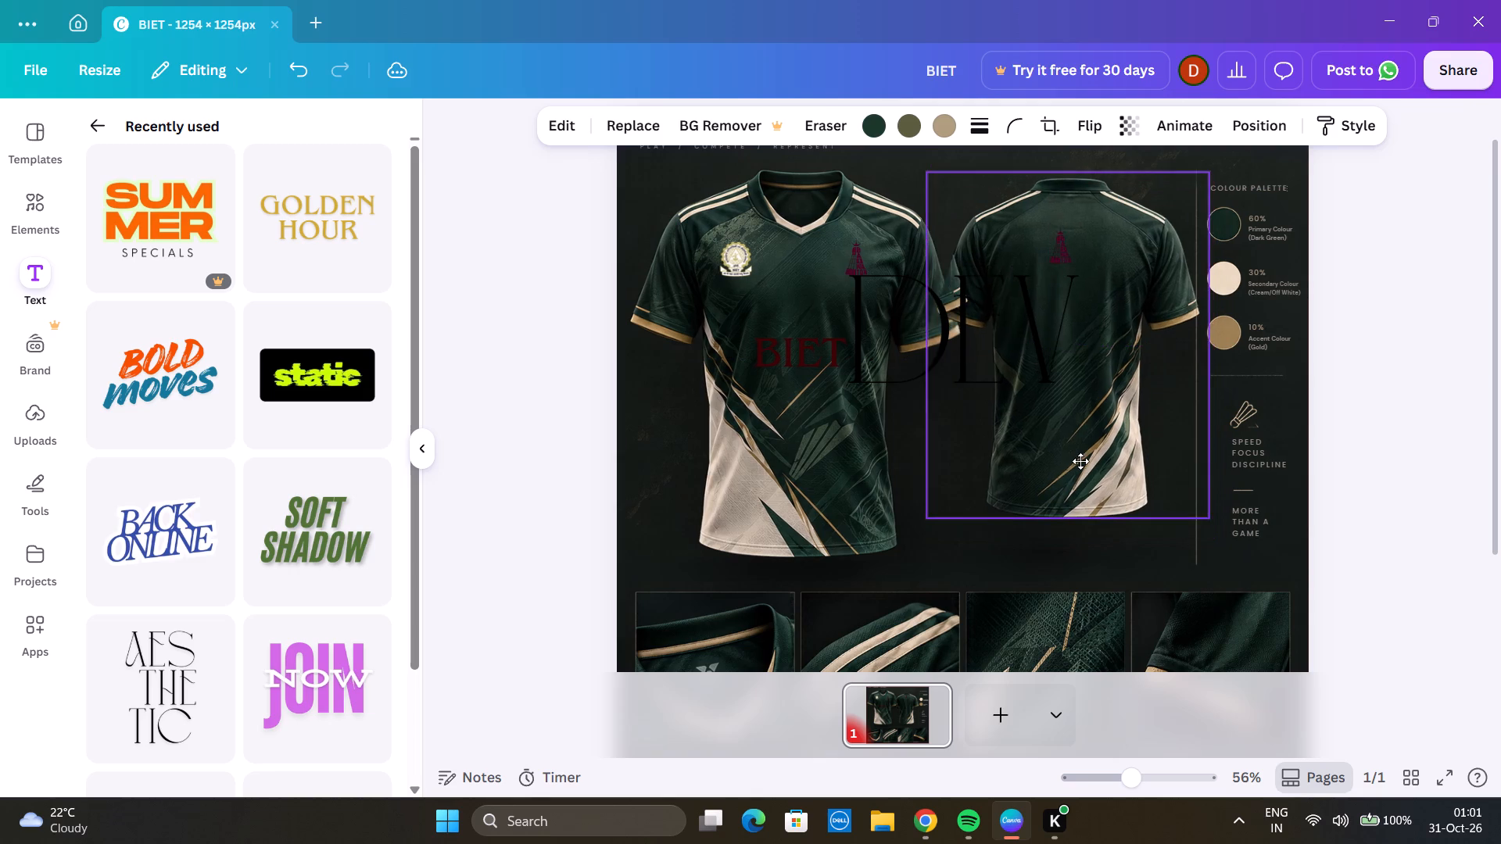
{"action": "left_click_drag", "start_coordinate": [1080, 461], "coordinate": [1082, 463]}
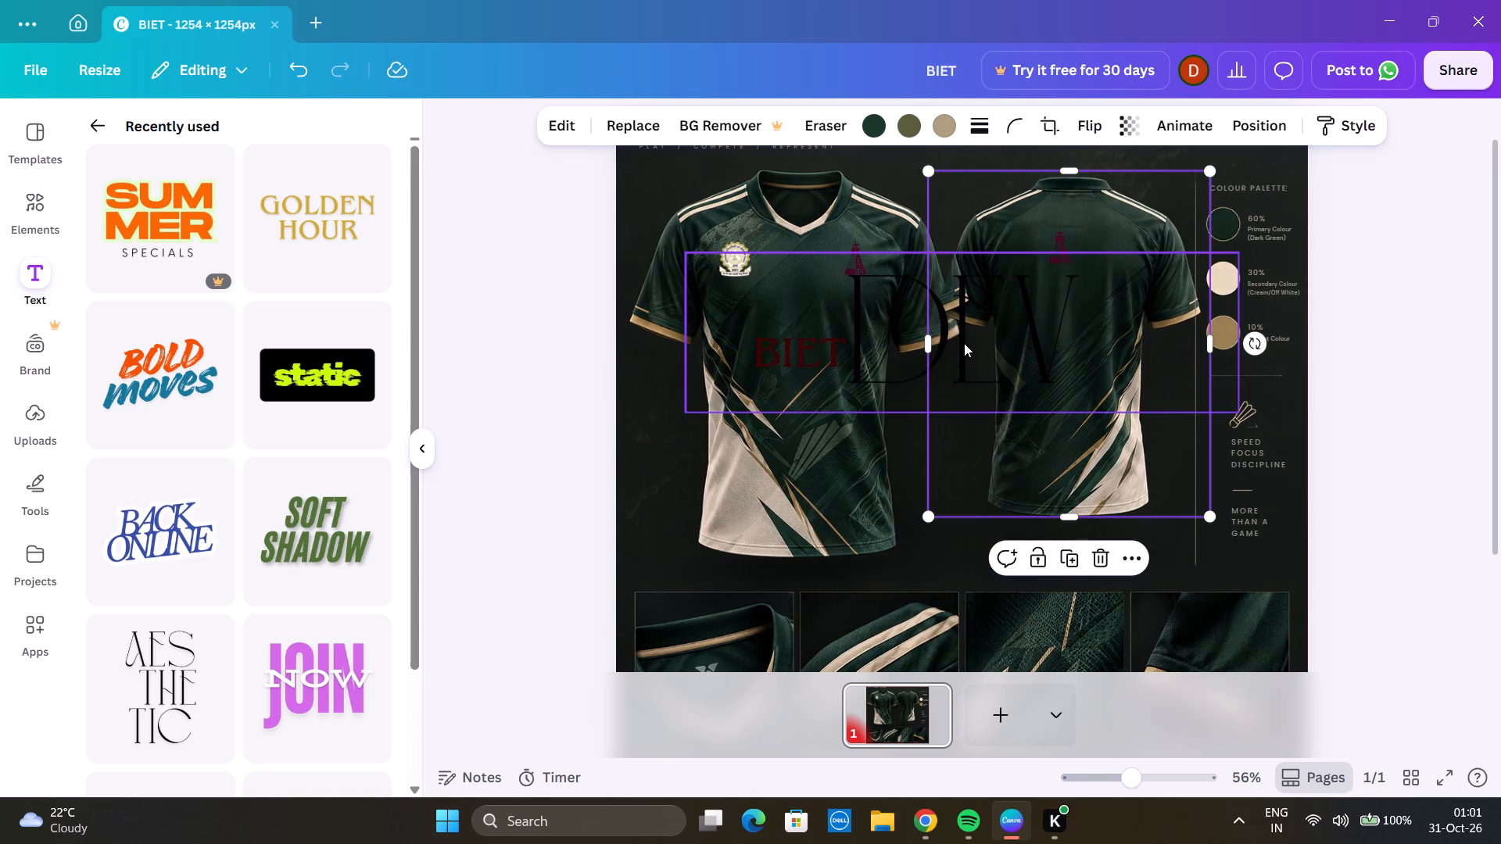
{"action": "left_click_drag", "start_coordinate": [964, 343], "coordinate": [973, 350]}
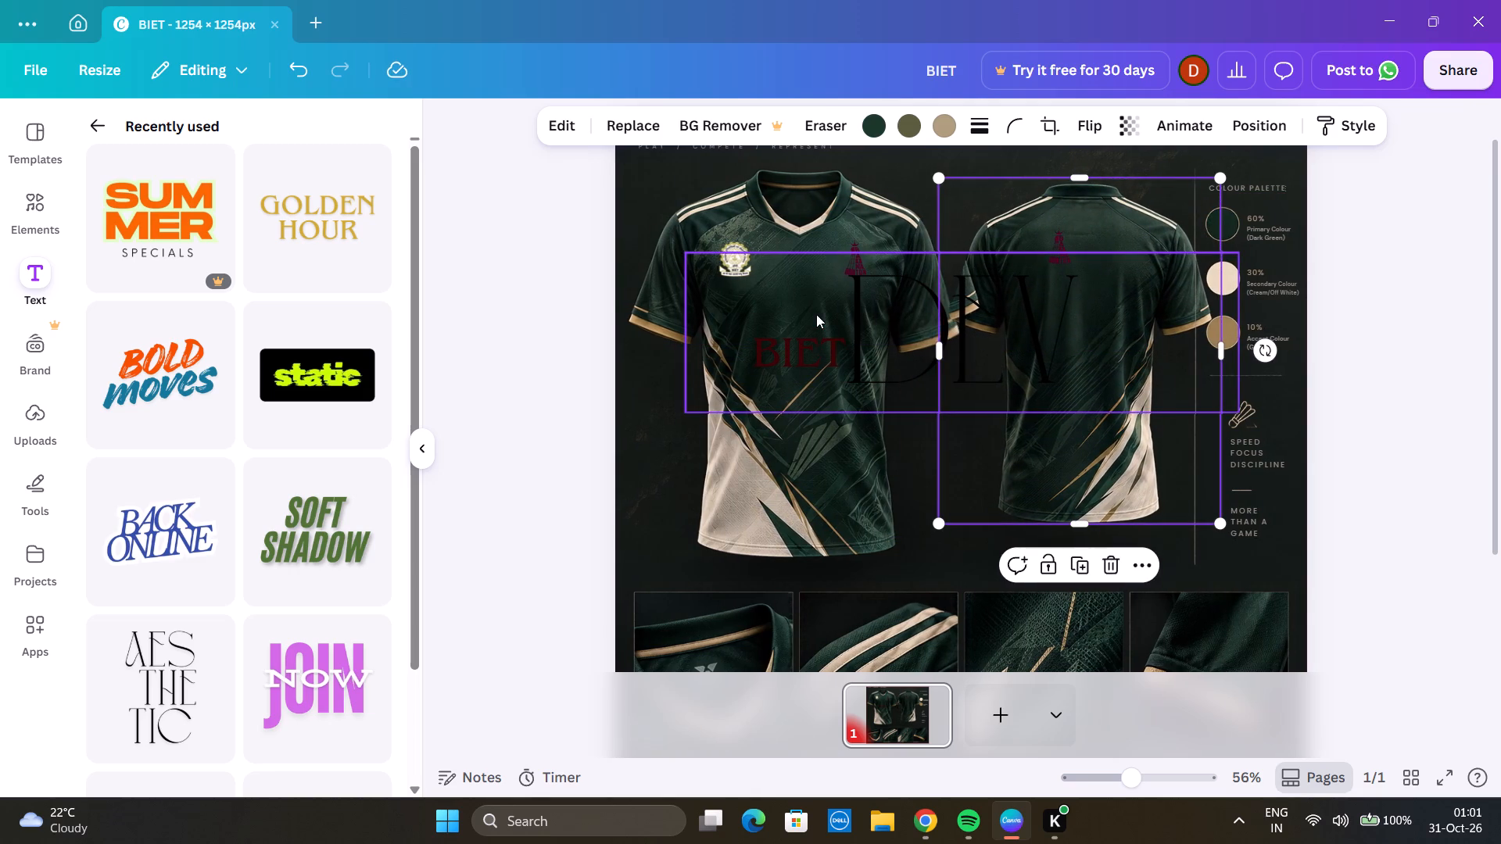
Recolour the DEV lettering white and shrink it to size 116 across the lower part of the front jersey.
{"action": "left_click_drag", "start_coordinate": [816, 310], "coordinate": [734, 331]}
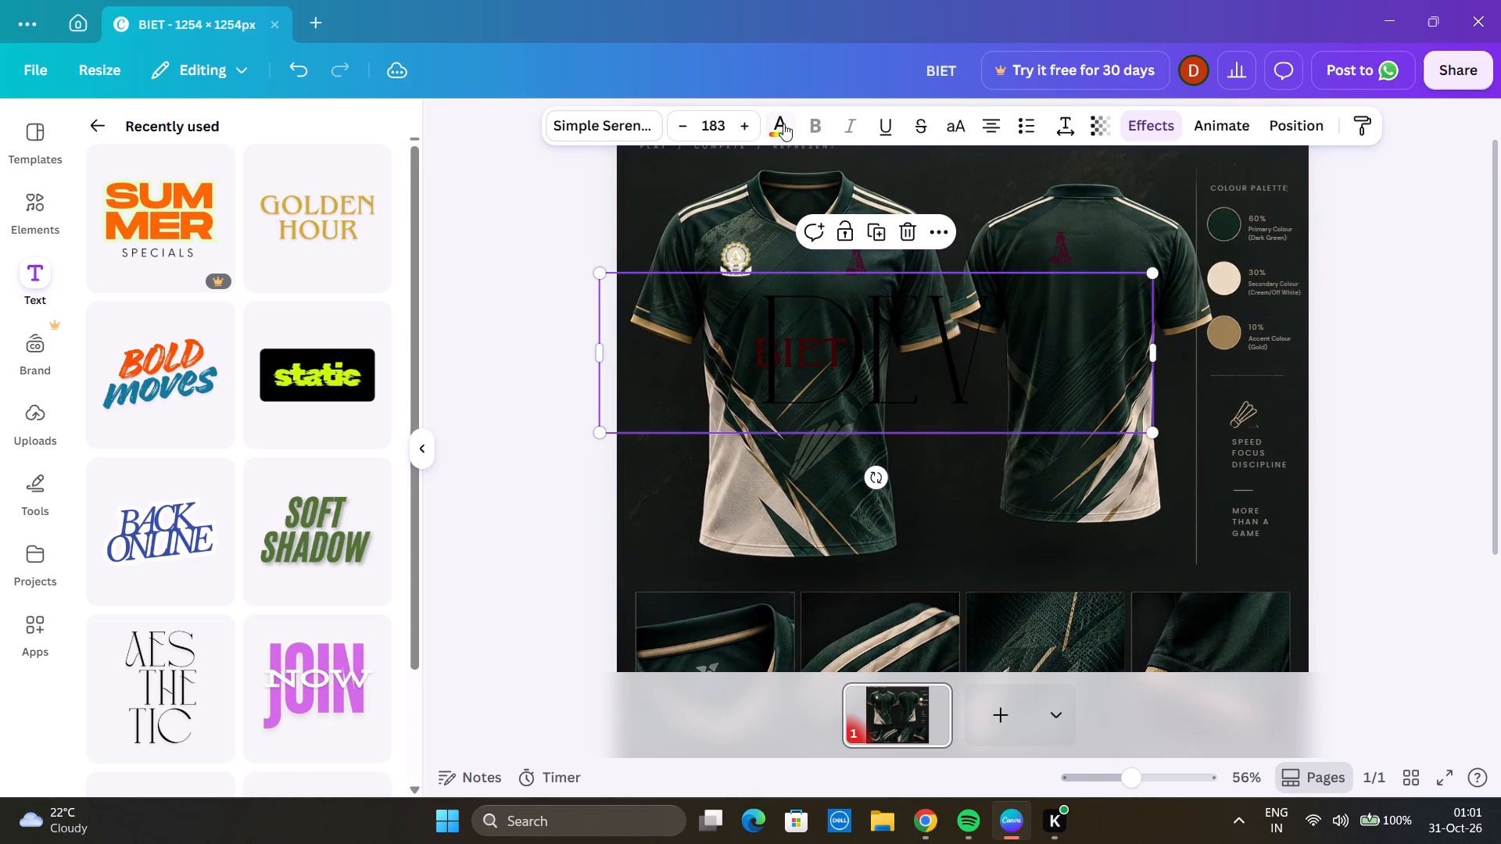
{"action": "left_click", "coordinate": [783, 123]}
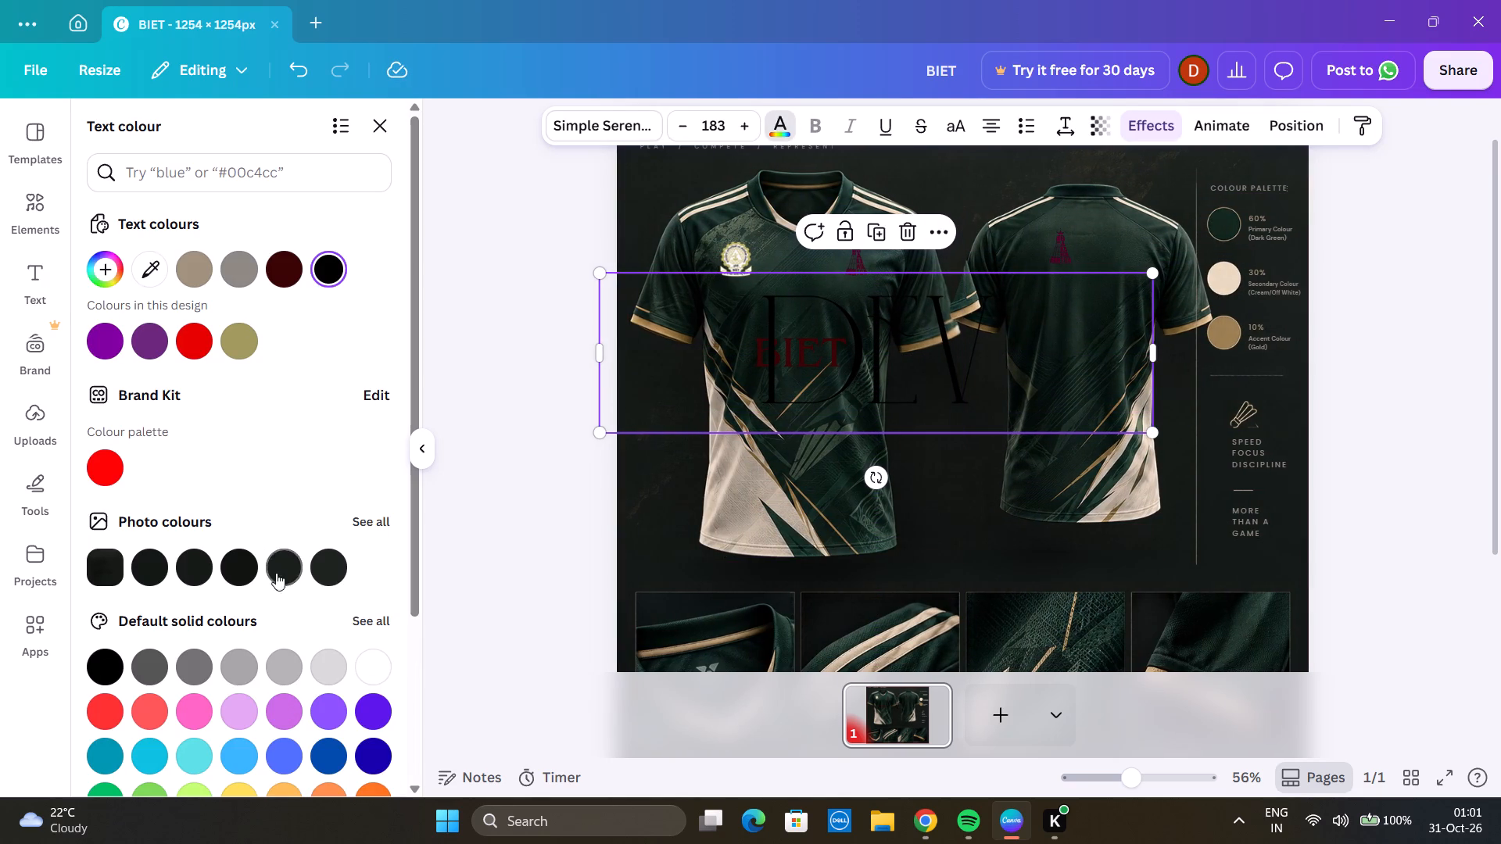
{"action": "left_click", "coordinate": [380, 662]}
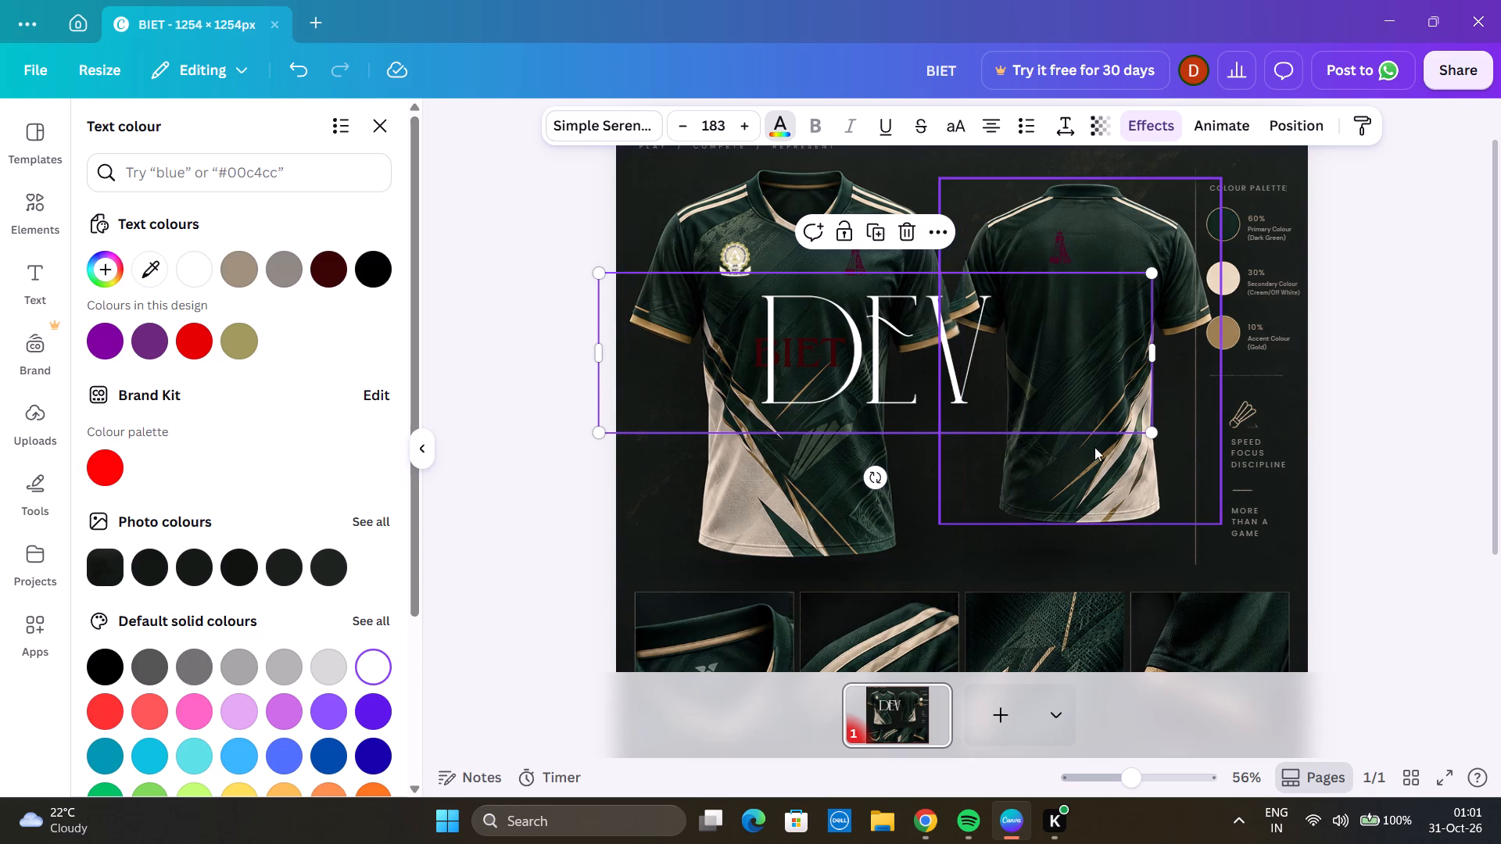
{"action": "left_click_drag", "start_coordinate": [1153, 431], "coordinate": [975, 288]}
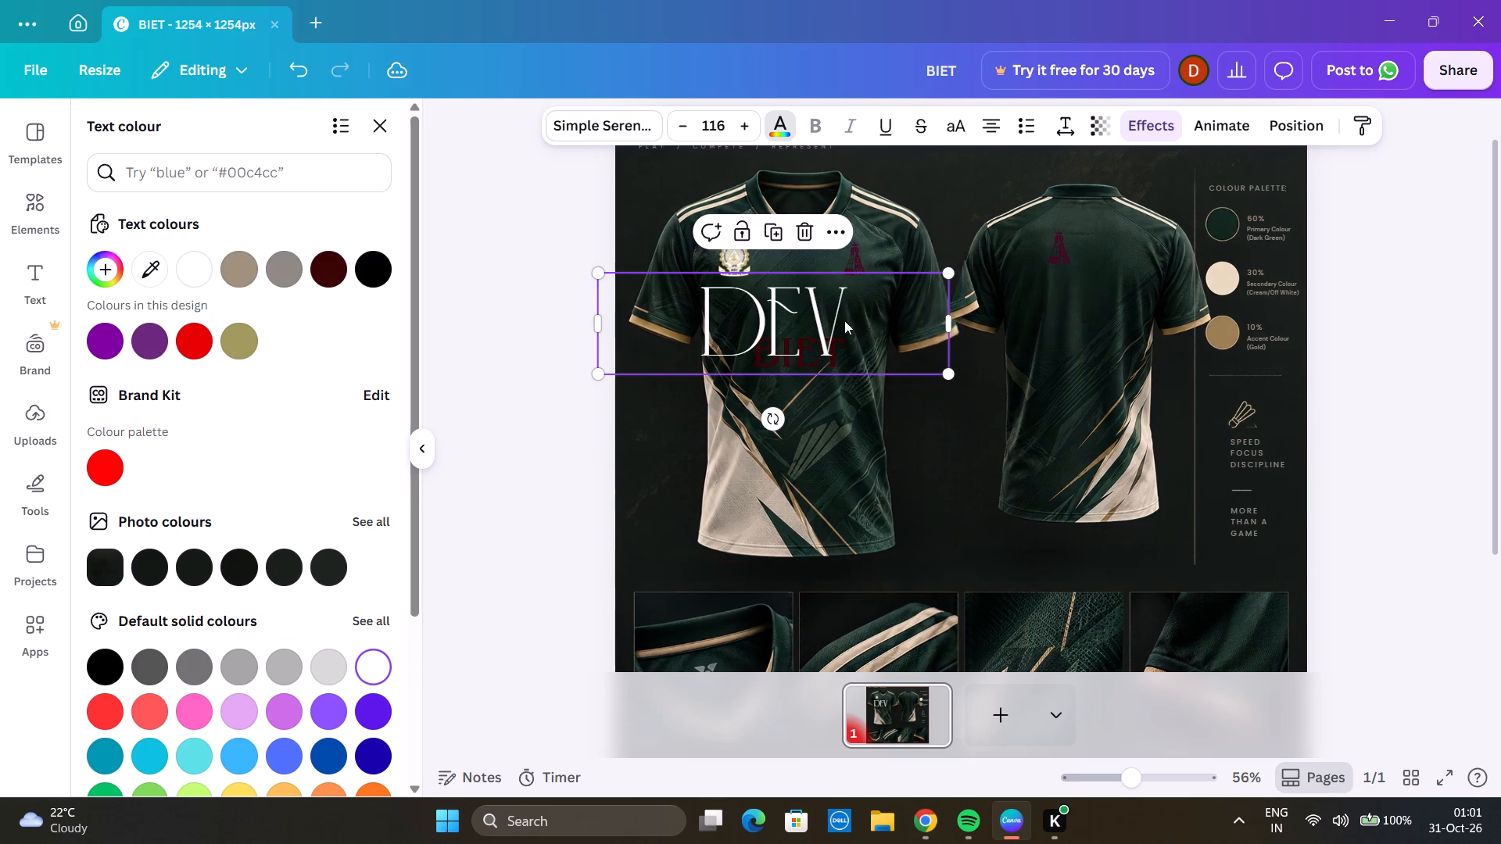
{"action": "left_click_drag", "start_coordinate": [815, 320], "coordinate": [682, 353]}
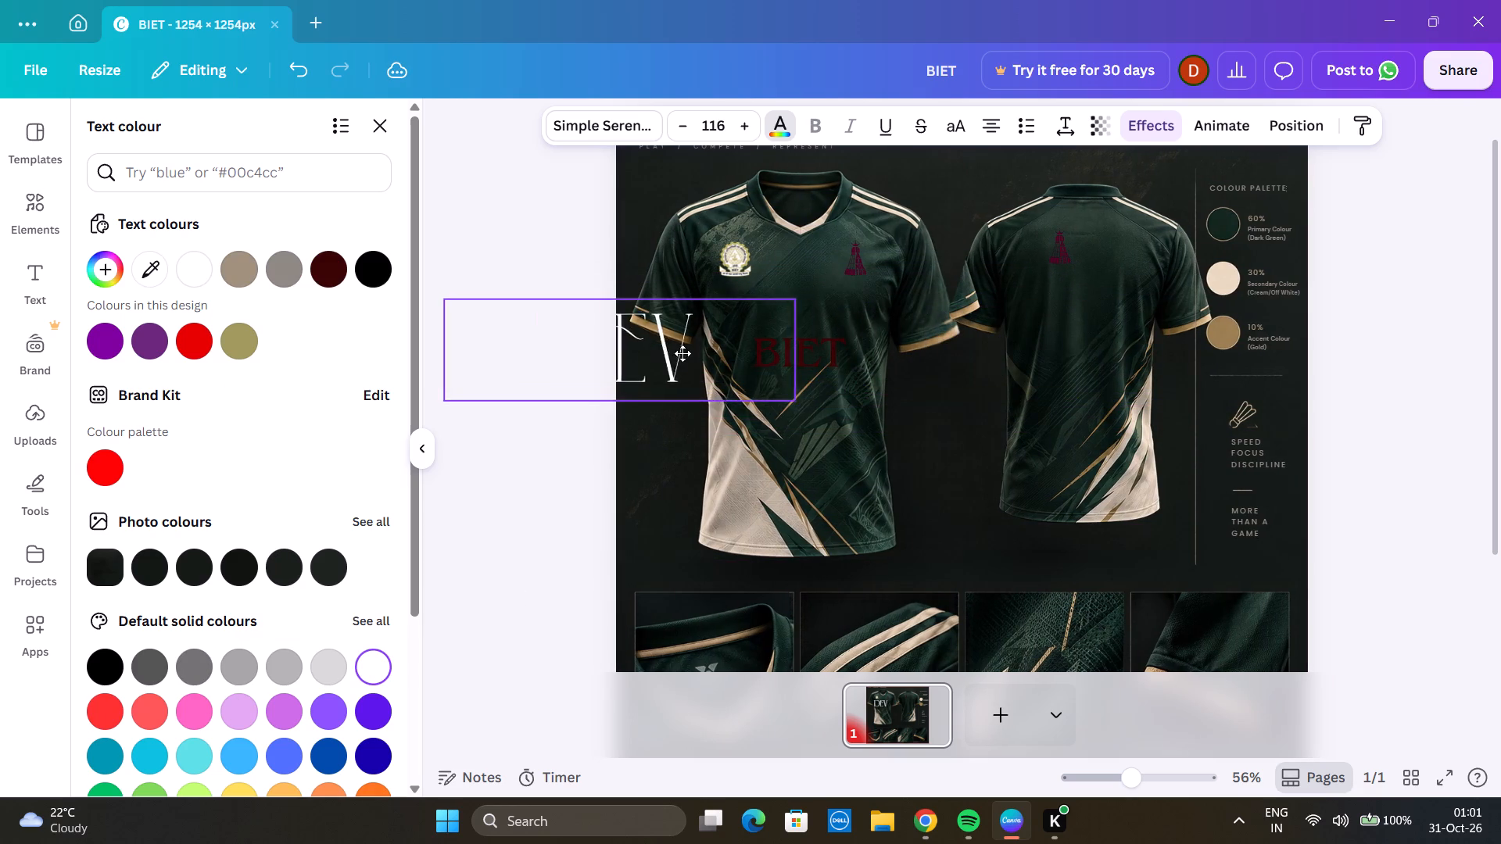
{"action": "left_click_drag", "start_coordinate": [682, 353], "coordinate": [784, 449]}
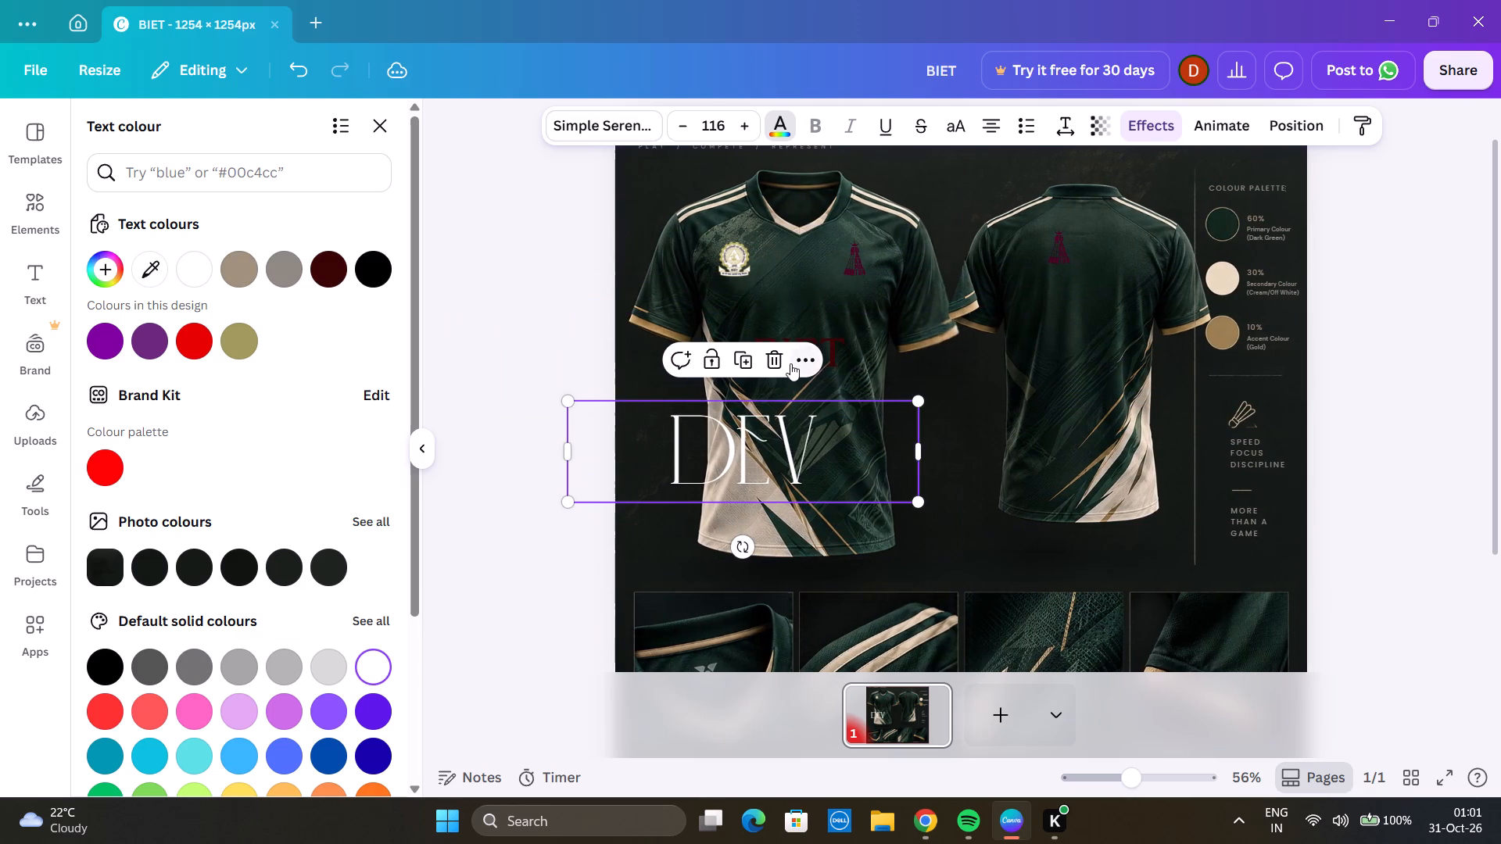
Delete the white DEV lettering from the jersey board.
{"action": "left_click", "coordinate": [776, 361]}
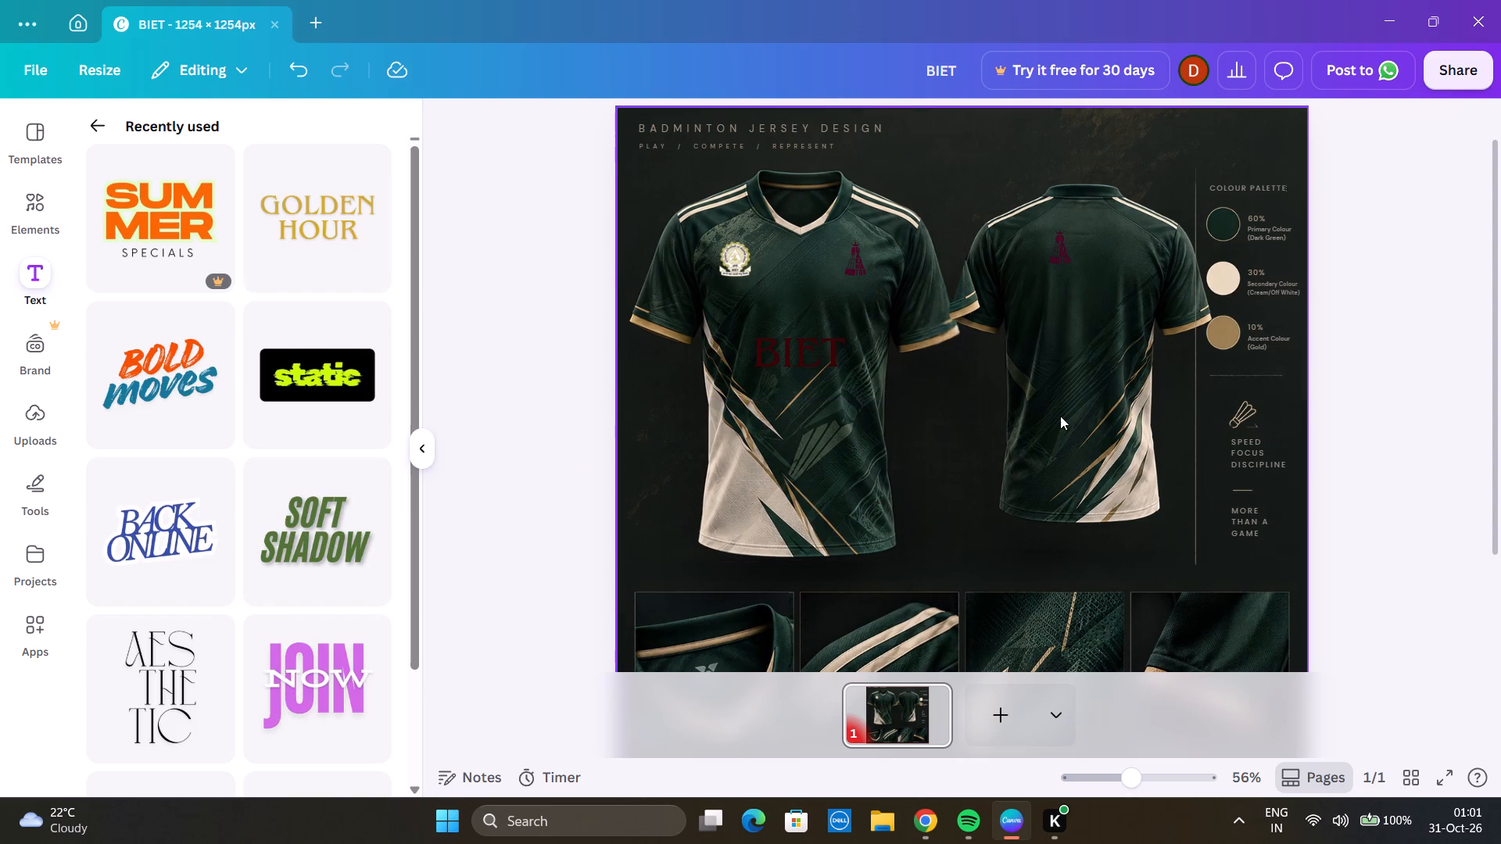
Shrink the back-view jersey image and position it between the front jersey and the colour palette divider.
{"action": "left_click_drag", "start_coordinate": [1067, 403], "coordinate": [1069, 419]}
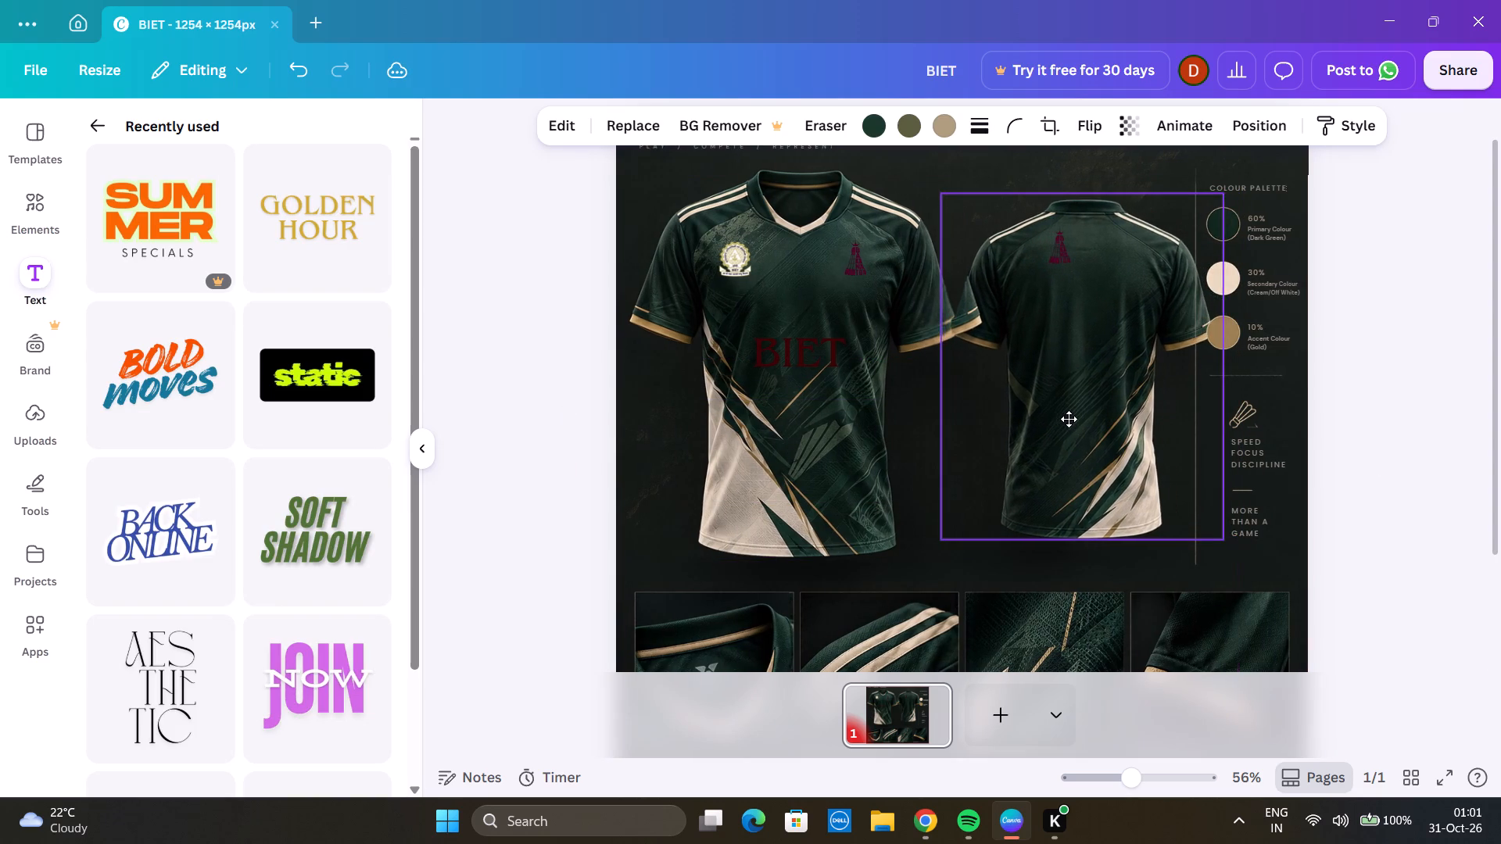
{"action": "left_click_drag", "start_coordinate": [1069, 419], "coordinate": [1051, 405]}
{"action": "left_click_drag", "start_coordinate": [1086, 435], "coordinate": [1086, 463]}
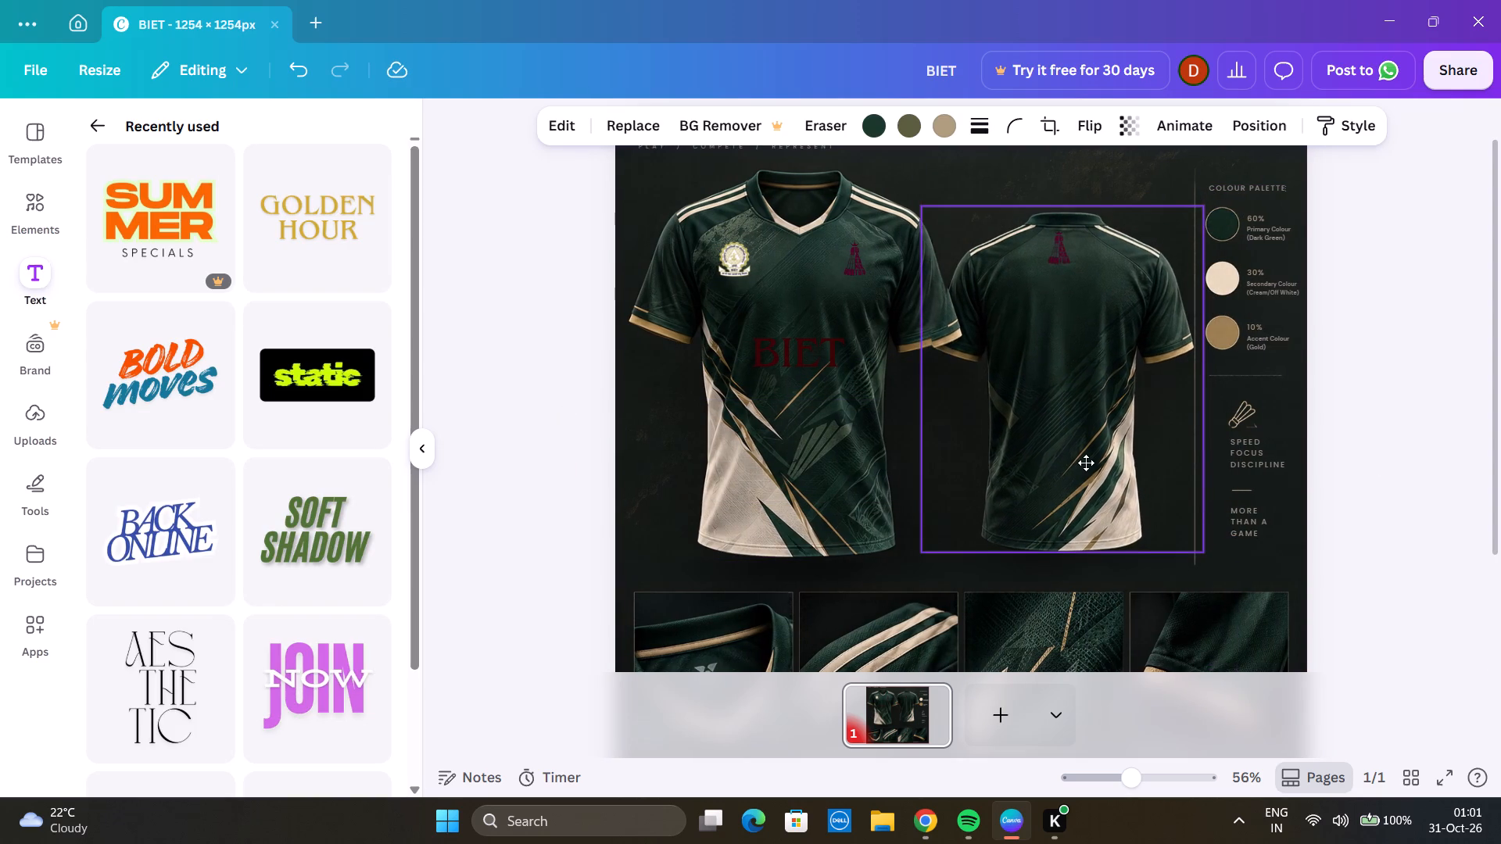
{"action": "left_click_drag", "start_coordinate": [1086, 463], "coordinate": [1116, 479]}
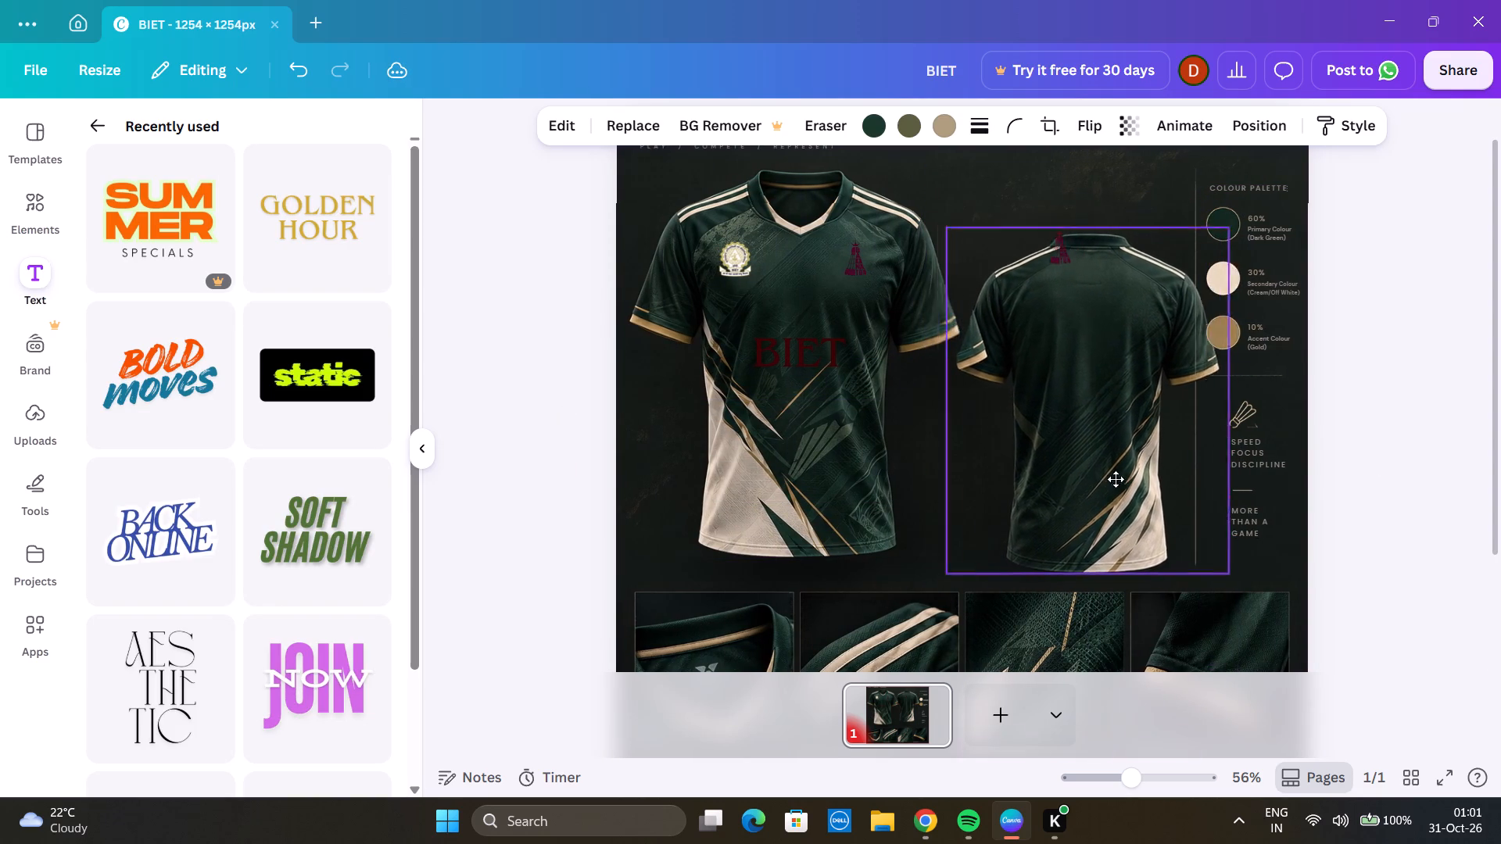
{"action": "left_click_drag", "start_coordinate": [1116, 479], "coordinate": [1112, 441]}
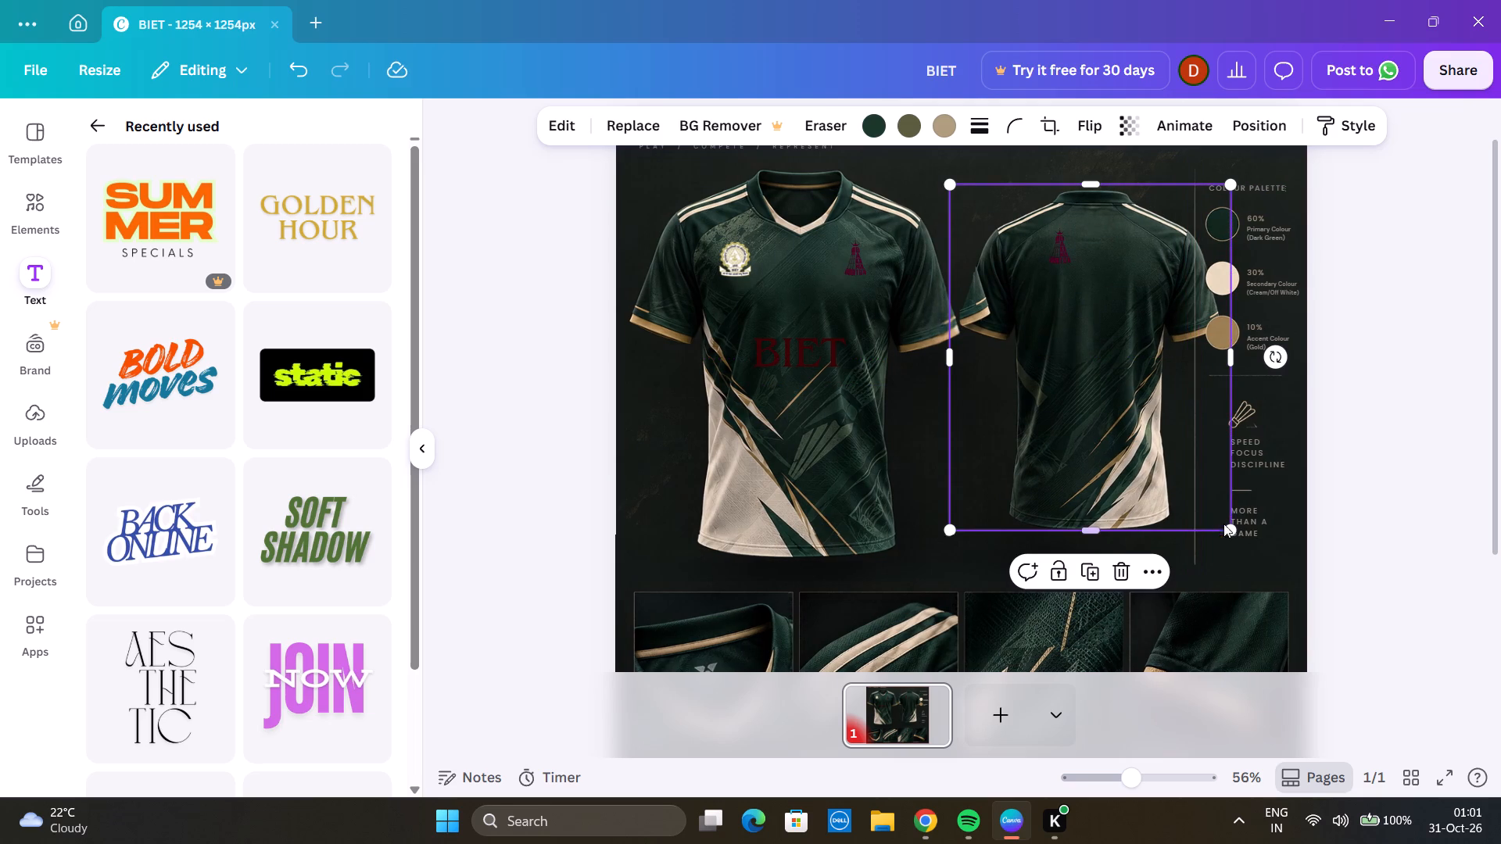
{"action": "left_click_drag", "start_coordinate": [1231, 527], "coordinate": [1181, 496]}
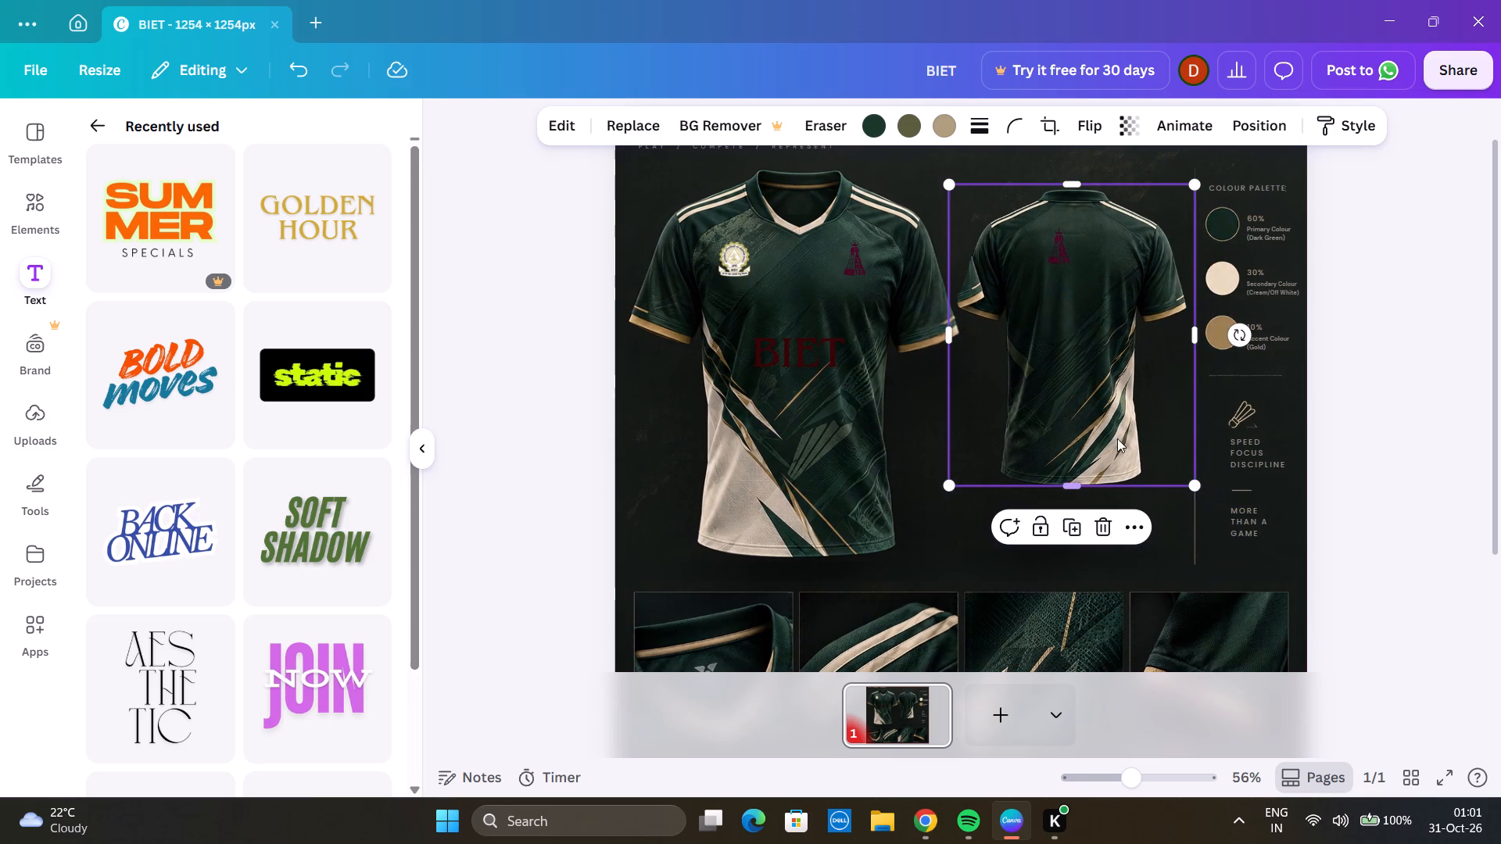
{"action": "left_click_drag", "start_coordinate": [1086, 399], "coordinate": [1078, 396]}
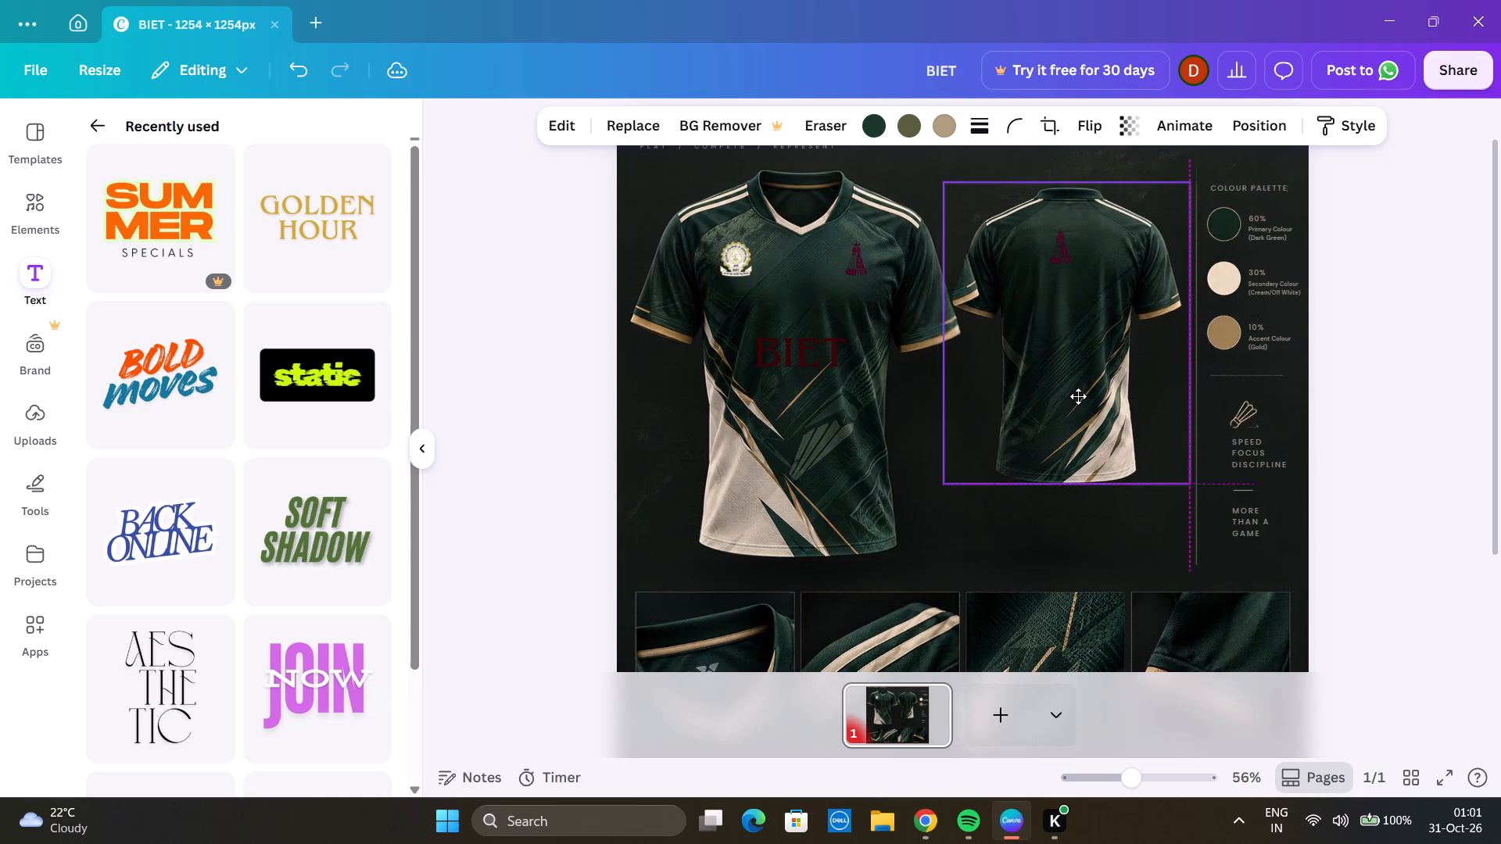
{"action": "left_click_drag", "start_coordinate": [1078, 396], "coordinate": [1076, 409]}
Nudge the front jersey image slightly away from the back-view jersey.
{"action": "left_click_drag", "start_coordinate": [833, 445], "coordinate": [820, 445]}
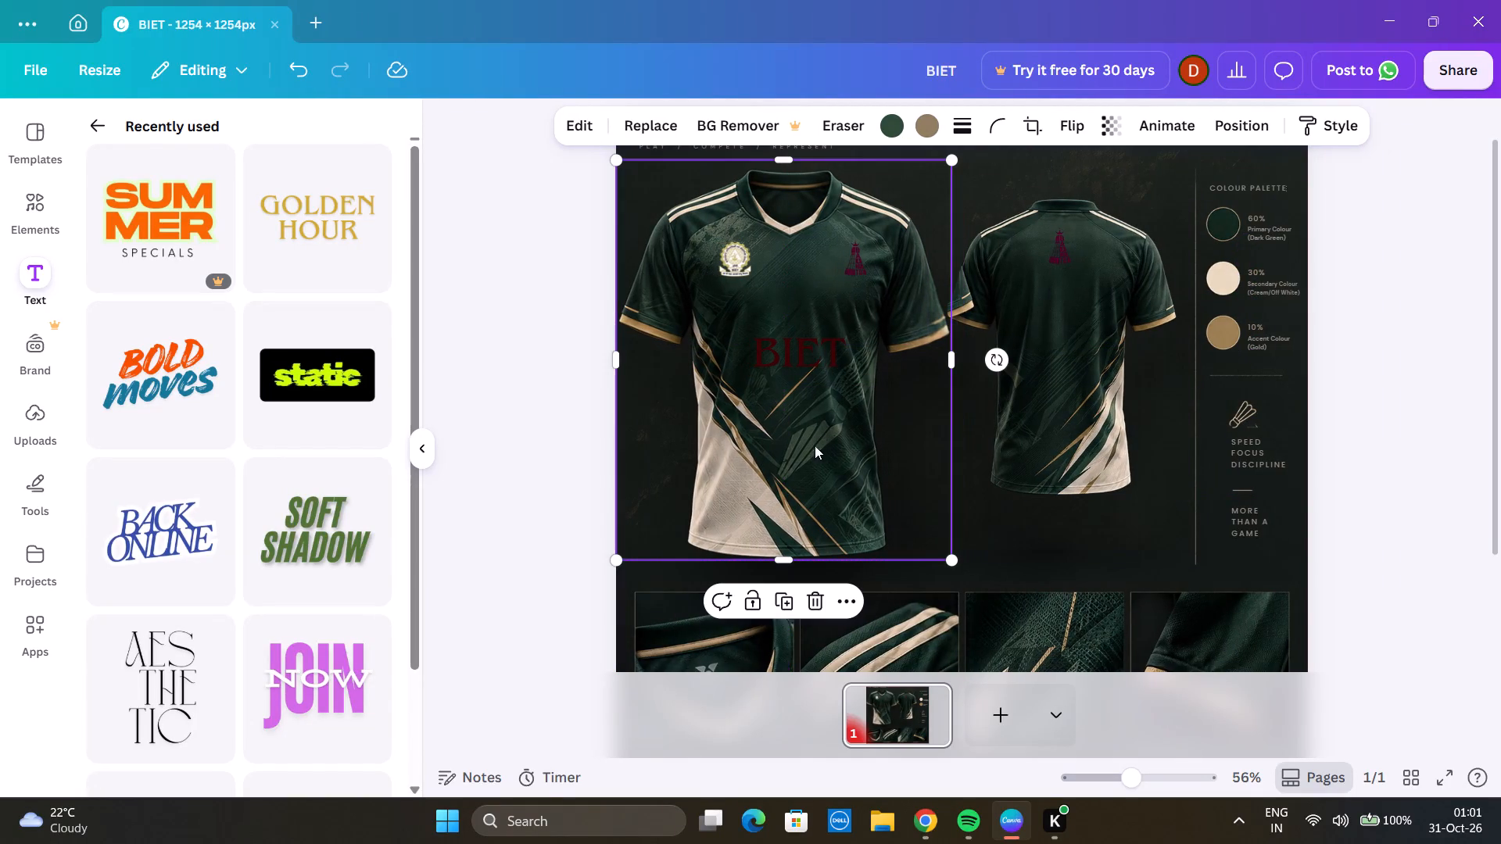
{"action": "left_click", "coordinate": [477, 383]}
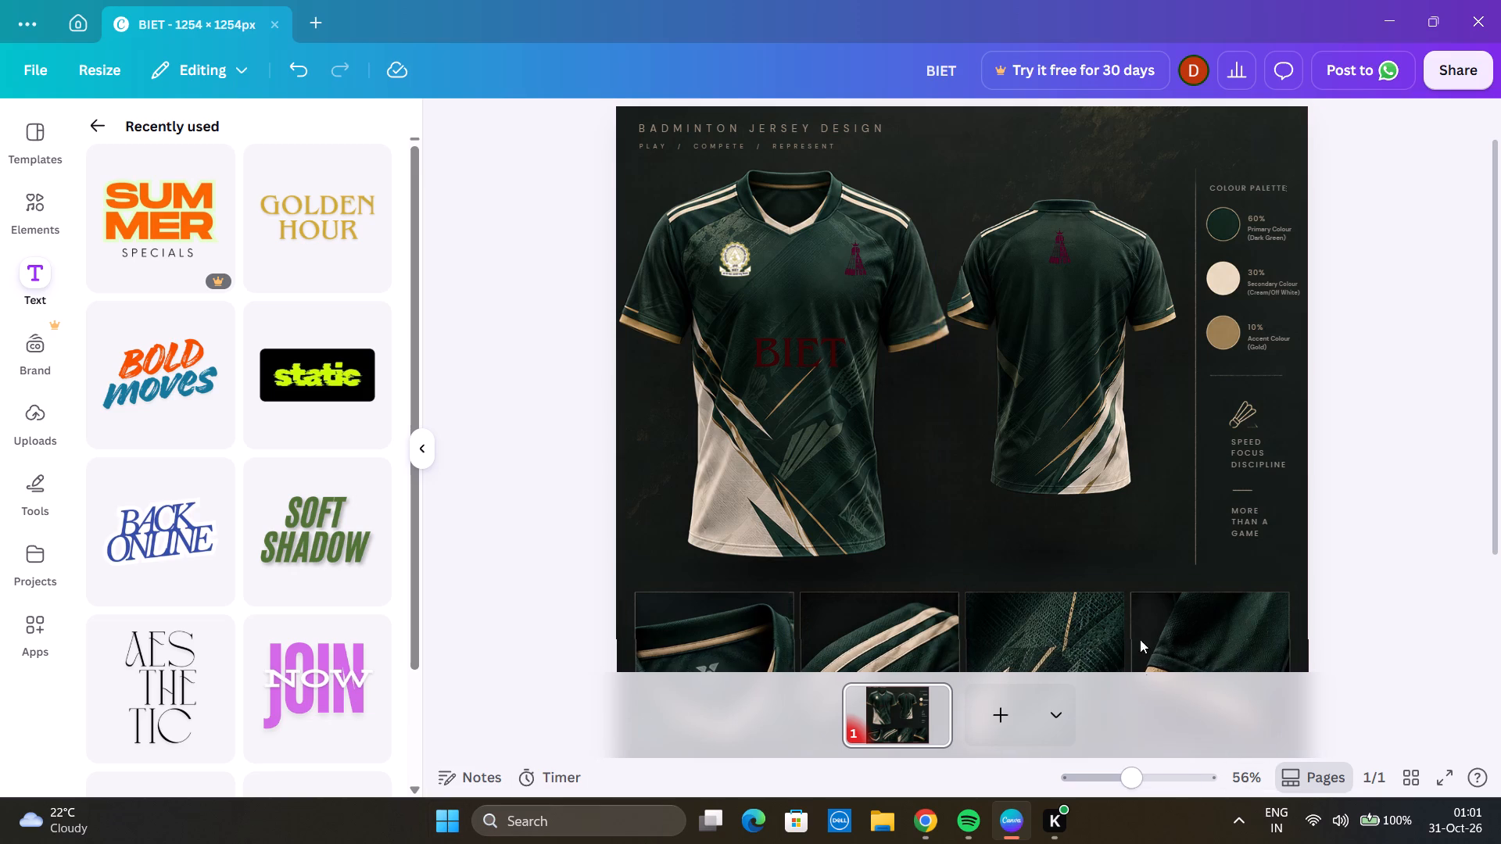
Enlarge the back-view jersey image from its lower corner and move it slightly toward the front jersey.
{"action": "left_click", "coordinate": [1026, 438]}
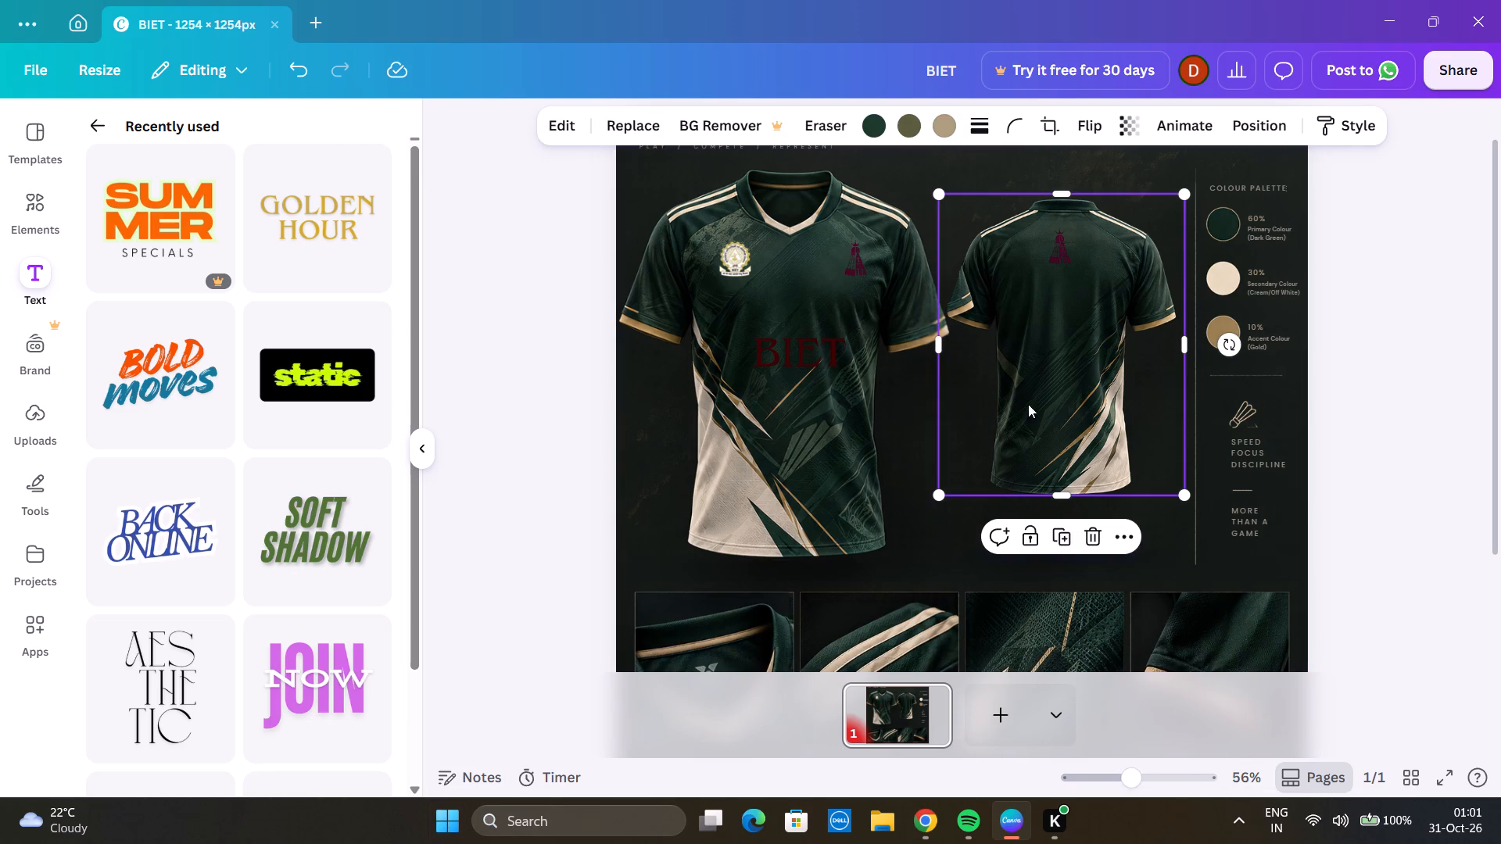
{"action": "left_click_drag", "start_coordinate": [1178, 498], "coordinate": [1202, 545]}
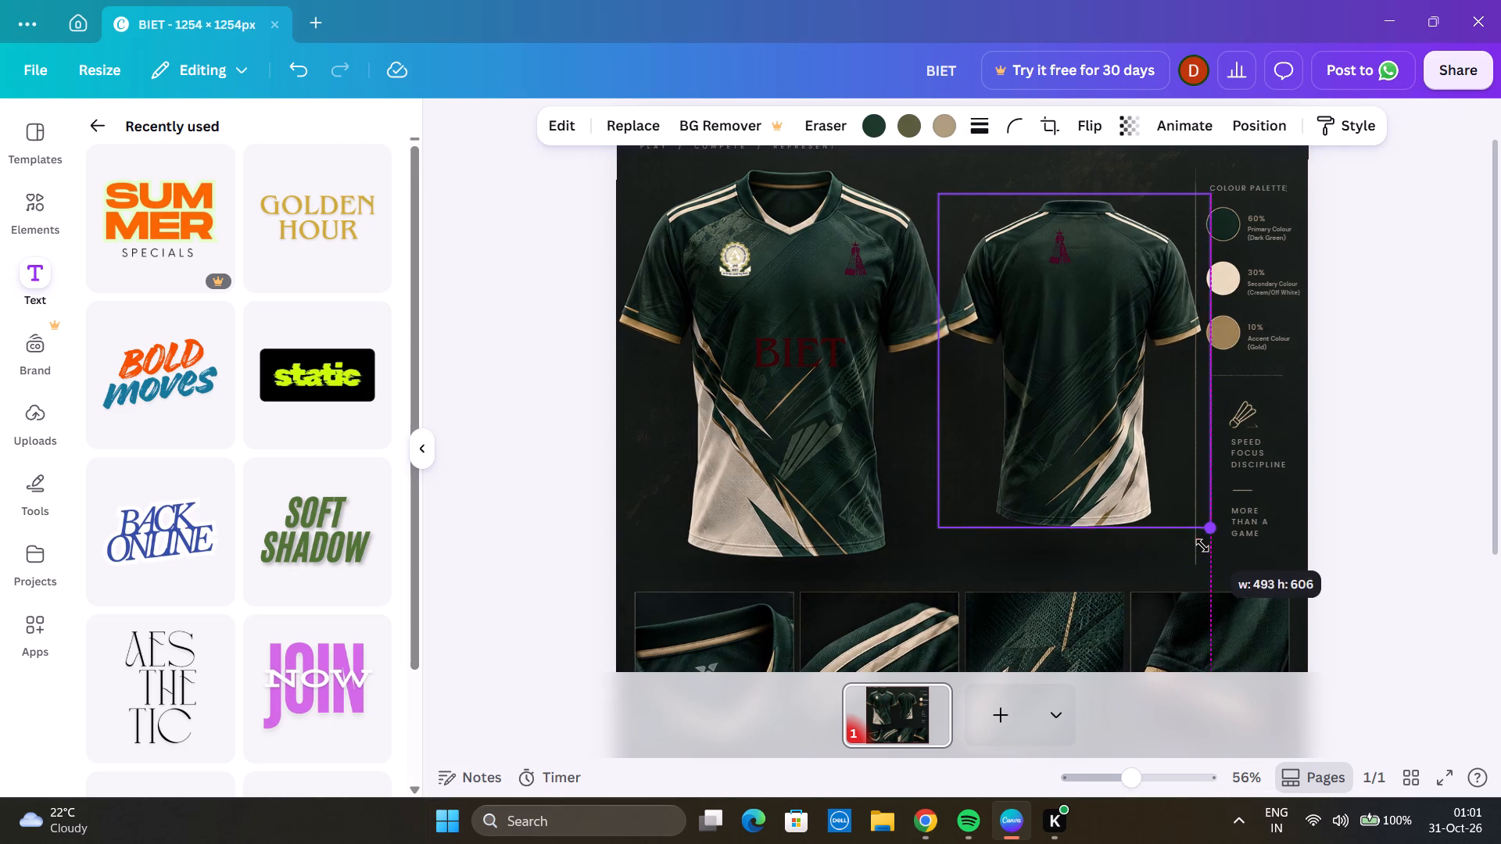
{"action": "left_click_drag", "start_coordinate": [1202, 545], "coordinate": [1204, 548]}
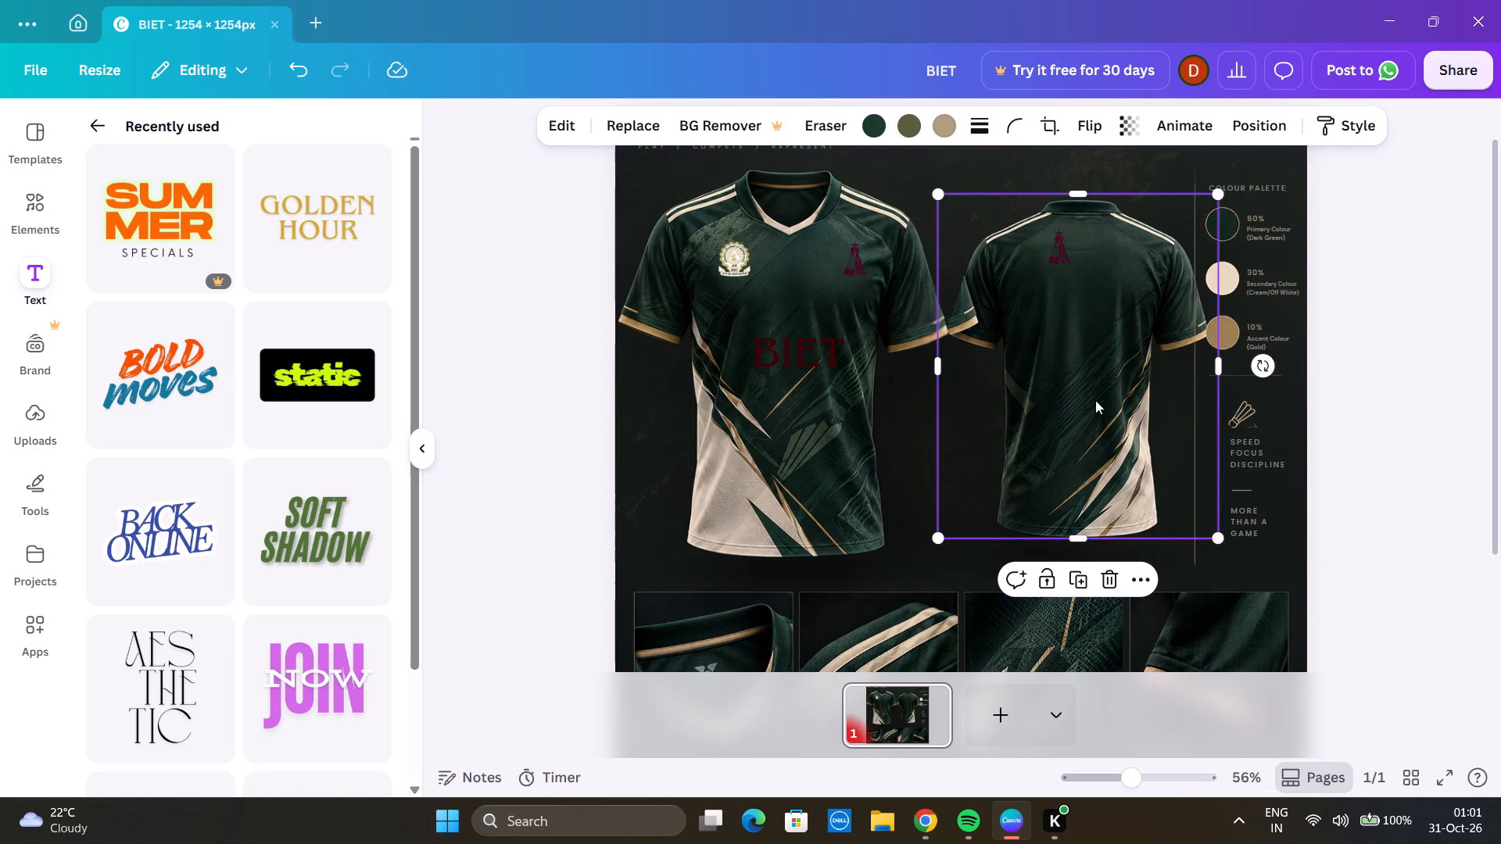
{"action": "left_click_drag", "start_coordinate": [1095, 399], "coordinate": [1082, 396]}
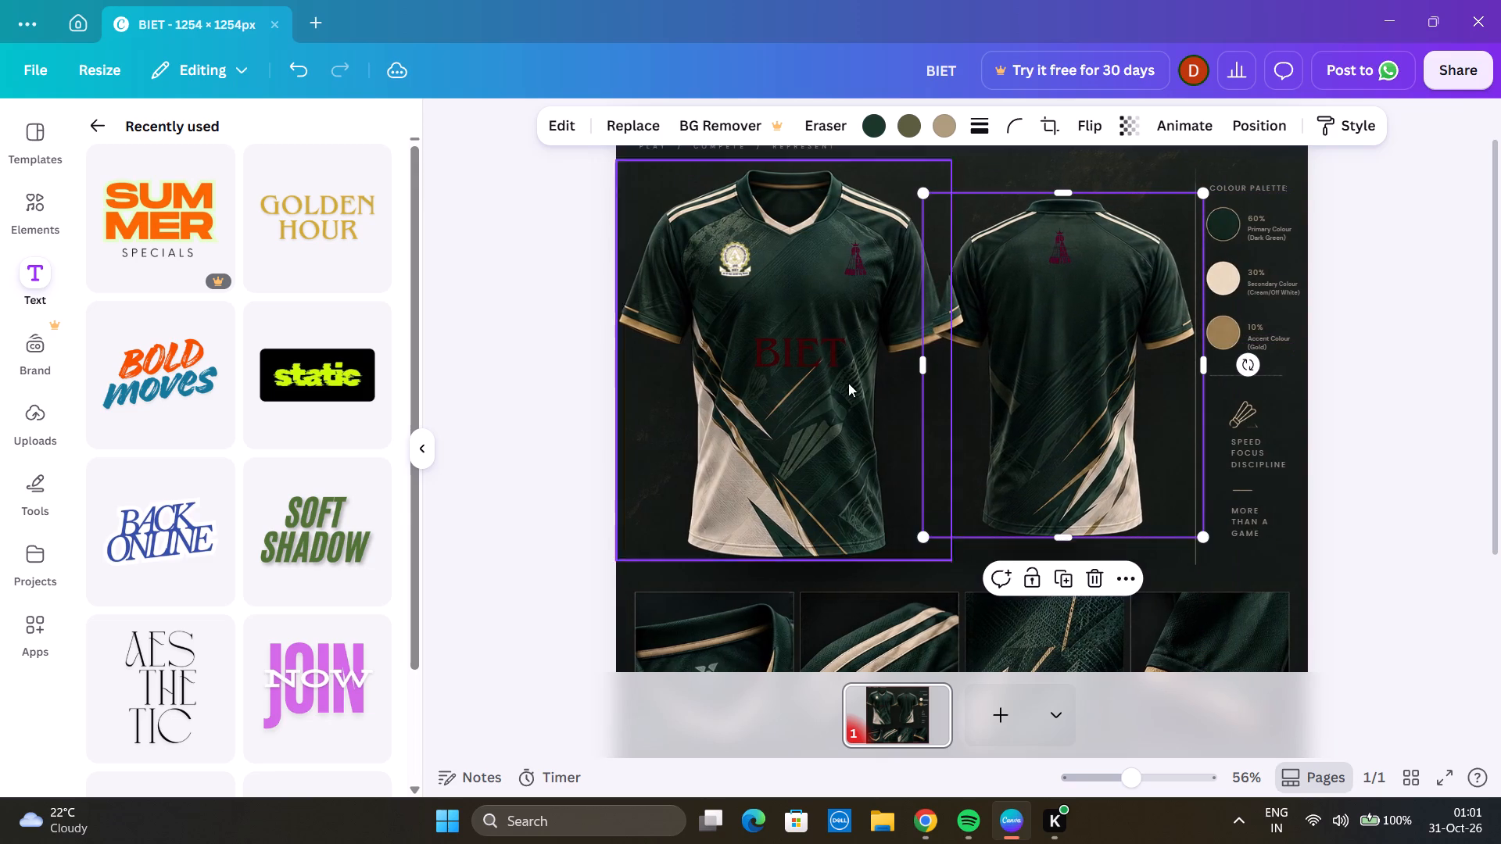
Shift the front jersey image slightly further outward and down on the board.
{"action": "left_click_drag", "start_coordinate": [818, 392], "coordinate": [811, 397]}
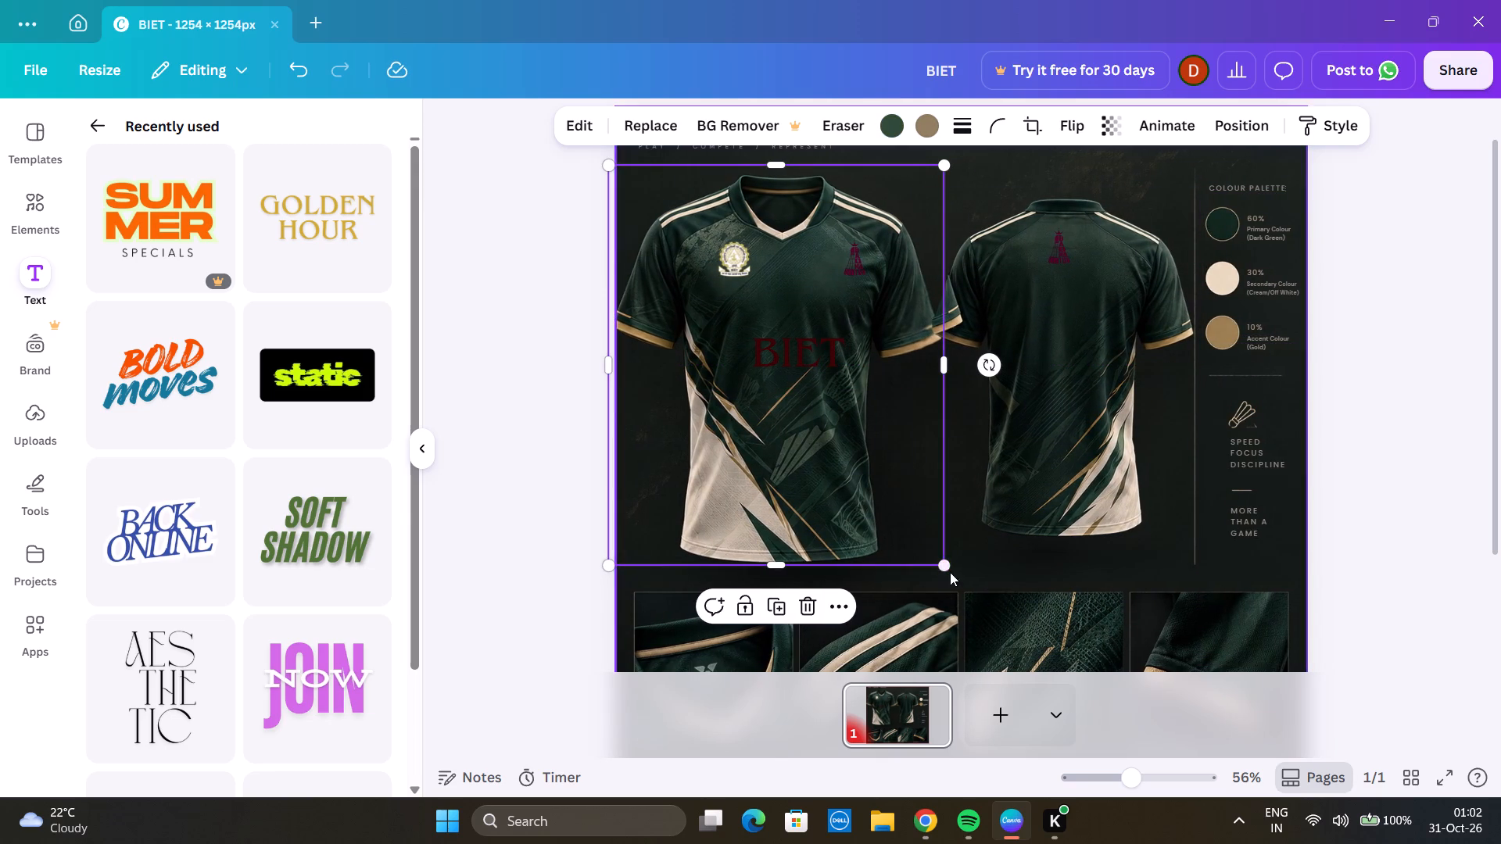
{"action": "left_click_drag", "start_coordinate": [950, 572], "coordinate": [912, 511]}
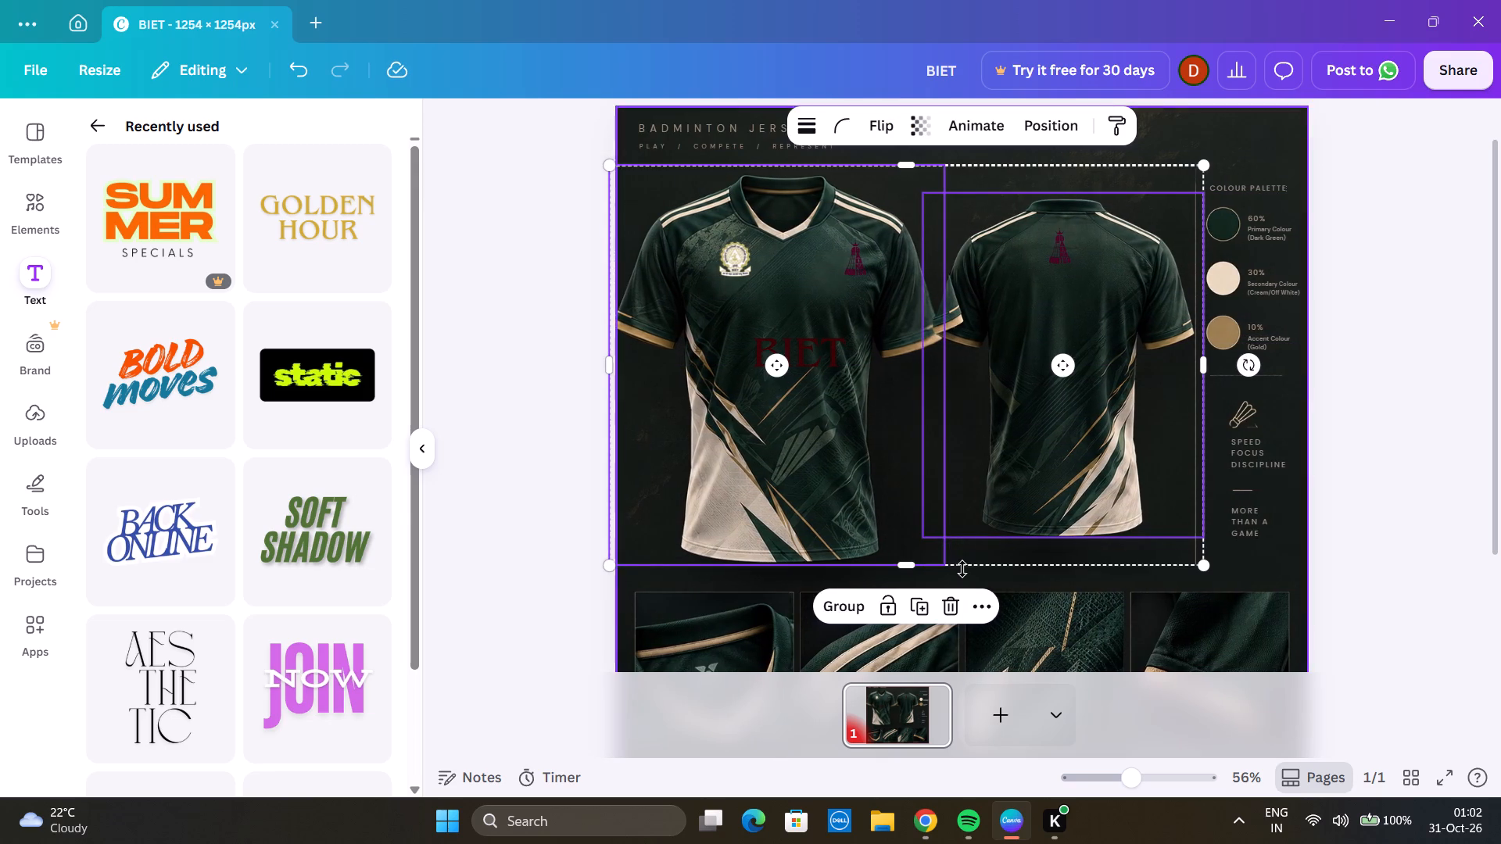
{"action": "left_click", "coordinate": [538, 462]}
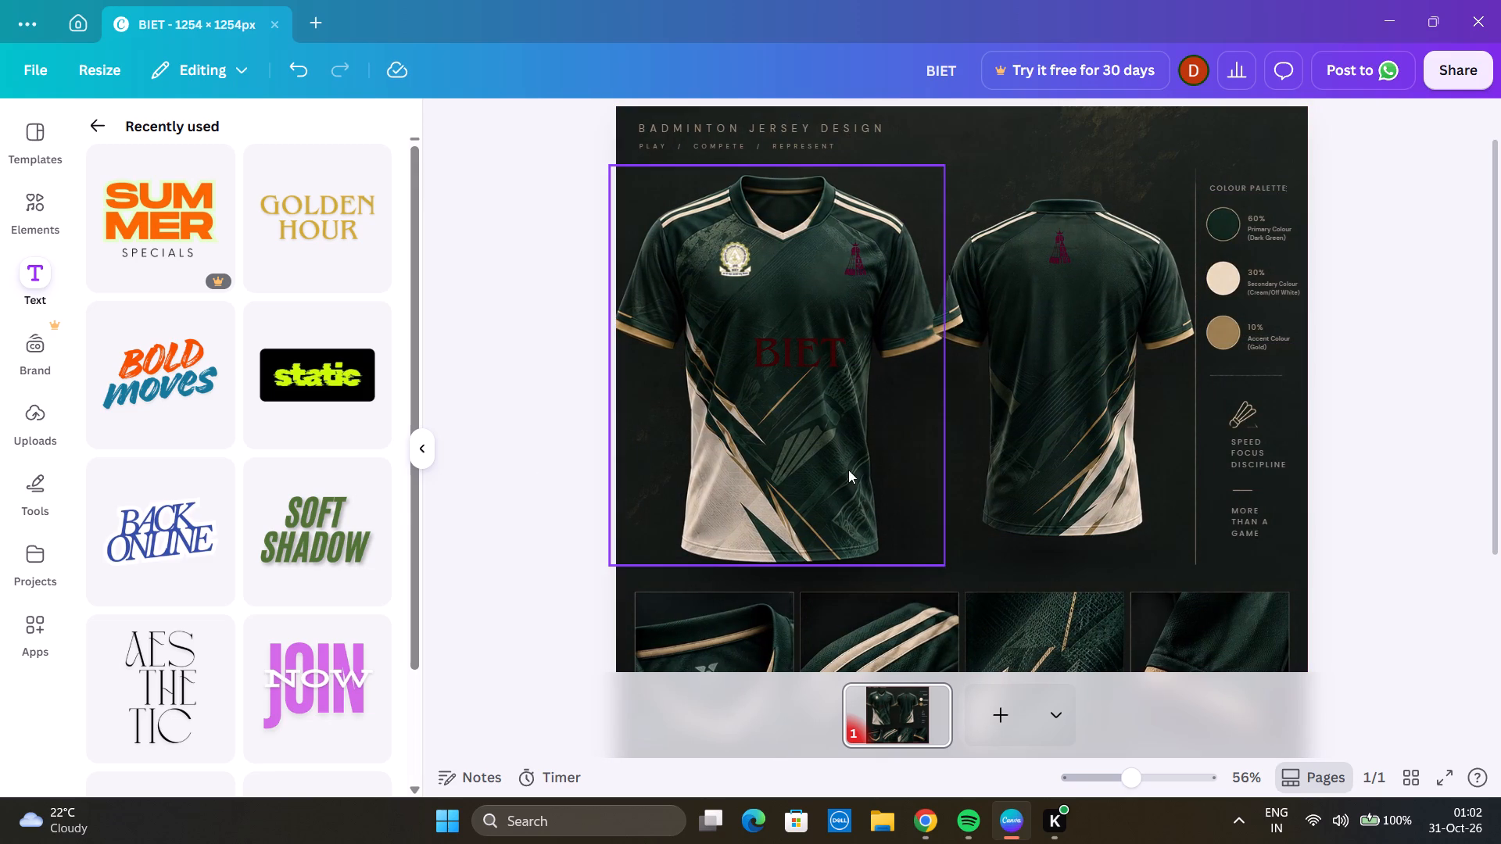
Add a second page to the design and set its background colour to white.
{"action": "left_click", "coordinate": [1000, 705]}
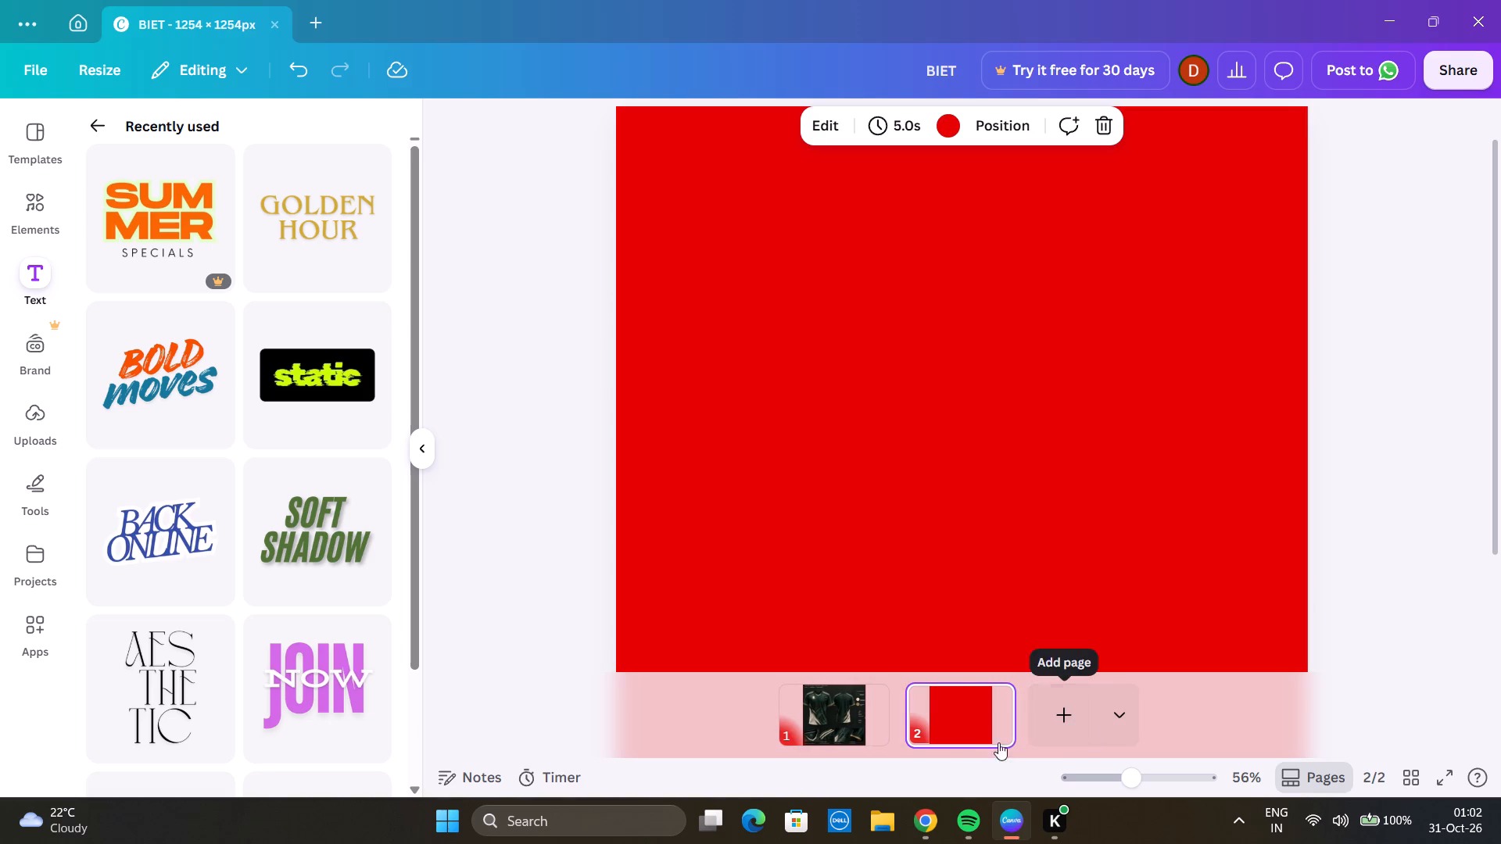
{"action": "left_click", "coordinate": [974, 417]}
{"action": "left_click", "coordinate": [971, 120]}
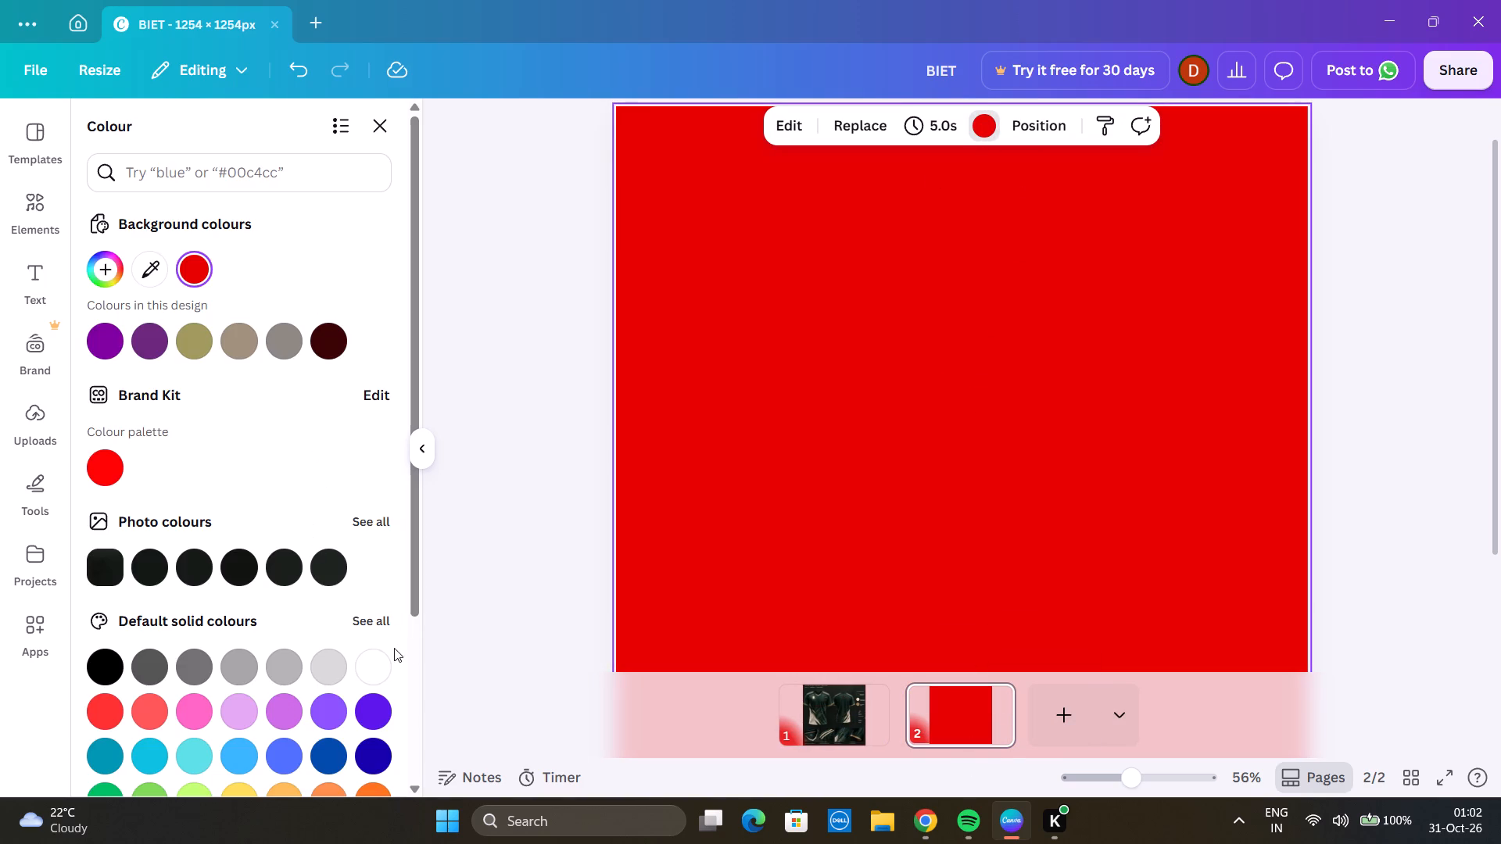
{"action": "left_click", "coordinate": [380, 662]}
Return to page 1 and shift the back-view jersey image slightly down and toward the colour palette.
{"action": "left_click", "coordinate": [825, 720]}
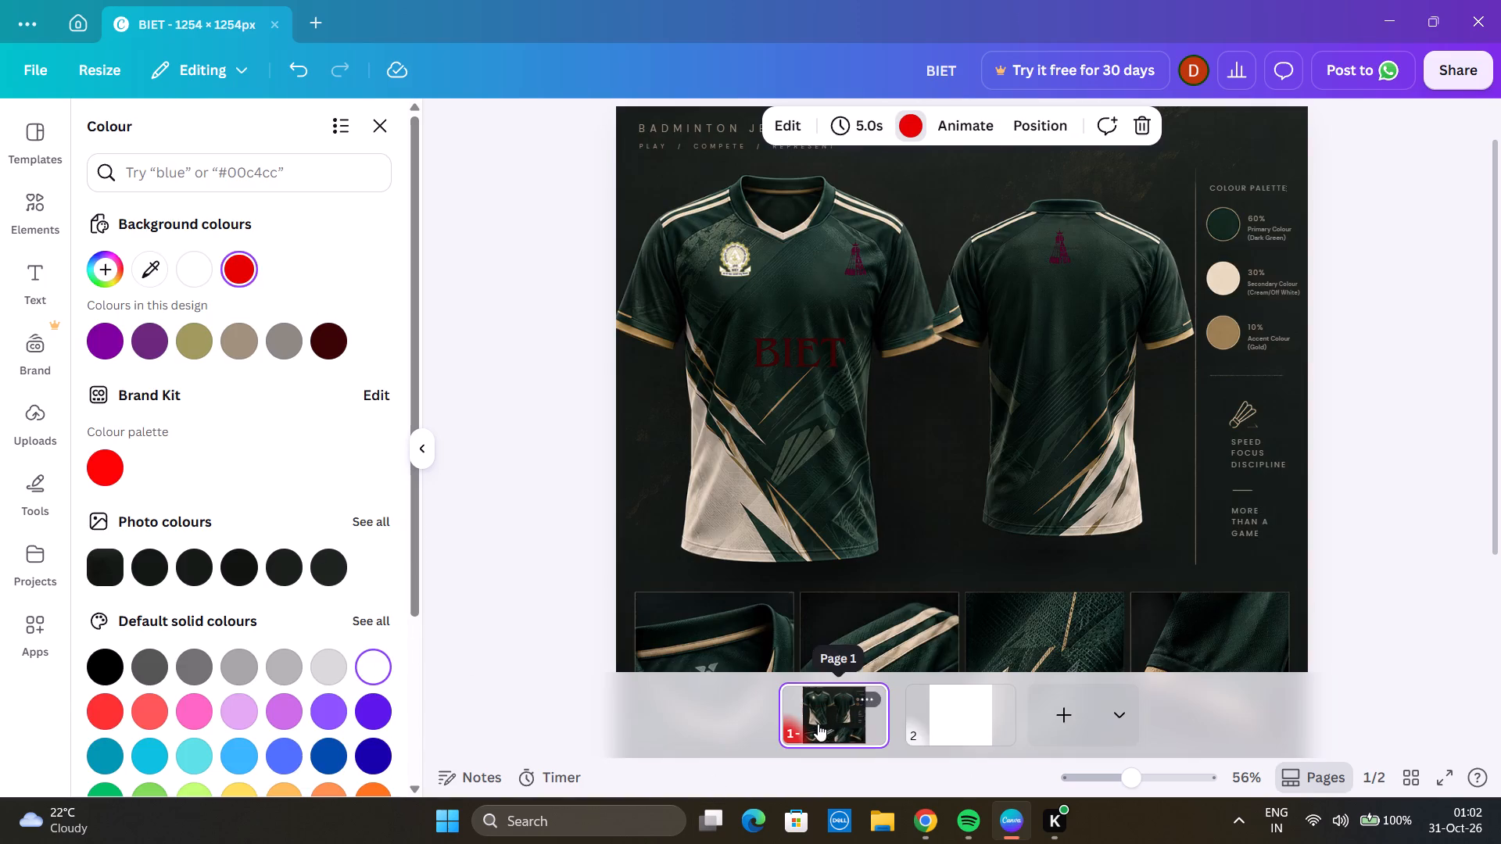
{"action": "left_click_drag", "start_coordinate": [1016, 340], "coordinate": [1023, 305]}
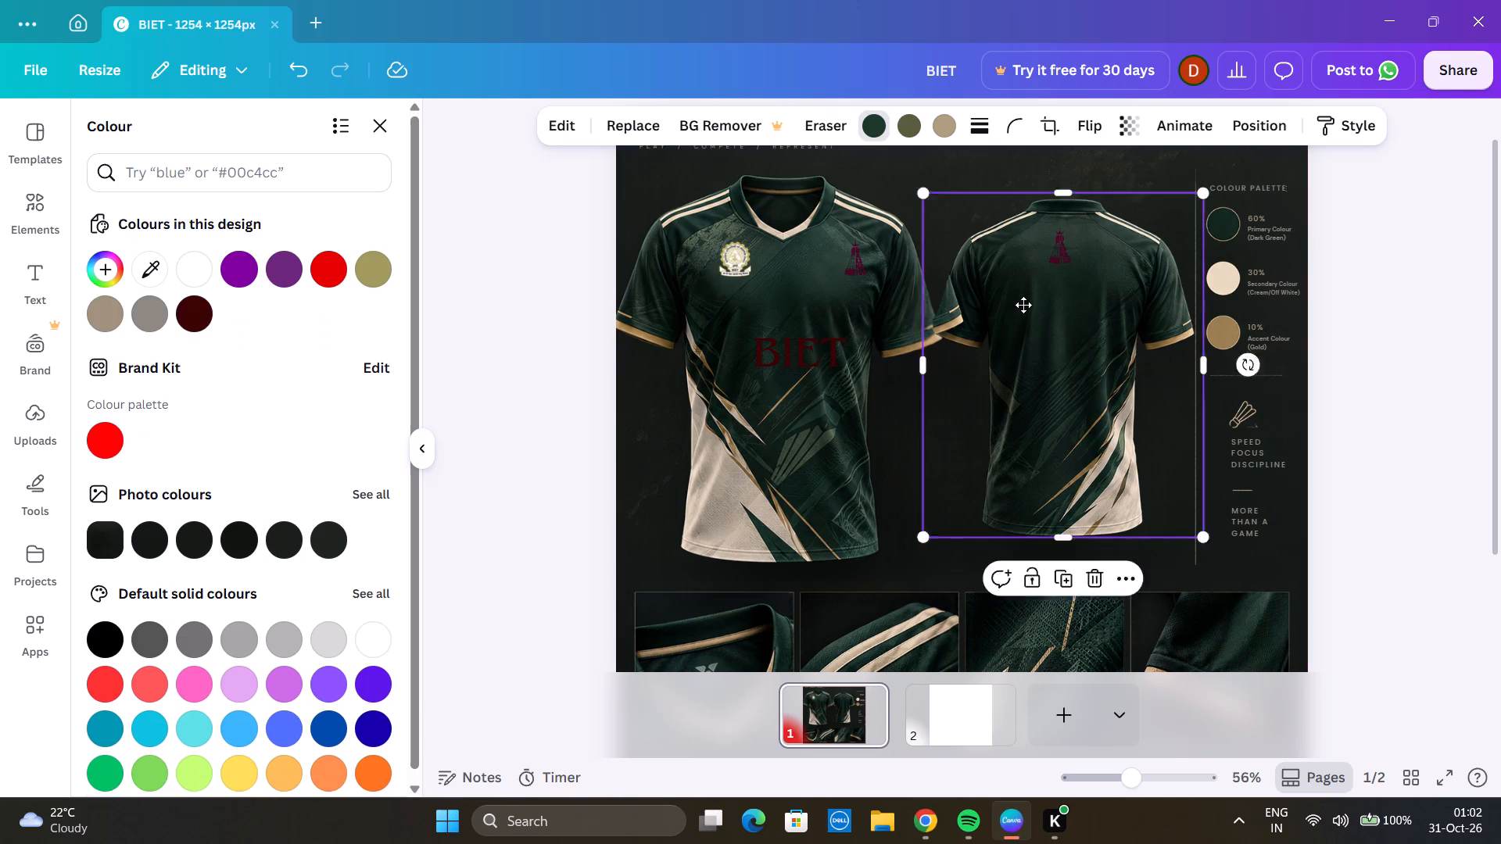
{"action": "left_click_drag", "start_coordinate": [1023, 305], "coordinate": [1026, 349]}
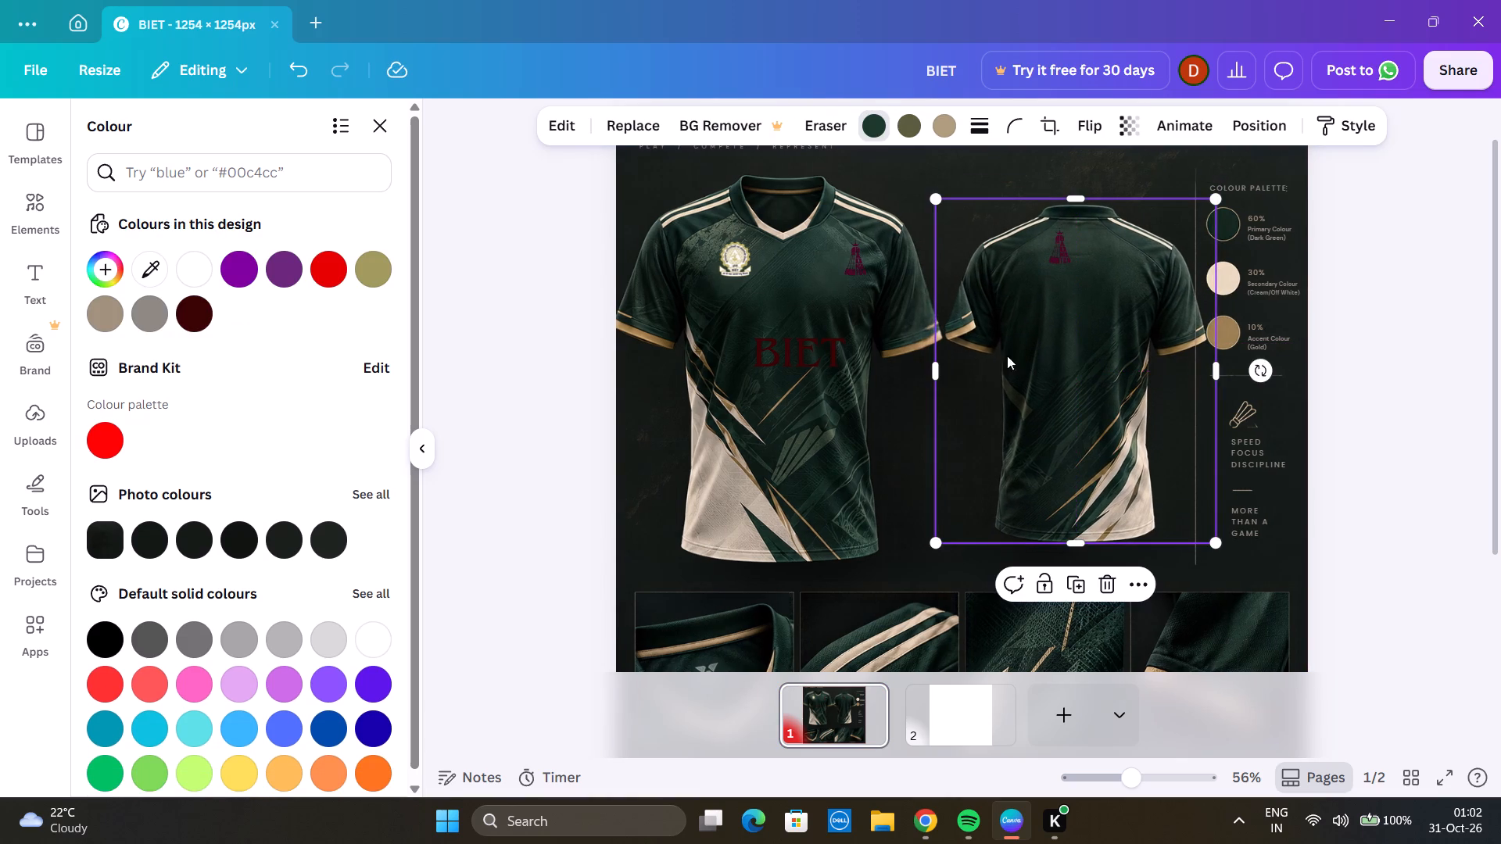
Shrink the front jersey image slightly and reposition it inside the board's outer edge, beneath the heading.
{"action": "left_click", "coordinate": [815, 402]}
{"action": "left_click_drag", "start_coordinate": [944, 568], "coordinate": [941, 556]}
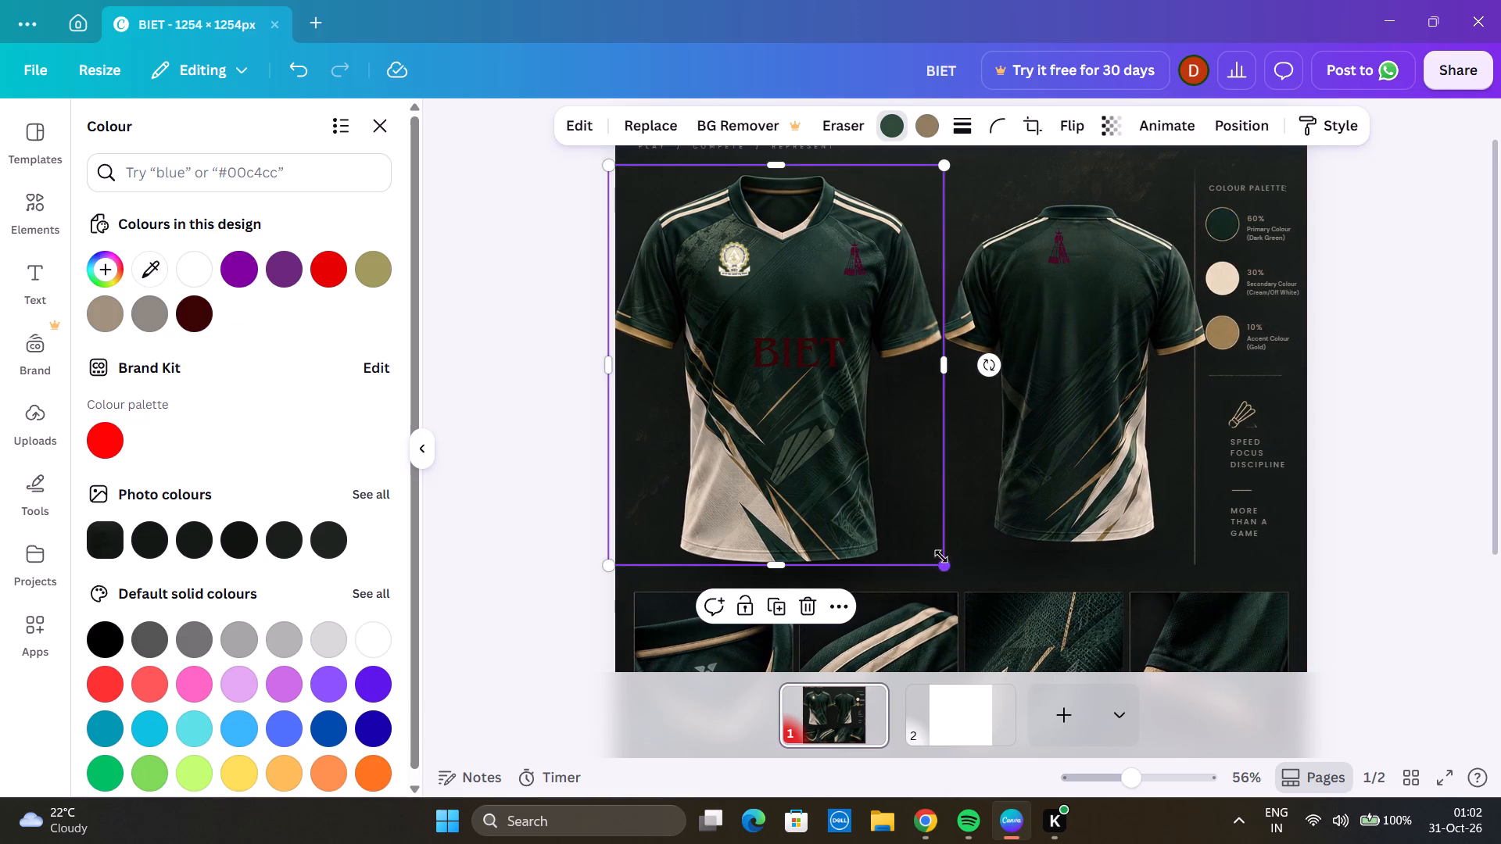
{"action": "left_click_drag", "start_coordinate": [941, 556], "coordinate": [933, 542]}
{"action": "left_click_drag", "start_coordinate": [729, 452], "coordinate": [757, 459]}
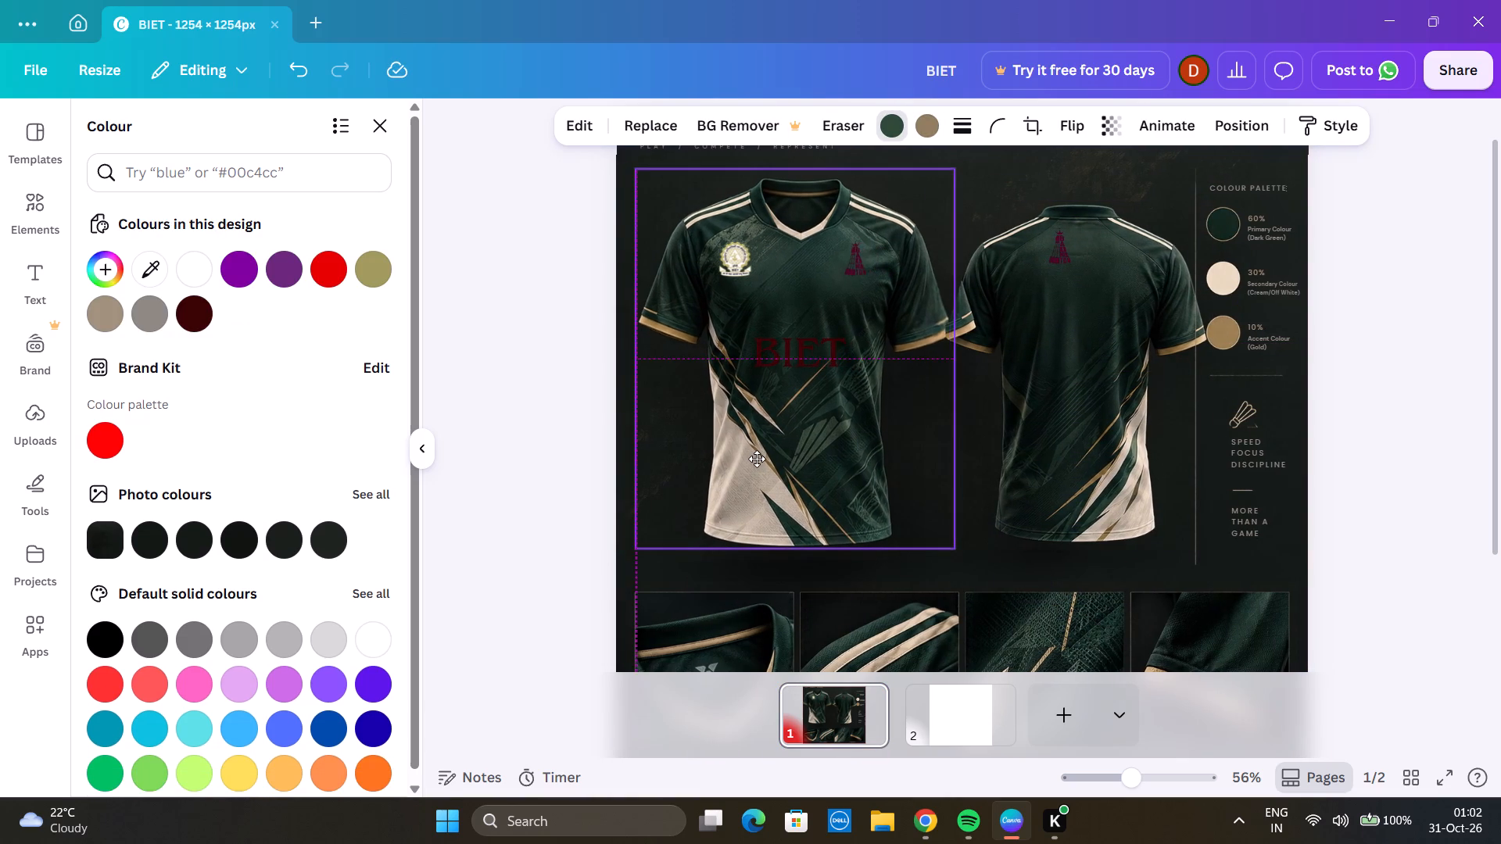
{"action": "left_click_drag", "start_coordinate": [757, 459], "coordinate": [751, 467]}
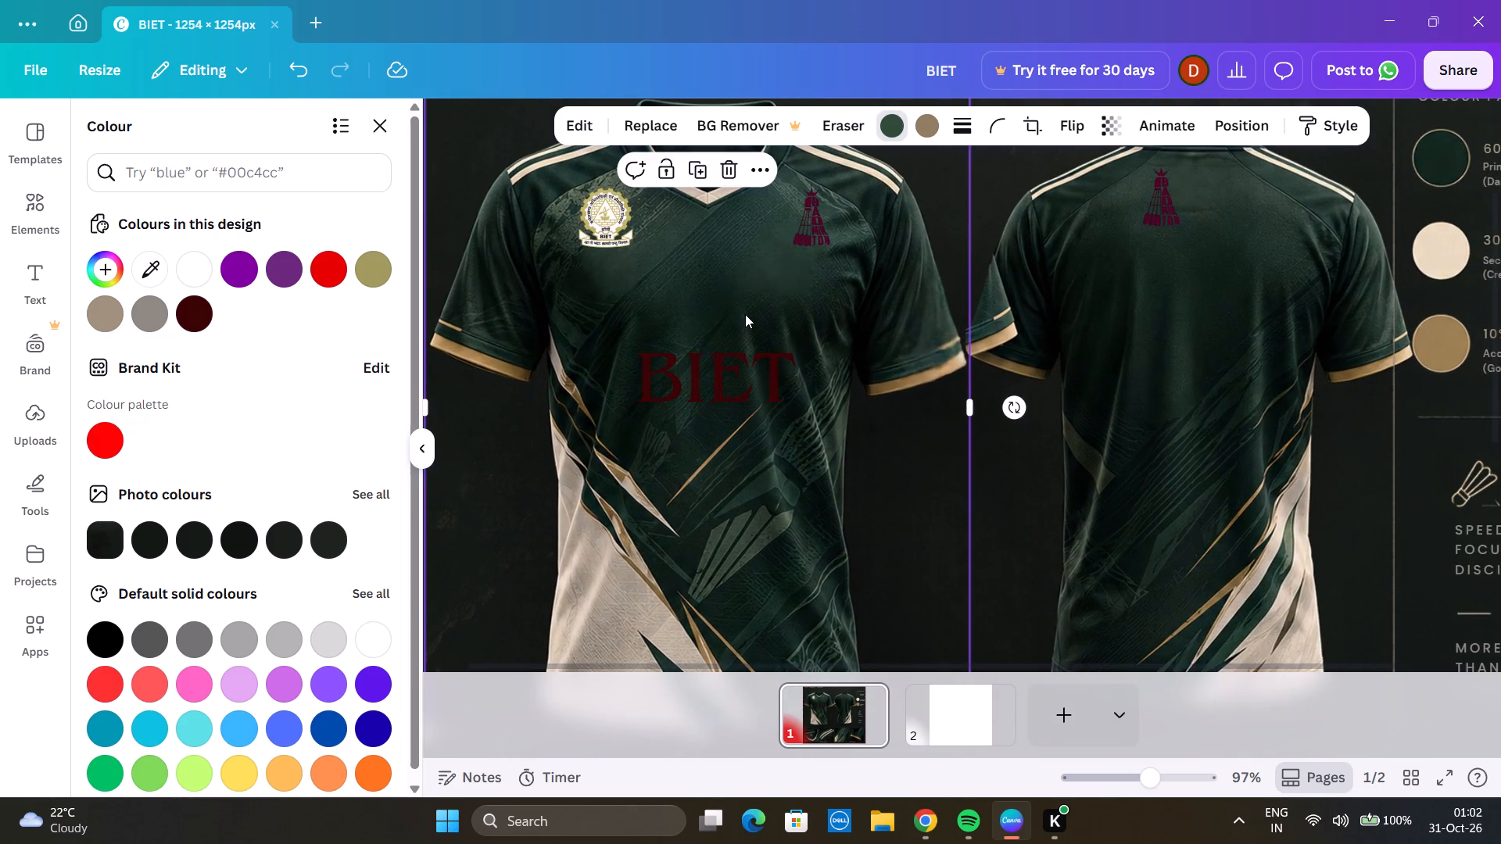
{"action": "scroll", "coordinate": [745, 316], "scroll_direction": "up", "scroll_amount": 1}
{"action": "left_click_drag", "start_coordinate": [688, 406], "coordinate": [669, 374]}
Shift the crest, the BADMINTON logo and the BIET lettering slightly to line up with the front jersey.
{"action": "left_click_drag", "start_coordinate": [616, 357], "coordinate": [600, 356]}
{"action": "left_click_drag", "start_coordinate": [832, 363], "coordinate": [803, 364]}
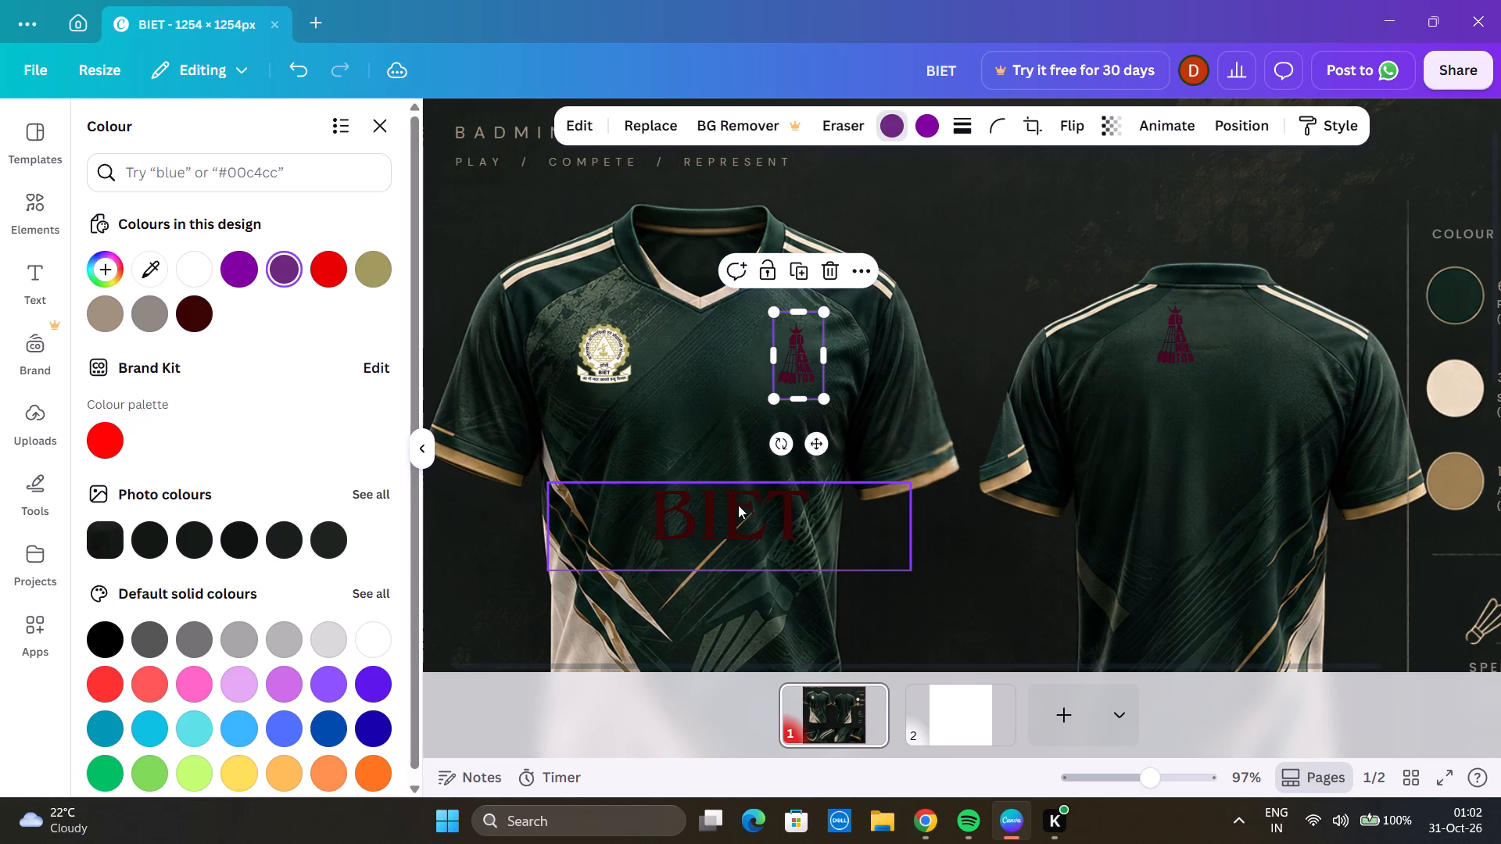
{"action": "left_click_drag", "start_coordinate": [738, 506], "coordinate": [707, 513]}
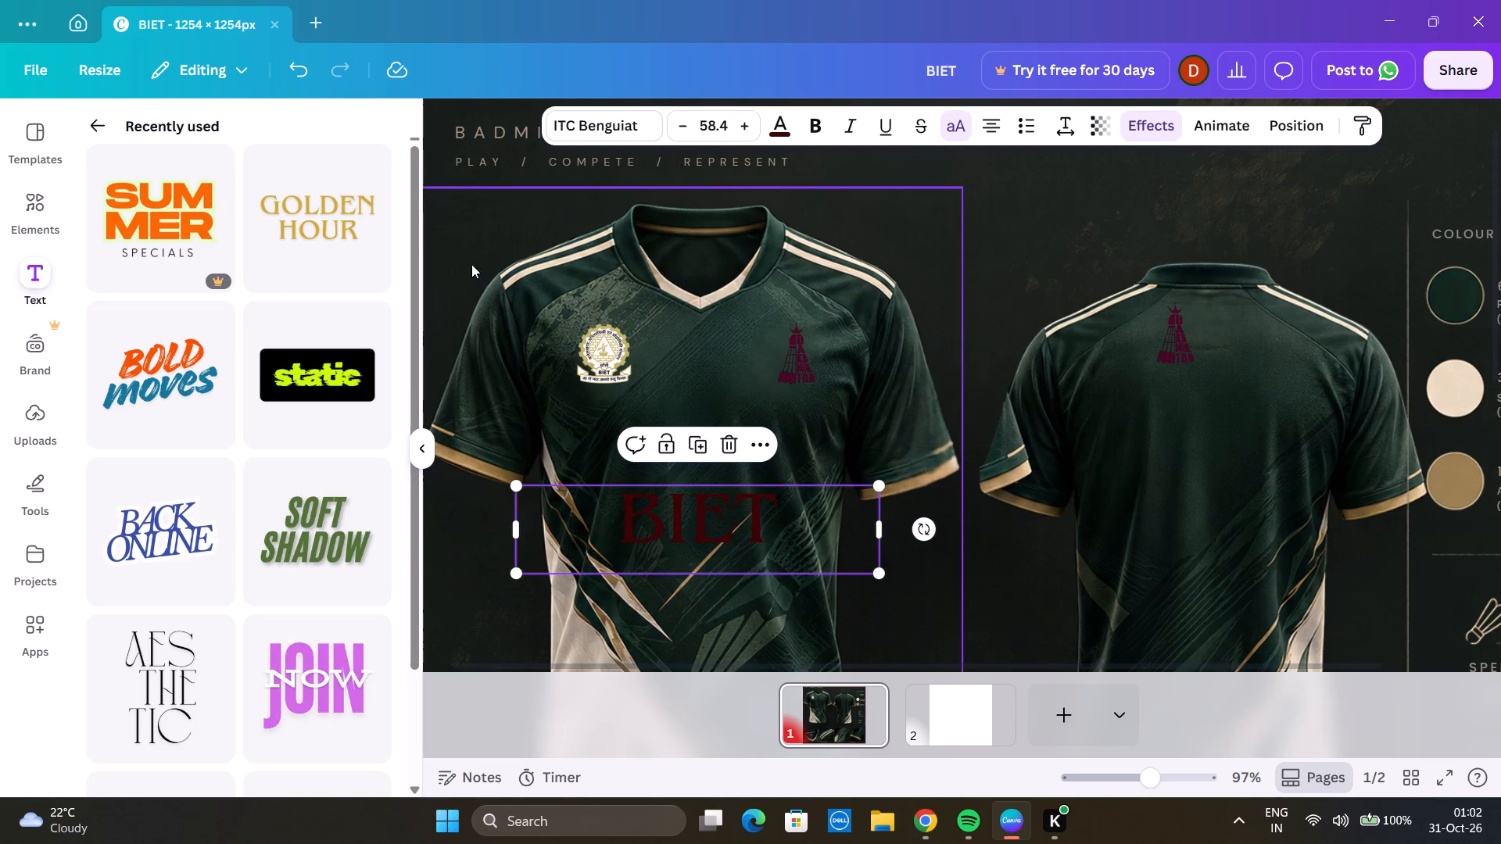
Enlarge the back-view jersey image slightly and raise it to the level of the front jersey.
{"action": "left_click", "coordinate": [1127, 397]}
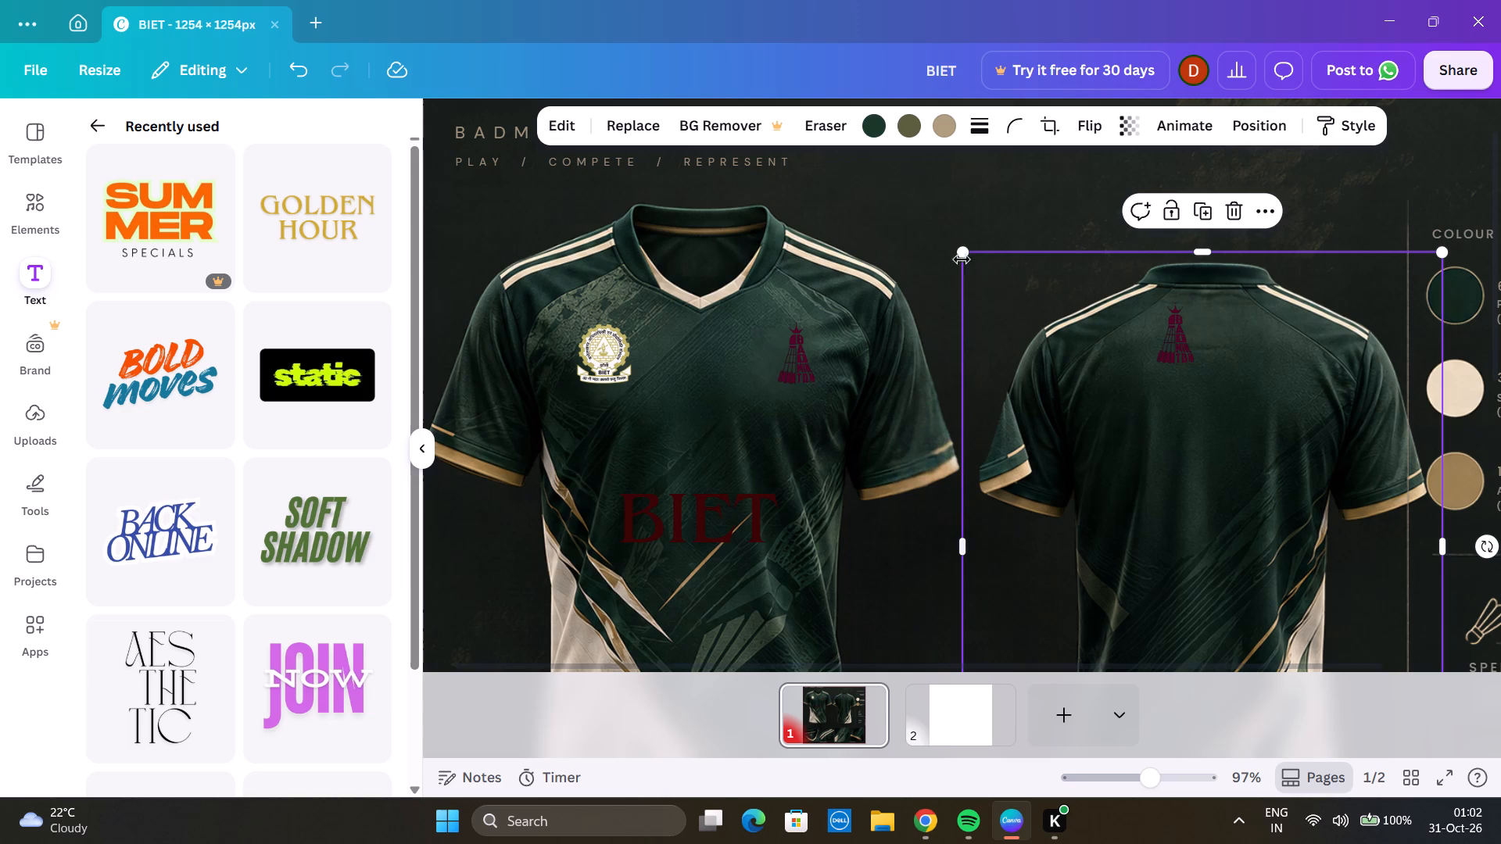
{"action": "left_click_drag", "start_coordinate": [958, 256], "coordinate": [937, 234]}
{"action": "left_click_drag", "start_coordinate": [1155, 383], "coordinate": [1152, 342]}
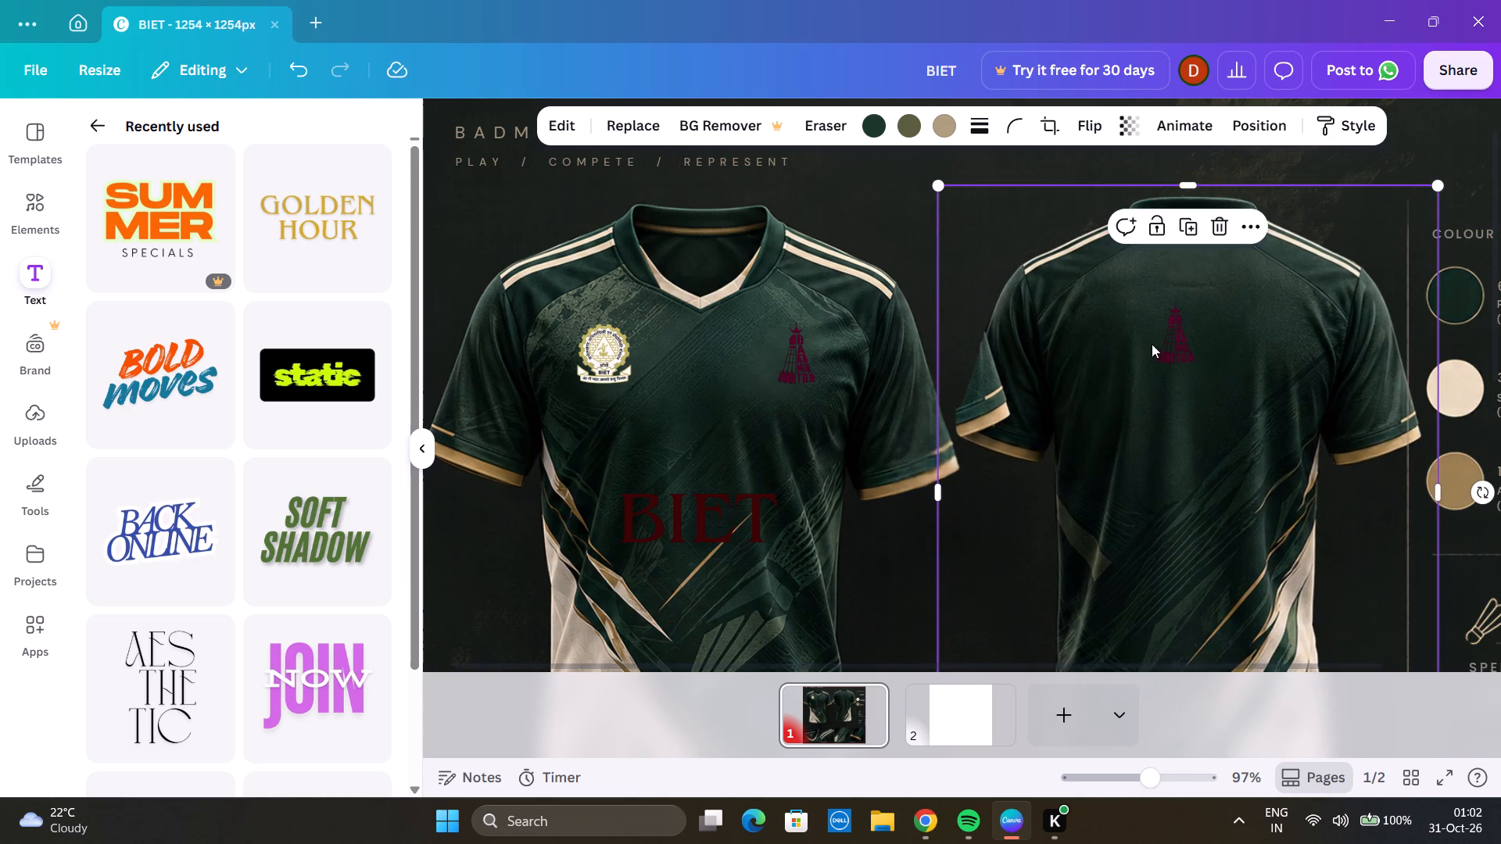
Centre the BADMINTON logo on the upper back of the back-view jersey, just below the collar.
{"action": "left_click_drag", "start_coordinate": [1171, 348], "coordinate": [1190, 307]}
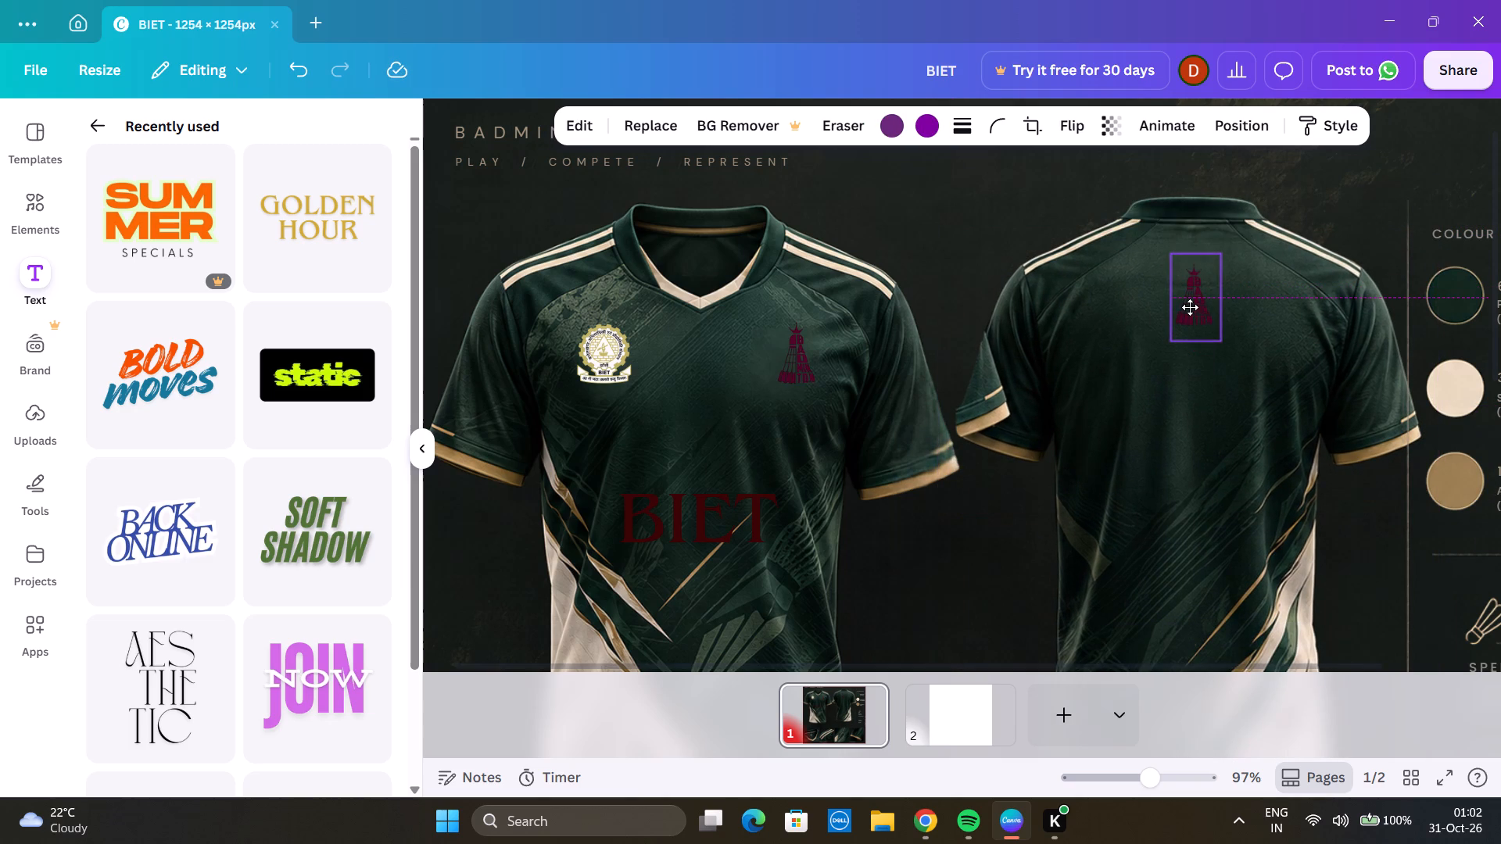
{"action": "left_click_drag", "start_coordinate": [1190, 307], "coordinate": [1188, 313]}
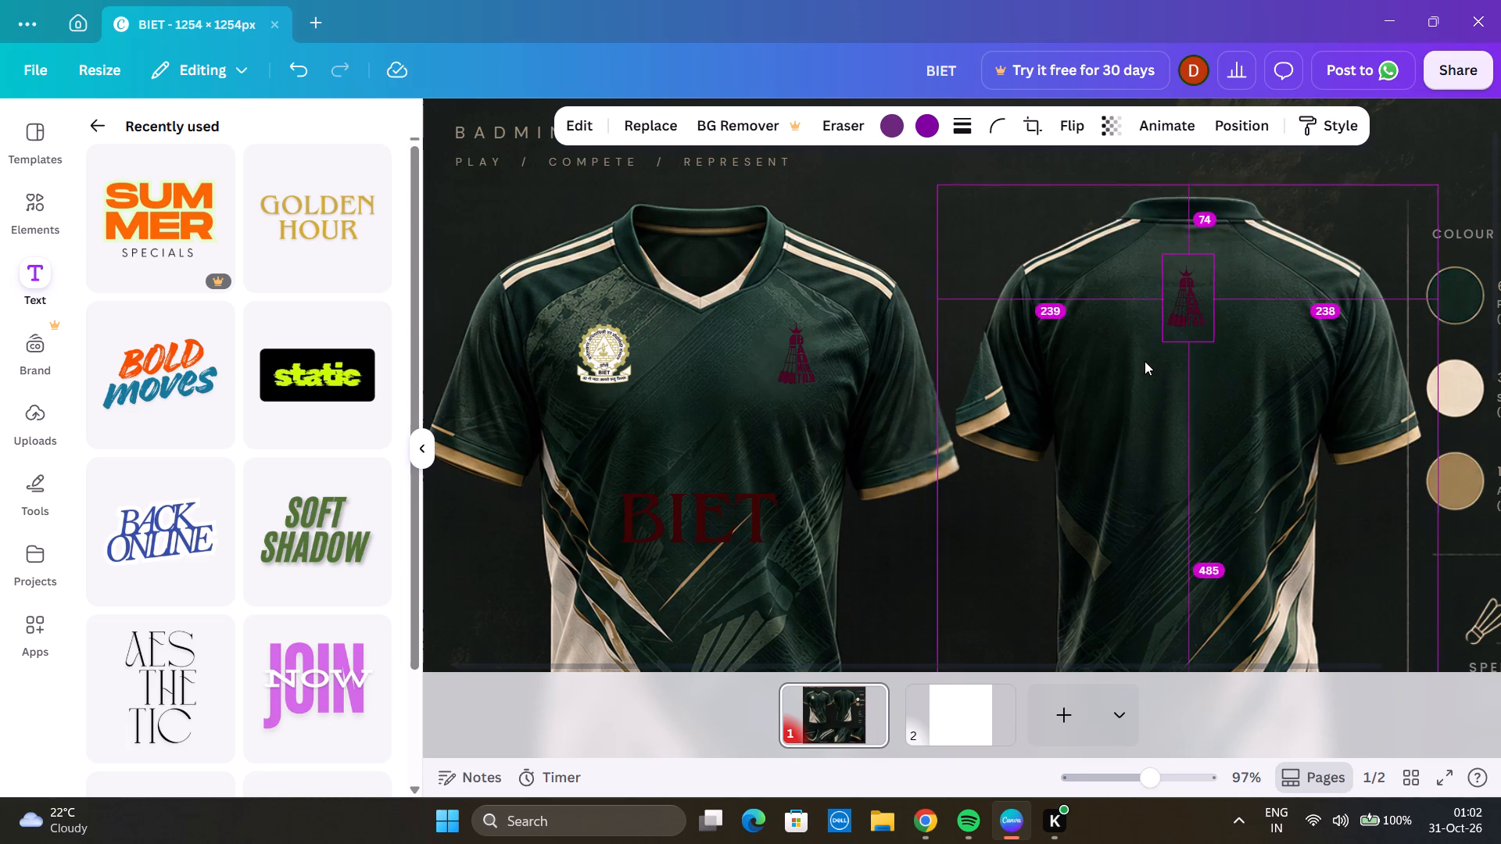
Compare the board with the reference jersey design in Chrome and nudge the back-view jersey slightly down.
{"action": "key", "text": "alt+Tab"}
{"action": "key", "text": "alt+Tab"}
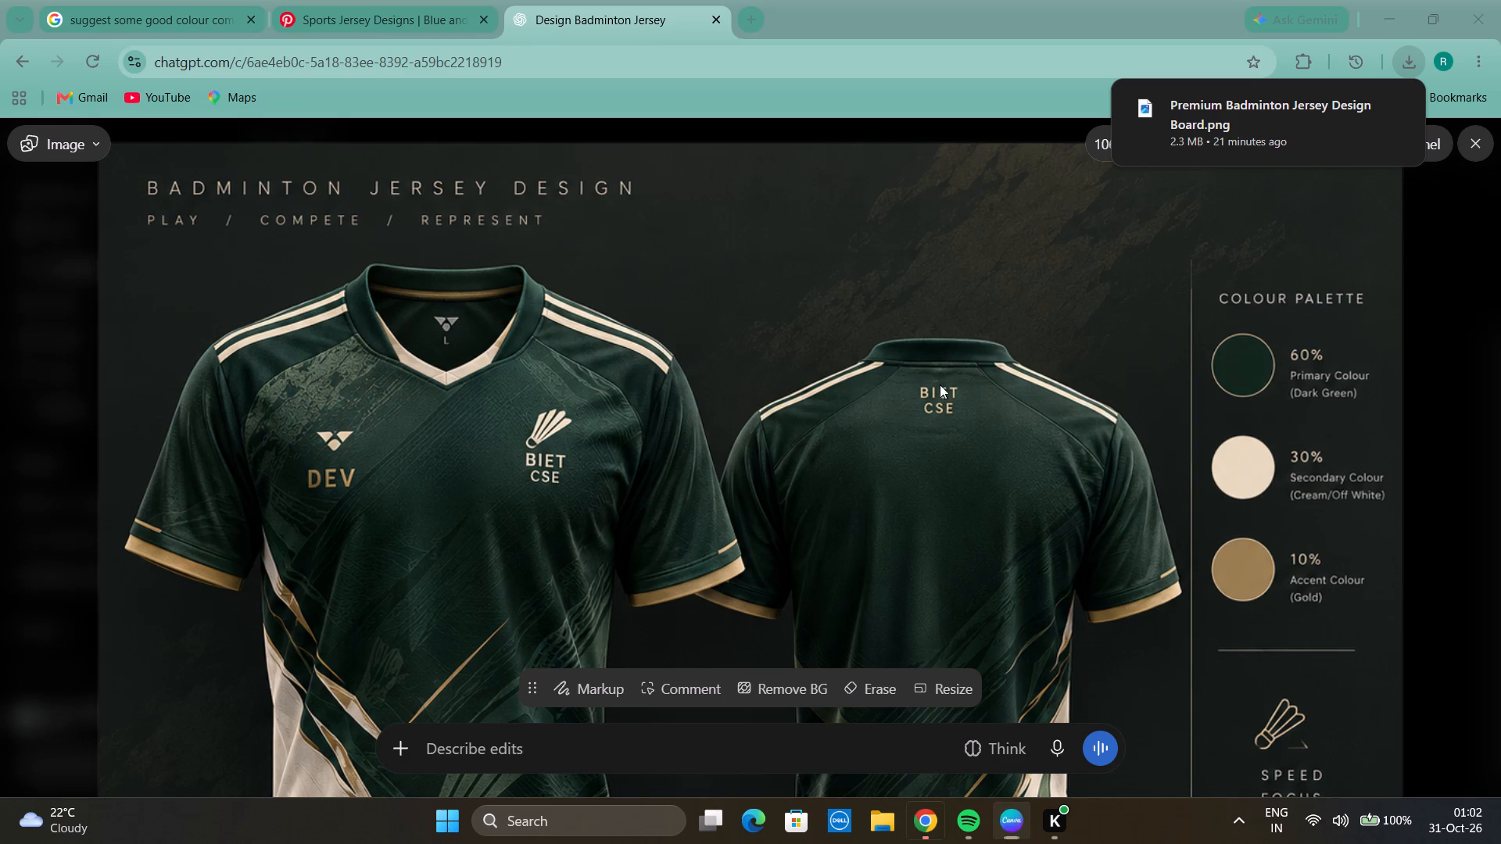
{"action": "key", "text": "alt+Tab"}
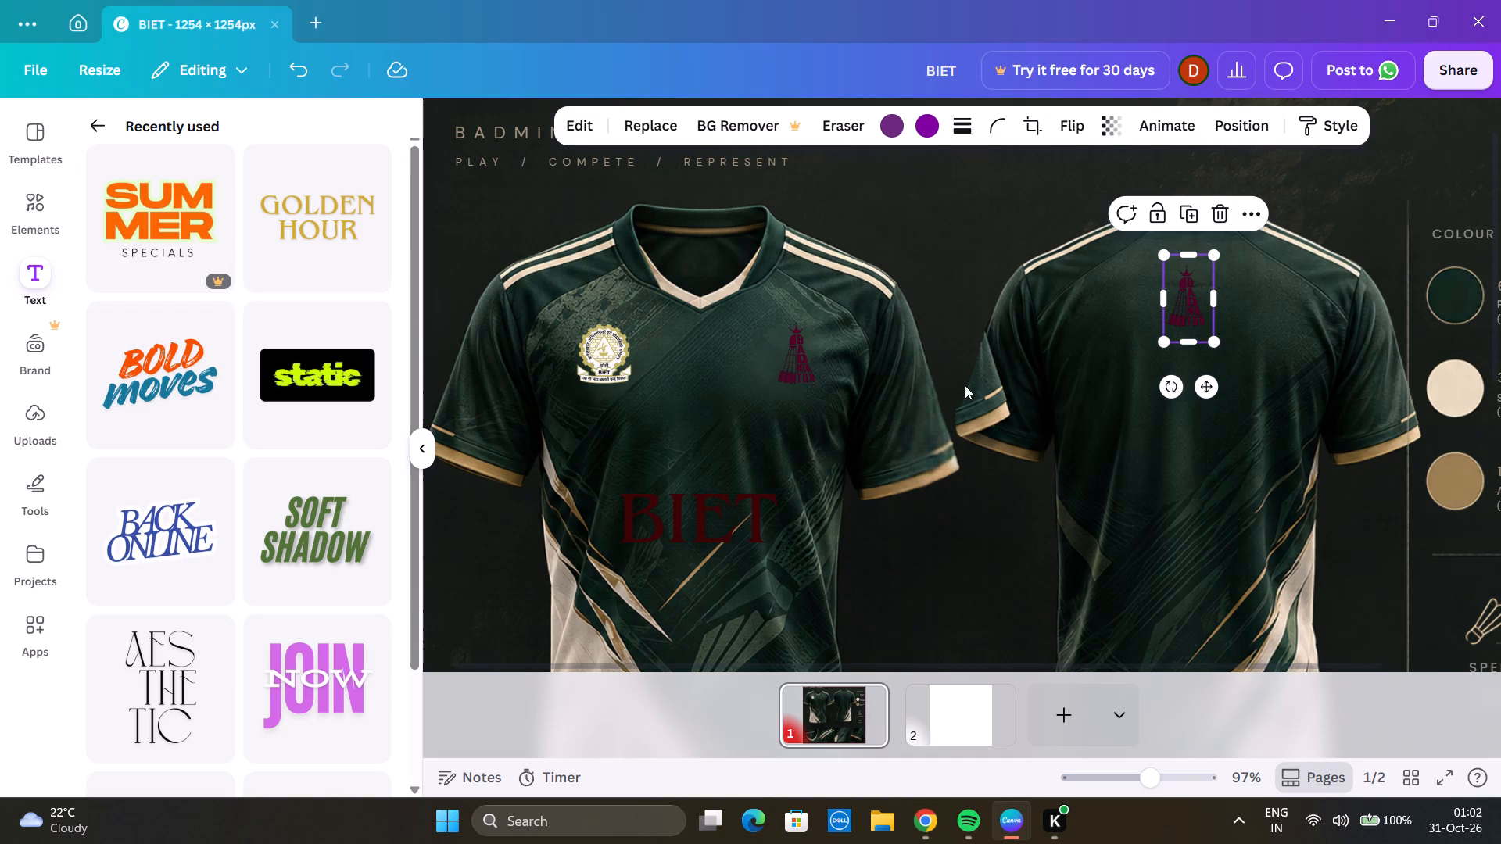
{"action": "left_click_drag", "start_coordinate": [1084, 435], "coordinate": [1079, 445]}
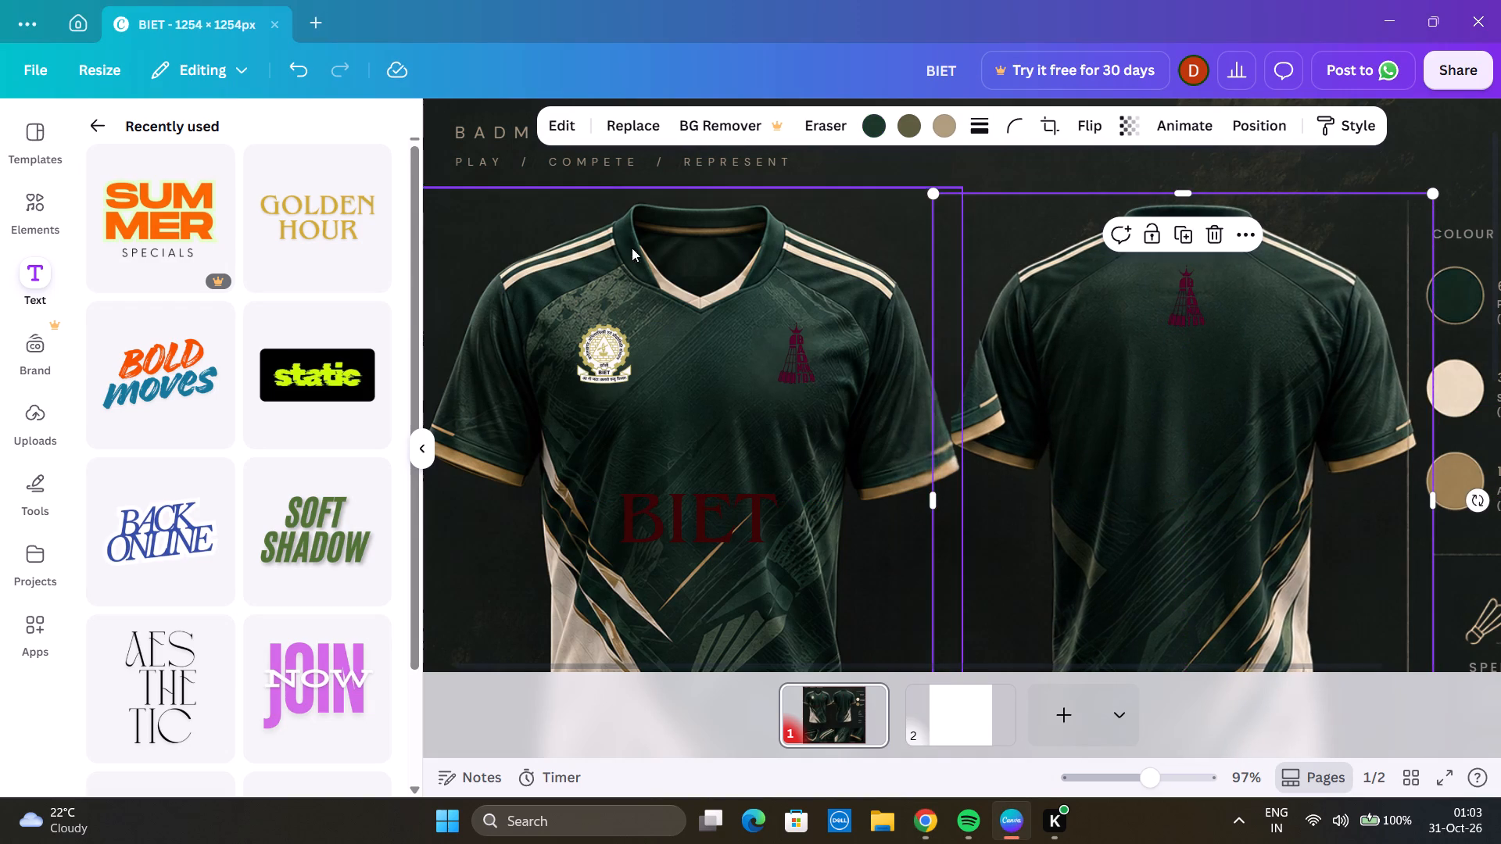
{"action": "key", "text": "alt+Tab"}
{"action": "key", "text": "alt+Tab"}
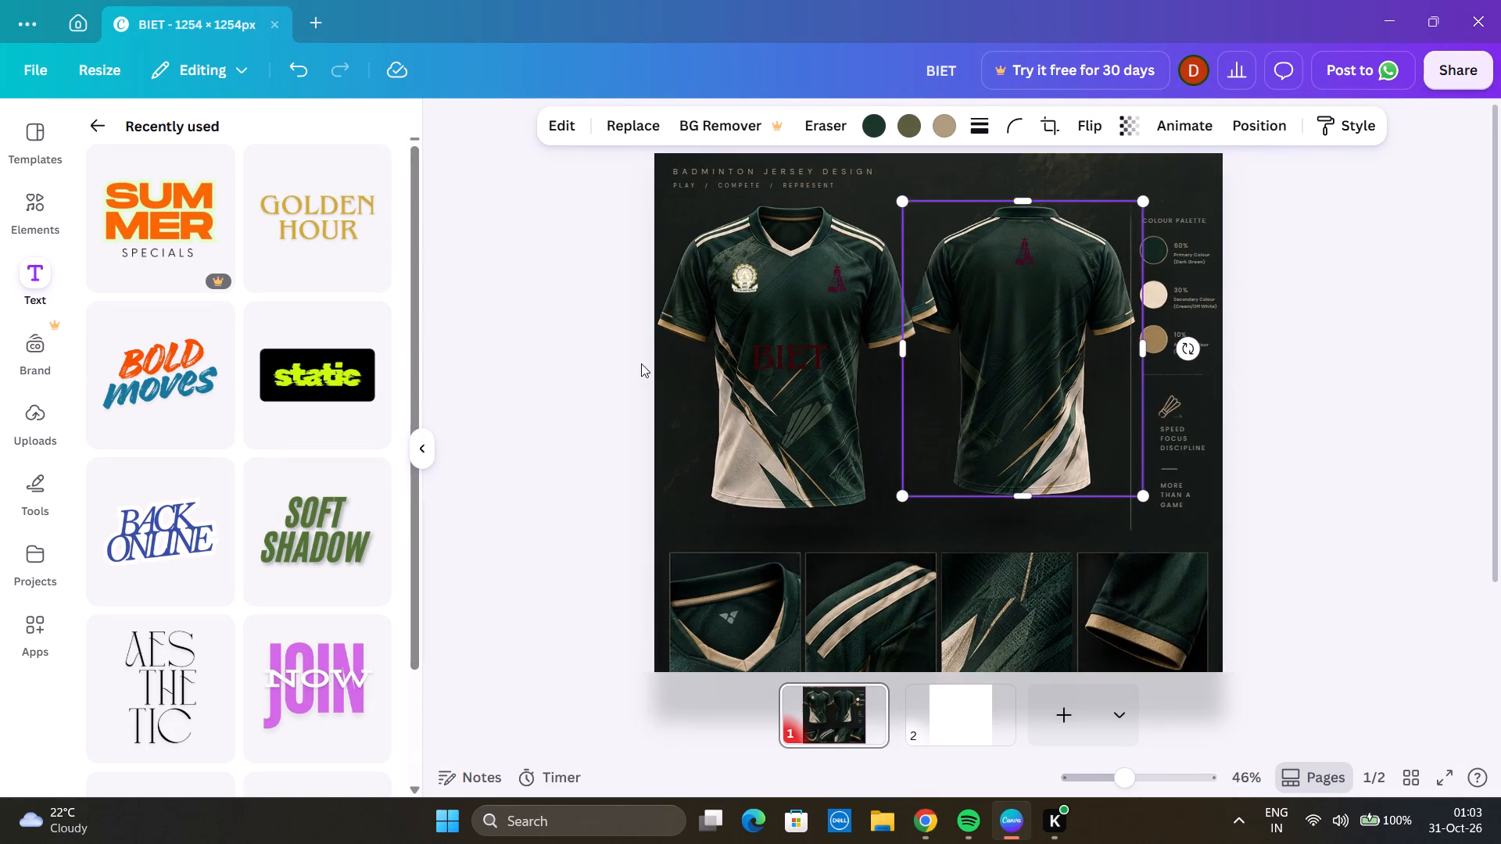
Add the AES THE TIC lettering style to the board and replace its wording with DEV.
{"action": "left_click", "coordinate": [534, 367]}
{"action": "left_click", "coordinate": [174, 704]}
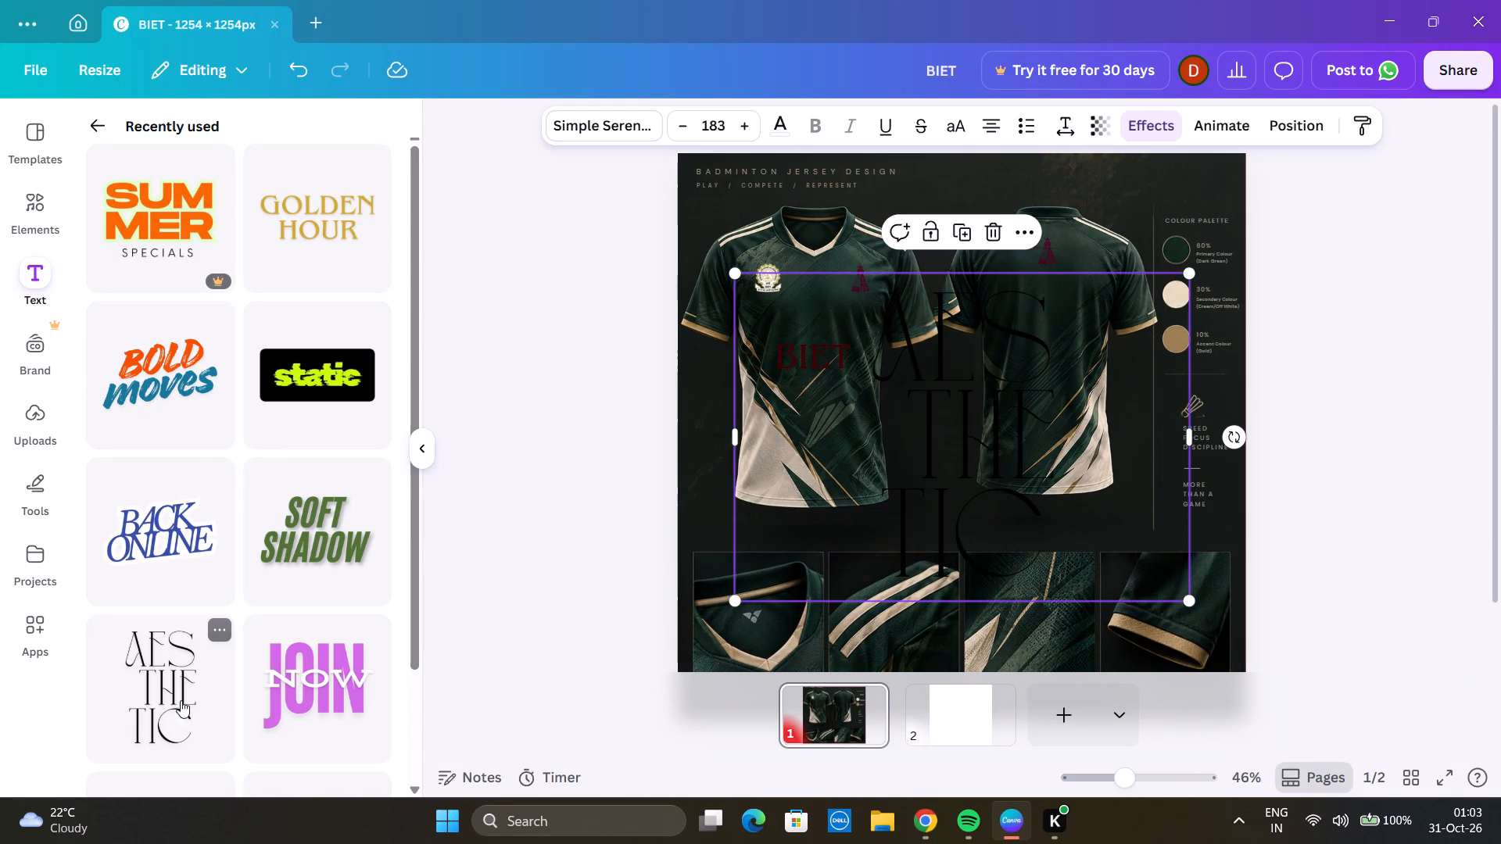
{"action": "left_click", "coordinate": [1046, 456]}
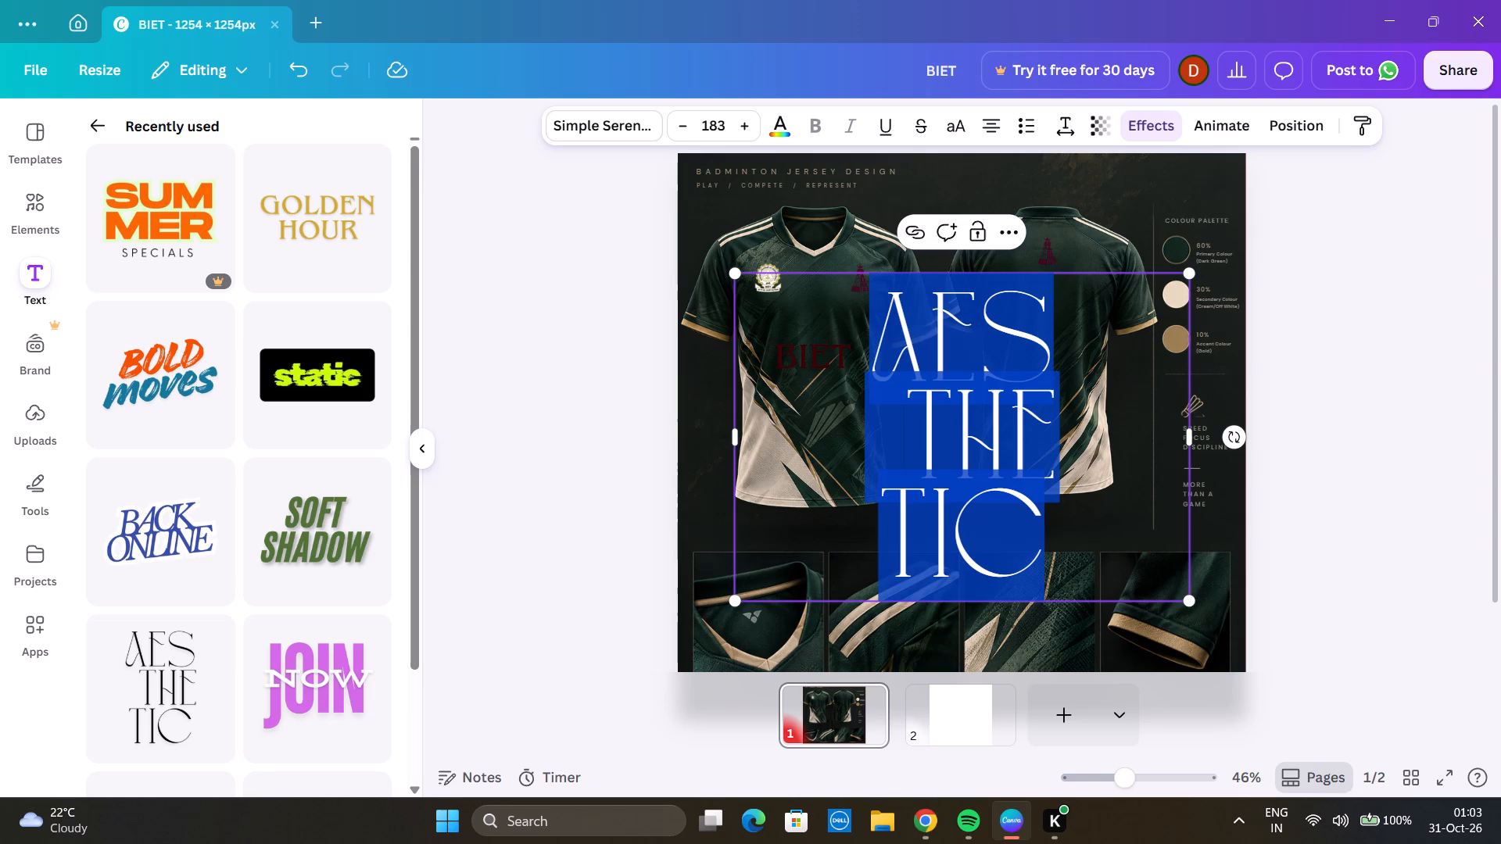
{"action": "key", "text": "BackSpace"}
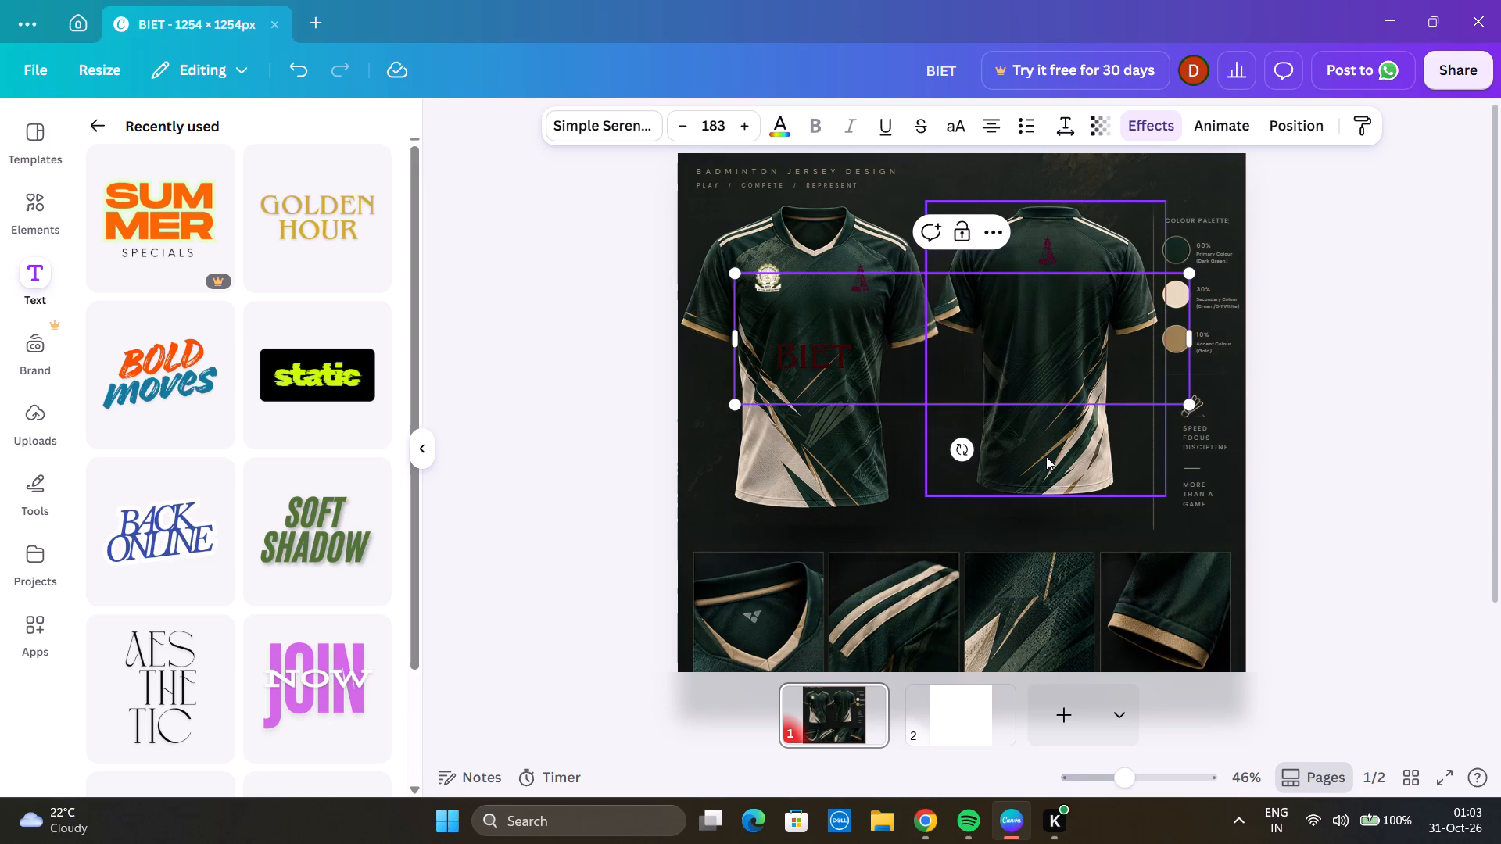
{"action": "type", "text": "DEV"}
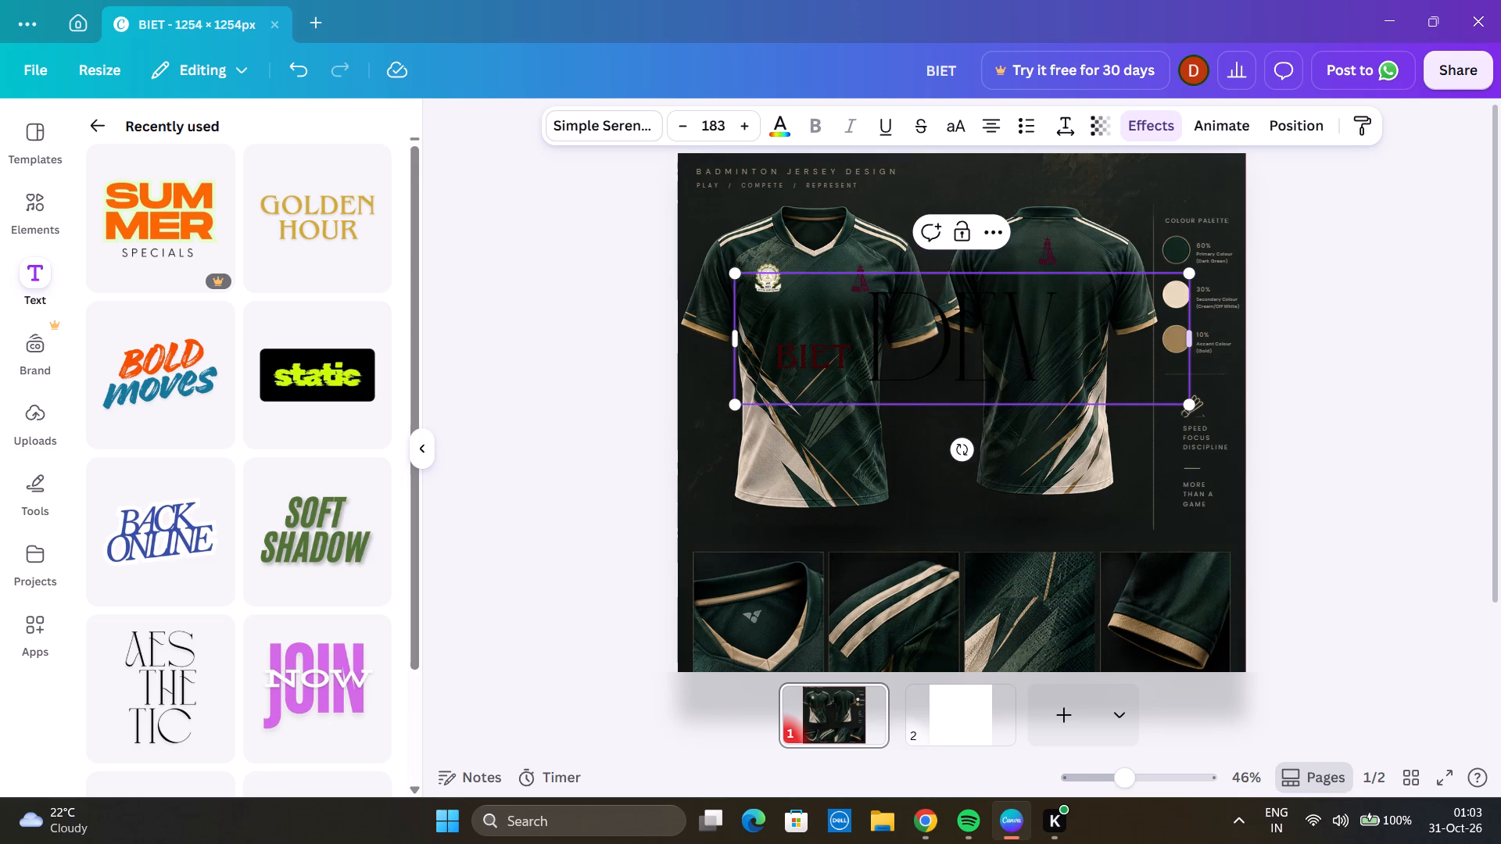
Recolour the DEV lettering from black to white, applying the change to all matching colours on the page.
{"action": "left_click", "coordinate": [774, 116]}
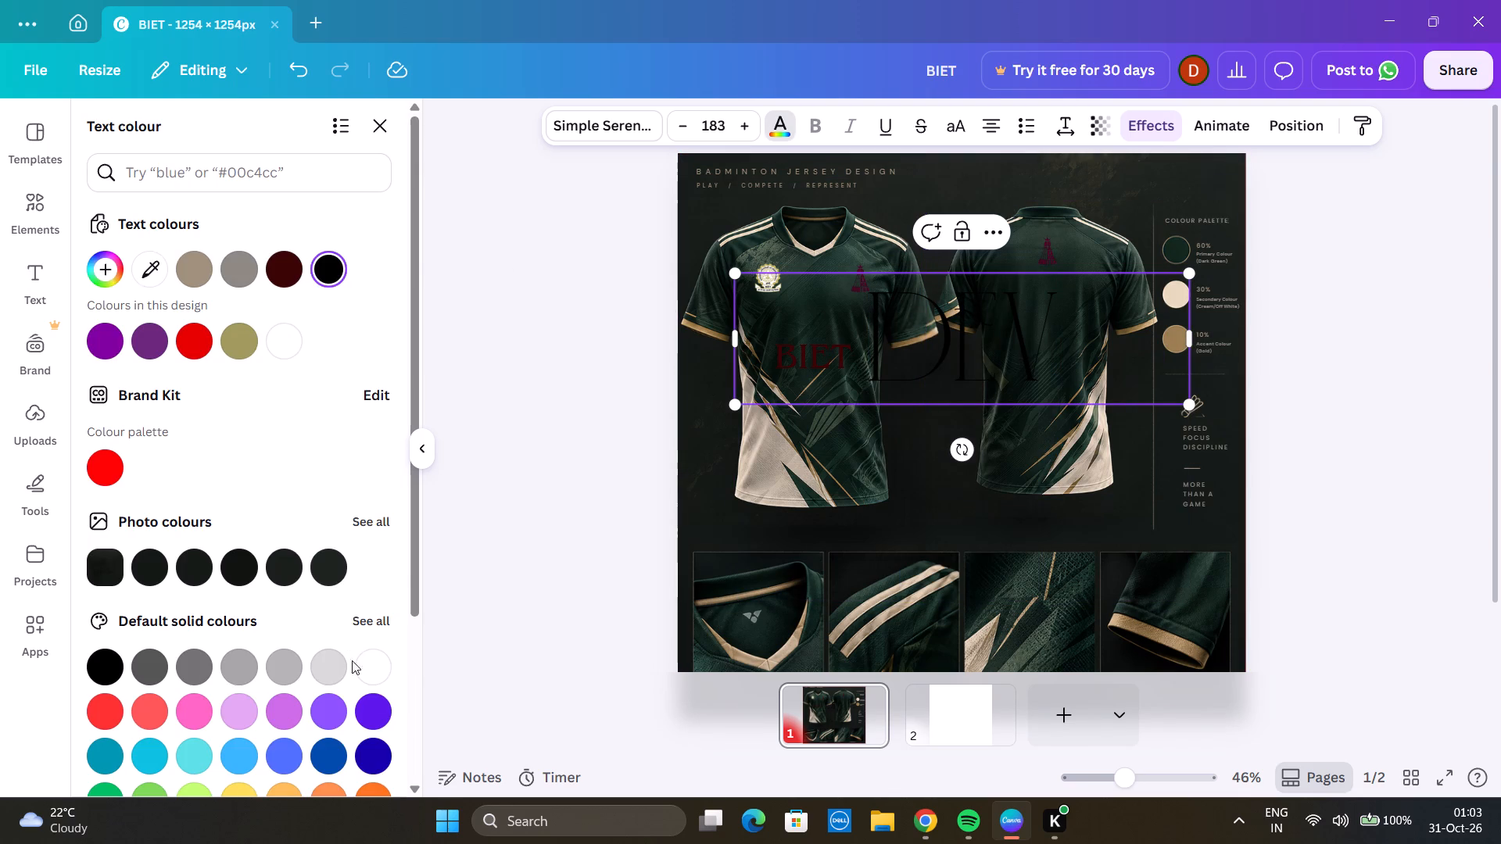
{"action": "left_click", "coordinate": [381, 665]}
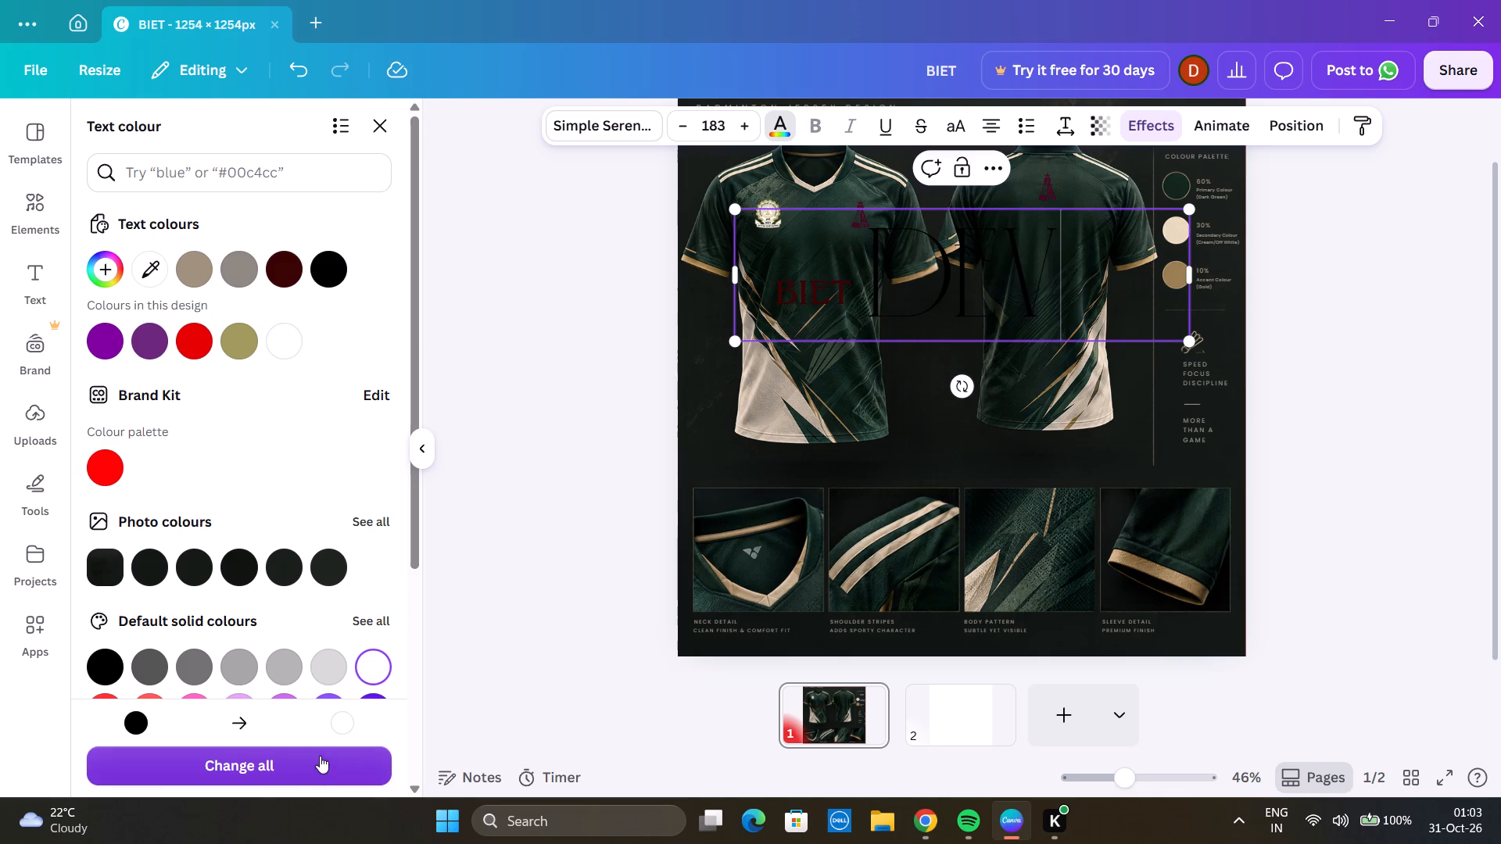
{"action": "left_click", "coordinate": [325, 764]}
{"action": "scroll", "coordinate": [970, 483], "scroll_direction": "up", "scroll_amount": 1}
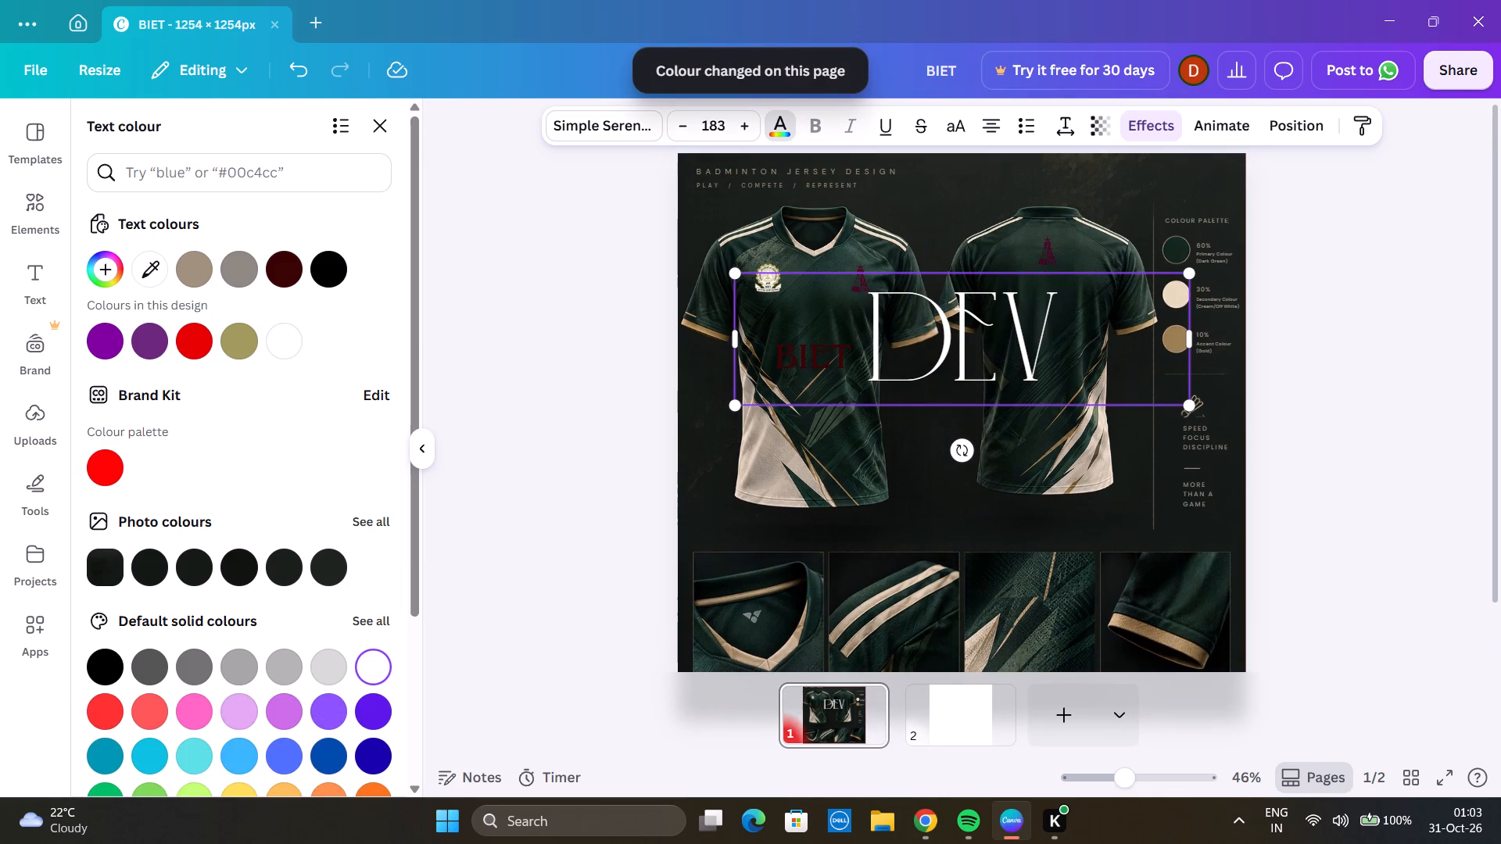
Shrink the DEV lettering to about size 58.8 and place it on the back-view jersey, just below the BADMINTON logo.
{"action": "left_click_drag", "start_coordinate": [1191, 406], "coordinate": [1093, 372]}
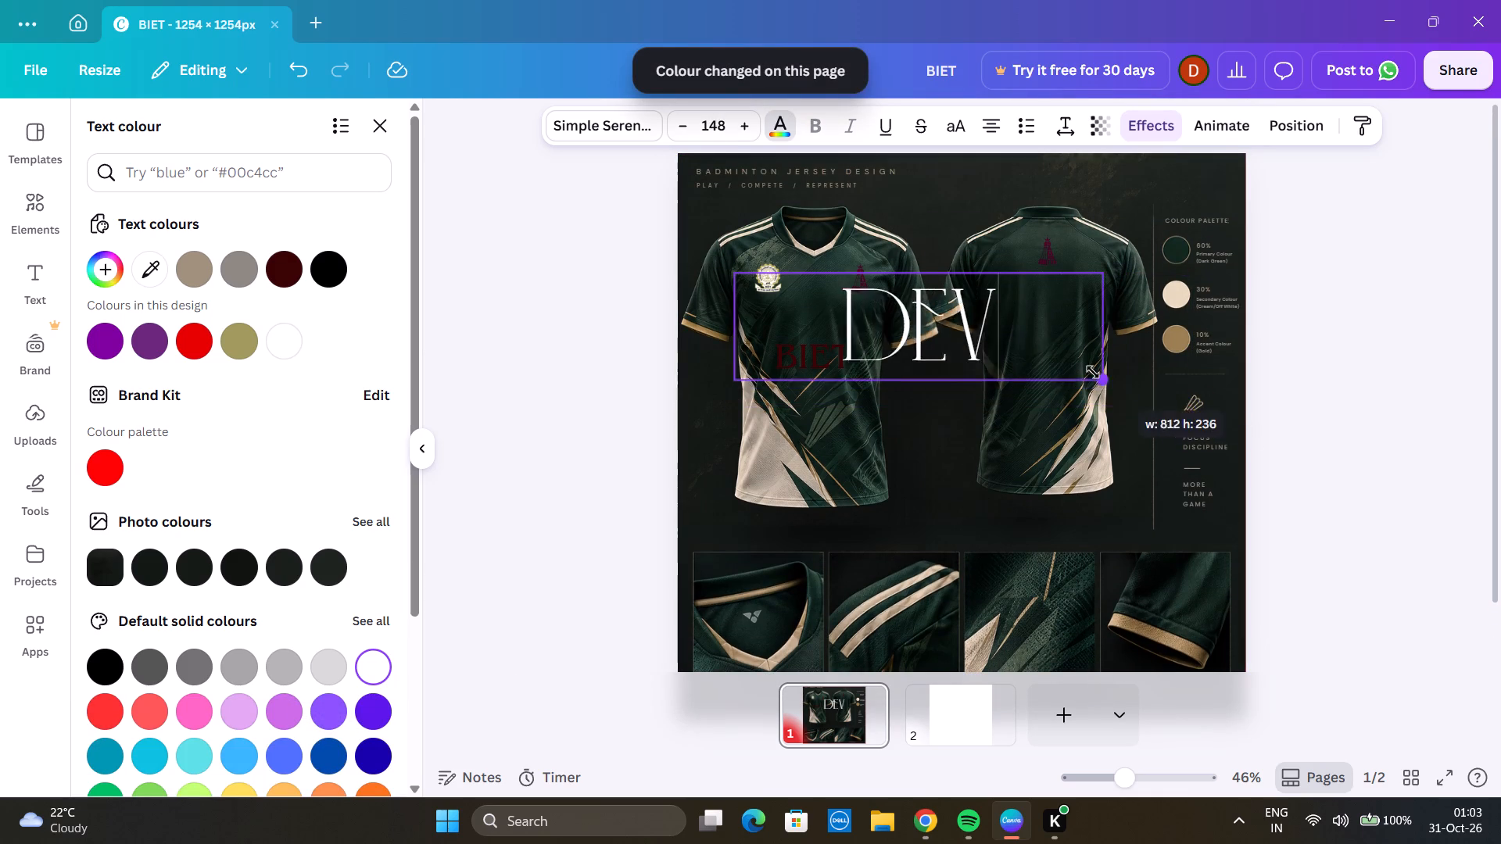
{"action": "left_click_drag", "start_coordinate": [1093, 372], "coordinate": [968, 325]}
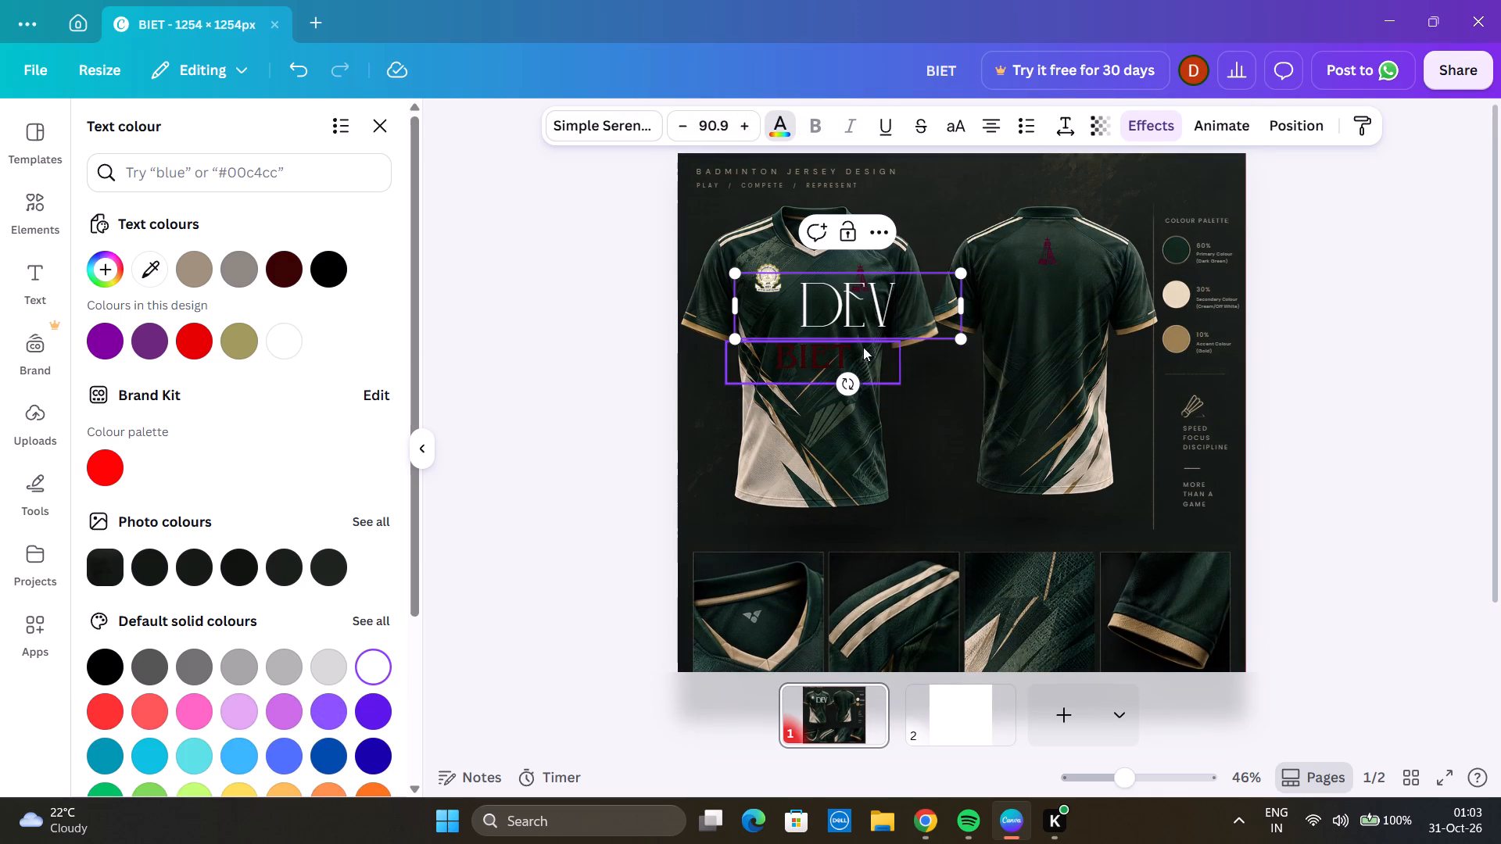
{"action": "left_click_drag", "start_coordinate": [907, 306], "coordinate": [937, 306]}
{"action": "left_click", "coordinate": [934, 306]}
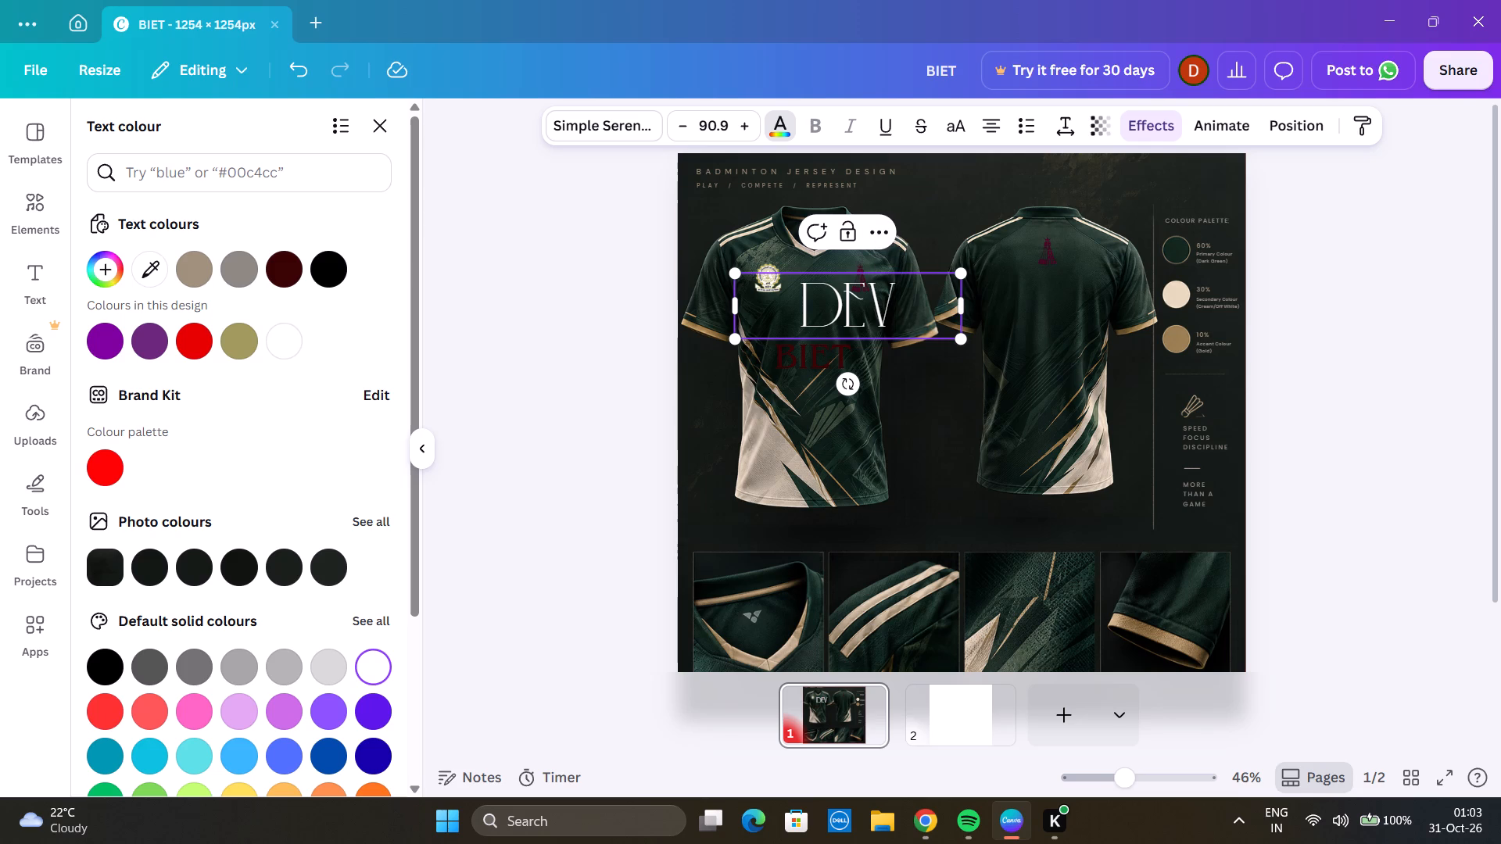
{"action": "left_click", "coordinate": [906, 316]}
{"action": "left_click_drag", "start_coordinate": [906, 316], "coordinate": [927, 320]}
{"action": "left_click", "coordinate": [930, 320]}
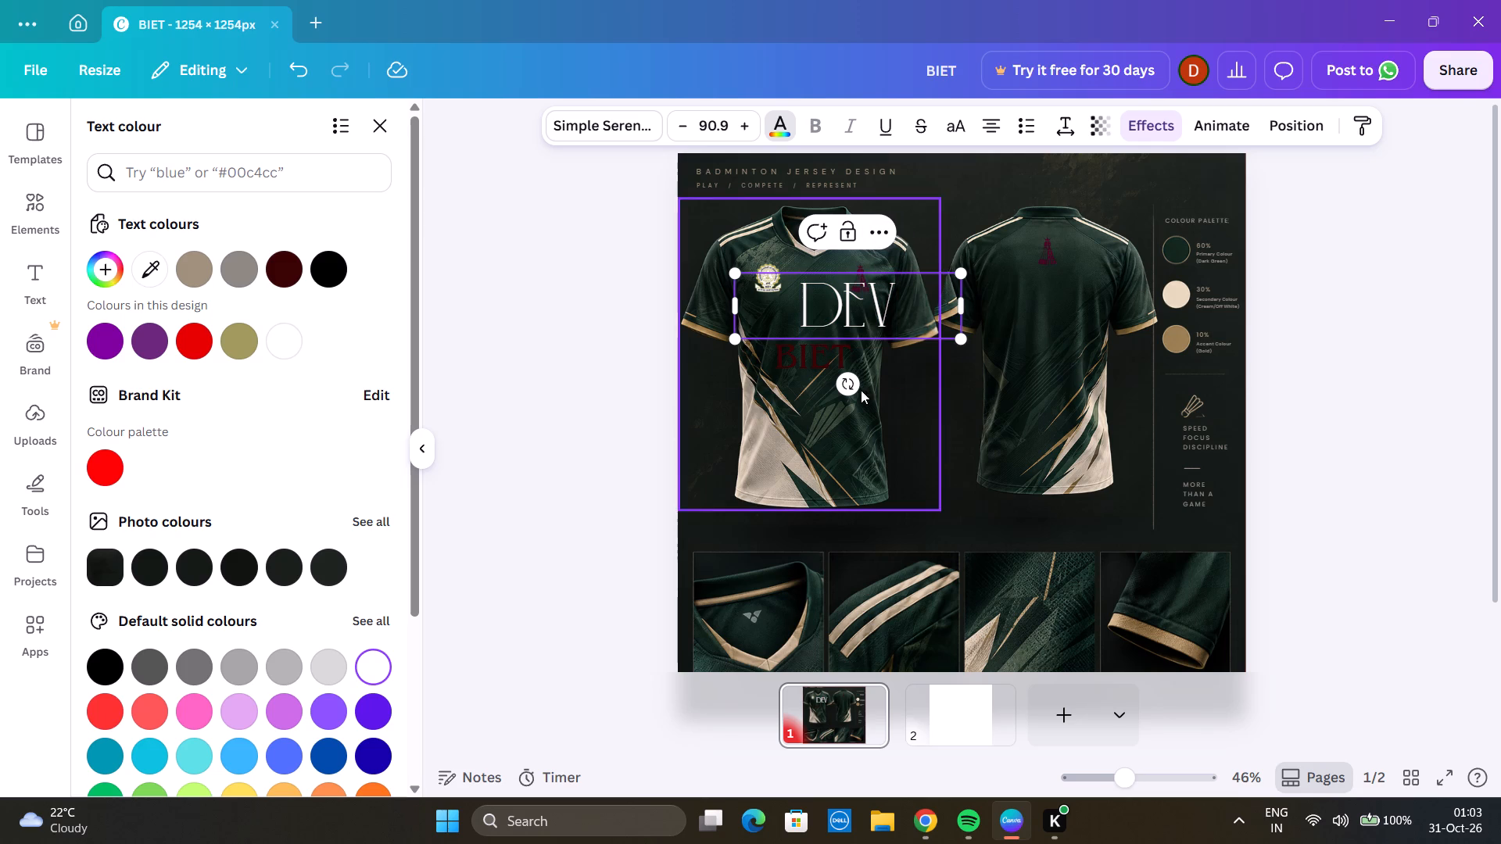
{"action": "left_click", "coordinate": [566, 413]}
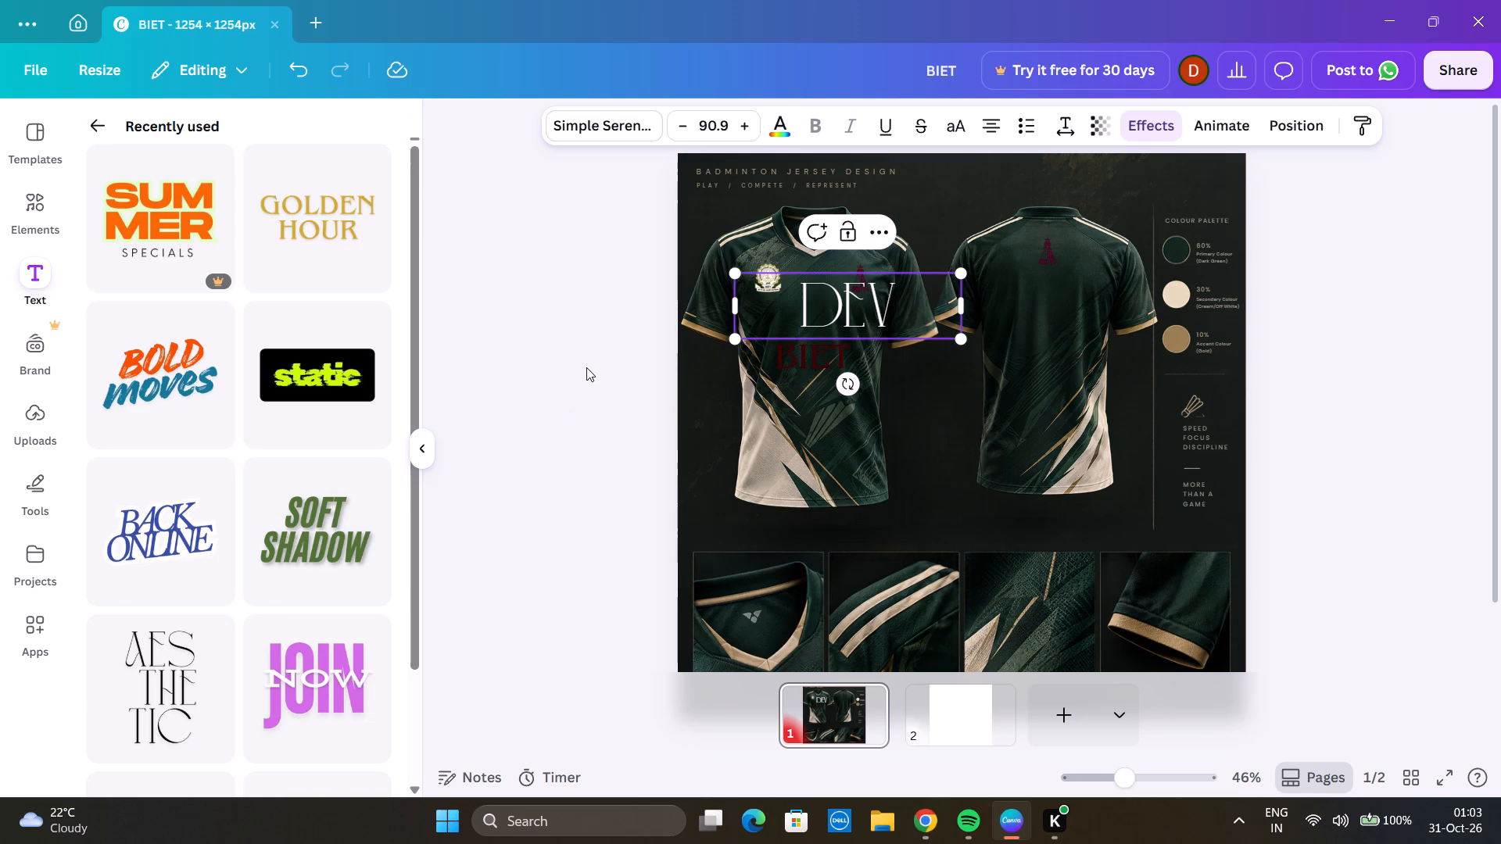
{"action": "left_click", "coordinate": [586, 367]}
{"action": "left_click_drag", "start_coordinate": [900, 303], "coordinate": [1087, 292]}
{"action": "left_click_drag", "start_coordinate": [1148, 329], "coordinate": [1079, 281]}
{"action": "left_click_drag", "start_coordinate": [1008, 352], "coordinate": [1057, 352]}
{"action": "left_click", "coordinate": [1075, 285]}
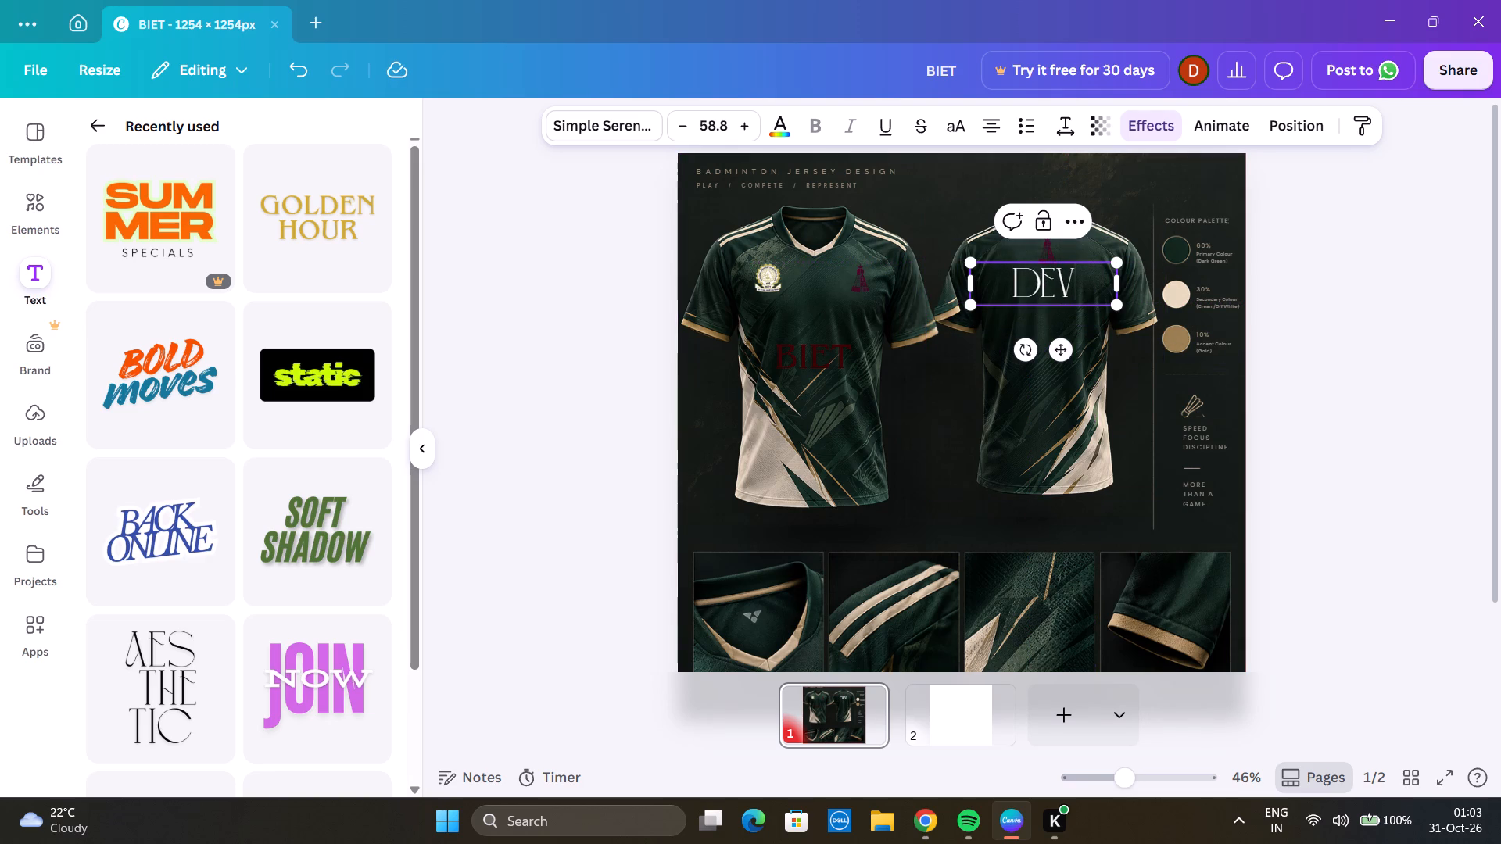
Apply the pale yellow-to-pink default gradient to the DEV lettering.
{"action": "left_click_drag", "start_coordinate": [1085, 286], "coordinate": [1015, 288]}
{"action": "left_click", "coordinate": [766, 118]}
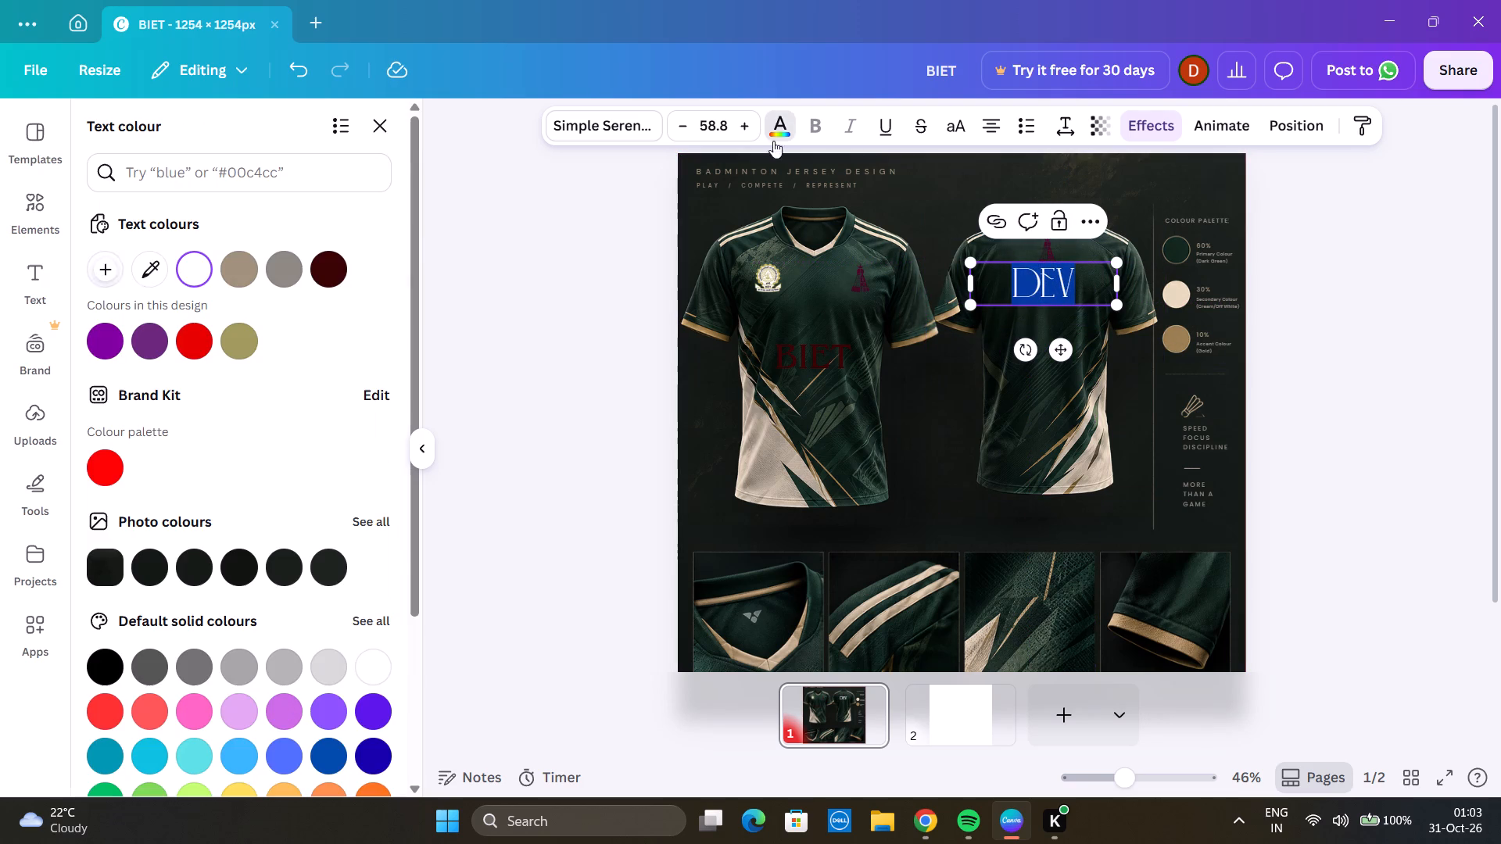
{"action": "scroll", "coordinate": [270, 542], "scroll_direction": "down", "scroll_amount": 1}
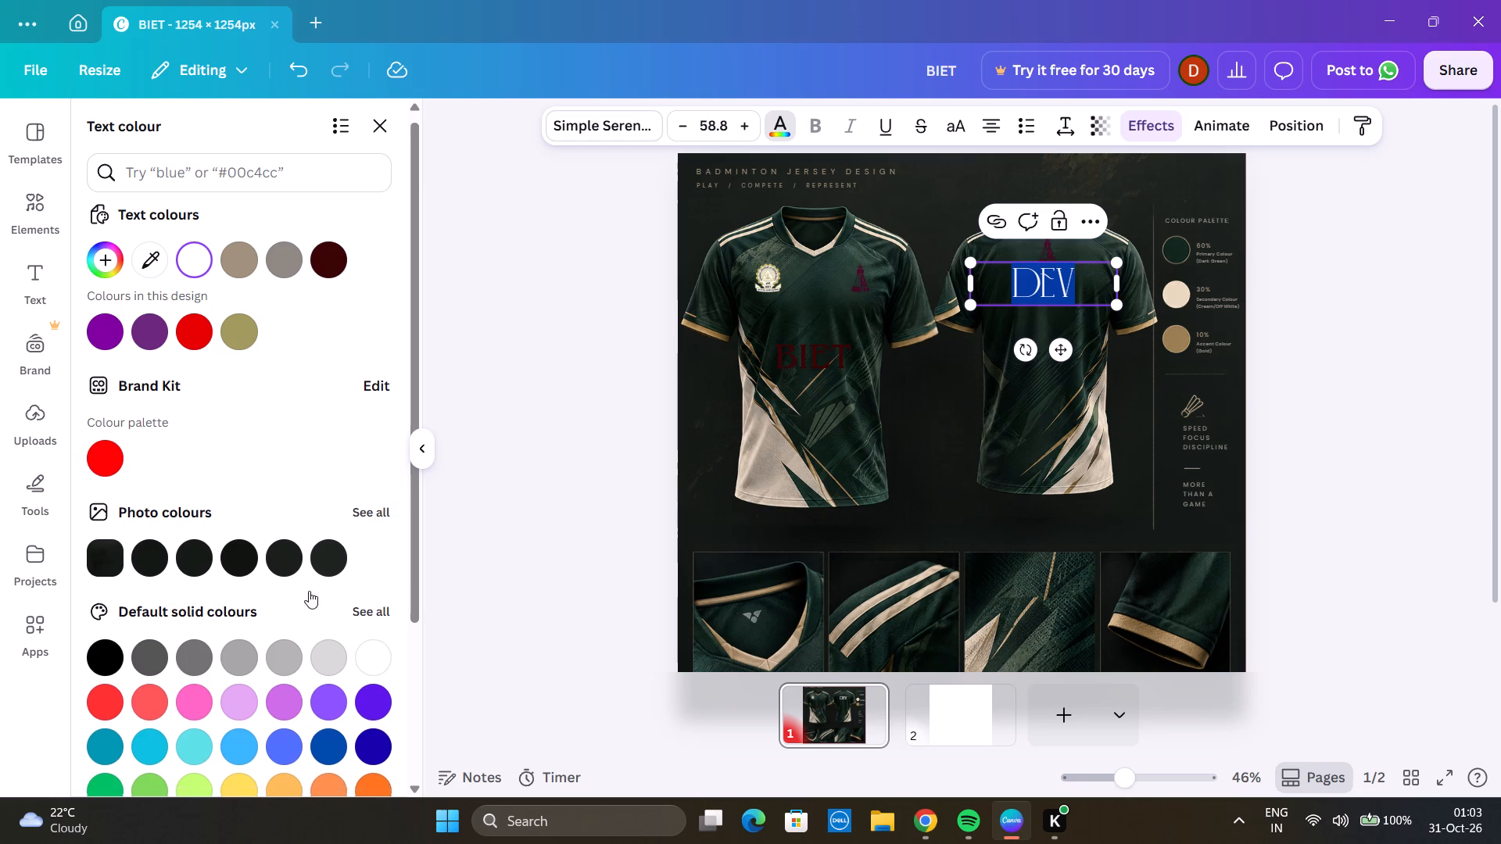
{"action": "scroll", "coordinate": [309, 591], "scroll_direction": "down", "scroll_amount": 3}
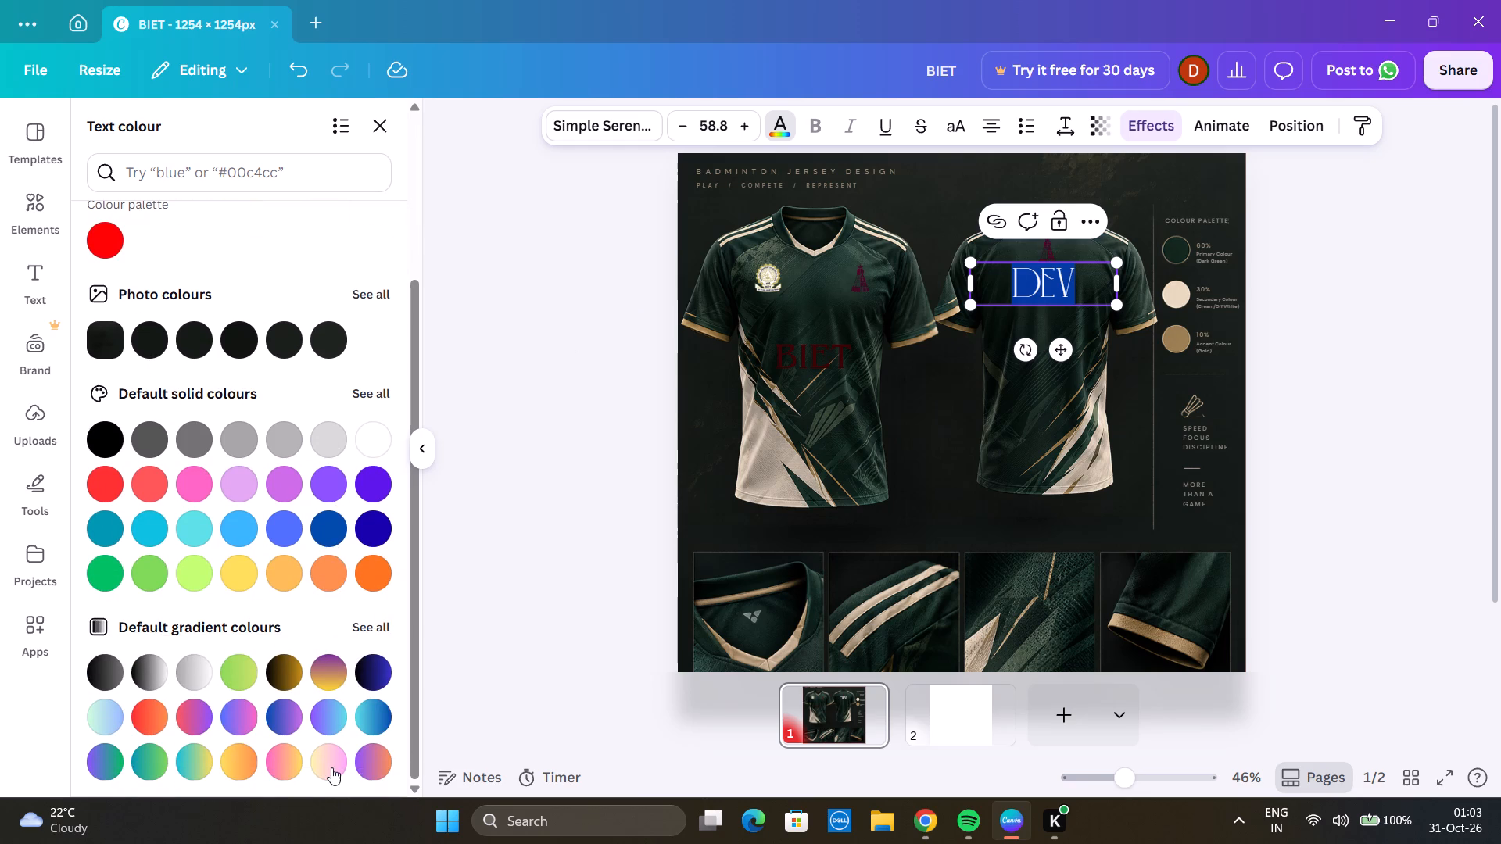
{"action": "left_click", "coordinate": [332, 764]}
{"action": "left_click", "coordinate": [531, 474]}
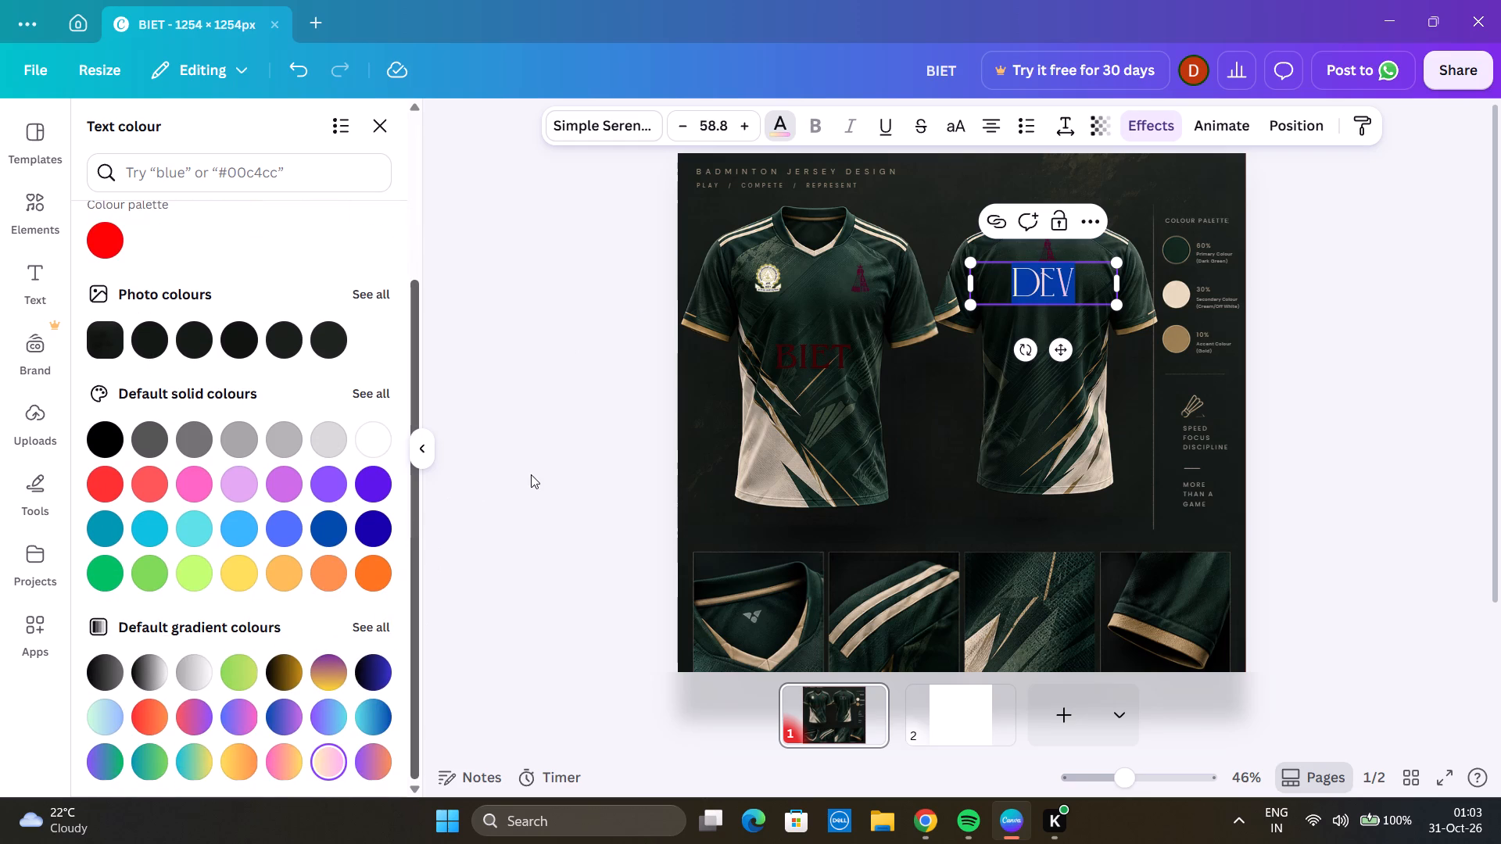
Reduce the DEV lettering to about size 47.6 and lower it slightly beneath the BADMINTON logo on the back-view jersey.
{"action": "left_click", "coordinate": [1070, 288]}
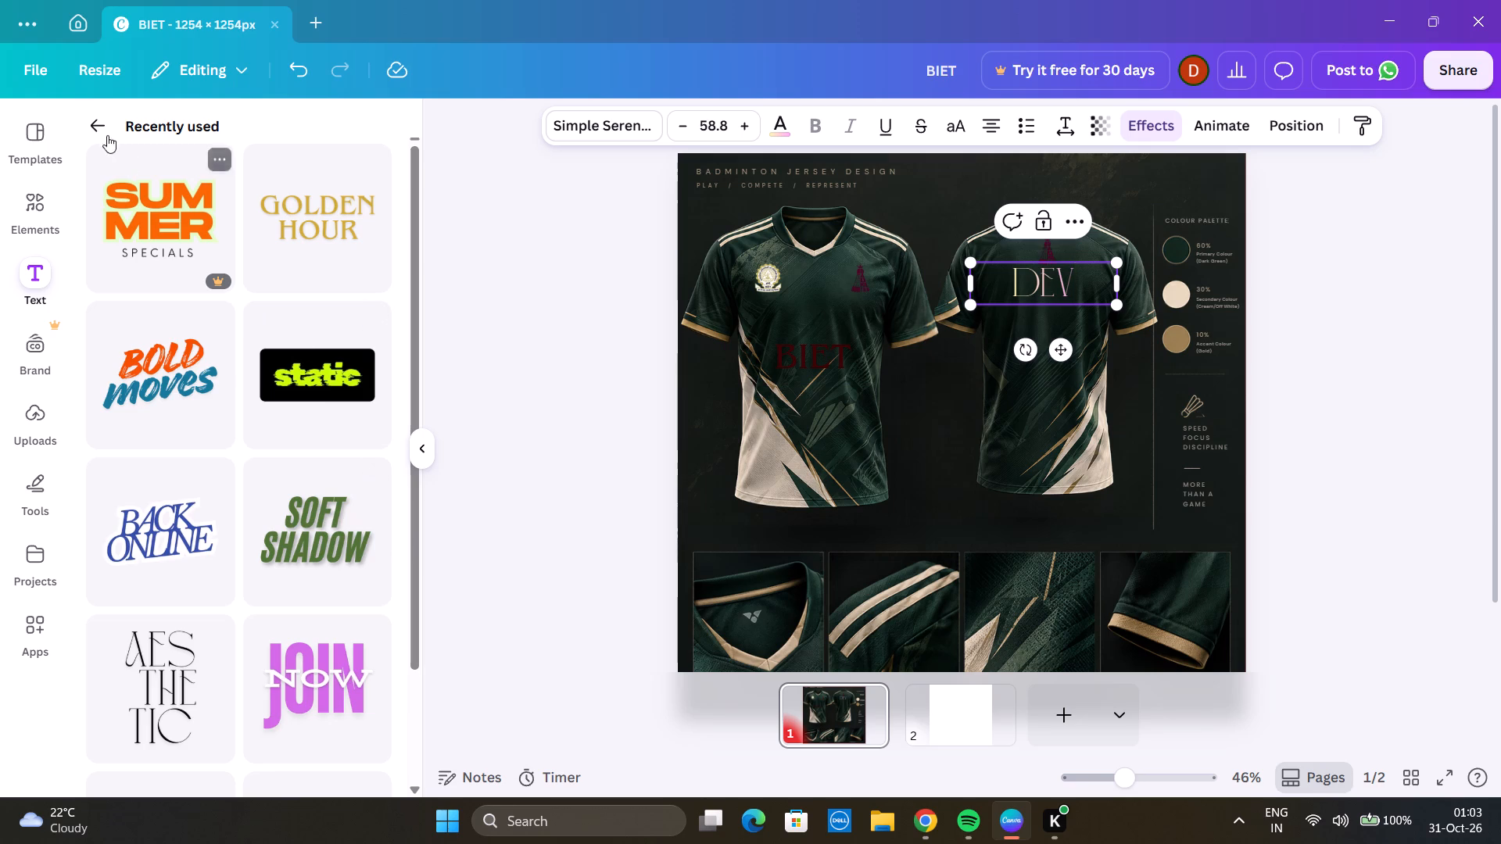
{"action": "left_click", "coordinate": [82, 125]}
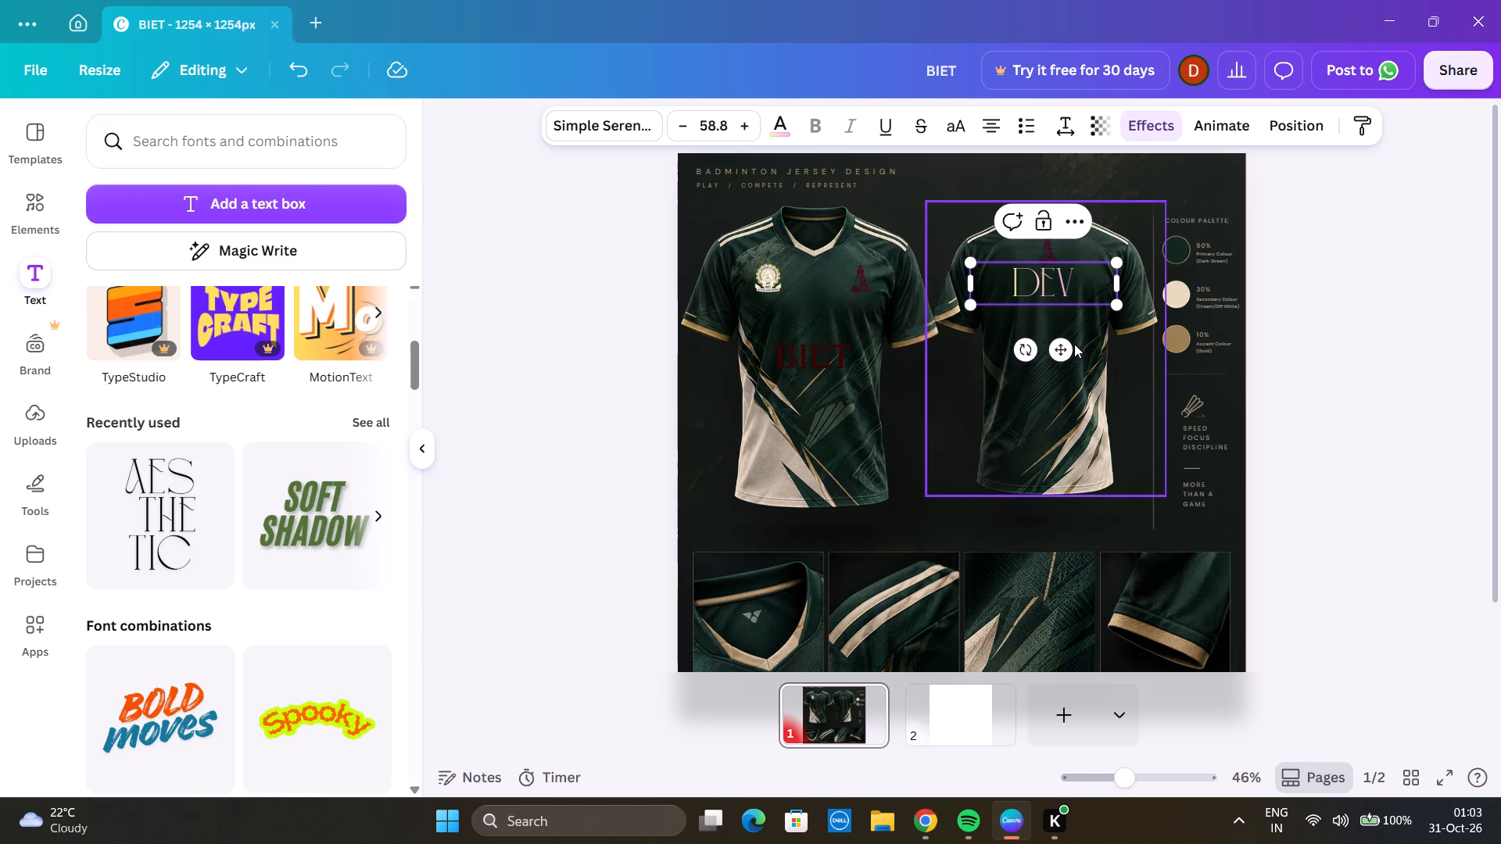
{"action": "scroll", "coordinate": [1076, 338], "scroll_direction": "up", "scroll_amount": 3}
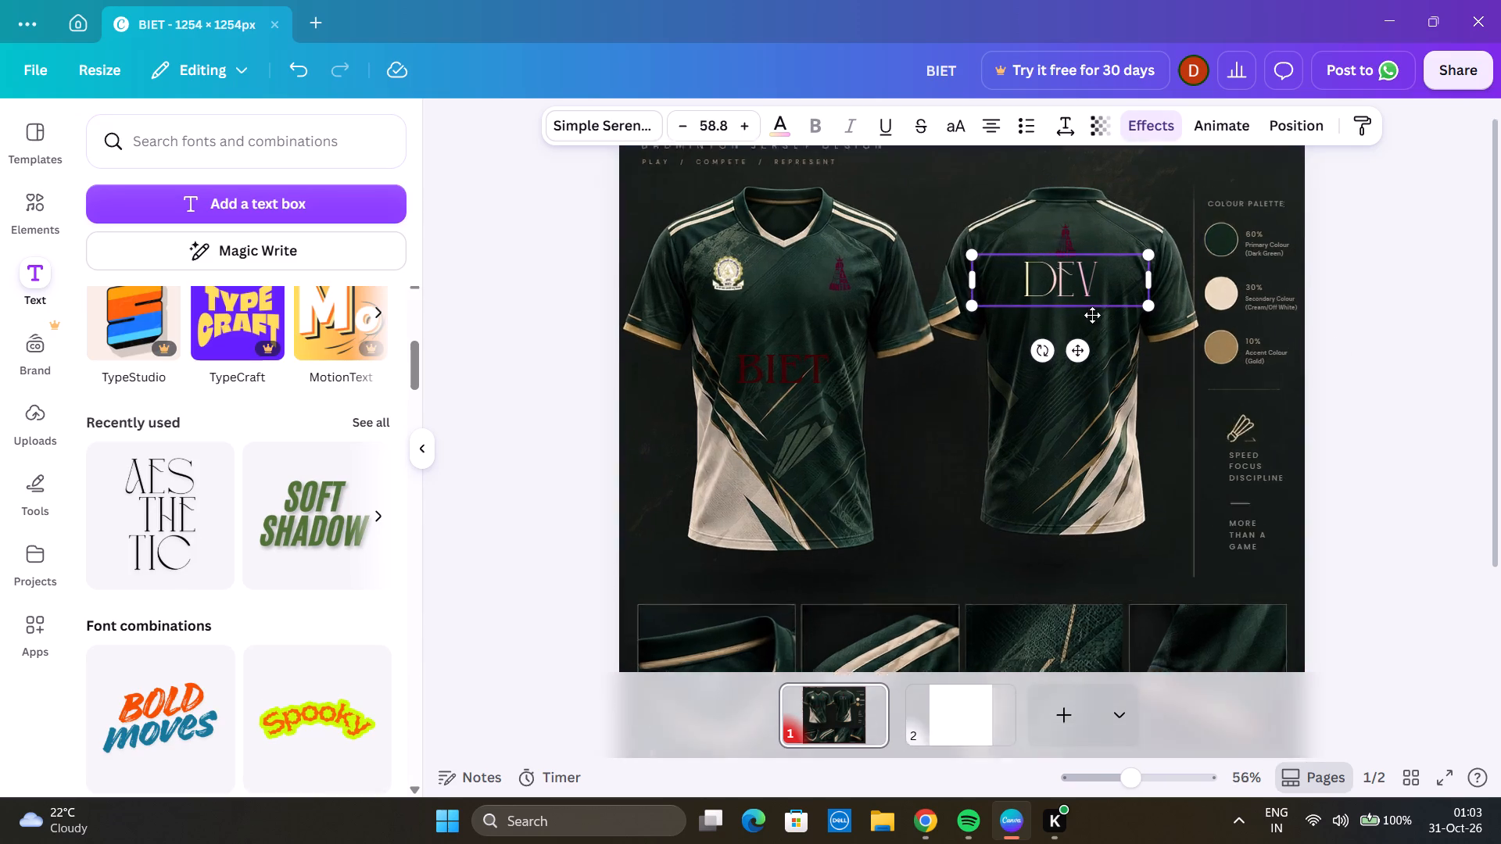
{"action": "left_click_drag", "start_coordinate": [1280, 313], "coordinate": [1256, 296]}
{"action": "left_click_drag", "start_coordinate": [1187, 260], "coordinate": [1221, 291]}
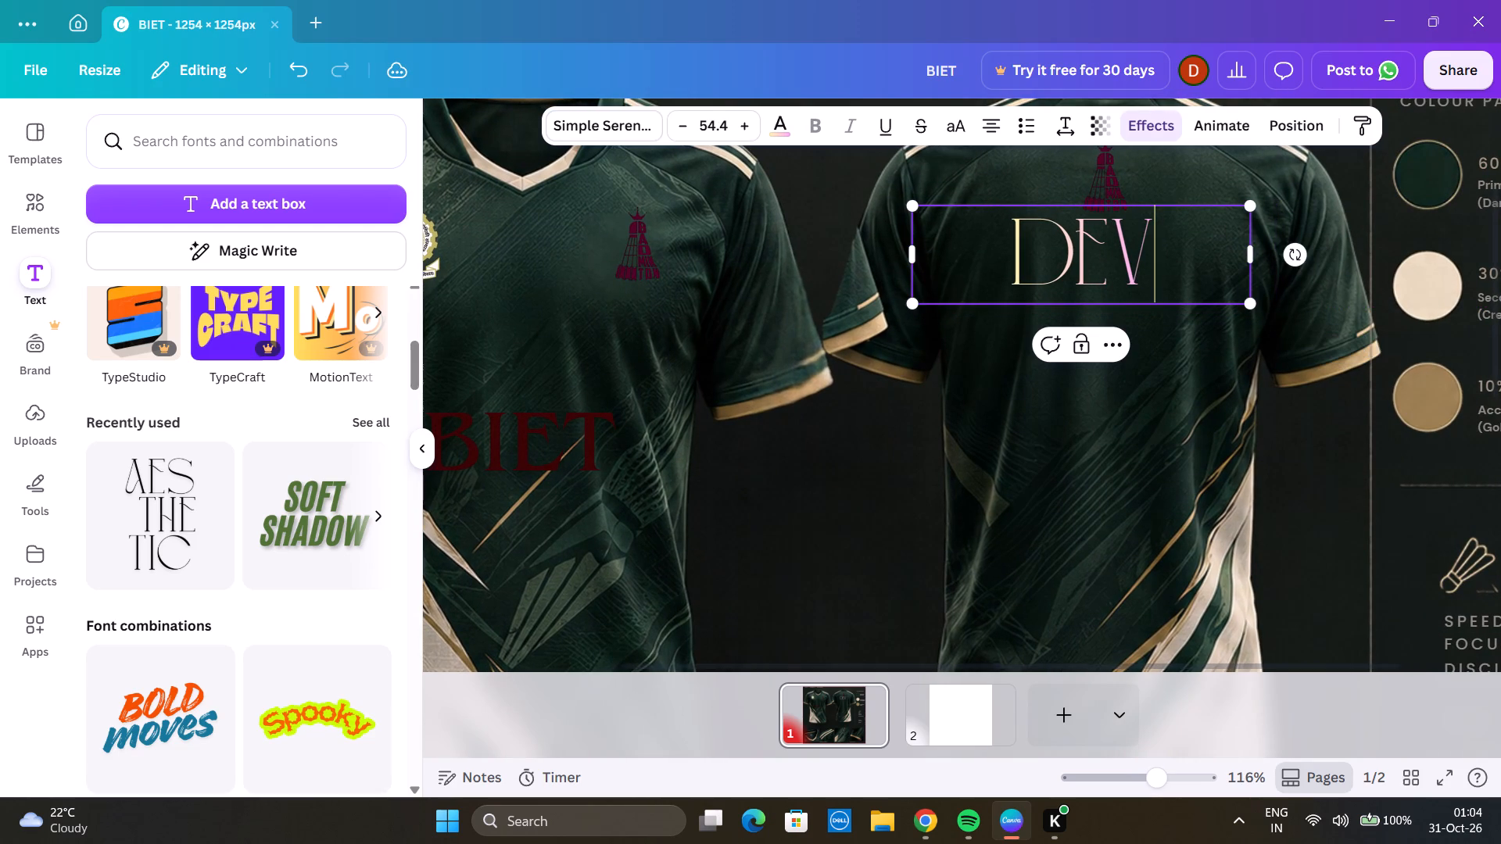
{"action": "left_click_drag", "start_coordinate": [1221, 291], "coordinate": [1223, 291]}
{"action": "left_click_drag", "start_coordinate": [912, 210], "coordinate": [955, 225]}
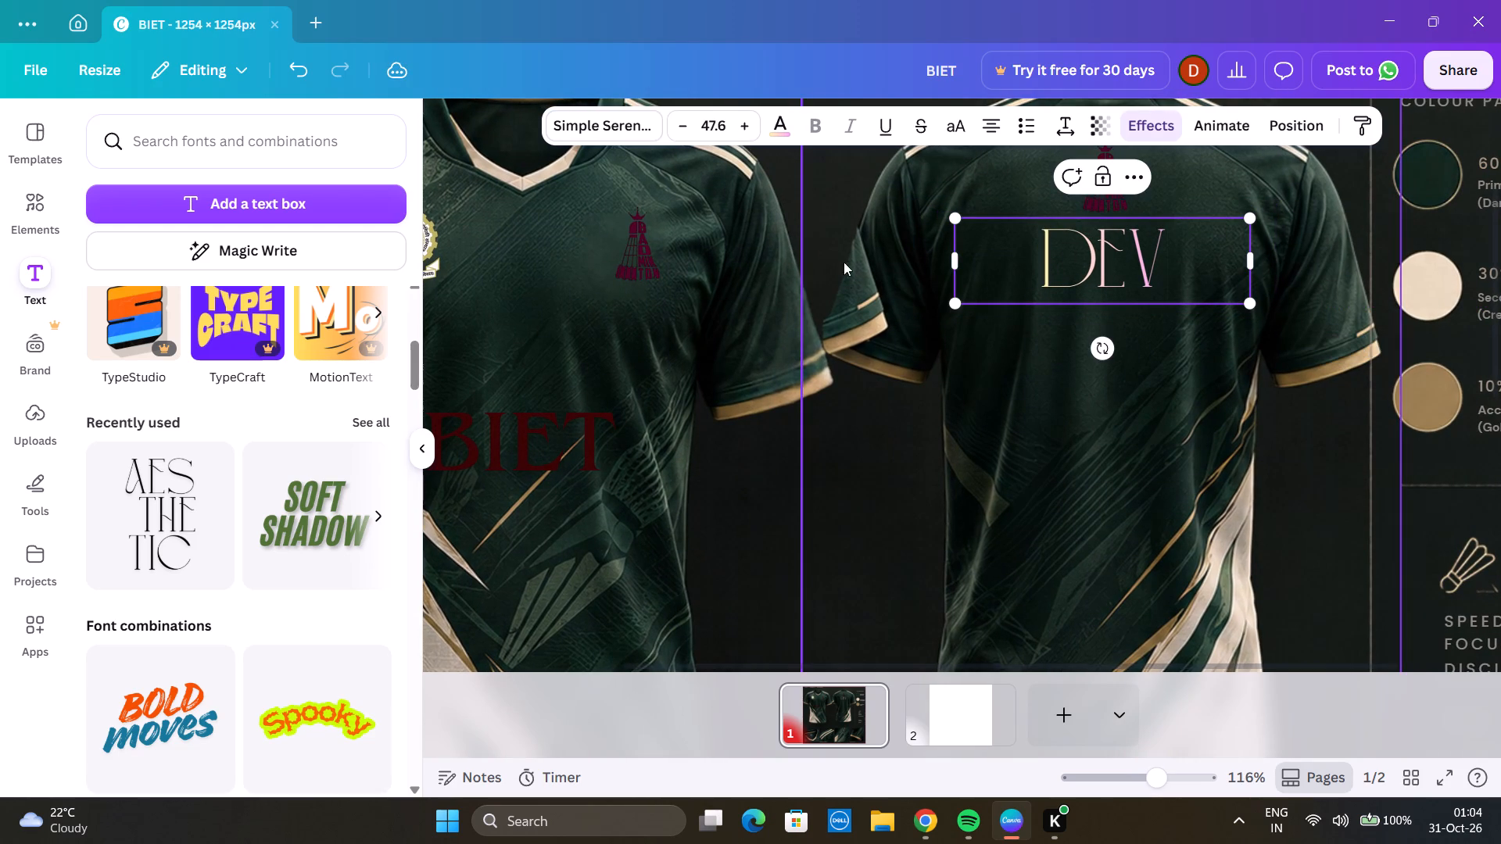
{"action": "left_click", "coordinate": [790, 226]}
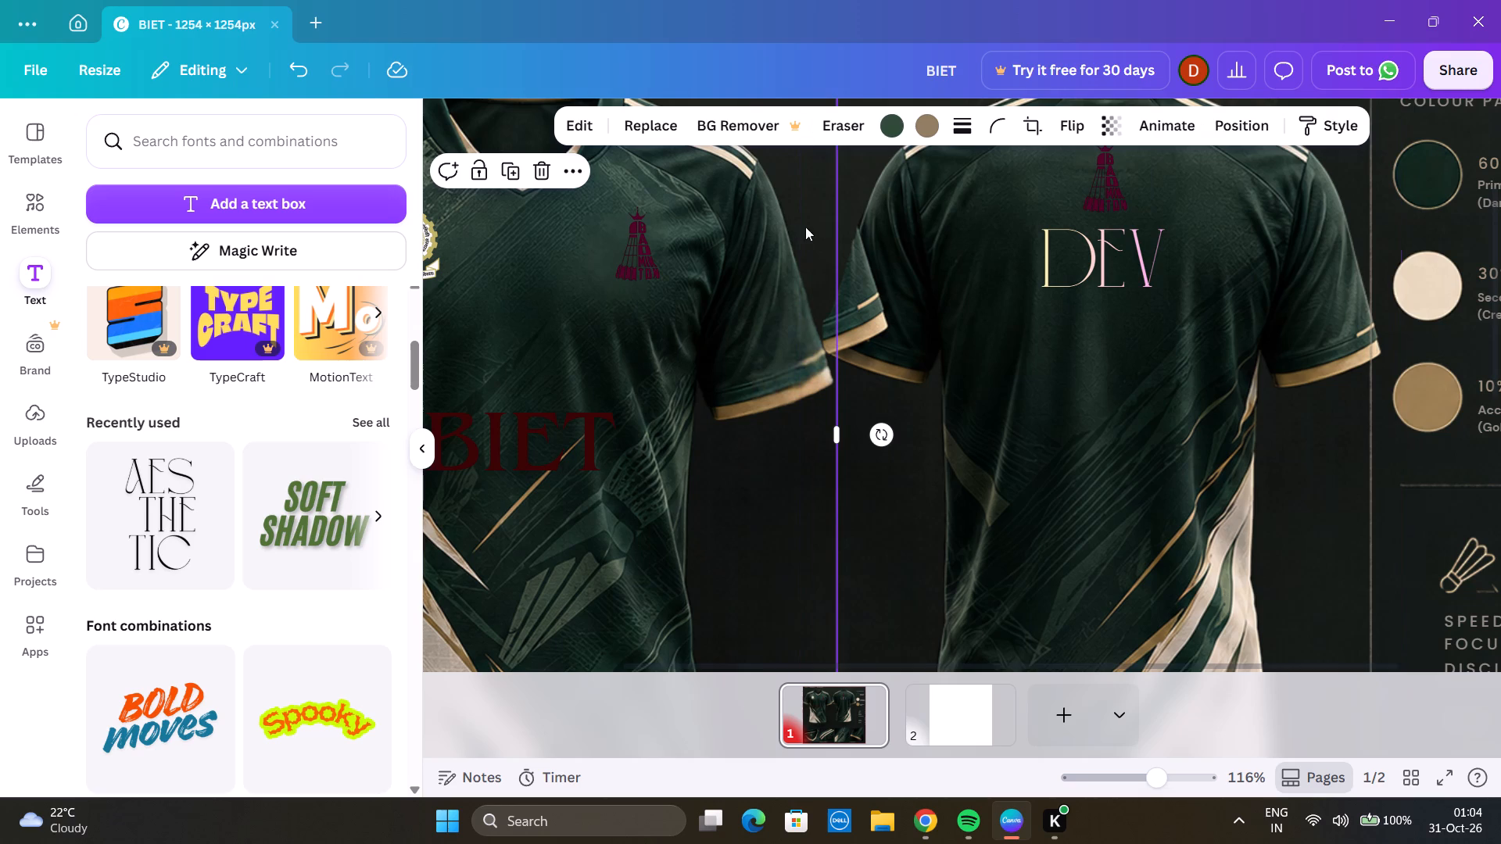
{"action": "left_click_drag", "start_coordinate": [1120, 267], "coordinate": [1123, 285]}
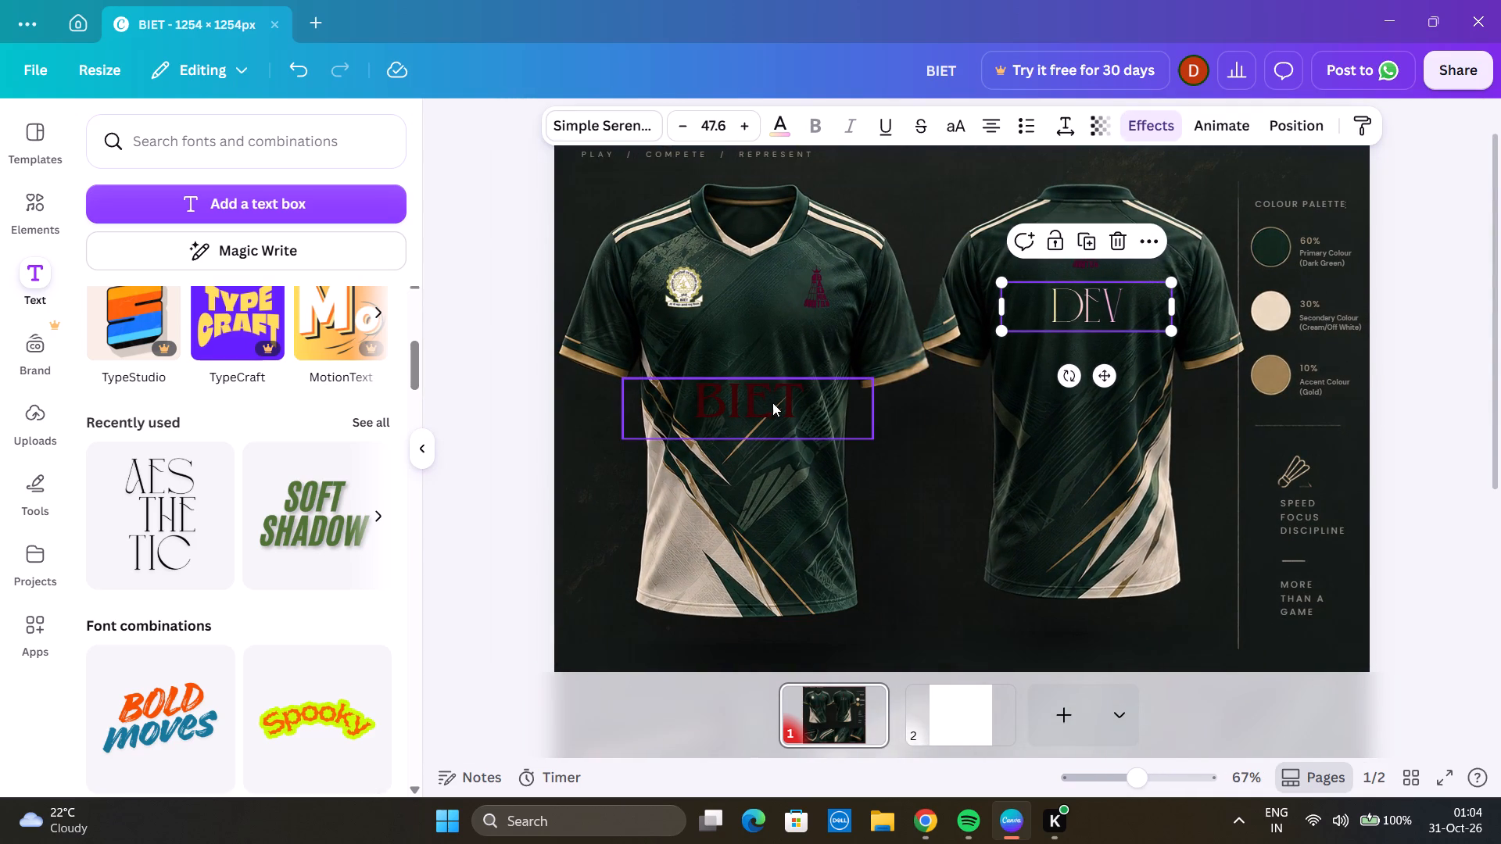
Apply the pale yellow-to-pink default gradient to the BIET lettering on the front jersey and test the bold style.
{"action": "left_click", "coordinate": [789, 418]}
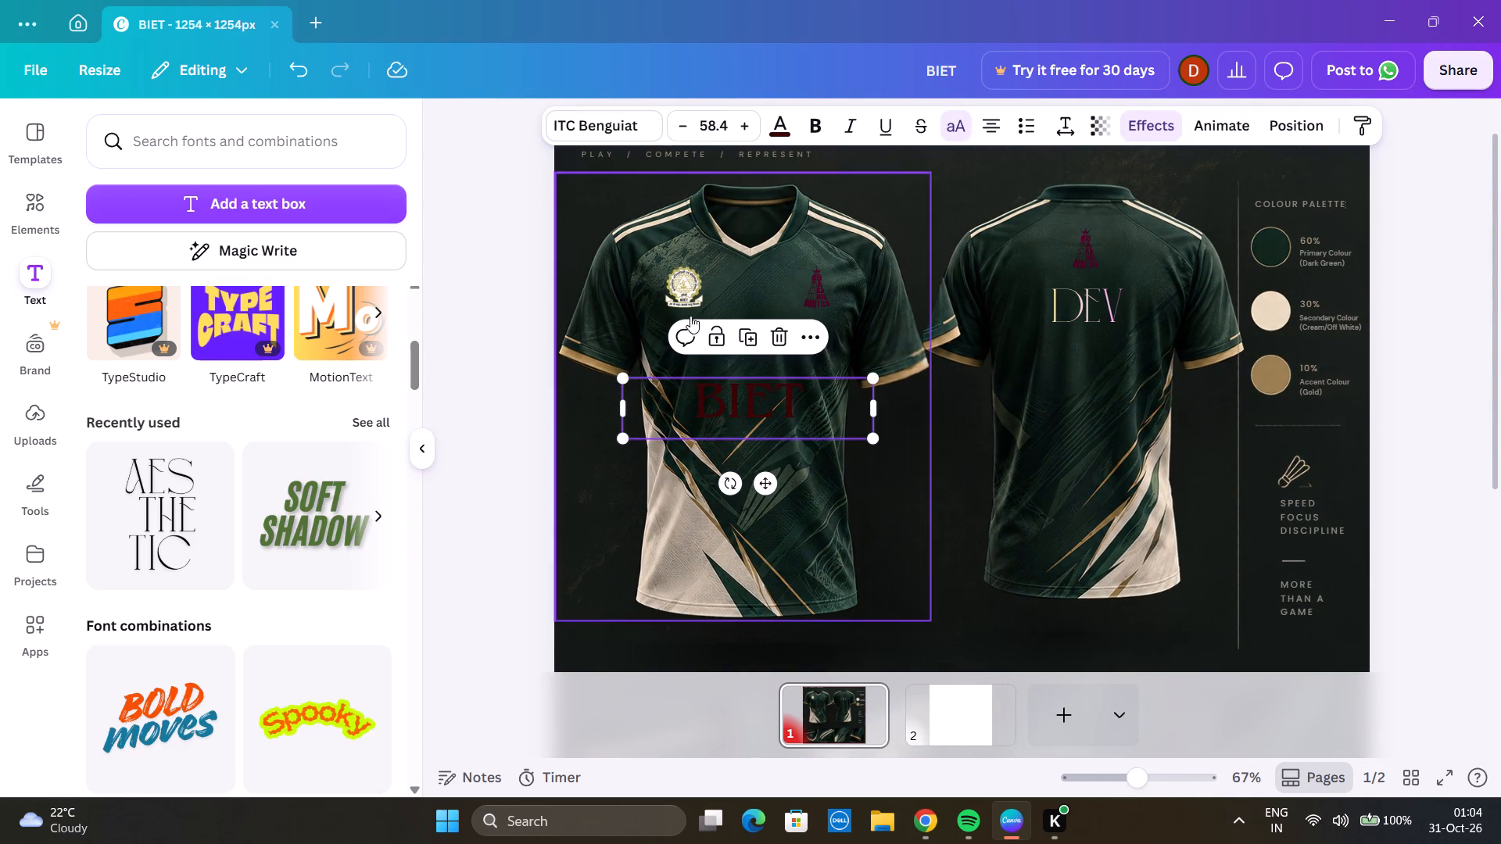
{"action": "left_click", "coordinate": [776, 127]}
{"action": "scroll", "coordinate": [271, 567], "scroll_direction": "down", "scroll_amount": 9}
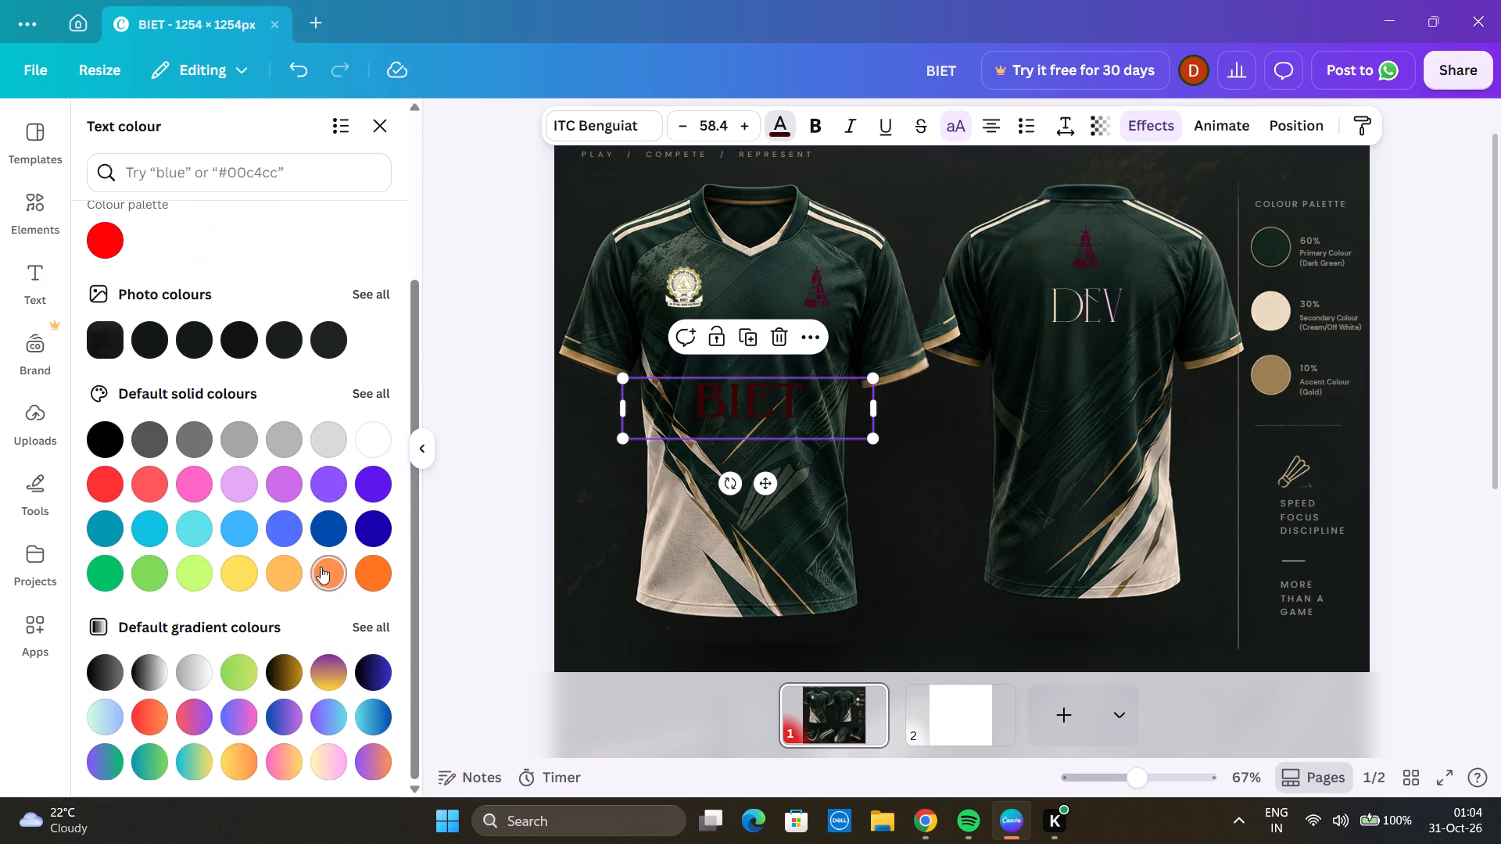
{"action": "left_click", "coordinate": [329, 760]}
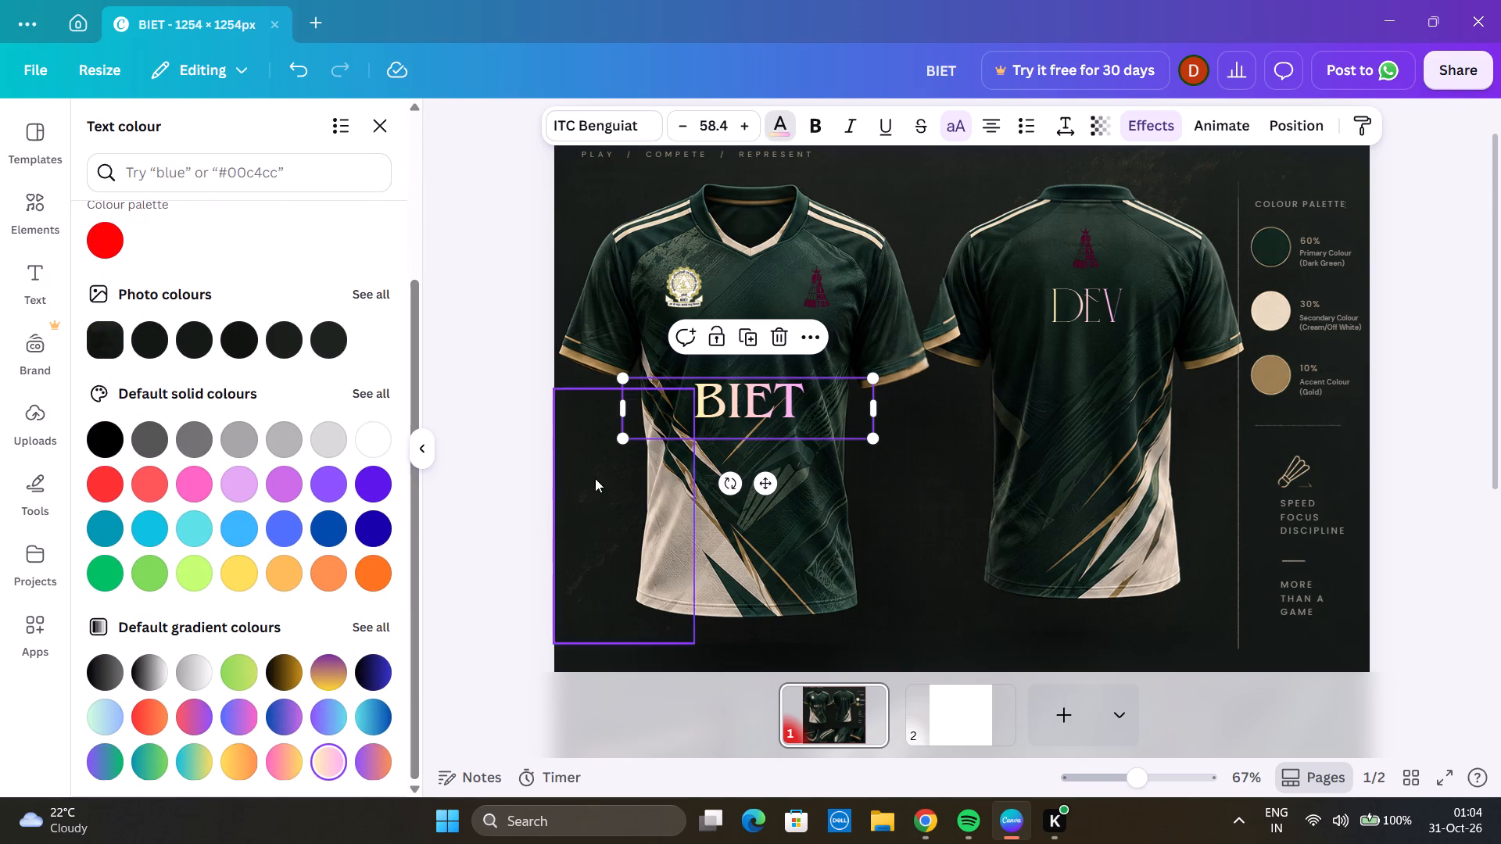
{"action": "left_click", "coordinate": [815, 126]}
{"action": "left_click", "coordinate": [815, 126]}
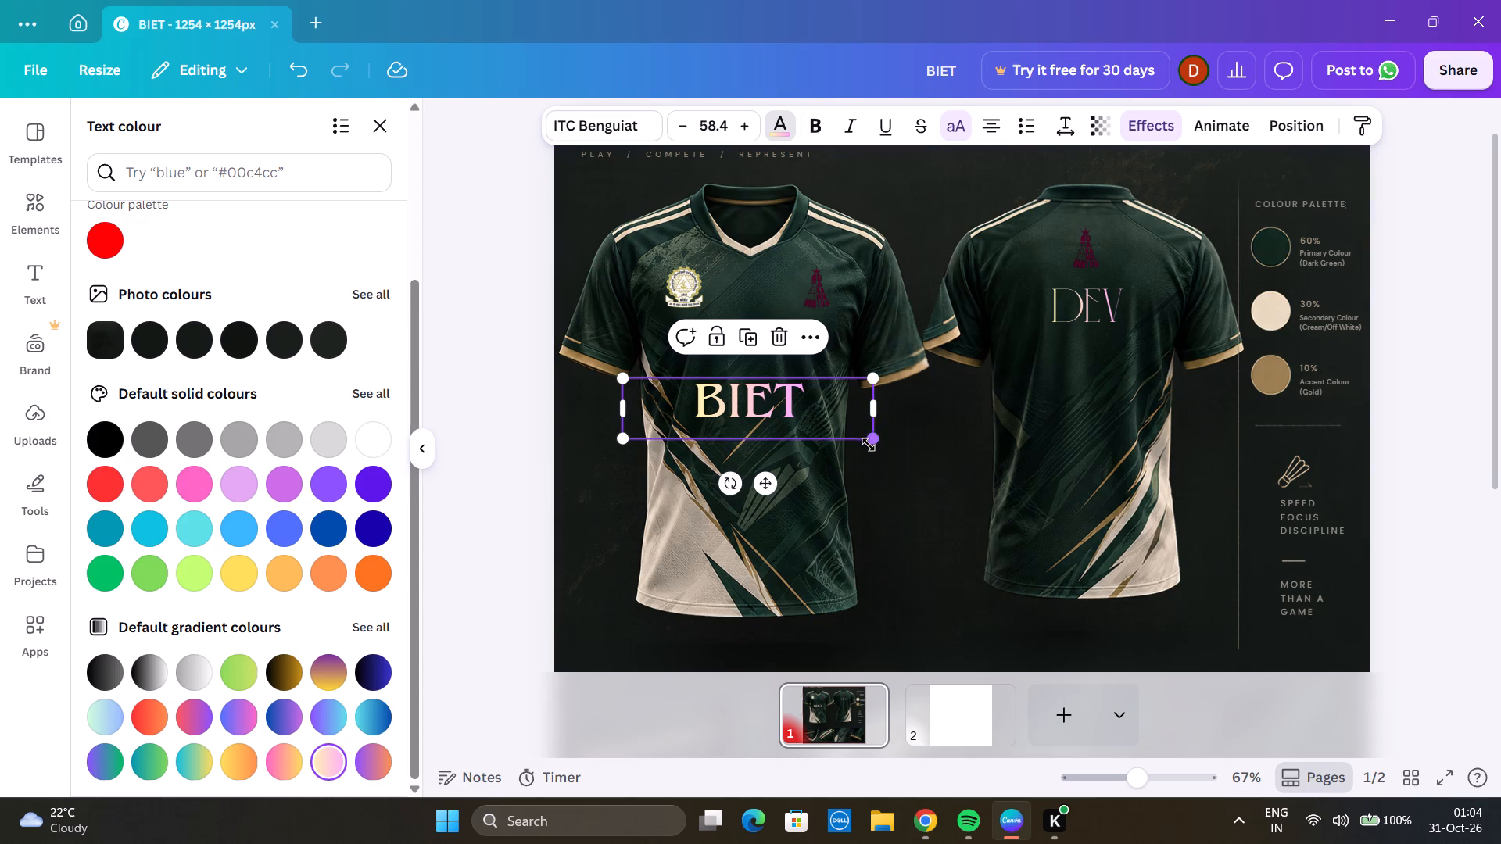
Narrow the BIET text box slightly, compare other default gradients and give the lettering the light grey-to-white gradient.
{"action": "left_click", "coordinate": [877, 407]}
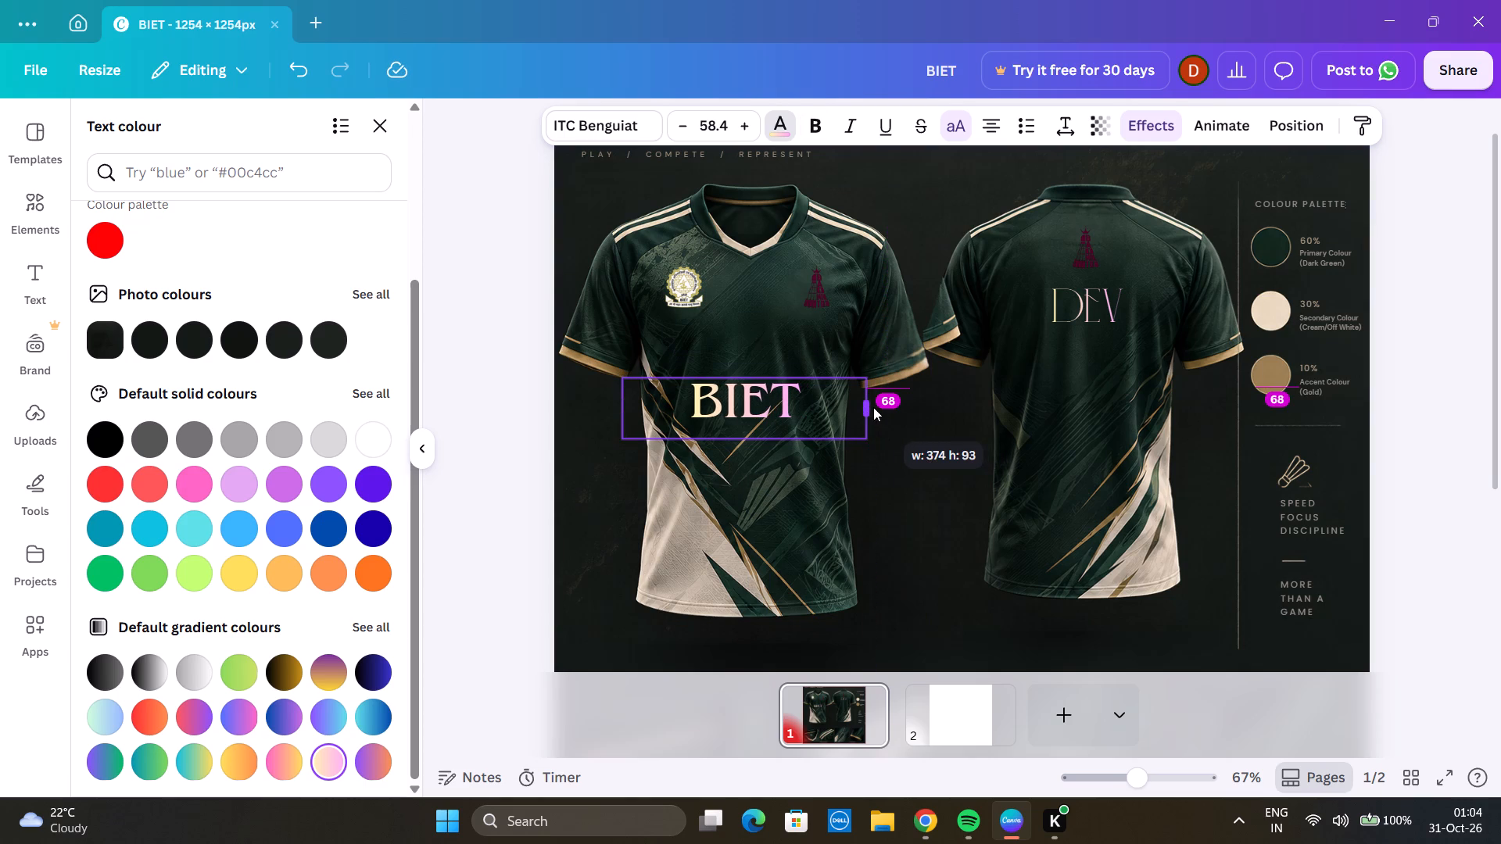
{"action": "left_click", "coordinate": [292, 758]}
{"action": "left_click", "coordinate": [324, 747]}
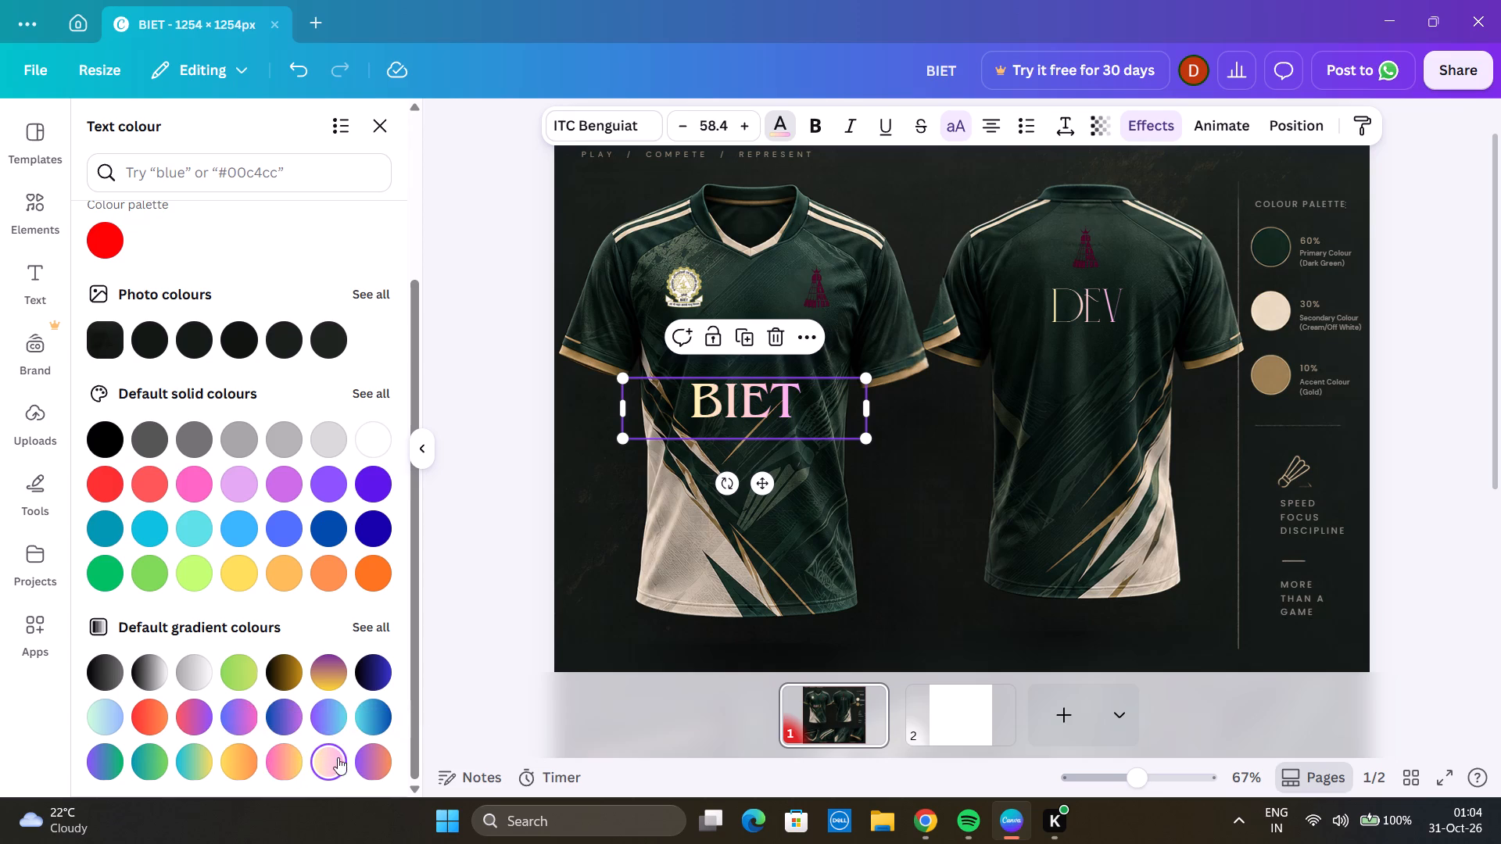
{"action": "left_click", "coordinate": [370, 757]}
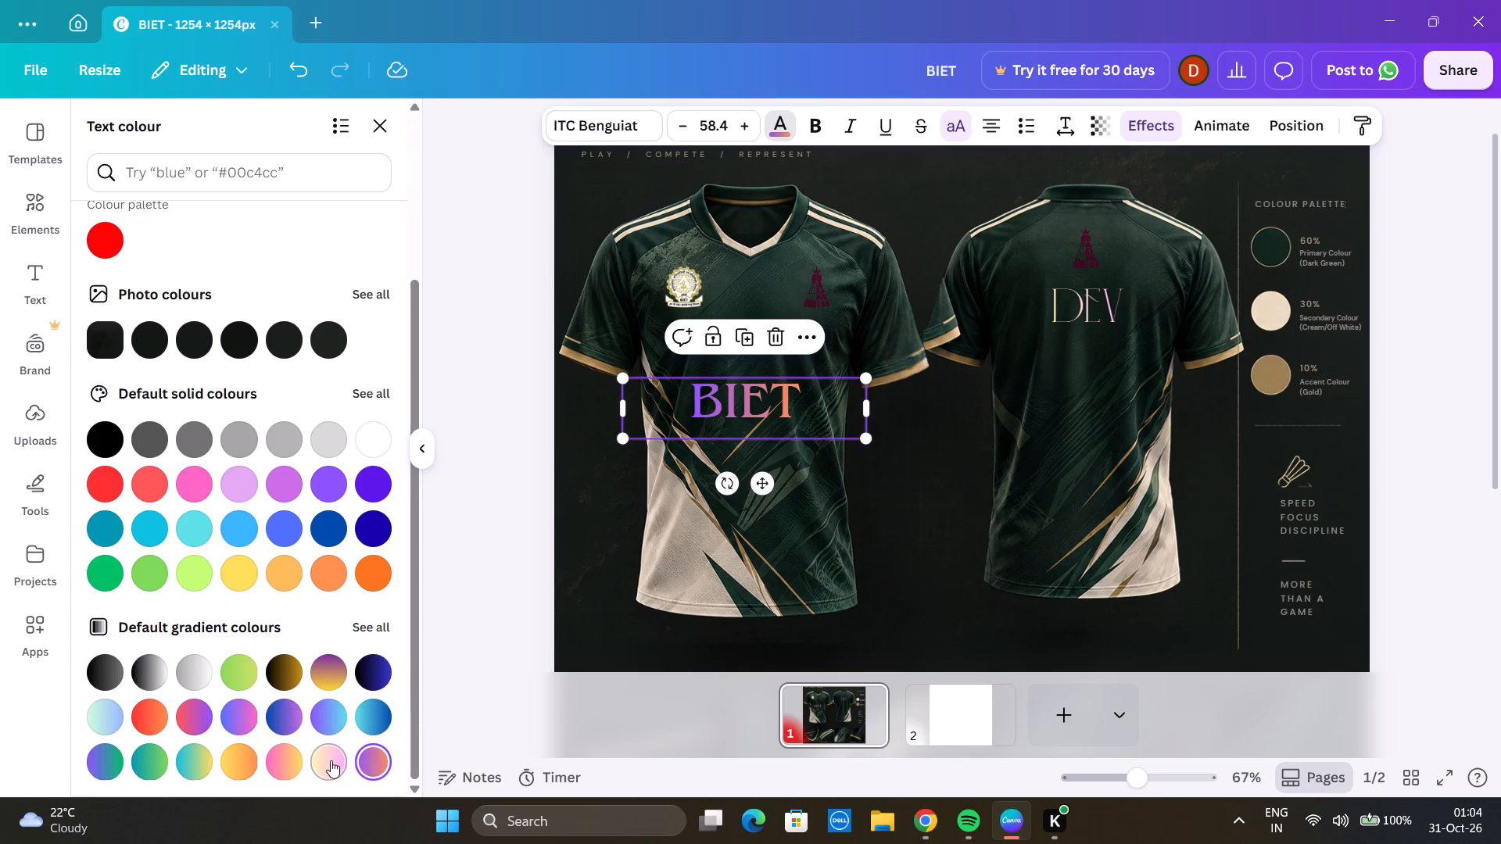
{"action": "left_click", "coordinate": [331, 760]}
{"action": "left_click", "coordinate": [199, 674]}
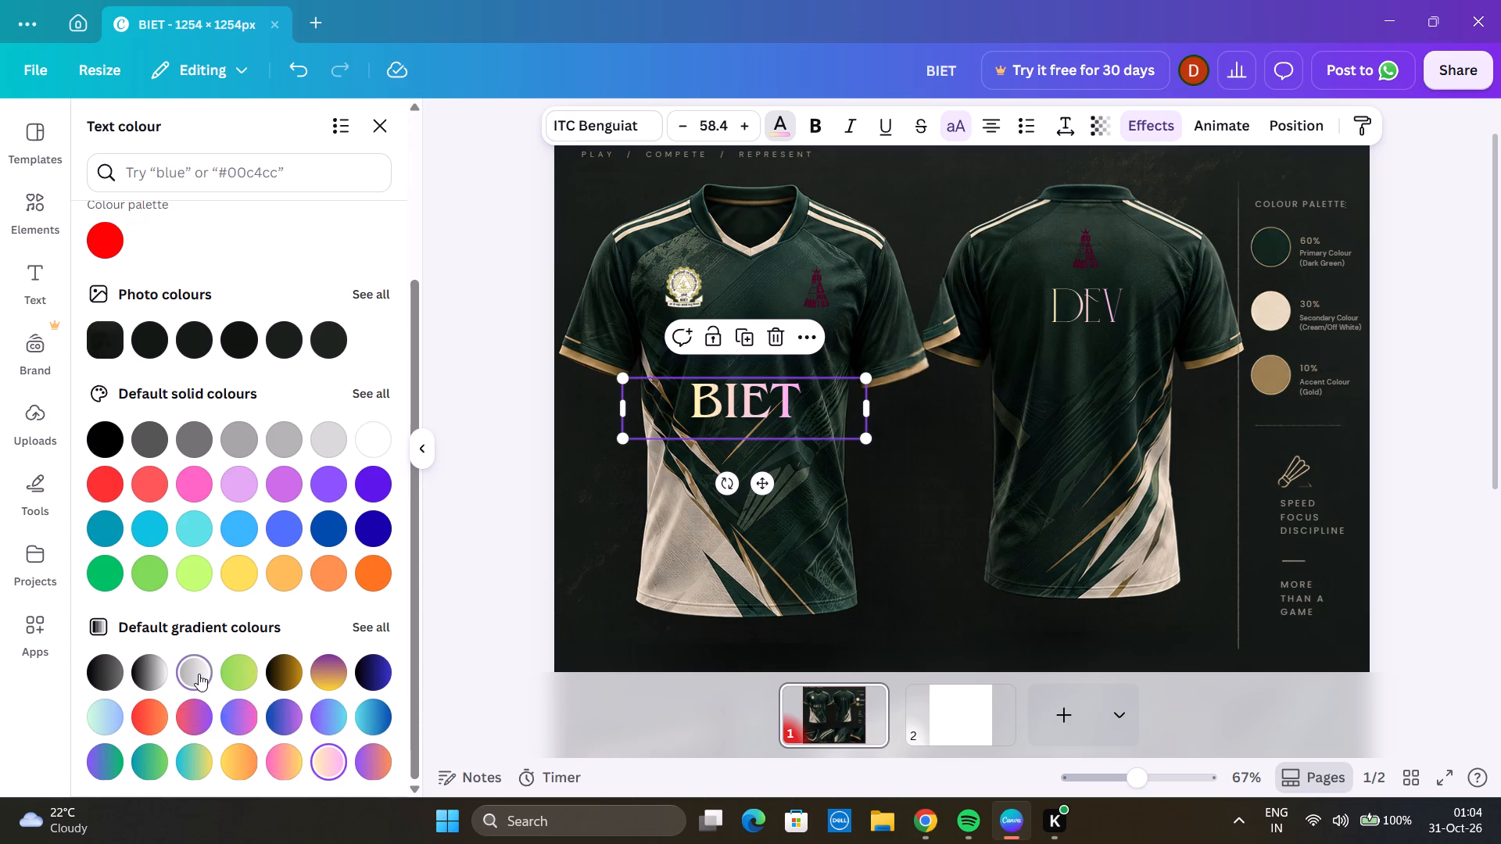
Apply the same light grey-to-white gradient to the DEV lettering on the back-view jersey.
{"action": "left_click", "coordinate": [1076, 301]}
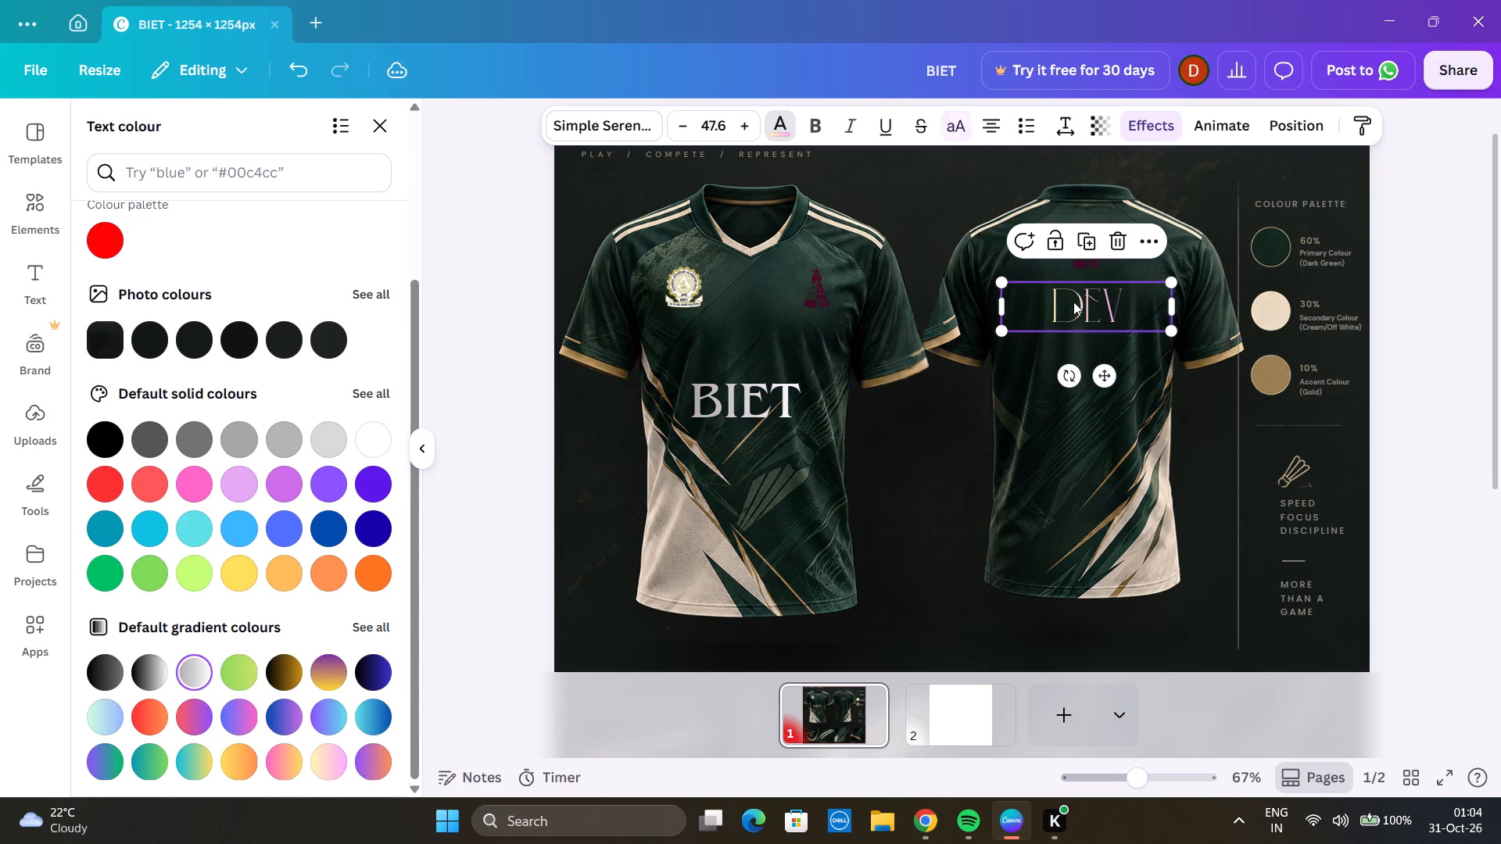
{"action": "left_click", "coordinate": [200, 671]}
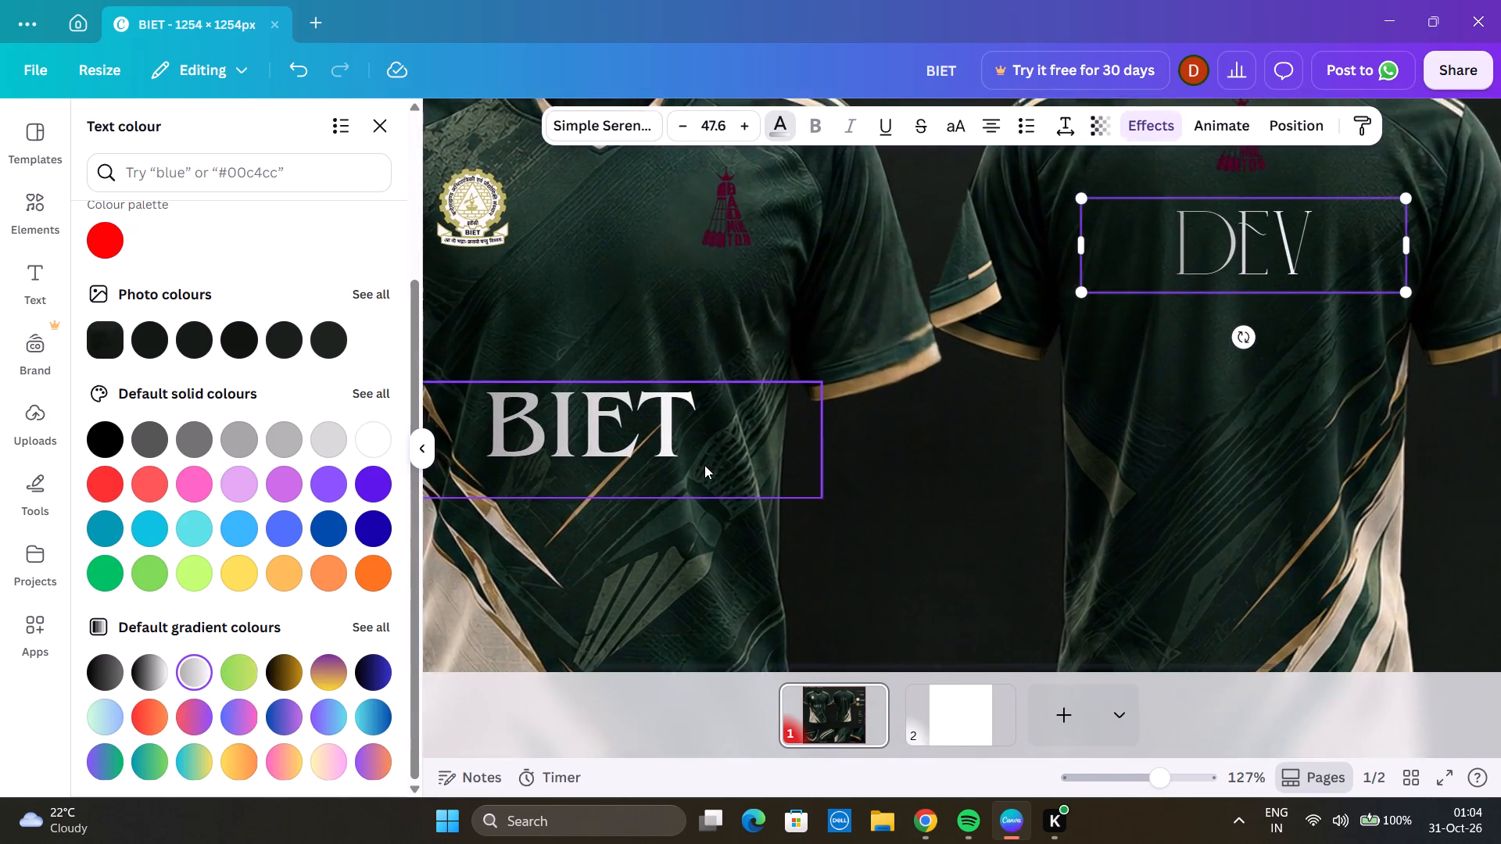
{"action": "scroll", "coordinate": [714, 470], "scroll_direction": "up", "scroll_amount": 1}
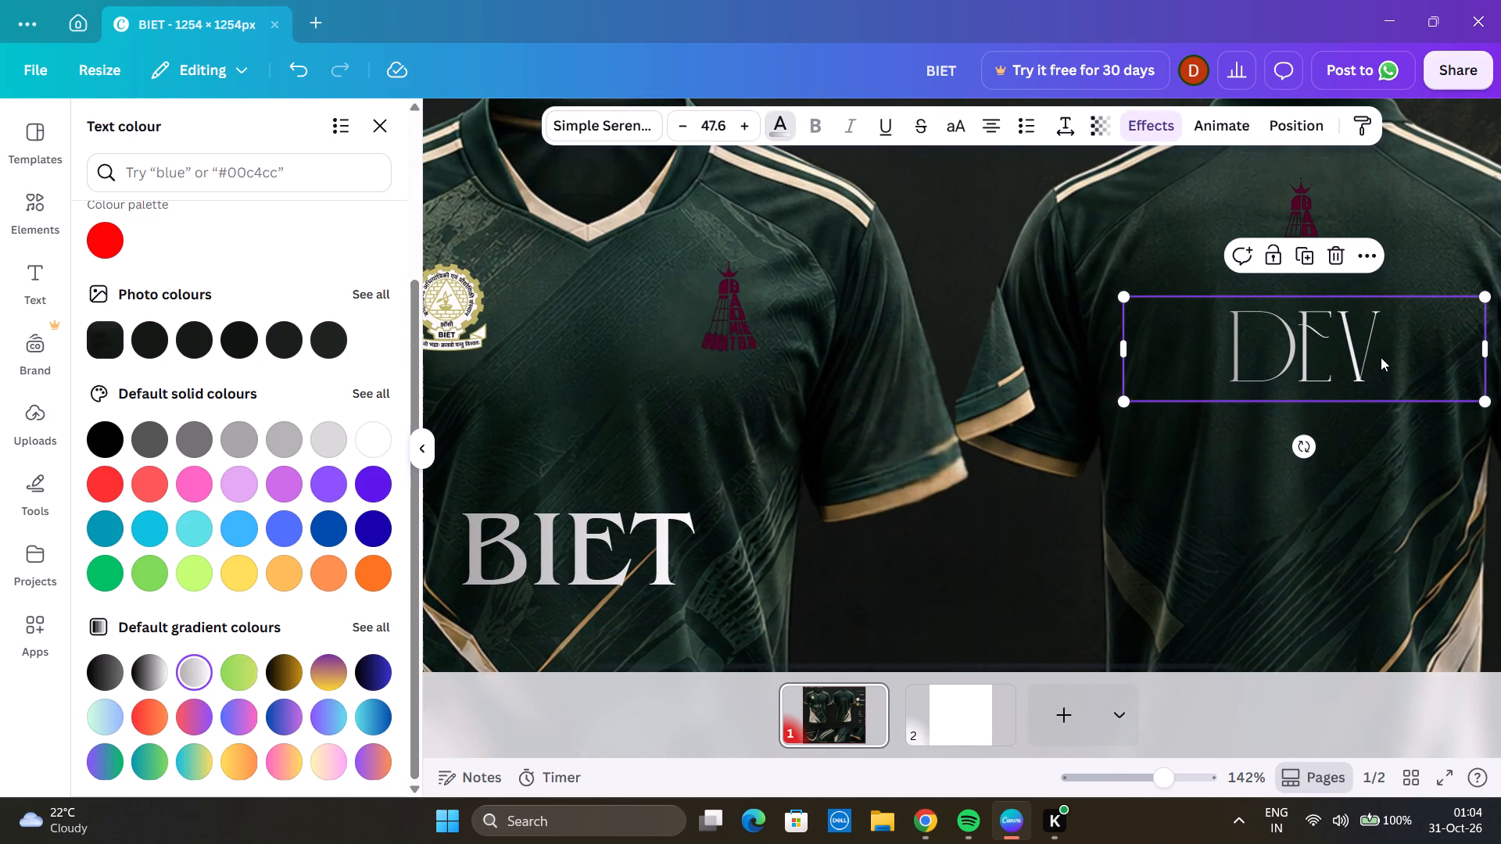
Delete the DEV lettering from the back-view jersey.
{"action": "left_click", "coordinate": [1381, 356]}
{"action": "right_click", "coordinate": [1381, 356]}
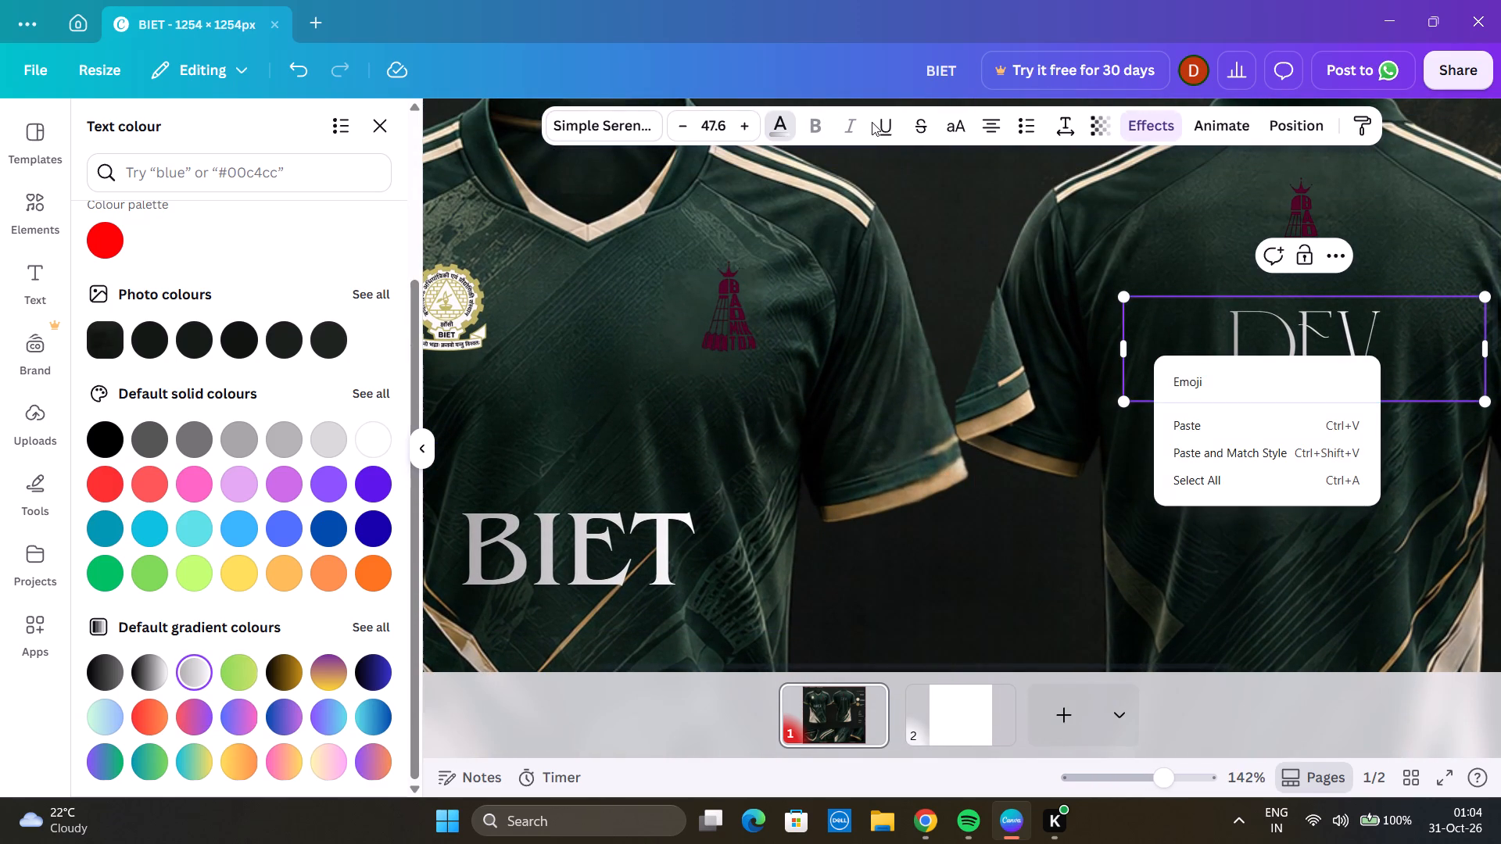
{"action": "left_click", "coordinate": [1390, 333]}
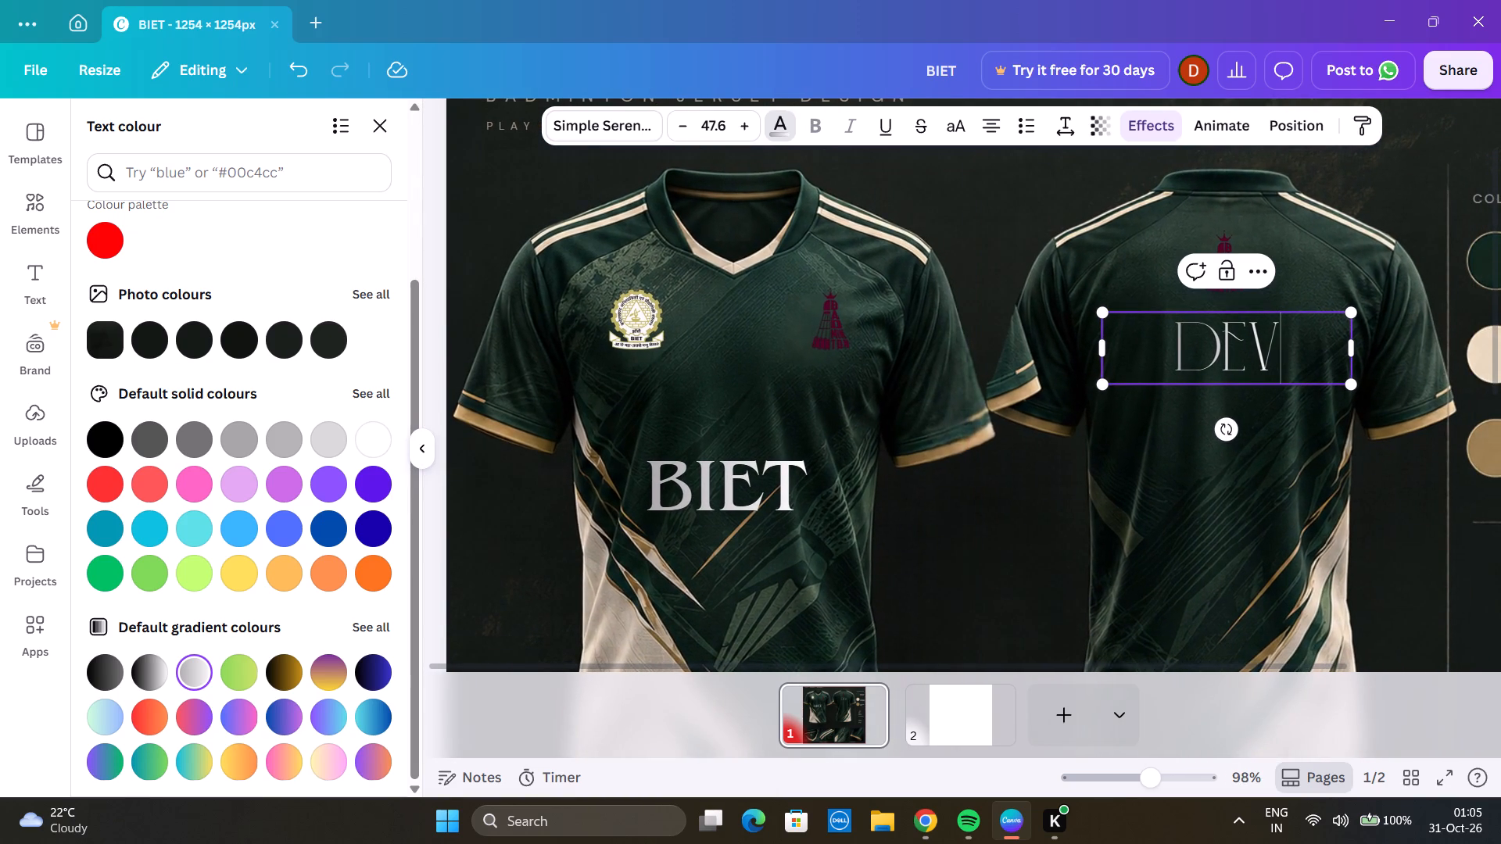
{"action": "left_click", "coordinate": [938, 209]}
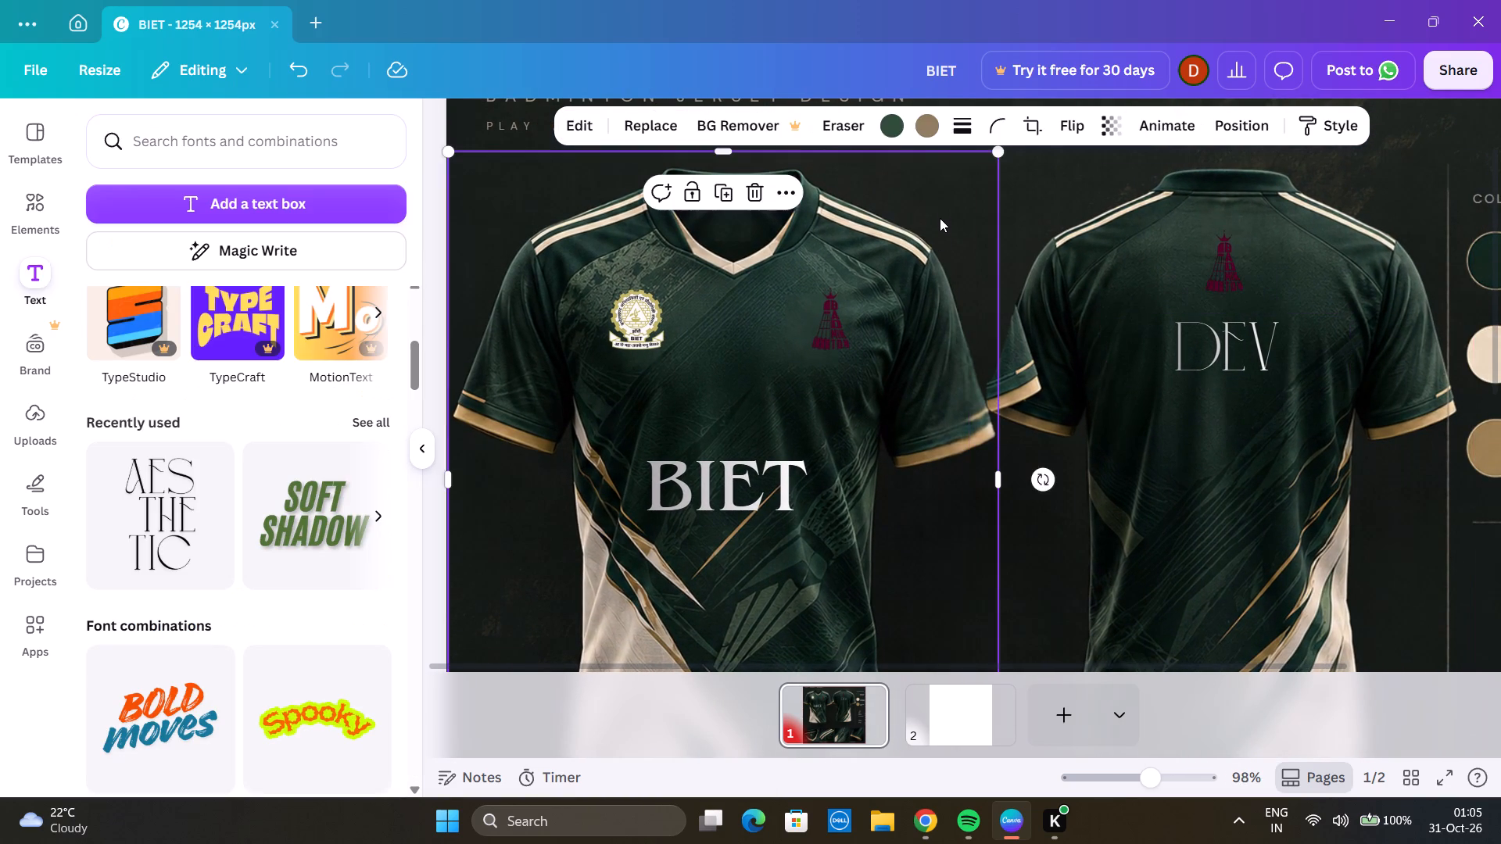
{"action": "left_click", "coordinate": [1237, 364]}
{"action": "left_click", "coordinate": [1262, 275]}
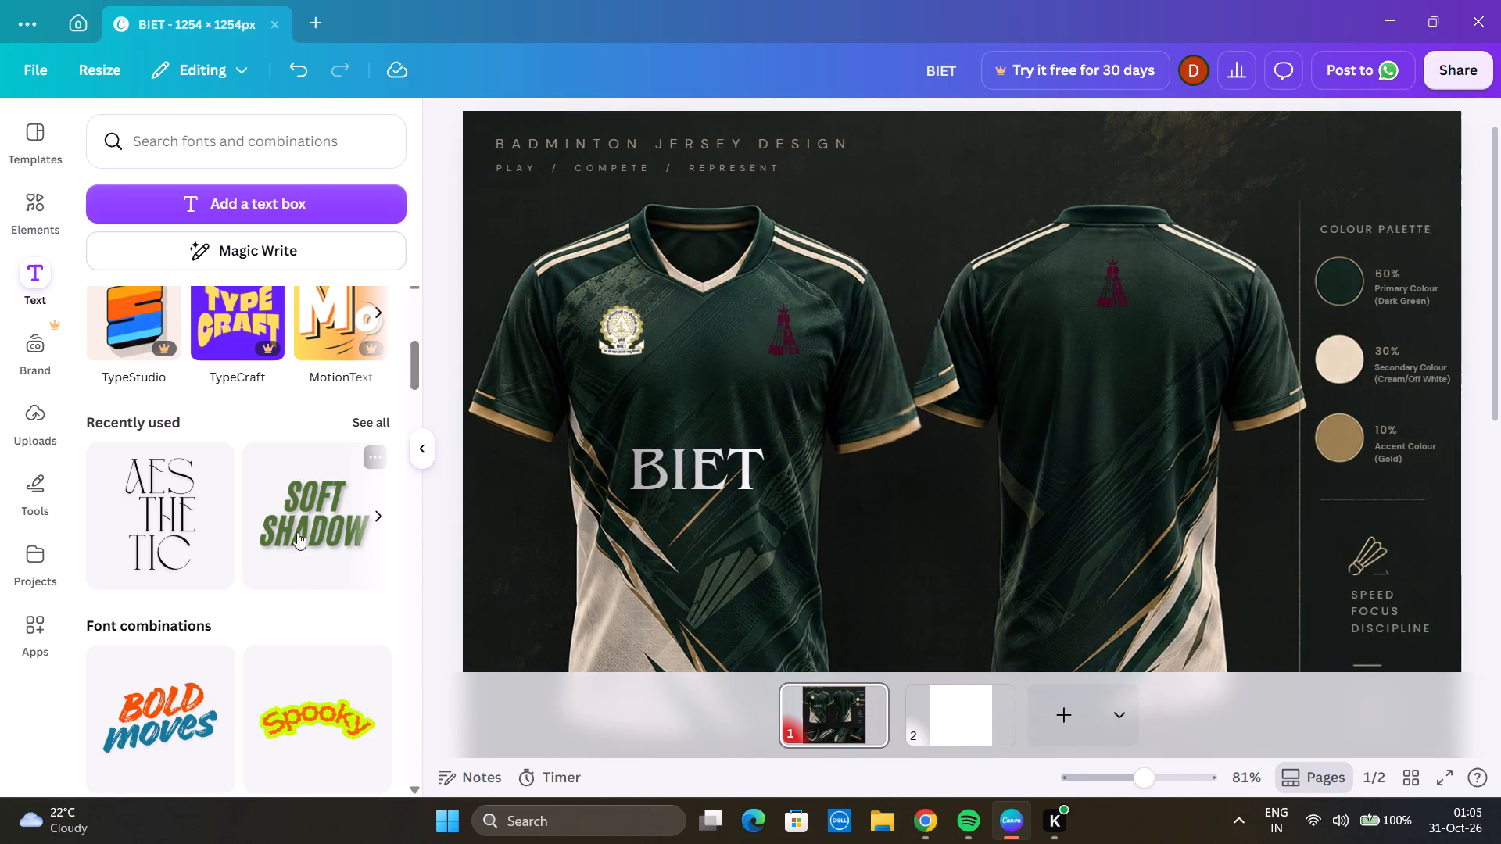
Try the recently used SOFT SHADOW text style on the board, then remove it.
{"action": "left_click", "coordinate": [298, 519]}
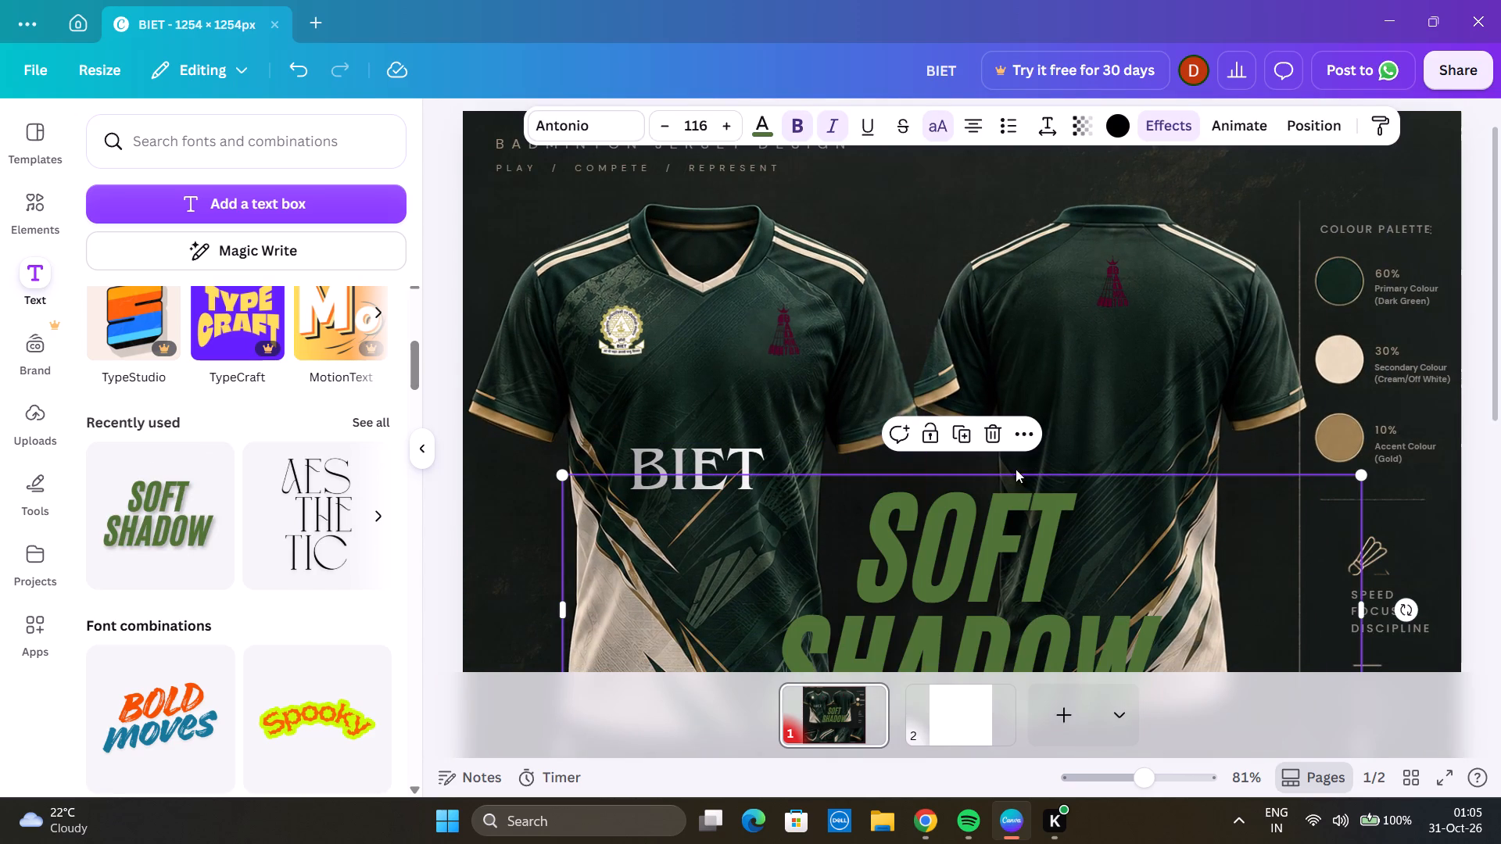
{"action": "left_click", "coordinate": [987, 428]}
Browse the font combinations for a replacement lettering style for the back-view jersey.
{"action": "scroll", "coordinate": [318, 469], "scroll_direction": "down", "scroll_amount": 1}
{"action": "scroll", "coordinate": [327, 533], "scroll_direction": "down", "scroll_amount": 3}
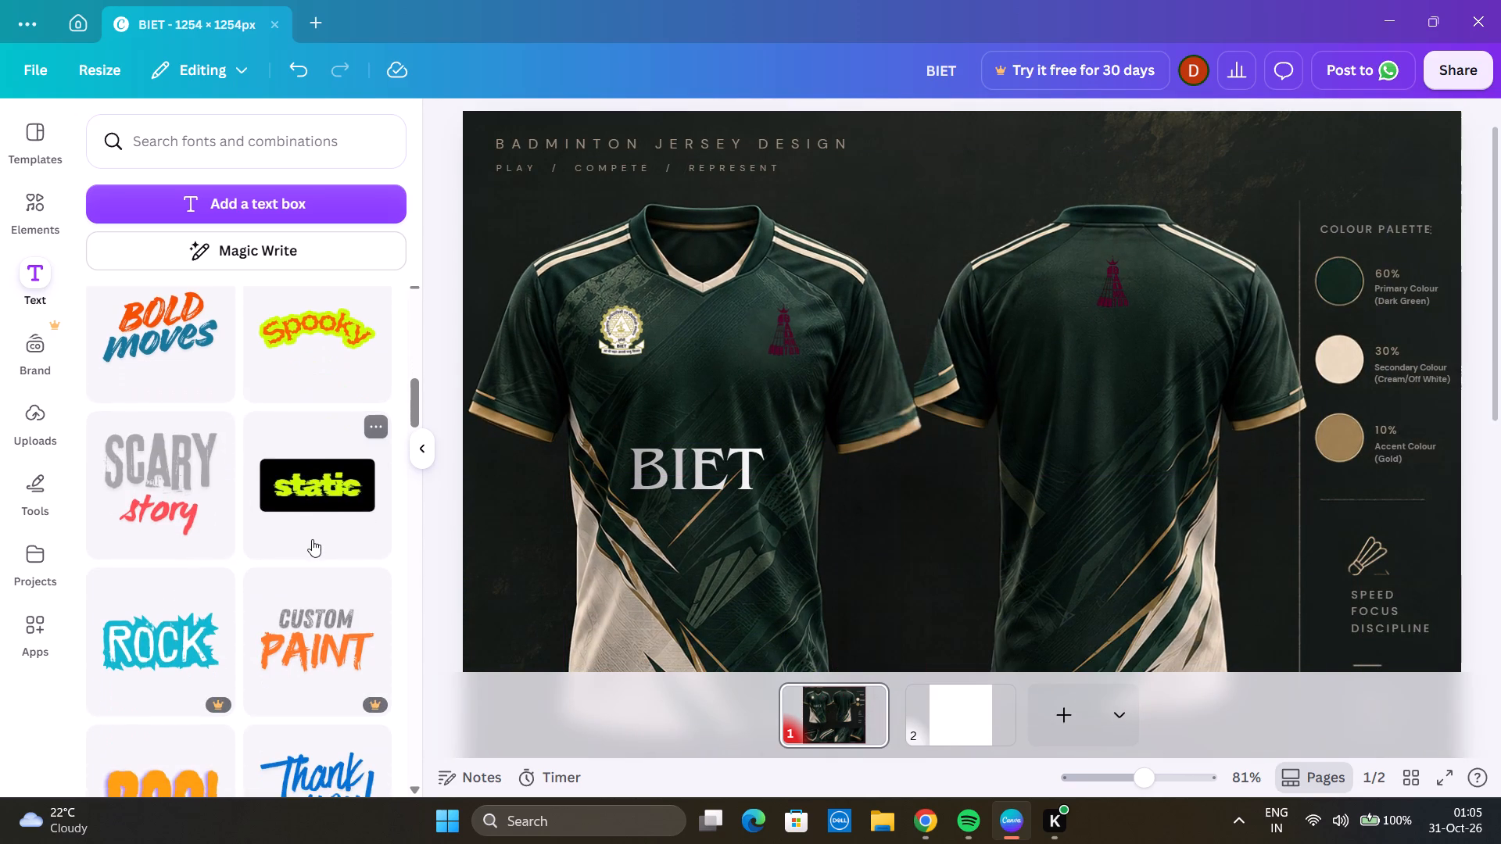
{"action": "scroll", "coordinate": [326, 506], "scroll_direction": "down", "scroll_amount": 4}
{"action": "scroll", "coordinate": [311, 509], "scroll_direction": "up", "scroll_amount": 1}
{"action": "scroll", "coordinate": [313, 496], "scroll_direction": "down", "scroll_amount": 1}
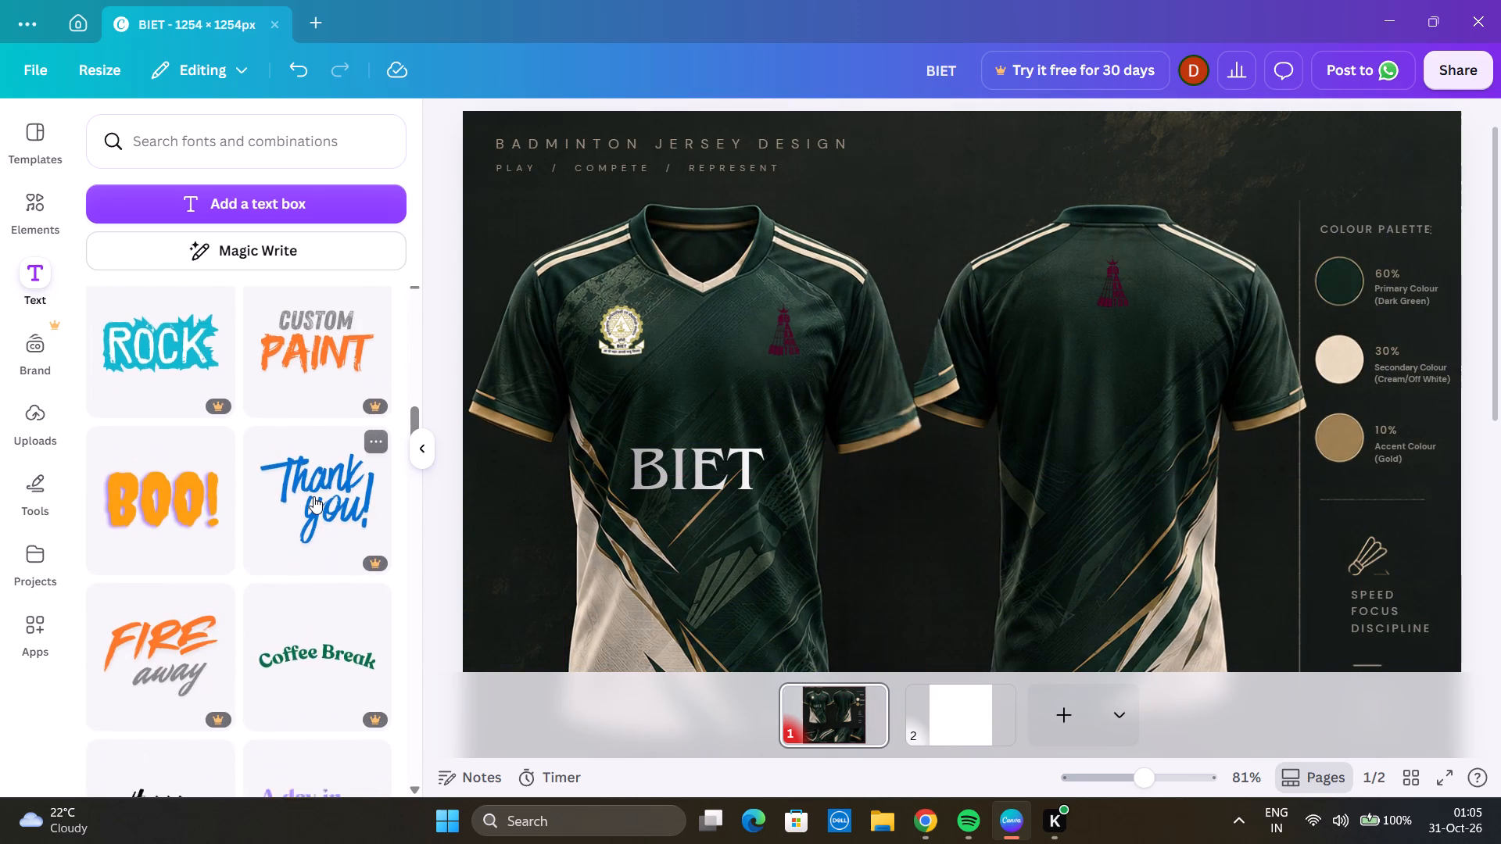
{"action": "scroll", "coordinate": [313, 496], "scroll_direction": "down", "scroll_amount": 1}
{"action": "scroll", "coordinate": [227, 548], "scroll_direction": "down", "scroll_amount": 3}
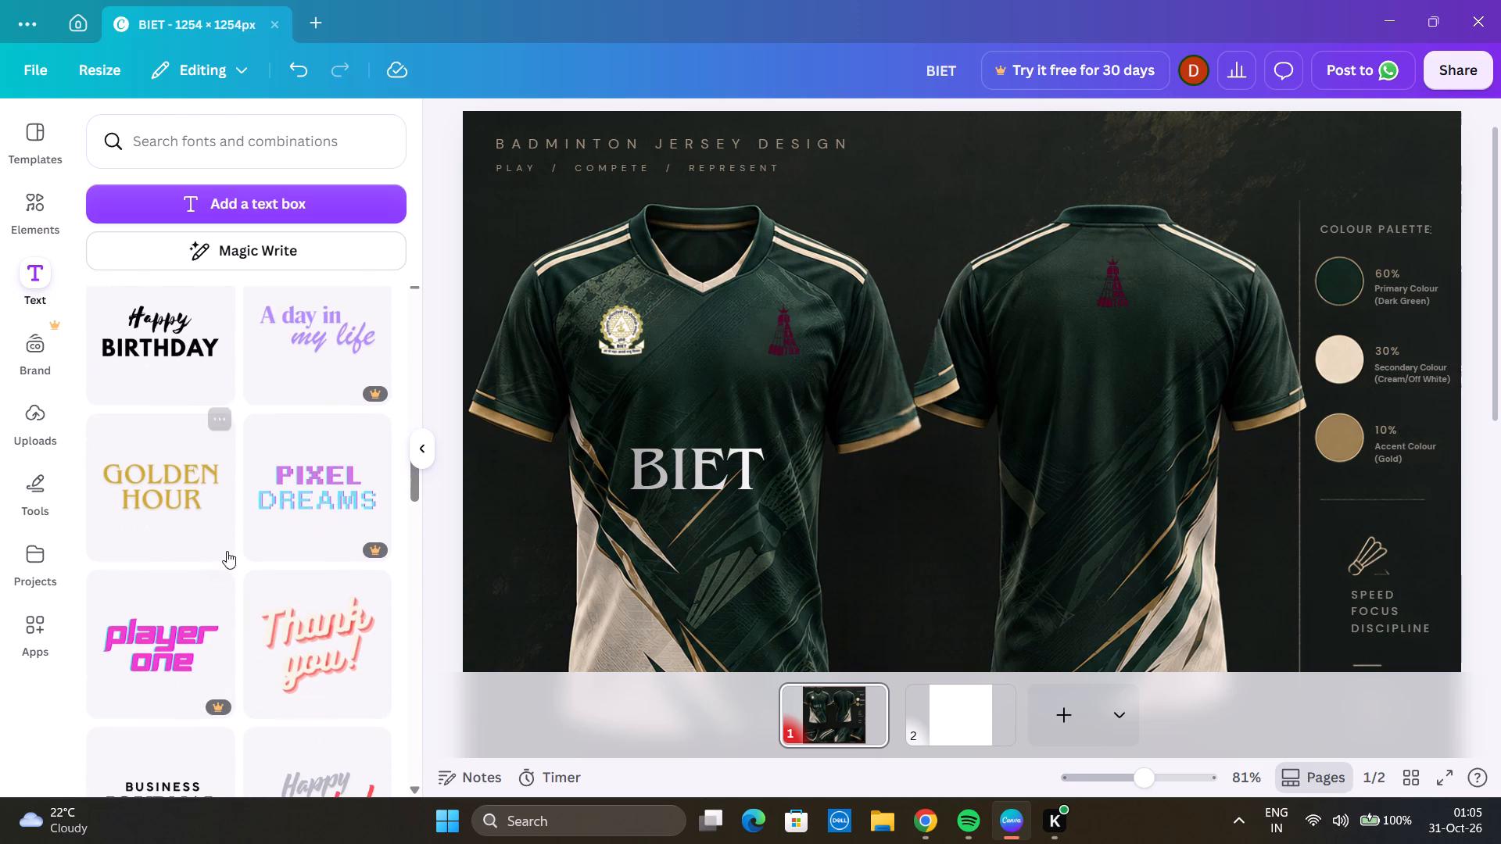
{"action": "scroll", "coordinate": [164, 538], "scroll_direction": "down", "scroll_amount": 3}
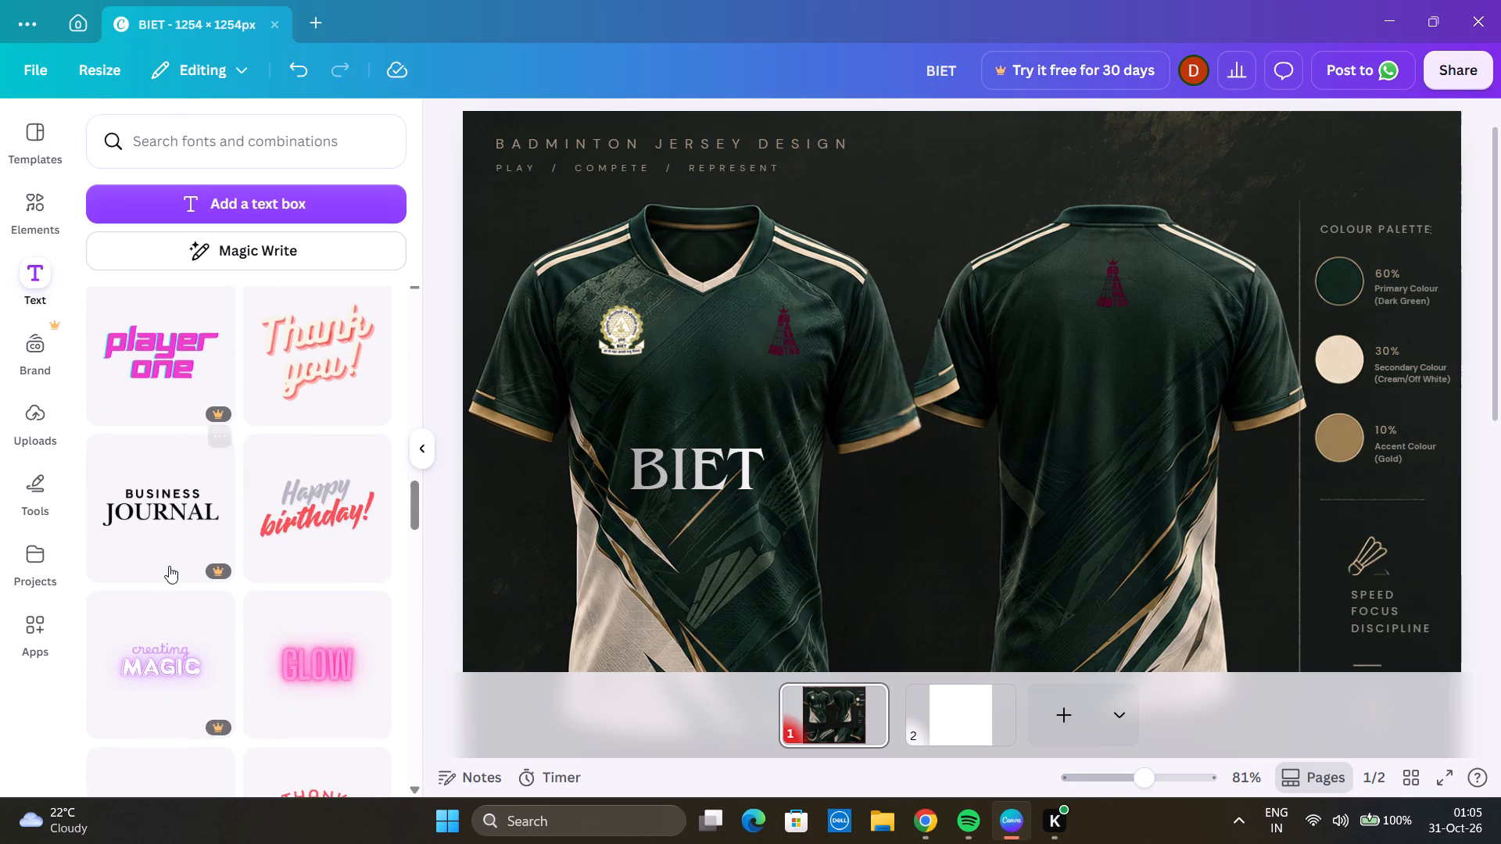
{"action": "scroll", "coordinate": [181, 527], "scroll_direction": "down", "scroll_amount": 2}
{"action": "scroll", "coordinate": [228, 475], "scroll_direction": "down", "scroll_amount": 4}
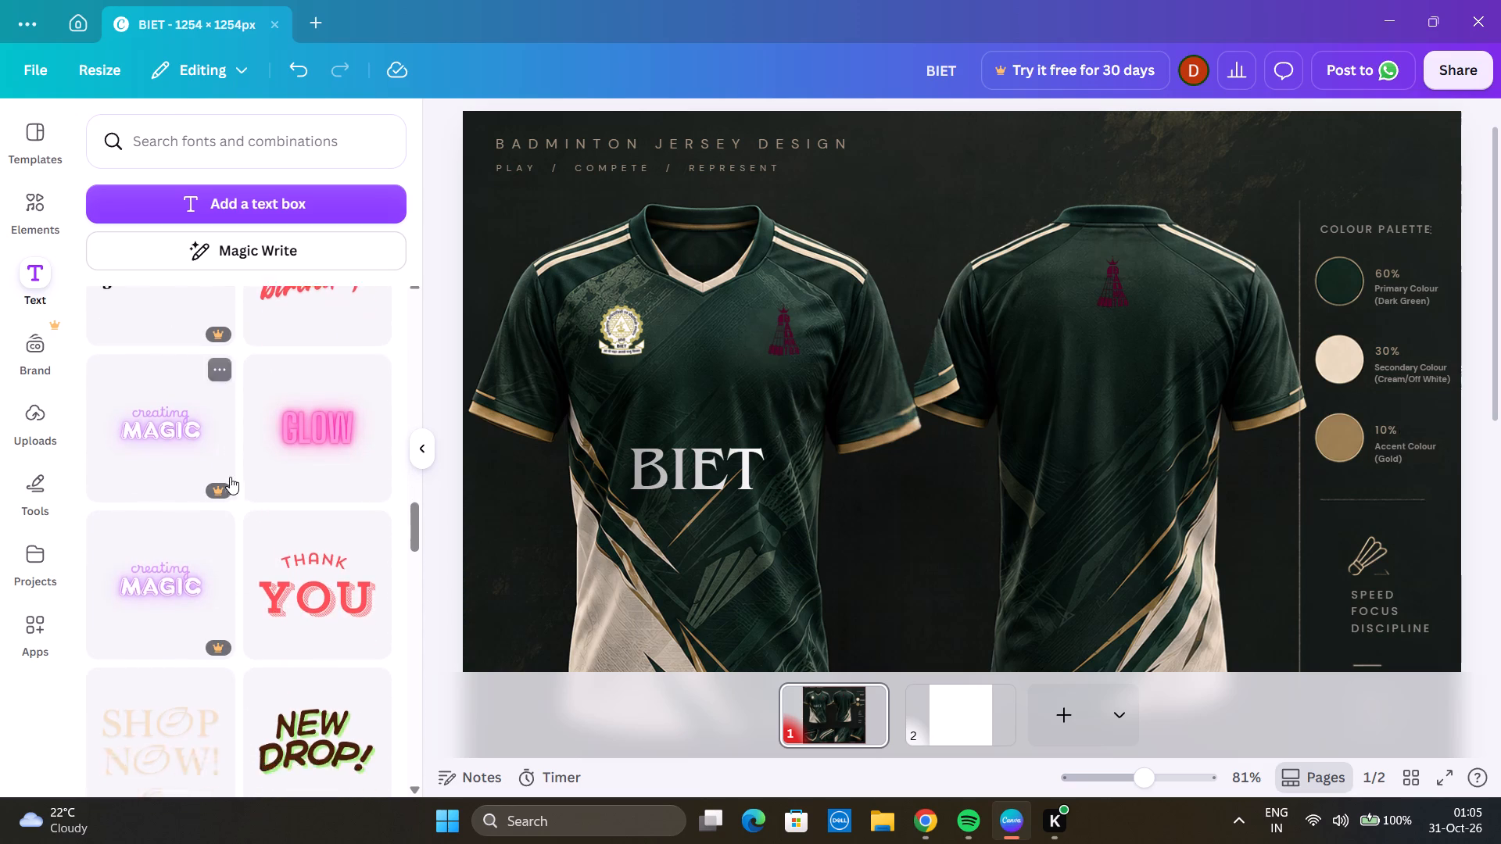
{"action": "scroll", "coordinate": [244, 483], "scroll_direction": "down", "scroll_amount": 2}
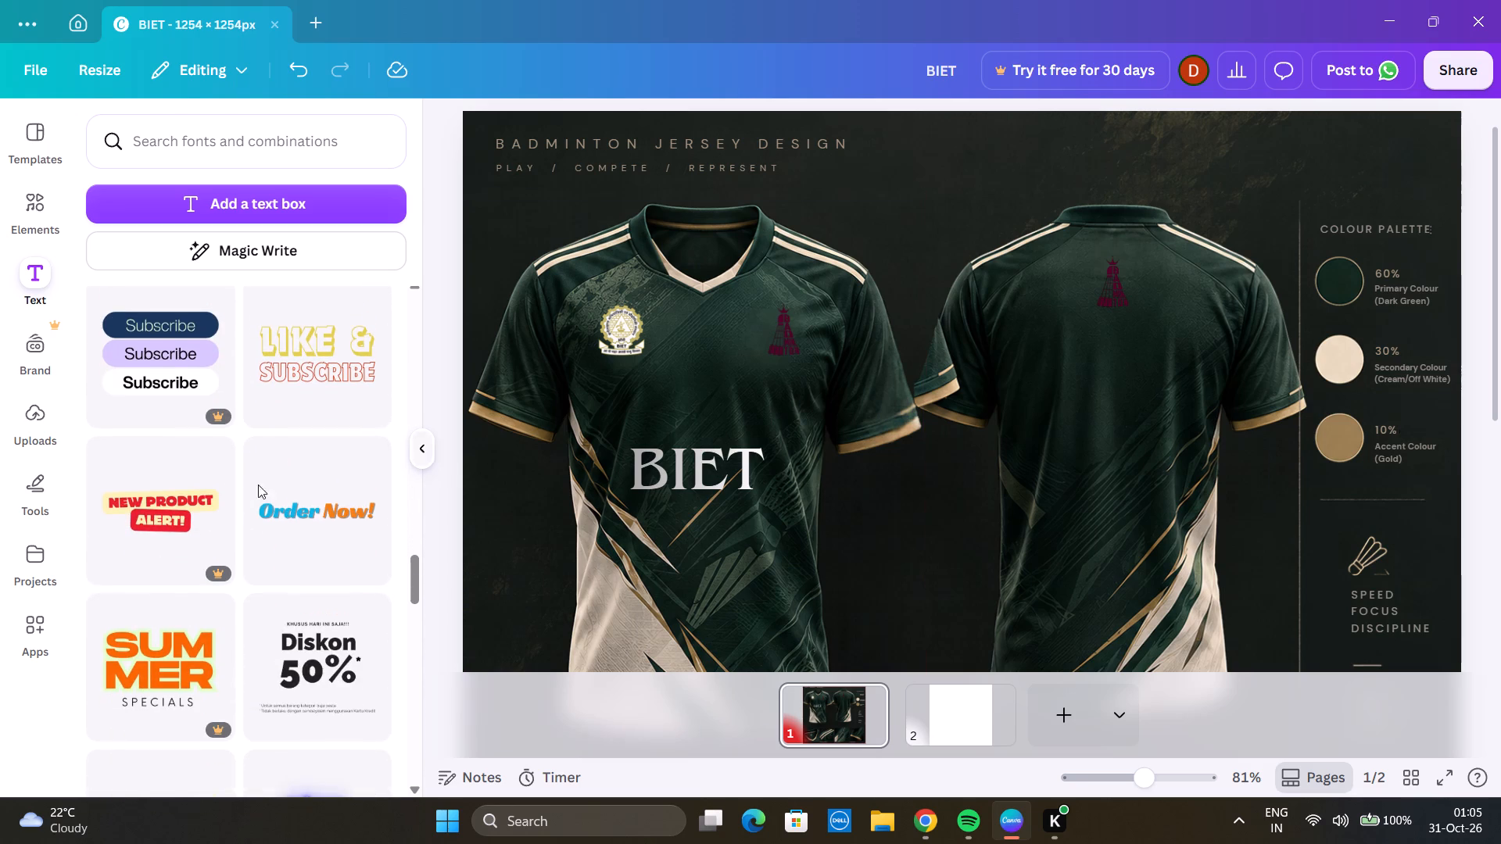
{"action": "scroll", "coordinate": [239, 489], "scroll_direction": "down", "scroll_amount": 3}
{"action": "scroll", "coordinate": [308, 535], "scroll_direction": "down", "scroll_amount": 2}
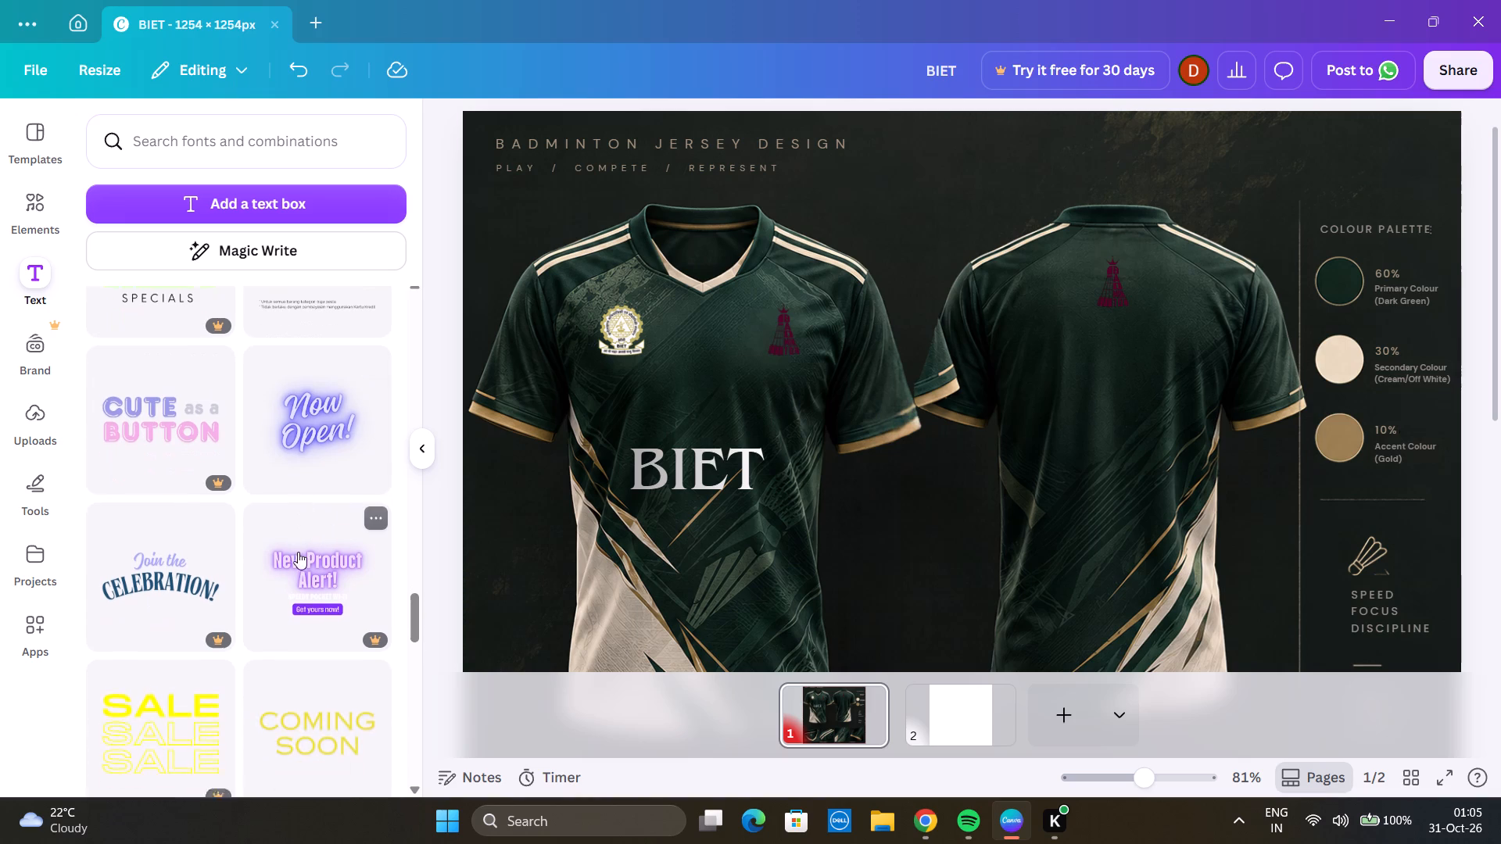
{"action": "scroll", "coordinate": [298, 552], "scroll_direction": "down", "scroll_amount": 3}
{"action": "scroll", "coordinate": [233, 535], "scroll_direction": "down", "scroll_amount": 2}
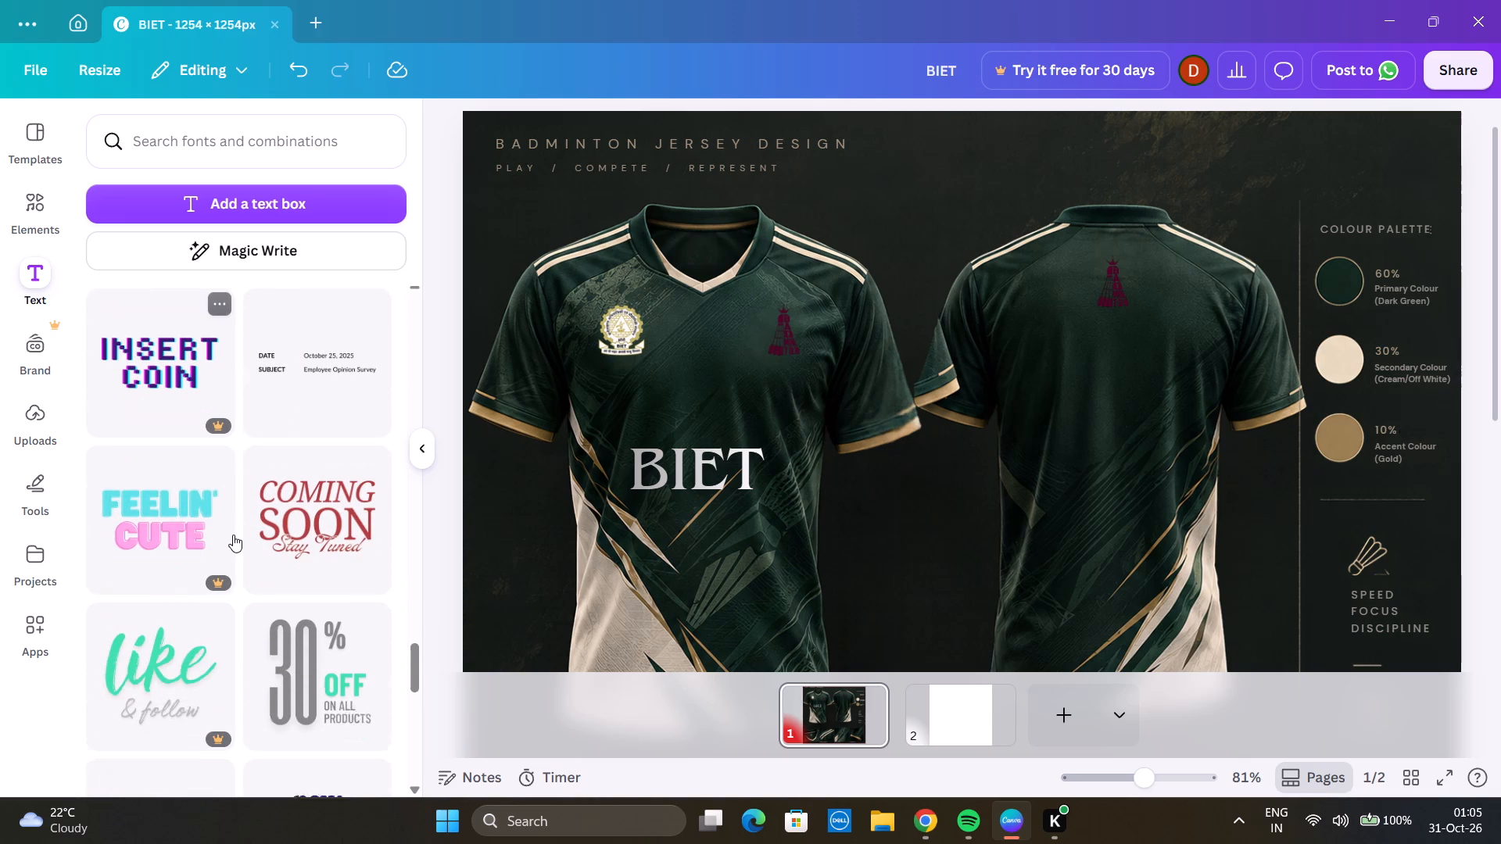
{"action": "scroll", "coordinate": [233, 535], "scroll_direction": "down", "scroll_amount": 3}
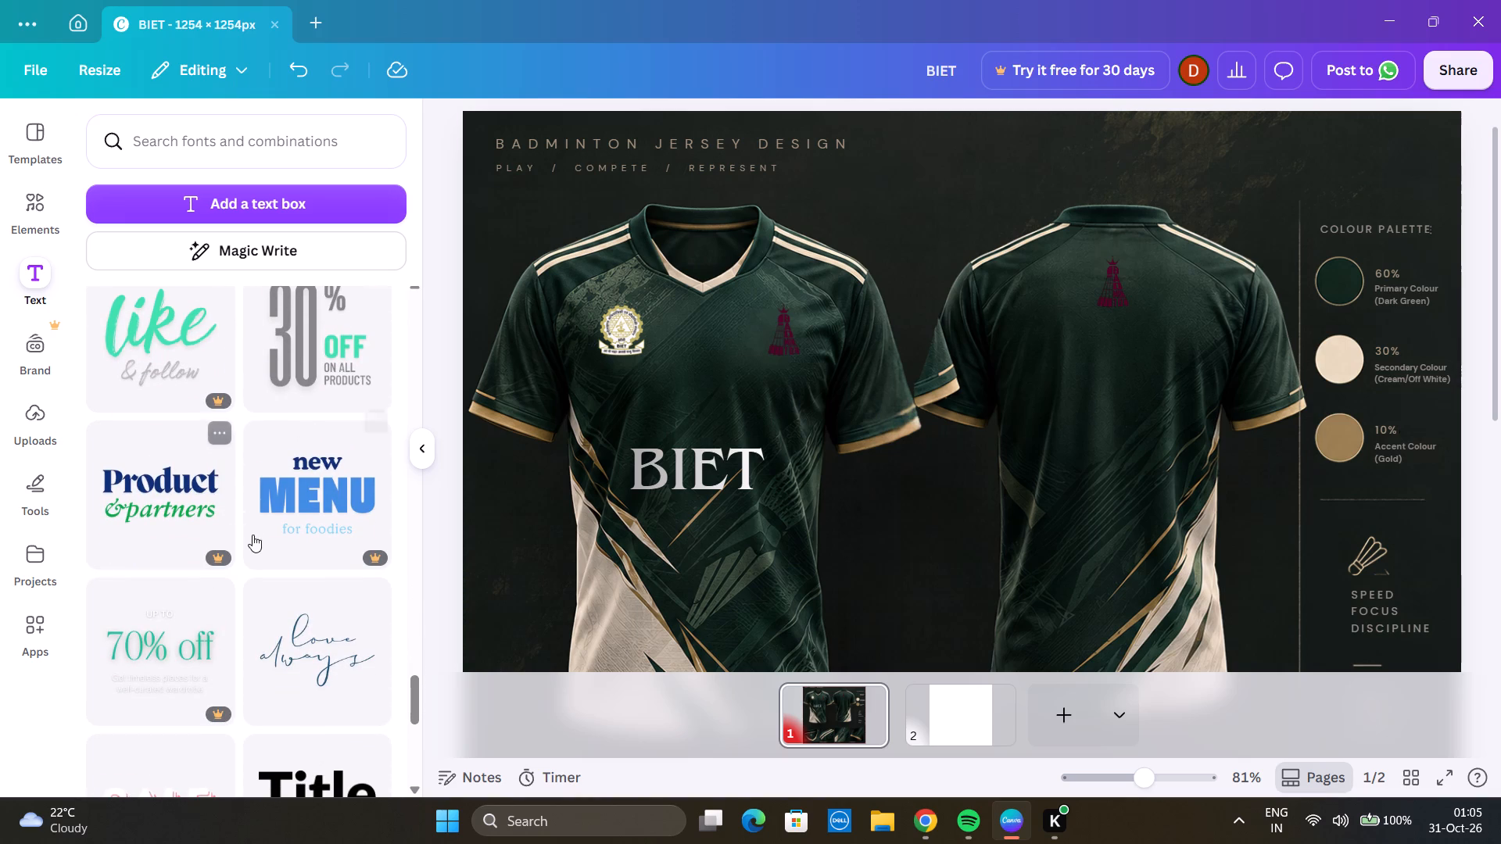
{"action": "scroll", "coordinate": [260, 462], "scroll_direction": "down", "scroll_amount": 4}
{"action": "scroll", "coordinate": [267, 477], "scroll_direction": "up", "scroll_amount": 1}
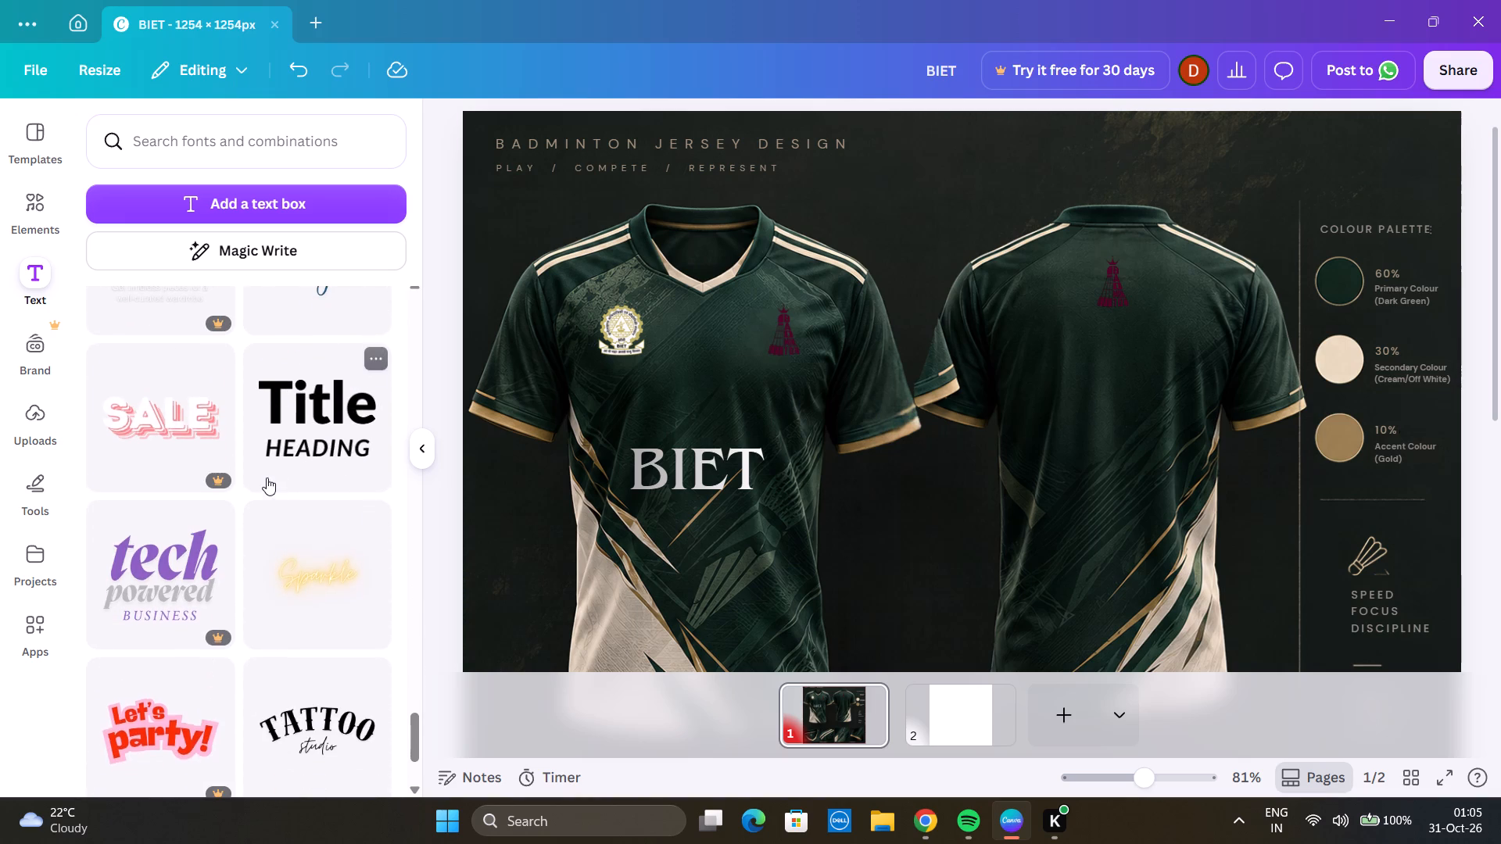
{"action": "scroll", "coordinate": [267, 472], "scroll_direction": "up", "scroll_amount": 1}
{"action": "scroll", "coordinate": [265, 473], "scroll_direction": "down", "scroll_amount": 5}
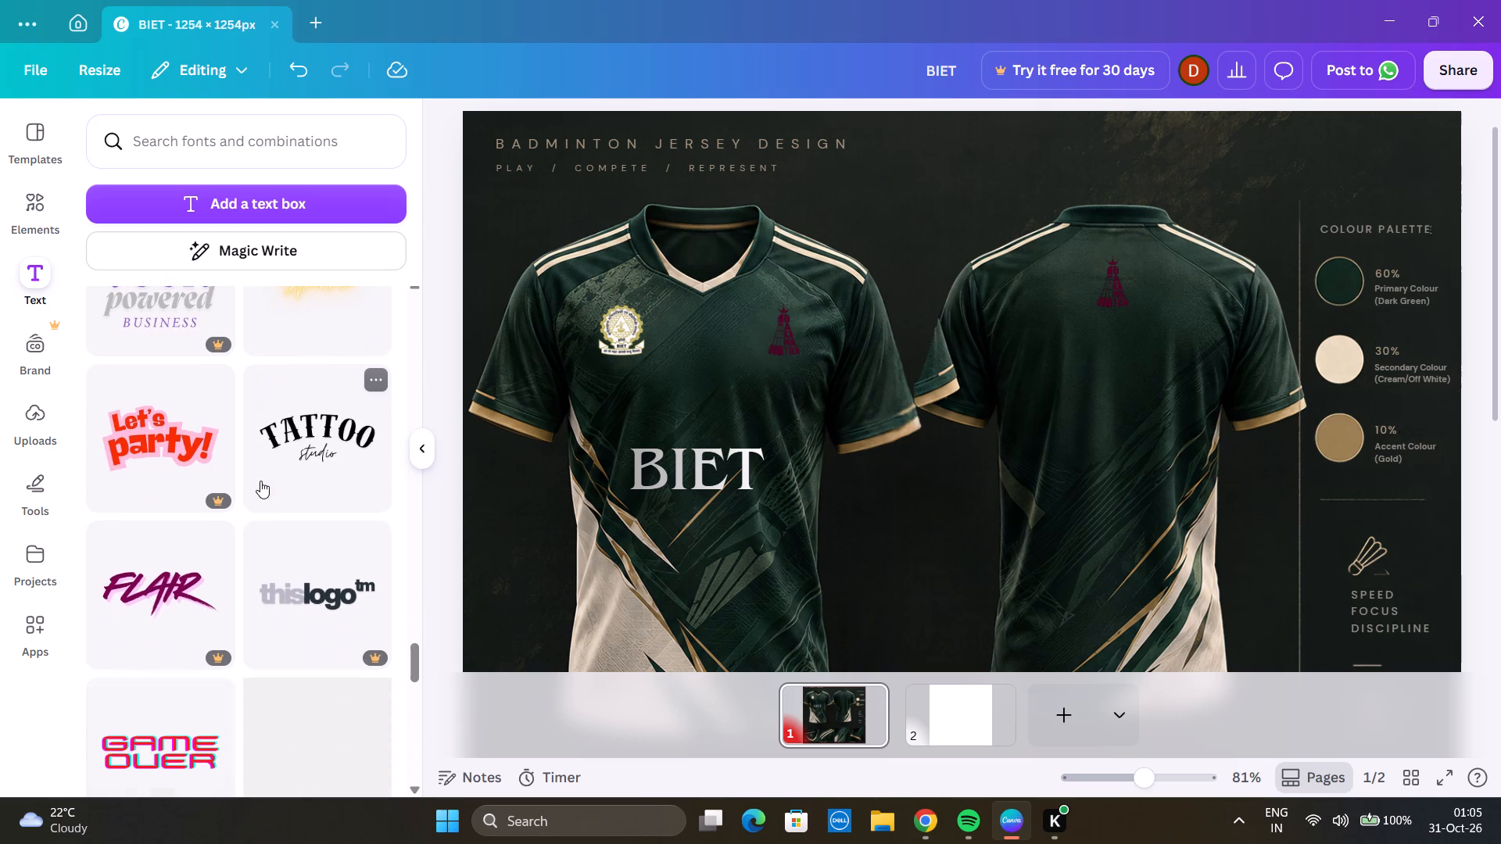
{"action": "scroll", "coordinate": [296, 485], "scroll_direction": "down", "scroll_amount": 5}
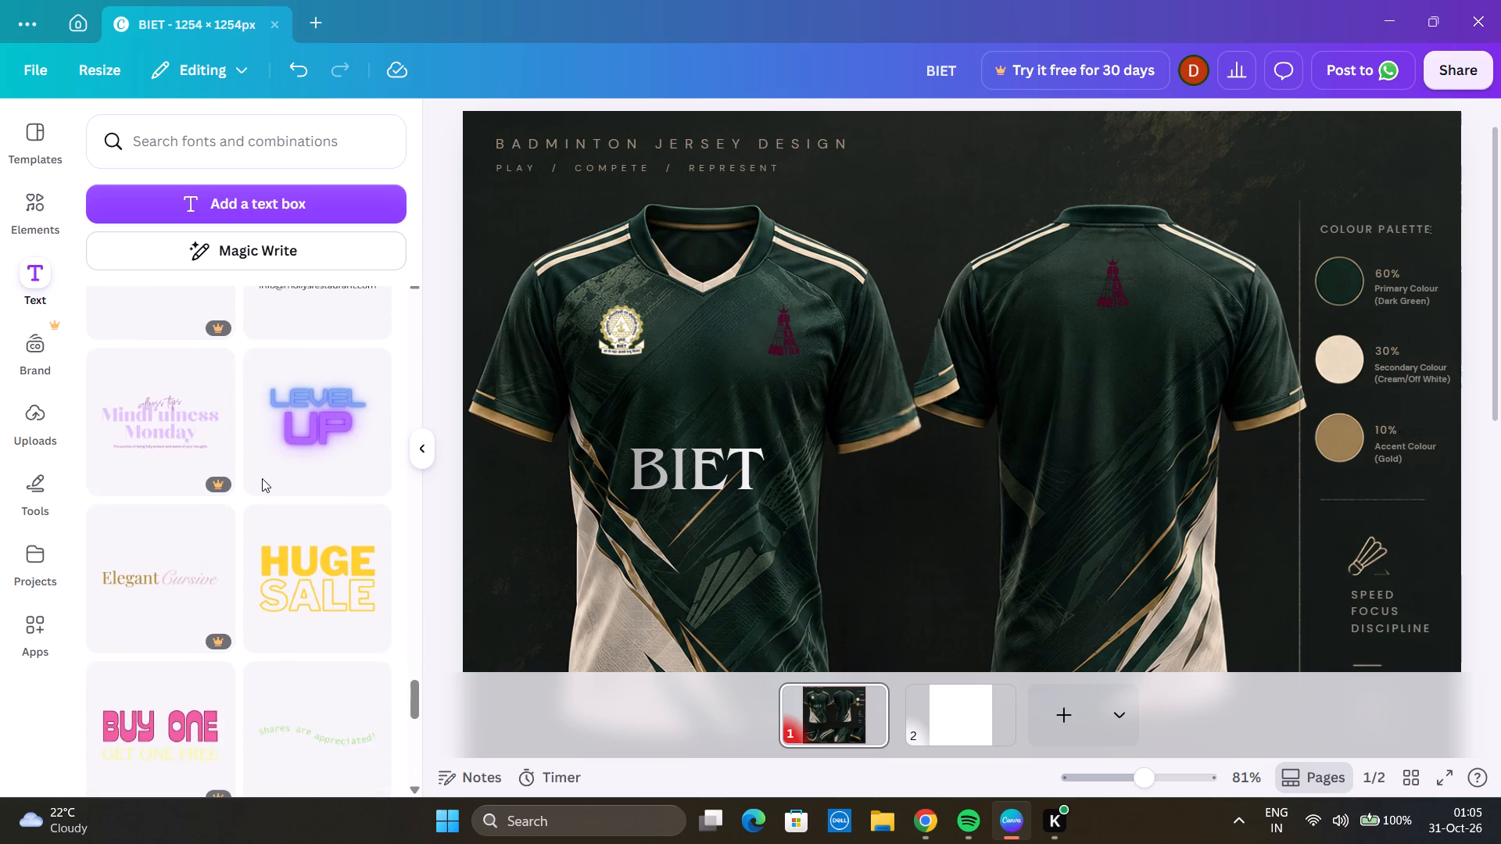
{"action": "scroll", "coordinate": [262, 478], "scroll_direction": "down", "scroll_amount": 2}
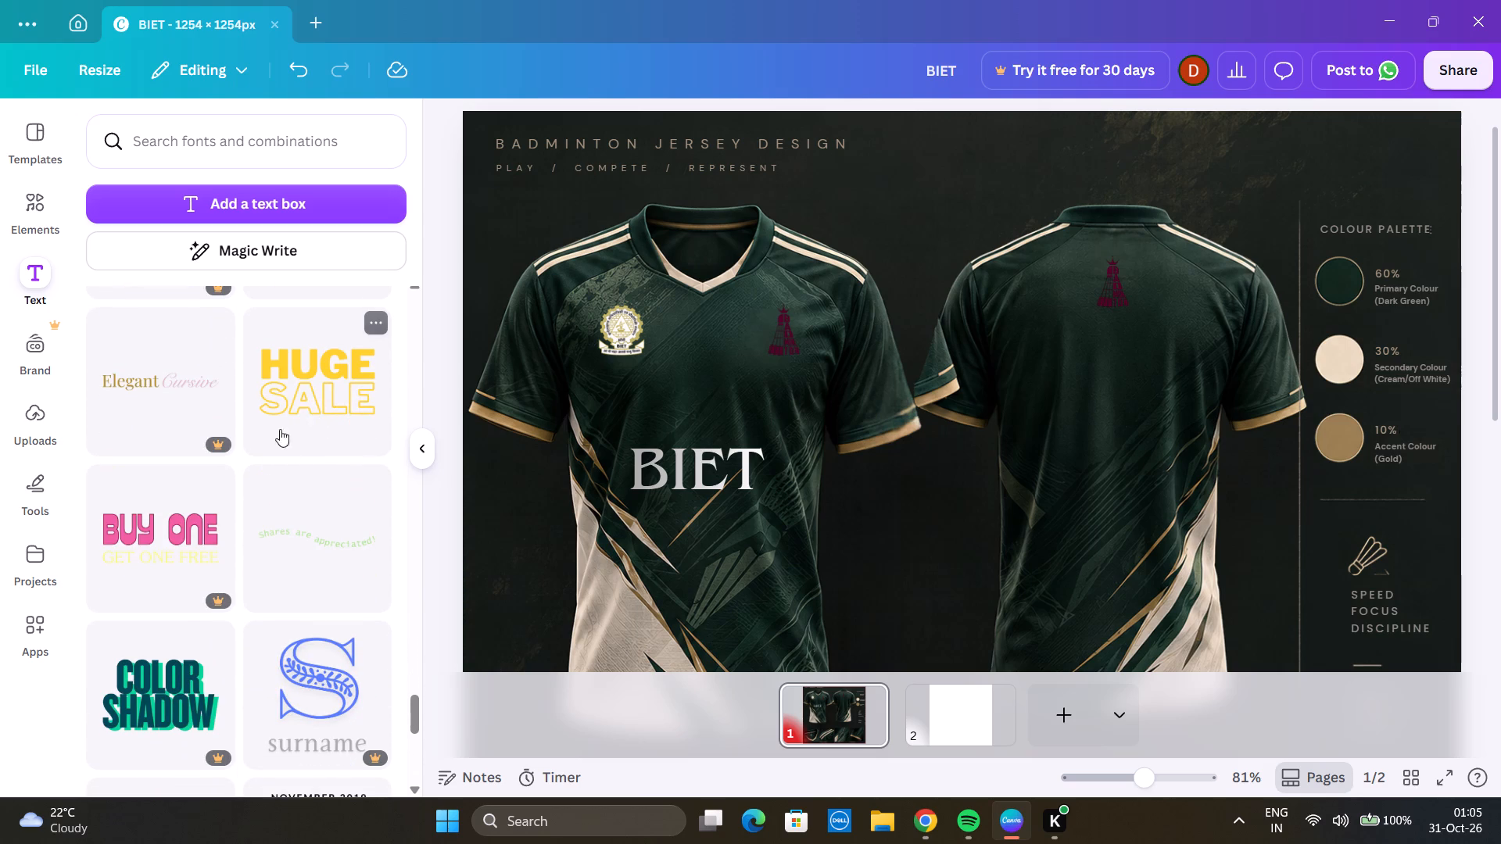
{"action": "scroll", "coordinate": [253, 502], "scroll_direction": "down", "scroll_amount": 7}
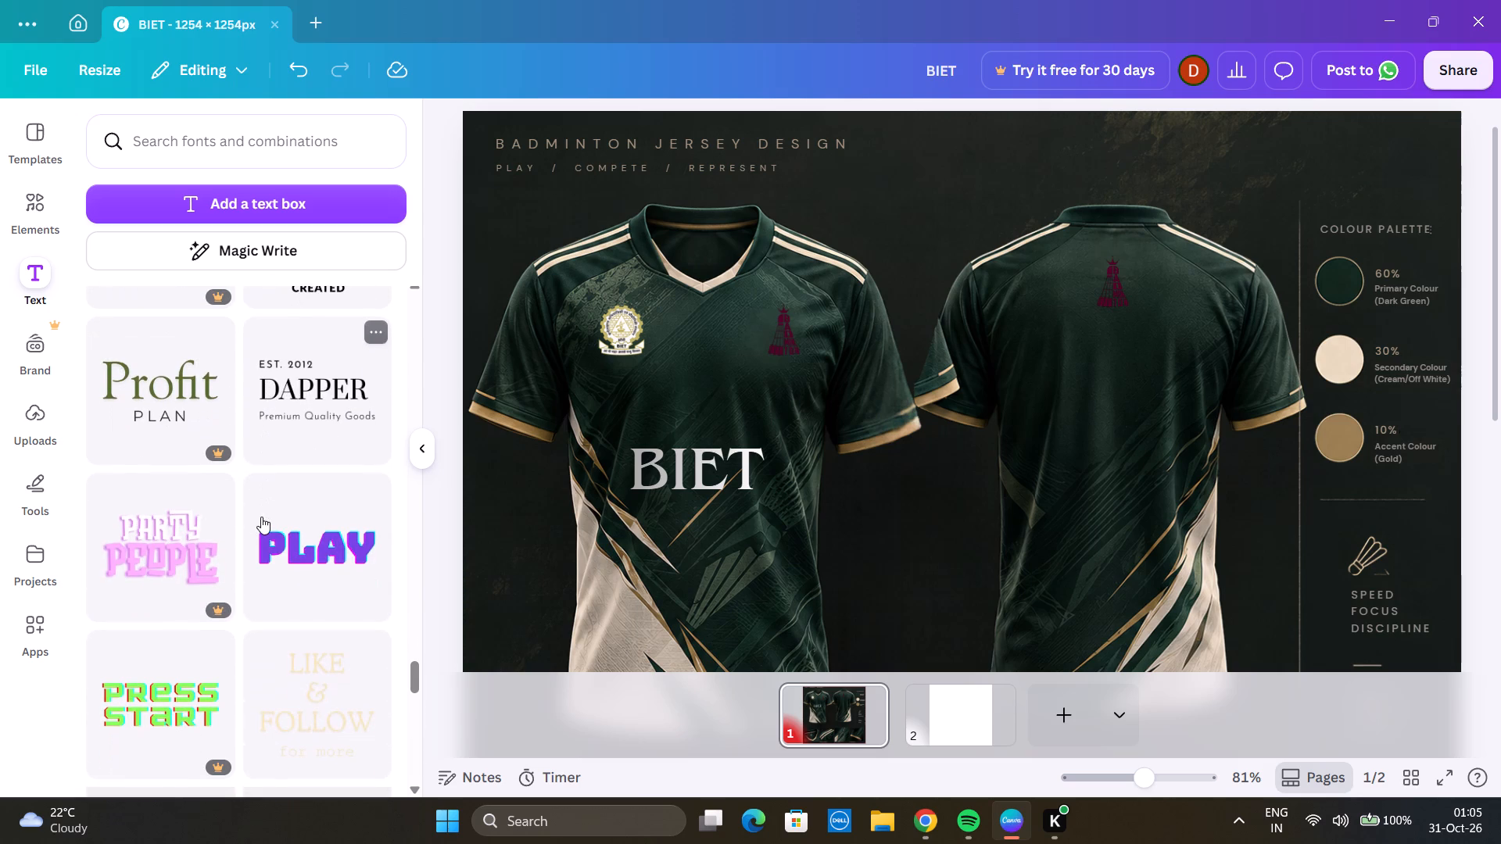
{"action": "scroll", "coordinate": [316, 557], "scroll_direction": "down", "scroll_amount": 4}
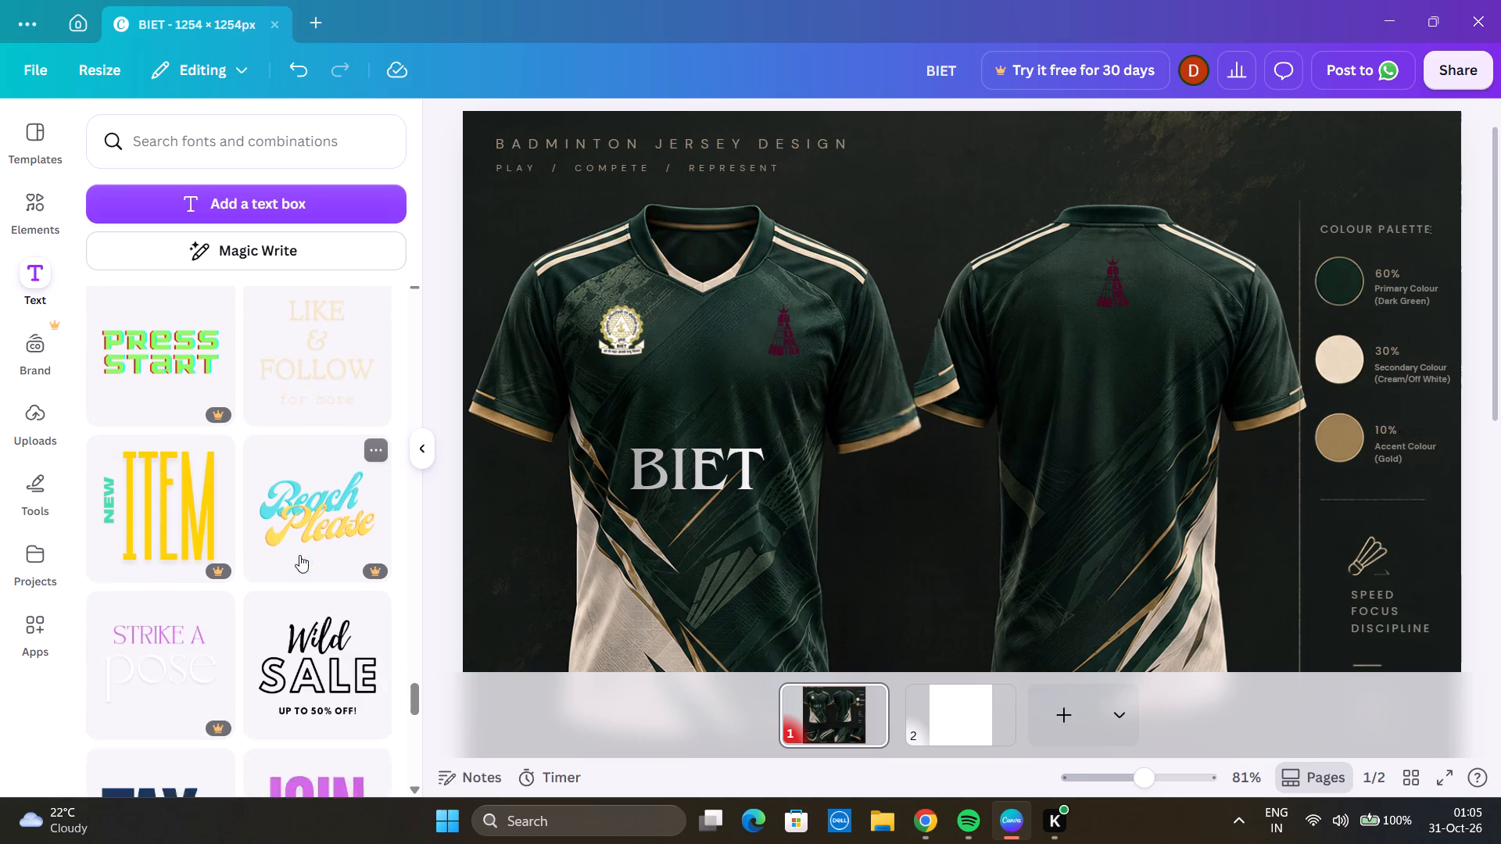
{"action": "scroll", "coordinate": [299, 555], "scroll_direction": "down", "scroll_amount": 6}
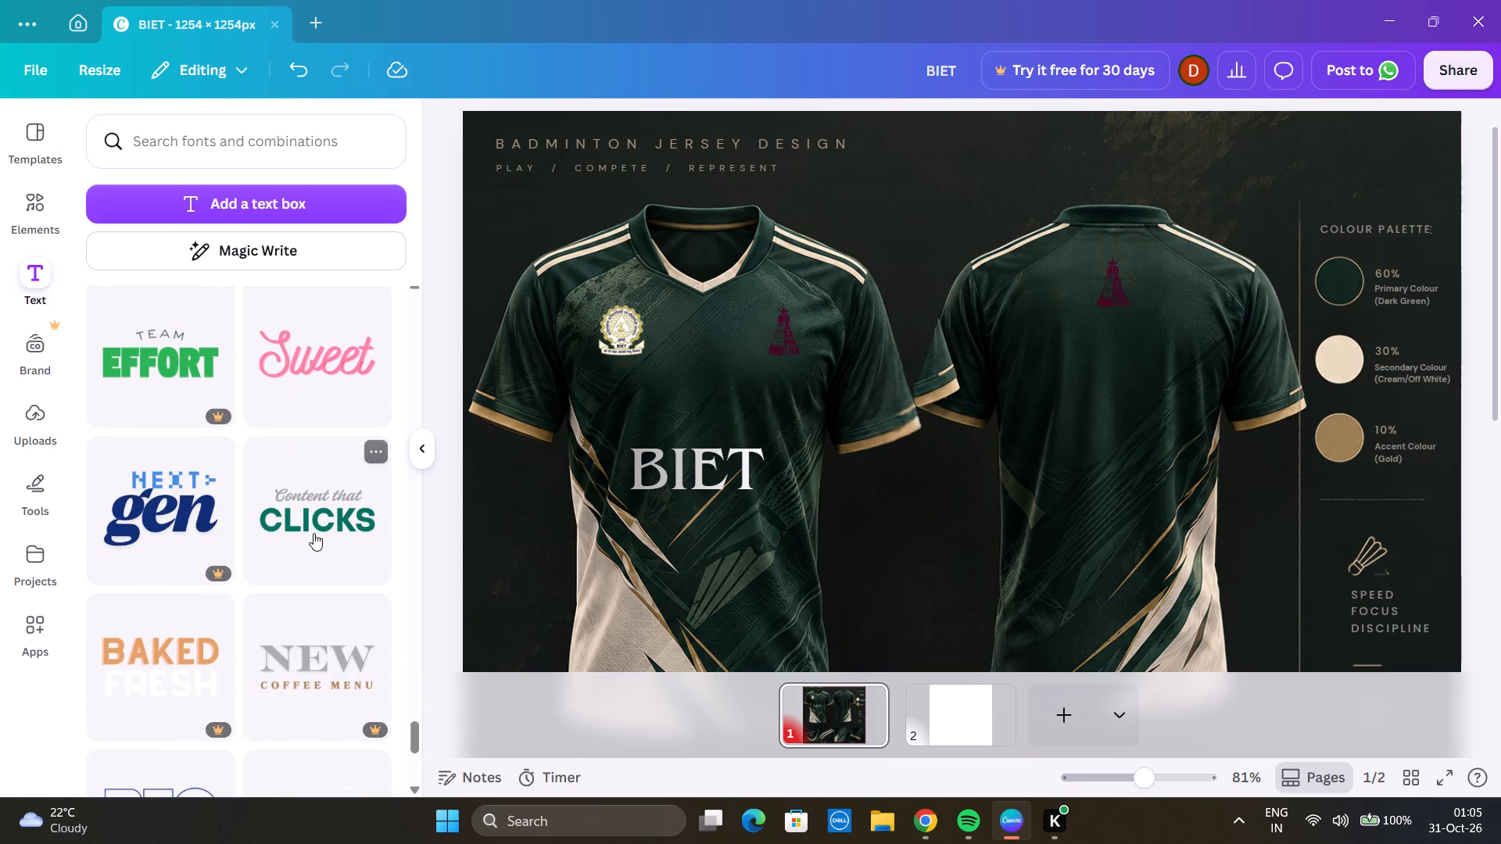
{"action": "scroll", "coordinate": [310, 535], "scroll_direction": "down", "scroll_amount": 4}
{"action": "scroll", "coordinate": [306, 548], "scroll_direction": "up", "scroll_amount": 2}
{"action": "scroll", "coordinate": [306, 545], "scroll_direction": "down", "scroll_amount": 3}
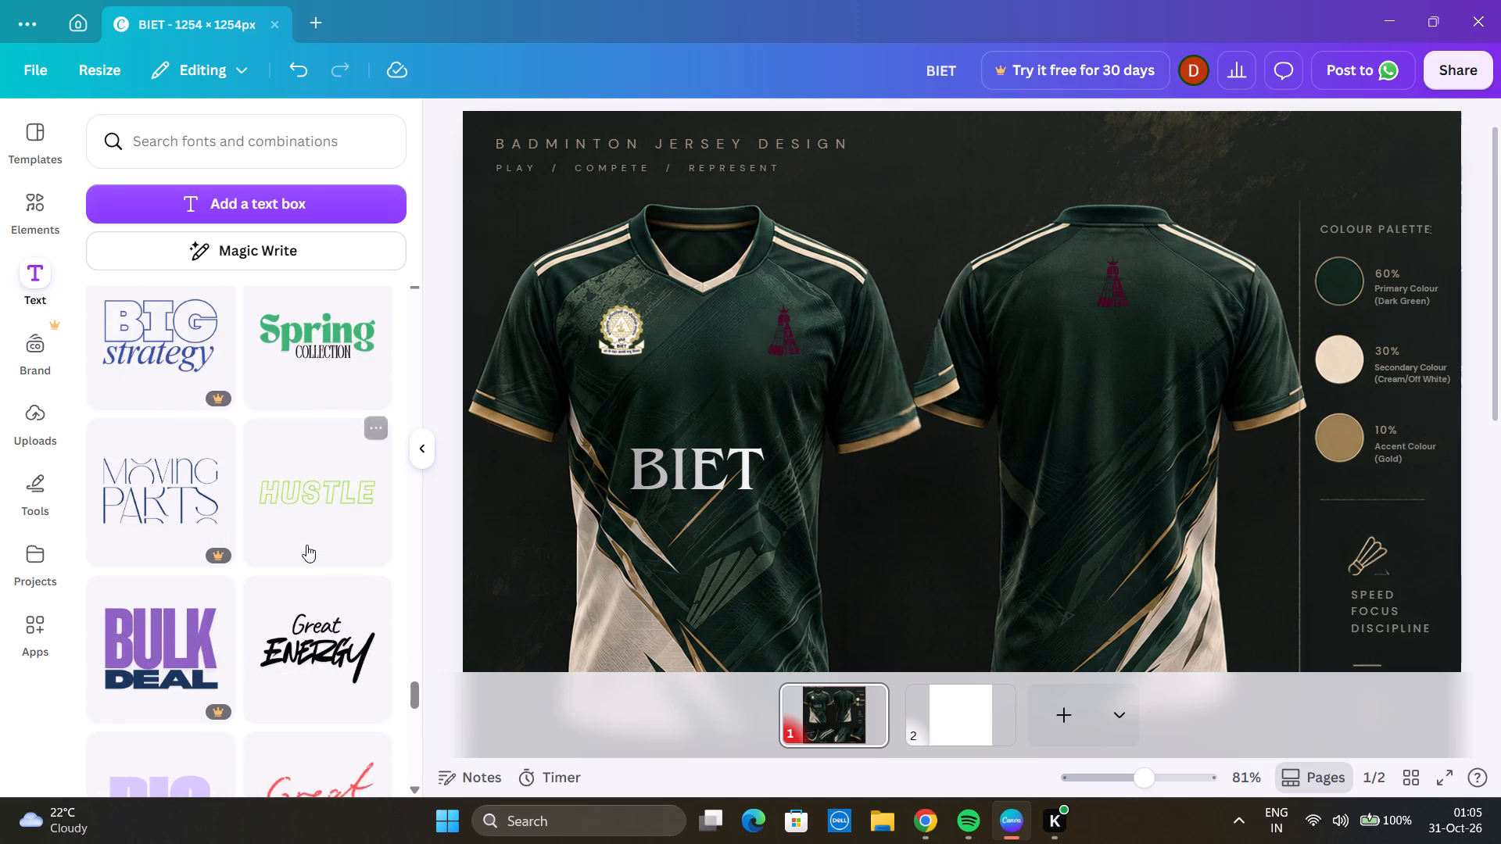
{"action": "scroll", "coordinate": [306, 545], "scroll_direction": "down", "scroll_amount": 6}
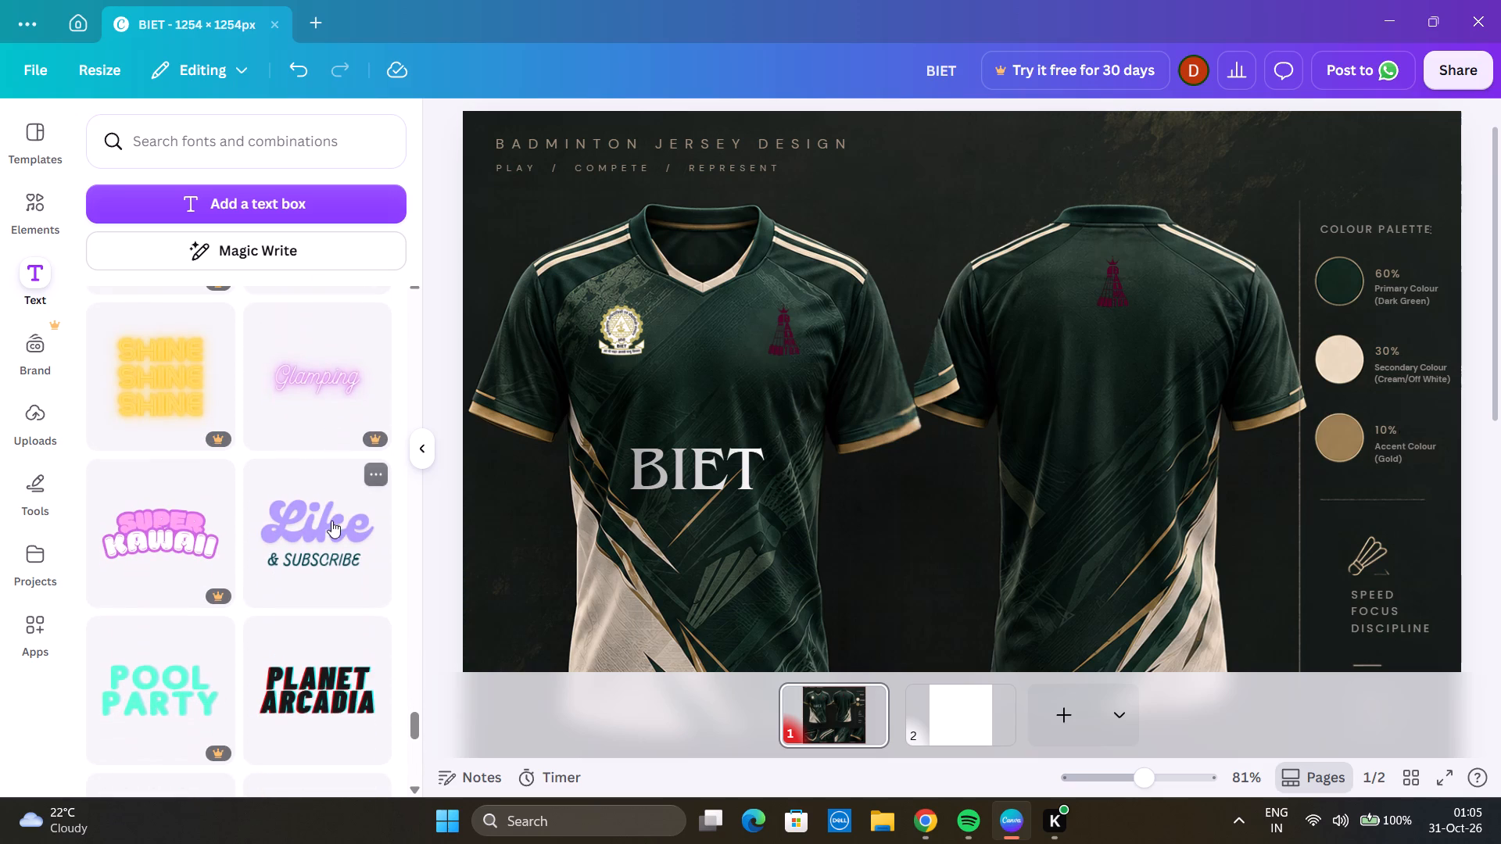
{"action": "scroll", "coordinate": [339, 468], "scroll_direction": "down", "scroll_amount": 2}
{"action": "scroll", "coordinate": [353, 384], "scroll_direction": "down", "scroll_amount": 1}
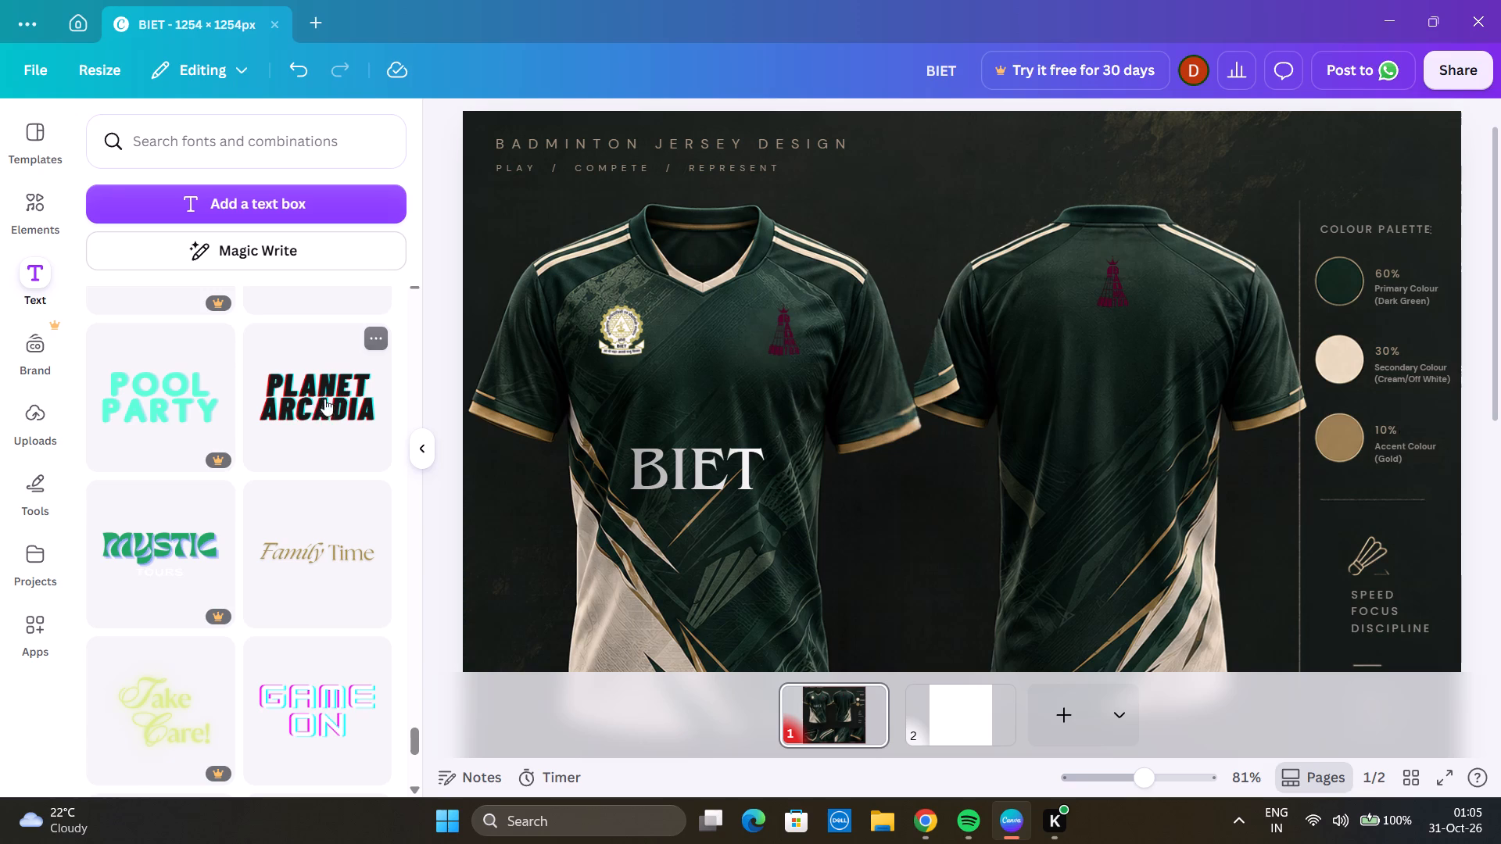
{"action": "scroll", "coordinate": [228, 495], "scroll_direction": "down", "scroll_amount": 3}
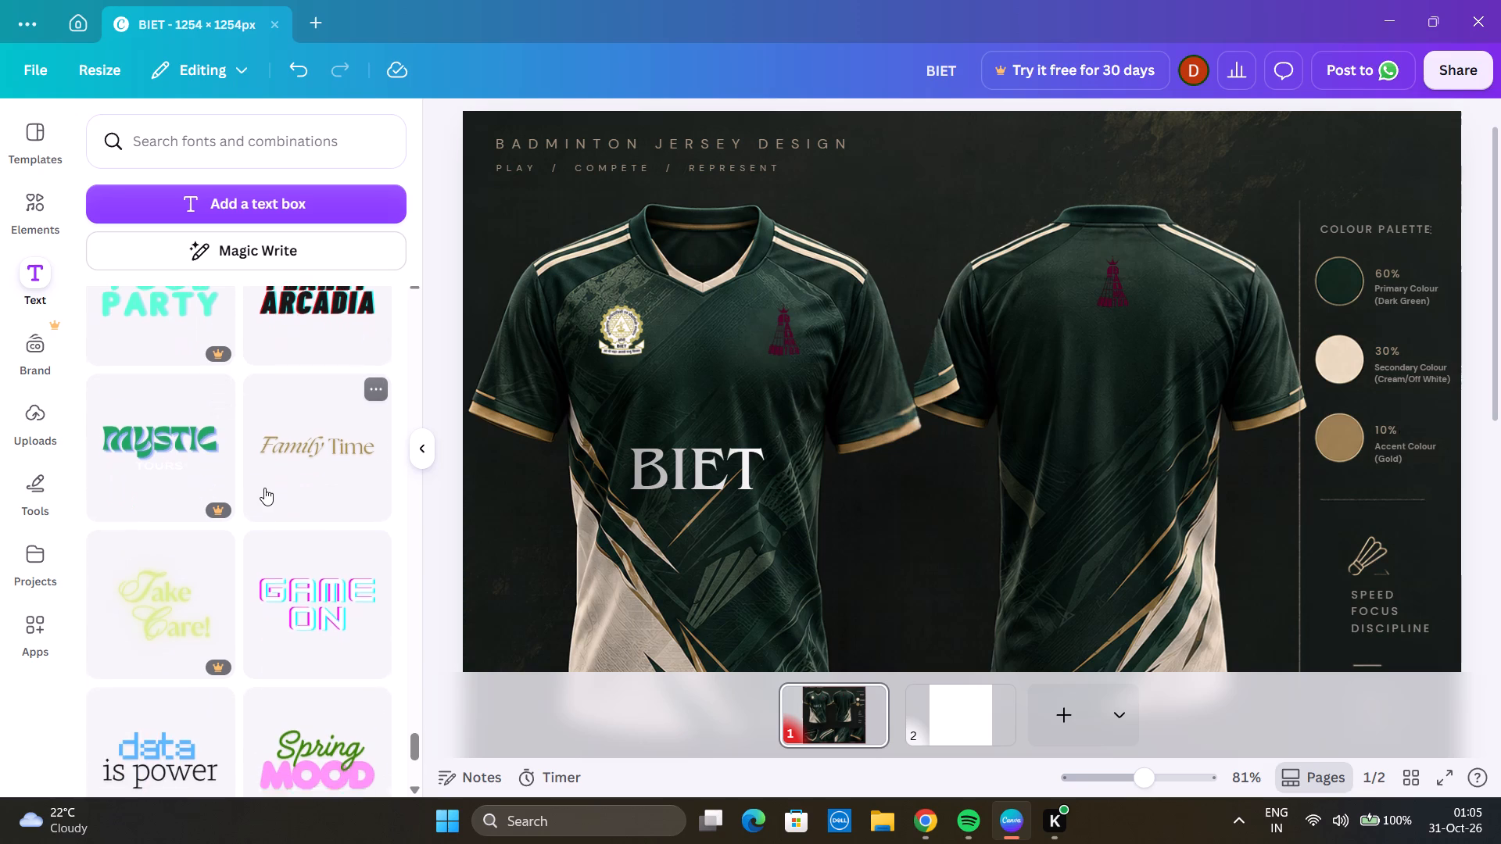
{"action": "scroll", "coordinate": [252, 459], "scroll_direction": "down", "scroll_amount": 3}
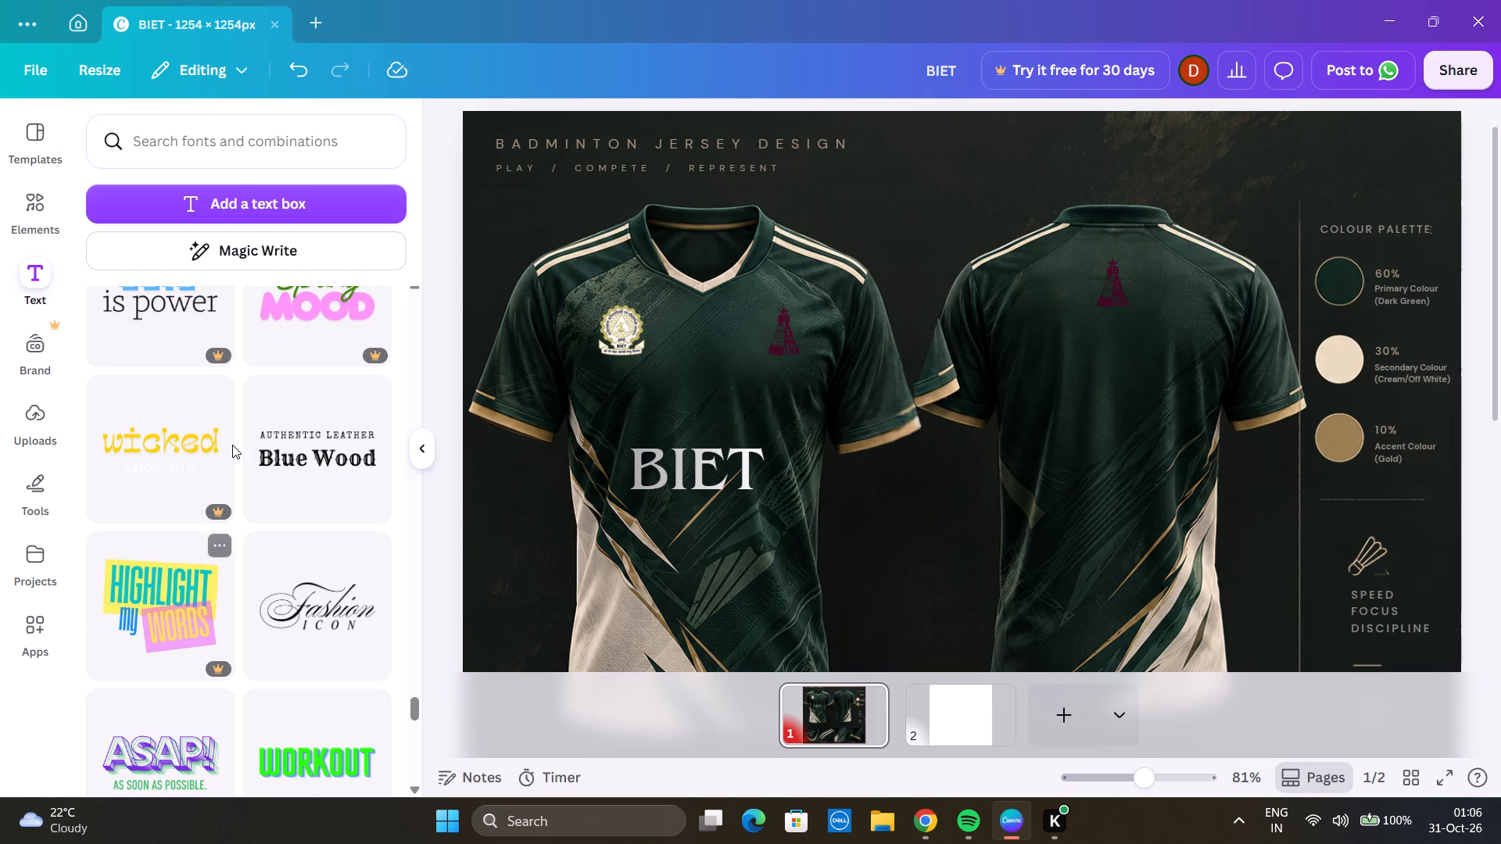
{"action": "scroll", "coordinate": [343, 424], "scroll_direction": "down", "scroll_amount": 4}
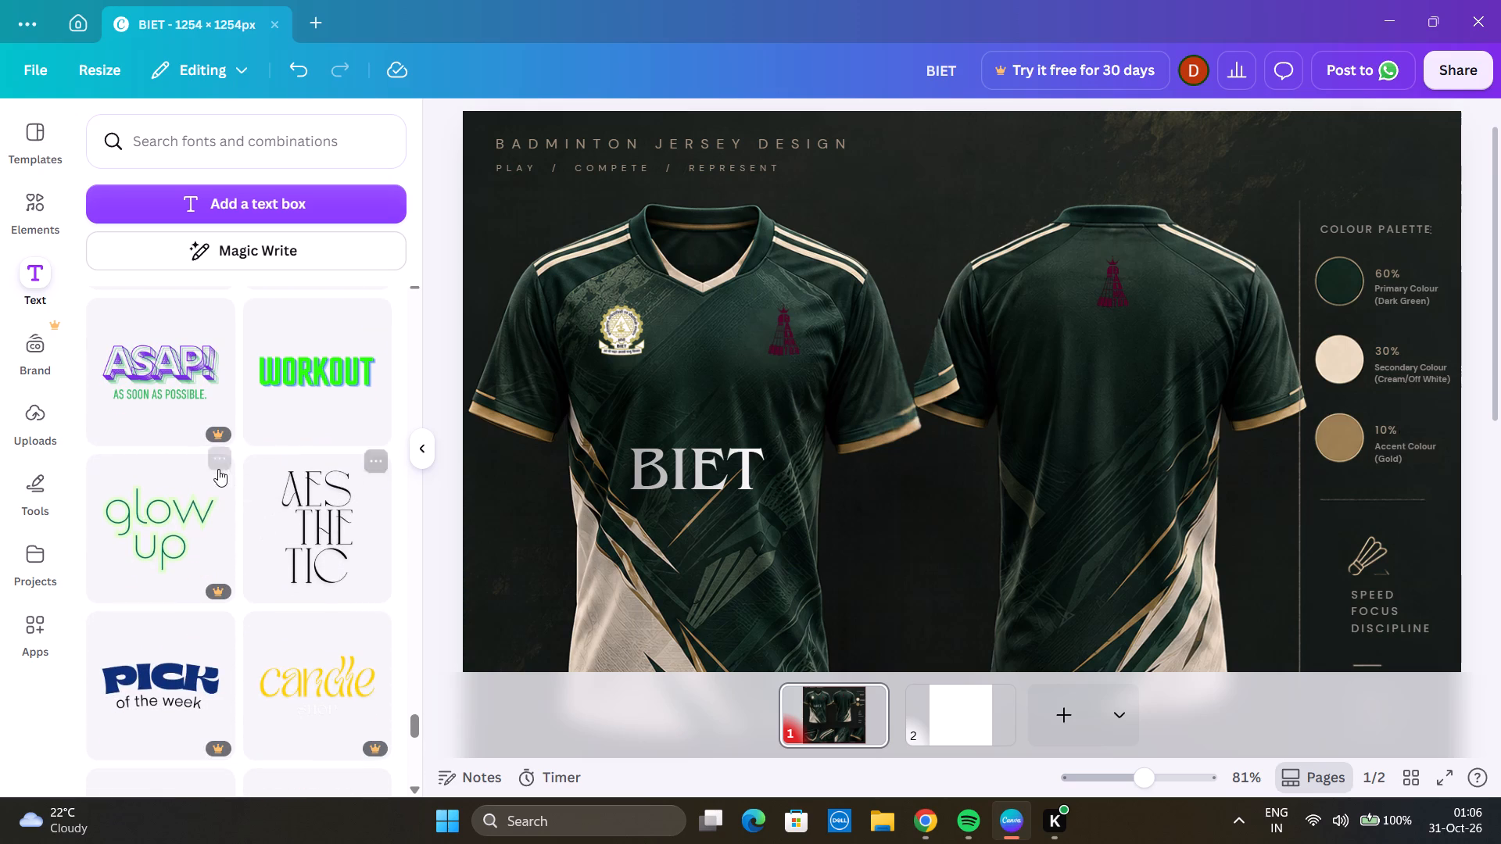
{"action": "scroll", "coordinate": [315, 538], "scroll_direction": "down", "scroll_amount": 6}
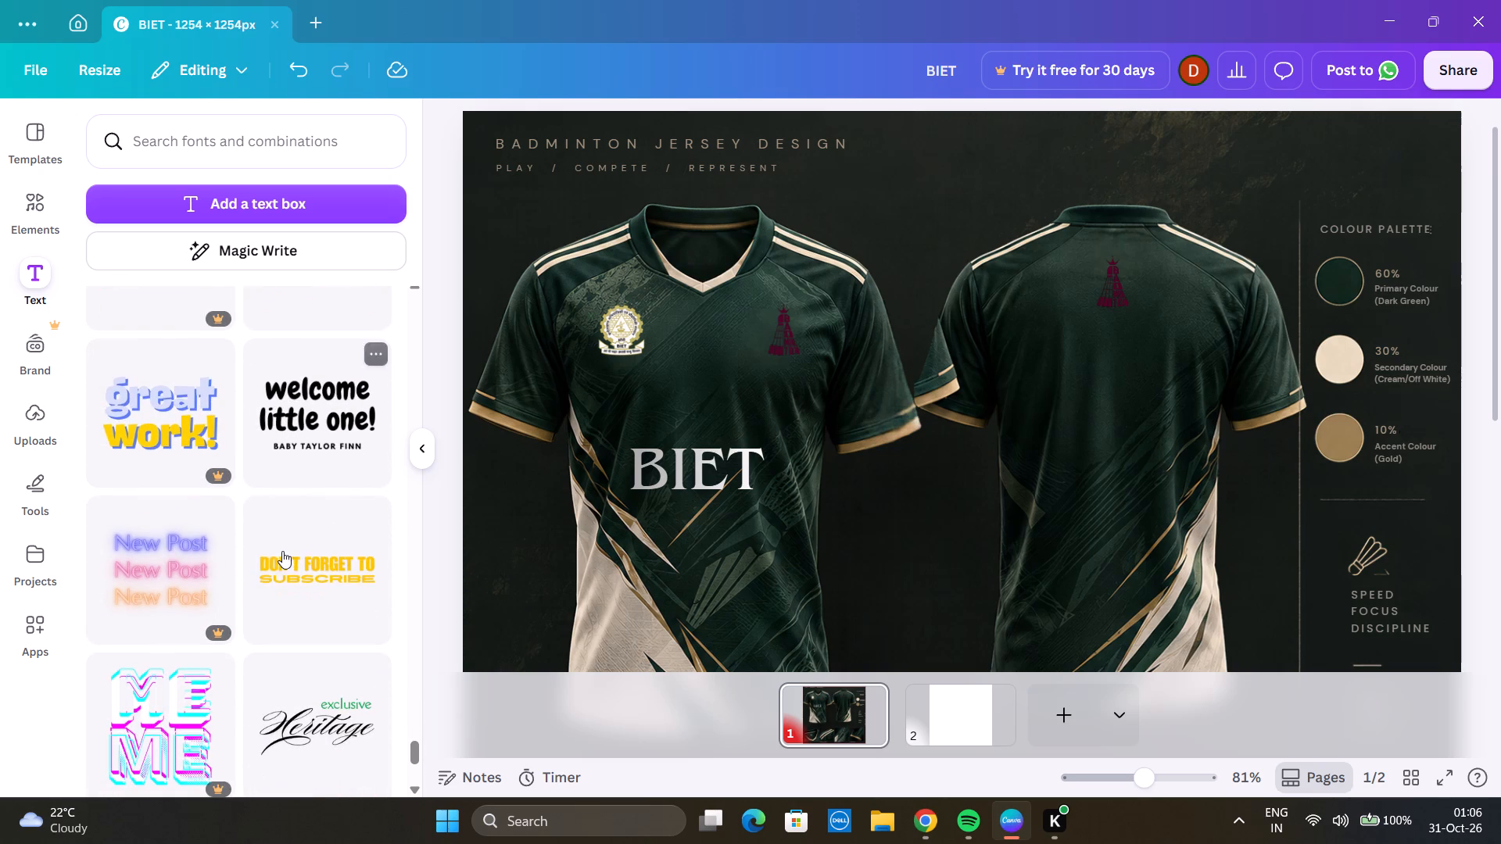
{"action": "scroll", "coordinate": [302, 574], "scroll_direction": "down", "scroll_amount": 3}
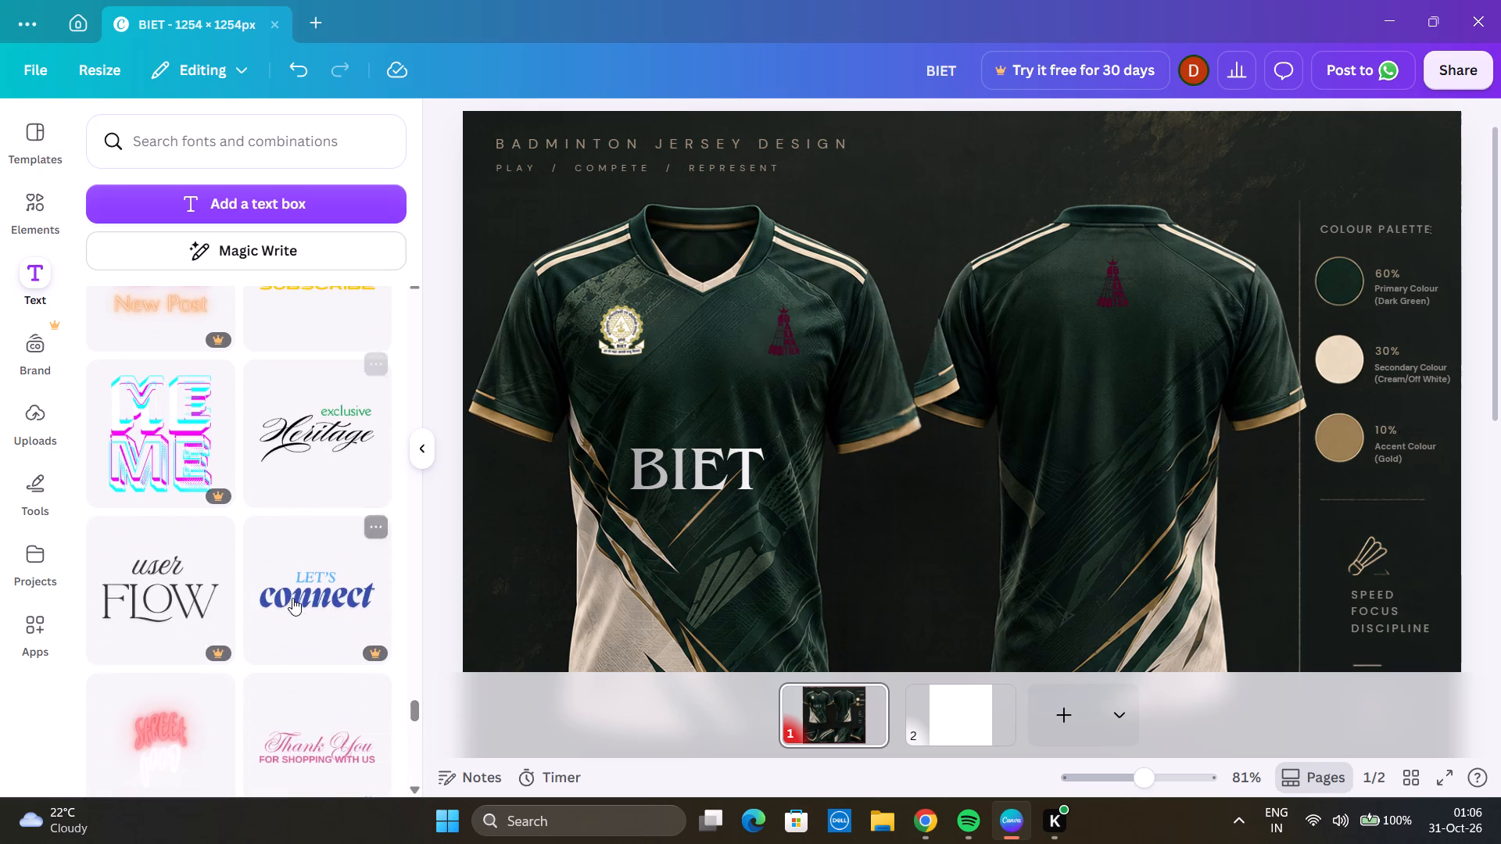
{"action": "scroll", "coordinate": [285, 591], "scroll_direction": "down", "scroll_amount": 4}
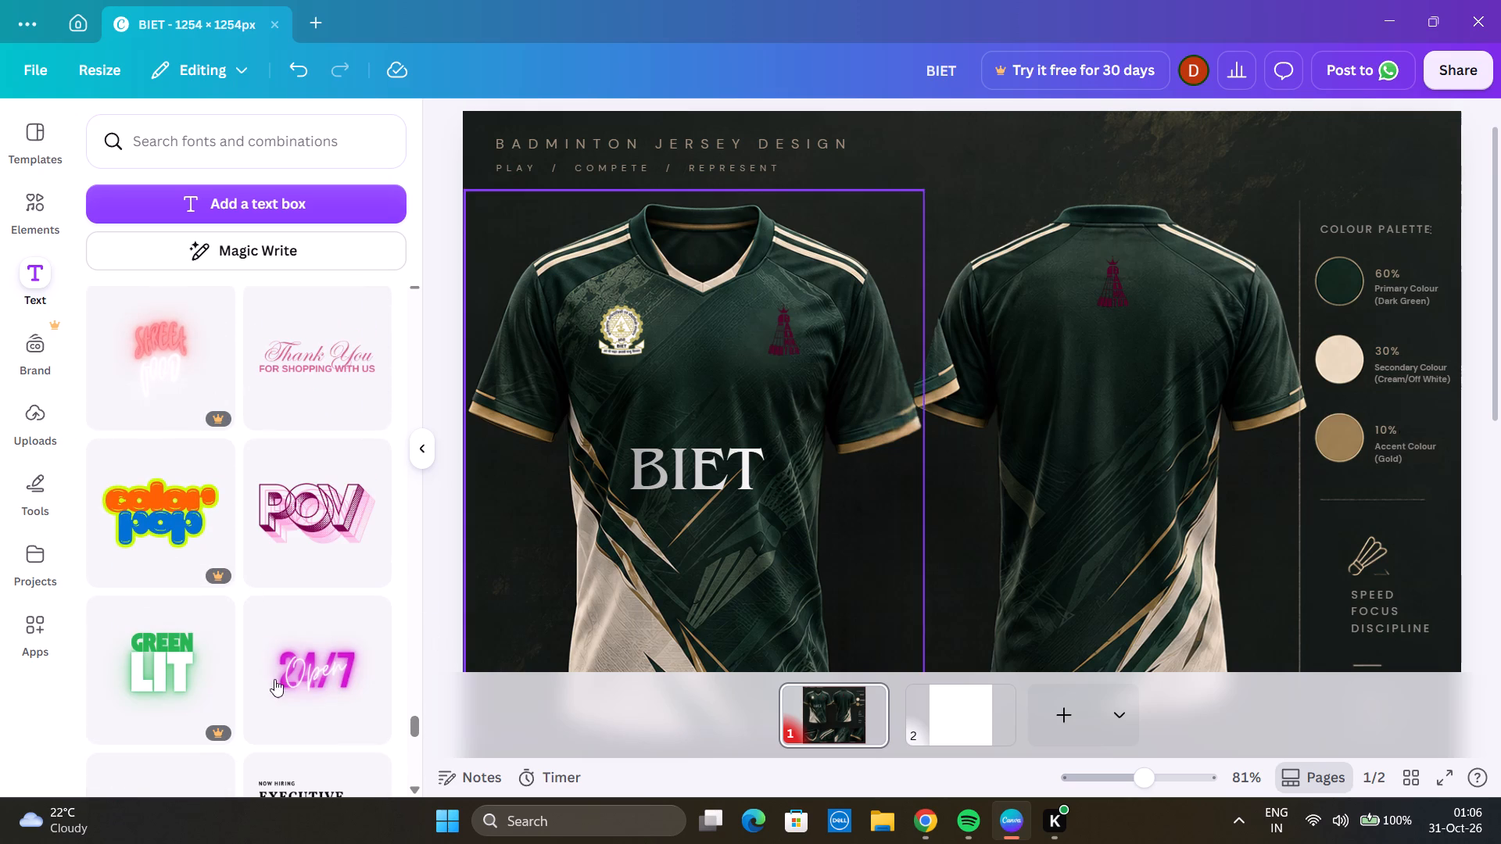
{"action": "scroll", "coordinate": [300, 766], "scroll_direction": "down", "scroll_amount": 2}
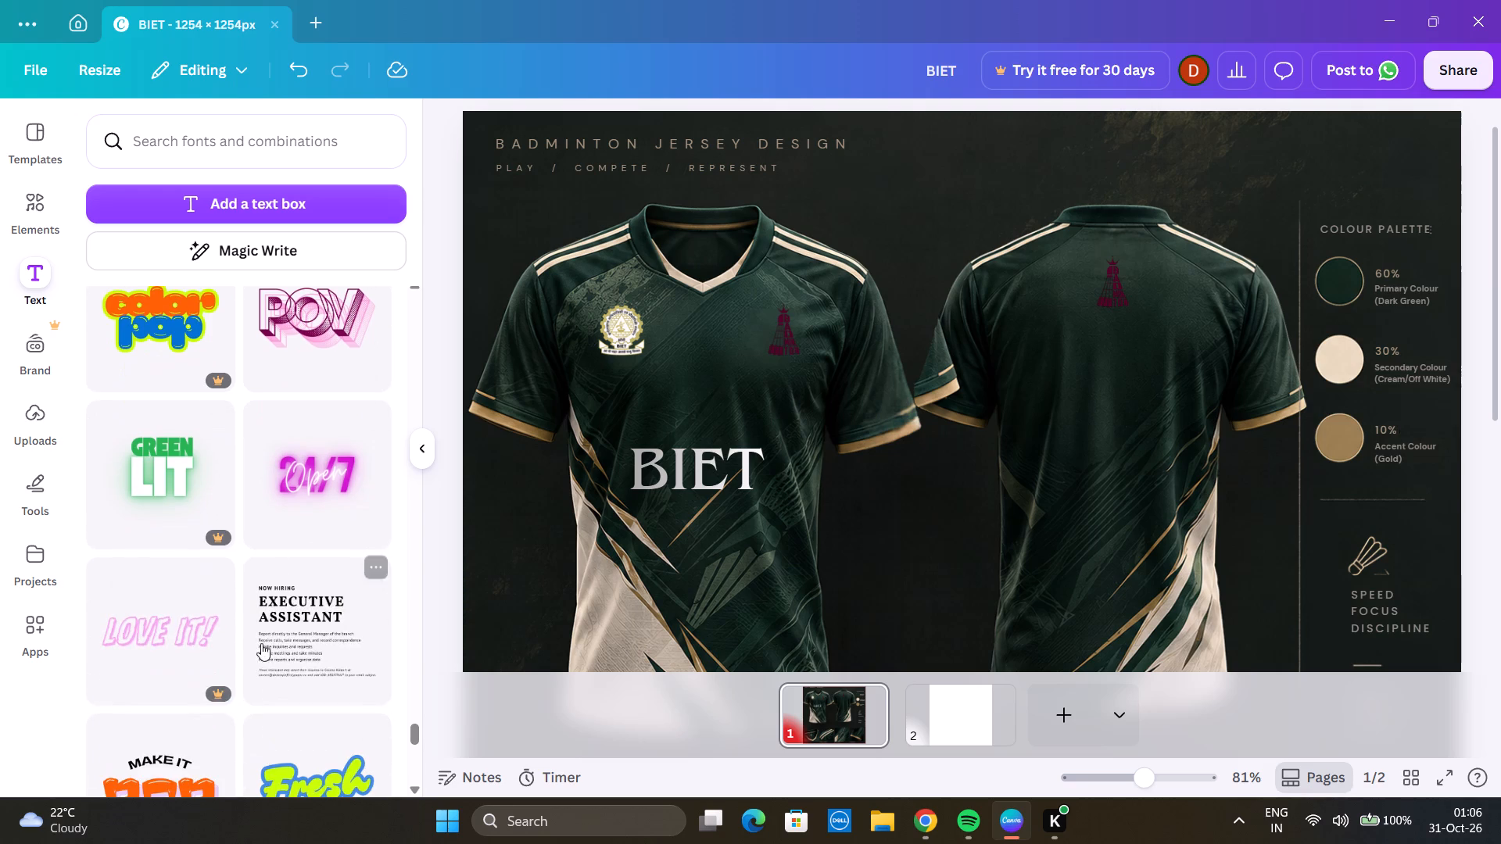
{"action": "scroll", "coordinate": [308, 693], "scroll_direction": "down", "scroll_amount": 3}
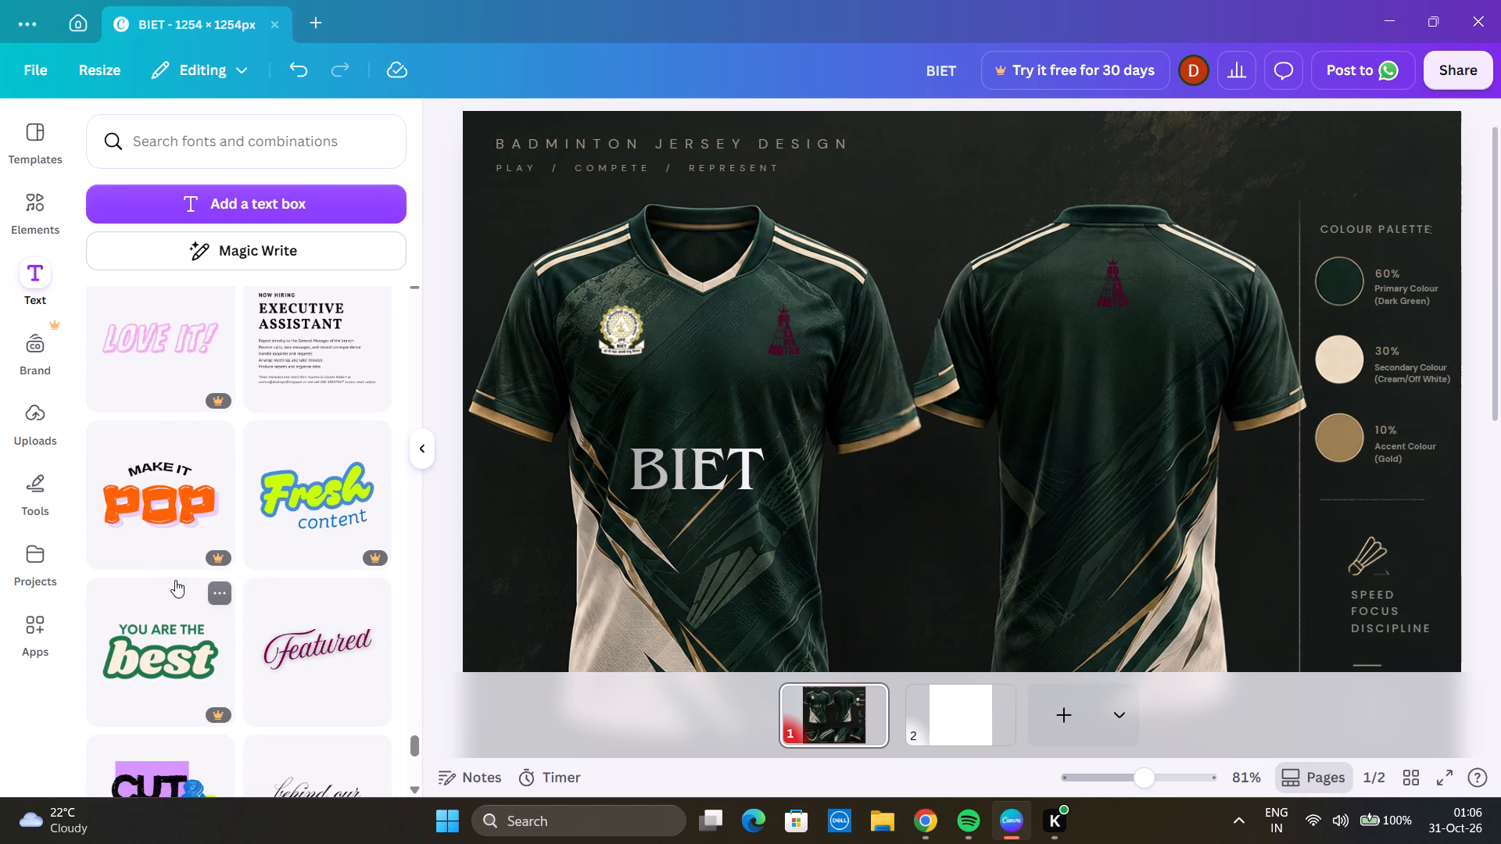
{"action": "scroll", "coordinate": [181, 629], "scroll_direction": "down", "scroll_amount": 3}
{"action": "scroll", "coordinate": [243, 601], "scroll_direction": "down", "scroll_amount": 2}
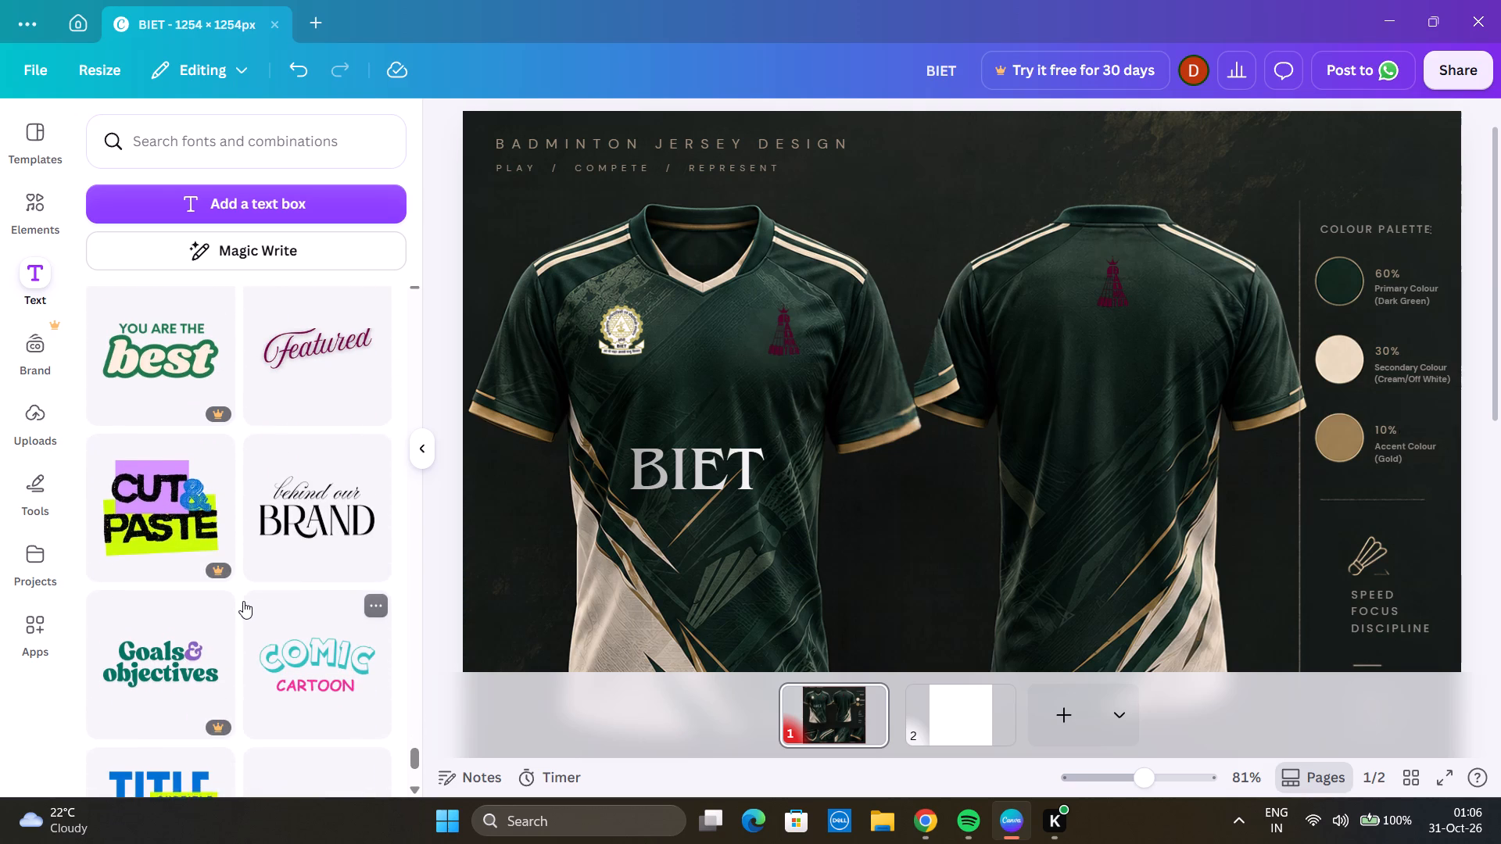
{"action": "scroll", "coordinate": [446, 638], "scroll_direction": "down", "scroll_amount": 2}
{"action": "scroll", "coordinate": [324, 613], "scroll_direction": "down", "scroll_amount": 2}
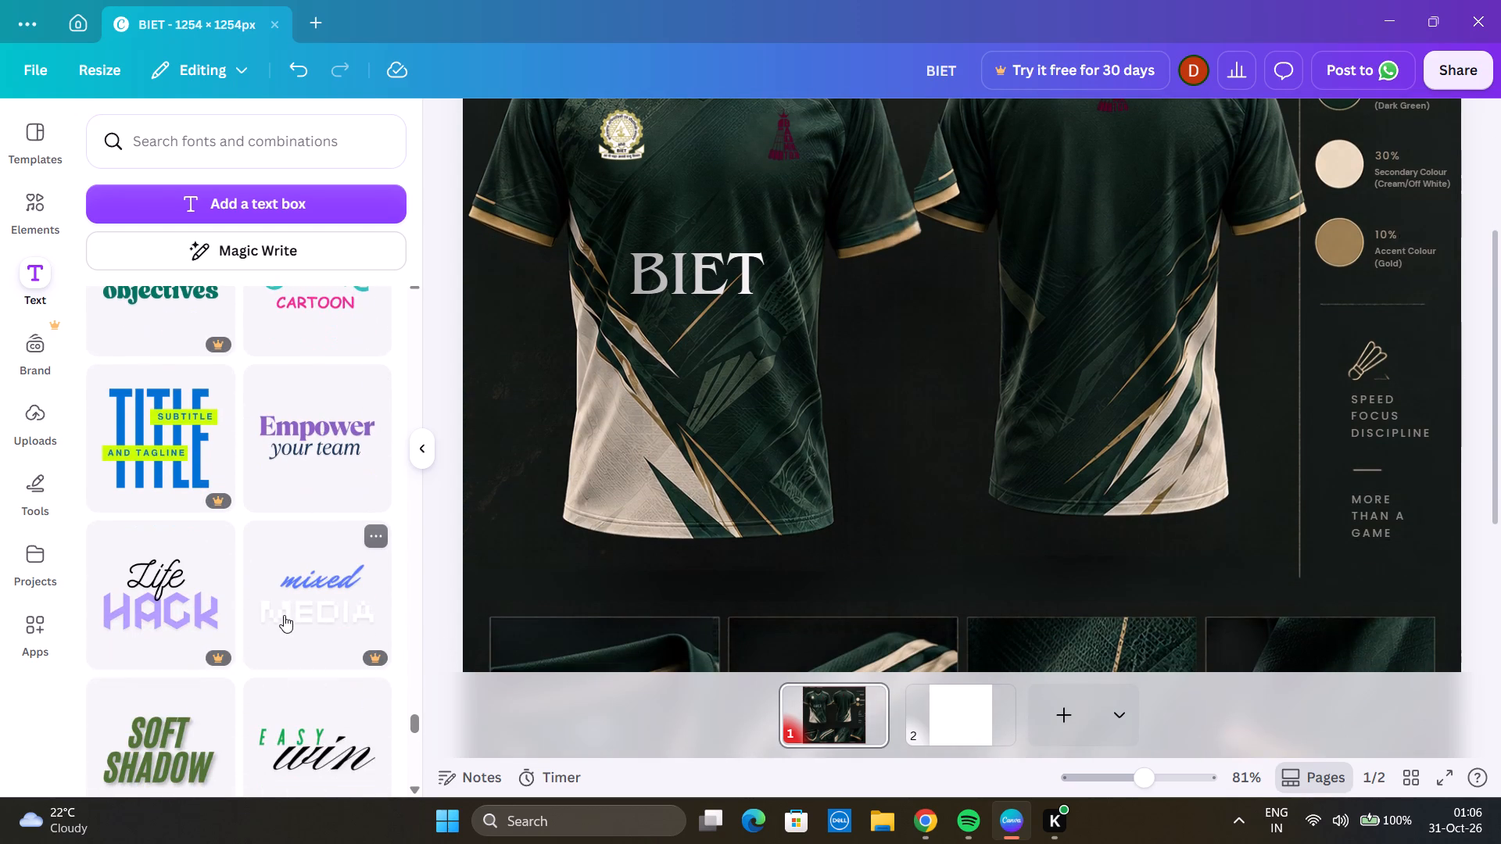
{"action": "scroll", "coordinate": [284, 617], "scroll_direction": "down", "scroll_amount": 5}
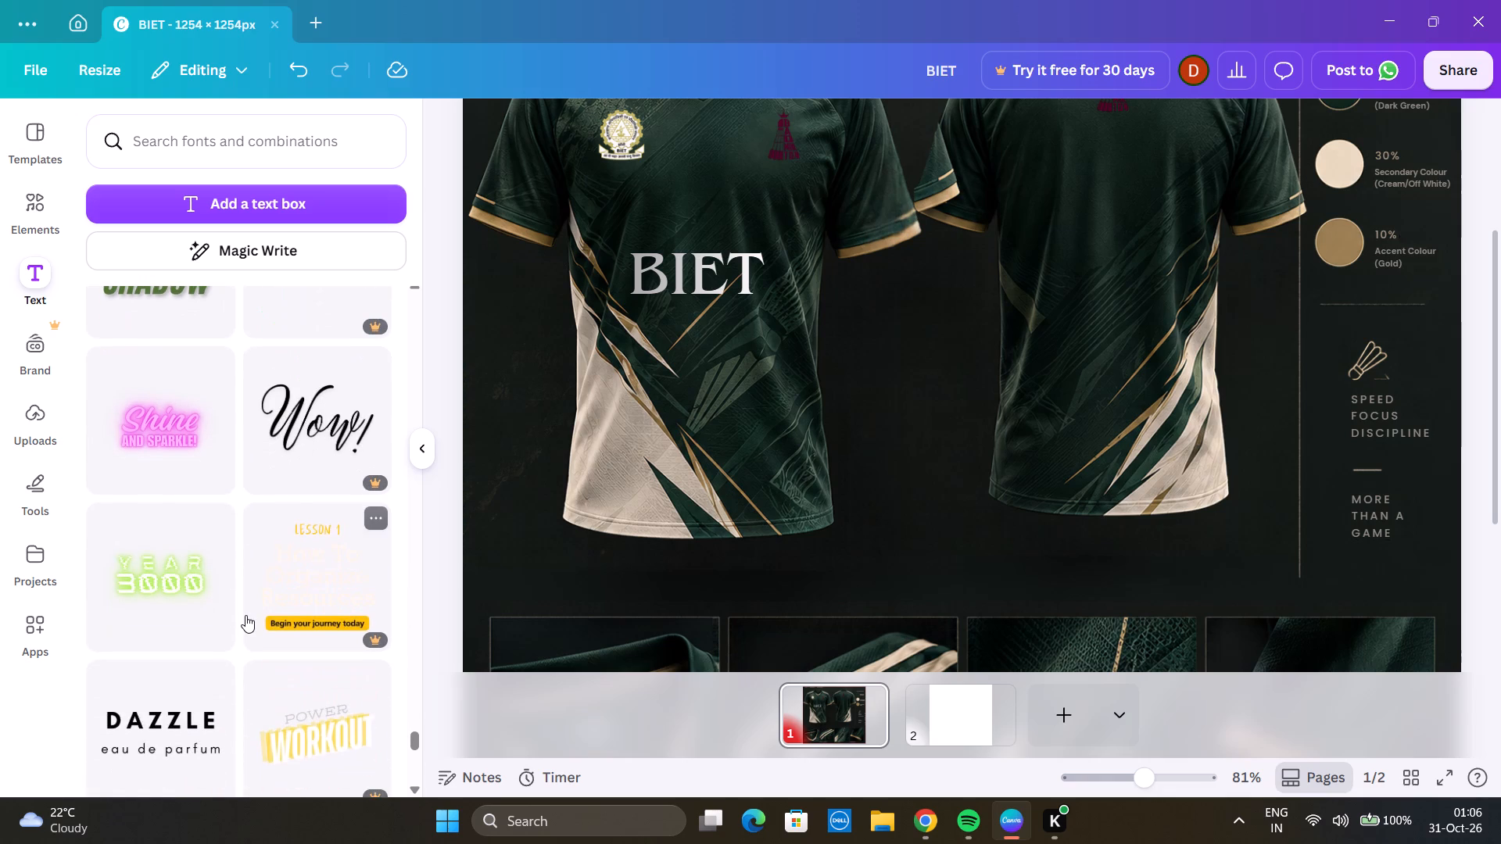
Look further through the font combinations for a lettering style suited to the back-view jersey name.
{"action": "scroll", "coordinate": [245, 615], "scroll_direction": "down", "scroll_amount": 5}
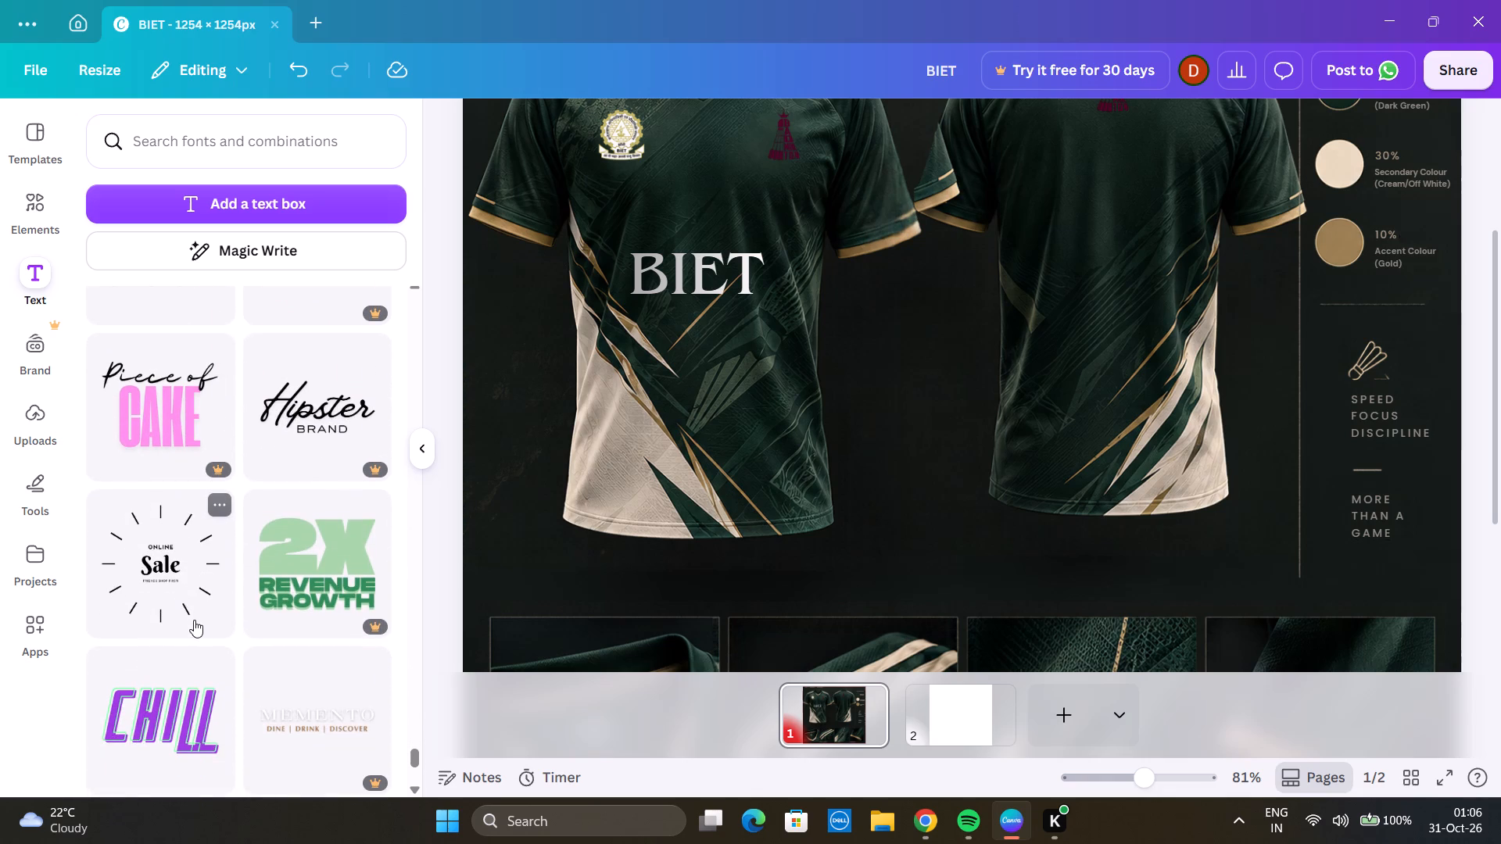
{"action": "scroll", "coordinate": [181, 581], "scroll_direction": "down", "scroll_amount": 2}
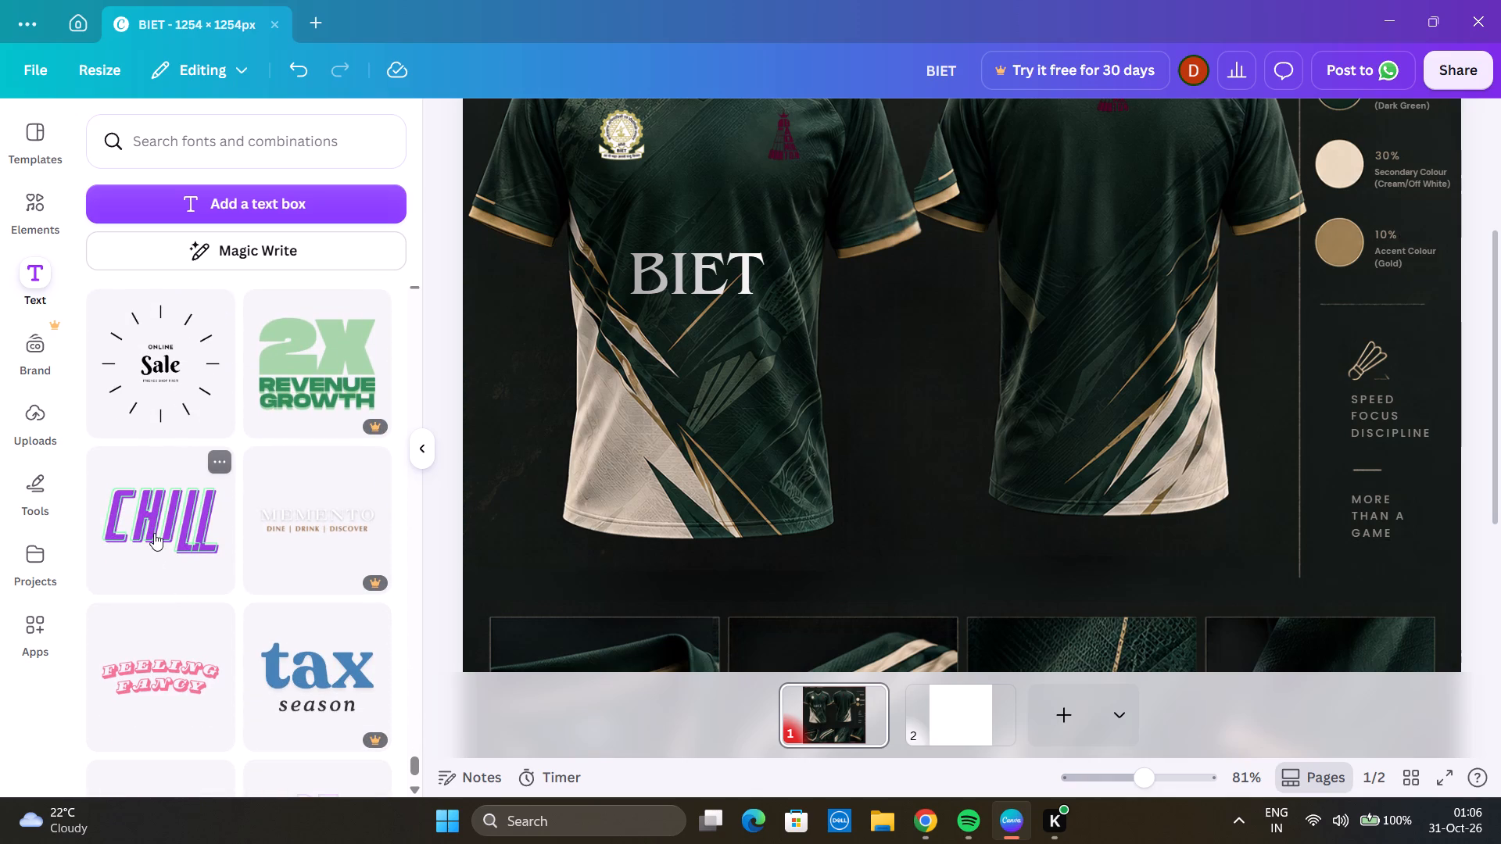
{"action": "scroll", "coordinate": [215, 613], "scroll_direction": "down", "scroll_amount": 3}
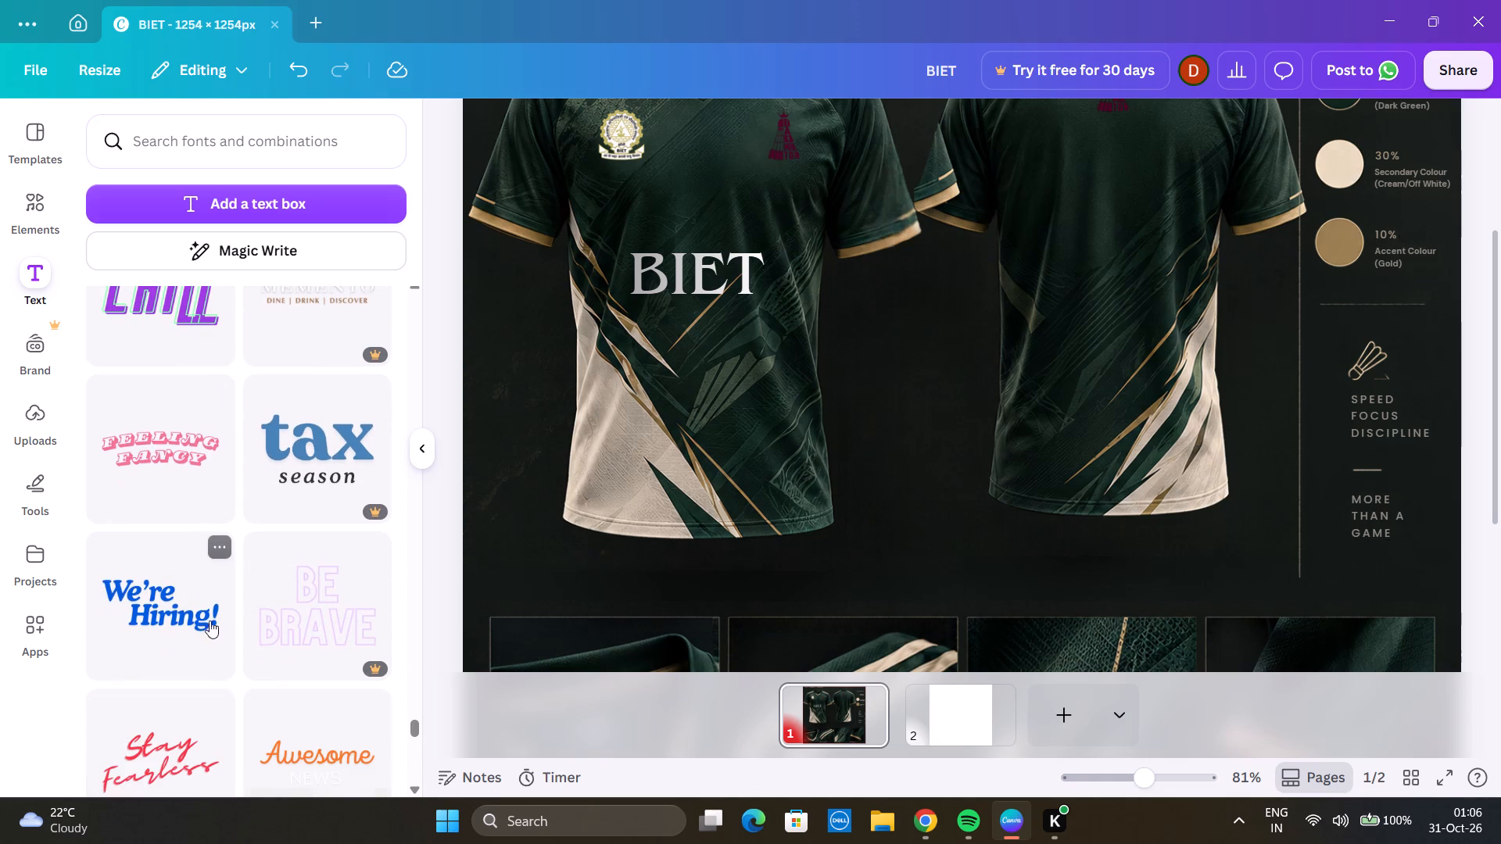
{"action": "scroll", "coordinate": [266, 584], "scroll_direction": "down", "scroll_amount": 2}
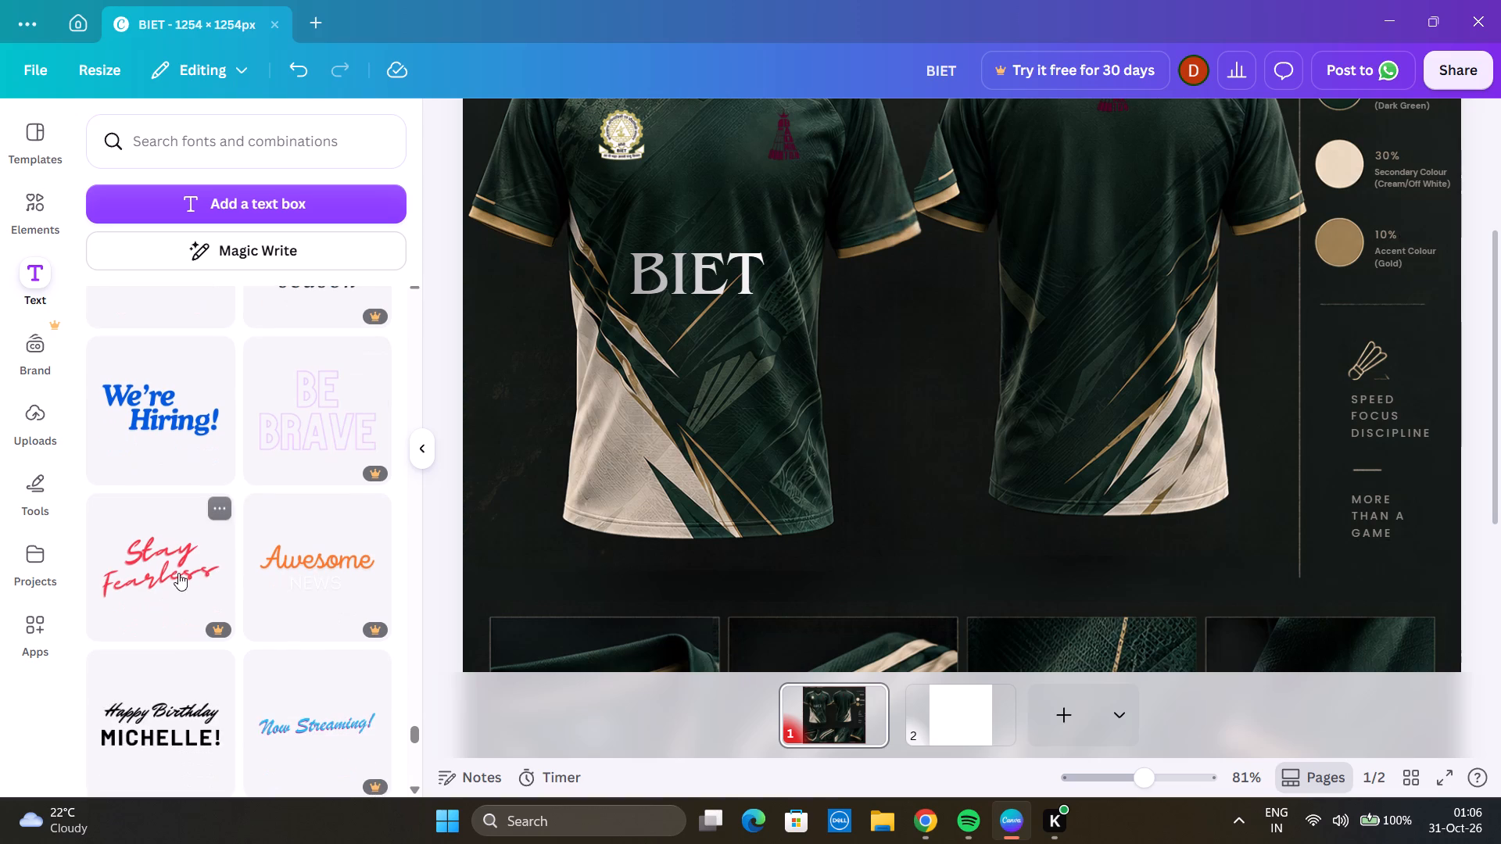
{"action": "scroll", "coordinate": [221, 603], "scroll_direction": "down", "scroll_amount": 2}
{"action": "scroll", "coordinate": [292, 560], "scroll_direction": "down", "scroll_amount": 2}
{"action": "scroll", "coordinate": [287, 588], "scroll_direction": "up", "scroll_amount": 1}
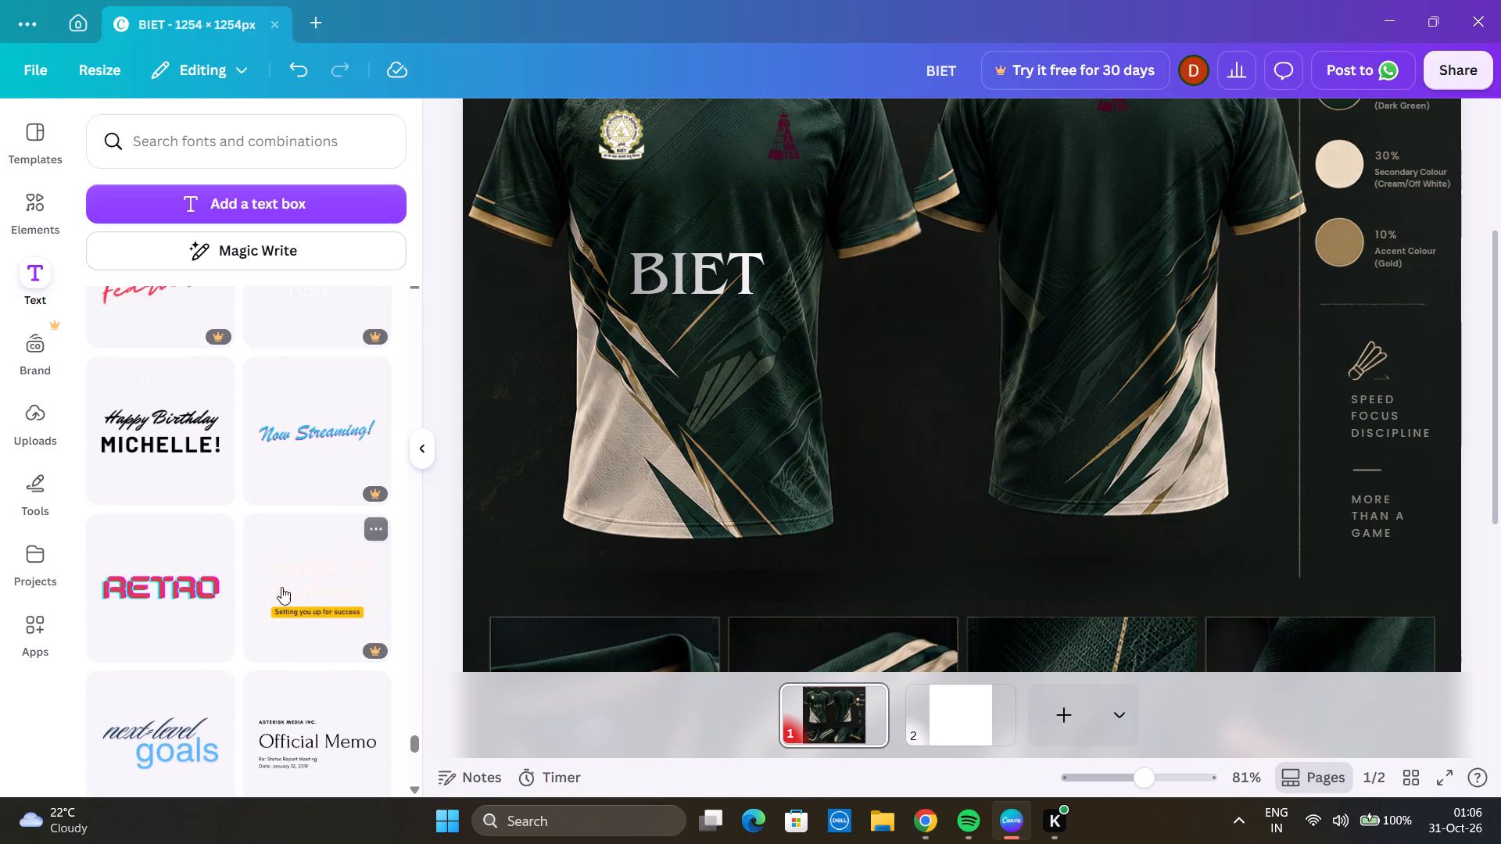
{"action": "scroll", "coordinate": [278, 589], "scroll_direction": "down", "scroll_amount": 2}
{"action": "scroll", "coordinate": [219, 562], "scroll_direction": "down", "scroll_amount": 4}
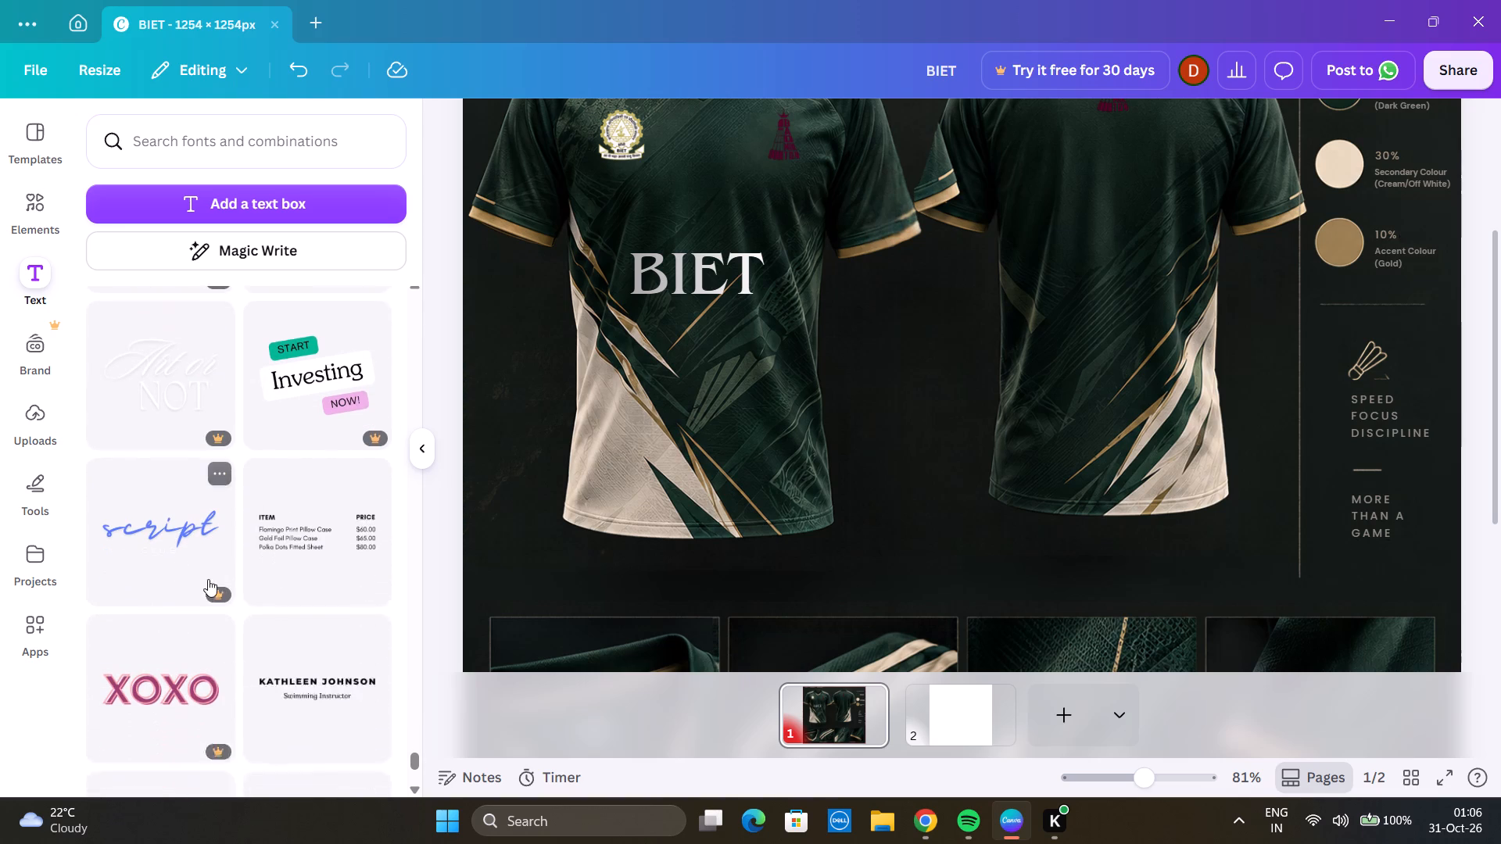
{"action": "scroll", "coordinate": [366, 631], "scroll_direction": "down", "scroll_amount": 2}
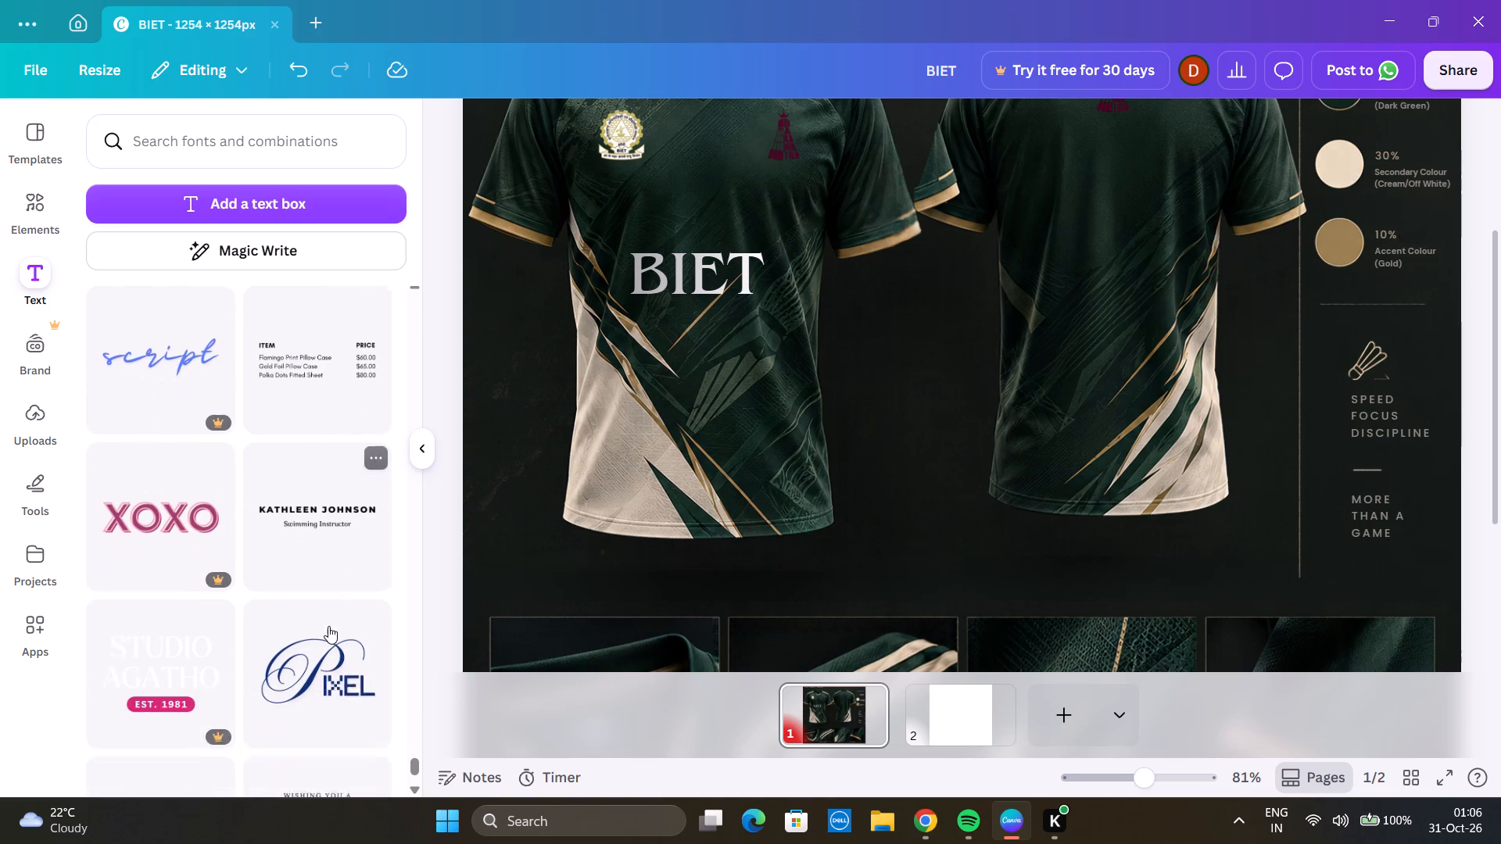
{"action": "scroll", "coordinate": [328, 626], "scroll_direction": "down", "scroll_amount": 1}
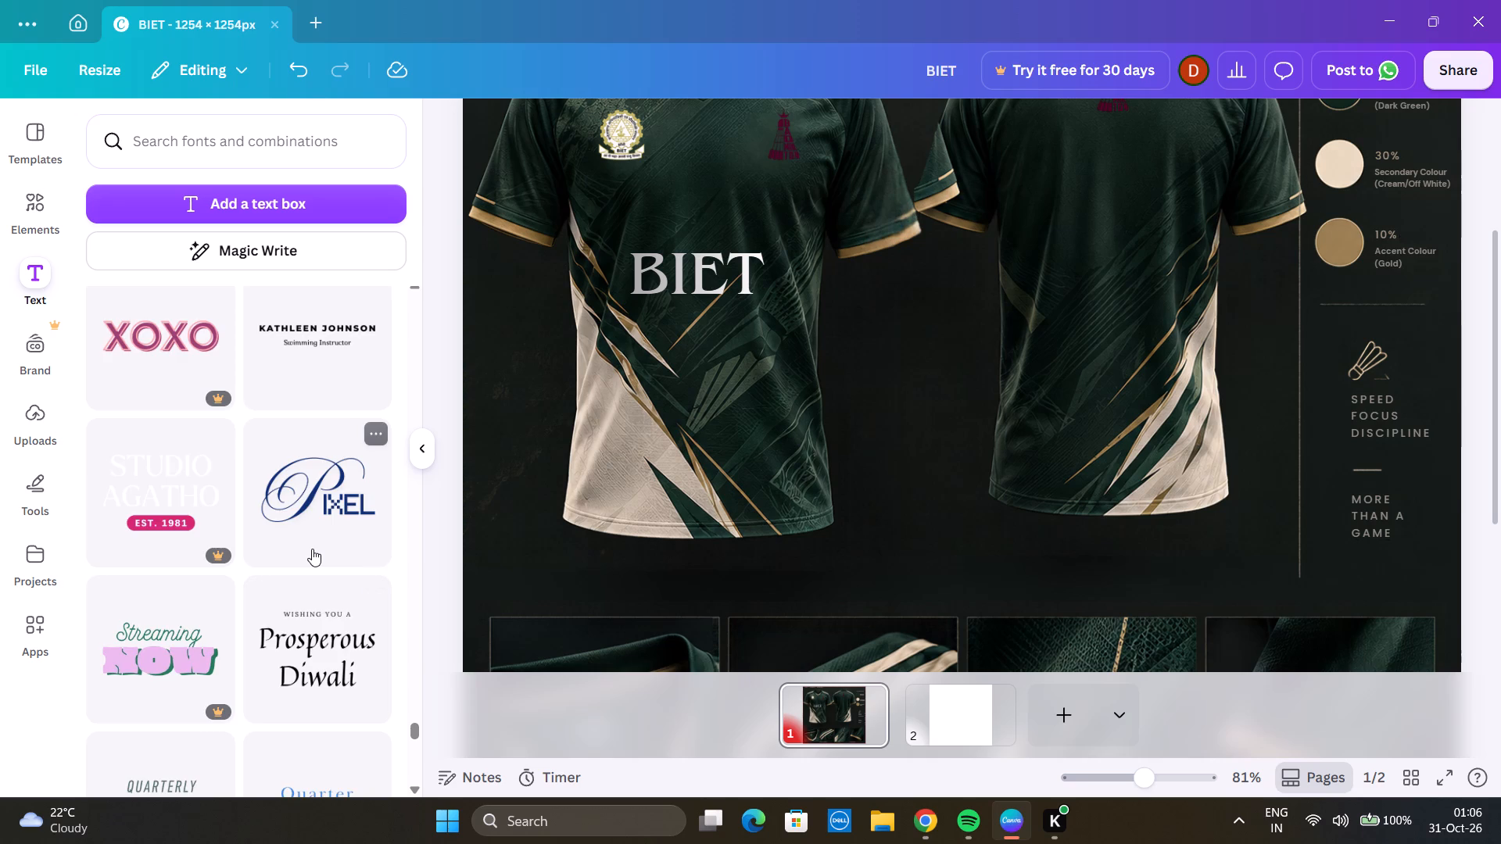
{"action": "scroll", "coordinate": [310, 556], "scroll_direction": "down", "scroll_amount": 3}
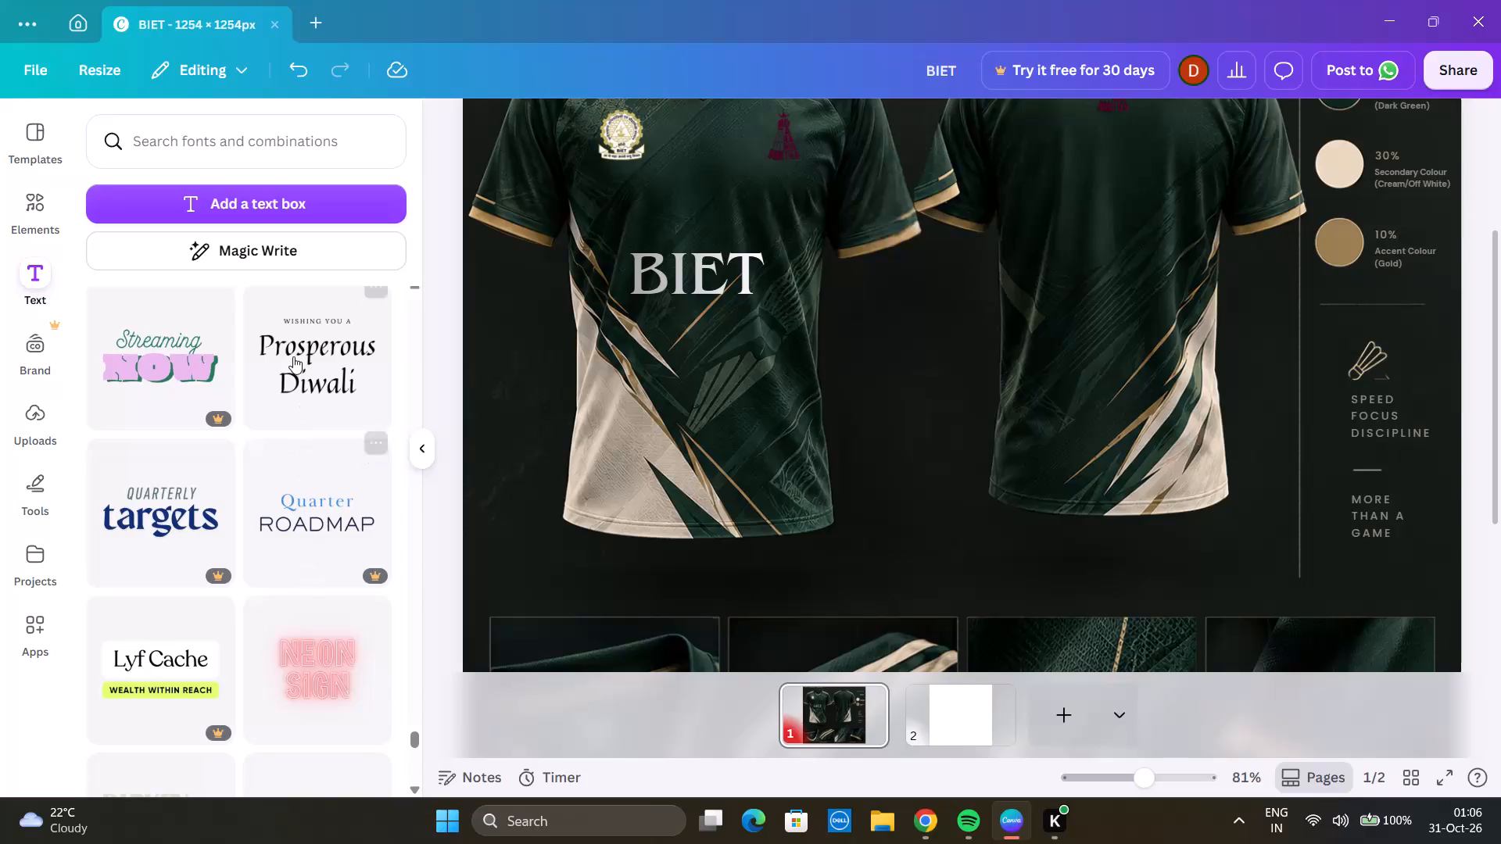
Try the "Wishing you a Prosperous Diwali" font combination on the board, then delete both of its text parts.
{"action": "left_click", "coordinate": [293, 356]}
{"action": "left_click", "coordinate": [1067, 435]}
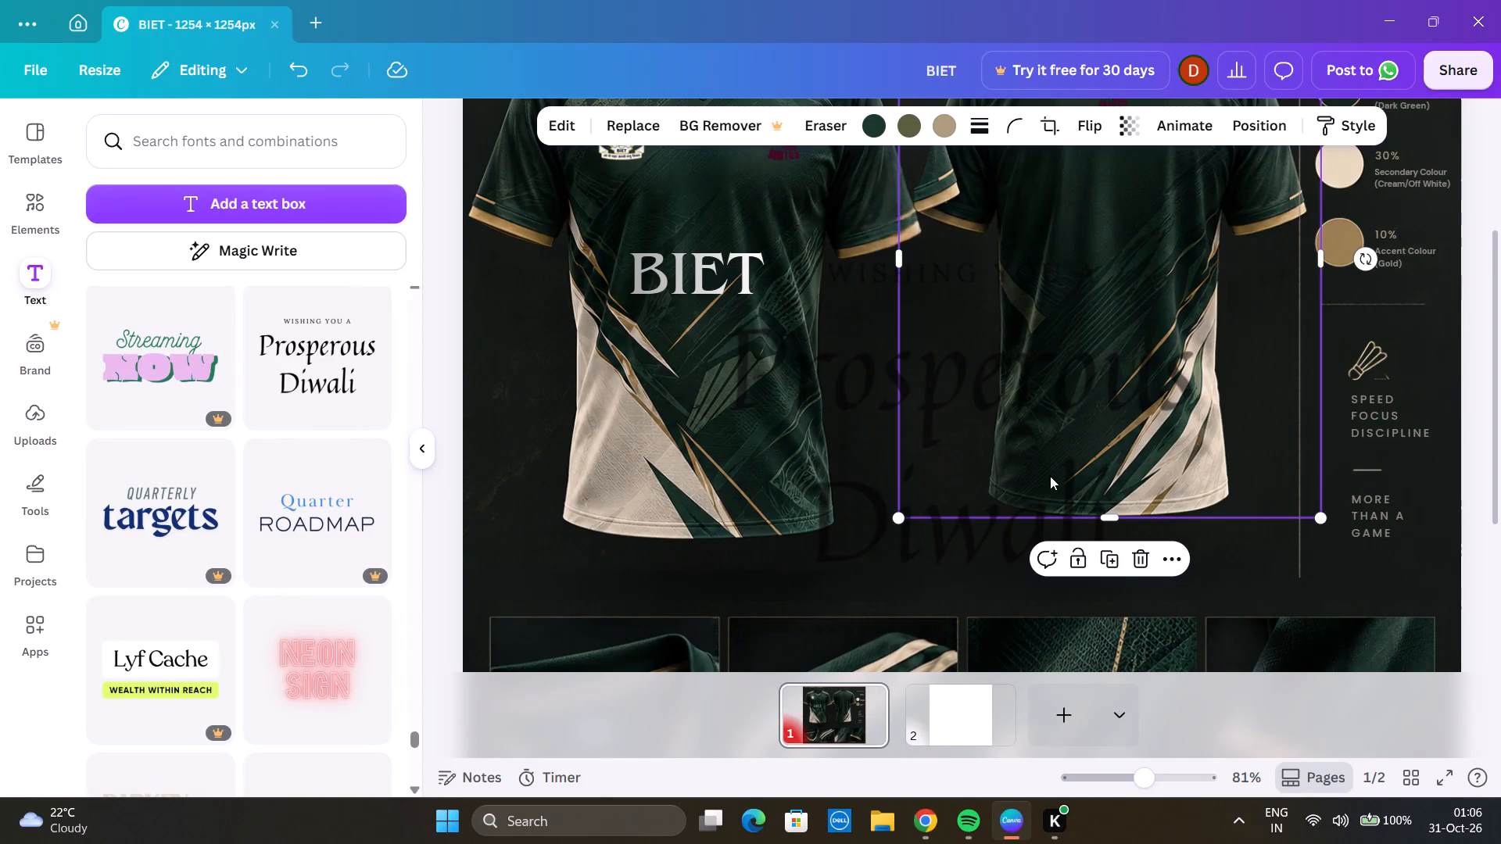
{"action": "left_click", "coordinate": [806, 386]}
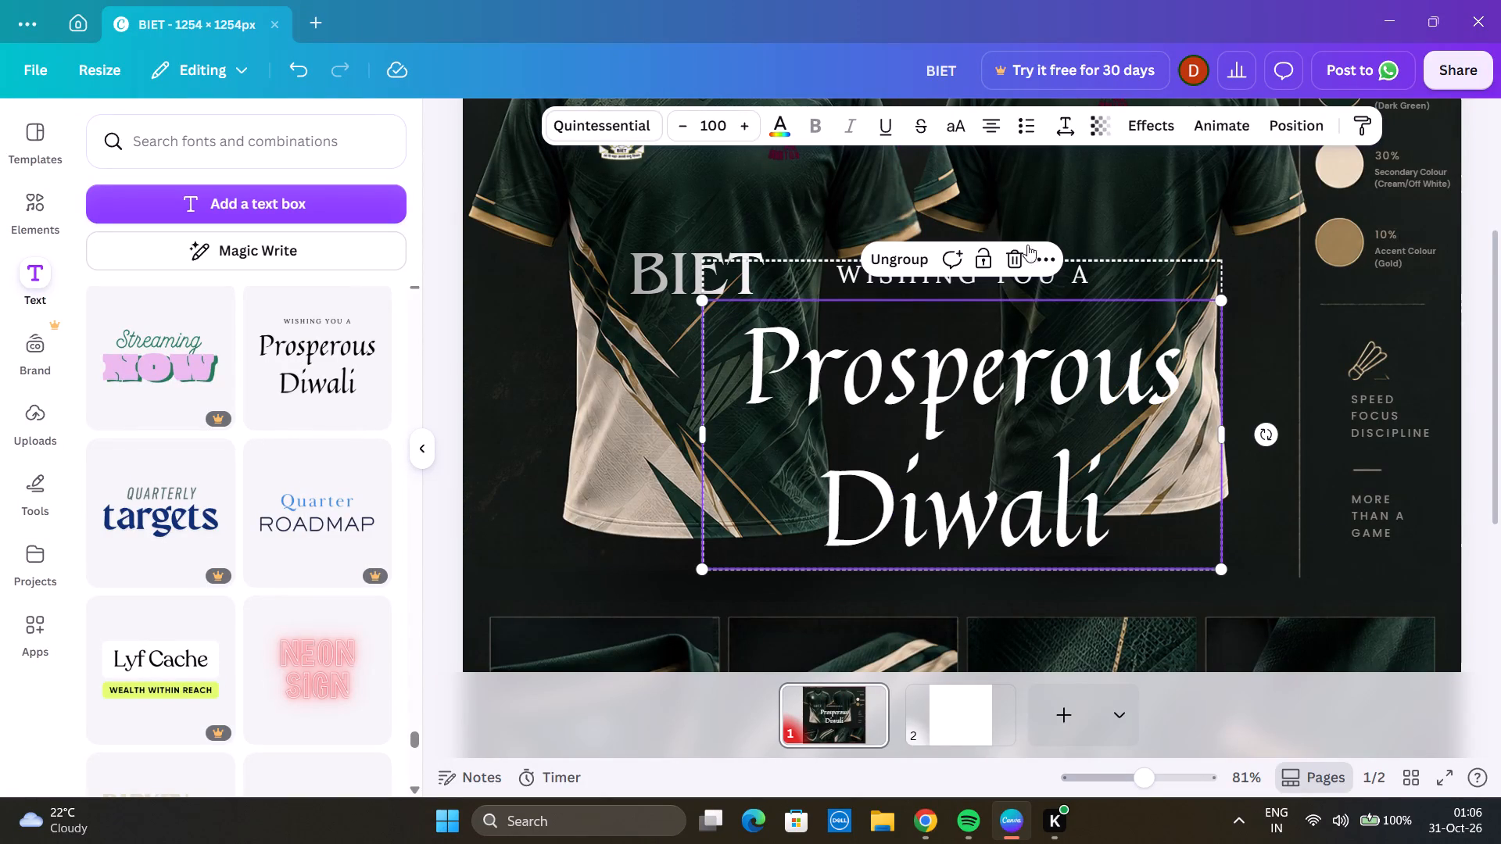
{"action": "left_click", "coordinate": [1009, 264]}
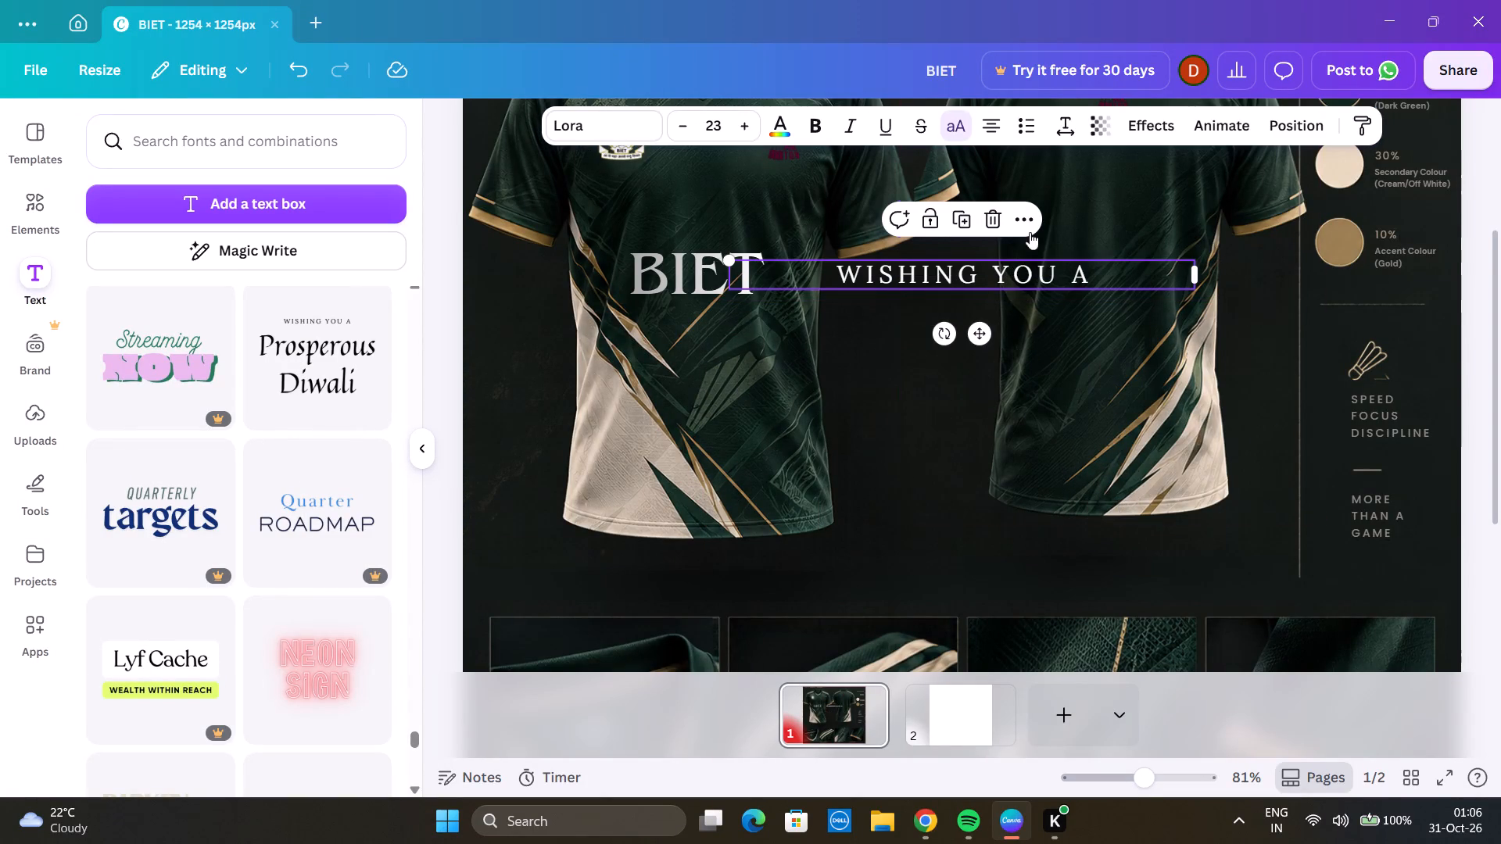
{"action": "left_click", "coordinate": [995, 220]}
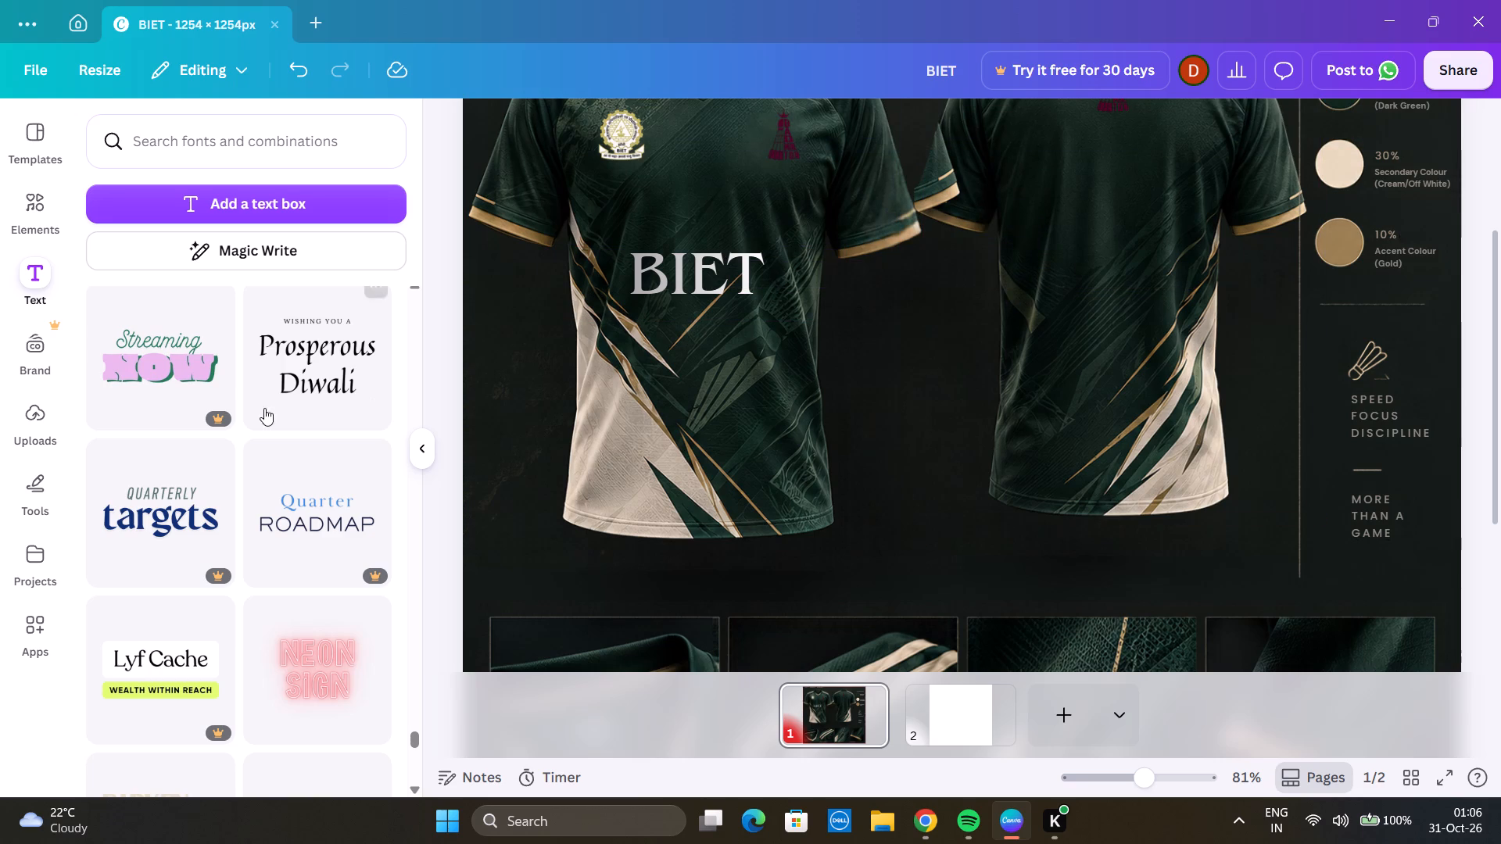
Continue examining the remaining font combinations for a replacement lettering style for the back-view jersey name.
{"action": "scroll", "coordinate": [256, 500], "scroll_direction": "down", "scroll_amount": 4}
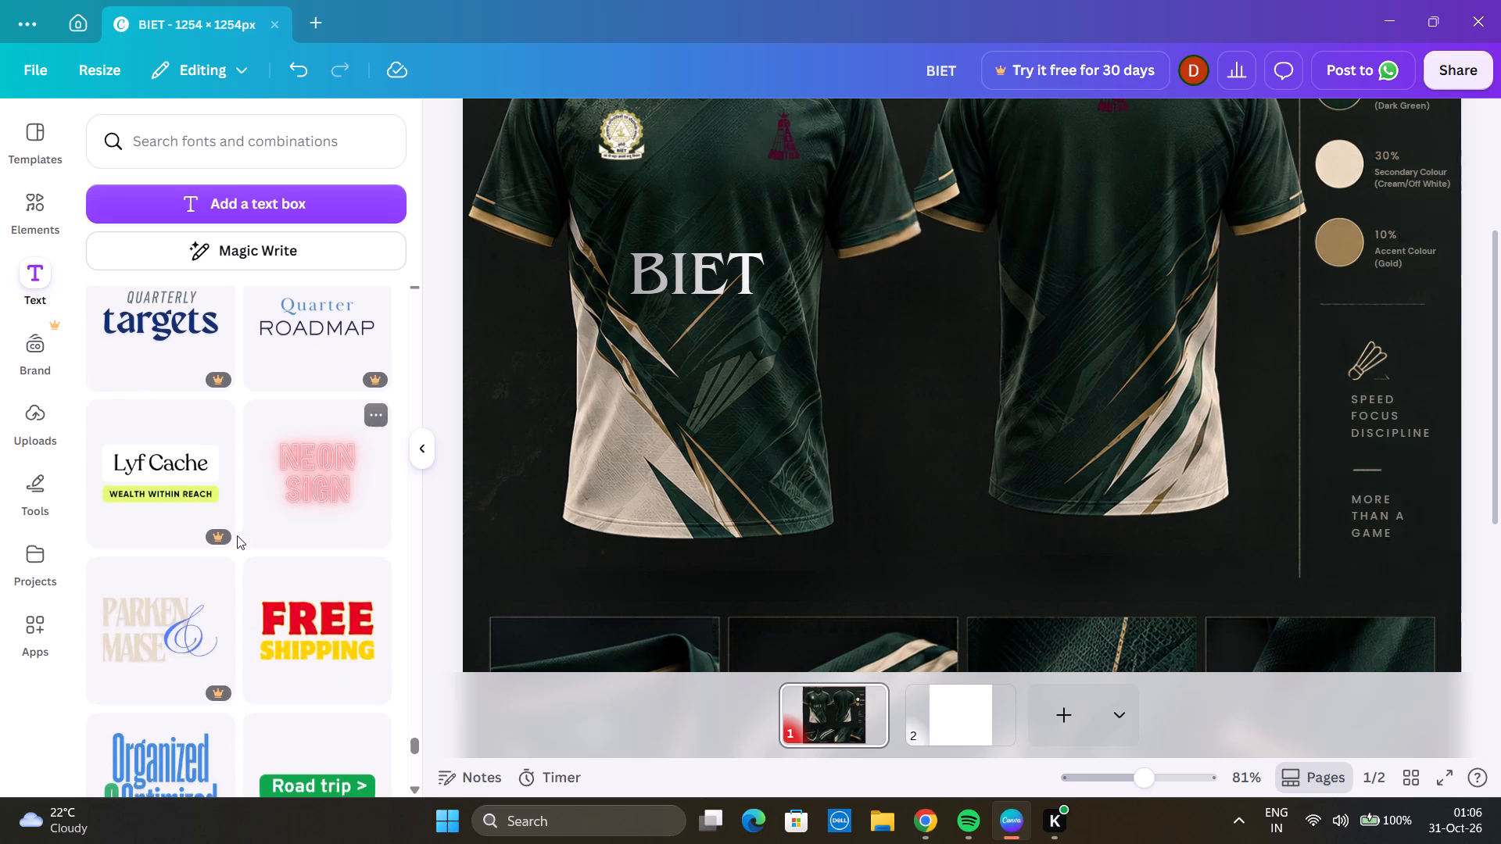
{"action": "scroll", "coordinate": [237, 535], "scroll_direction": "down", "scroll_amount": 1}
{"action": "scroll", "coordinate": [316, 408], "scroll_direction": "down", "scroll_amount": 1}
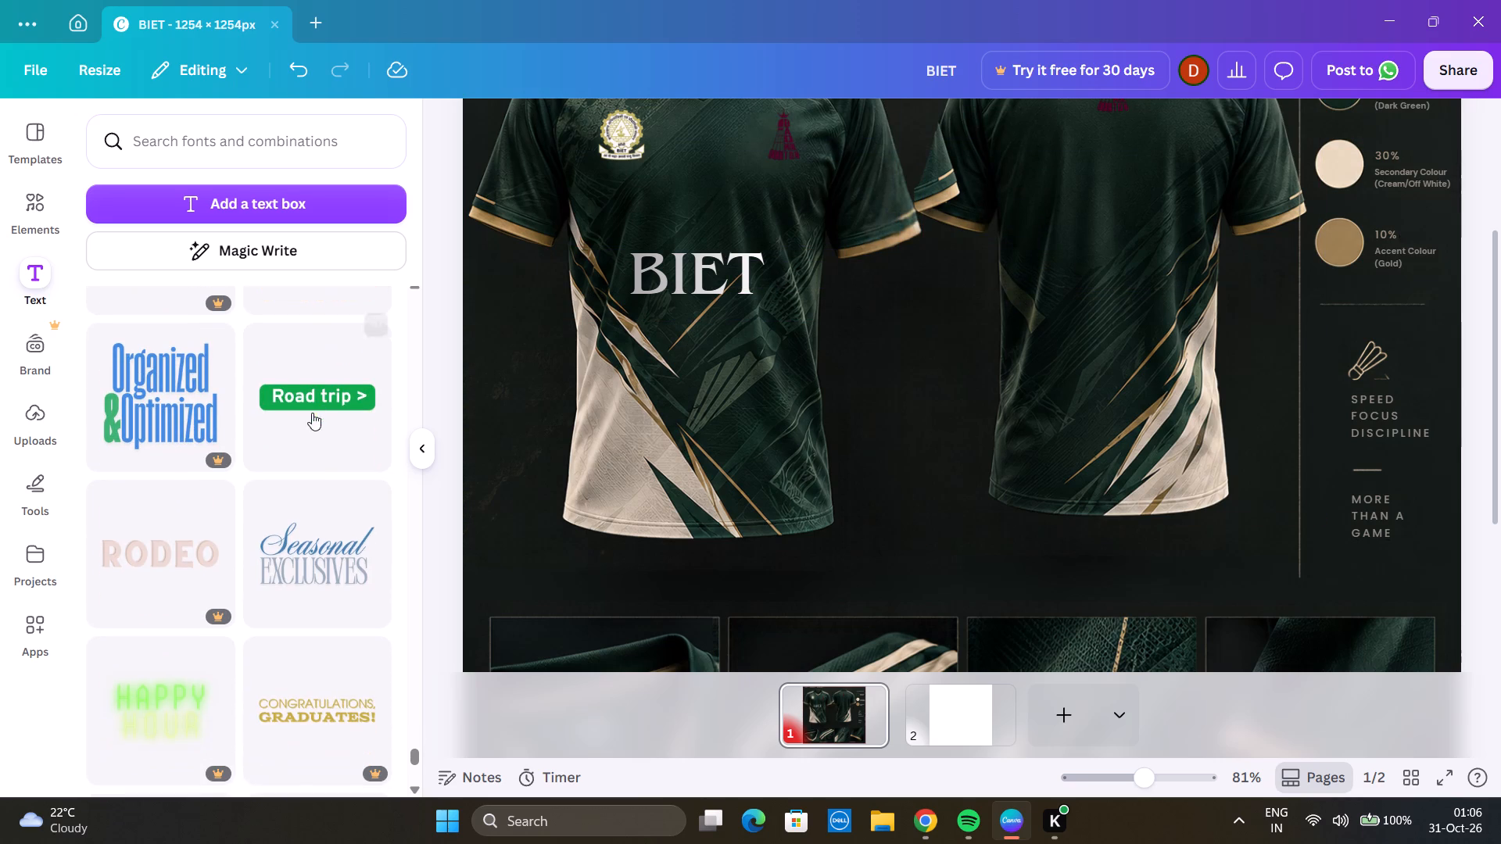
{"action": "scroll", "coordinate": [224, 406], "scroll_direction": "down", "scroll_amount": 1}
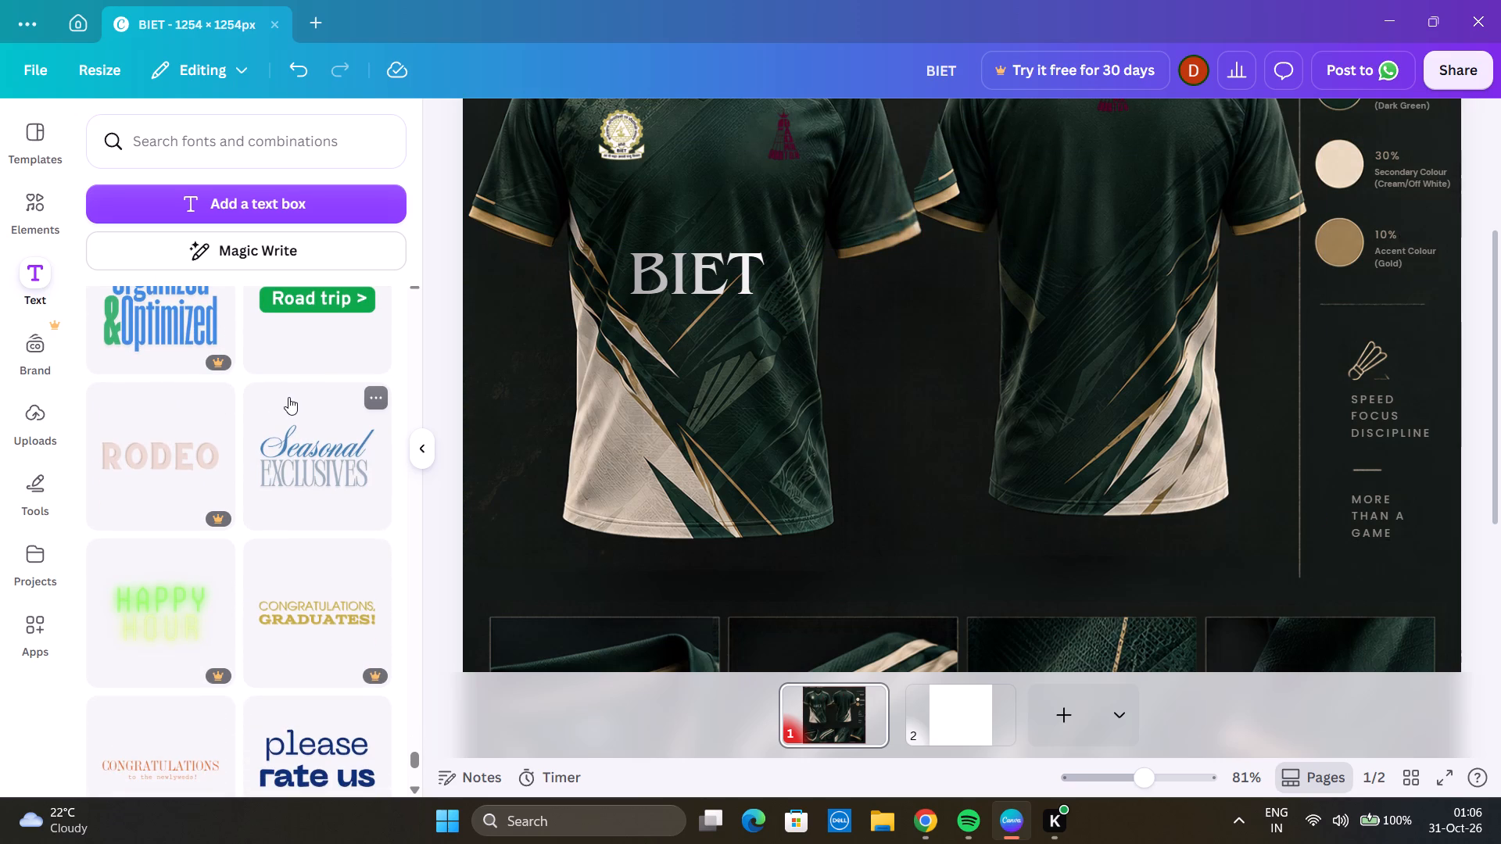
{"action": "scroll", "coordinate": [299, 405], "scroll_direction": "down", "scroll_amount": 1}
{"action": "scroll", "coordinate": [307, 467], "scroll_direction": "down", "scroll_amount": 4}
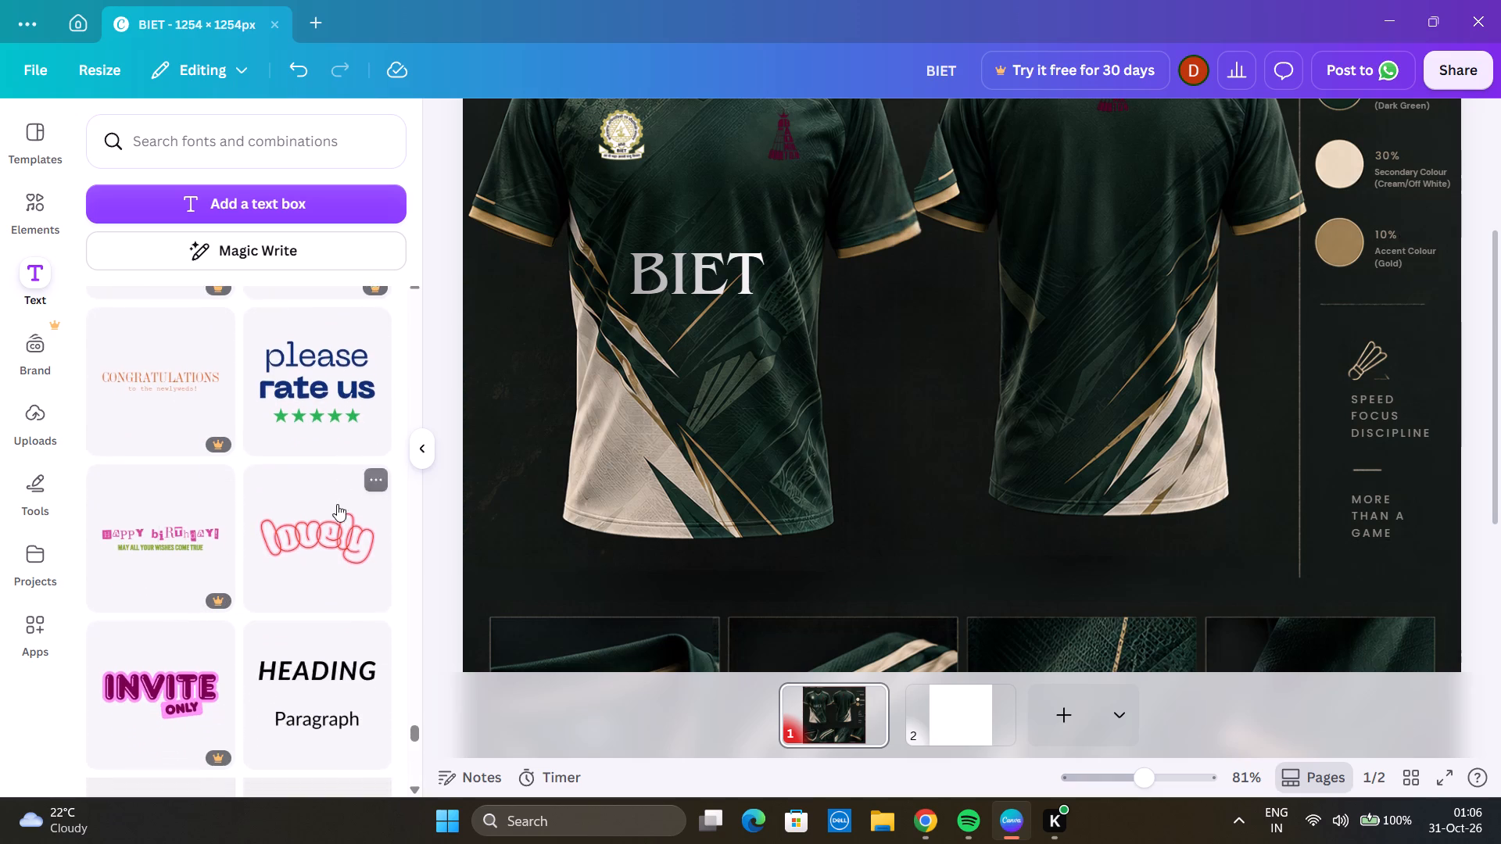
{"action": "scroll", "coordinate": [335, 508], "scroll_direction": "down", "scroll_amount": 1}
{"action": "scroll", "coordinate": [346, 570], "scroll_direction": "down", "scroll_amount": 2}
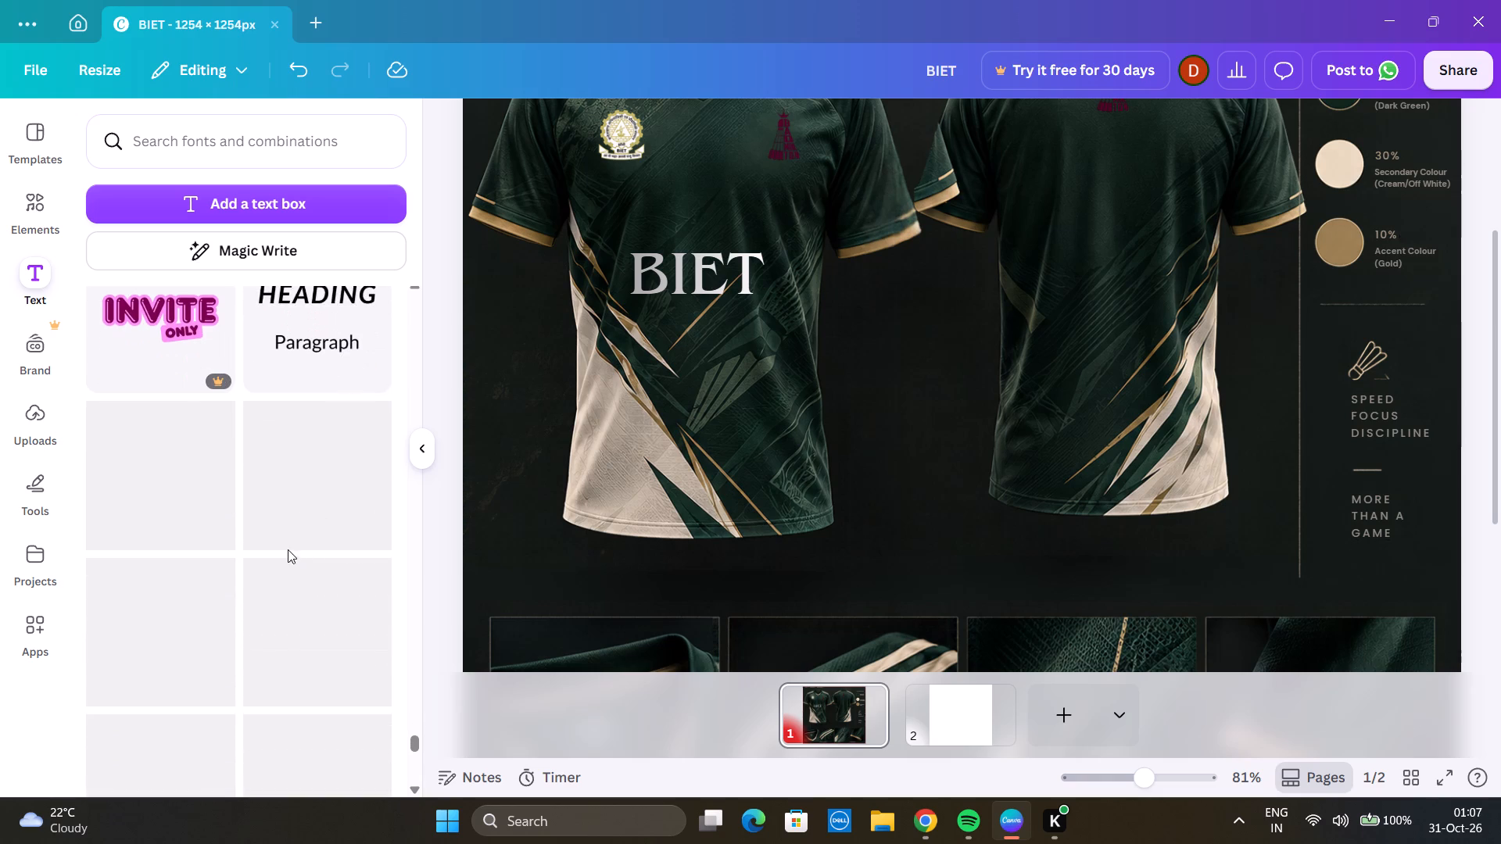
{"action": "scroll", "coordinate": [302, 524], "scroll_direction": "down", "scroll_amount": 2}
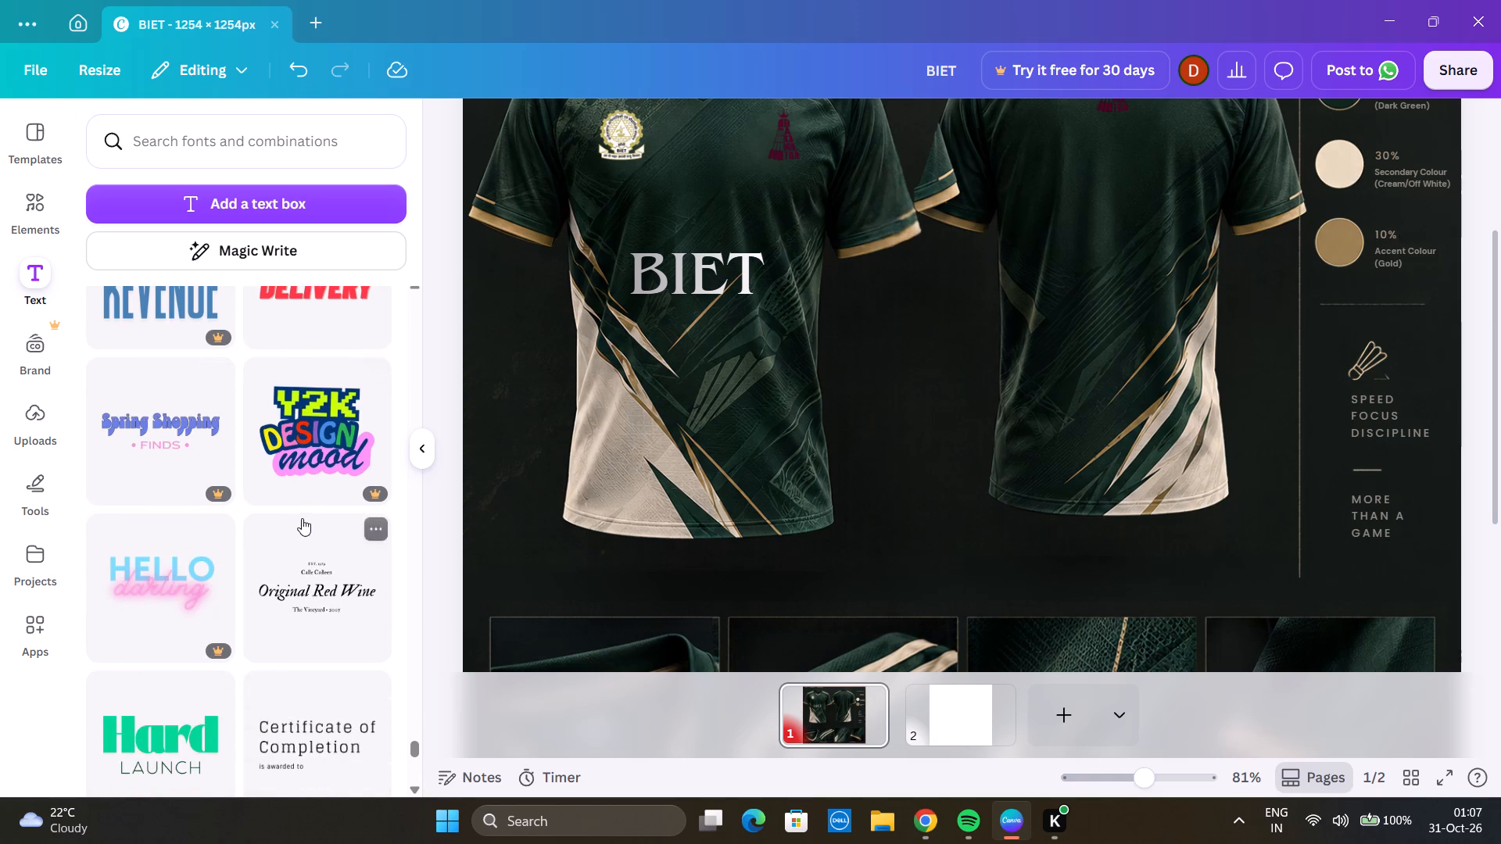
{"action": "scroll", "coordinate": [299, 497], "scroll_direction": "down", "scroll_amount": 4}
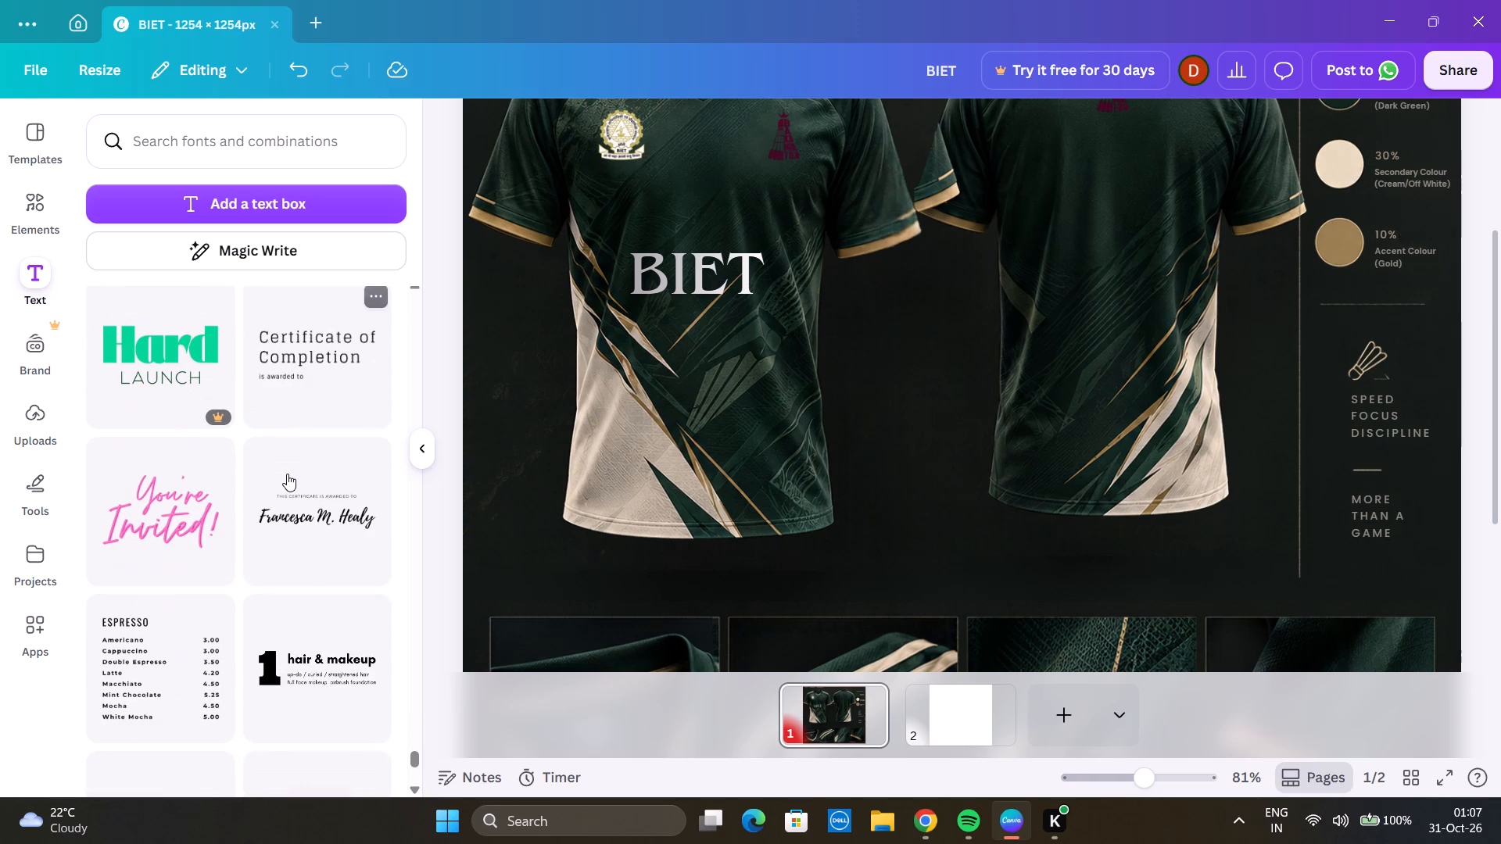
{"action": "scroll", "coordinate": [283, 447], "scroll_direction": "down", "scroll_amount": 5}
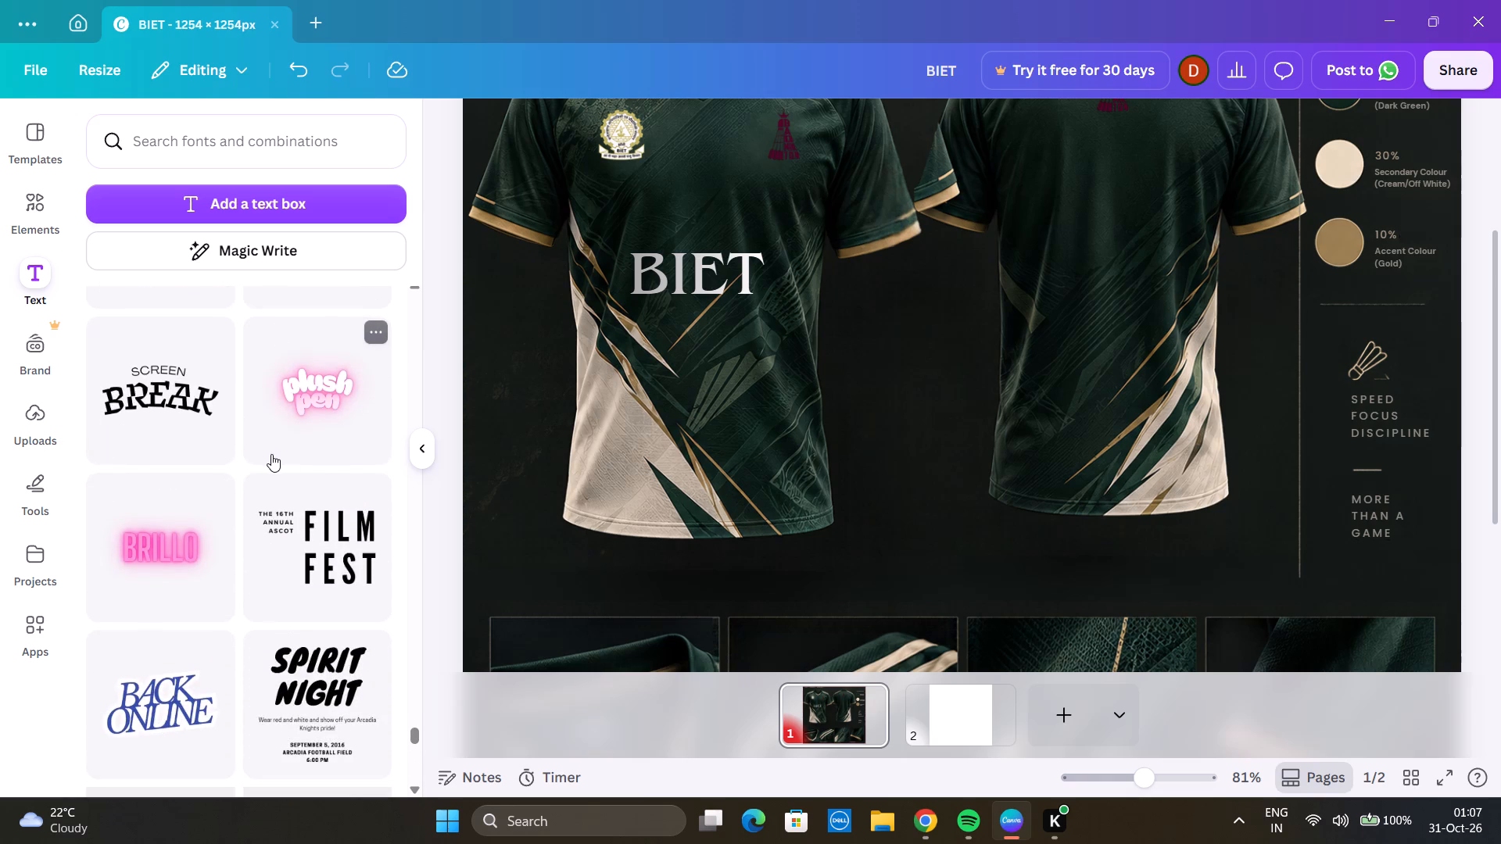
{"action": "scroll", "coordinate": [256, 467], "scroll_direction": "down", "scroll_amount": 3}
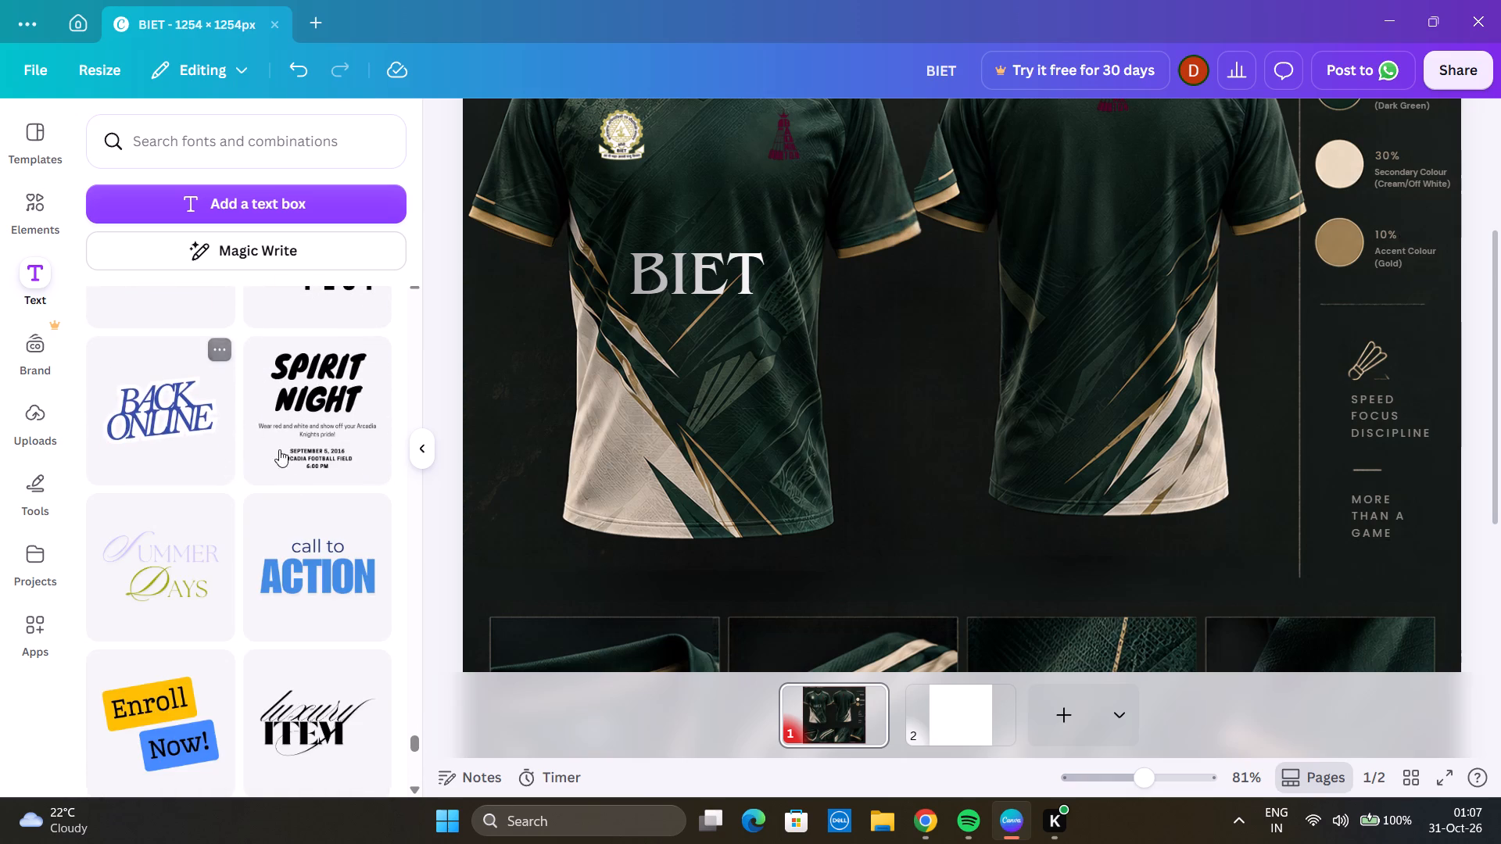
{"action": "scroll", "coordinate": [281, 452], "scroll_direction": "down", "scroll_amount": 2}
{"action": "scroll", "coordinate": [269, 560], "scroll_direction": "down", "scroll_amount": 2}
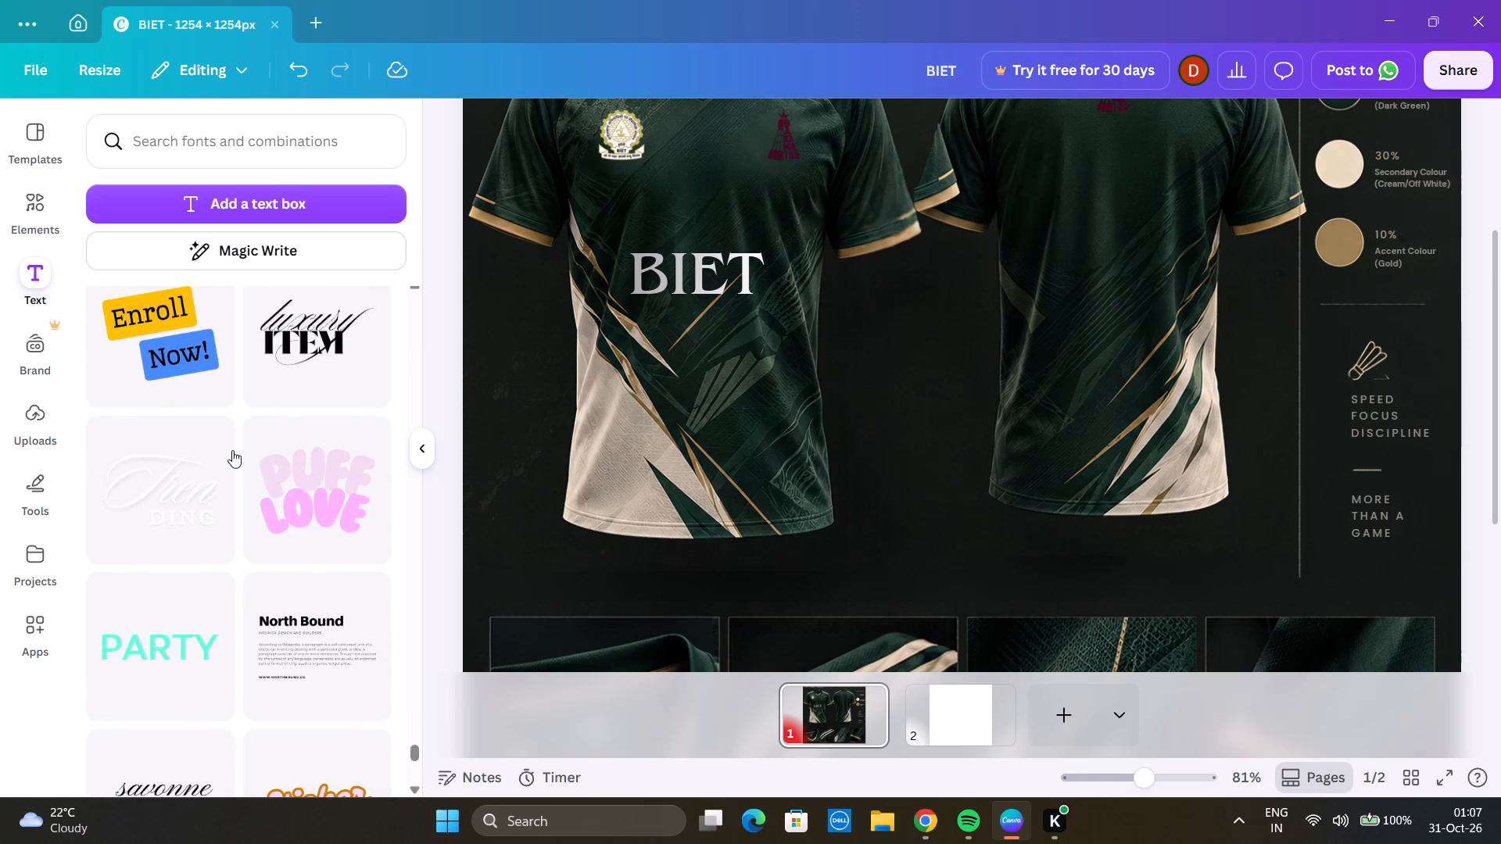
{"action": "scroll", "coordinate": [232, 445], "scroll_direction": "down", "scroll_amount": 6}
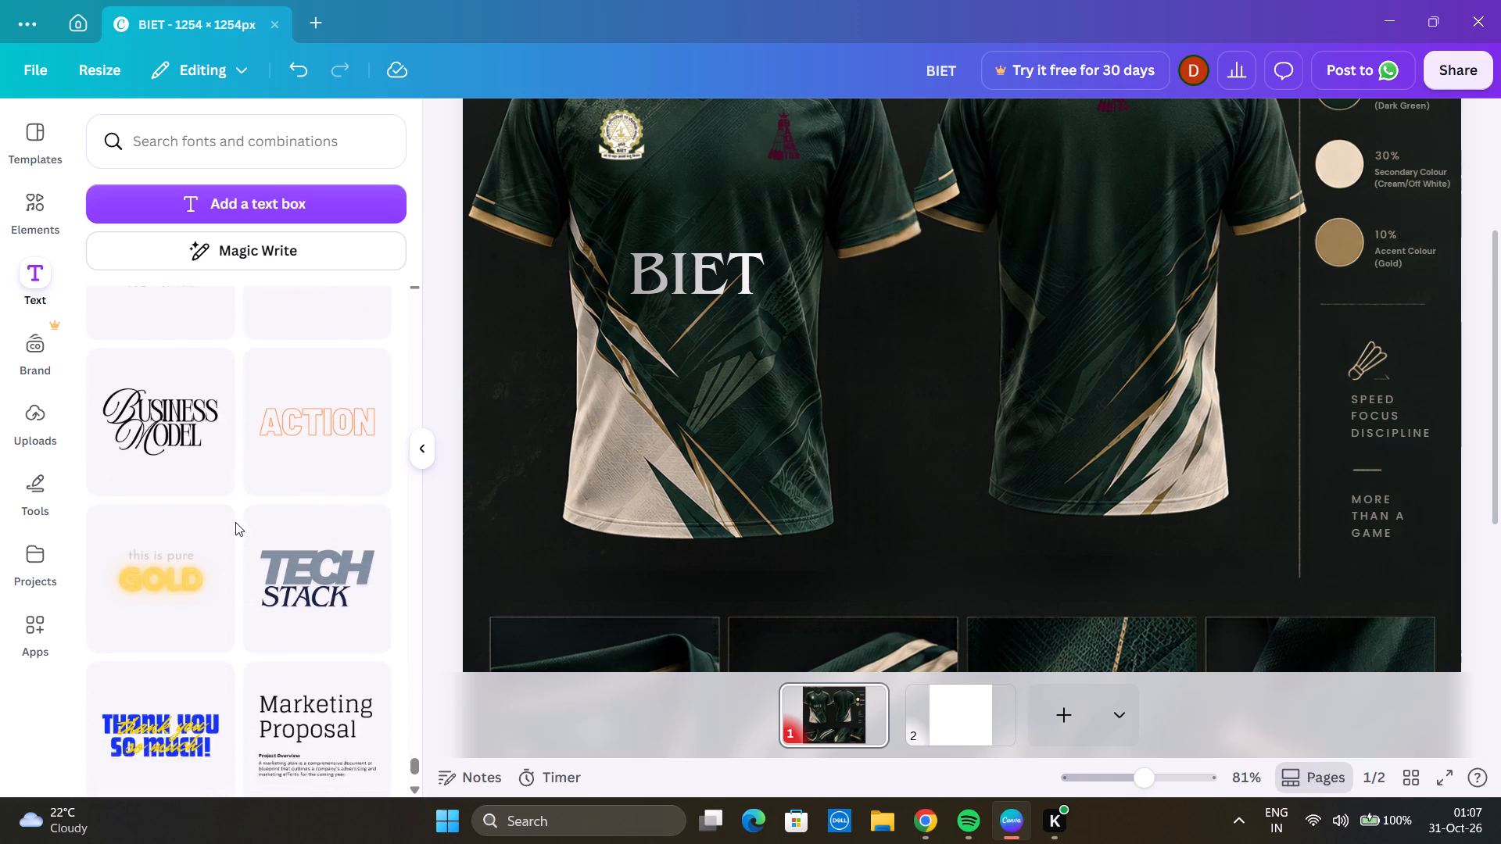
{"action": "scroll", "coordinate": [235, 522], "scroll_direction": "down", "scroll_amount": 4}
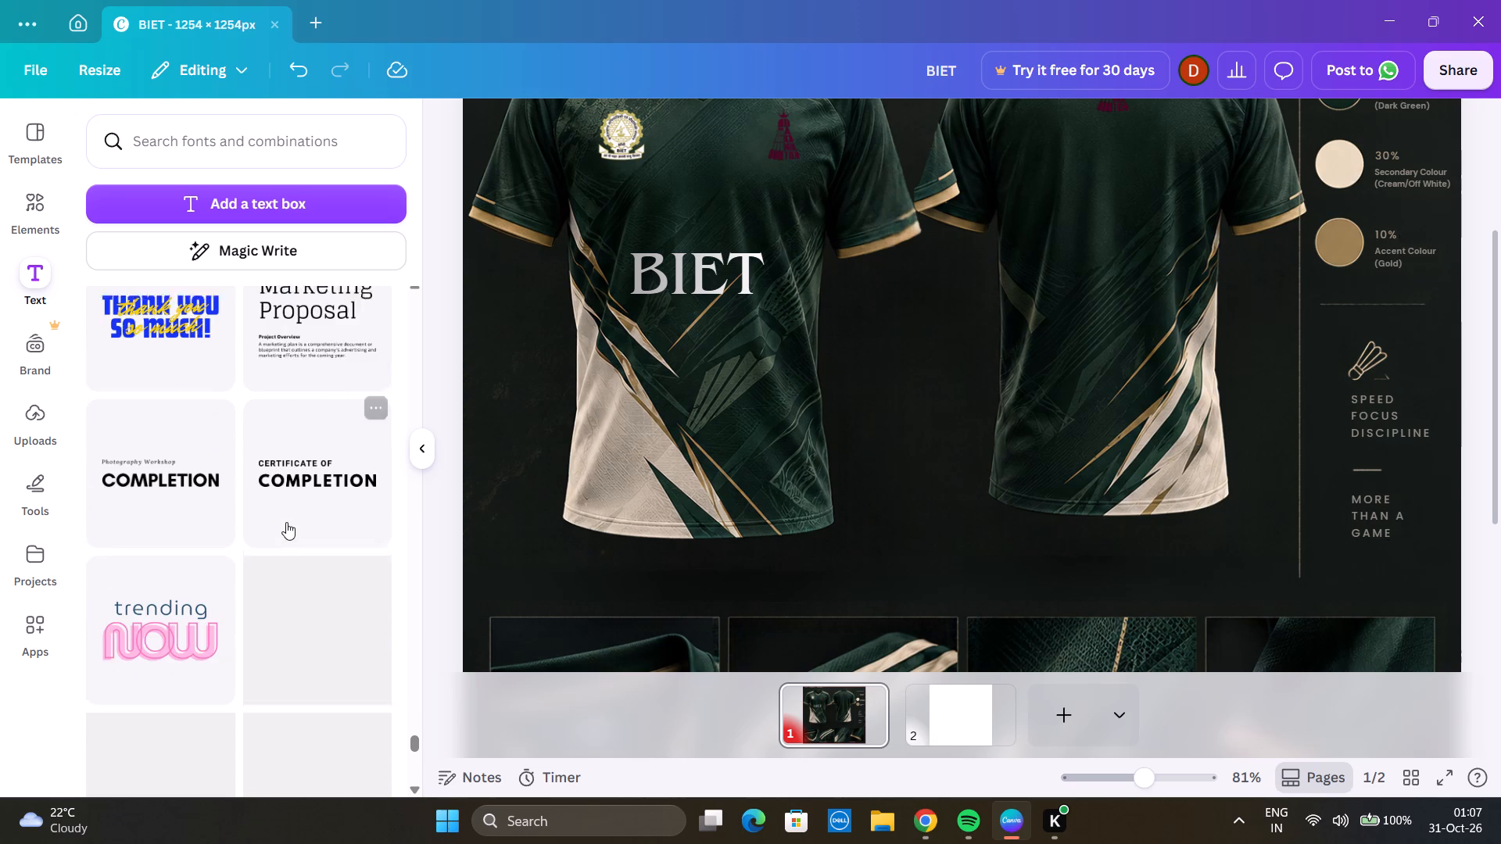
{"action": "scroll", "coordinate": [287, 524], "scroll_direction": "down", "scroll_amount": 3}
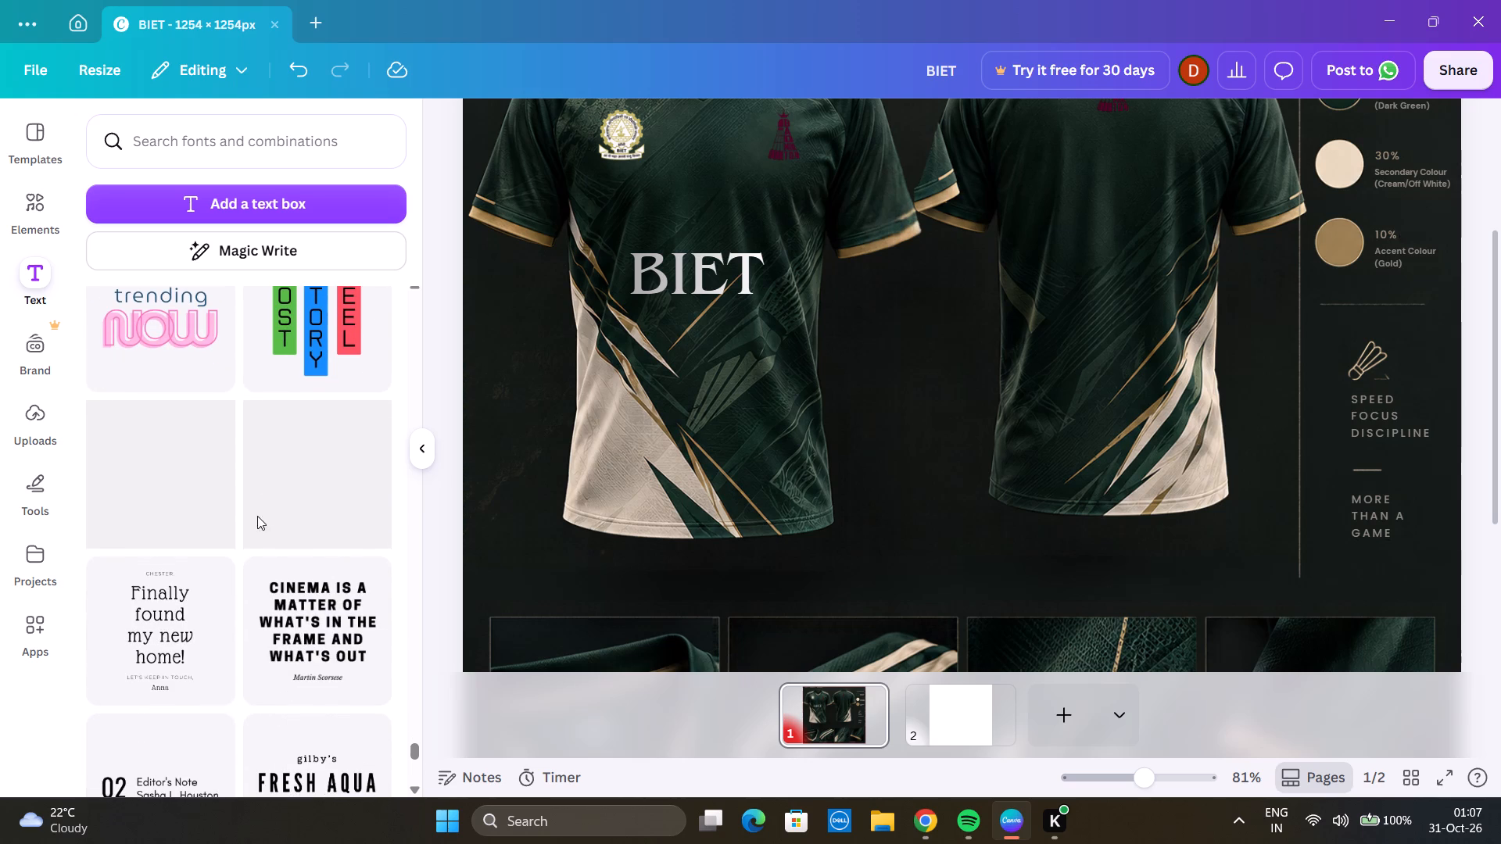
{"action": "scroll", "coordinate": [253, 480], "scroll_direction": "down", "scroll_amount": 5}
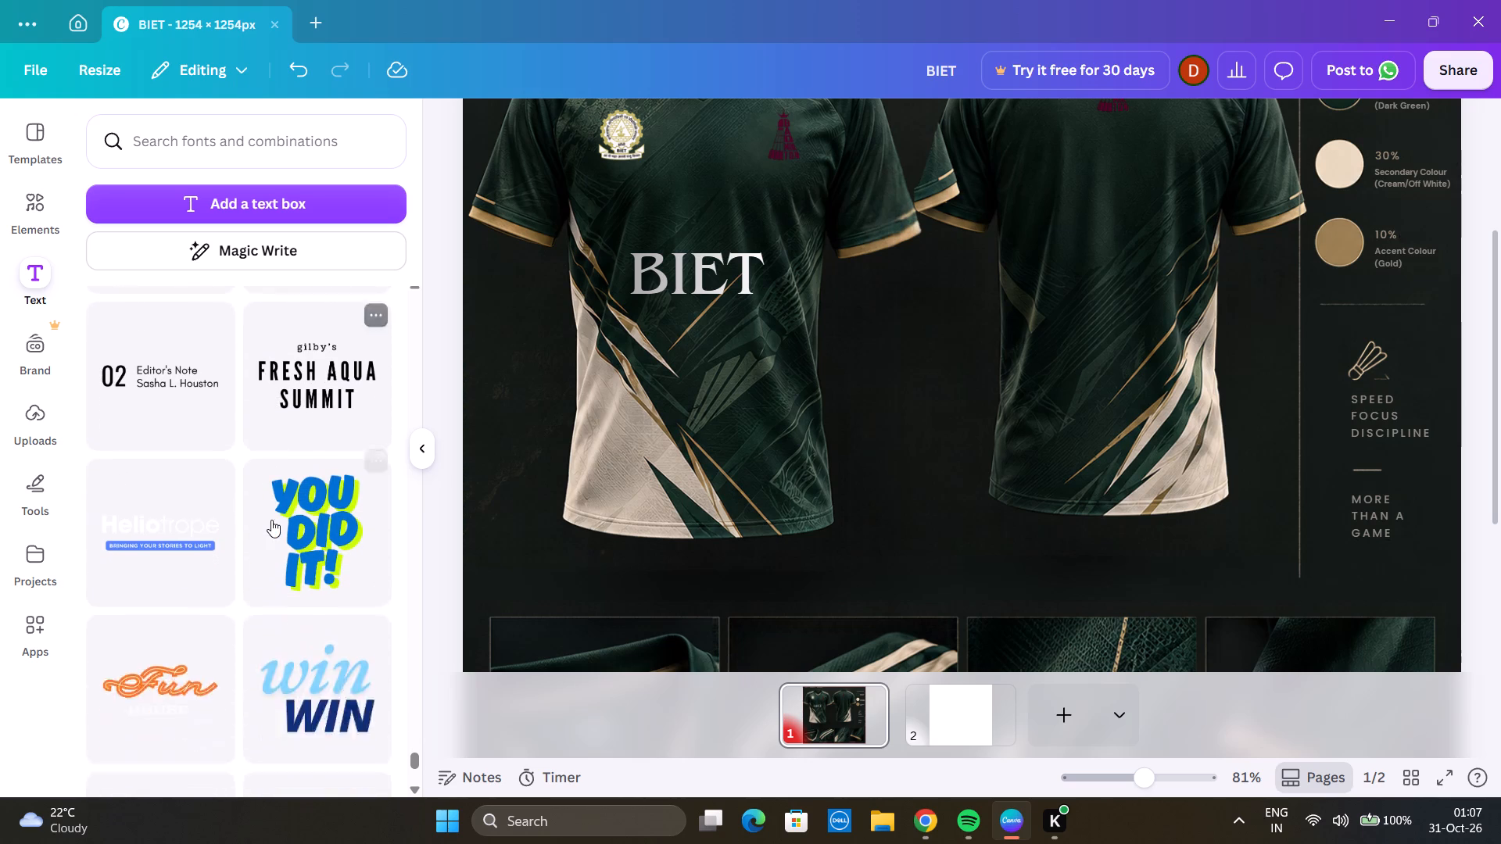
{"action": "scroll", "coordinate": [277, 537], "scroll_direction": "down", "scroll_amount": 4}
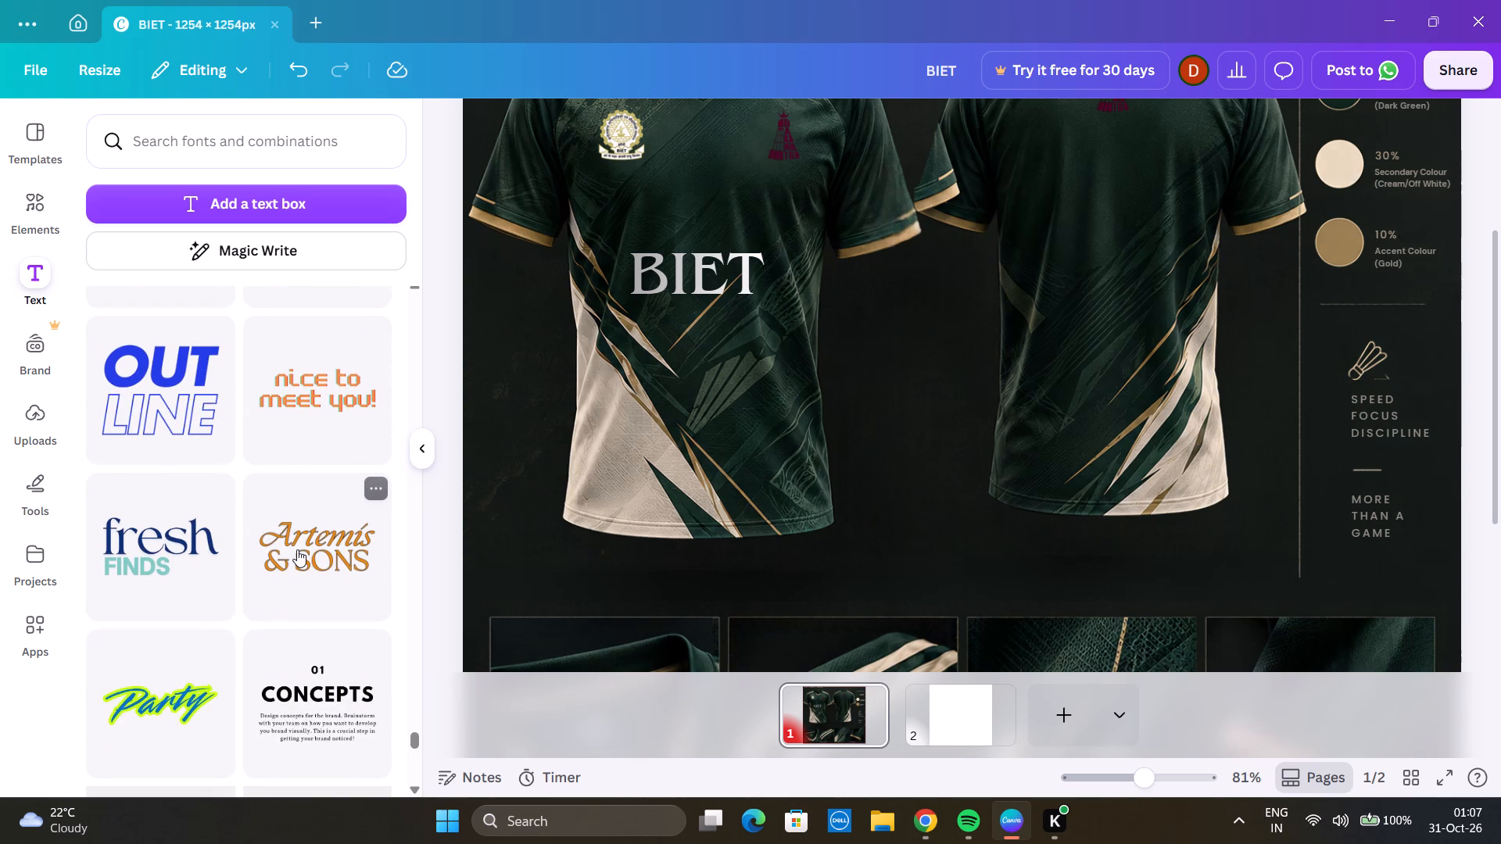
{"action": "scroll", "coordinate": [269, 537], "scroll_direction": "down", "scroll_amount": 2}
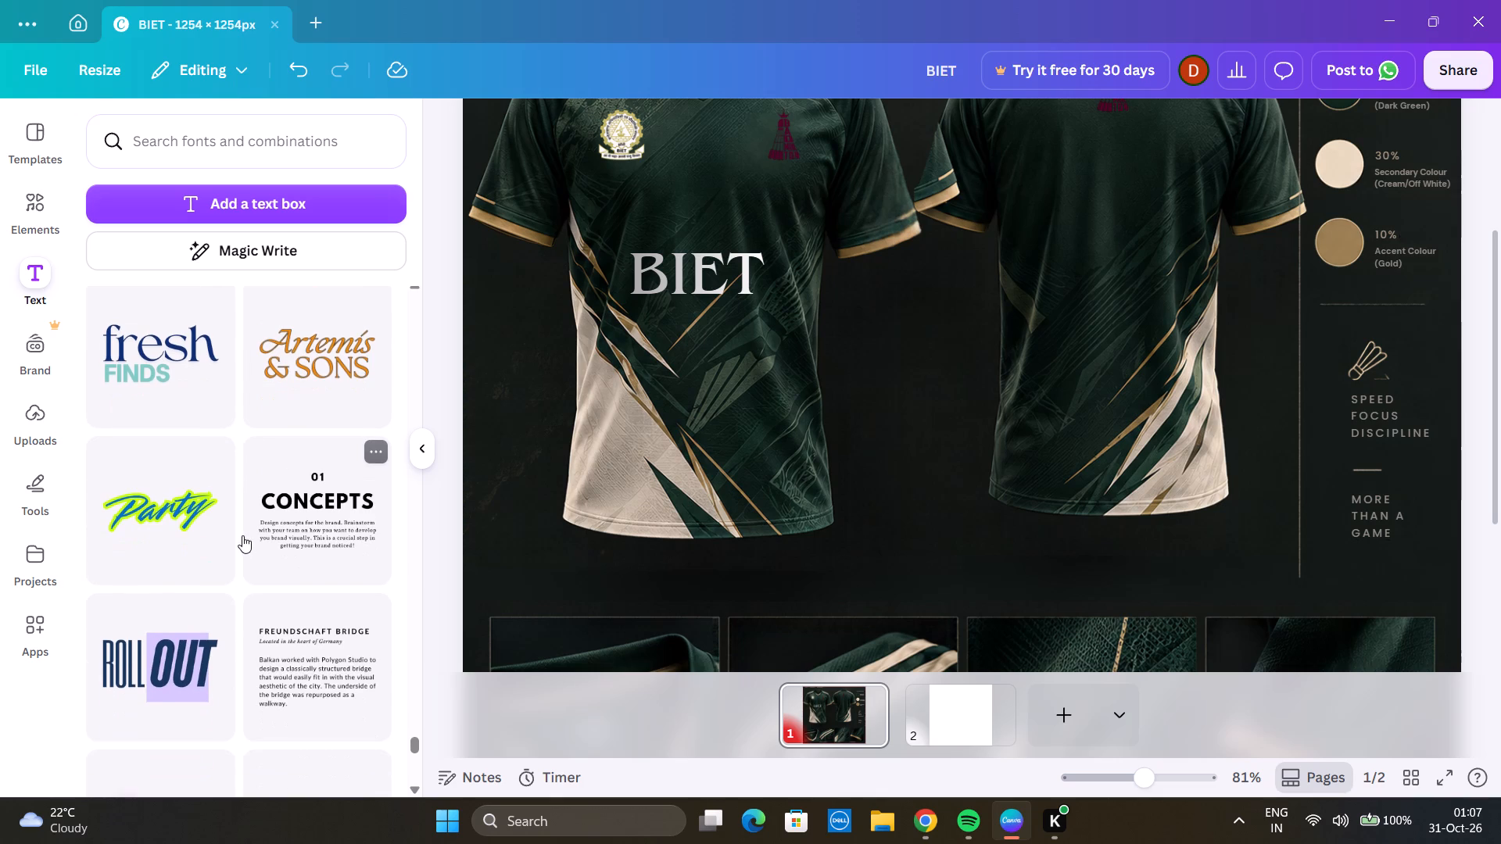
{"action": "scroll", "coordinate": [240, 533], "scroll_direction": "down", "scroll_amount": 4}
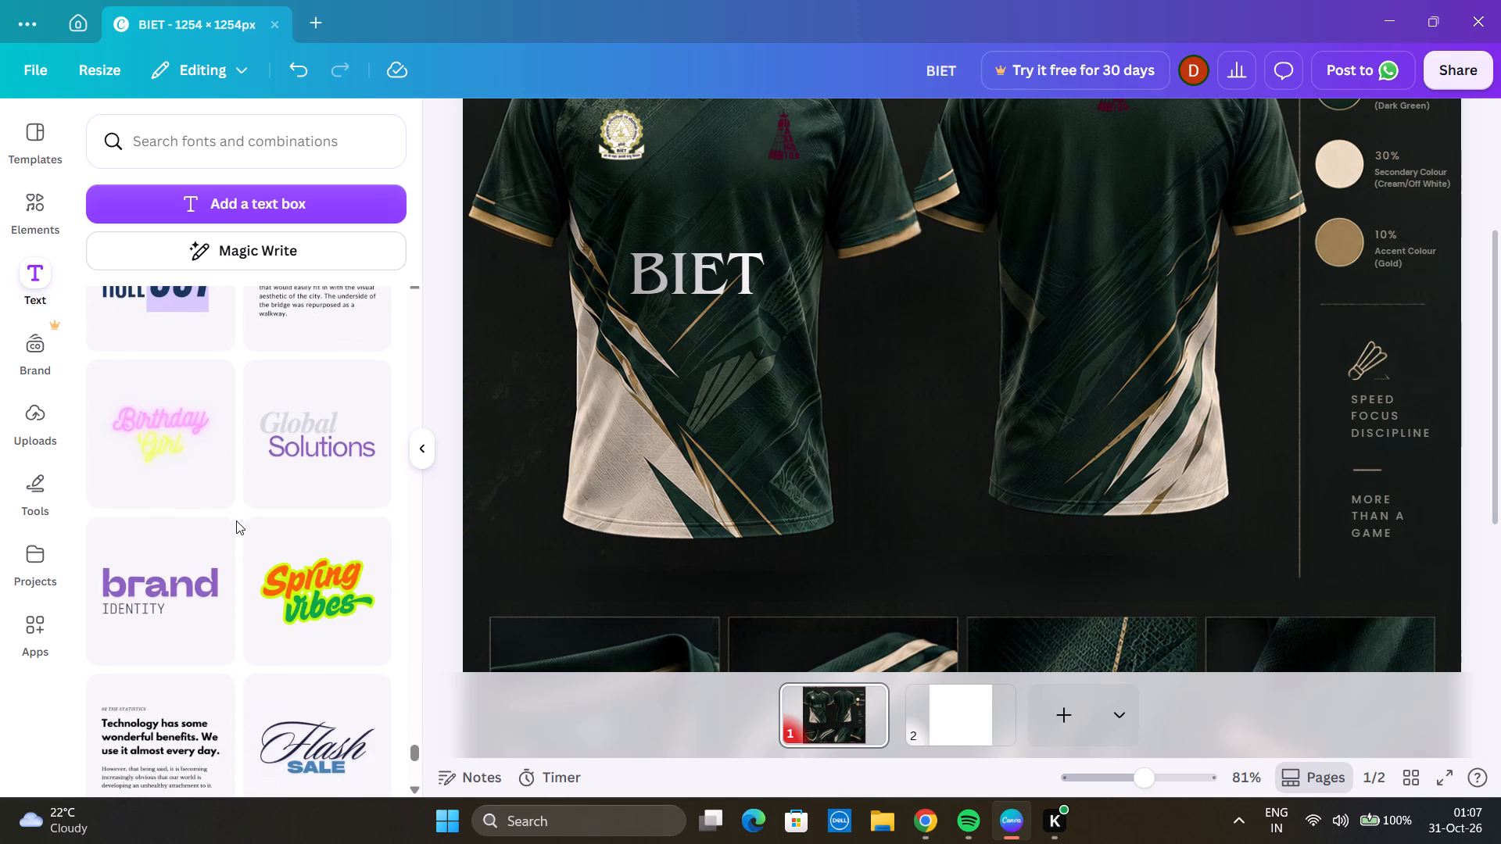
{"action": "scroll", "coordinate": [236, 520], "scroll_direction": "down", "scroll_amount": 5}
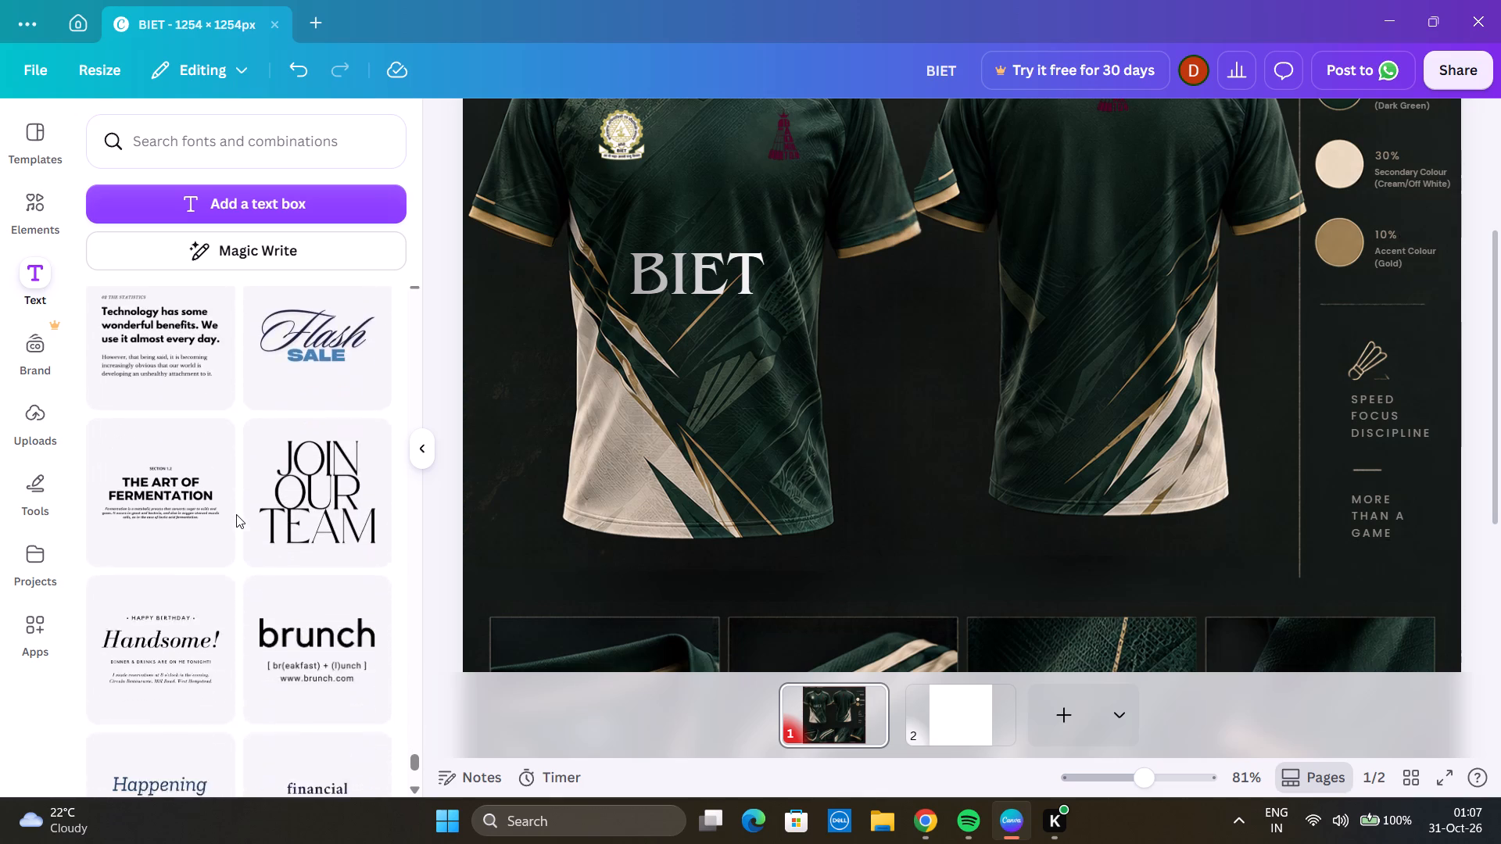
{"action": "scroll", "coordinate": [236, 516], "scroll_direction": "down", "scroll_amount": 3}
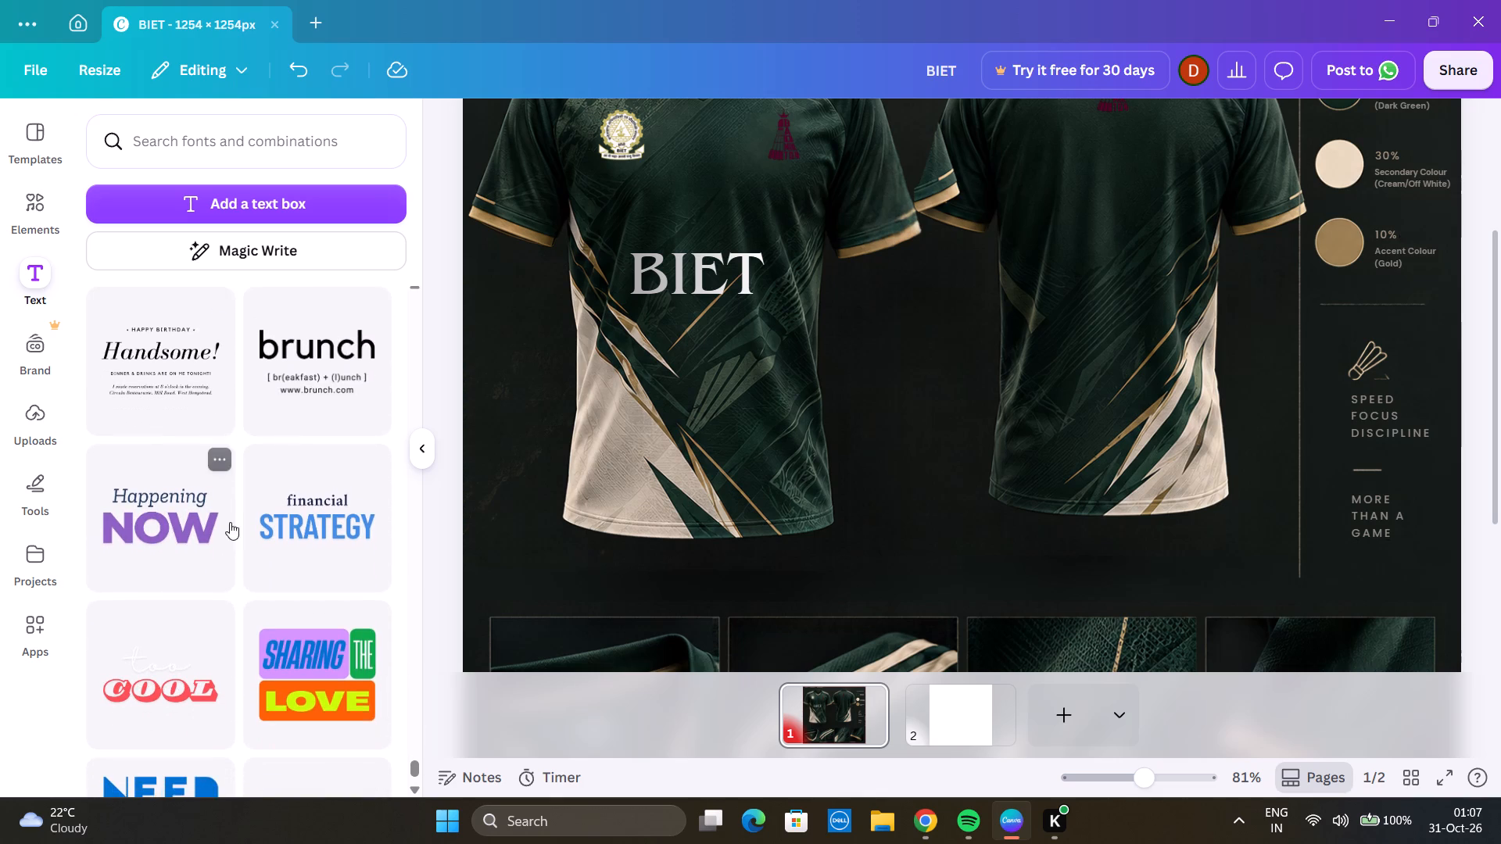
{"action": "scroll", "coordinate": [230, 522], "scroll_direction": "down", "scroll_amount": 2}
{"action": "scroll", "coordinate": [225, 539], "scroll_direction": "up", "scroll_amount": 2}
{"action": "scroll", "coordinate": [225, 539], "scroll_direction": "down", "scroll_amount": 4}
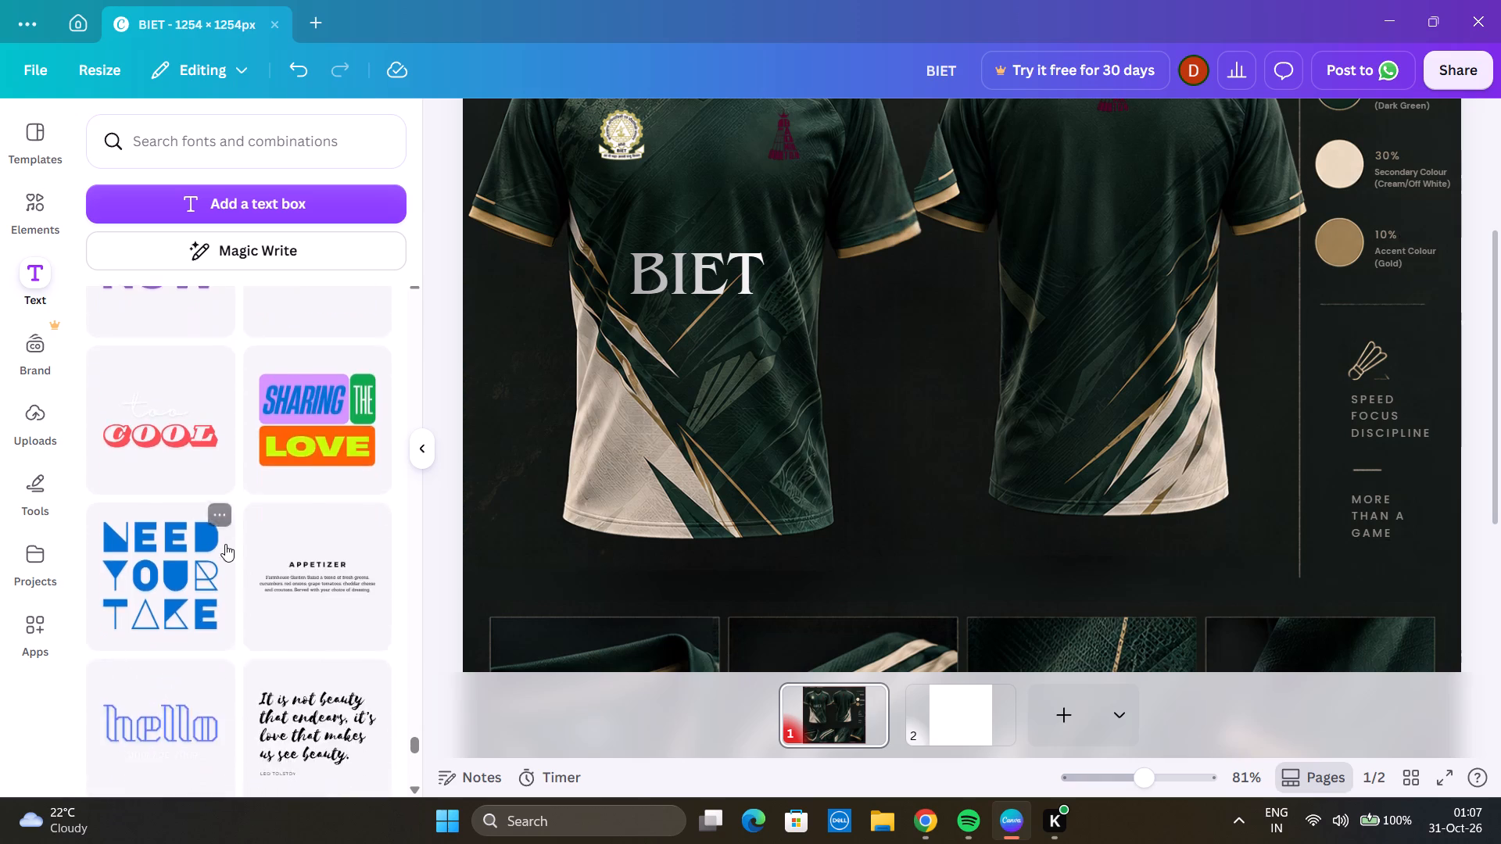
{"action": "scroll", "coordinate": [225, 544], "scroll_direction": "up", "scroll_amount": 5}
{"action": "scroll", "coordinate": [199, 549], "scroll_direction": "down", "scroll_amount": 1}
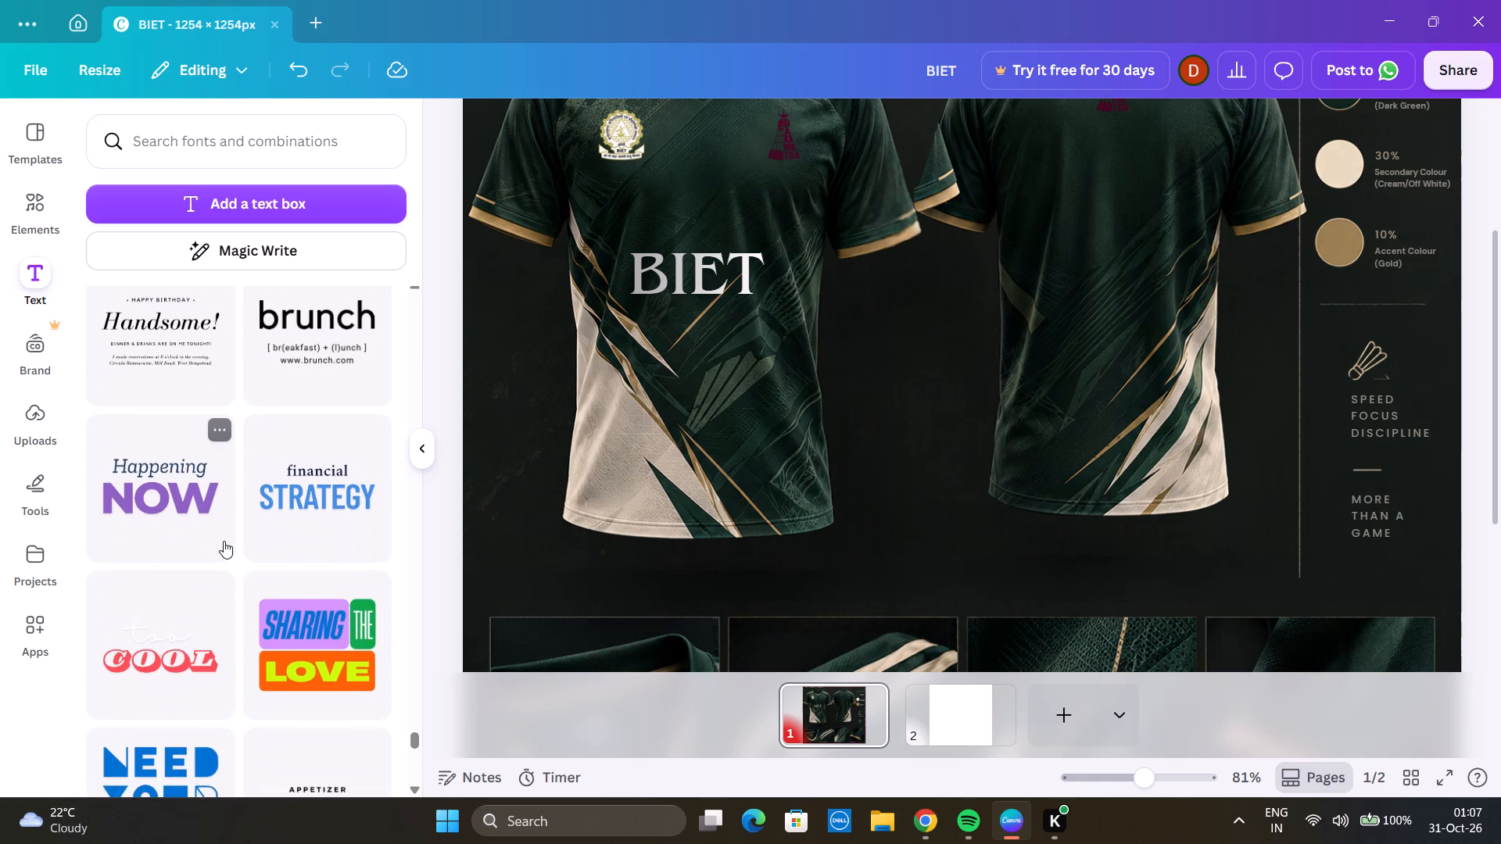
{"action": "scroll", "coordinate": [224, 541], "scroll_direction": "down", "scroll_amount": 2}
{"action": "scroll", "coordinate": [224, 545], "scroll_direction": "up", "scroll_amount": 8}
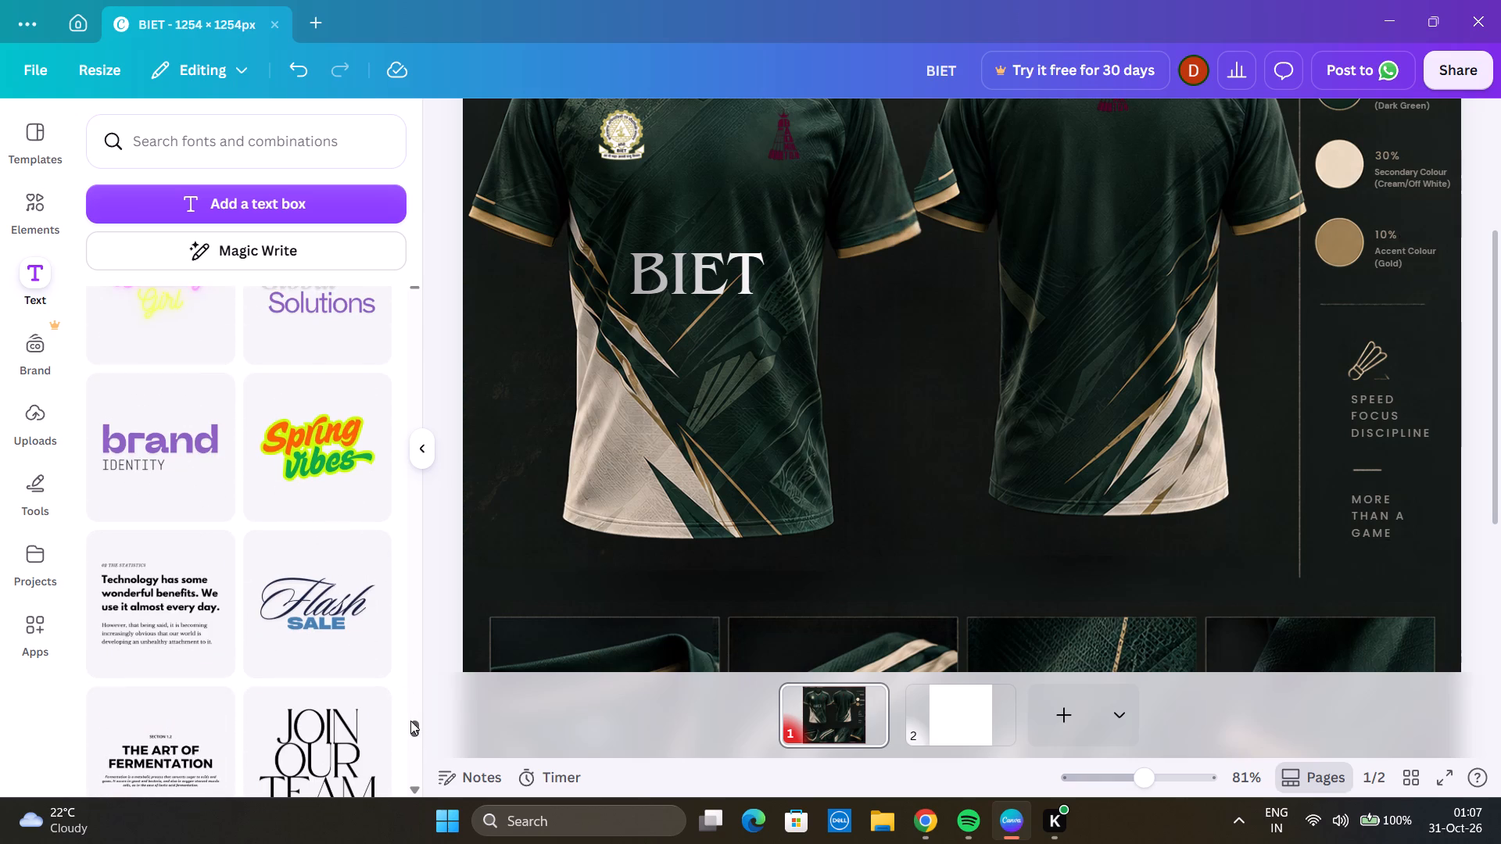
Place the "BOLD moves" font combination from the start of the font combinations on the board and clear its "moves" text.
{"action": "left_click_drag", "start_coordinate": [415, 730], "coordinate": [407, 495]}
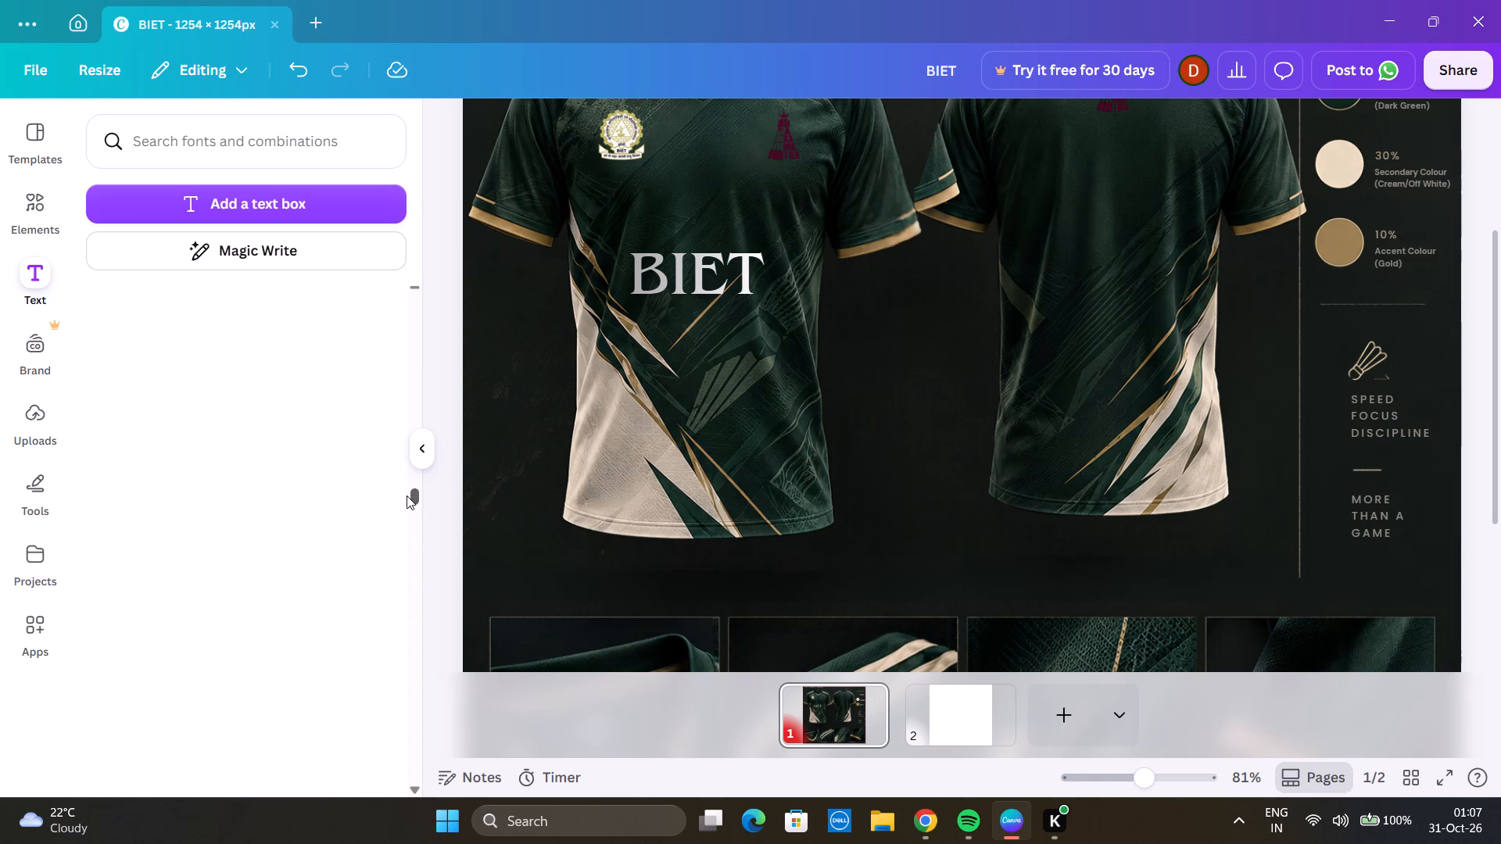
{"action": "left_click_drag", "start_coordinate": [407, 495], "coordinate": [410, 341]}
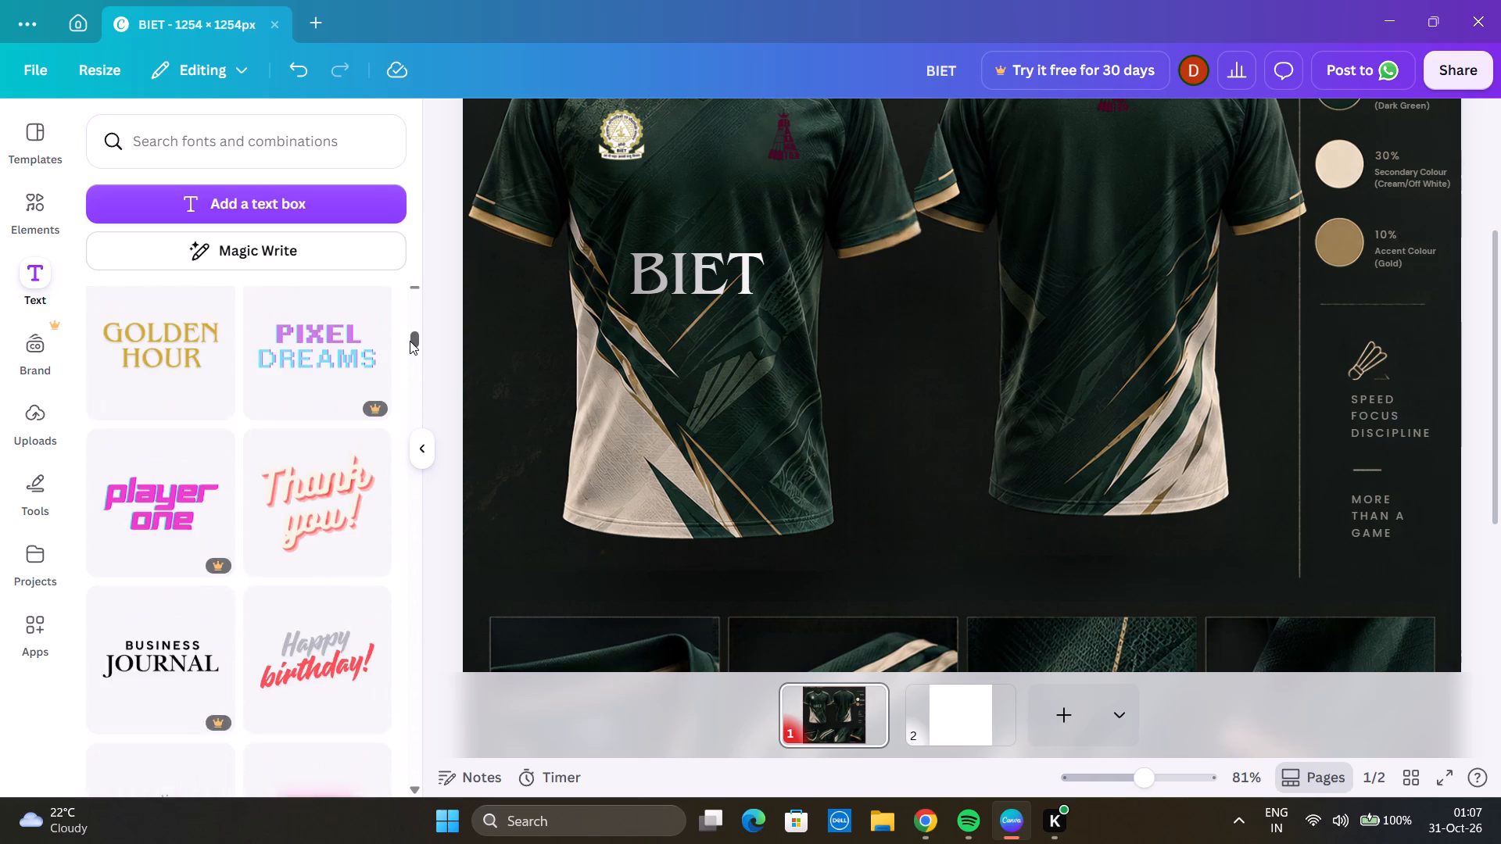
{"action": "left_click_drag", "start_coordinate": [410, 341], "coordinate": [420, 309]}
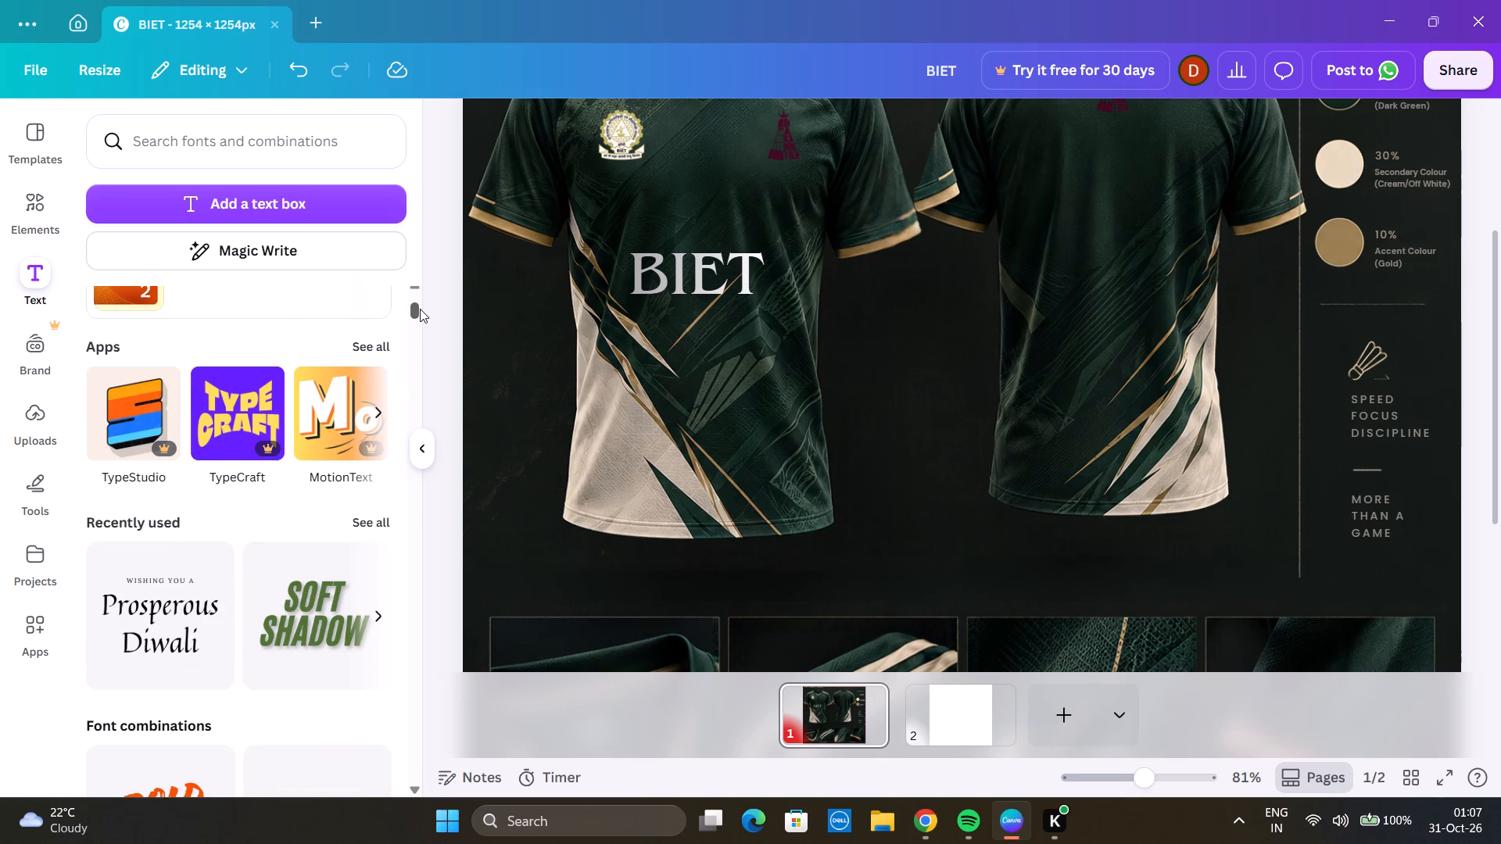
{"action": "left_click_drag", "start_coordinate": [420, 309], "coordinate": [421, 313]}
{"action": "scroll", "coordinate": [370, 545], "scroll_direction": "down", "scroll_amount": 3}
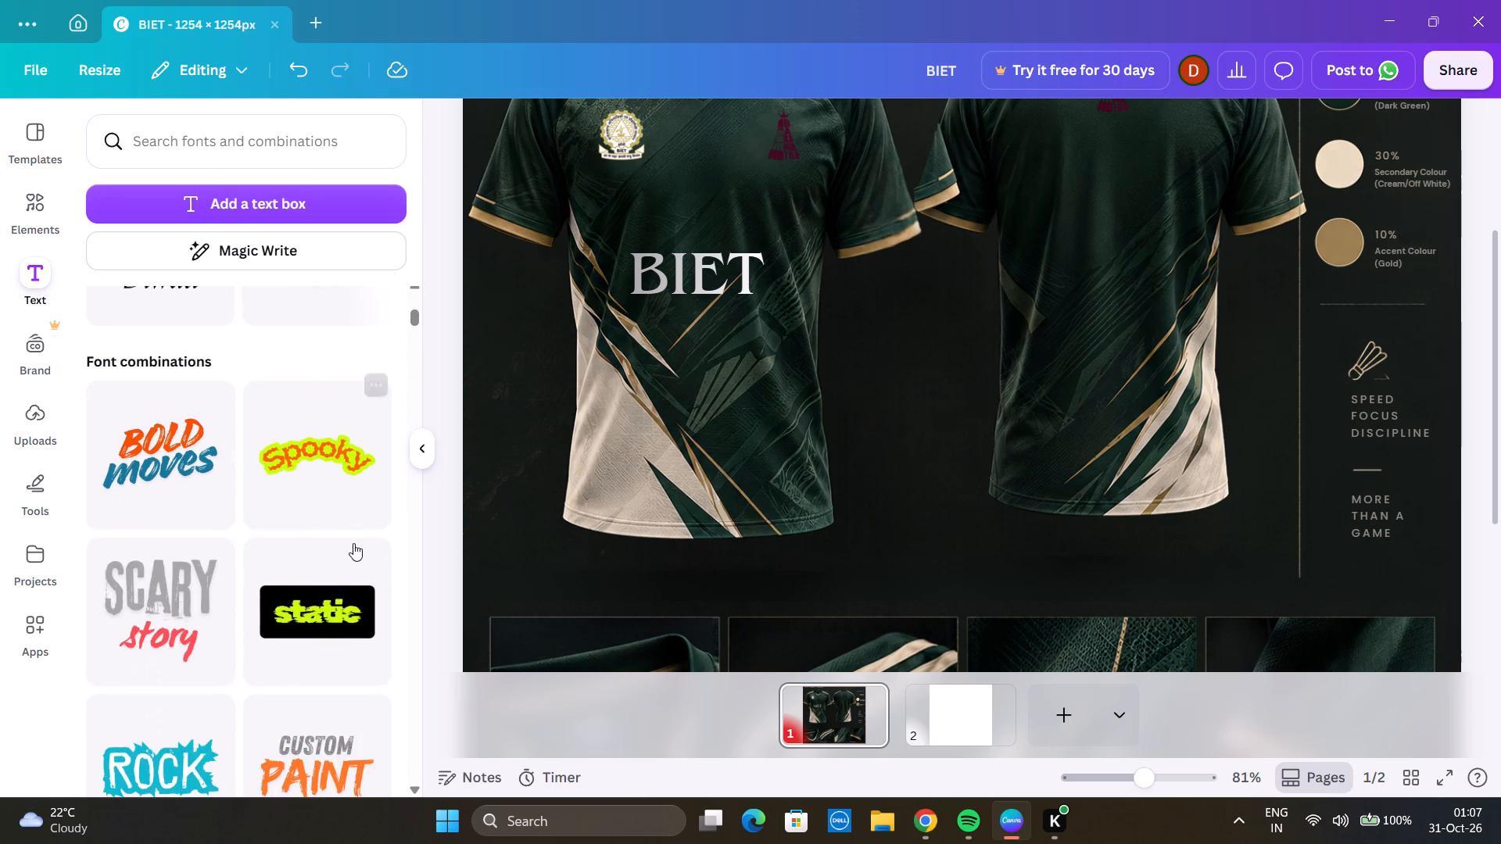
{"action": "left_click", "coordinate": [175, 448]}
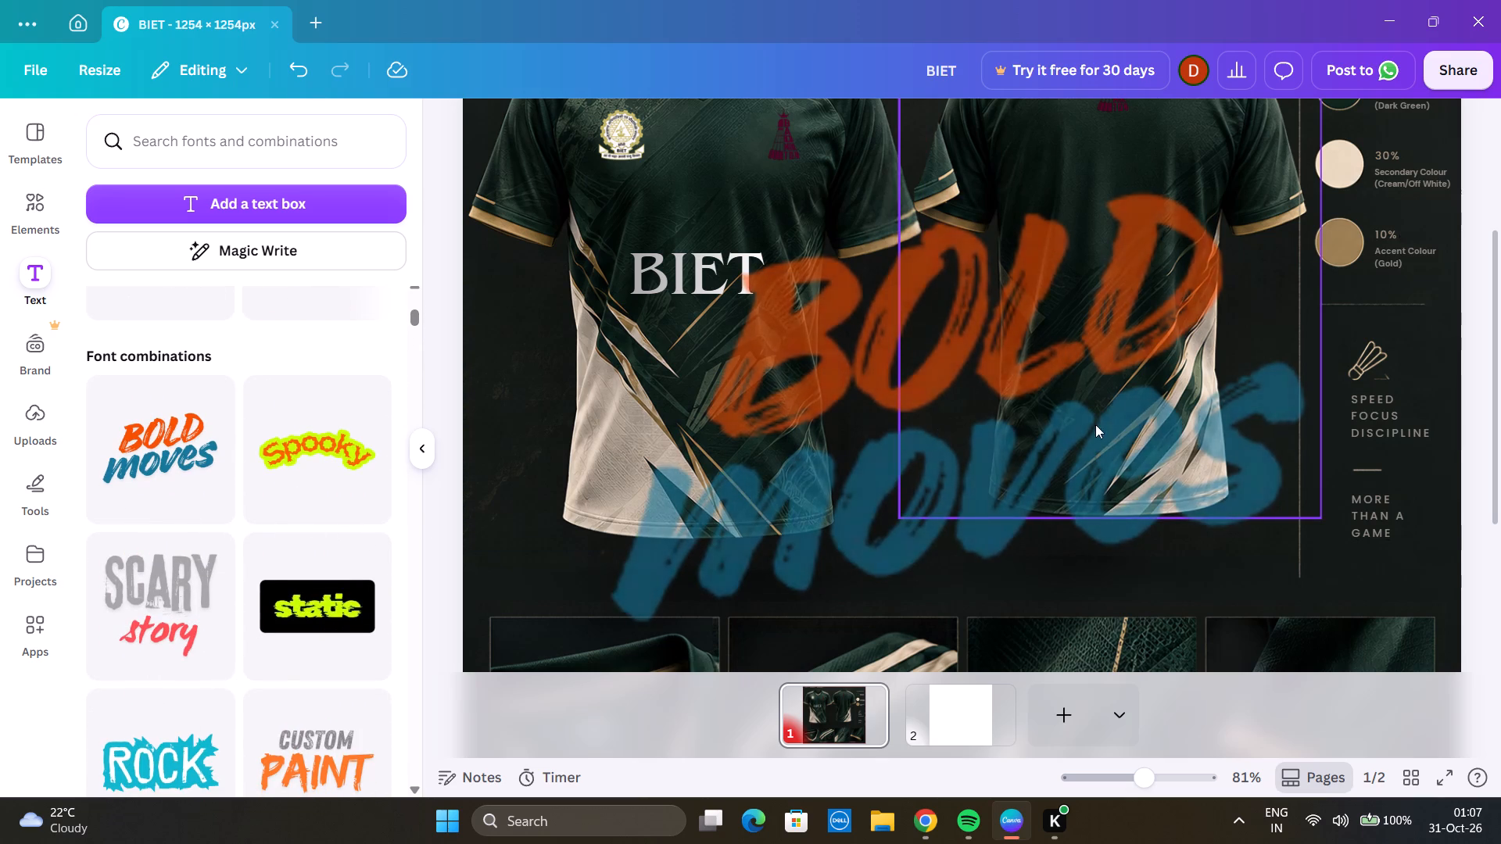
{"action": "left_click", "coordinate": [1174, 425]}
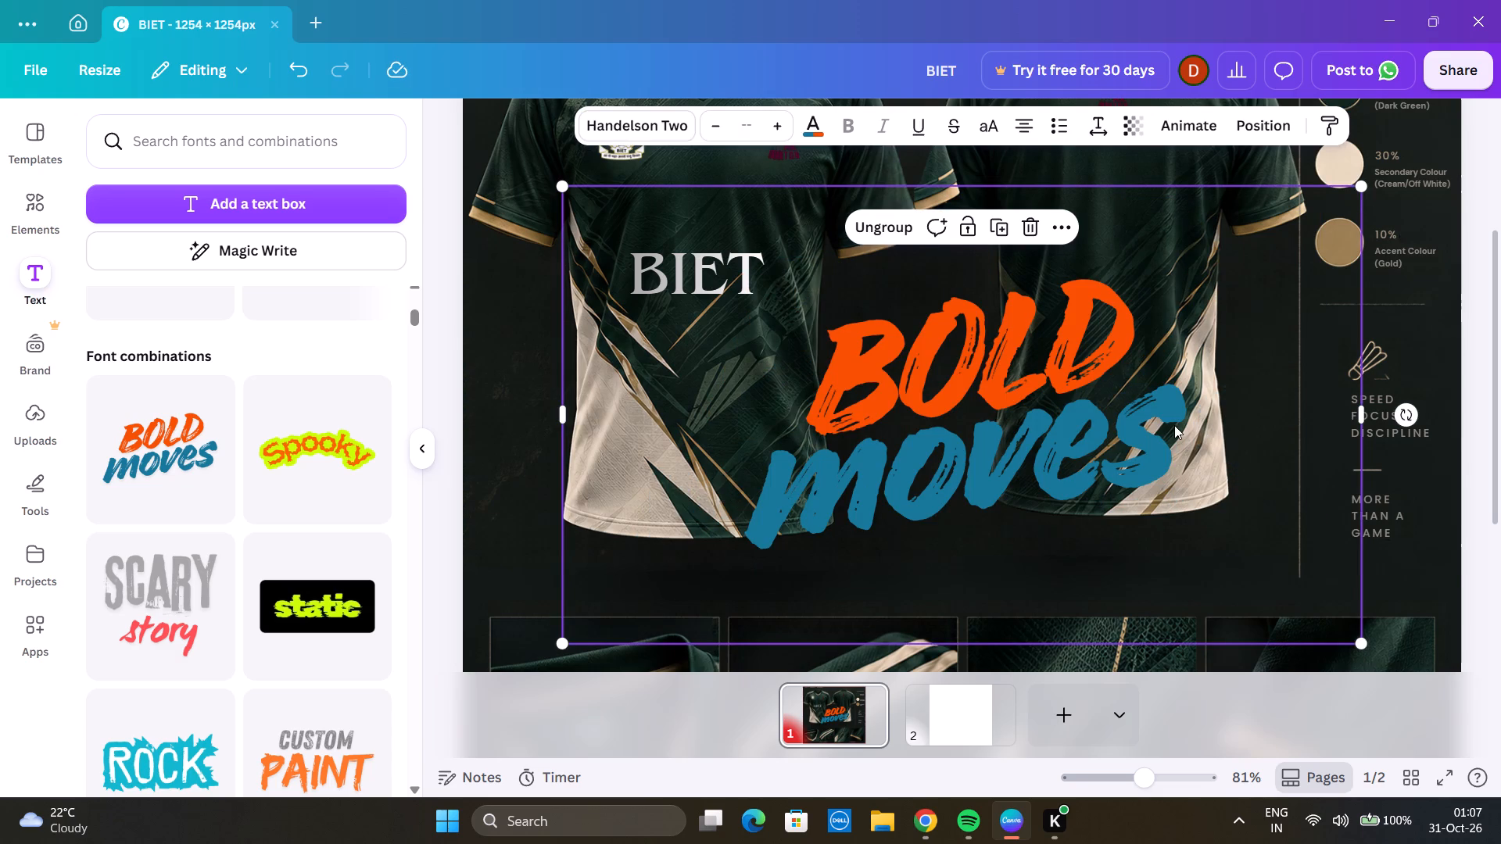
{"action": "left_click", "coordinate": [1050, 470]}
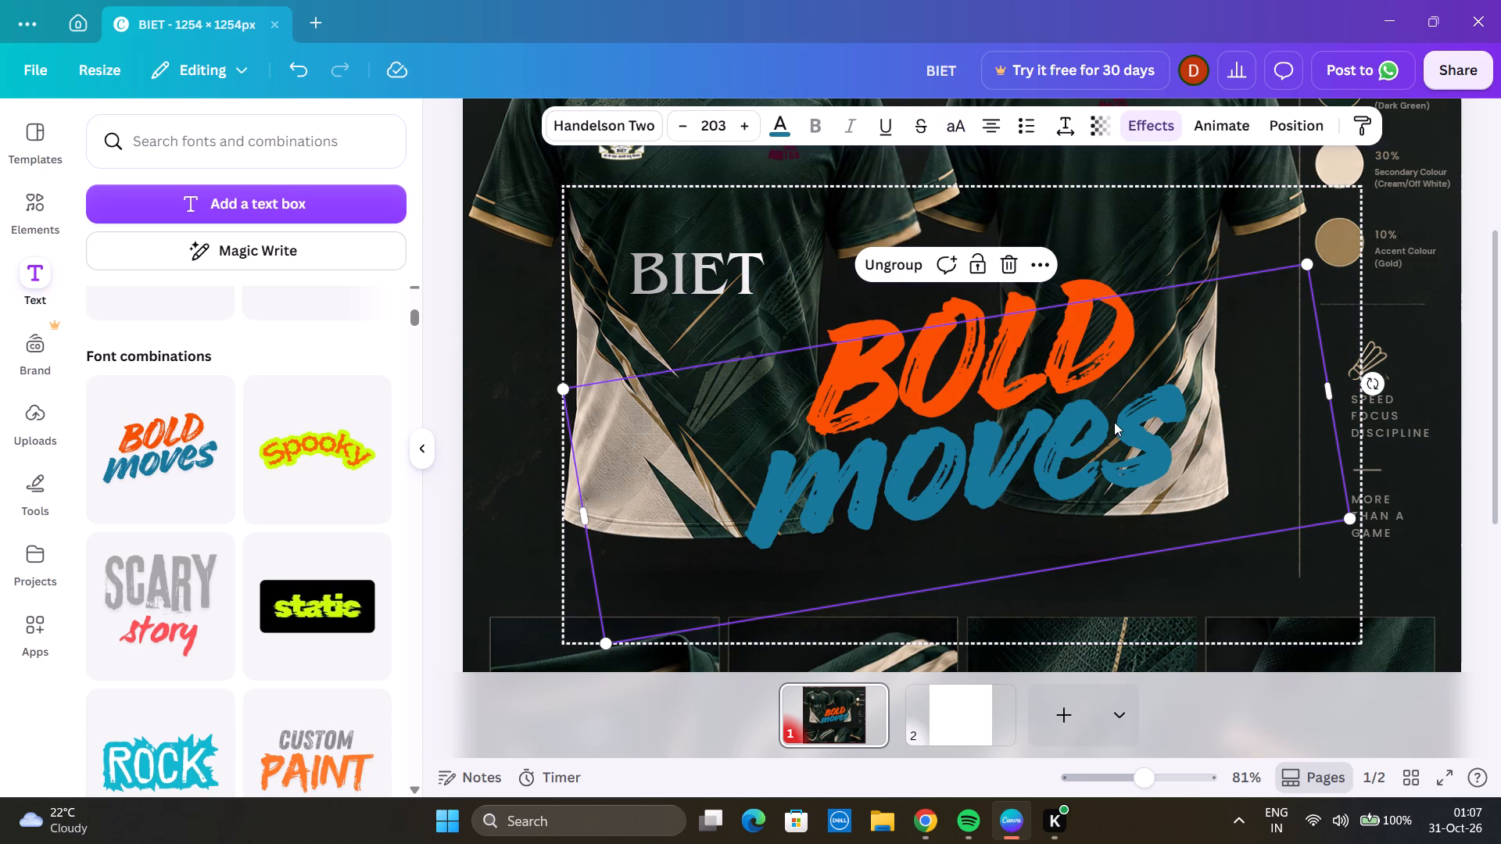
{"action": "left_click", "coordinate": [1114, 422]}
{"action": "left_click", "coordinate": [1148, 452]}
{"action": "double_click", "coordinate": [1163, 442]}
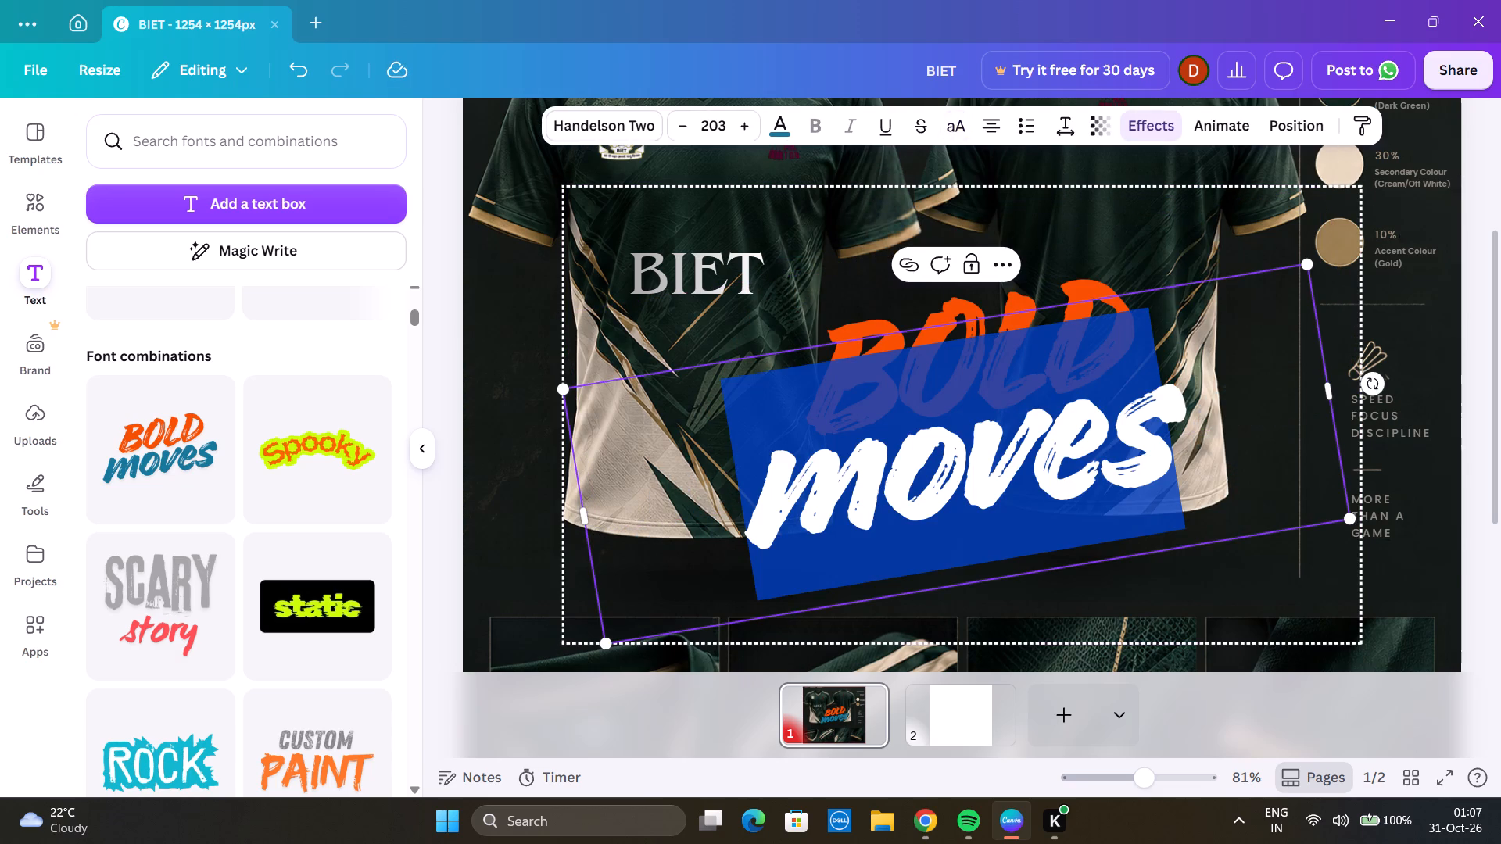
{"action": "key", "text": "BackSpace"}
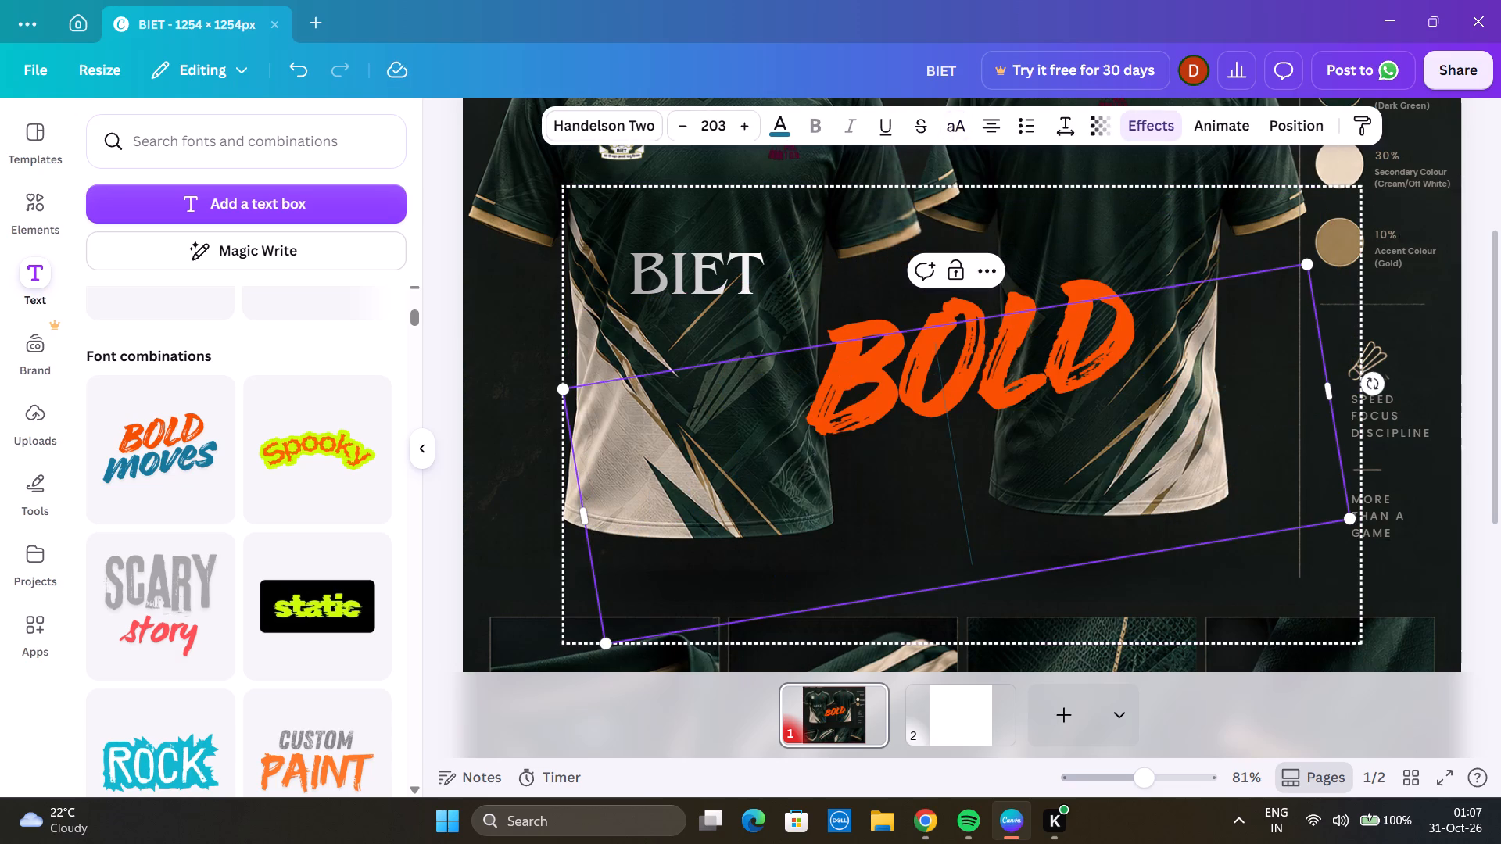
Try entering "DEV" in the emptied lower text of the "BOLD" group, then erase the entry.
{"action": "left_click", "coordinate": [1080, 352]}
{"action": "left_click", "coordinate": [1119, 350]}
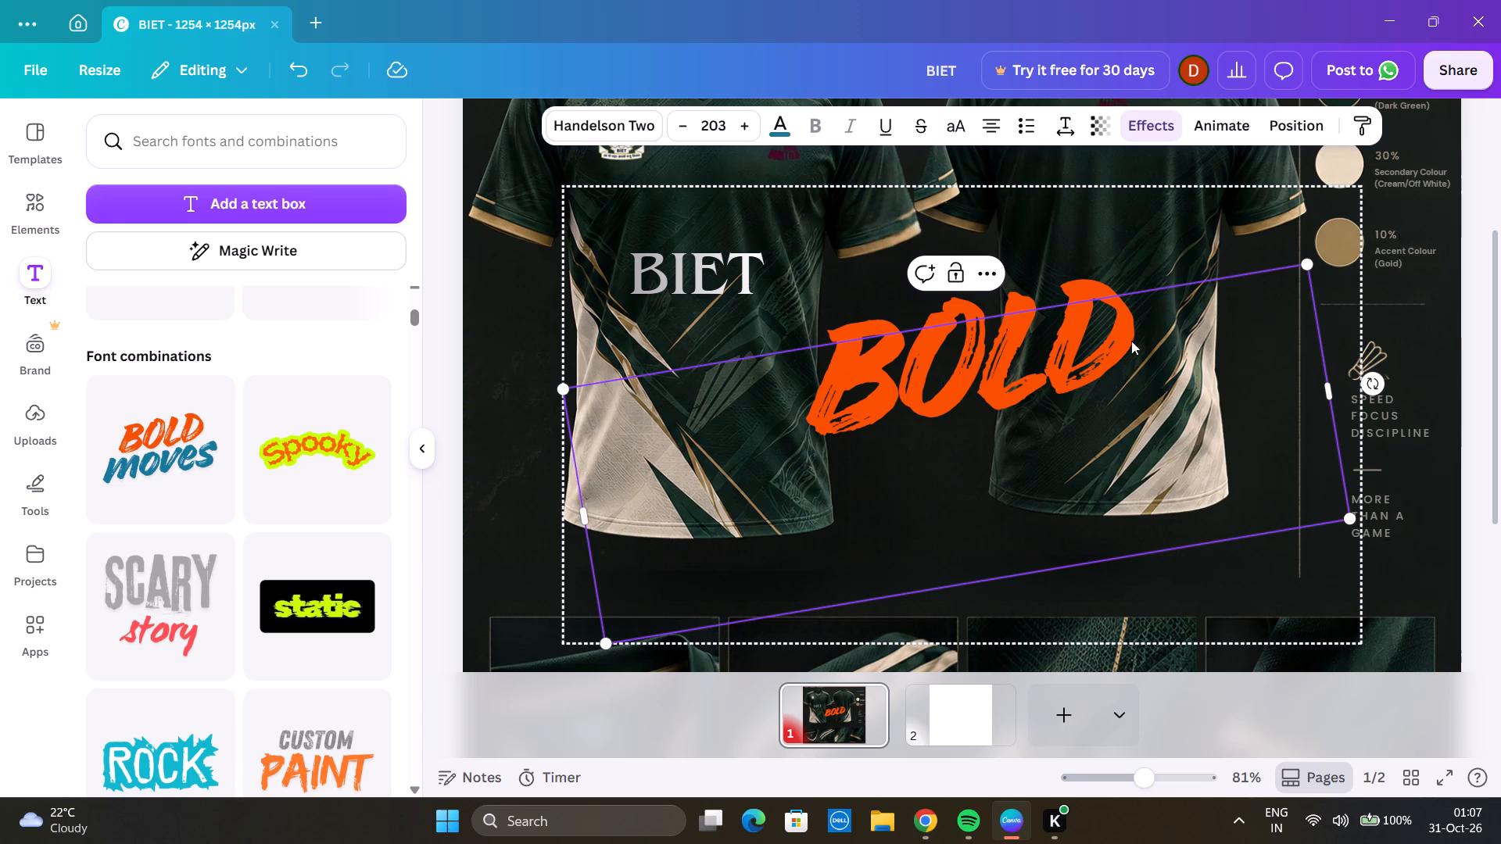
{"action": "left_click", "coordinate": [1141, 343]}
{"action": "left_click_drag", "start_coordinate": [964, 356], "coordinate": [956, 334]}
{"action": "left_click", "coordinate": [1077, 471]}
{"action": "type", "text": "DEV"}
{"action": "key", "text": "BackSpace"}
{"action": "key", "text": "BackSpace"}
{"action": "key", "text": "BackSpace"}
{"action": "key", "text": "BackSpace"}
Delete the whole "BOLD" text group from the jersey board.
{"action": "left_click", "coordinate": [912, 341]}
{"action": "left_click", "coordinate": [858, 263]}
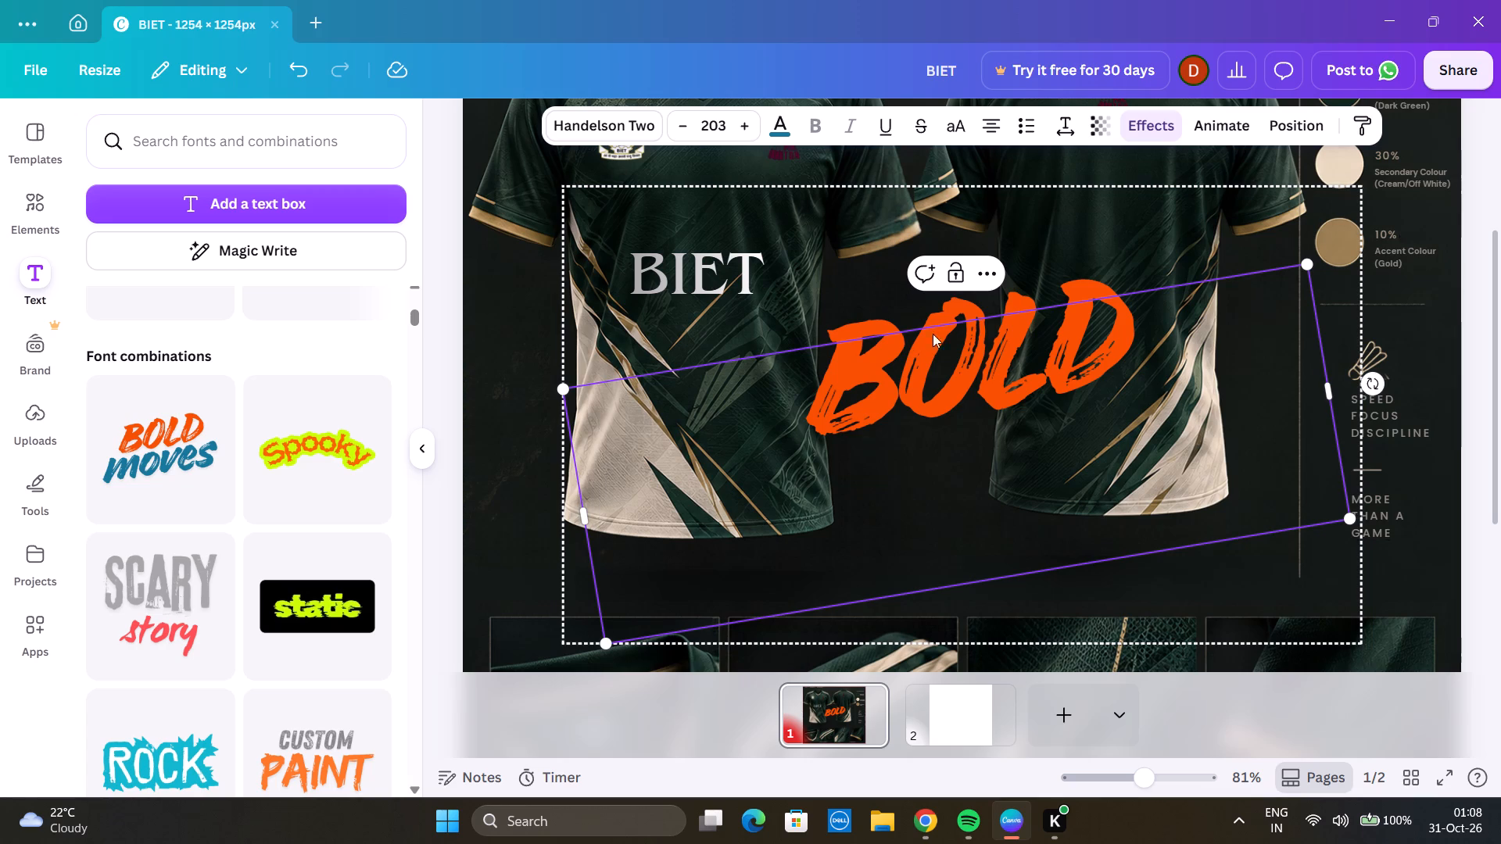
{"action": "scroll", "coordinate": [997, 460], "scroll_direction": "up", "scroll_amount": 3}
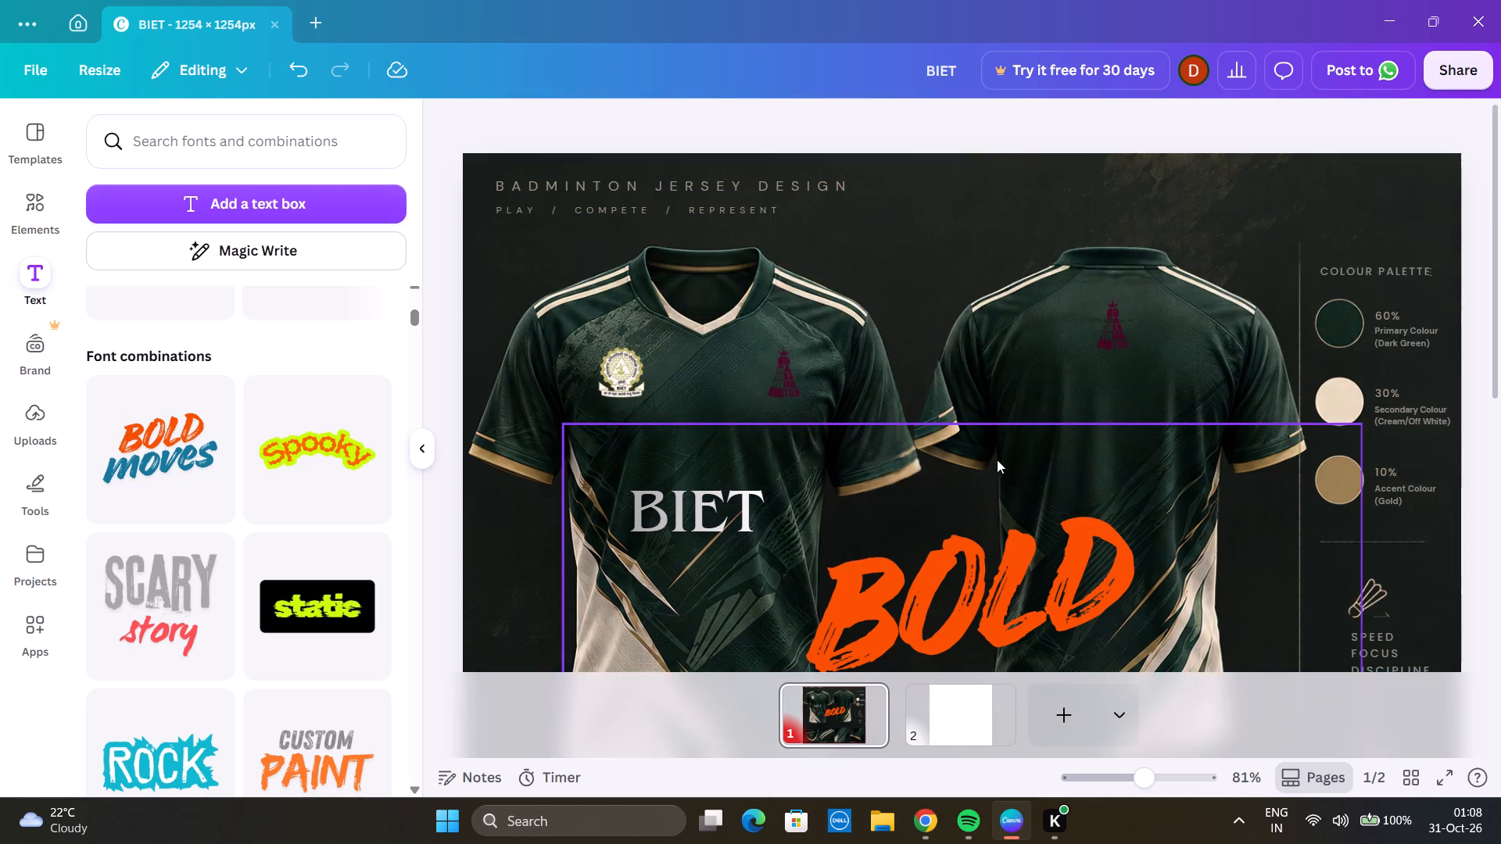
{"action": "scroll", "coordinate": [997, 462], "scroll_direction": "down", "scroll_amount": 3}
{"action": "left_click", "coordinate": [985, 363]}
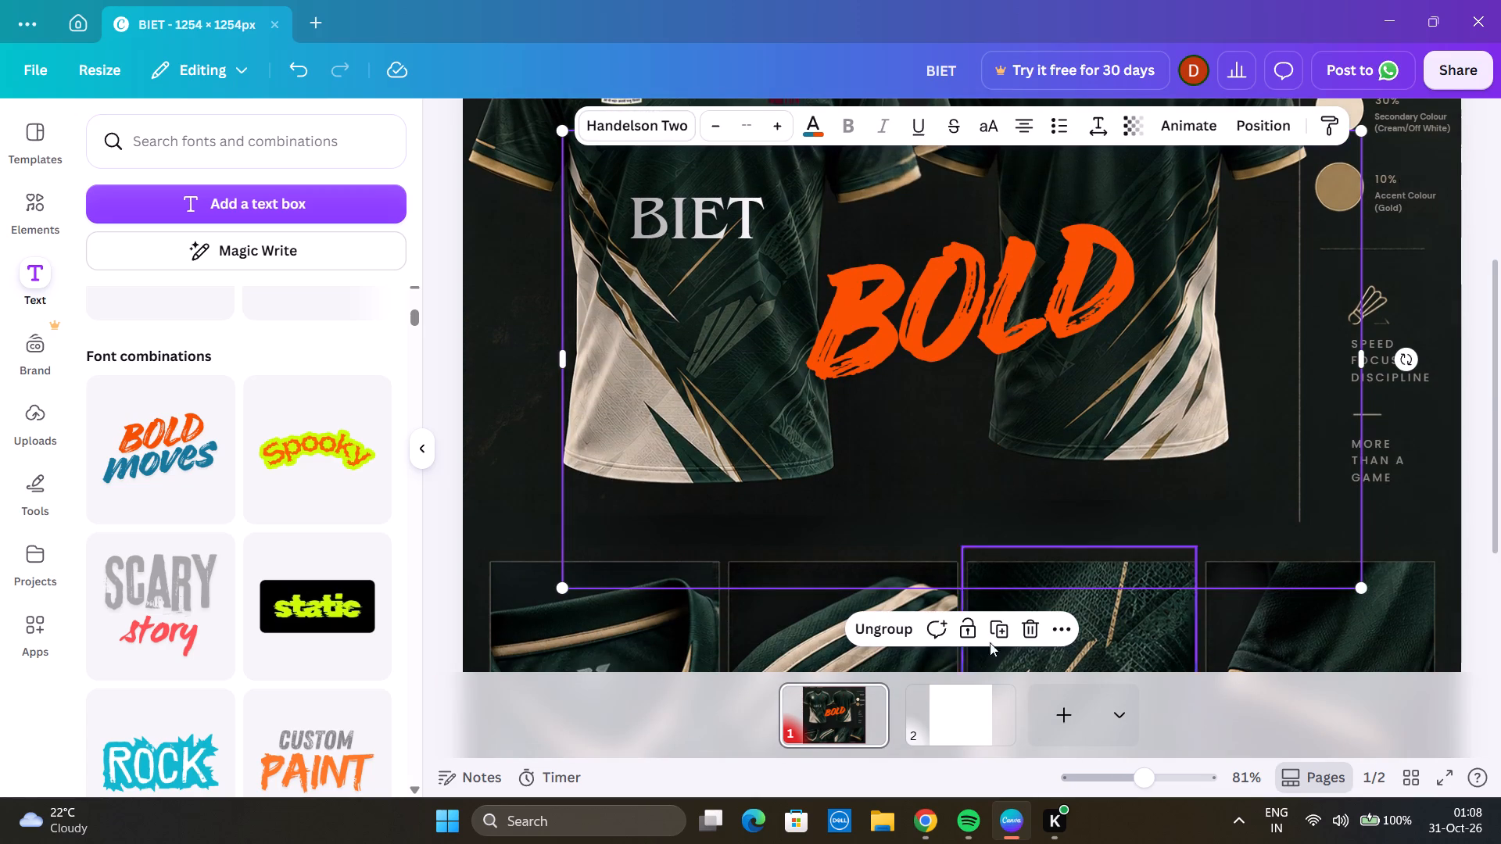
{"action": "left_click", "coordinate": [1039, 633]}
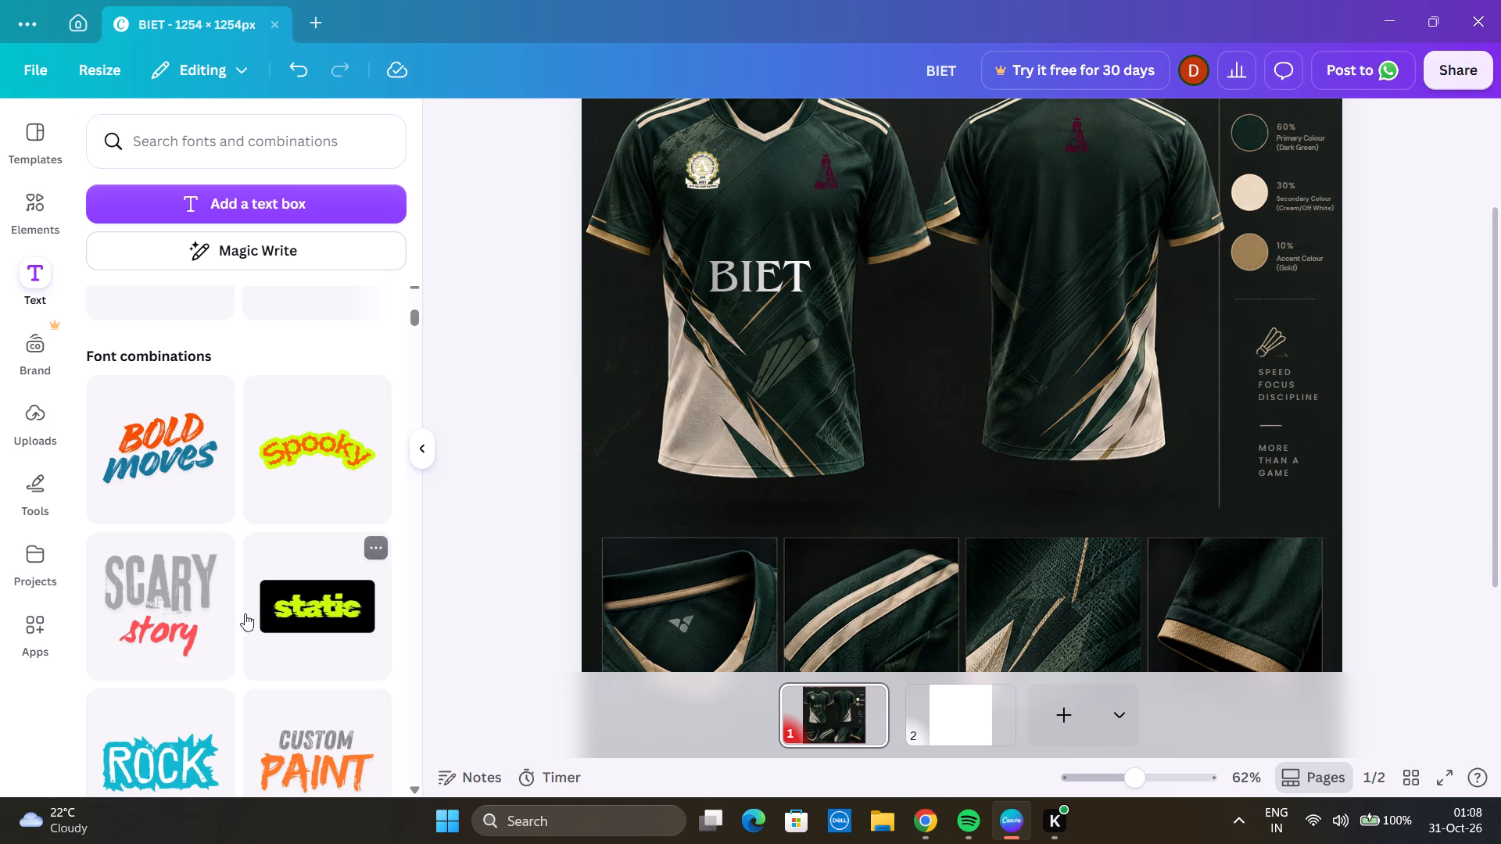
Examine more of the font combinations for a lettering style suited to the back-view jersey name.
{"action": "scroll", "coordinate": [245, 613], "scroll_direction": "down", "scroll_amount": 4}
{"action": "scroll", "coordinate": [328, 550], "scroll_direction": "down", "scroll_amount": 4}
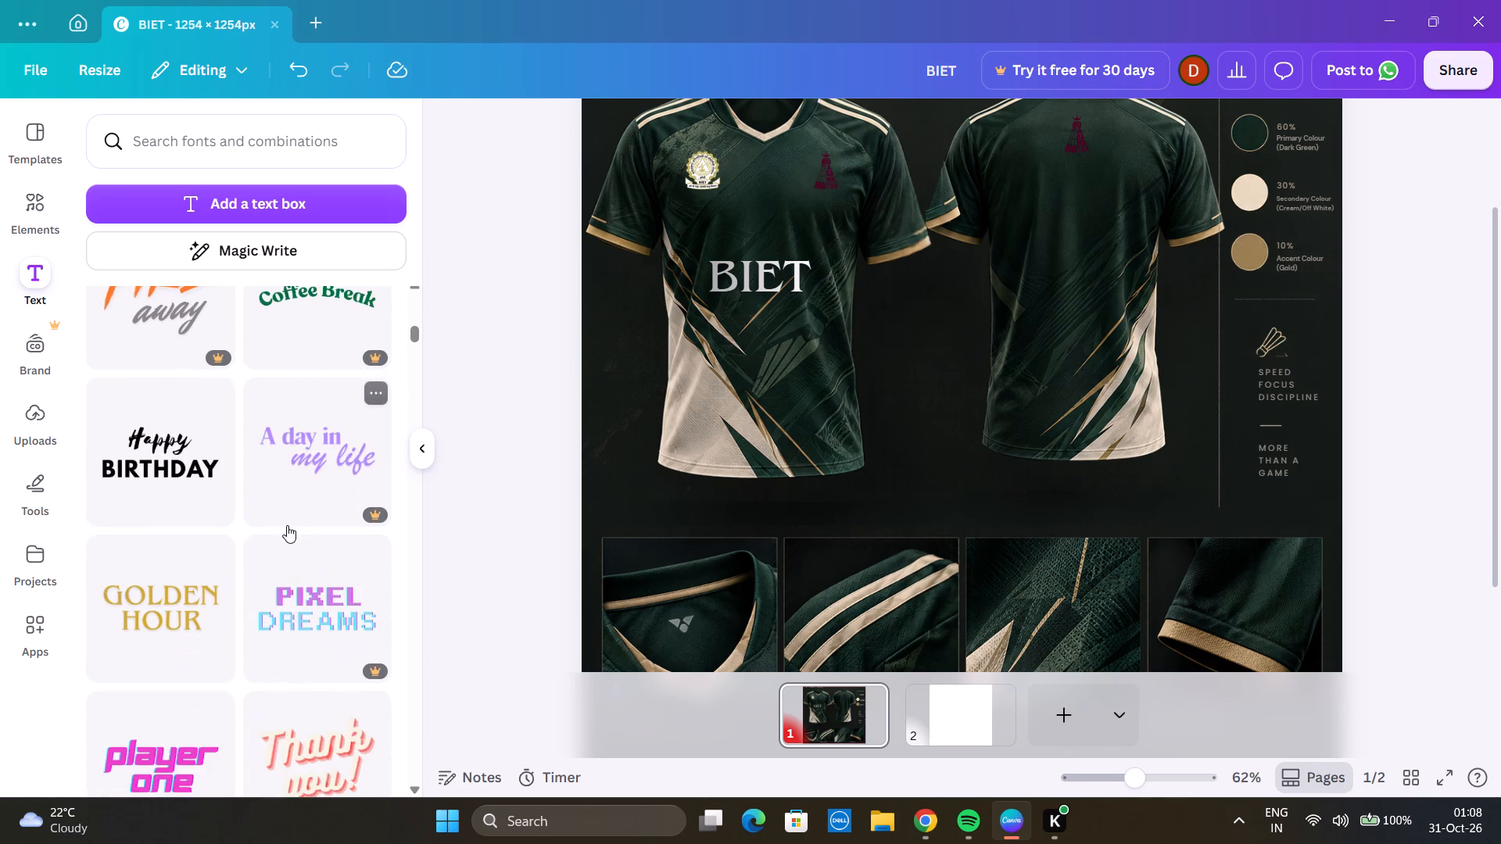
{"action": "scroll", "coordinate": [290, 517], "scroll_direction": "down", "scroll_amount": 4}
{"action": "scroll", "coordinate": [343, 467], "scroll_direction": "down", "scroll_amount": 1}
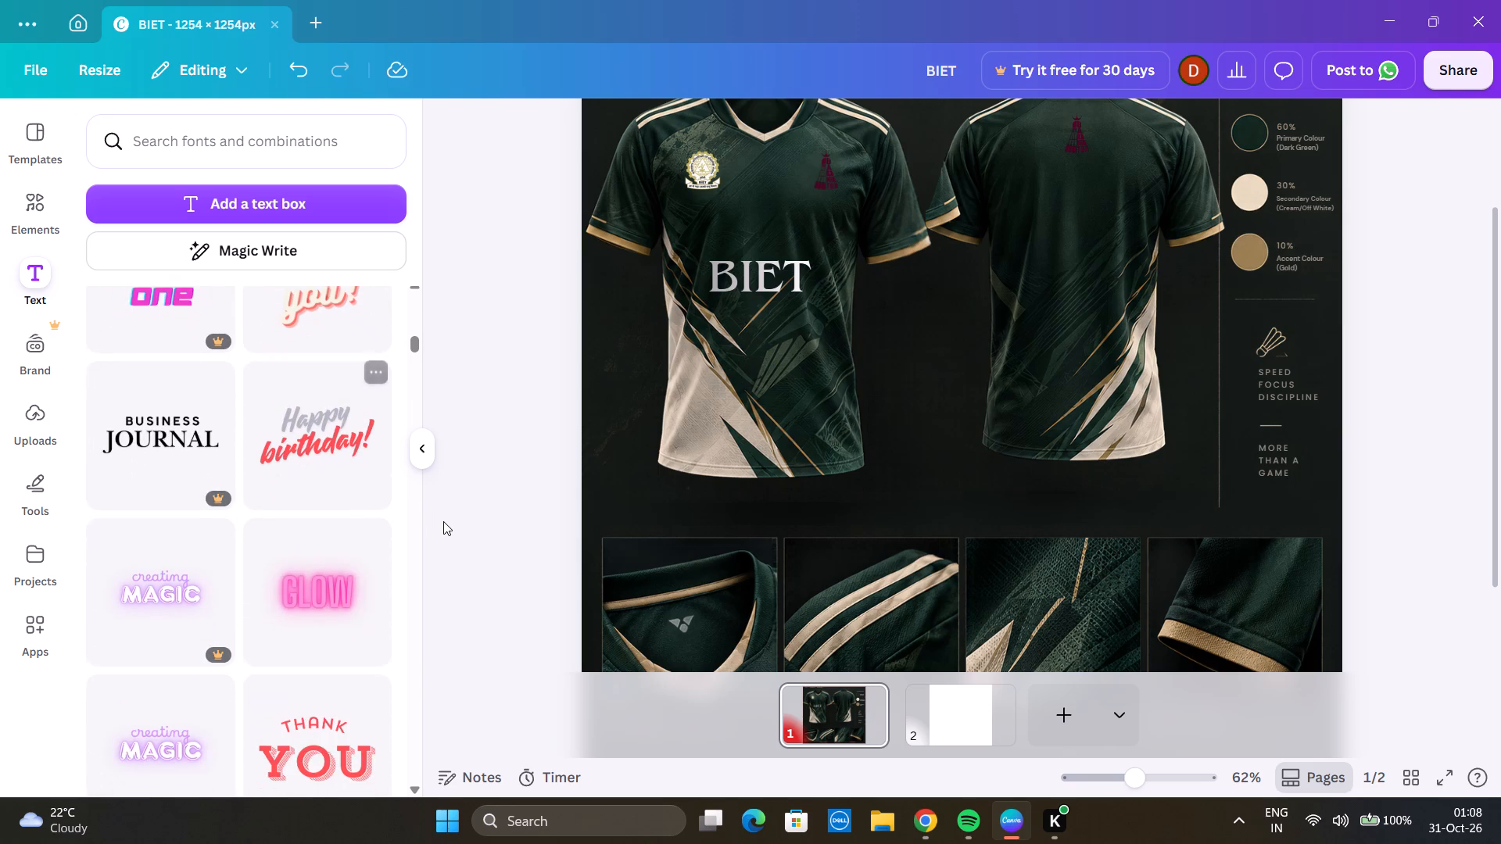
{"action": "scroll", "coordinate": [294, 513], "scroll_direction": "down", "scroll_amount": 2}
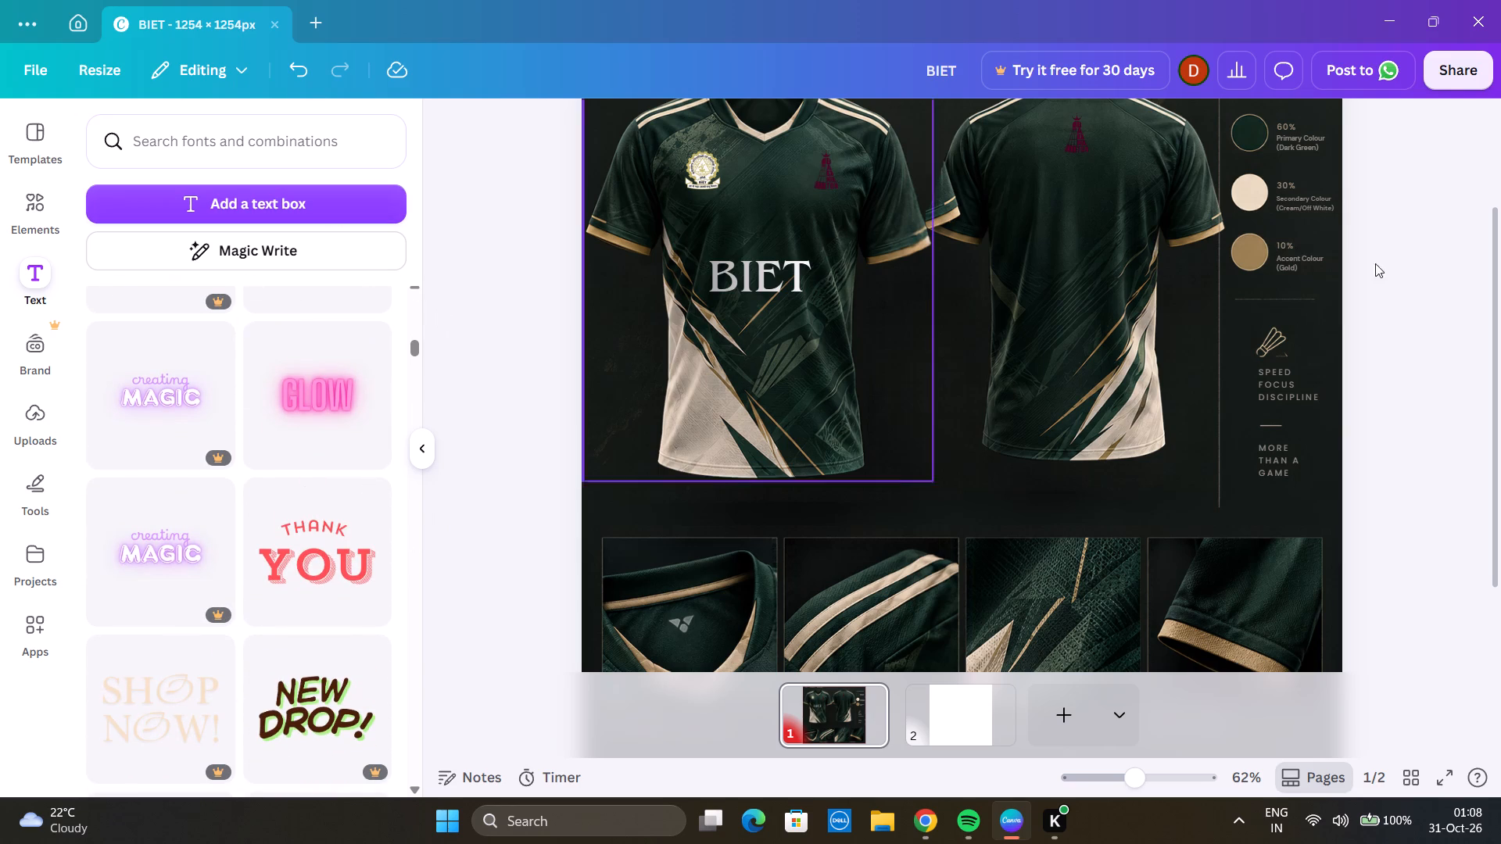
{"action": "scroll", "coordinate": [223, 491], "scroll_direction": "down", "scroll_amount": 3}
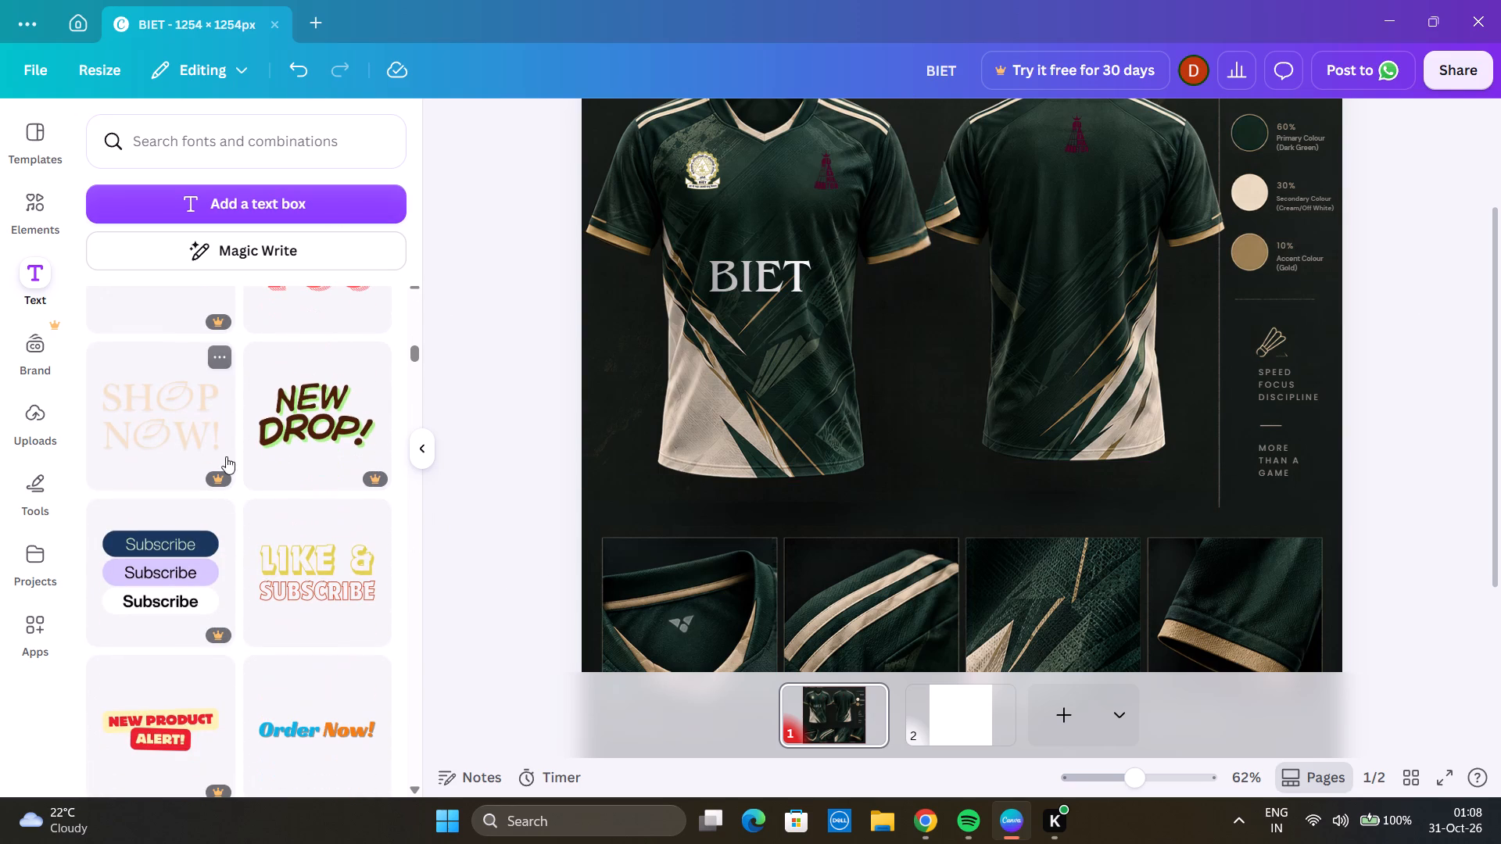
{"action": "scroll", "coordinate": [361, 503], "scroll_direction": "down", "scroll_amount": 2}
{"action": "scroll", "coordinate": [213, 574], "scroll_direction": "down", "scroll_amount": 1}
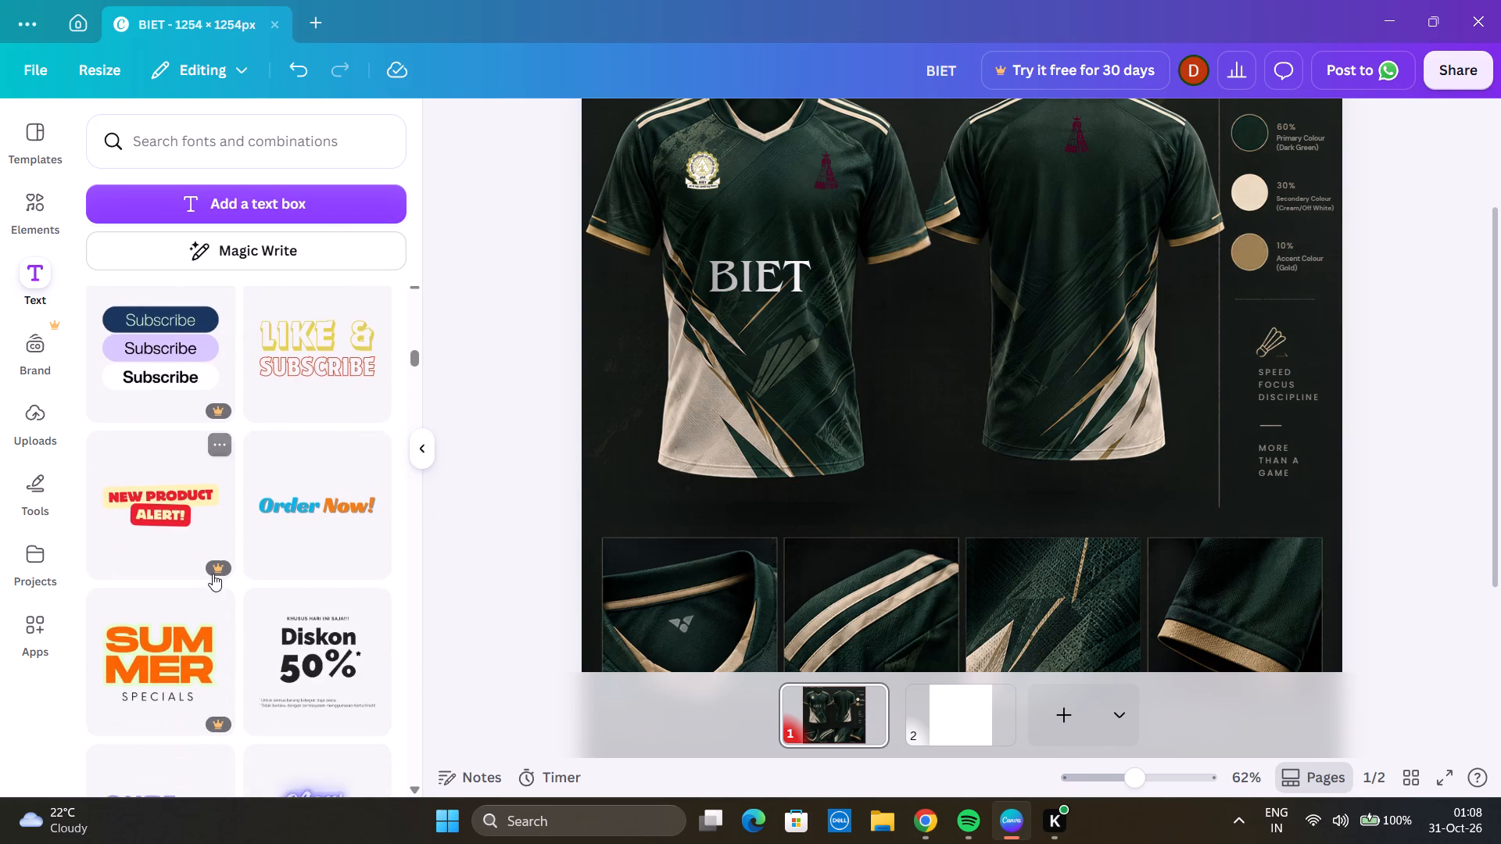
{"action": "scroll", "coordinate": [213, 574], "scroll_direction": "down", "scroll_amount": 1}
{"action": "scroll", "coordinate": [353, 589], "scroll_direction": "down", "scroll_amount": 3}
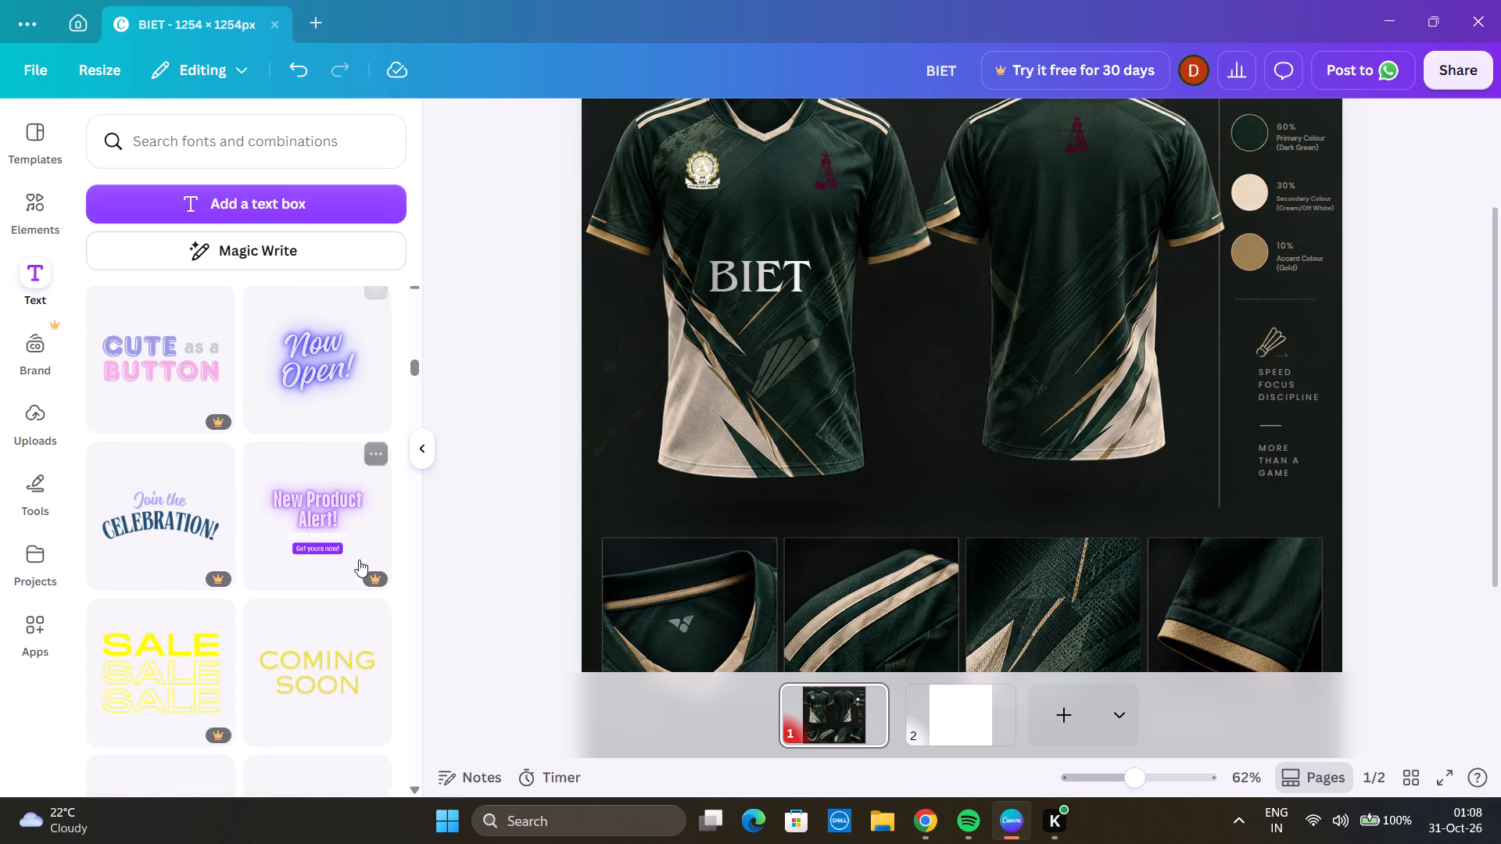
{"action": "scroll", "coordinate": [383, 585], "scroll_direction": "down", "scroll_amount": 2}
{"action": "scroll", "coordinate": [217, 582], "scroll_direction": "down", "scroll_amount": 3}
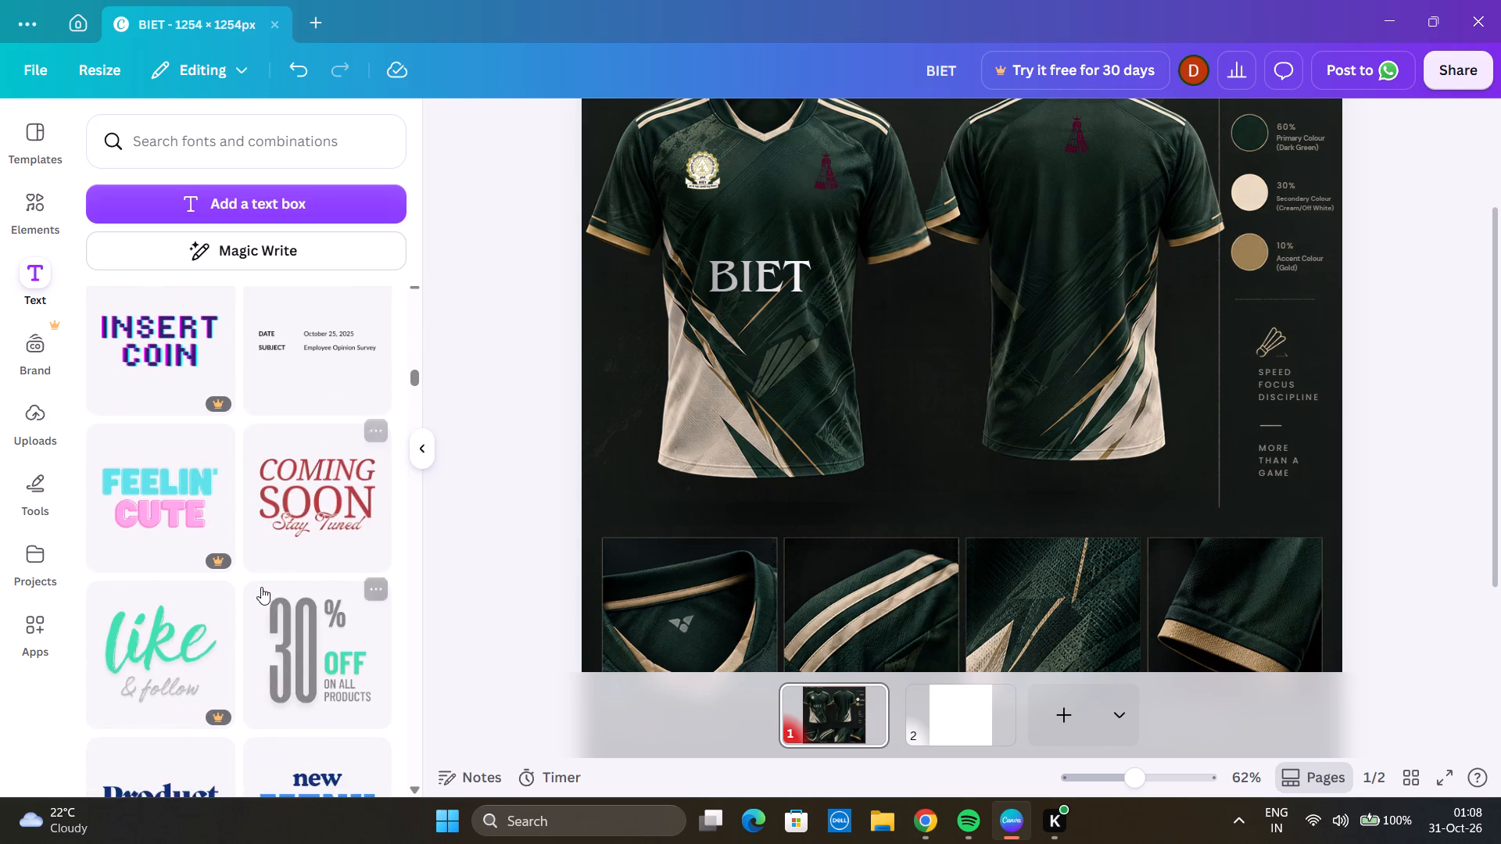
{"action": "scroll", "coordinate": [260, 587], "scroll_direction": "down", "scroll_amount": 2}
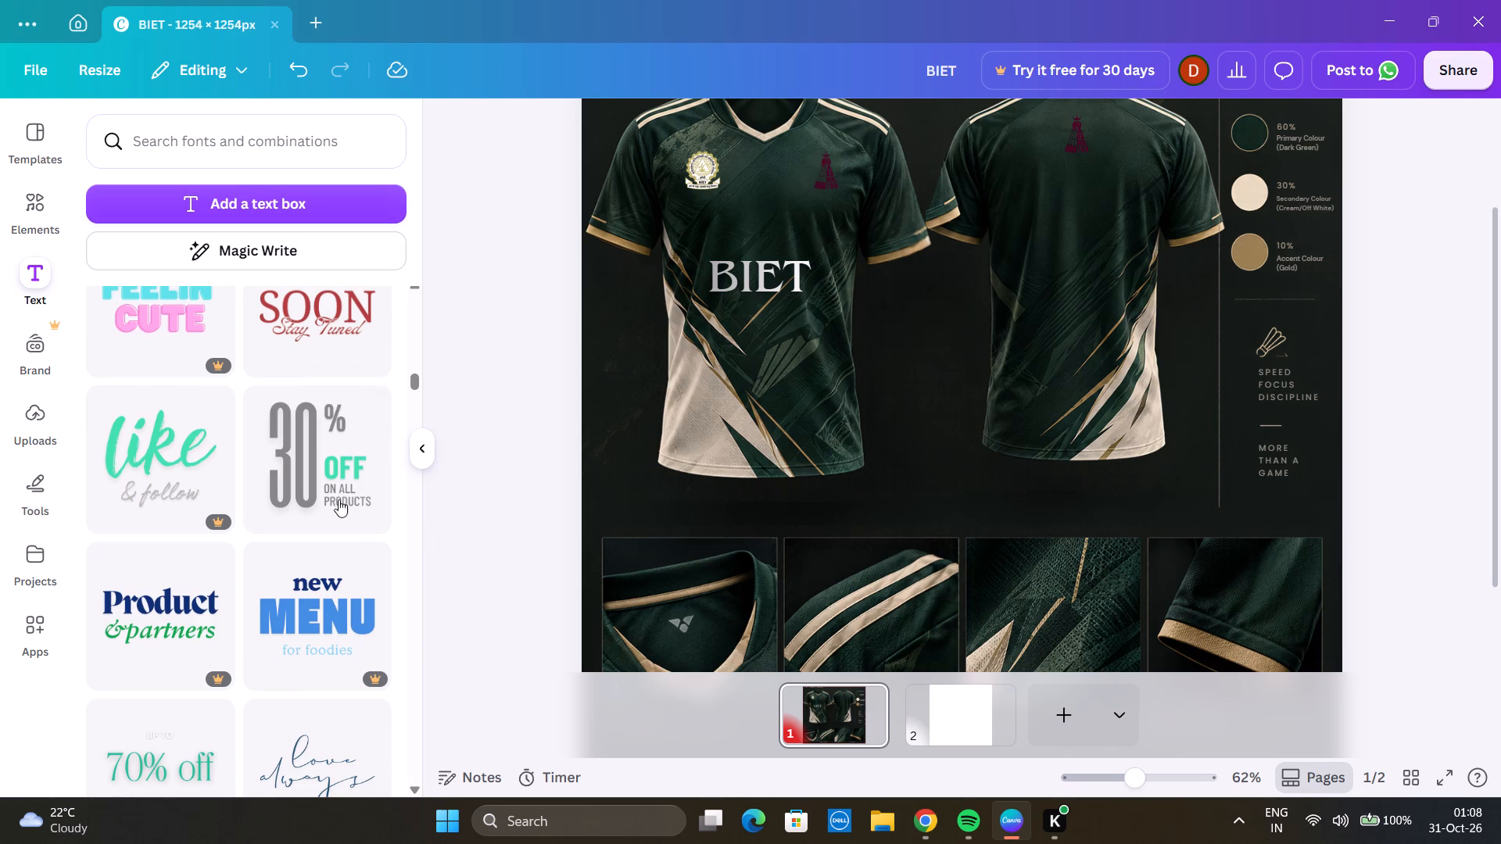
{"action": "scroll", "coordinate": [305, 514], "scroll_direction": "down", "scroll_amount": 6}
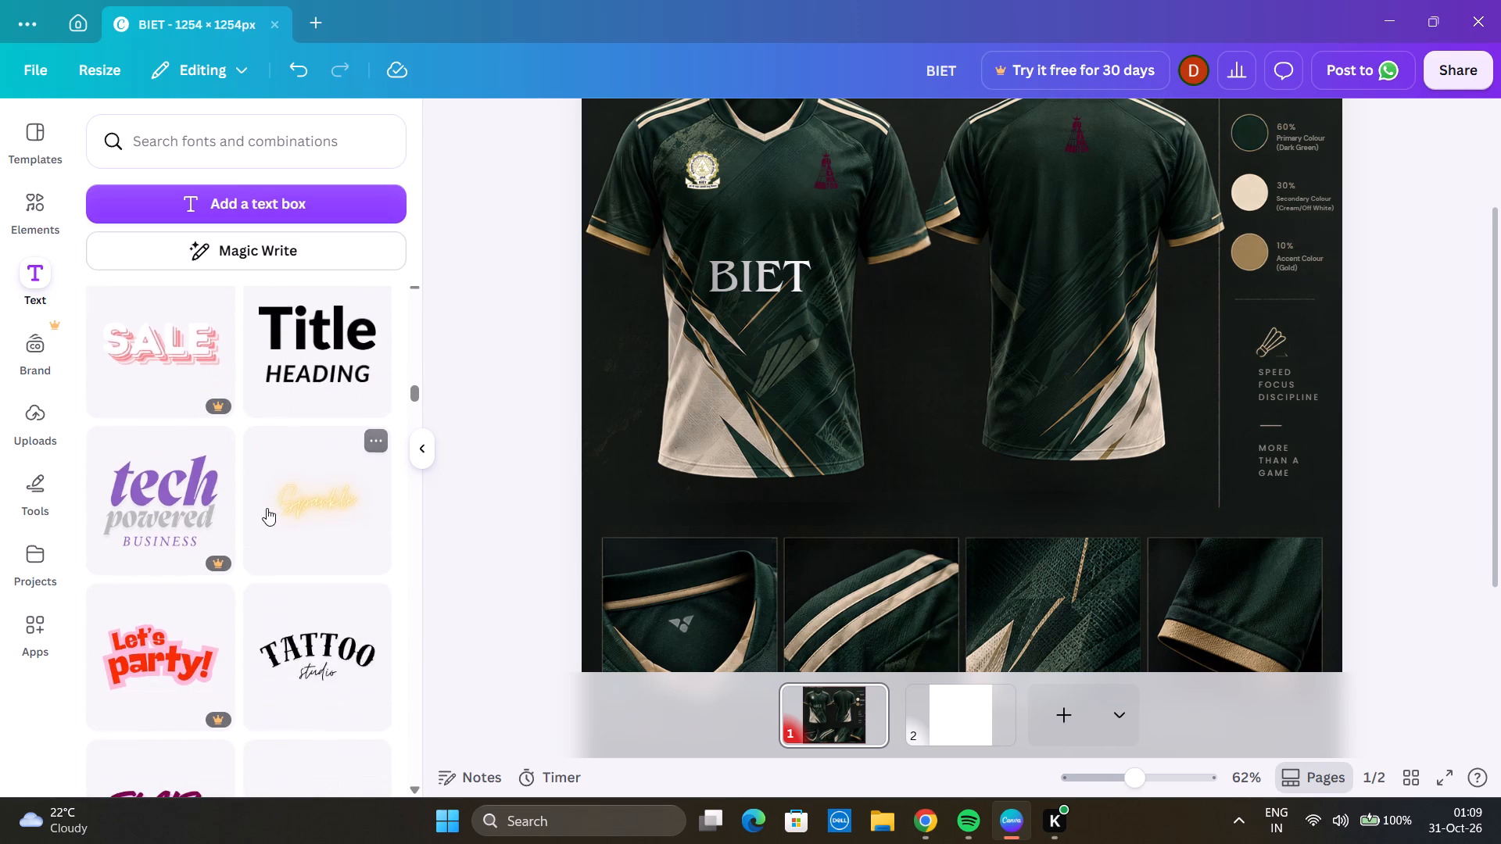
{"action": "scroll", "coordinate": [266, 509], "scroll_direction": "down", "scroll_amount": 3}
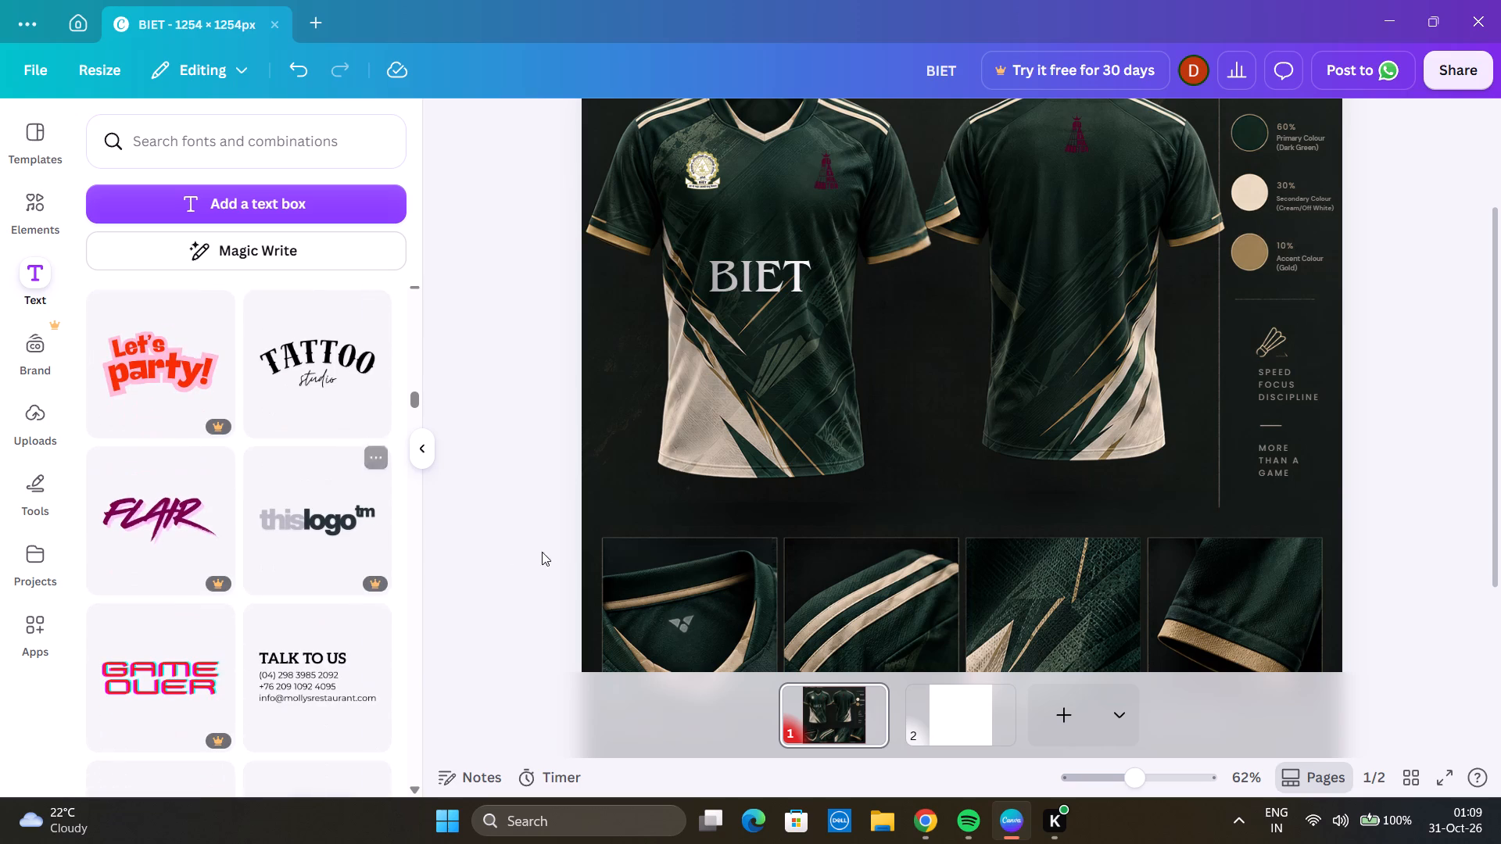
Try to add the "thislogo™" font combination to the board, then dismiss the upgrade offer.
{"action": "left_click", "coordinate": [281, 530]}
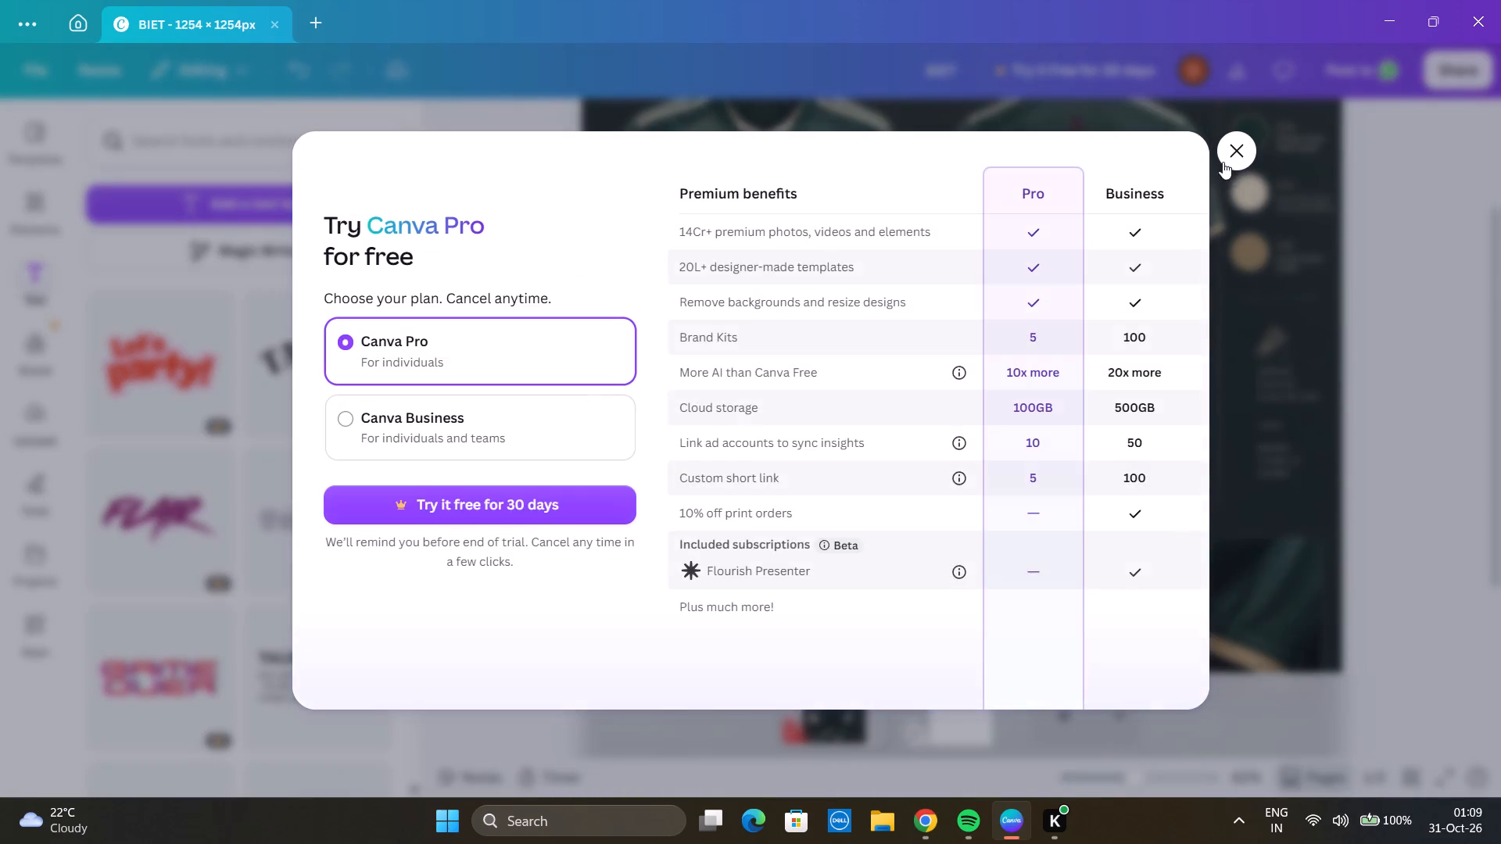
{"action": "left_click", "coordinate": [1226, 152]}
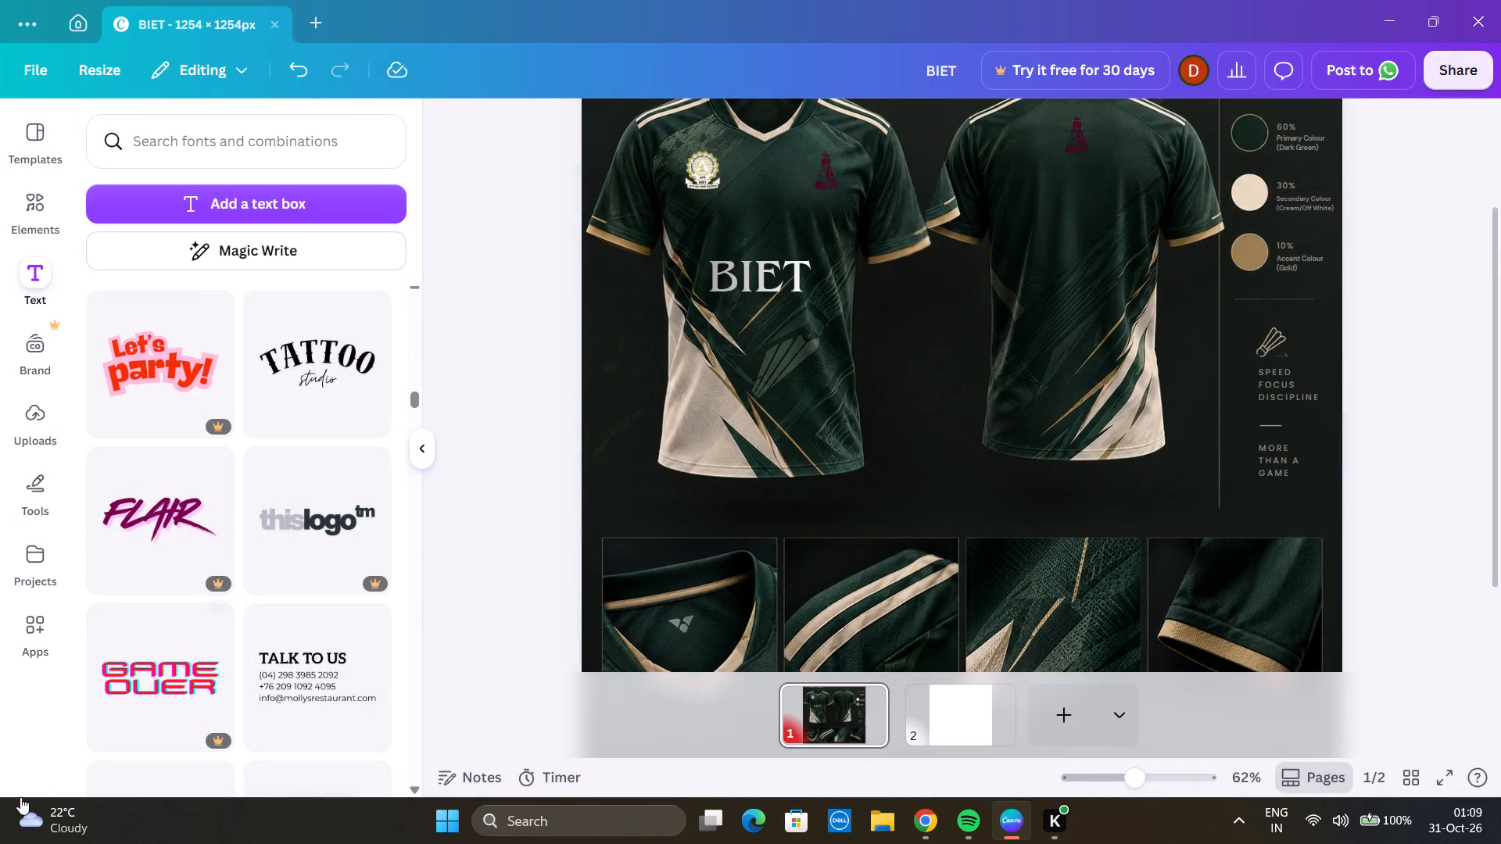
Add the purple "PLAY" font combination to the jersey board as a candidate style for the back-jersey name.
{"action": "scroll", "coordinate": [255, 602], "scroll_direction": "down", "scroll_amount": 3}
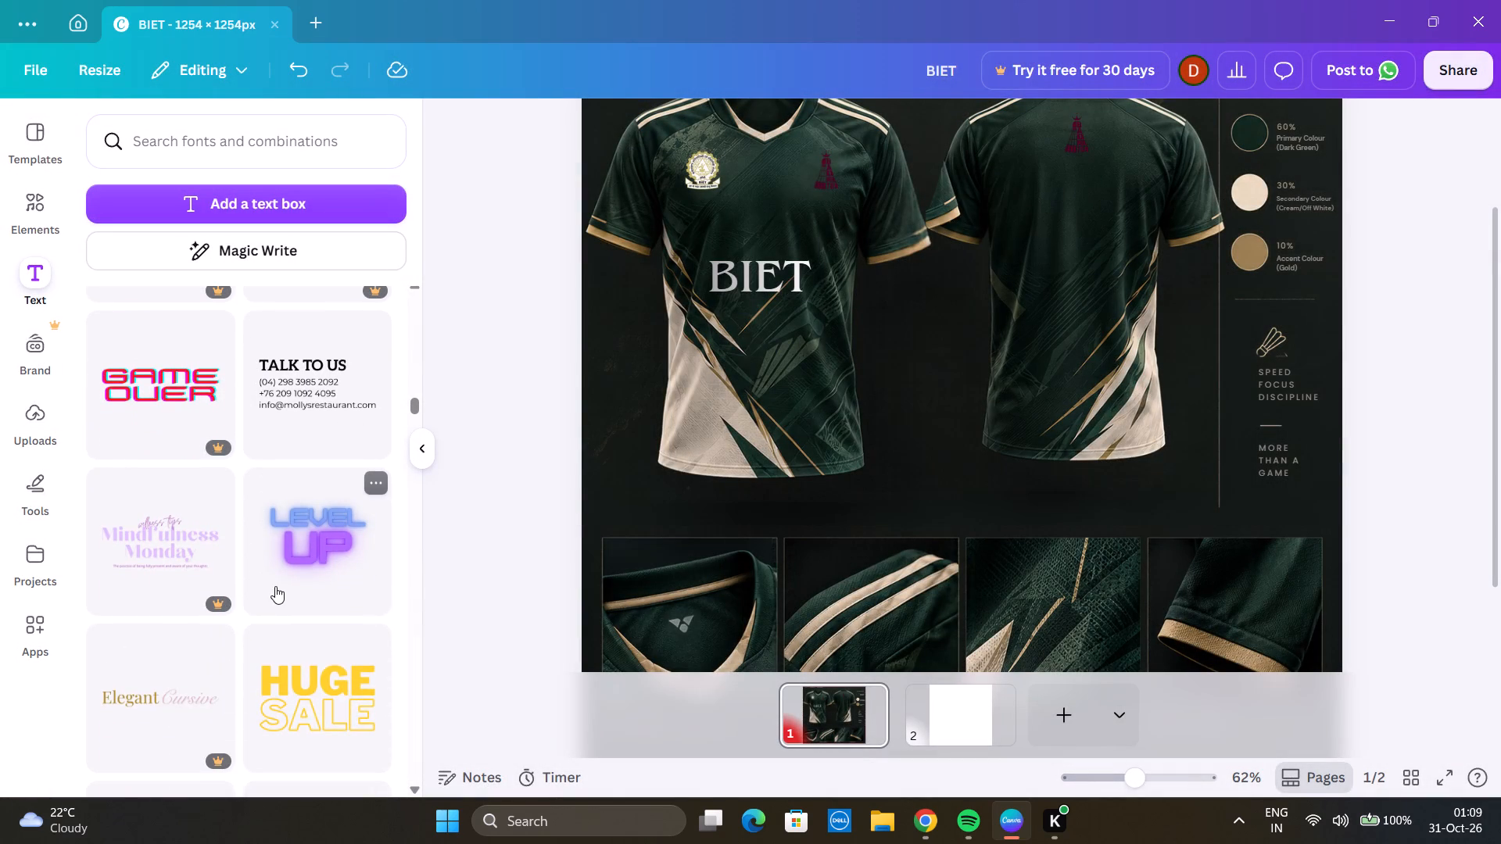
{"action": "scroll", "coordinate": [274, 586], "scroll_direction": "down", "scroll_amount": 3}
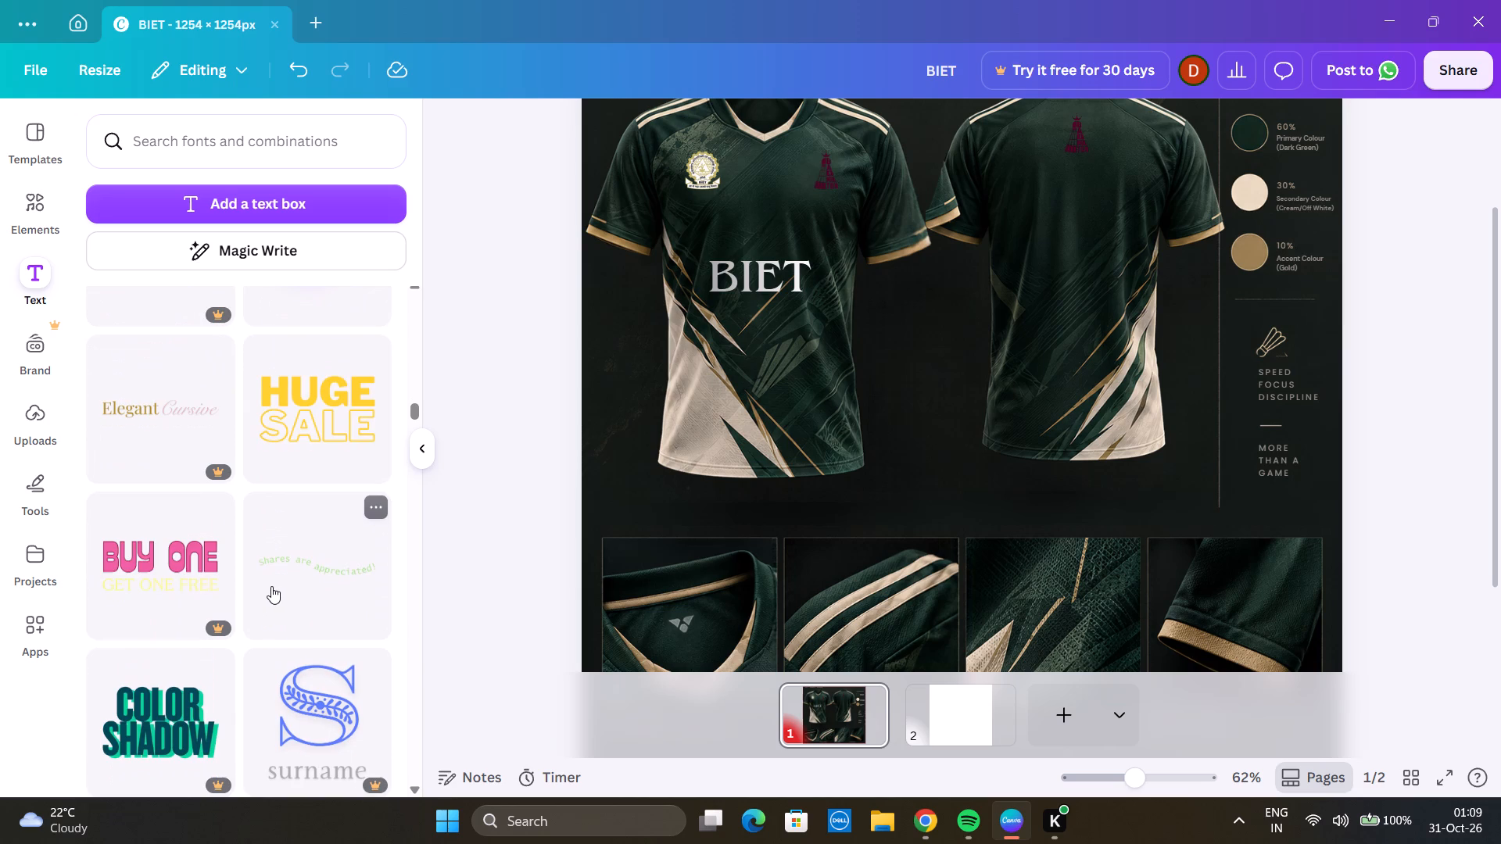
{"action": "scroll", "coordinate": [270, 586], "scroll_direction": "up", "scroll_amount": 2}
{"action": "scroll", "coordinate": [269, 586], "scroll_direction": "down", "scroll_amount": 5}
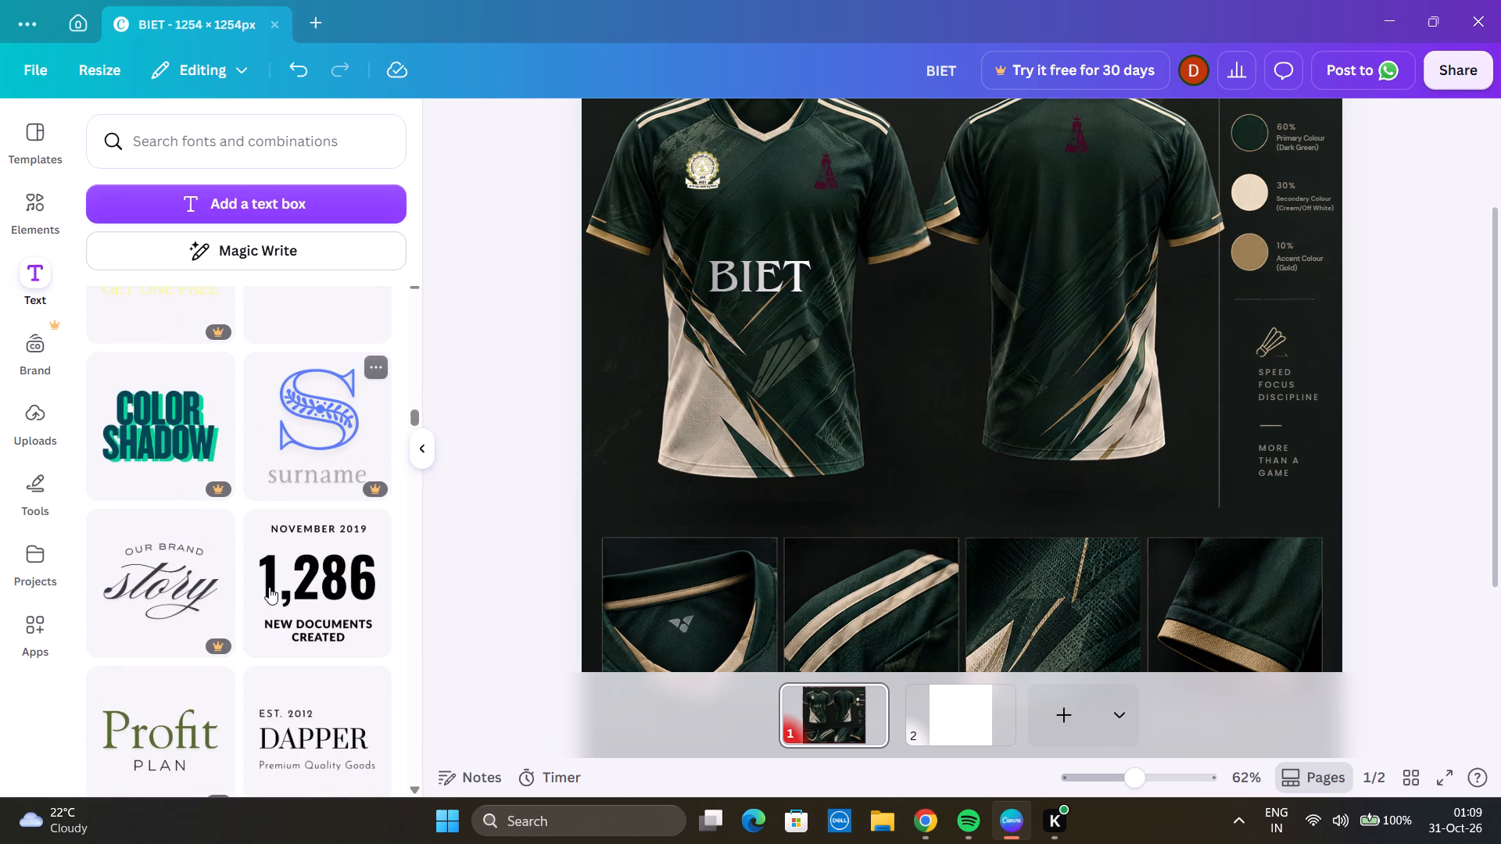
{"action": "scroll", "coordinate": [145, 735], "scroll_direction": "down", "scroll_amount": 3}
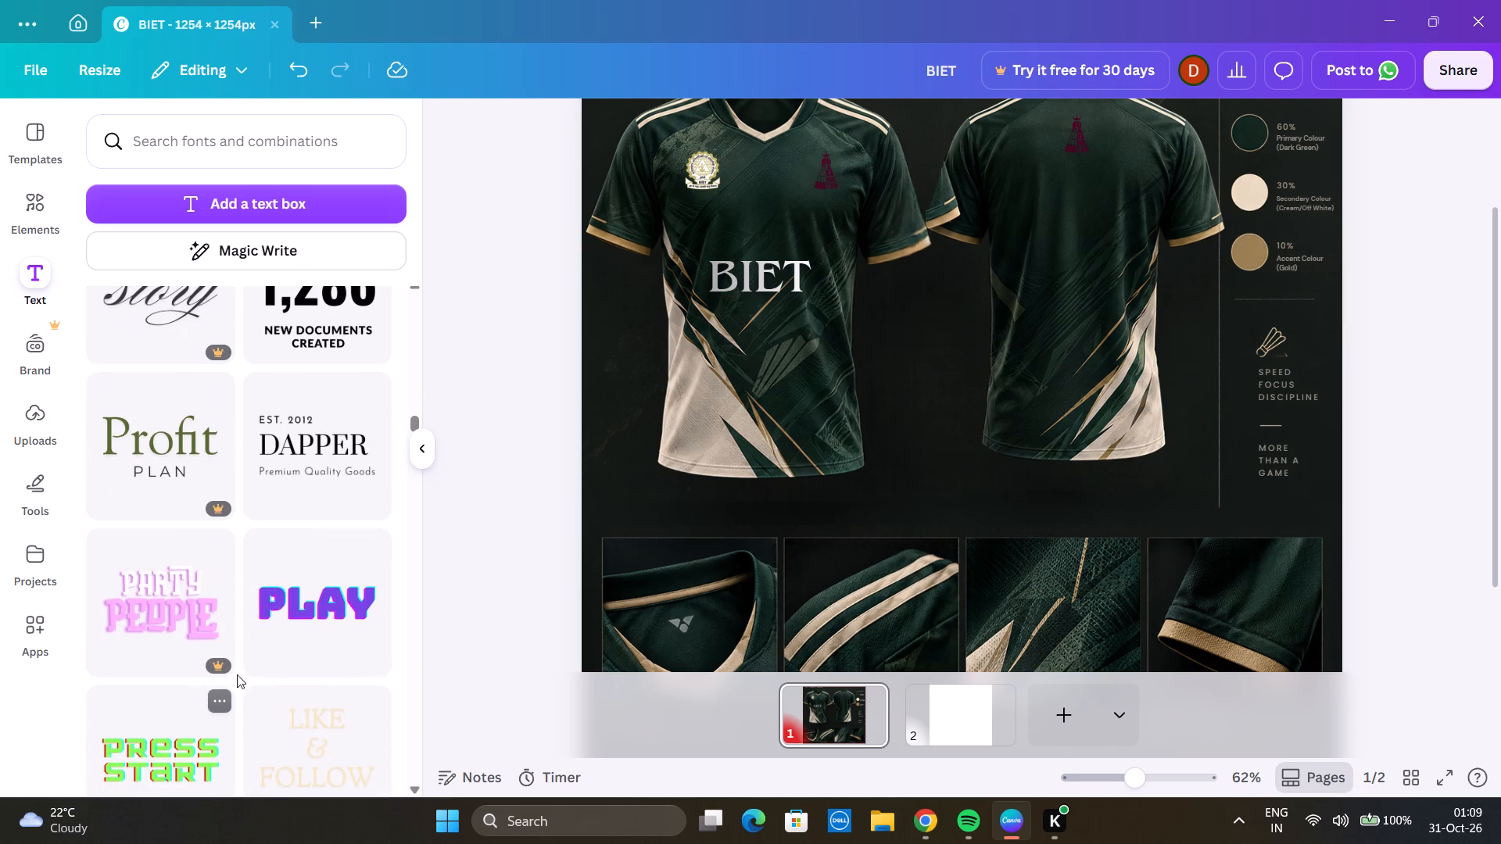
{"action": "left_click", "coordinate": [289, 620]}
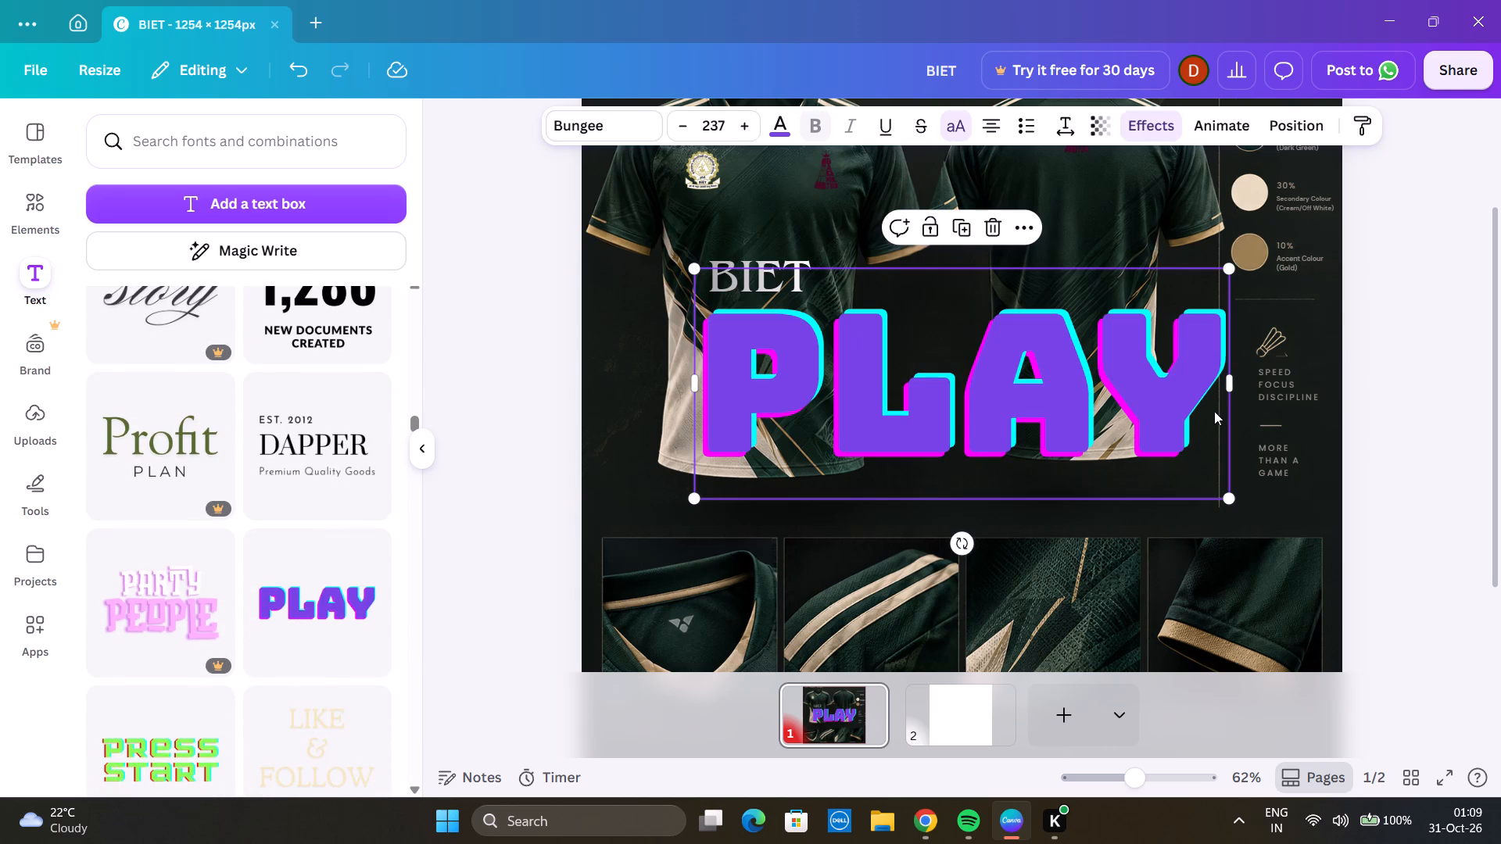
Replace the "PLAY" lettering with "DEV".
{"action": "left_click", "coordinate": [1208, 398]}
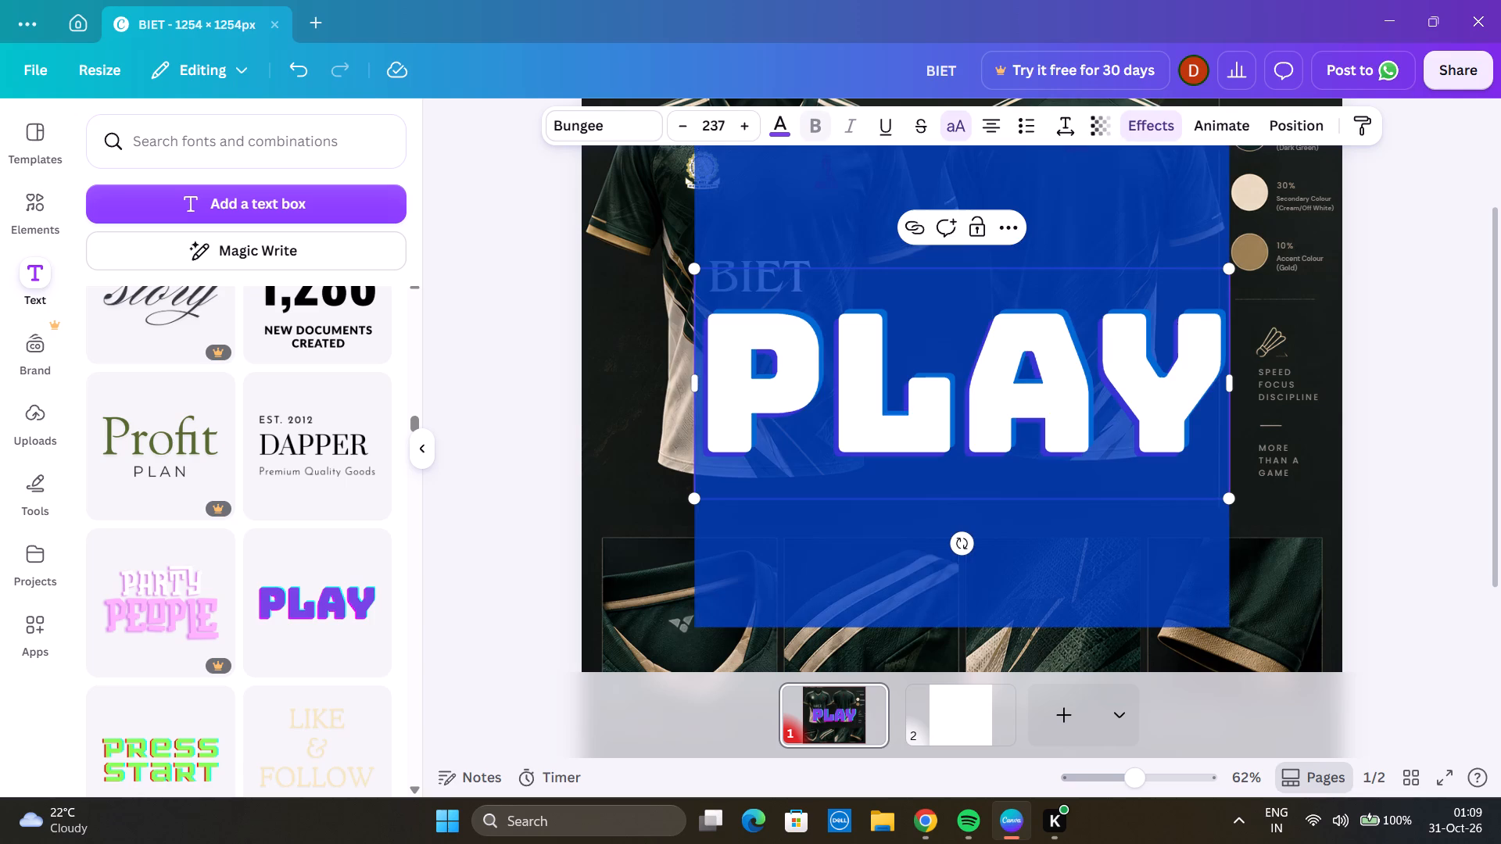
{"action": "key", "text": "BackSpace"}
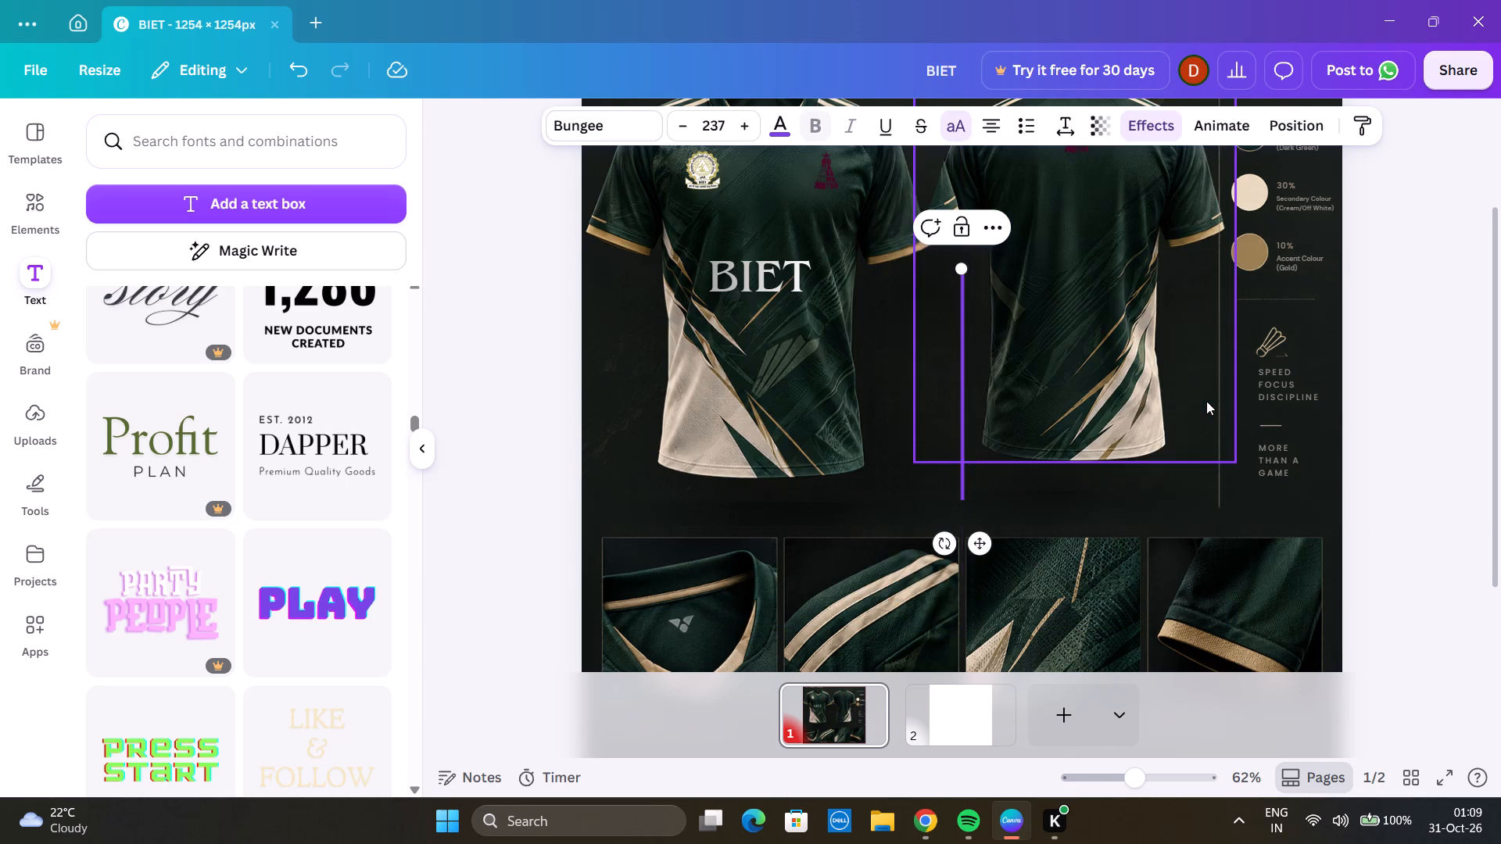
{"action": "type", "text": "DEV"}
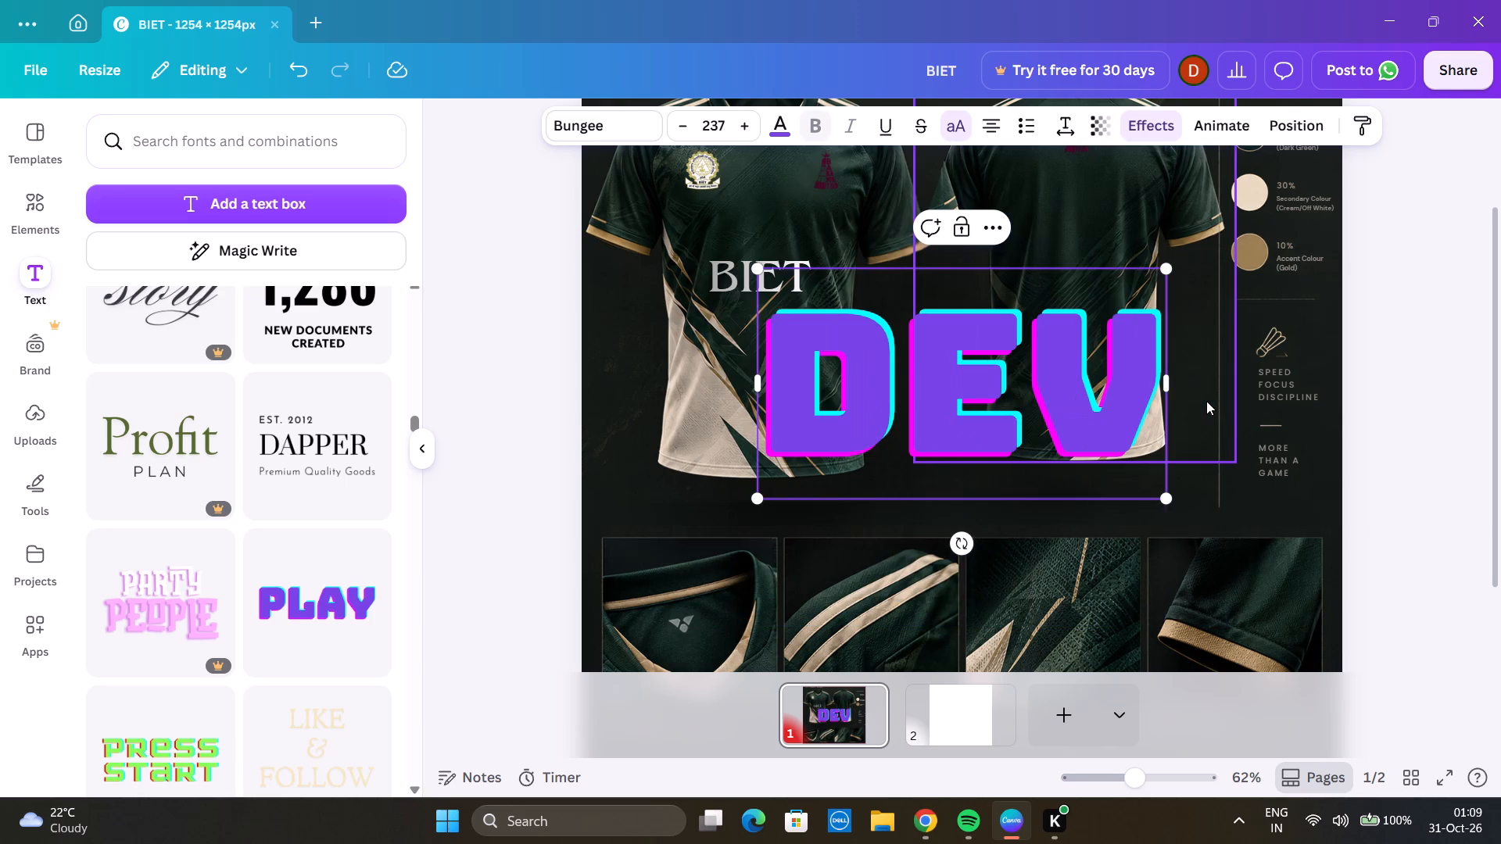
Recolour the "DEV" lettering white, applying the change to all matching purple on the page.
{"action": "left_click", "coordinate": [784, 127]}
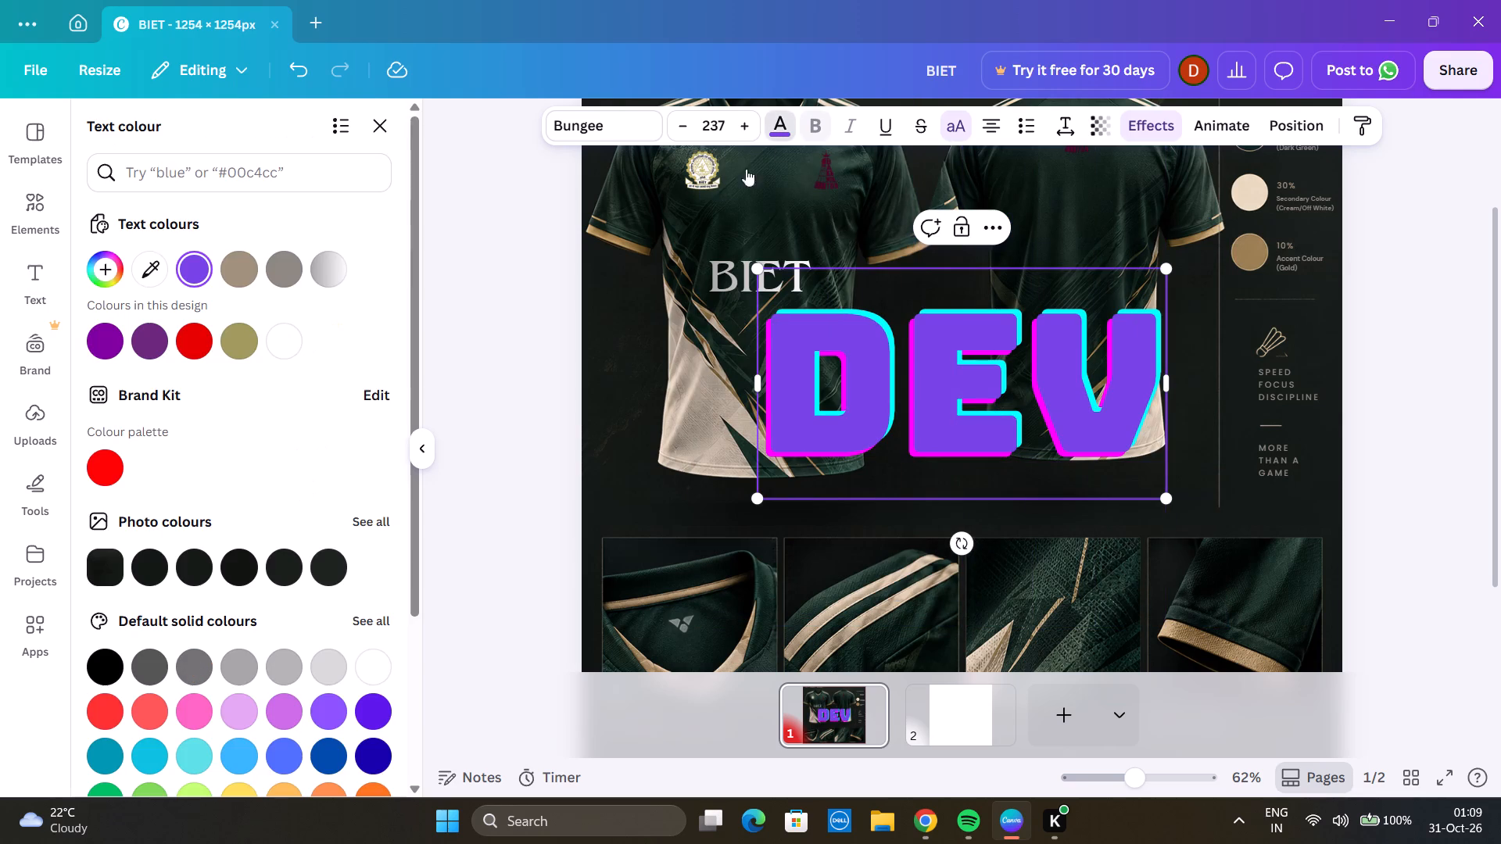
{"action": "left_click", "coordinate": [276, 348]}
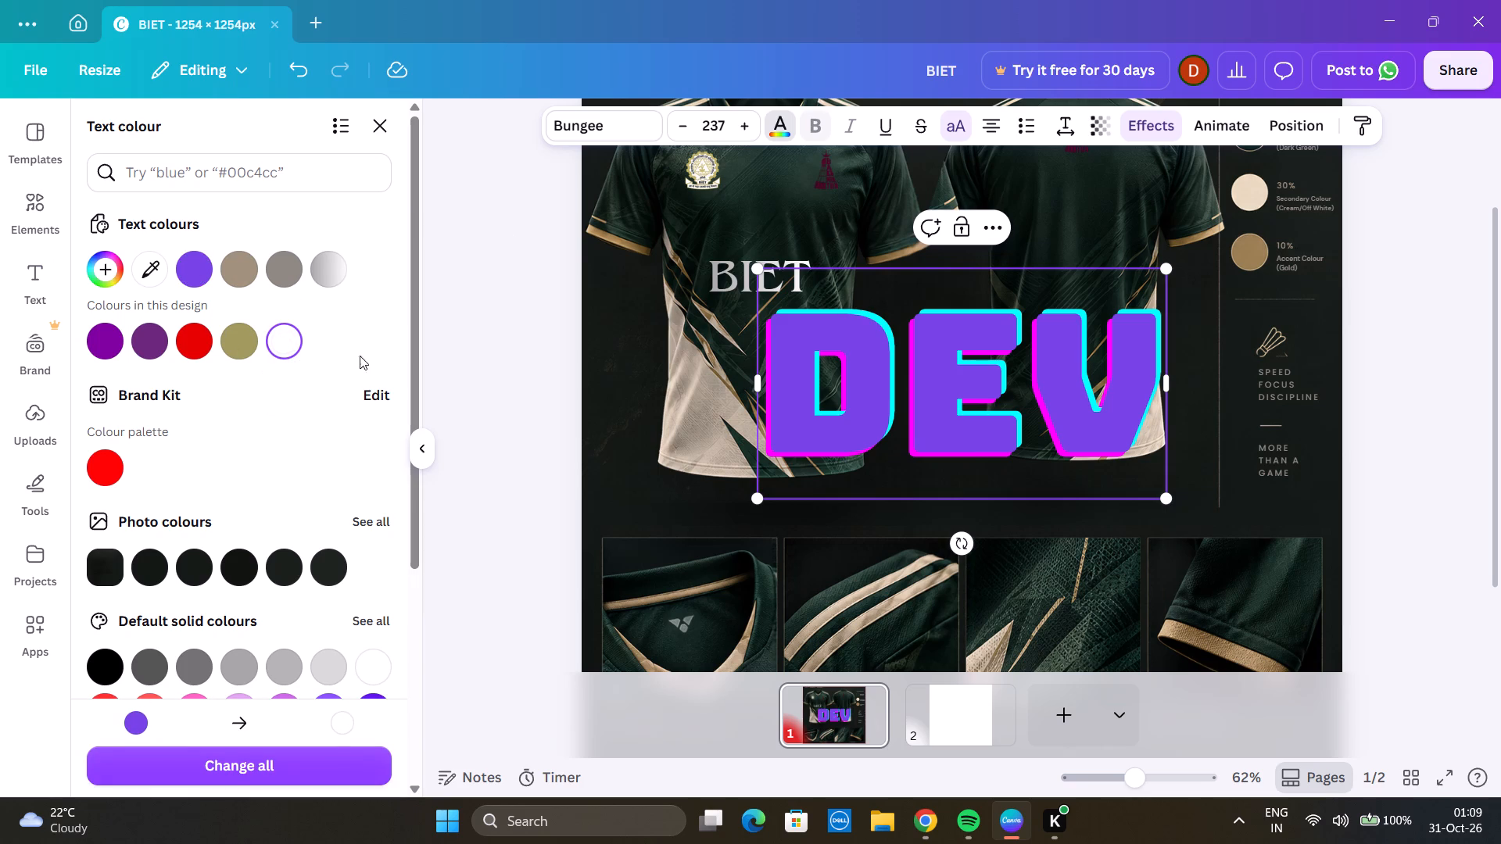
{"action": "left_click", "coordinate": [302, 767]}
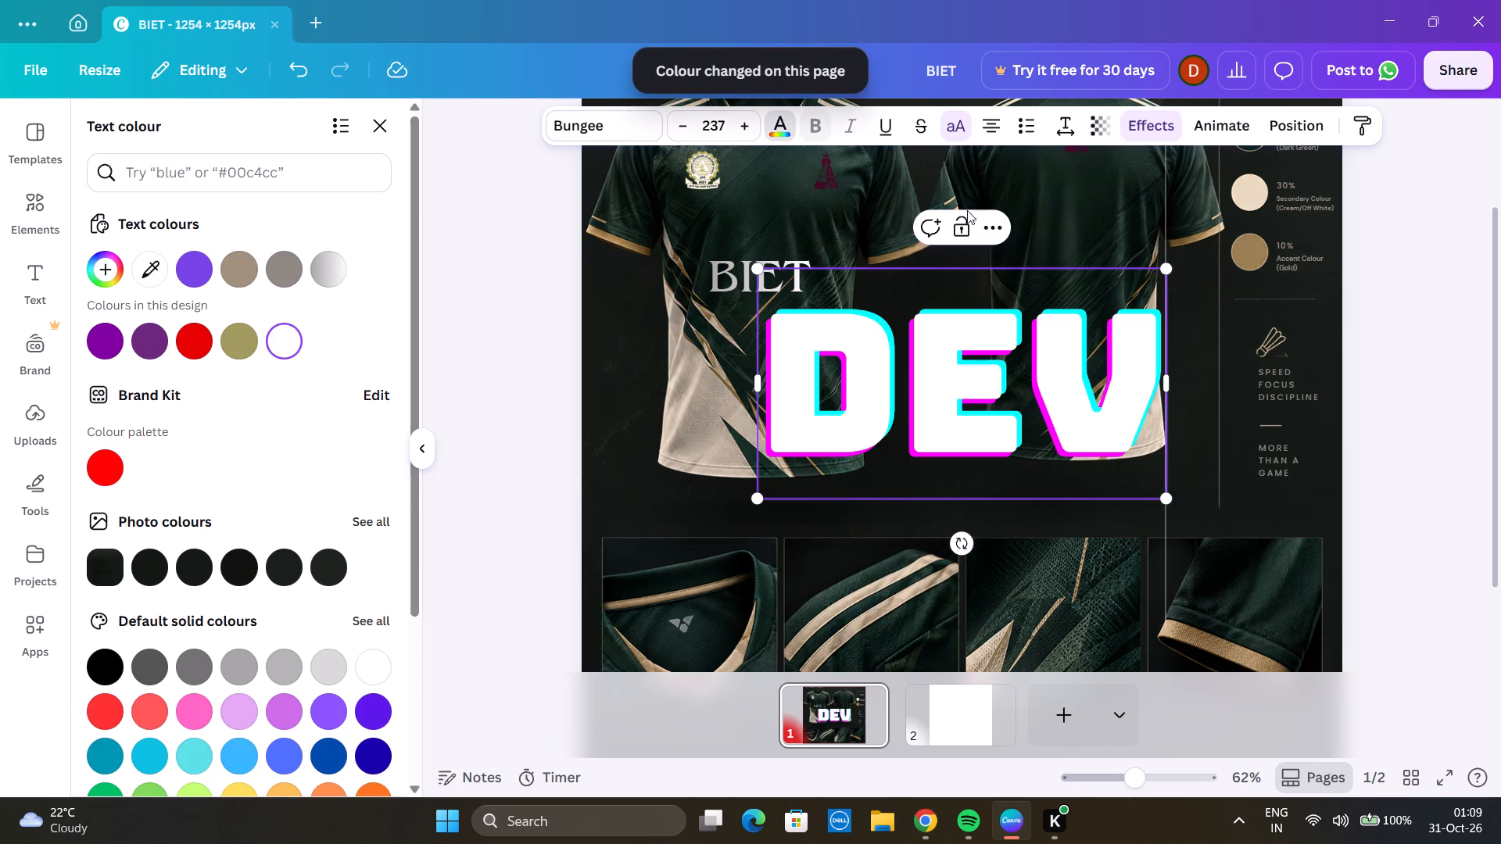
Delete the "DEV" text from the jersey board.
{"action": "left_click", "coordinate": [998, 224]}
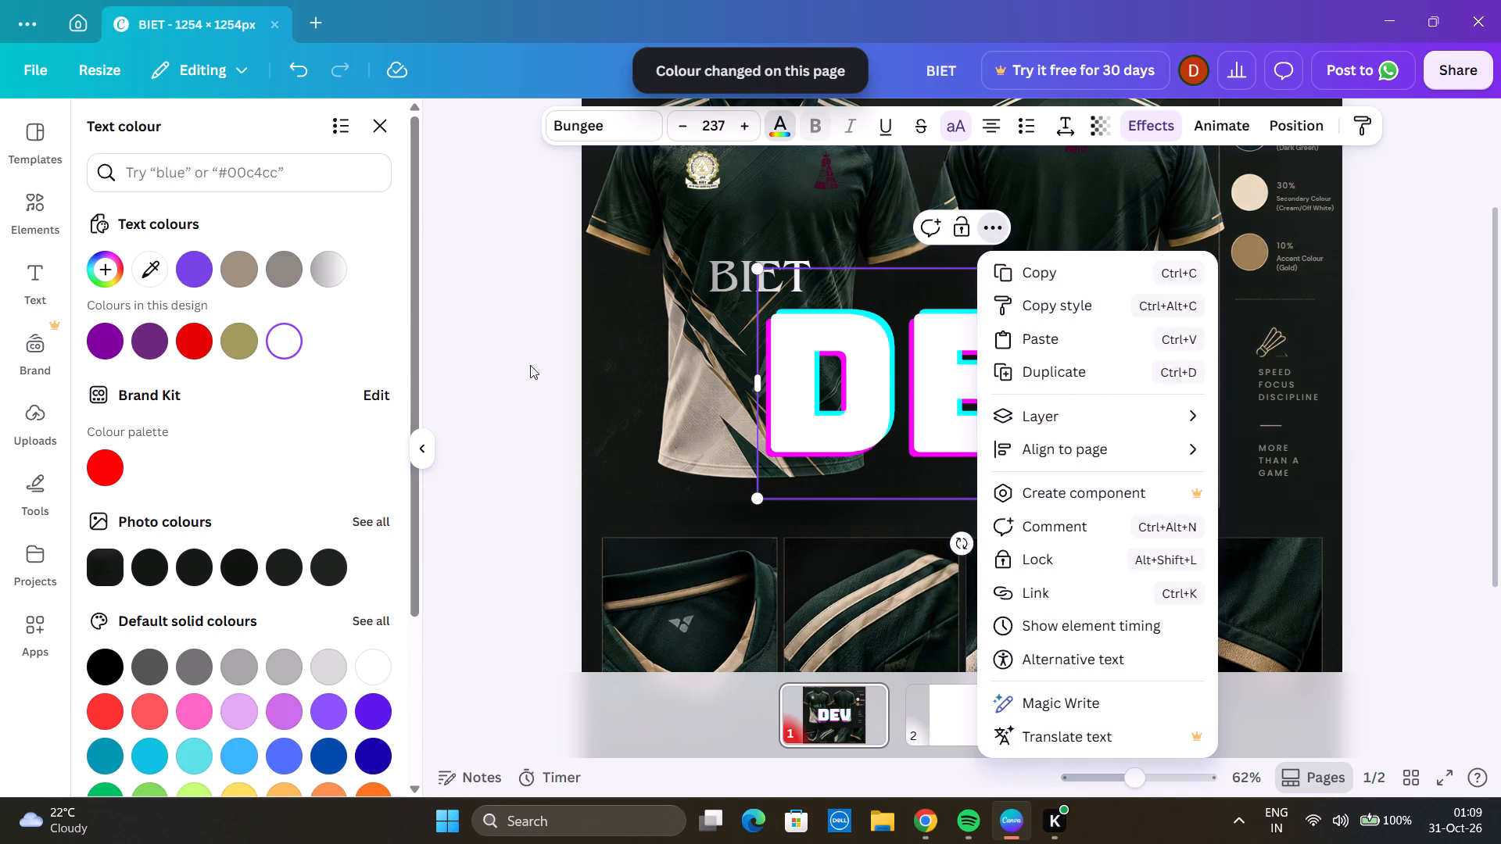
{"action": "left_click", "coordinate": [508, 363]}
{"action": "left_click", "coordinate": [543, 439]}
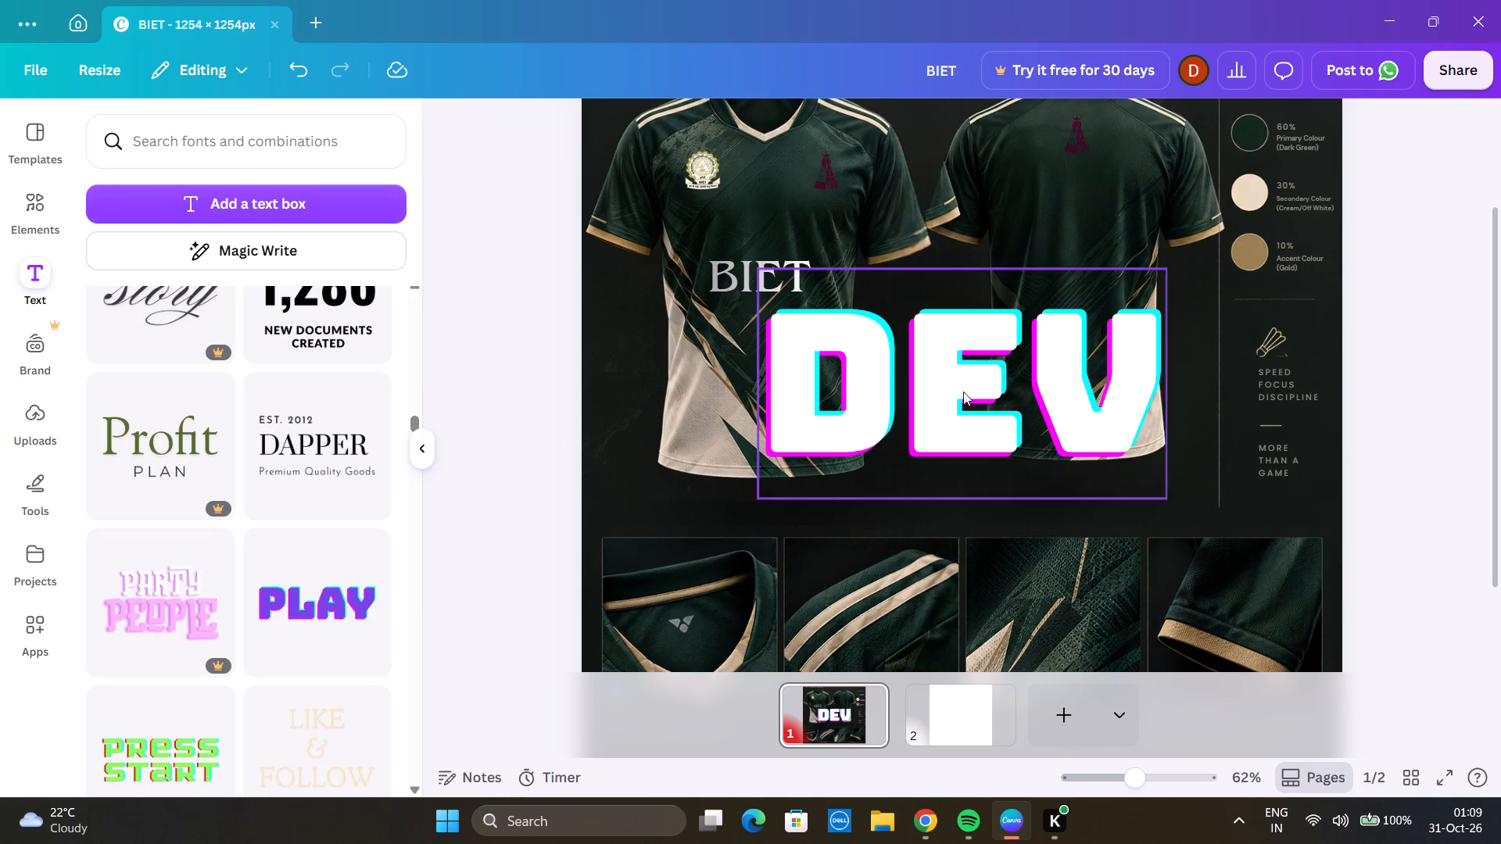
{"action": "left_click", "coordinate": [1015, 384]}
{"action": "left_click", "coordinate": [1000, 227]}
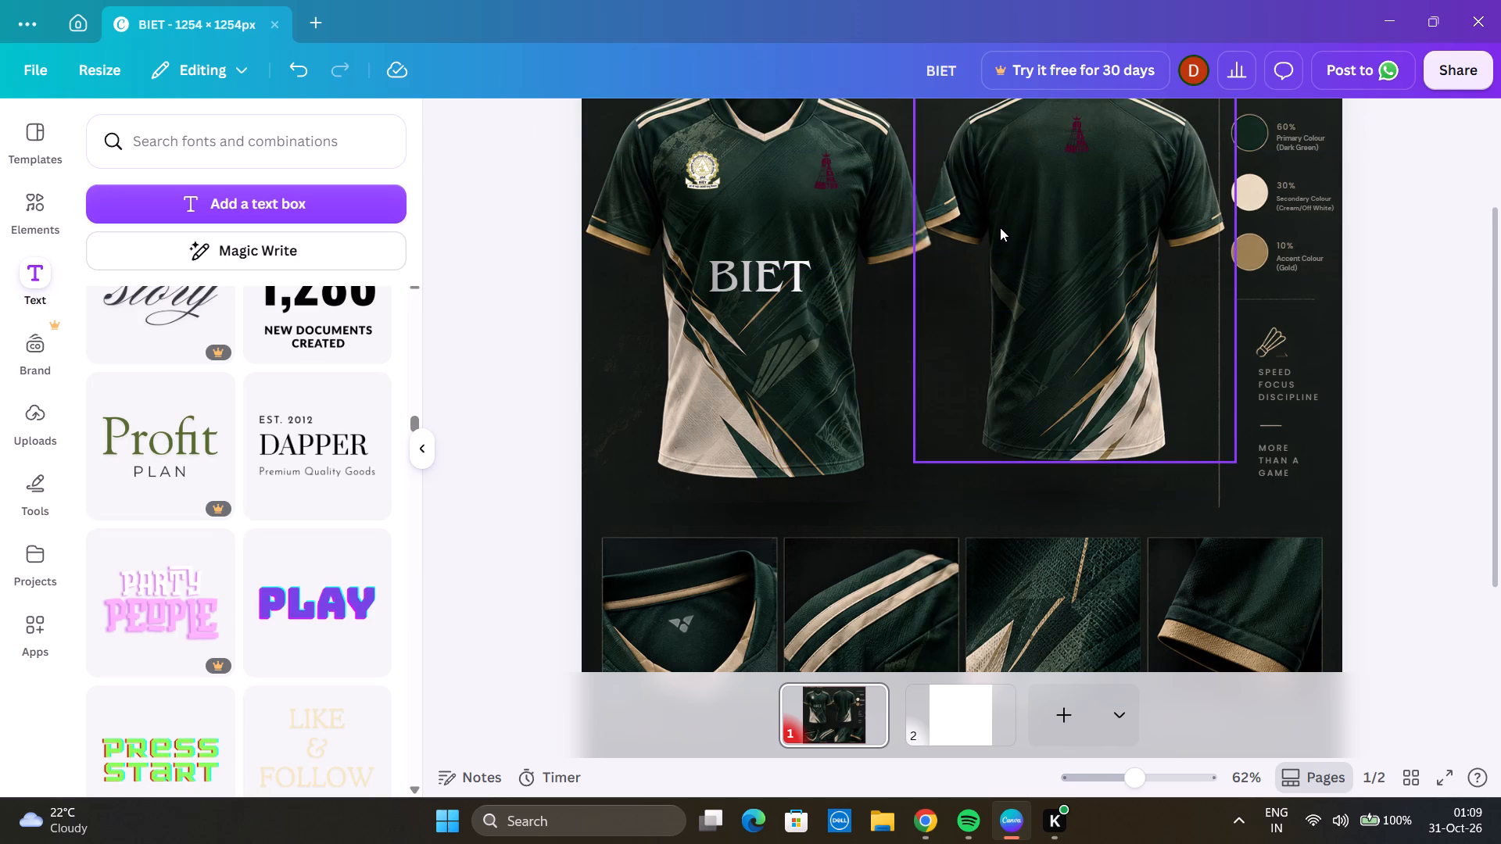
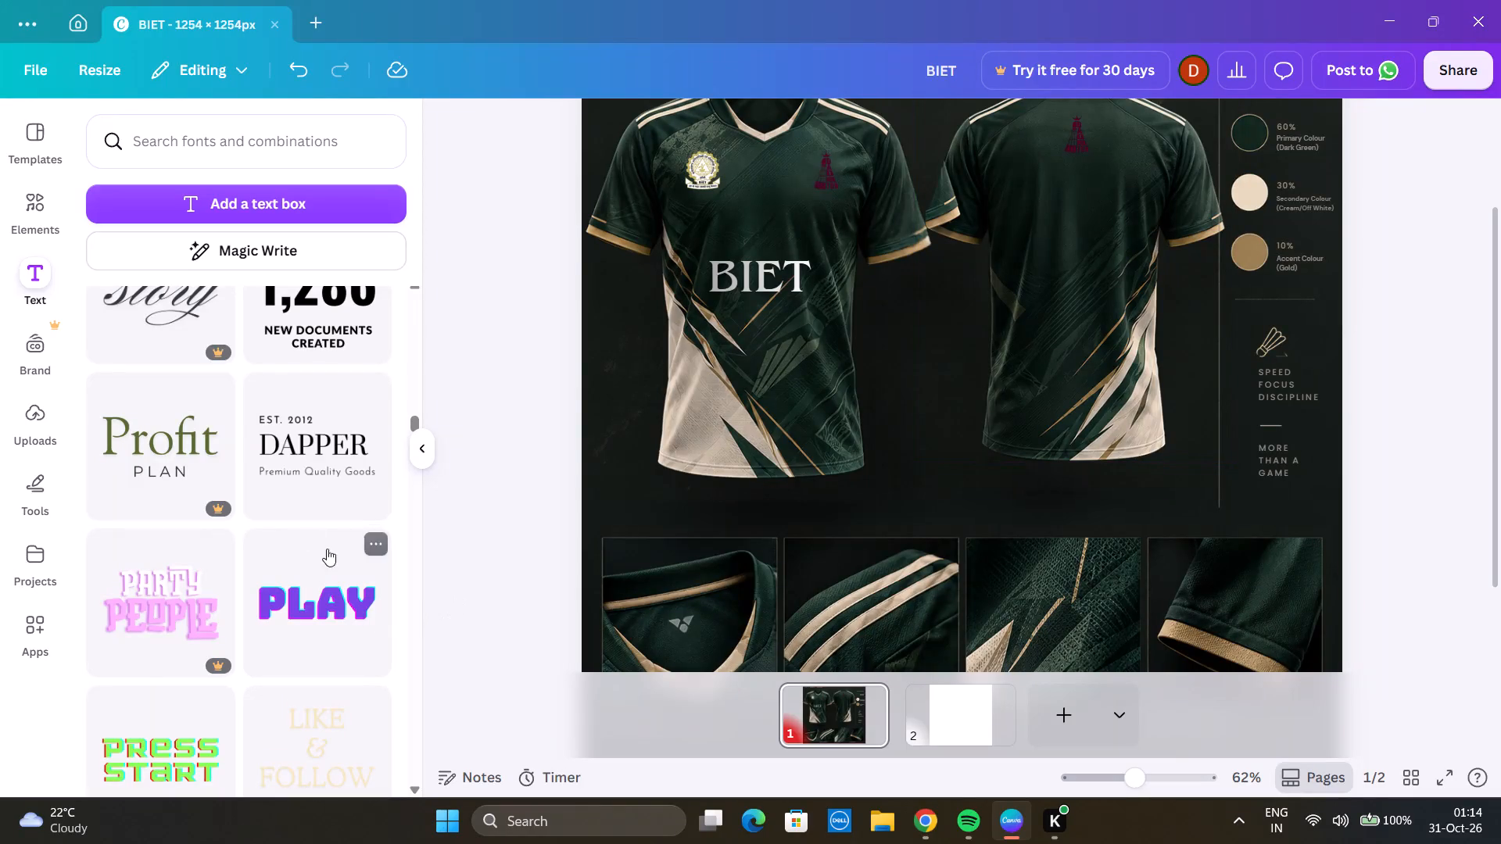
Add the free gold serif GOLDEN HOUR font combination to the jersey design page.
{"action": "scroll", "coordinate": [236, 606], "scroll_direction": "down", "scroll_amount": 3}
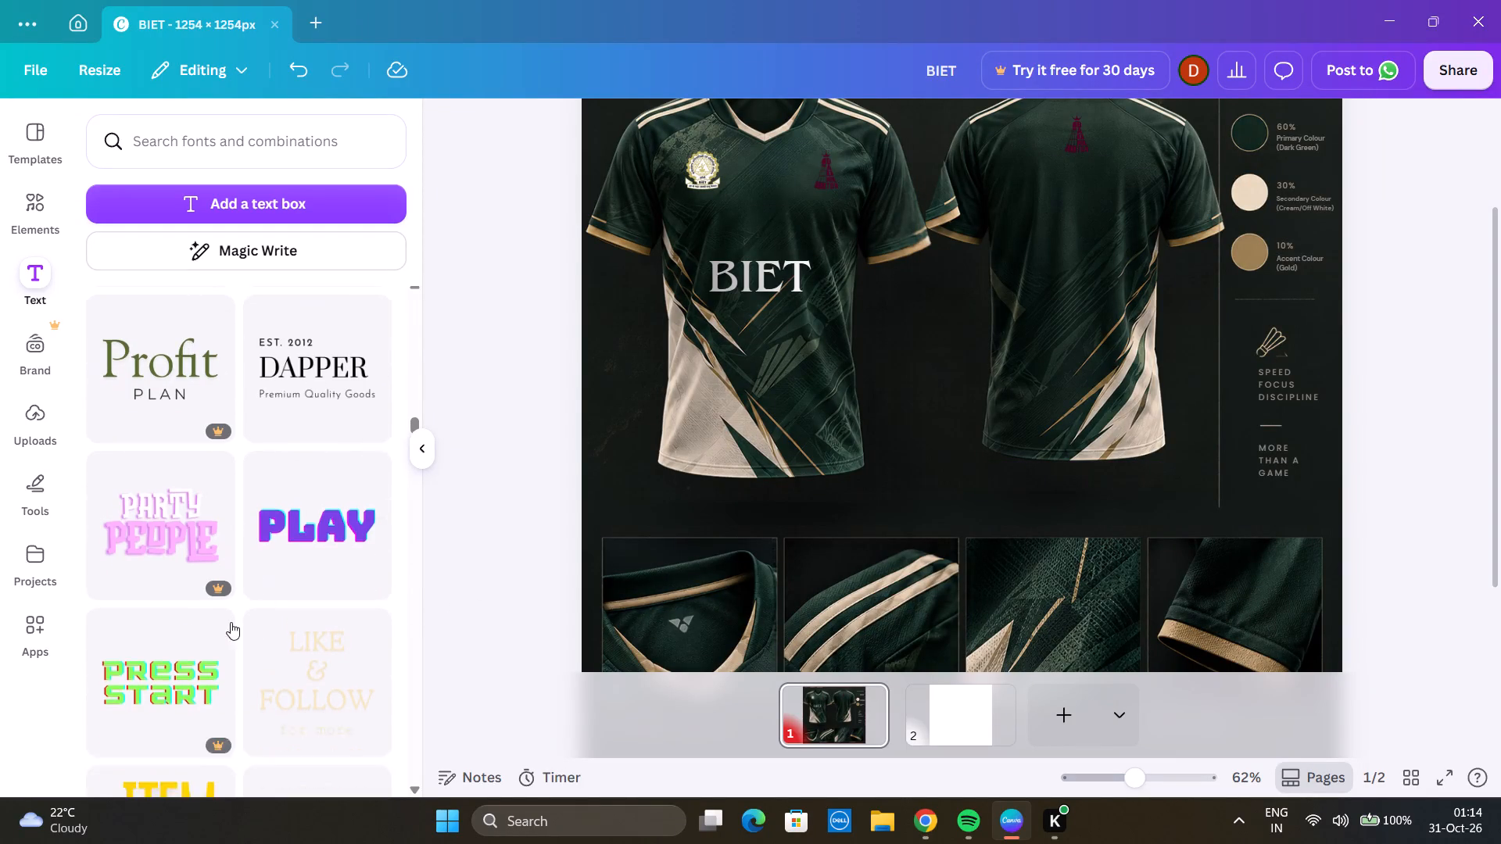
{"action": "scroll", "coordinate": [231, 622], "scroll_direction": "down", "scroll_amount": 4}
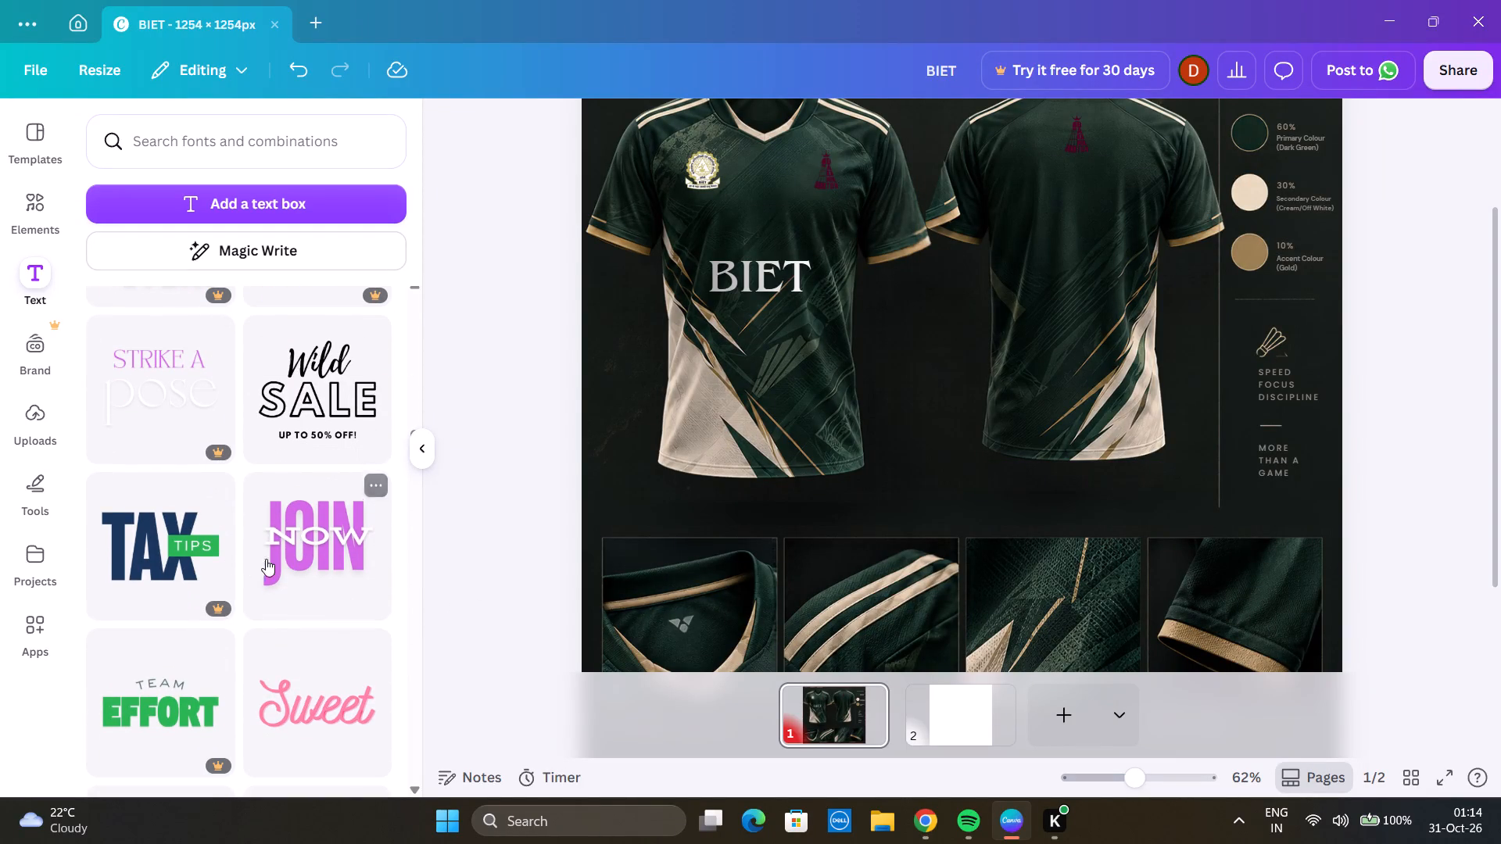
{"action": "scroll", "coordinate": [299, 692], "scroll_direction": "up", "scroll_amount": 13}
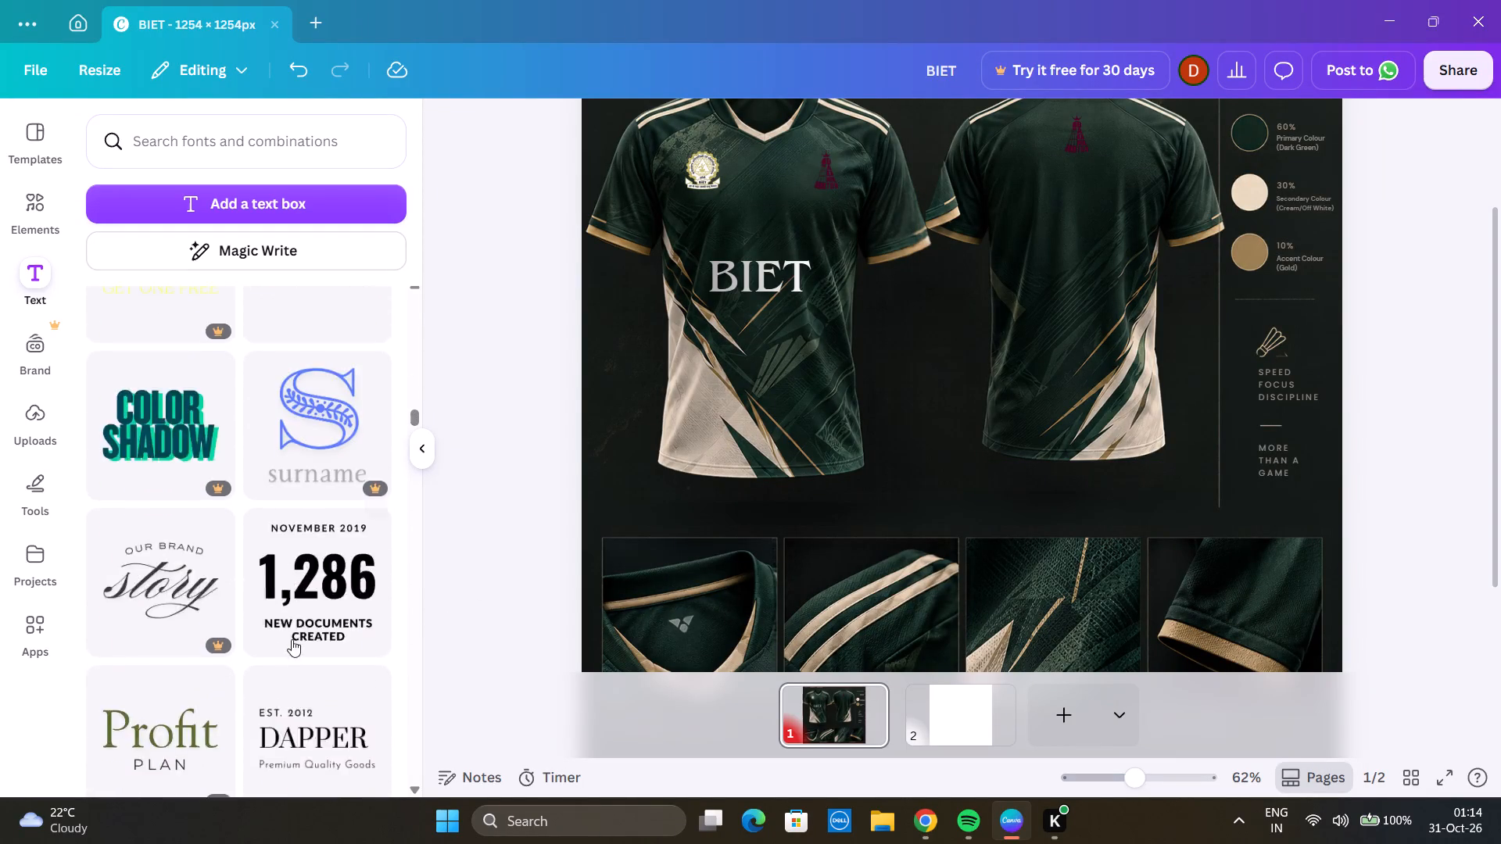
{"action": "scroll", "coordinate": [292, 639], "scroll_direction": "up", "scroll_amount": 20}
{"action": "scroll", "coordinate": [292, 639], "scroll_direction": "up", "scroll_amount": 12}
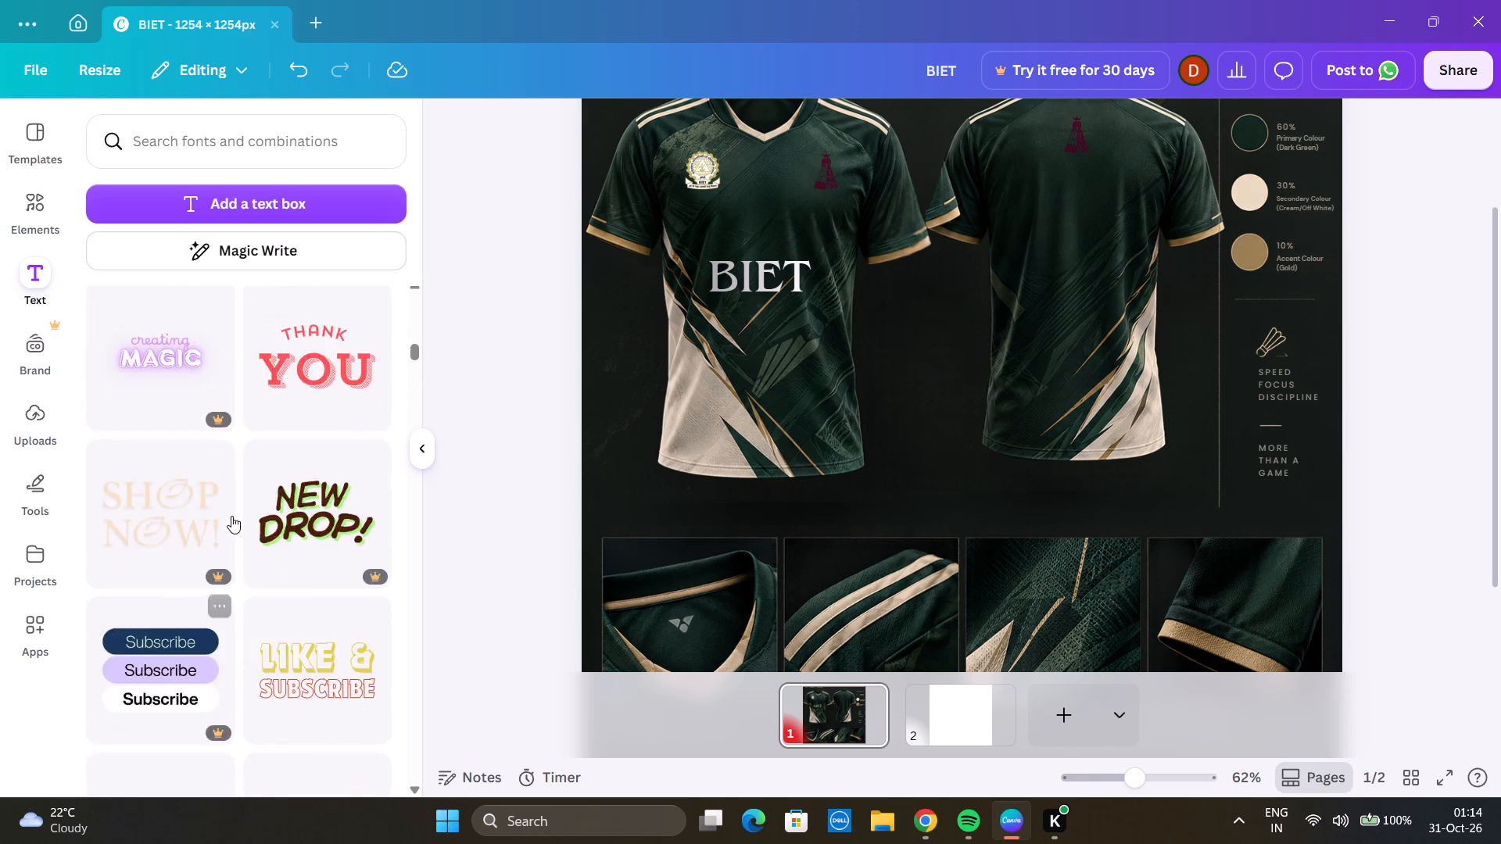
{"action": "scroll", "coordinate": [231, 516], "scroll_direction": "up", "scroll_amount": 3}
{"action": "scroll", "coordinate": [262, 569], "scroll_direction": "up", "scroll_amount": 19}
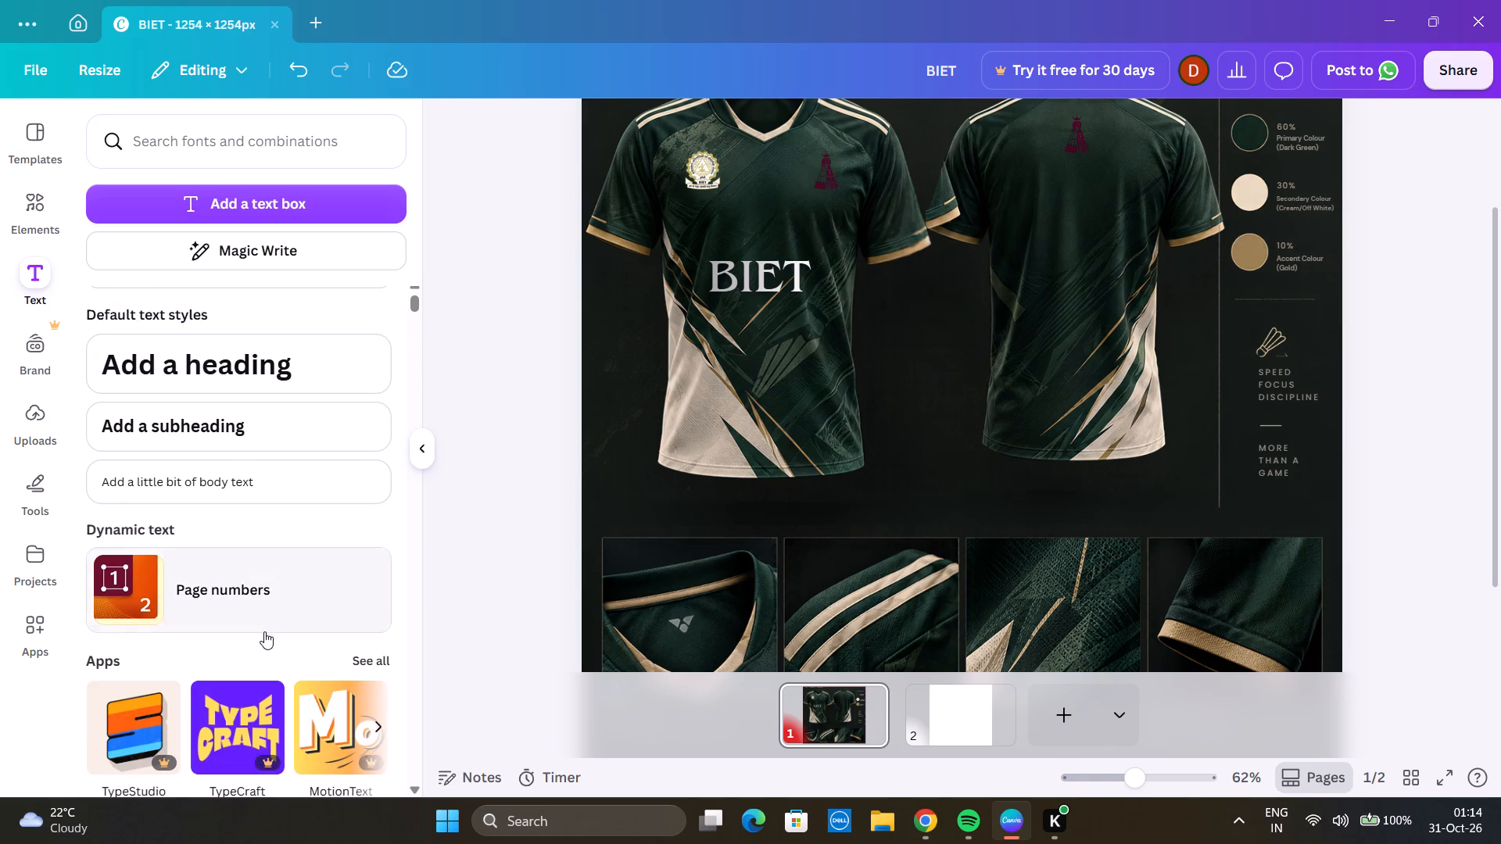
{"action": "scroll", "coordinate": [264, 636], "scroll_direction": "down", "scroll_amount": 8}
{"action": "scroll", "coordinate": [272, 628], "scroll_direction": "up", "scroll_amount": 5}
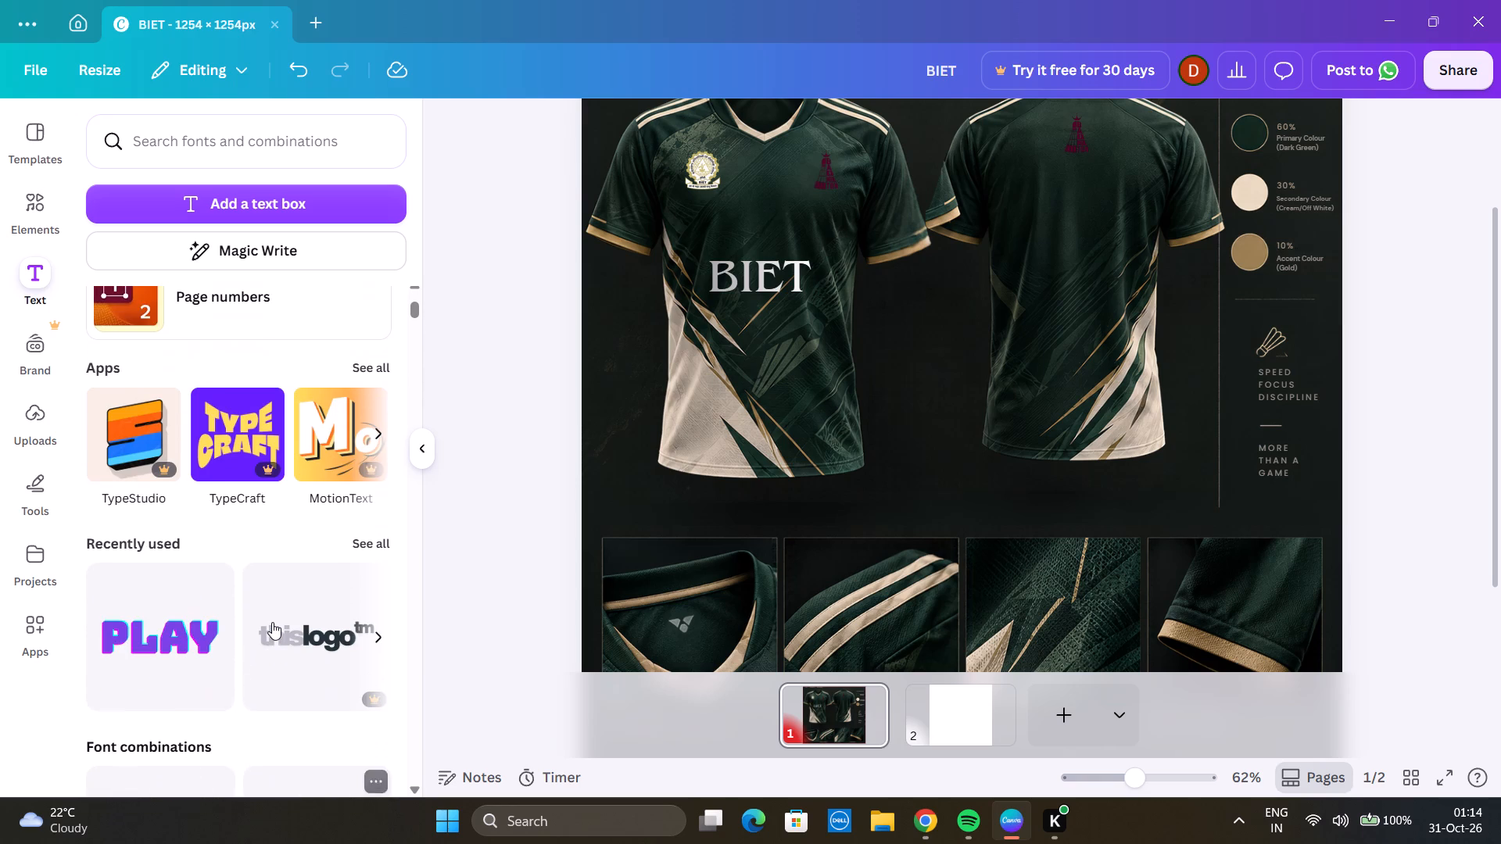
{"action": "scroll", "coordinate": [368, 617], "scroll_direction": "down", "scroll_amount": 7}
{"action": "scroll", "coordinate": [303, 572], "scroll_direction": "down", "scroll_amount": 2}
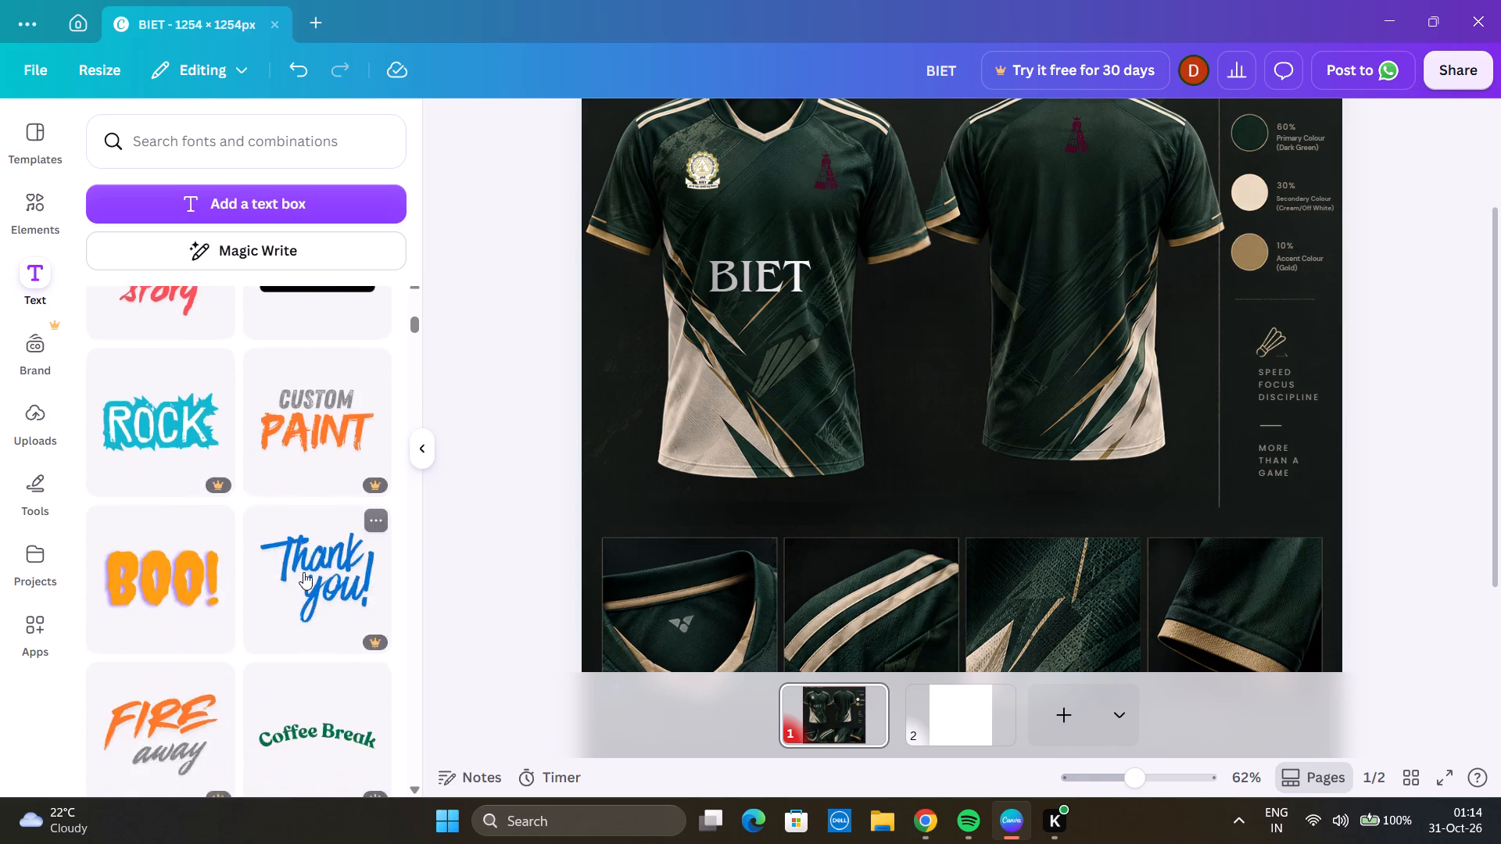
{"action": "scroll", "coordinate": [298, 574], "scroll_direction": "down", "scroll_amount": 2}
{"action": "scroll", "coordinate": [292, 575], "scroll_direction": "up", "scroll_amount": 1}
{"action": "scroll", "coordinate": [292, 575], "scroll_direction": "down", "scroll_amount": 3}
{"action": "left_click", "coordinate": [184, 528]}
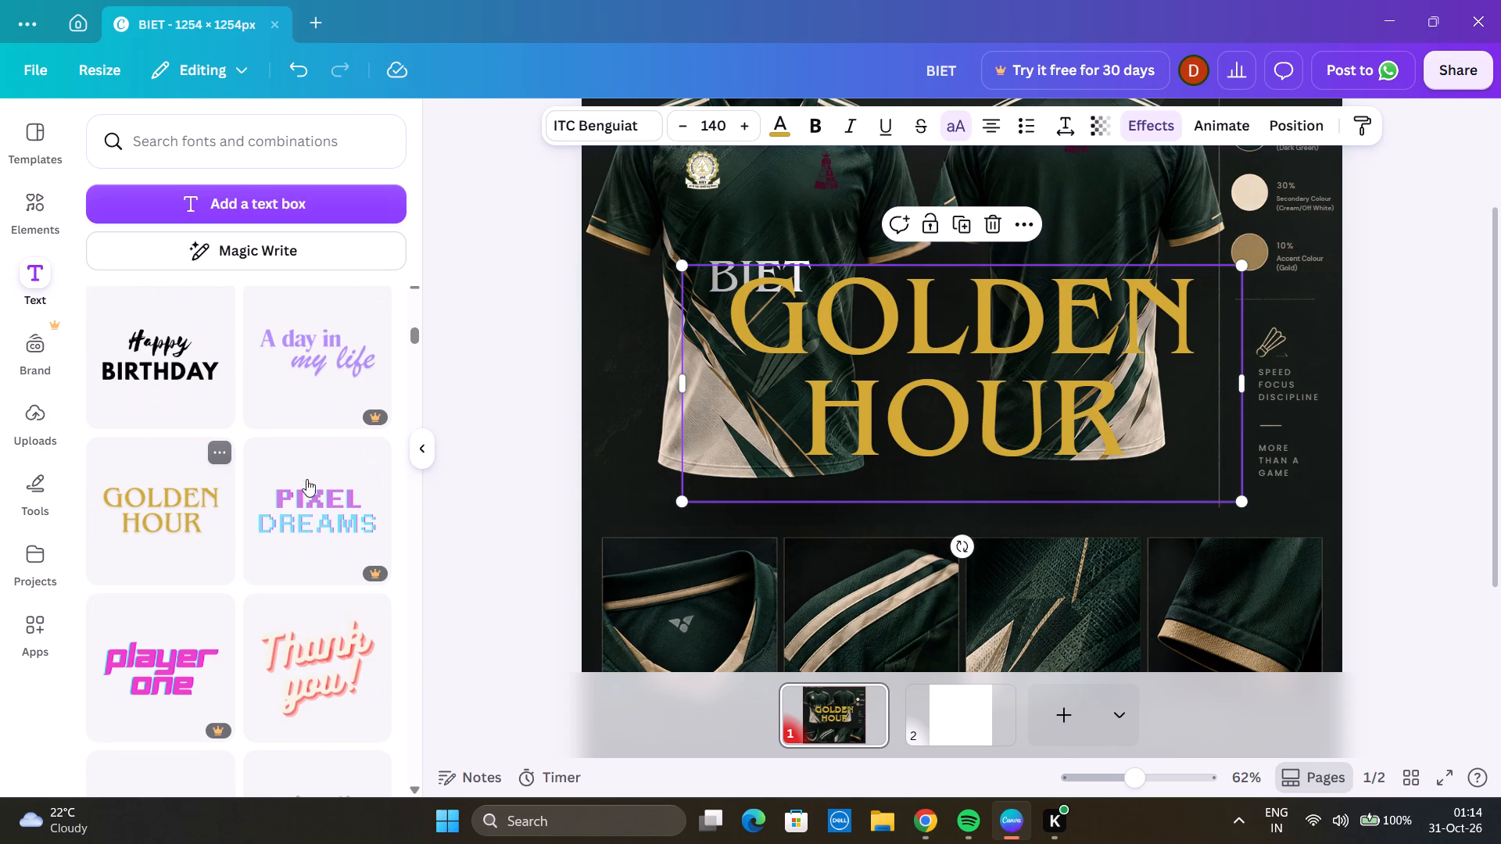
Replace the GOLDEN HOUR wording with DEV.
{"action": "left_click", "coordinate": [1129, 399]}
{"action": "key", "text": "BackSpace"}
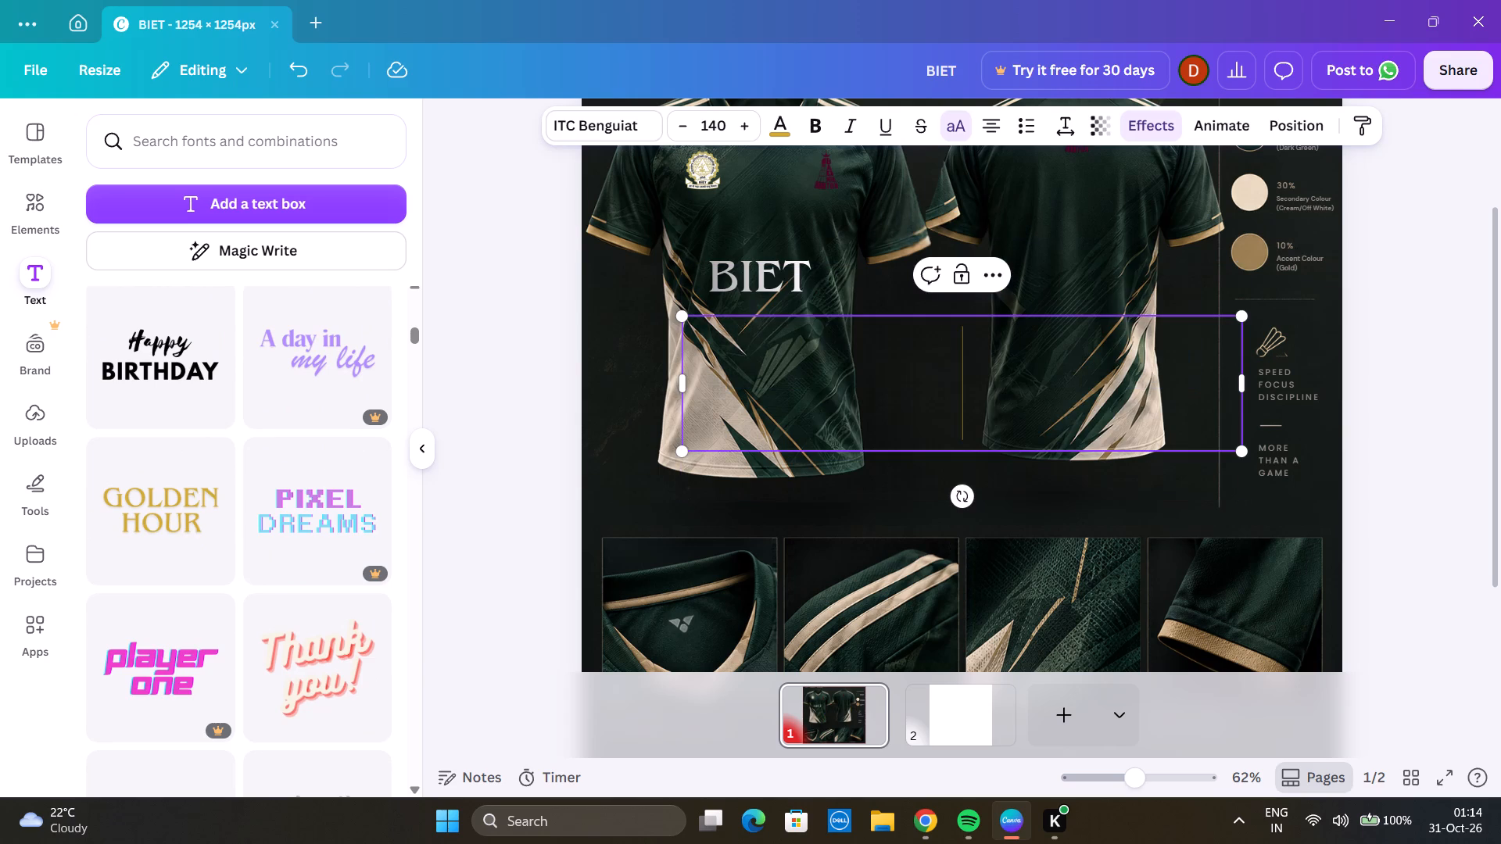
{"action": "type", "text": "DEV"}
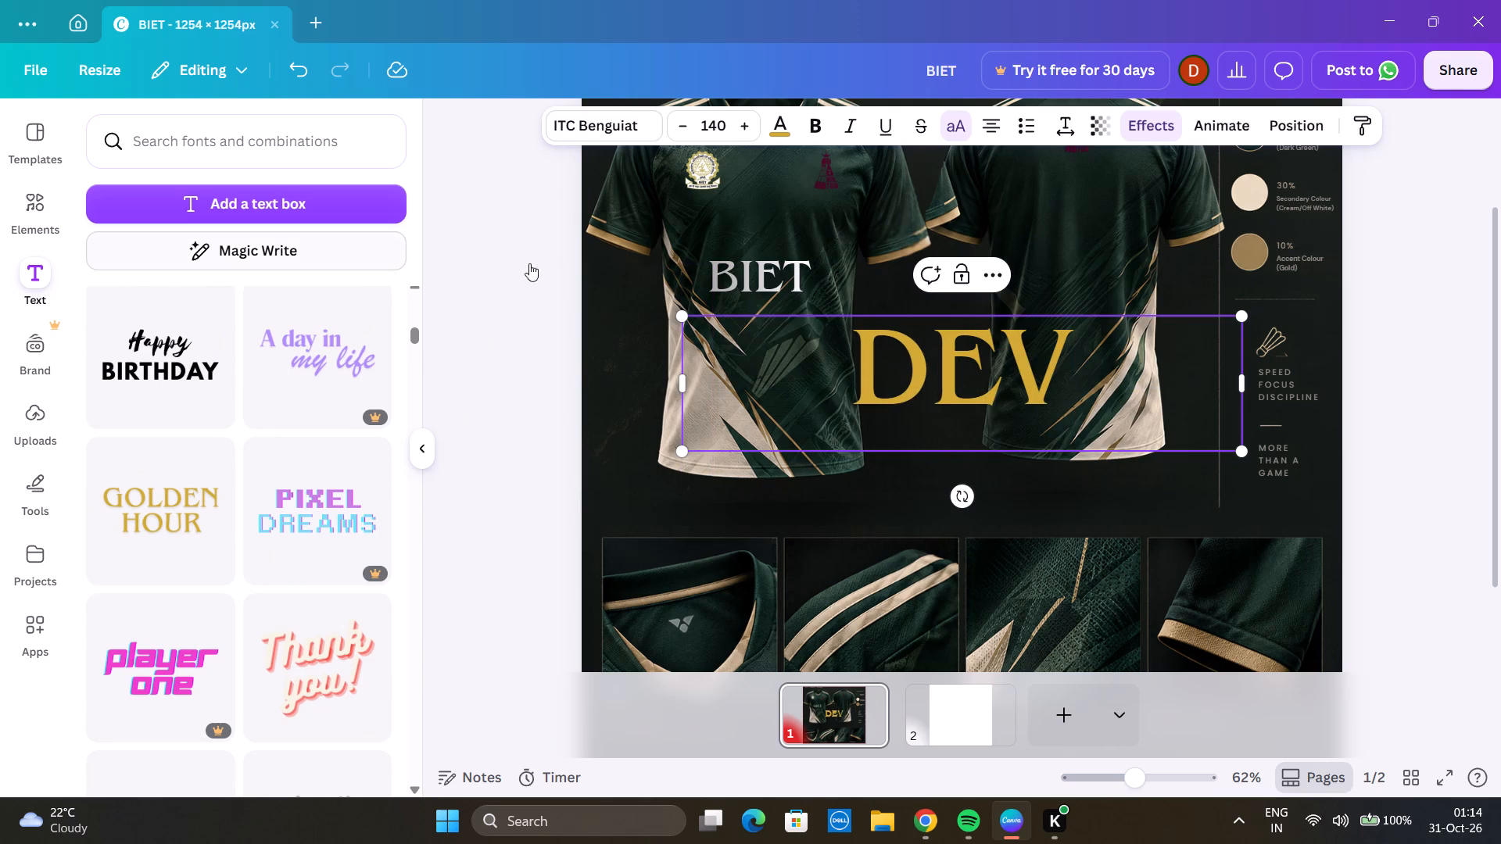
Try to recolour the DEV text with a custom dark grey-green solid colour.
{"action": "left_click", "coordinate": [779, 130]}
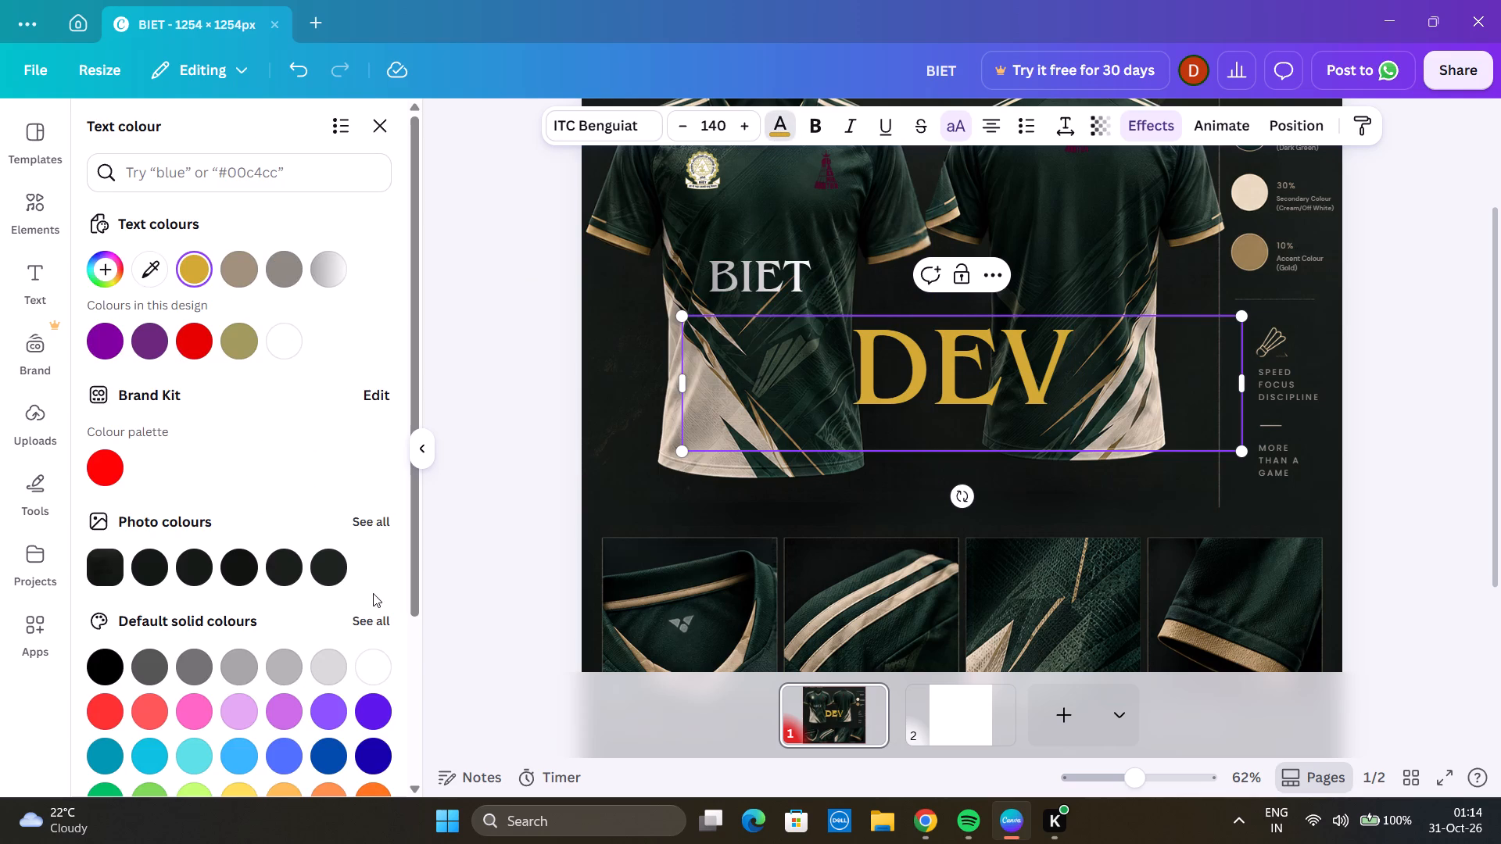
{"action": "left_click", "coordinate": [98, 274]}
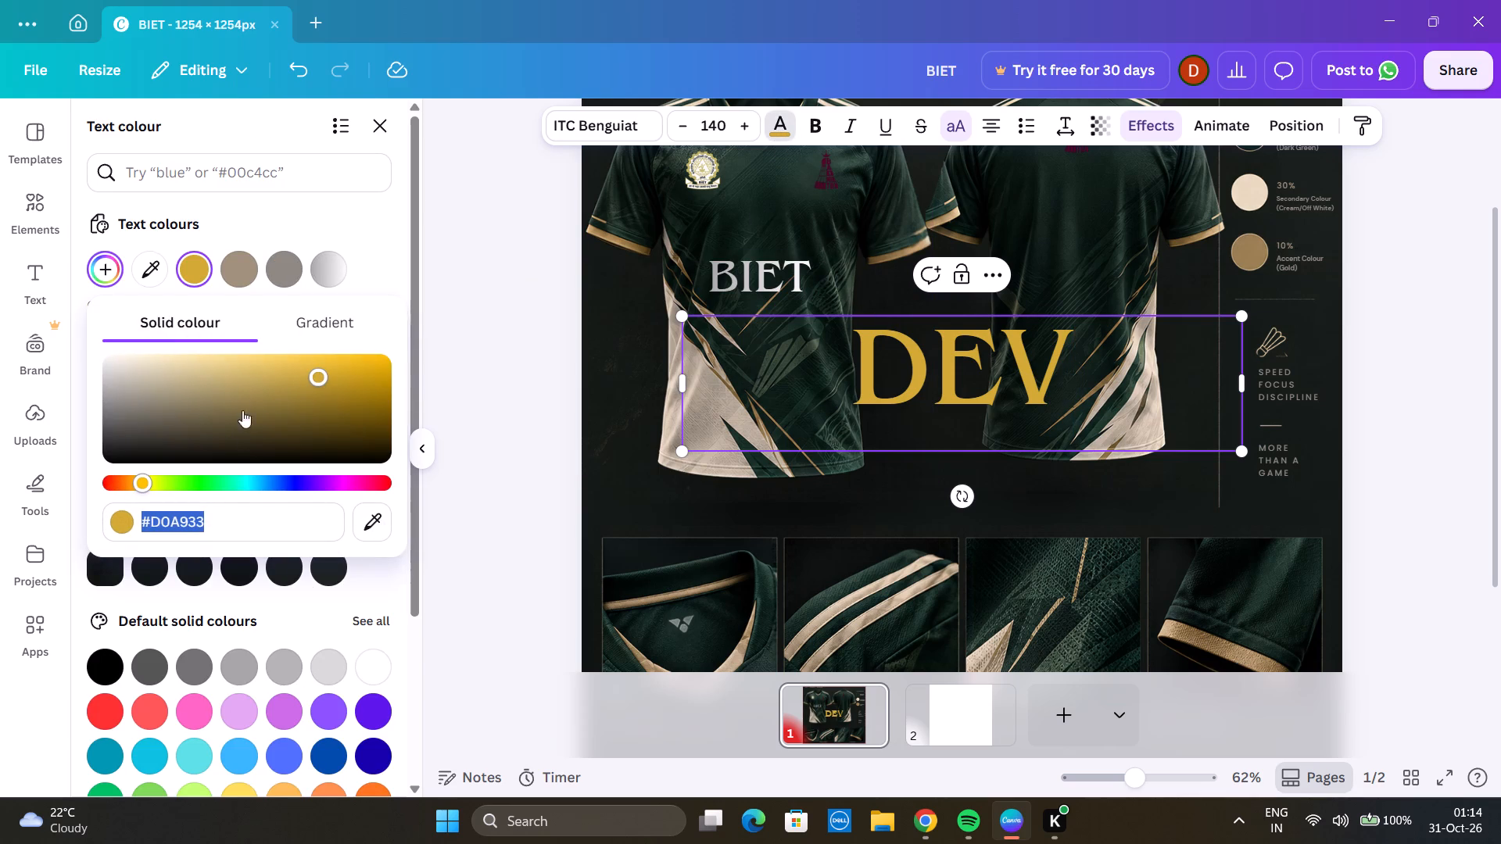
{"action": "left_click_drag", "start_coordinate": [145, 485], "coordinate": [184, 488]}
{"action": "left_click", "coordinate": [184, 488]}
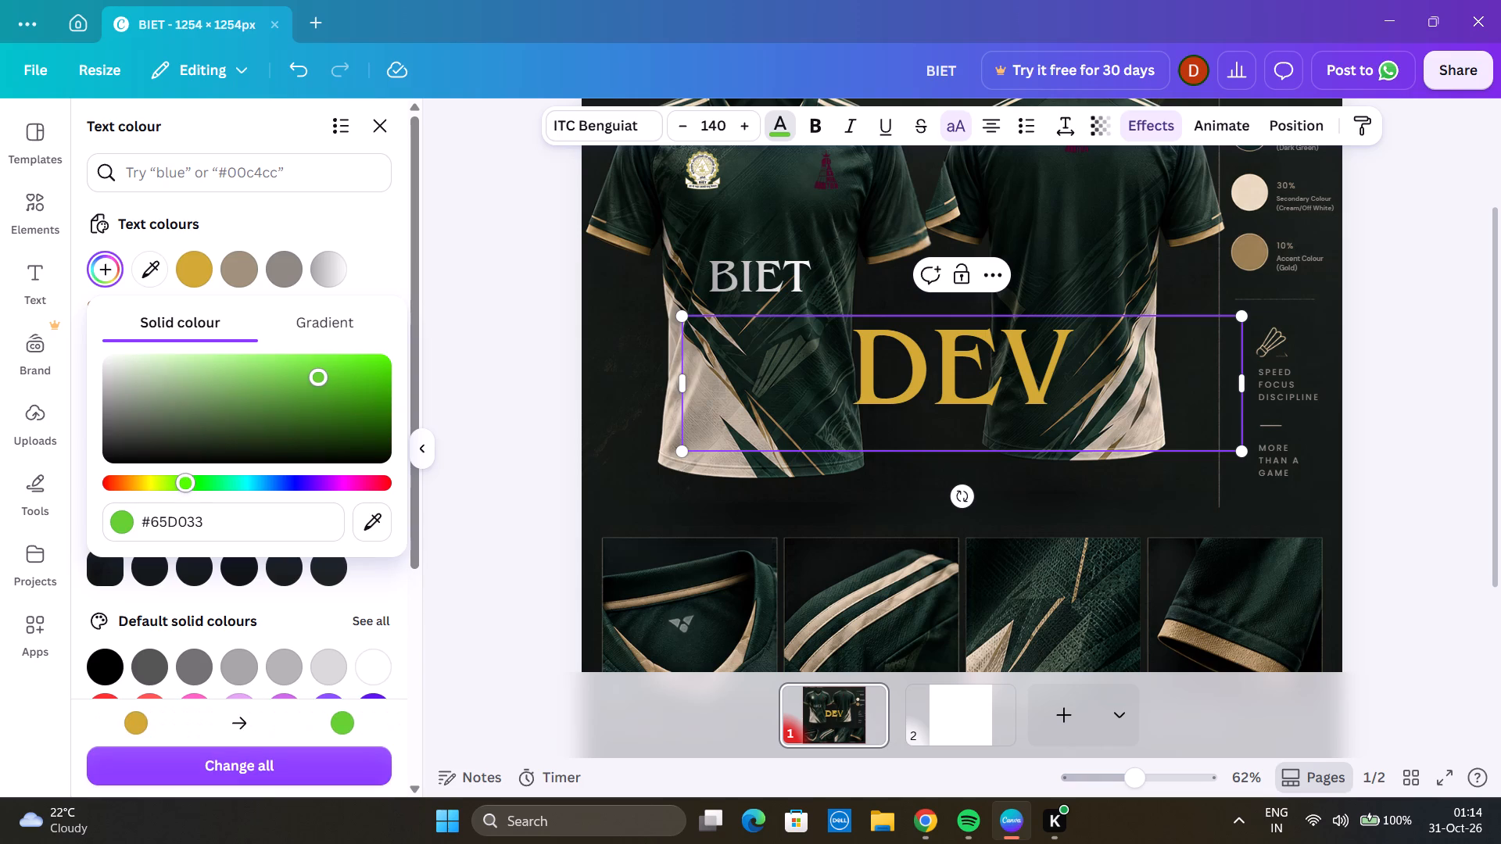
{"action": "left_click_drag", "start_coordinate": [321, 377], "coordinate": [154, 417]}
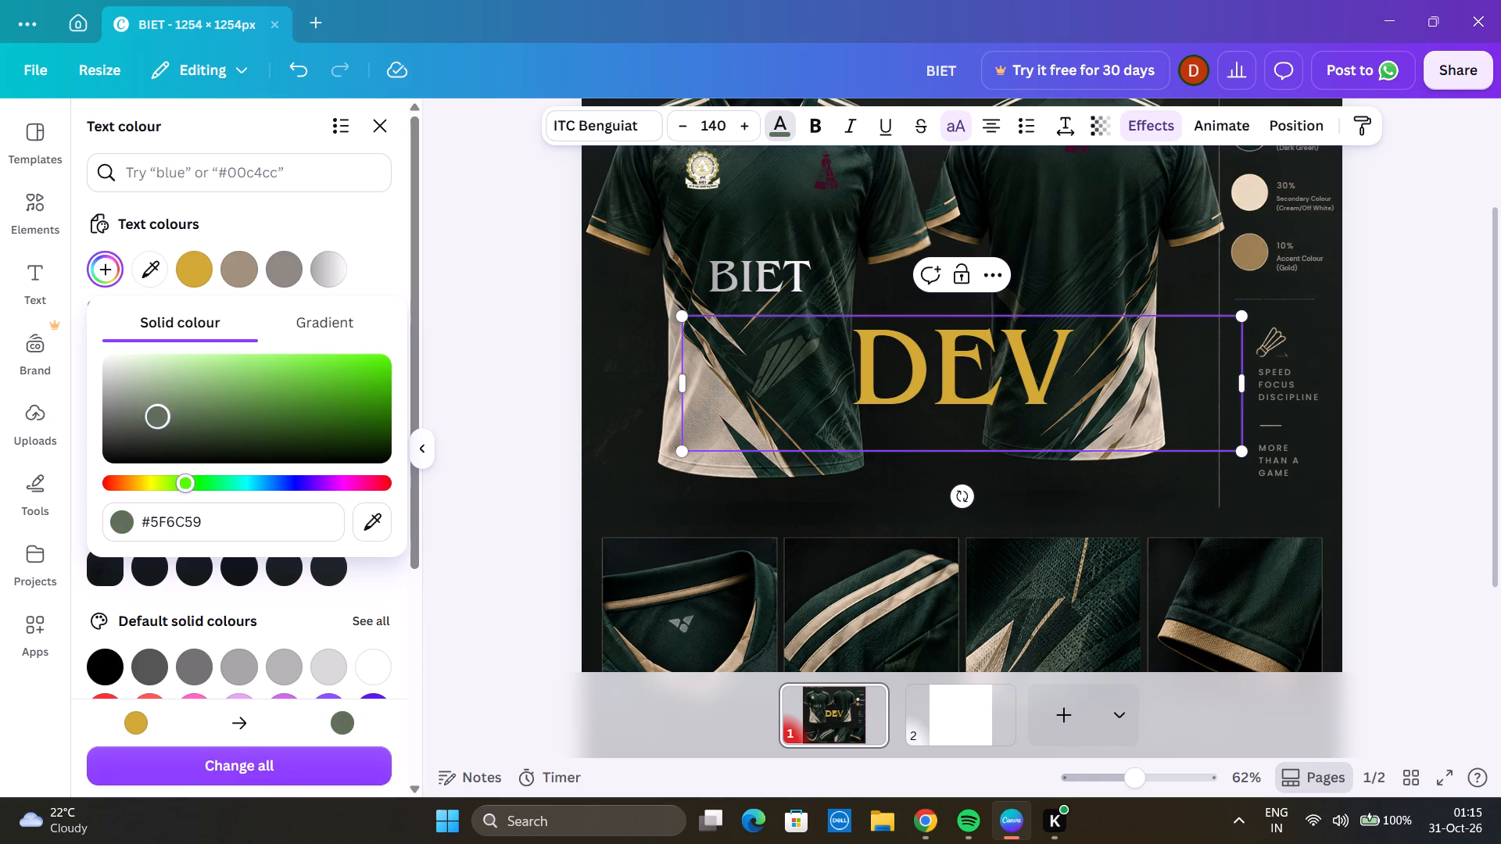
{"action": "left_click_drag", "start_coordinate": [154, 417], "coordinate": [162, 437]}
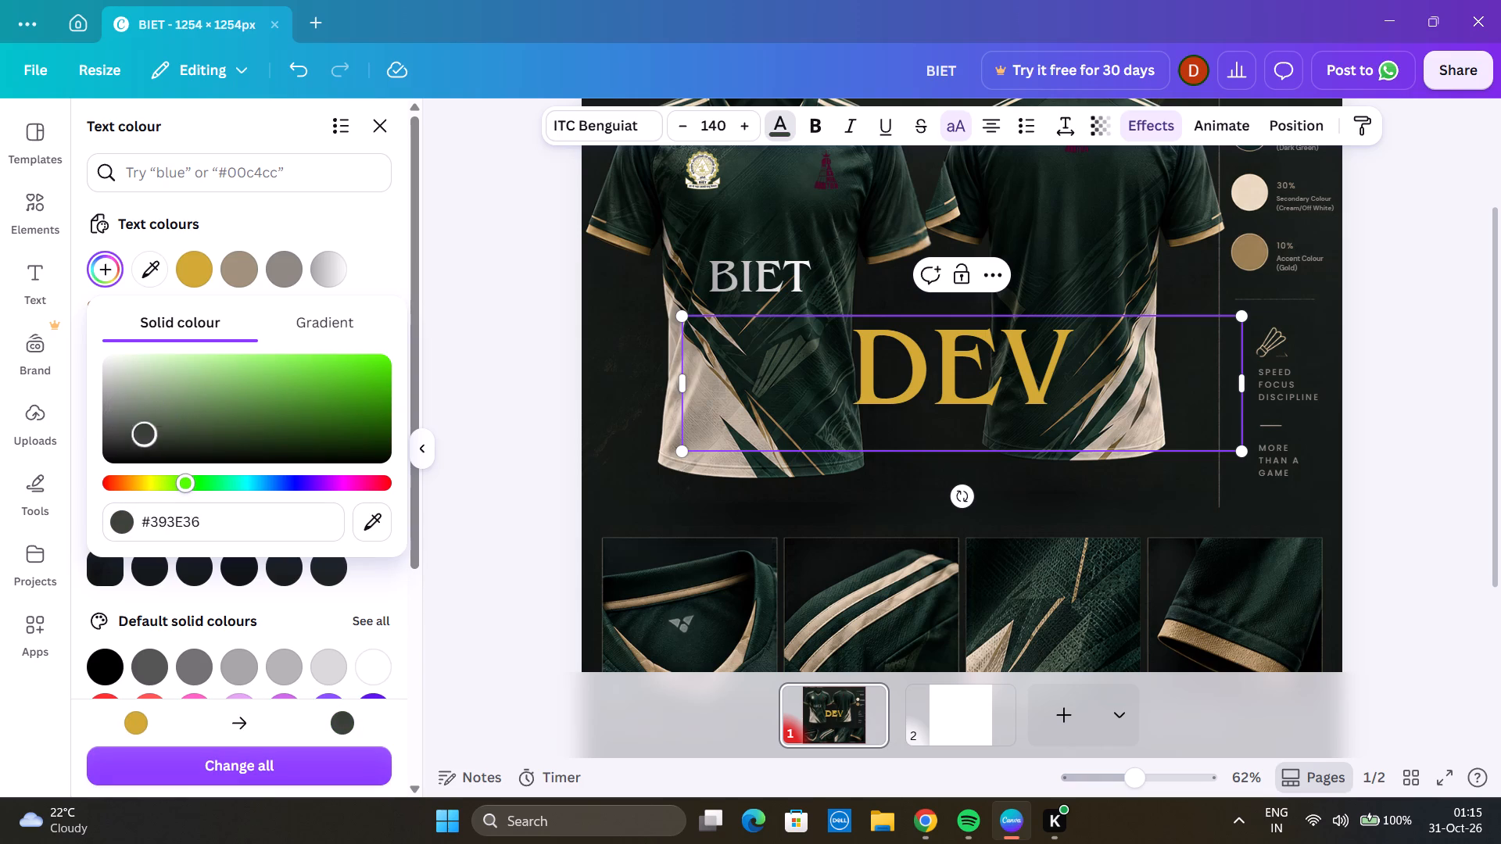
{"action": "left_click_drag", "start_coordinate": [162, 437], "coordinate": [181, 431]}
Give the DEV text the same 90° linear gradient as the BIET text, #a6a6a6 to #ffffff.
{"action": "left_click", "coordinate": [770, 291]}
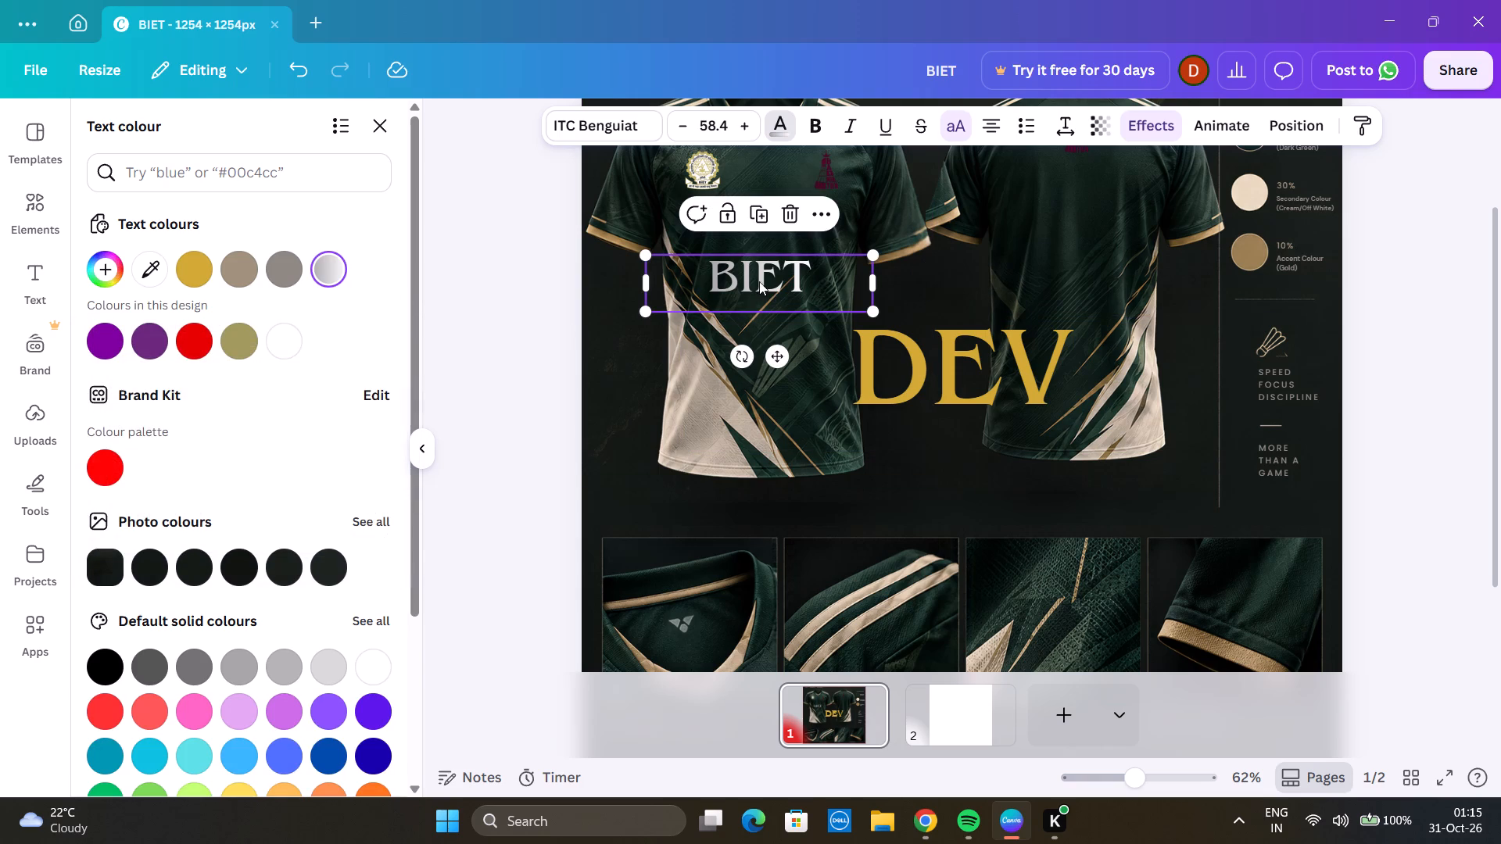
{"action": "left_click", "coordinate": [982, 369]}
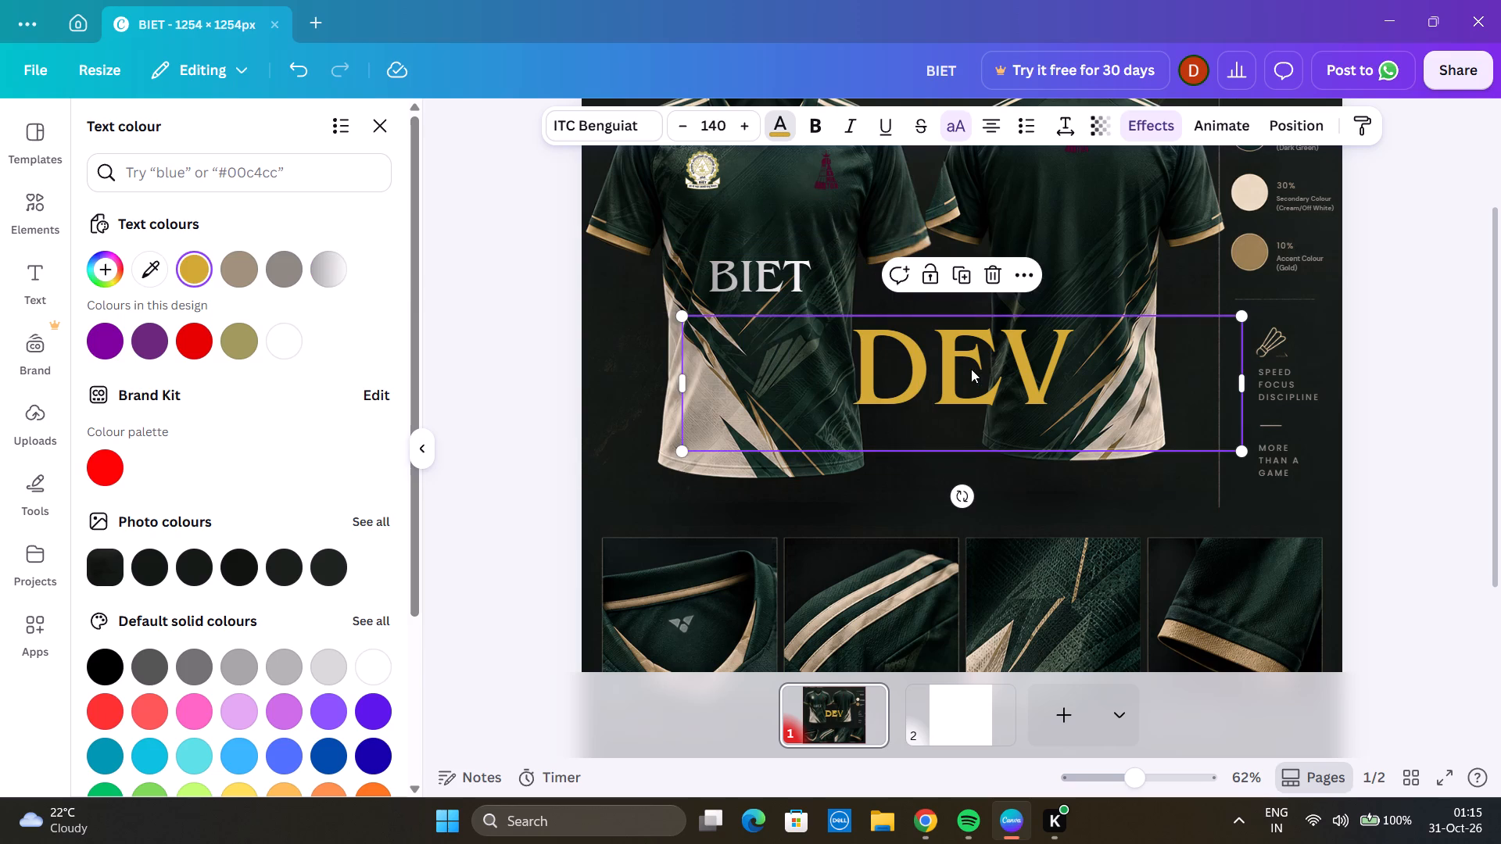
{"action": "left_click", "coordinate": [784, 131]}
{"action": "left_click", "coordinate": [787, 125]}
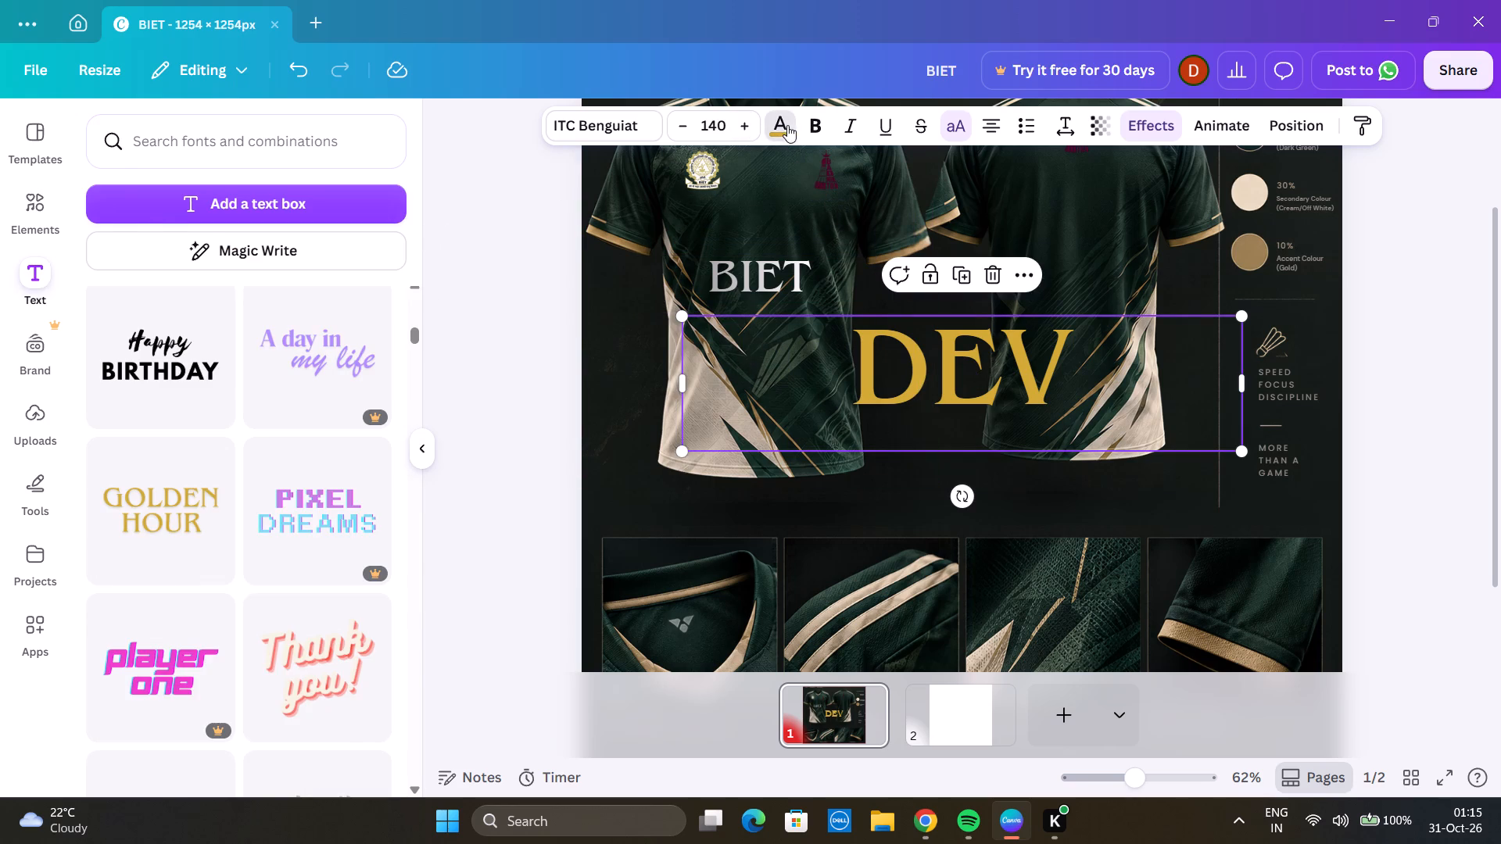
{"action": "left_click", "coordinate": [339, 272]}
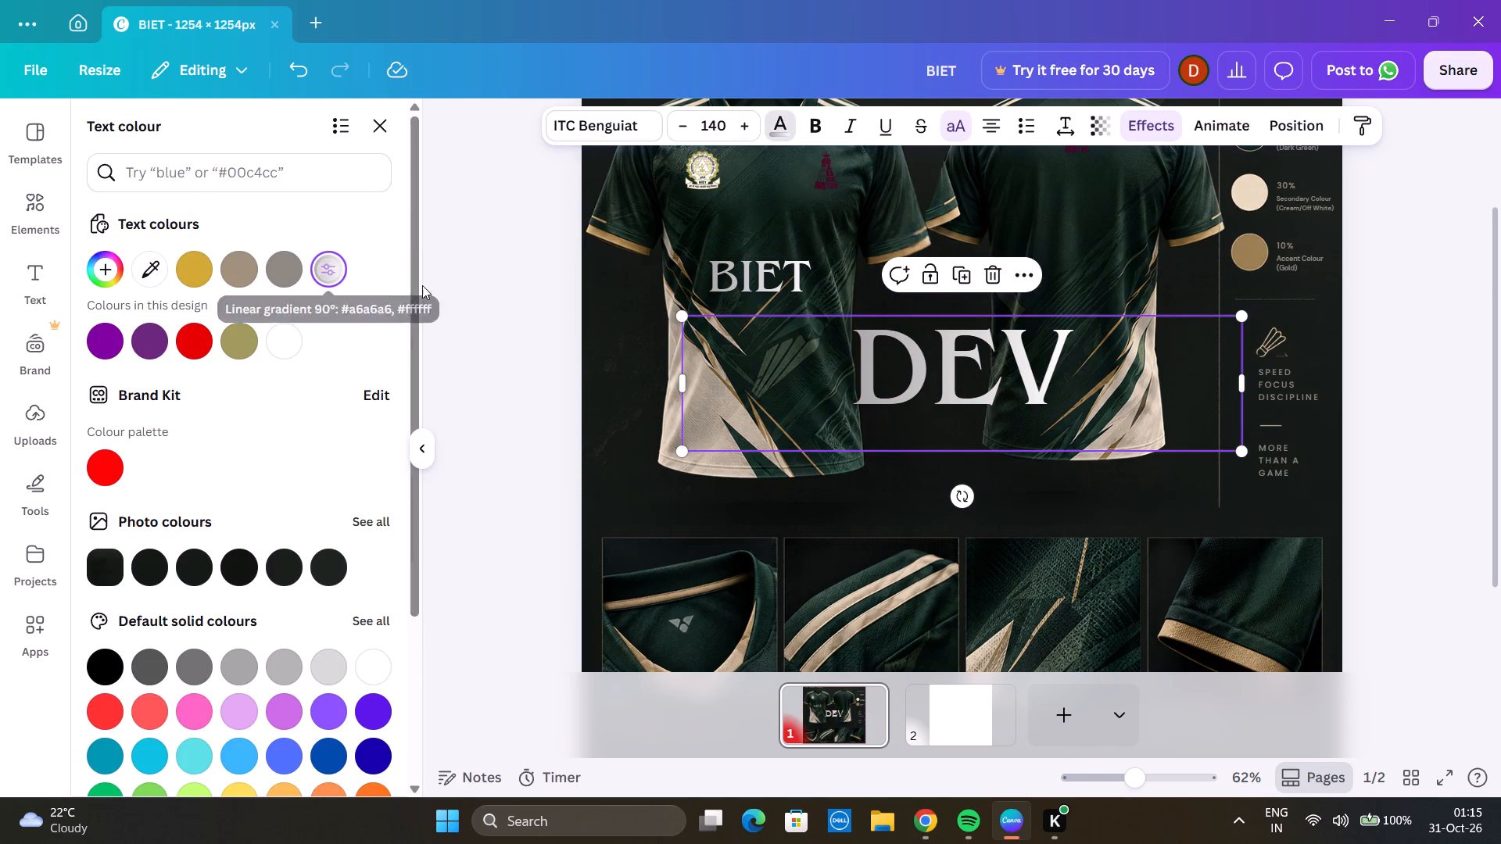
Shrink the DEV text to about size 68.5 and place it across the upper back of the back-view jersey.
{"action": "left_click_drag", "start_coordinate": [1244, 449], "coordinate": [1059, 360]}
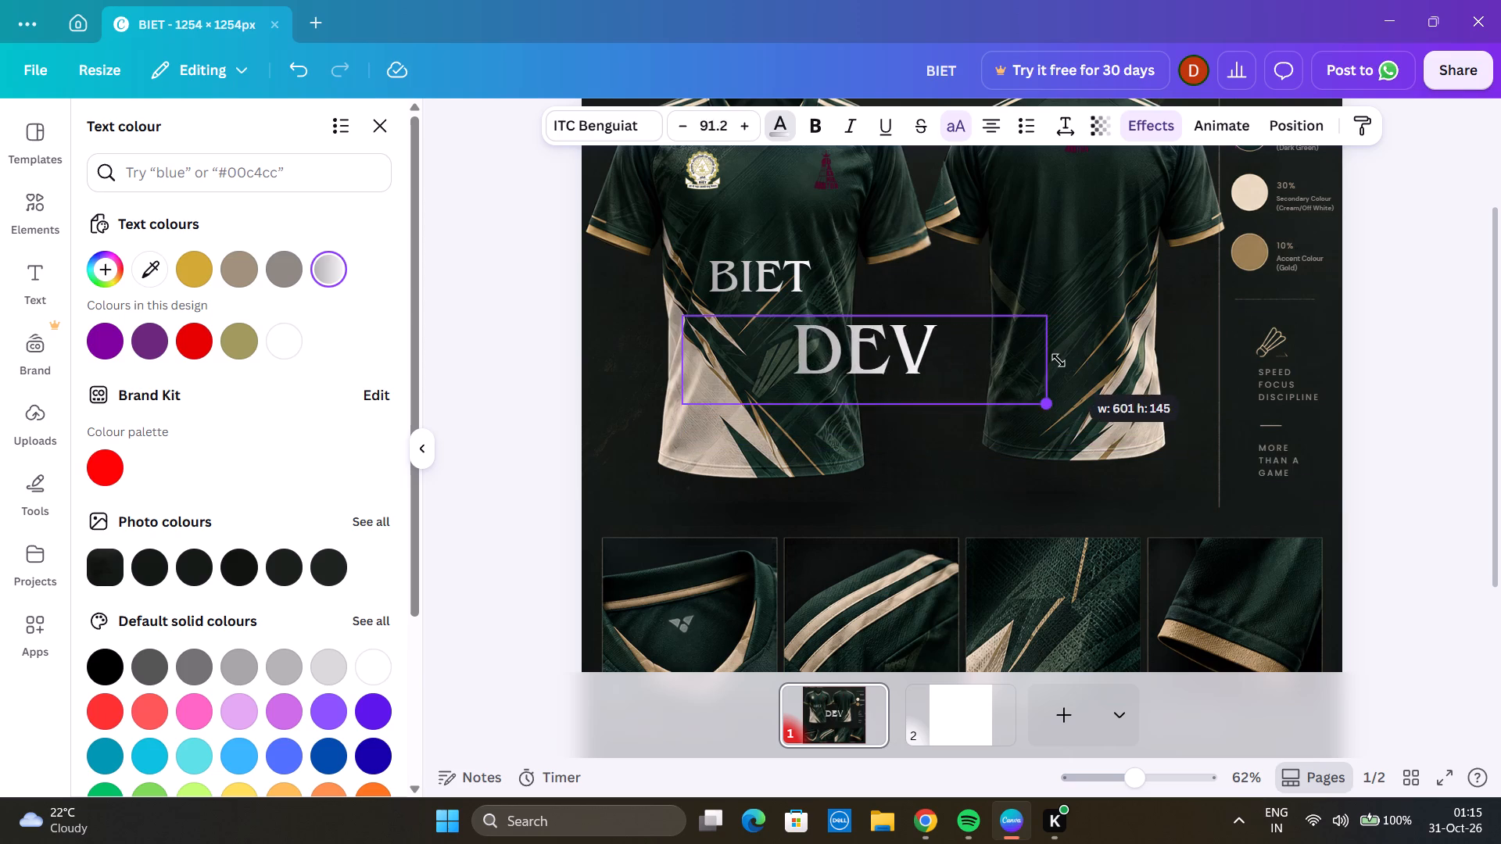
{"action": "left_click_drag", "start_coordinate": [1059, 360], "coordinate": [970, 331]}
{"action": "left_click_drag", "start_coordinate": [887, 349], "coordinate": [1105, 271]}
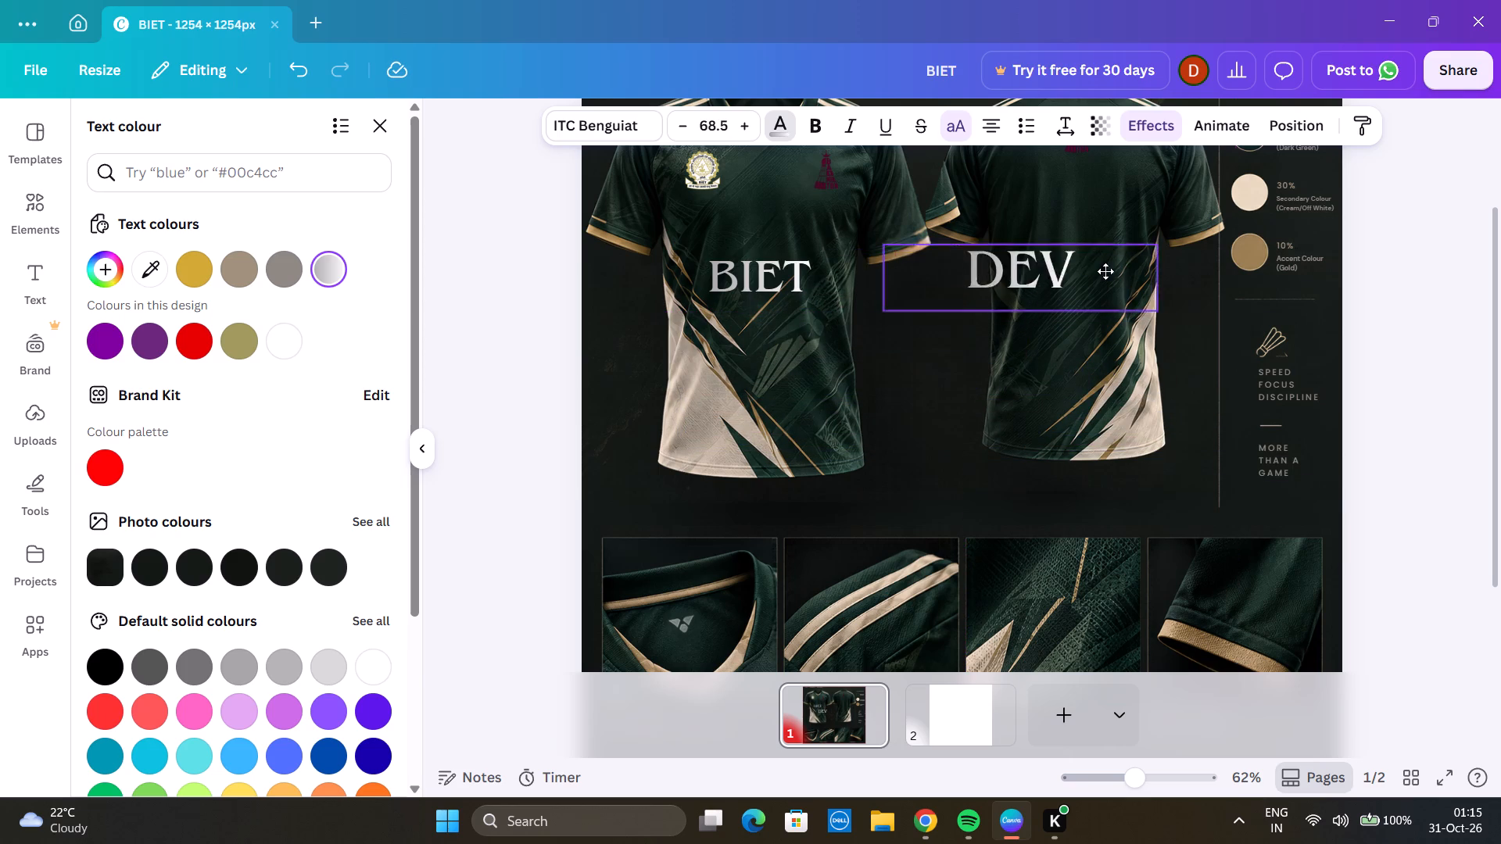
{"action": "left_click_drag", "start_coordinate": [1105, 271], "coordinate": [1145, 245]}
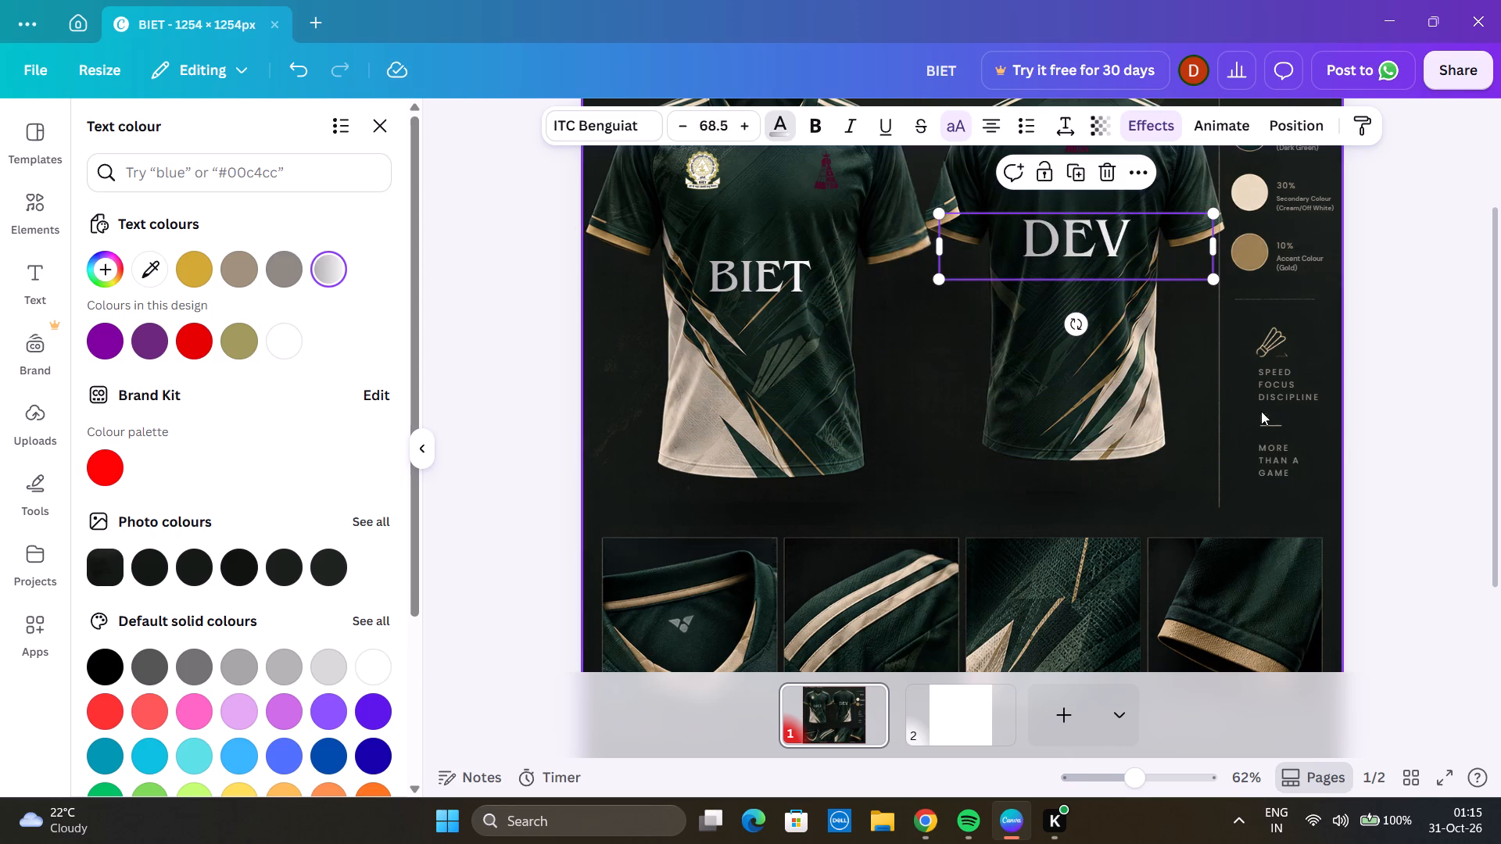
{"action": "scroll", "coordinate": [1385, 439], "scroll_direction": "up", "scroll_amount": 4}
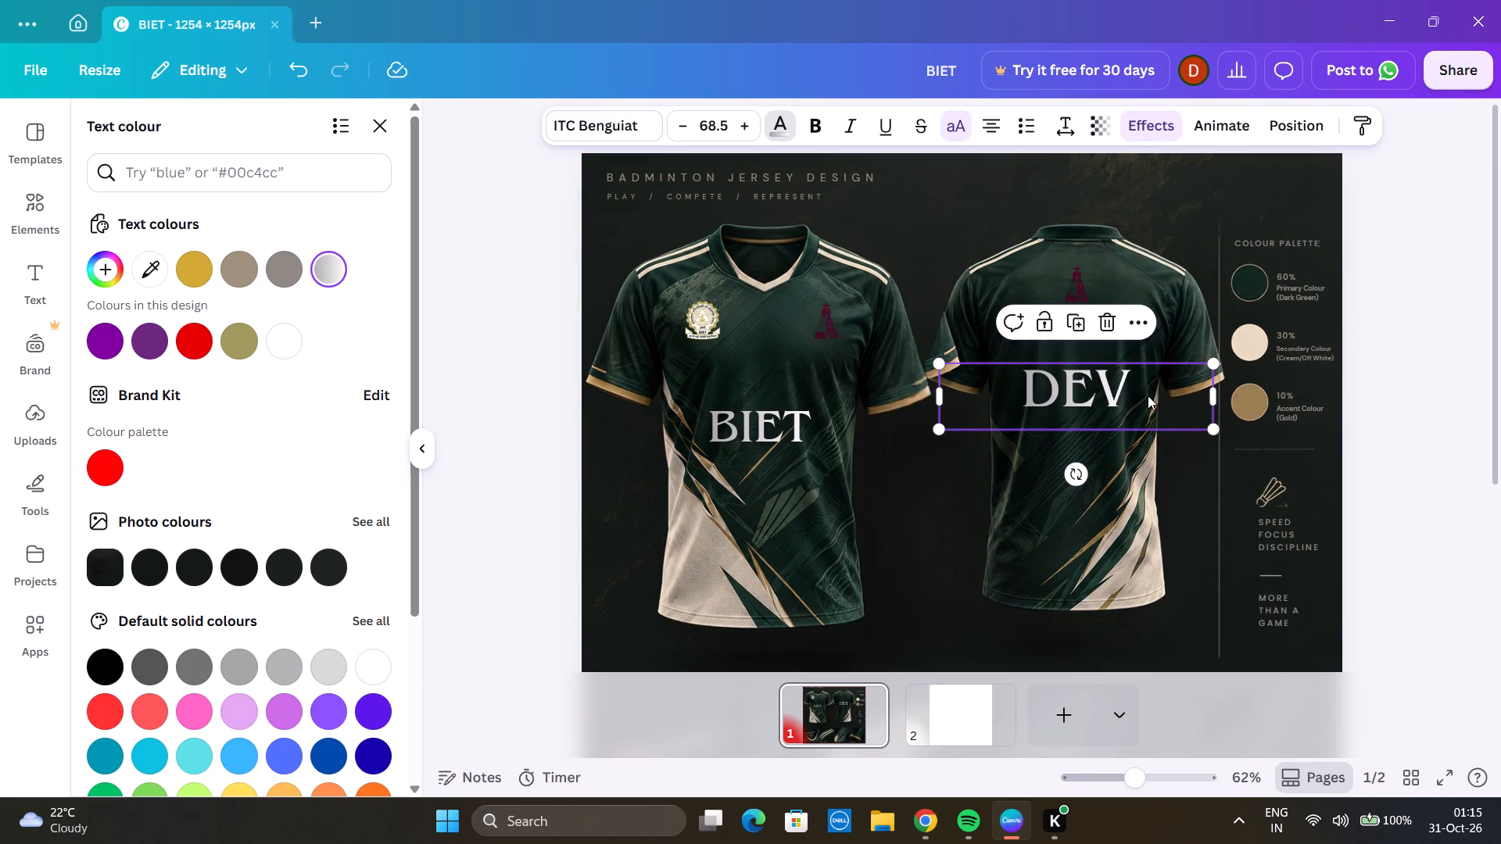
{"action": "left_click_drag", "start_coordinate": [1148, 396], "coordinate": [1147, 350]}
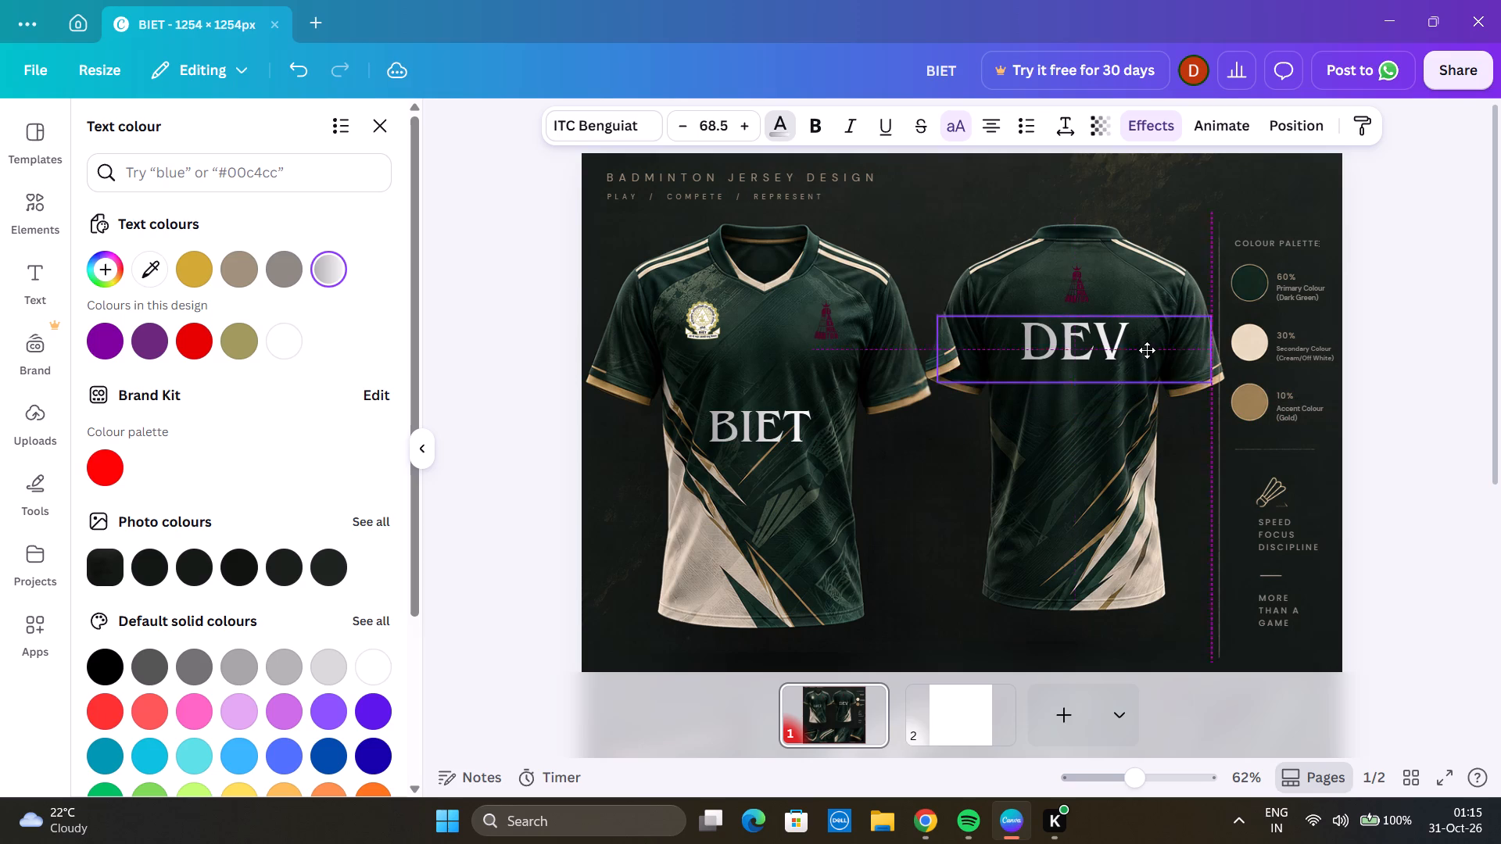
{"action": "left_click_drag", "start_coordinate": [1147, 350], "coordinate": [1148, 355]}
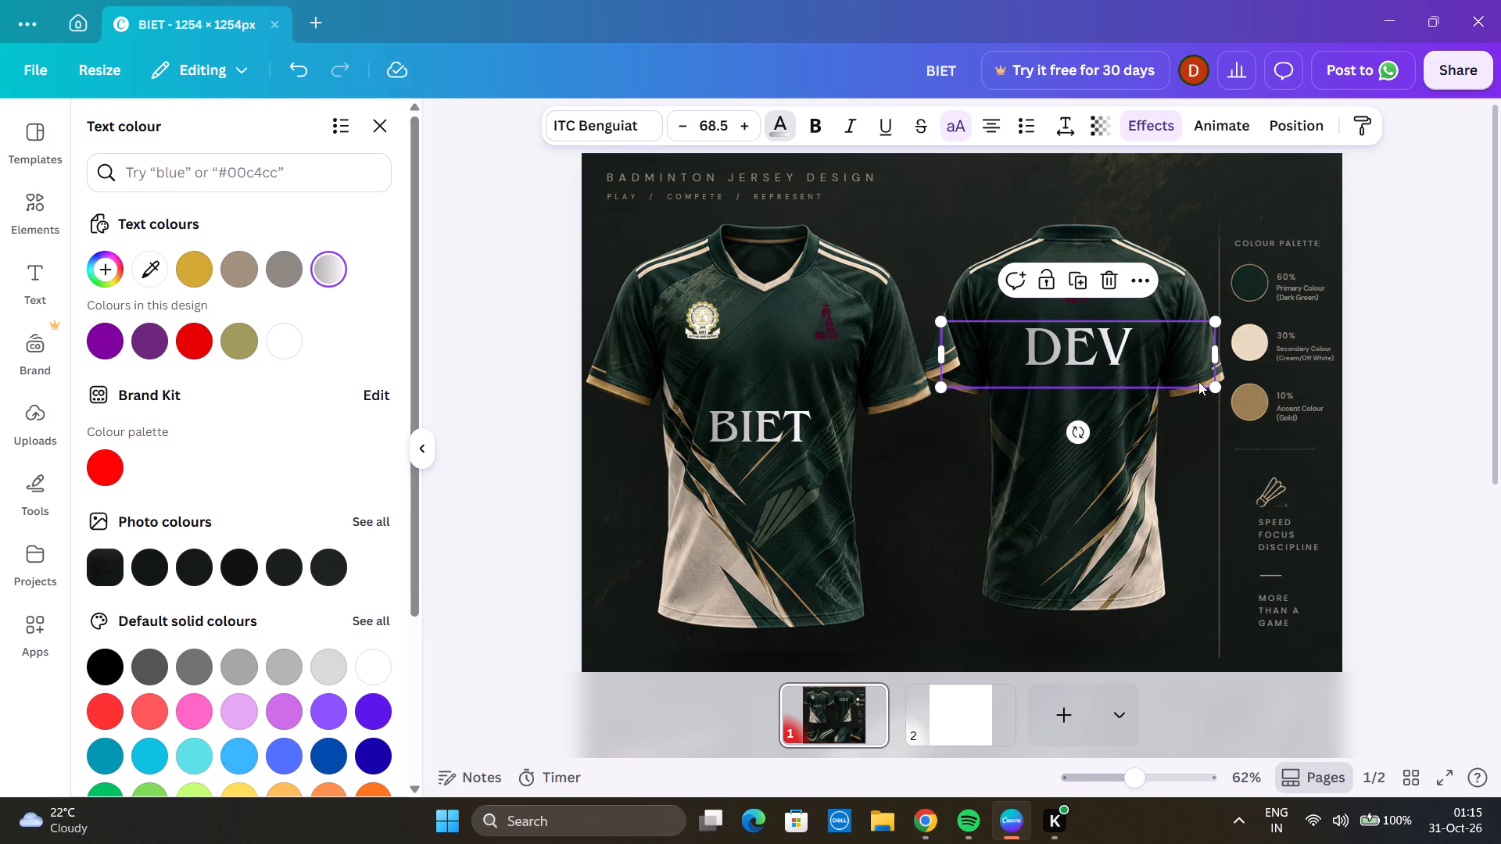
Reduce the DEV text further to about size 39.5, centre it just below the back jersey's maroon emblem, and deselect it.
{"action": "left_click_drag", "start_coordinate": [1213, 383], "coordinate": [1148, 360]}
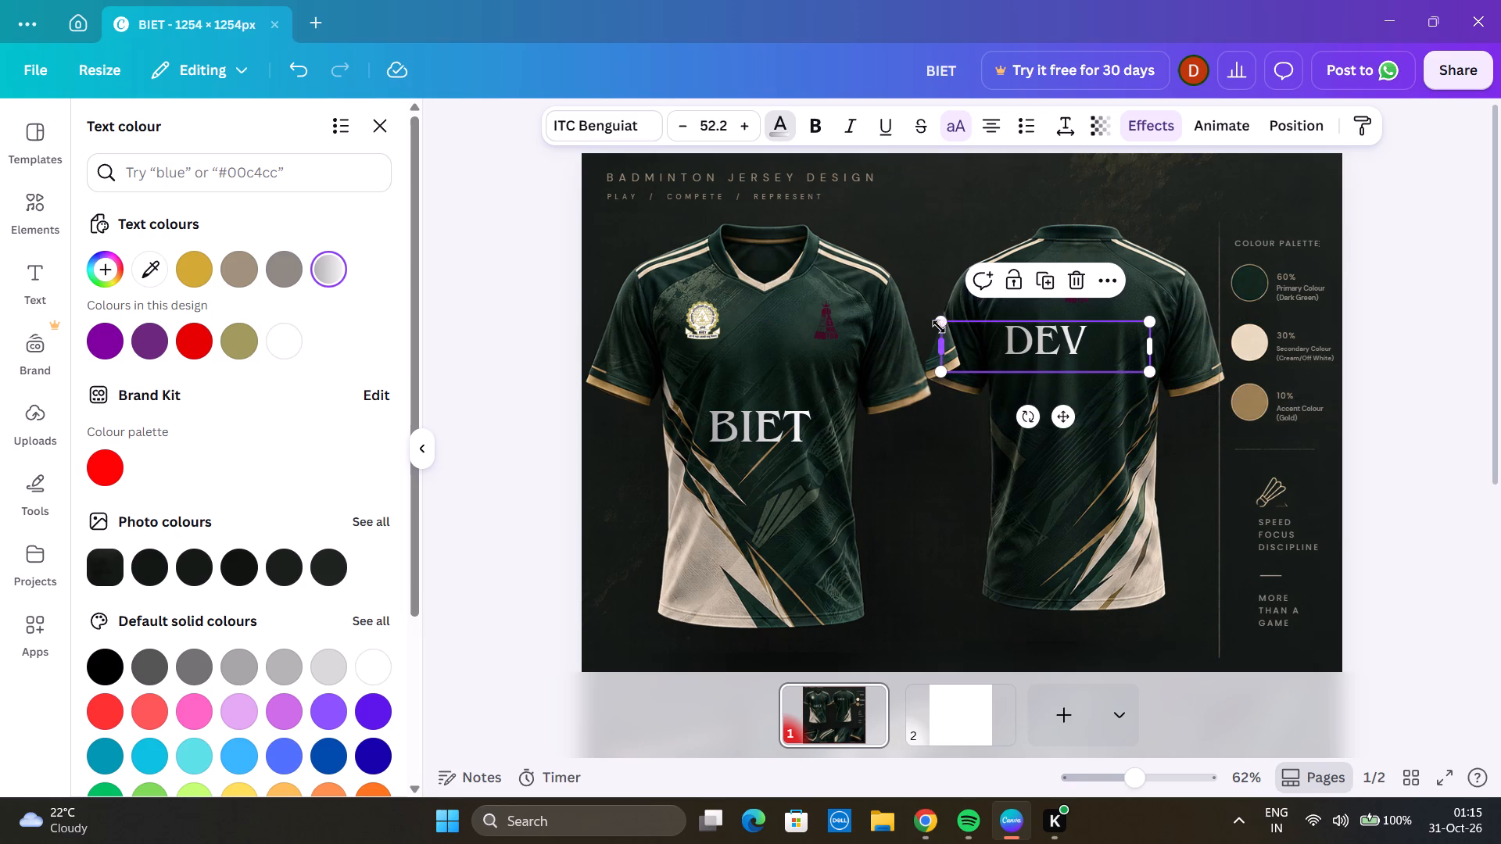
{"action": "left_click_drag", "start_coordinate": [939, 327], "coordinate": [989, 338]}
{"action": "left_click_drag", "start_coordinate": [1092, 353], "coordinate": [1109, 352]}
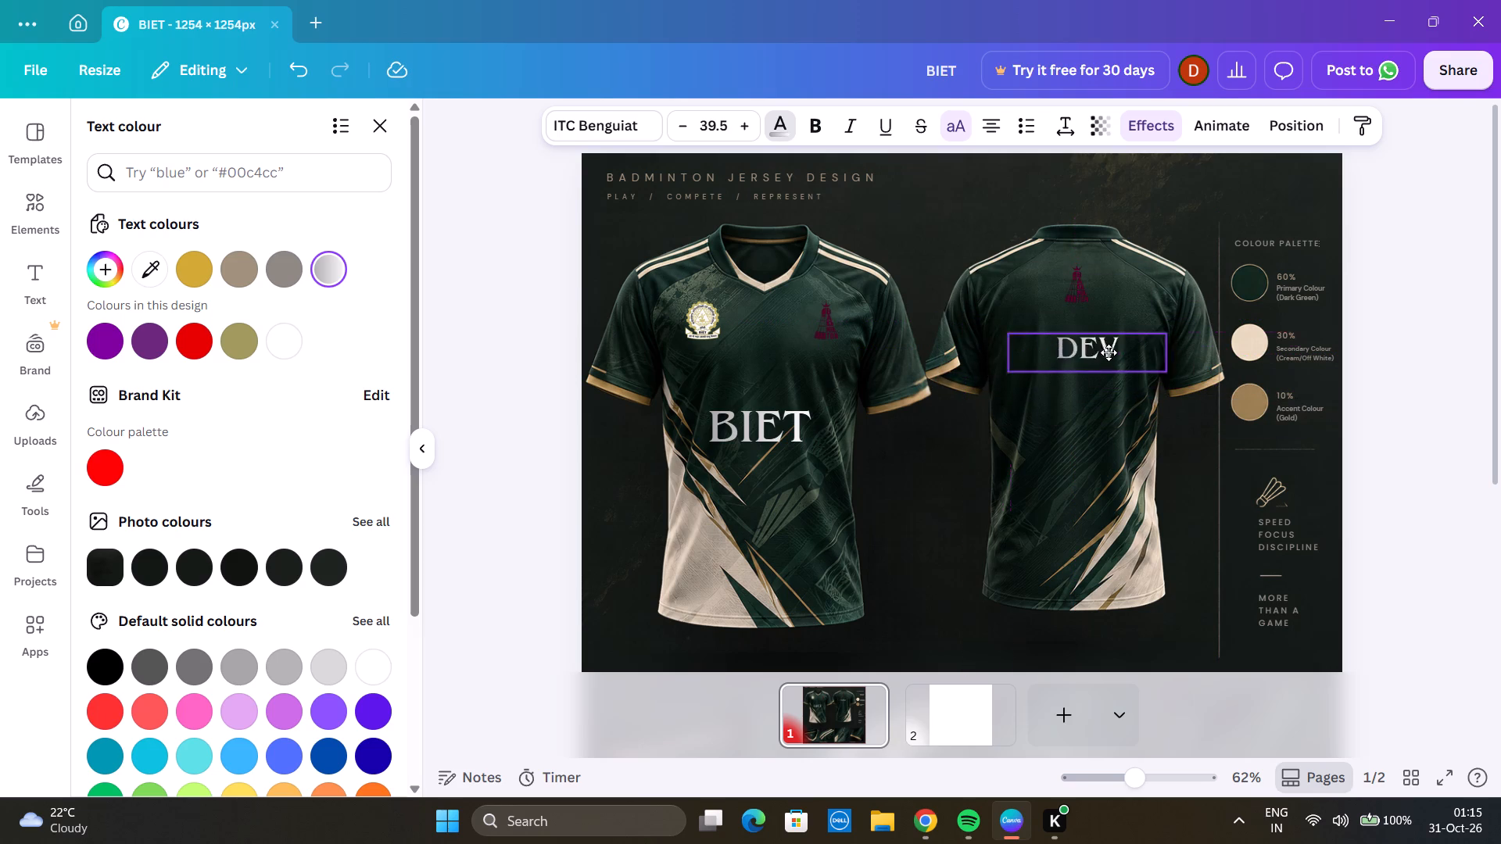
{"action": "left_click_drag", "start_coordinate": [1109, 352], "coordinate": [1096, 339]}
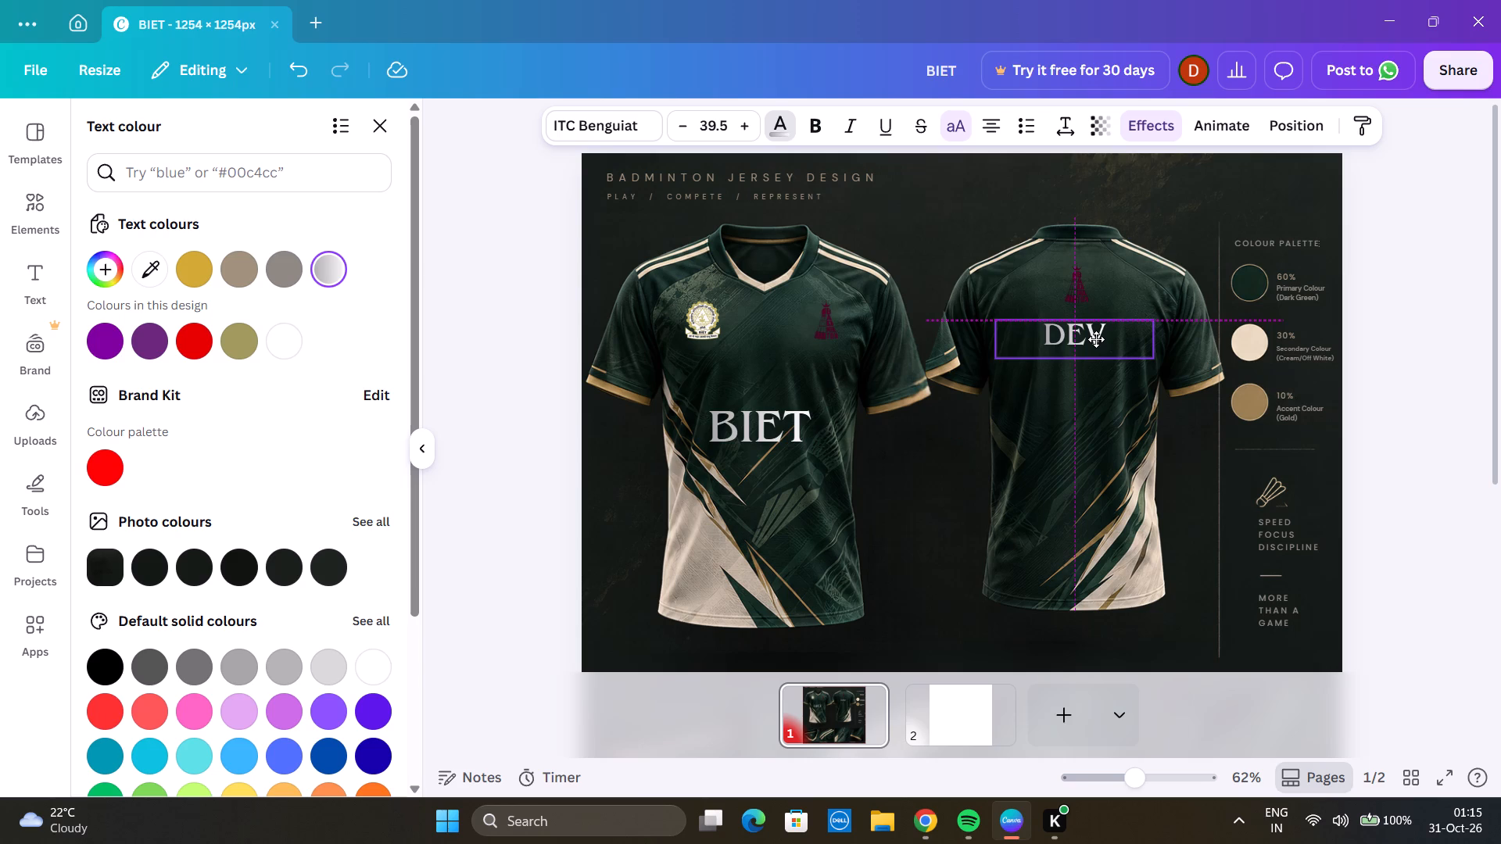
{"action": "left_click_drag", "start_coordinate": [1096, 339], "coordinate": [1096, 344]}
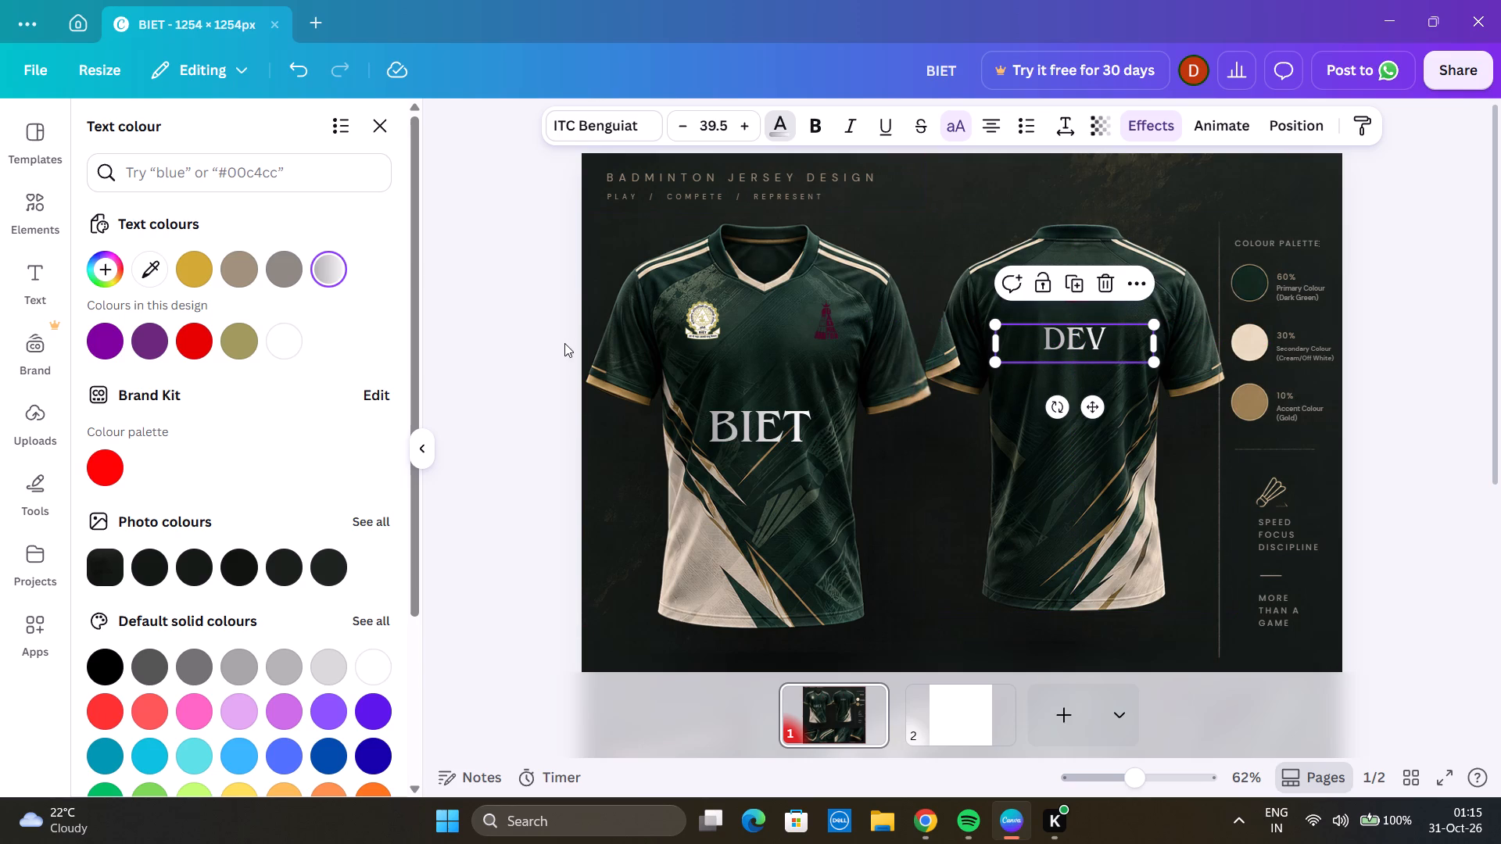
{"action": "left_click_drag", "start_coordinate": [536, 344], "coordinate": [536, 354]}
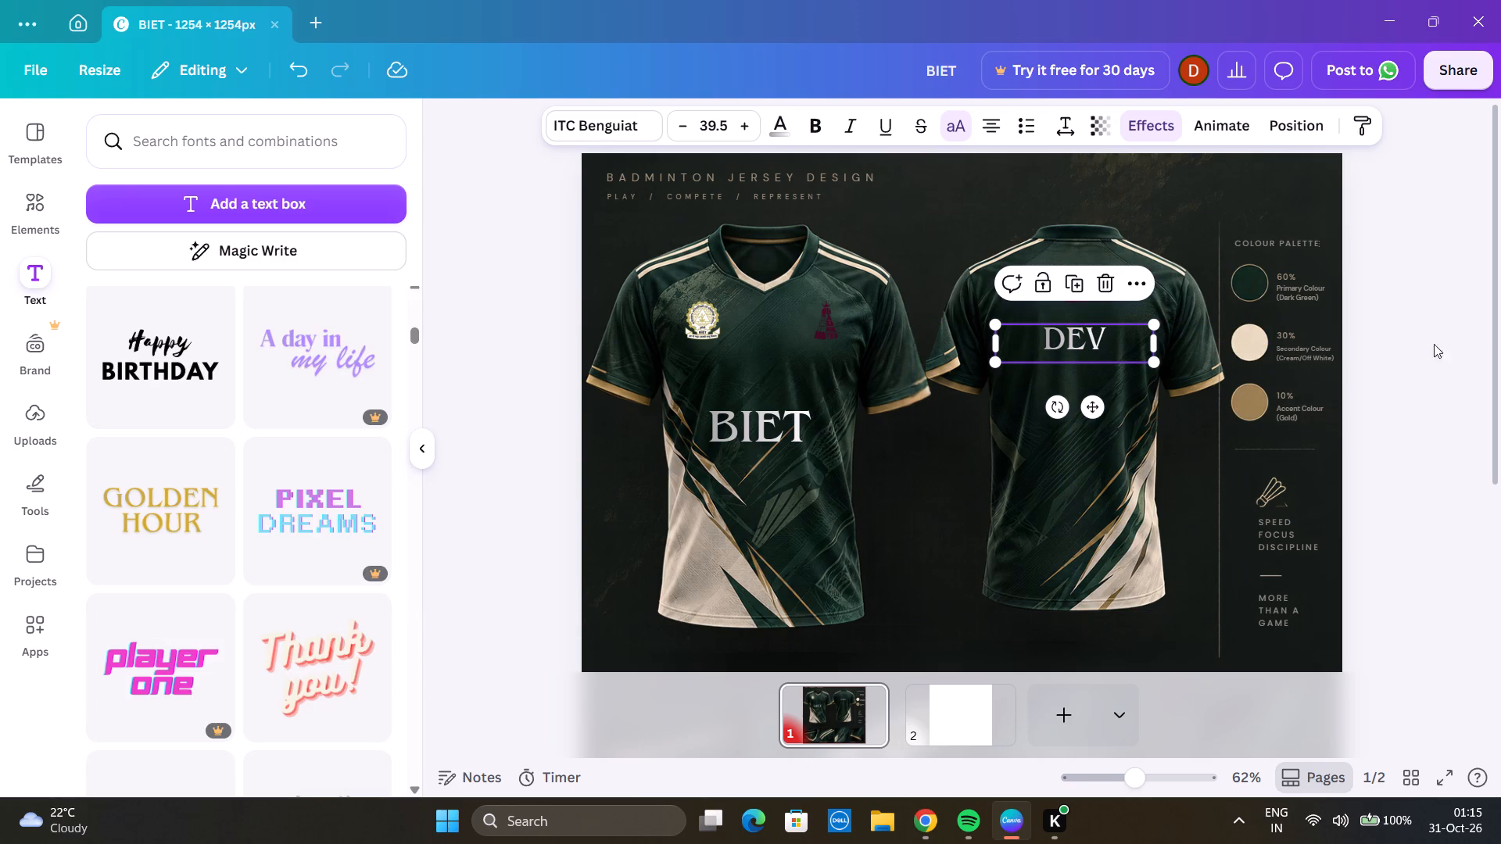
{"action": "left_click", "coordinate": [1396, 344]}
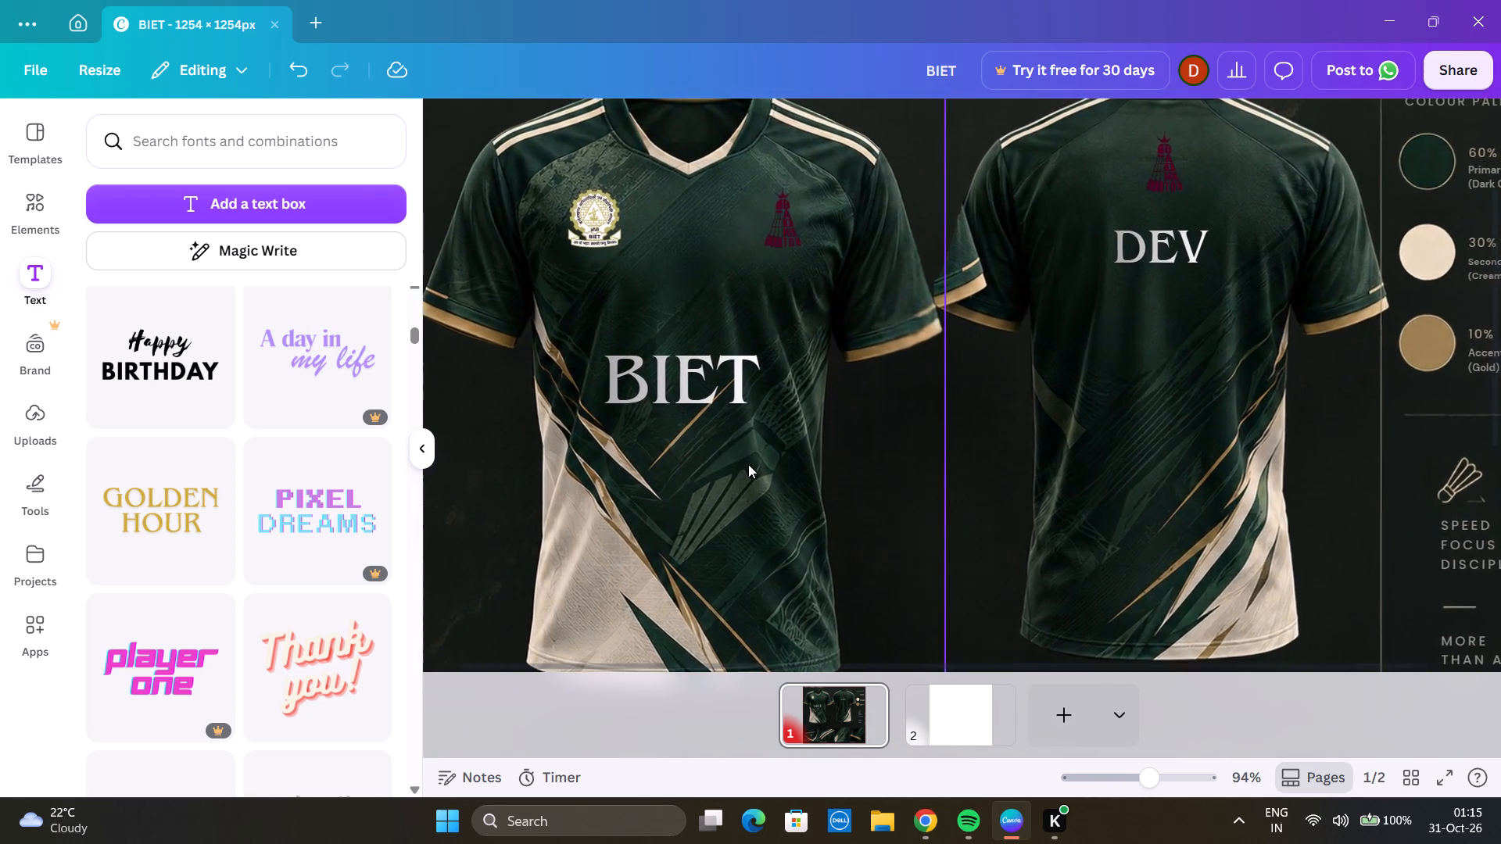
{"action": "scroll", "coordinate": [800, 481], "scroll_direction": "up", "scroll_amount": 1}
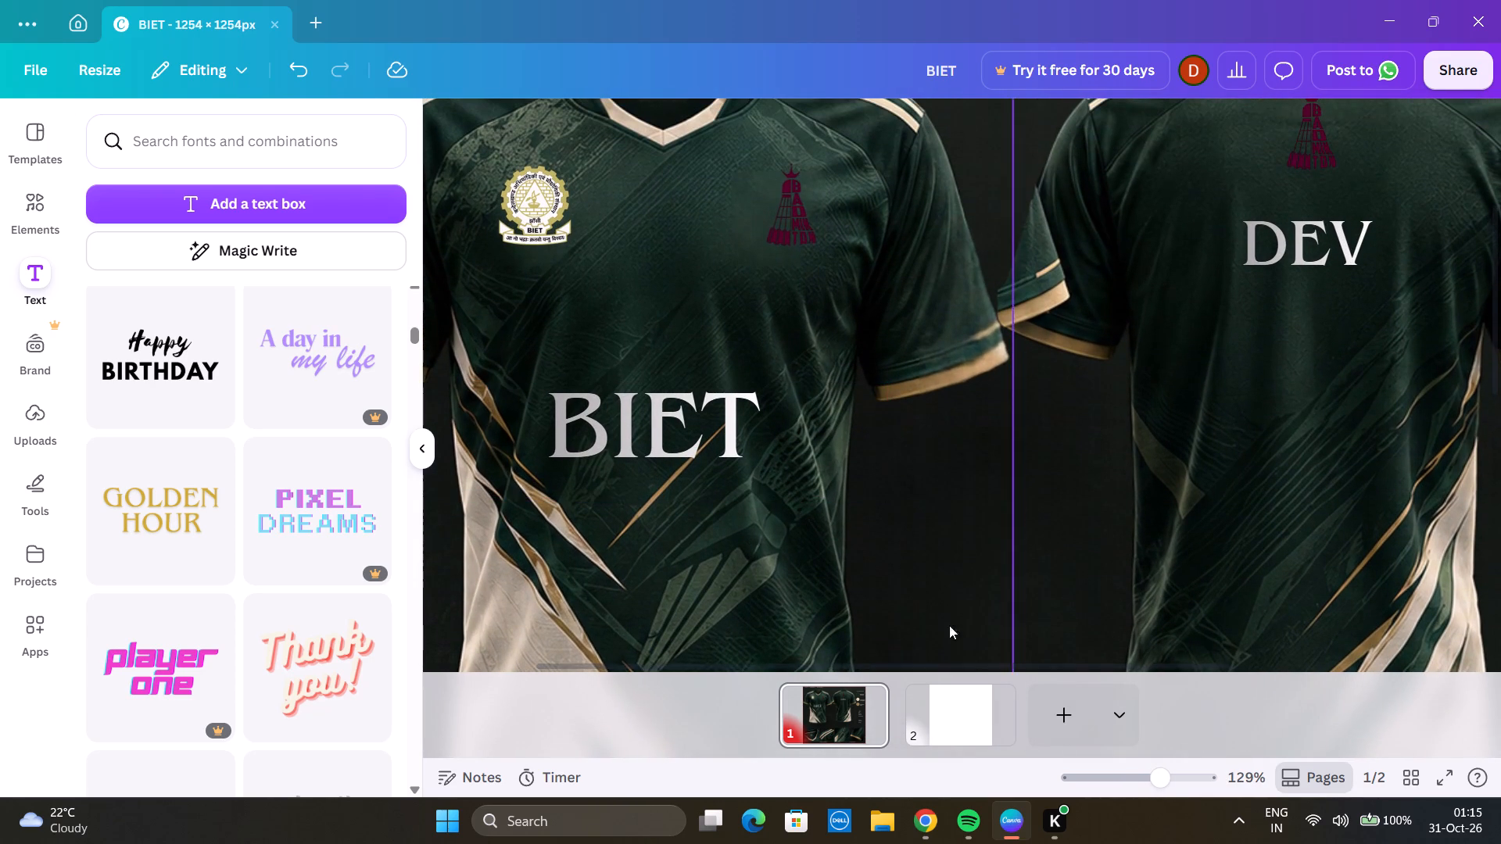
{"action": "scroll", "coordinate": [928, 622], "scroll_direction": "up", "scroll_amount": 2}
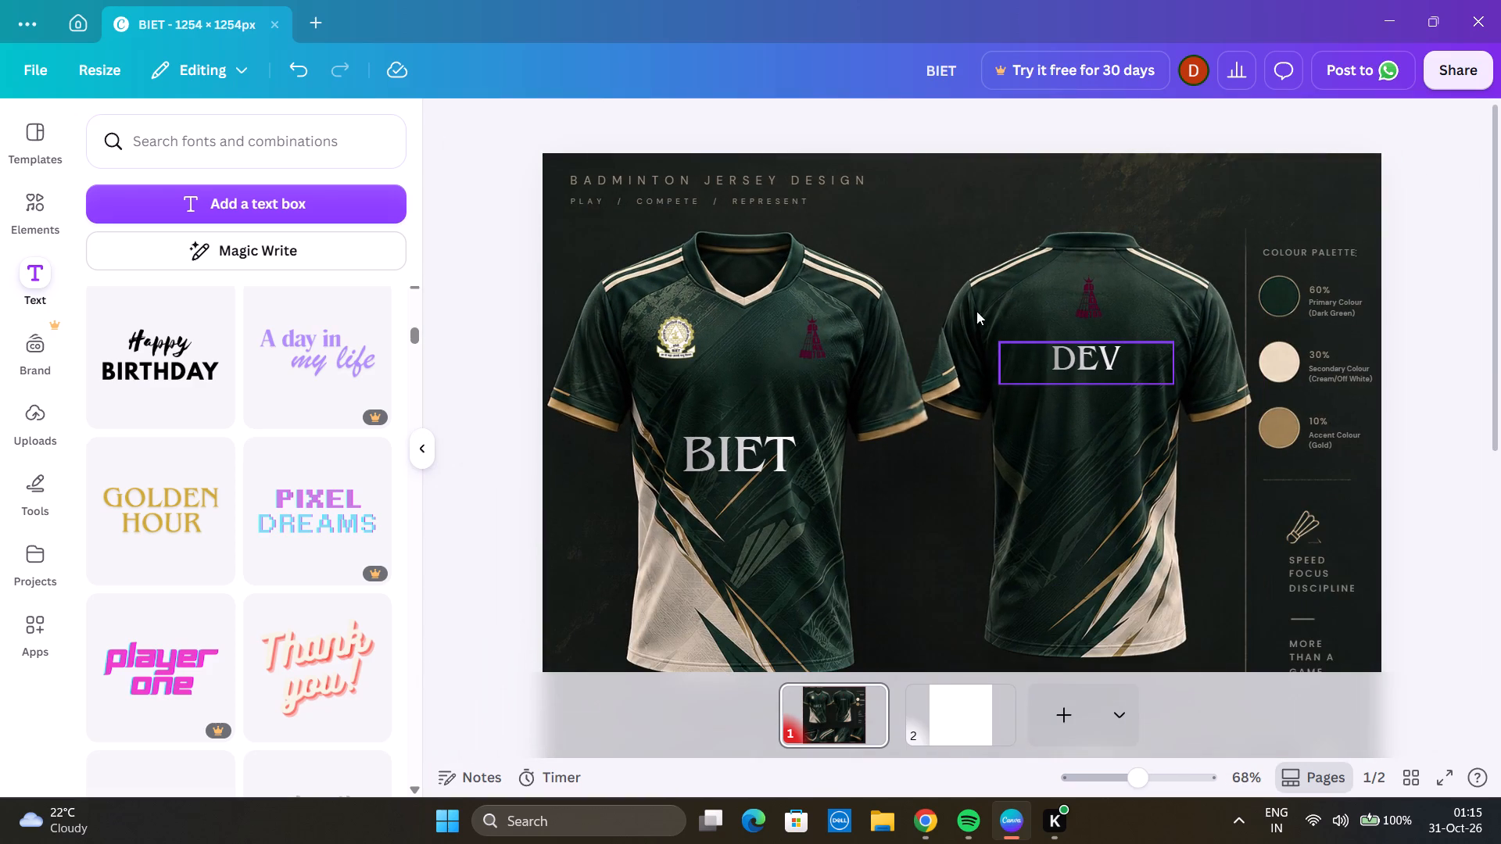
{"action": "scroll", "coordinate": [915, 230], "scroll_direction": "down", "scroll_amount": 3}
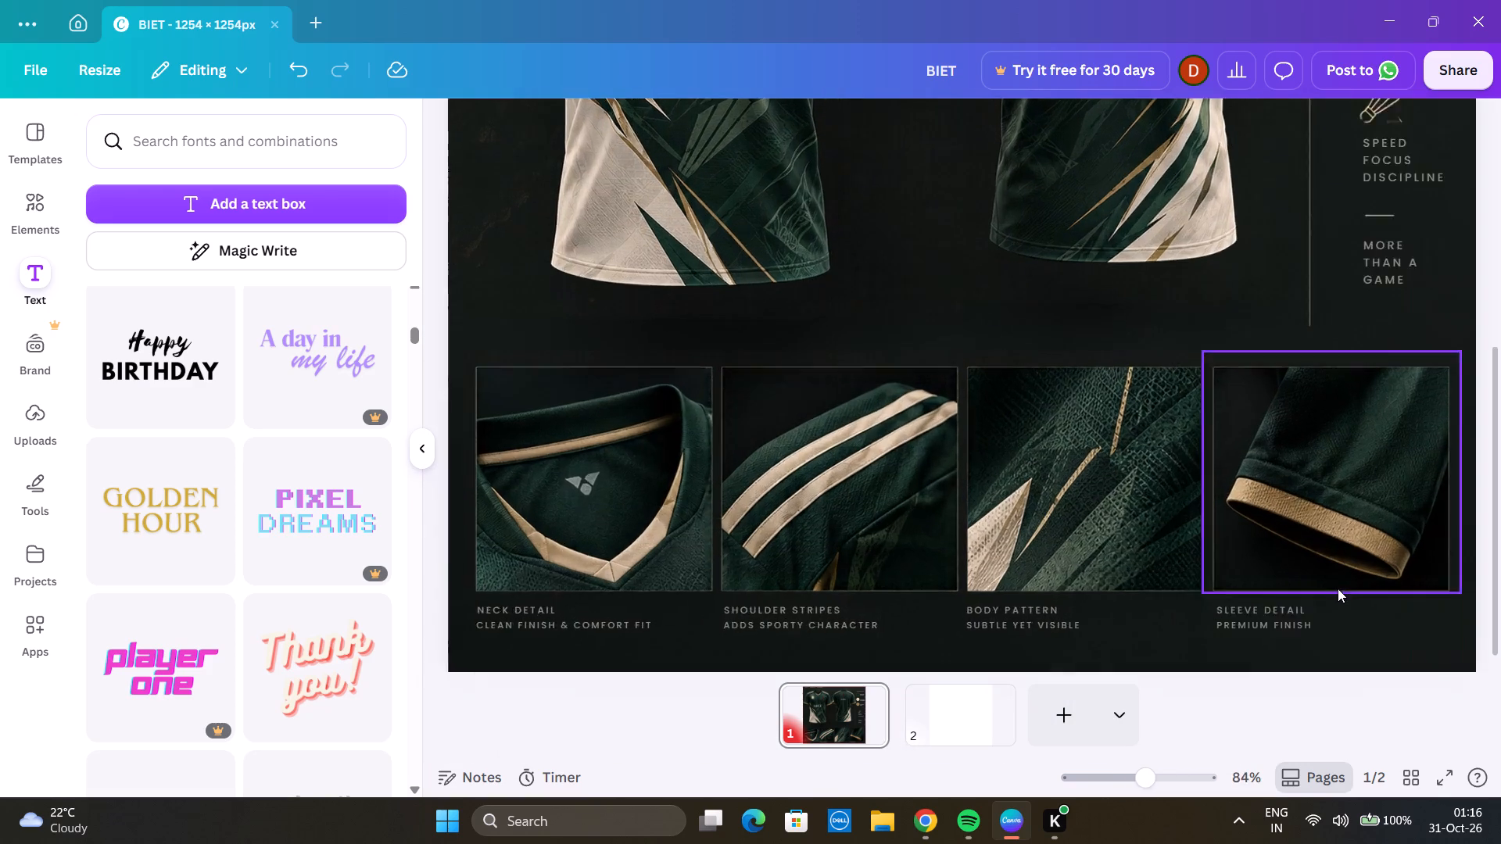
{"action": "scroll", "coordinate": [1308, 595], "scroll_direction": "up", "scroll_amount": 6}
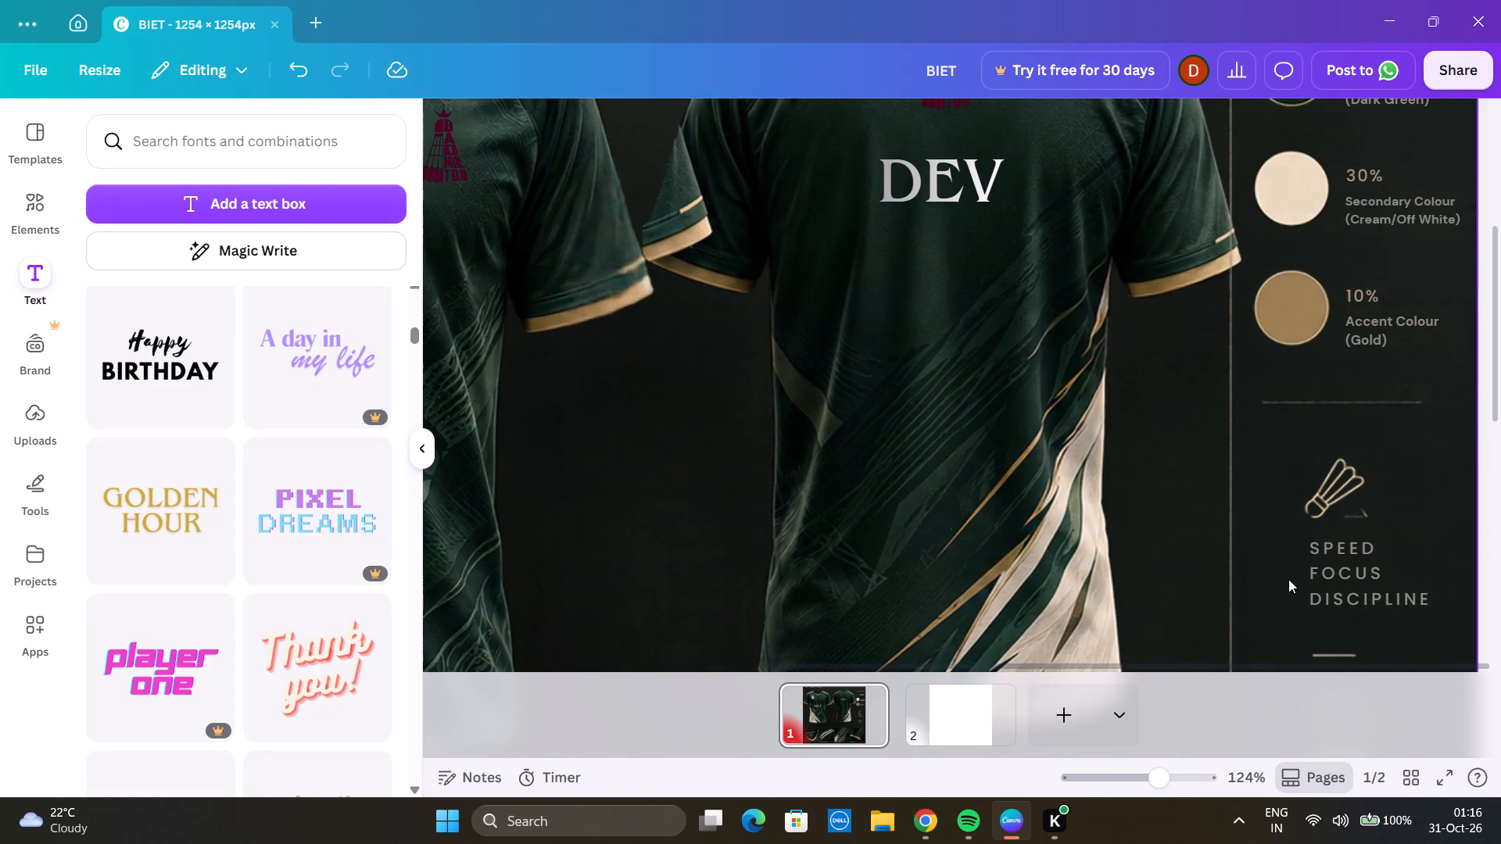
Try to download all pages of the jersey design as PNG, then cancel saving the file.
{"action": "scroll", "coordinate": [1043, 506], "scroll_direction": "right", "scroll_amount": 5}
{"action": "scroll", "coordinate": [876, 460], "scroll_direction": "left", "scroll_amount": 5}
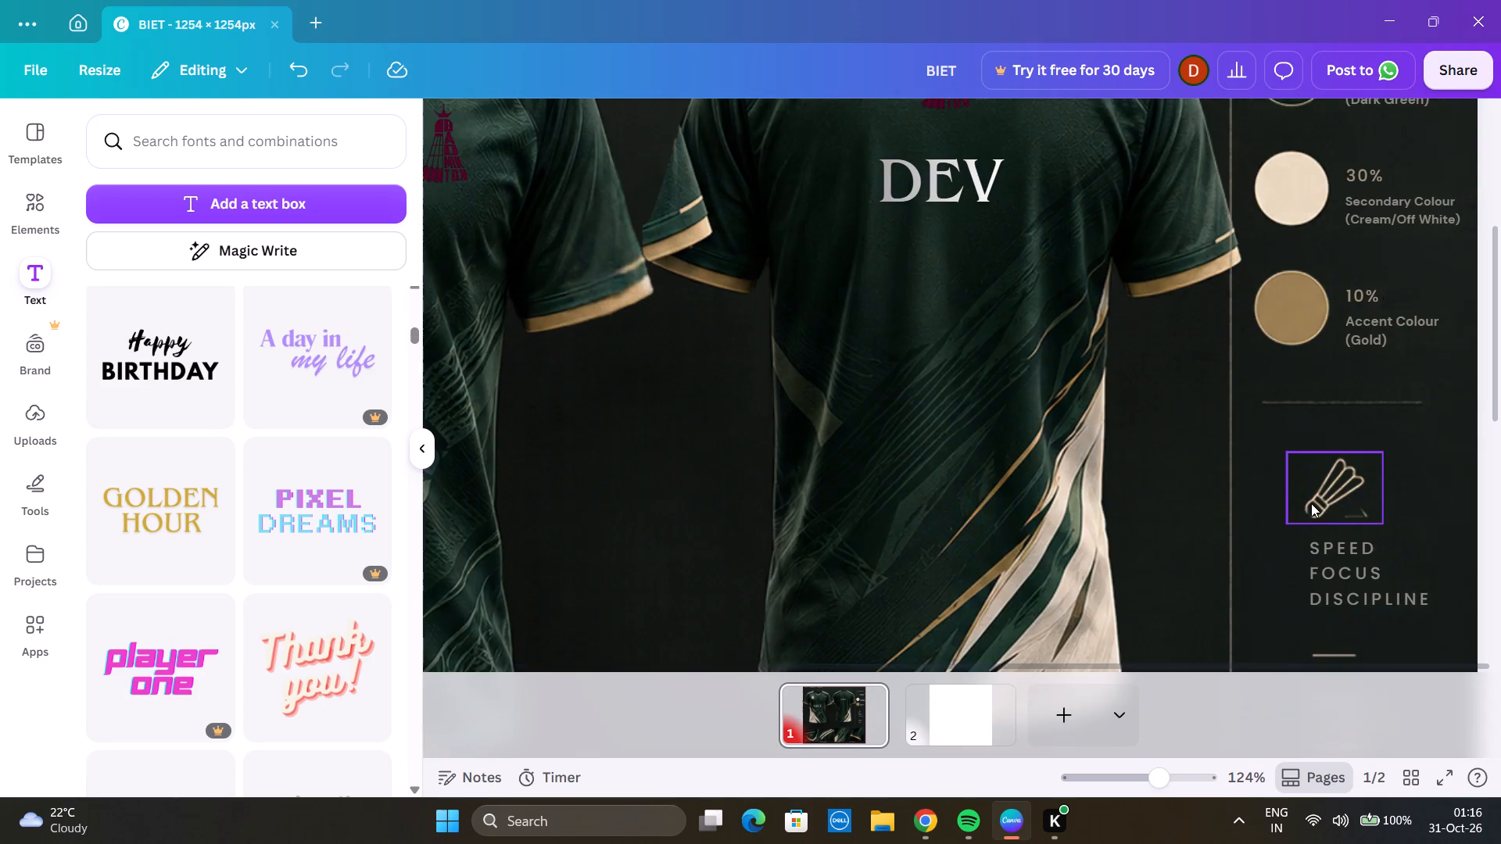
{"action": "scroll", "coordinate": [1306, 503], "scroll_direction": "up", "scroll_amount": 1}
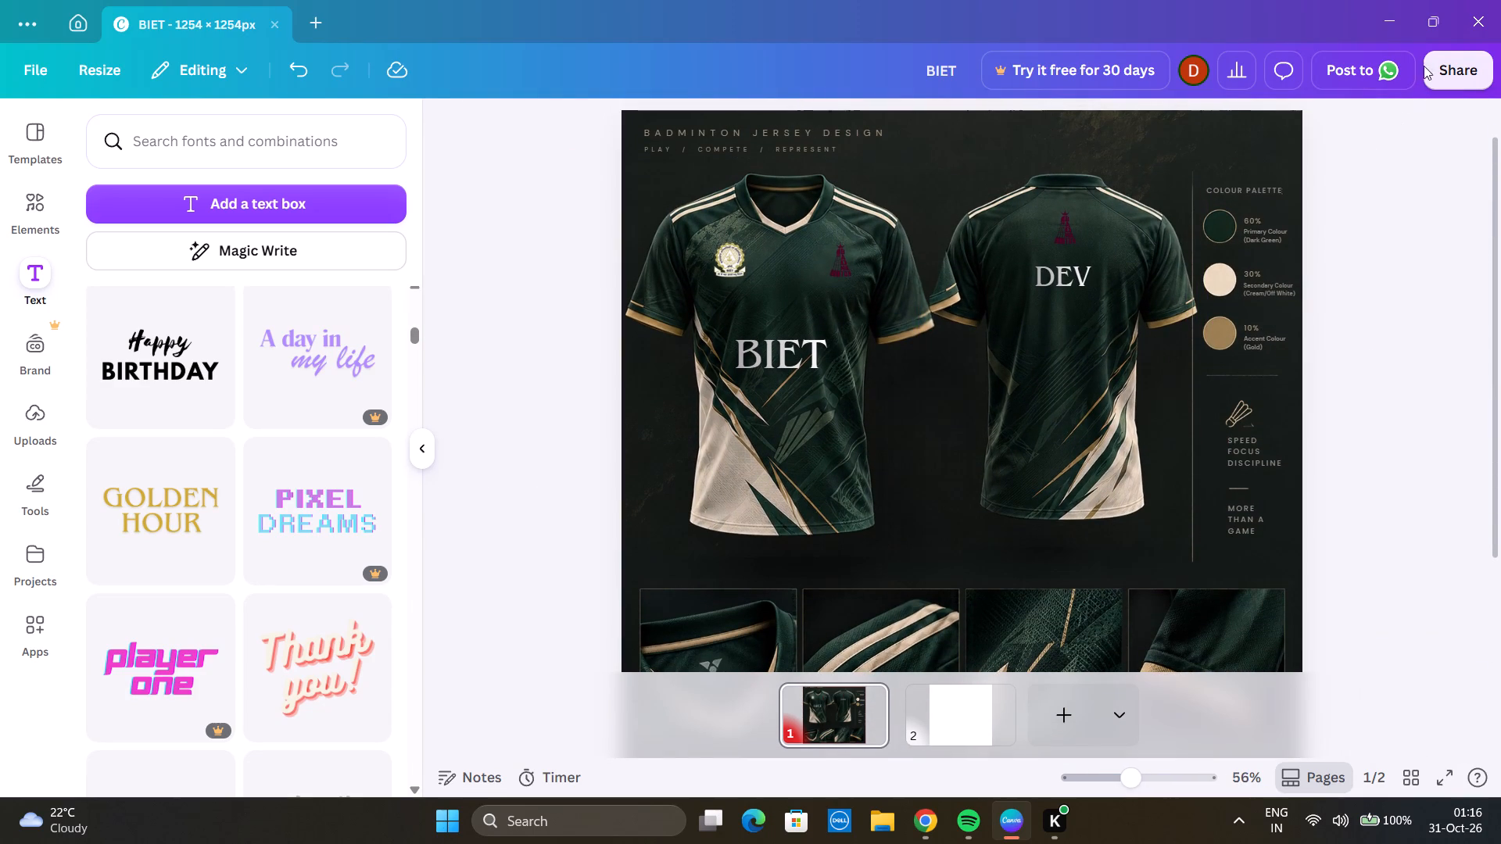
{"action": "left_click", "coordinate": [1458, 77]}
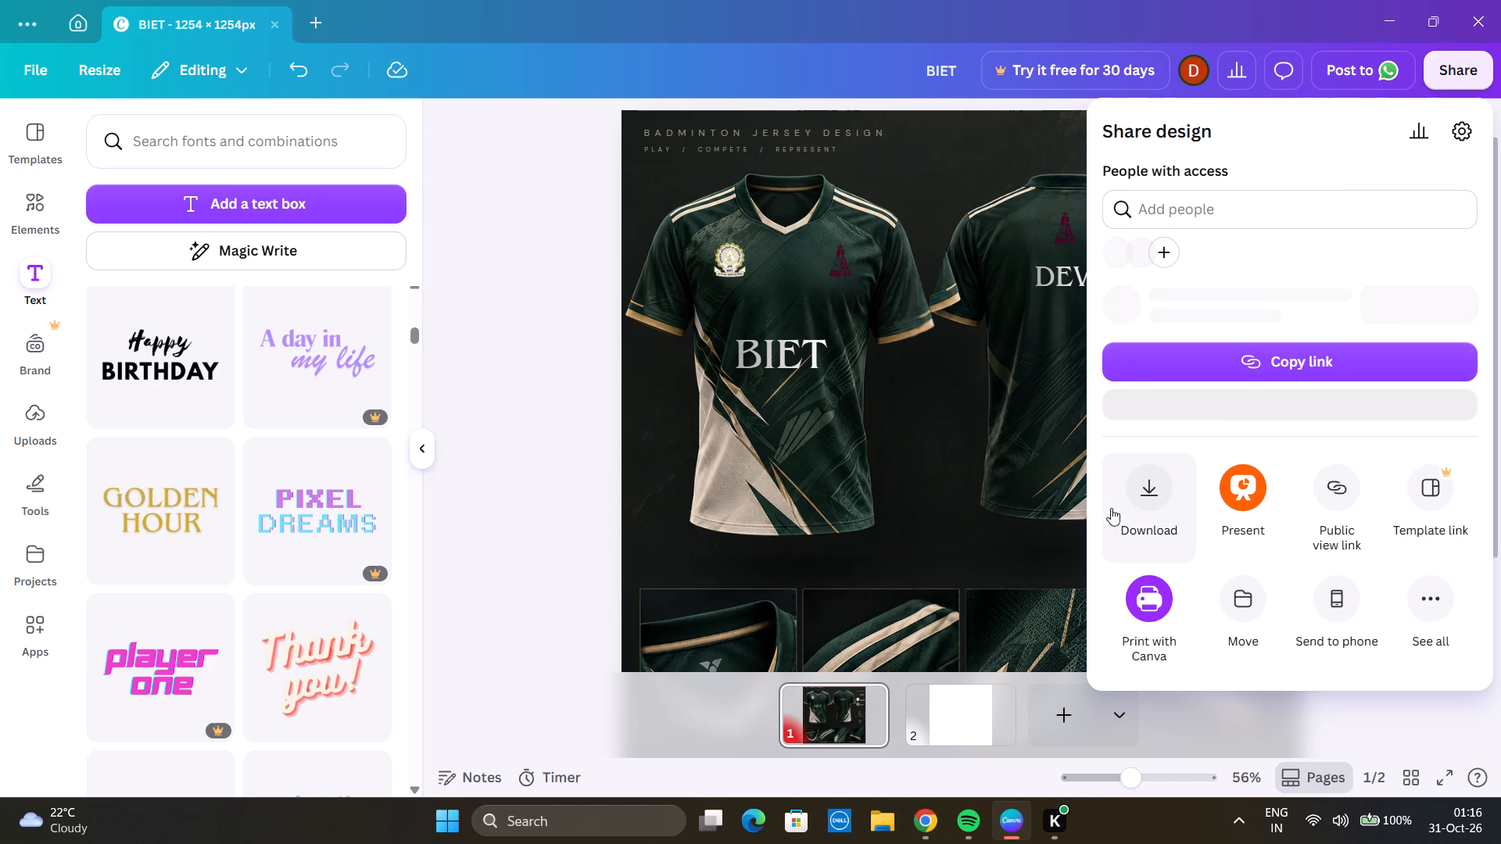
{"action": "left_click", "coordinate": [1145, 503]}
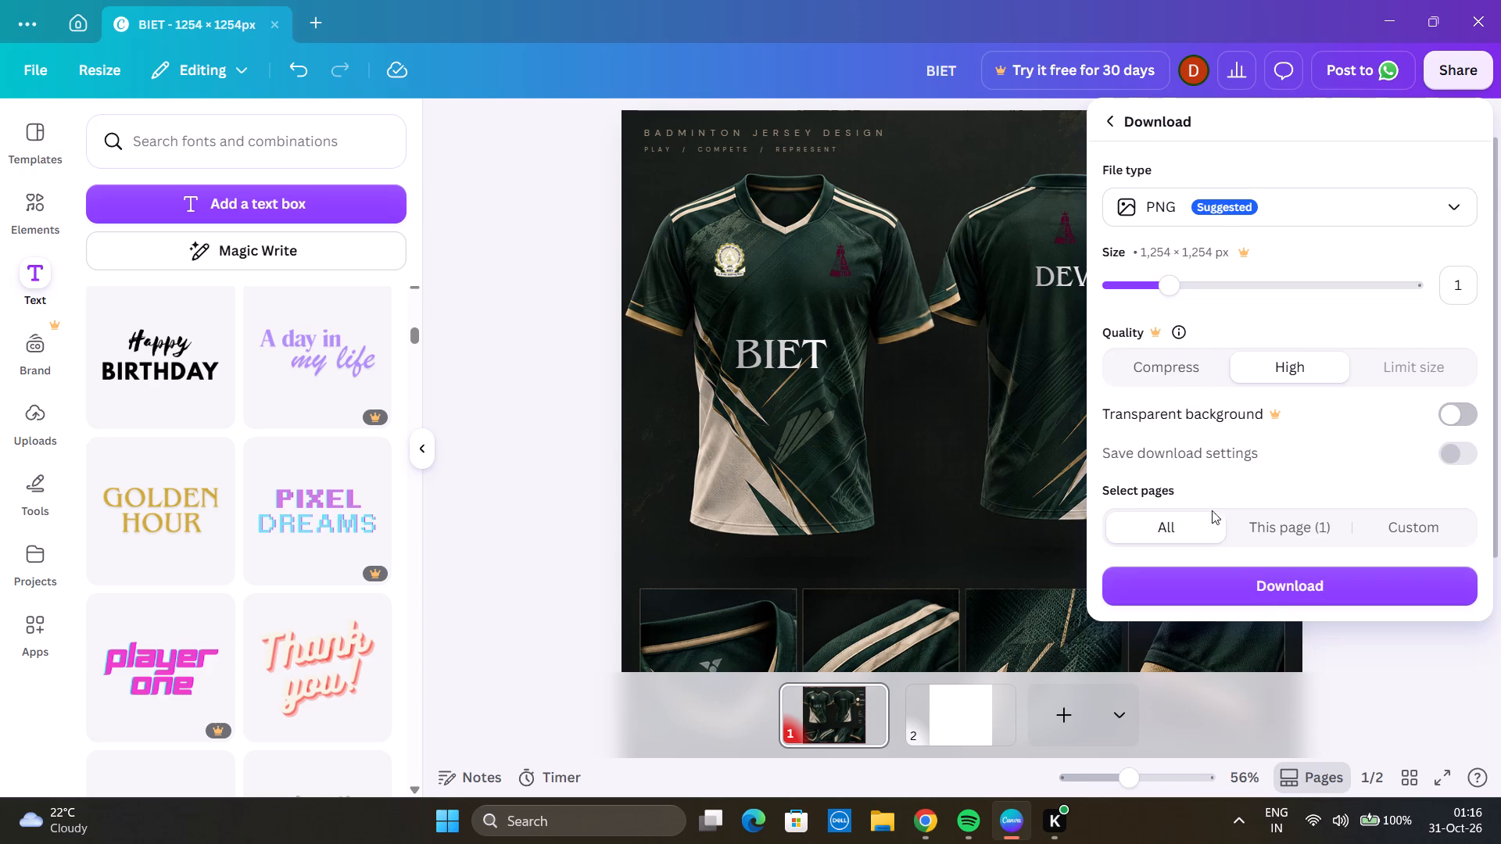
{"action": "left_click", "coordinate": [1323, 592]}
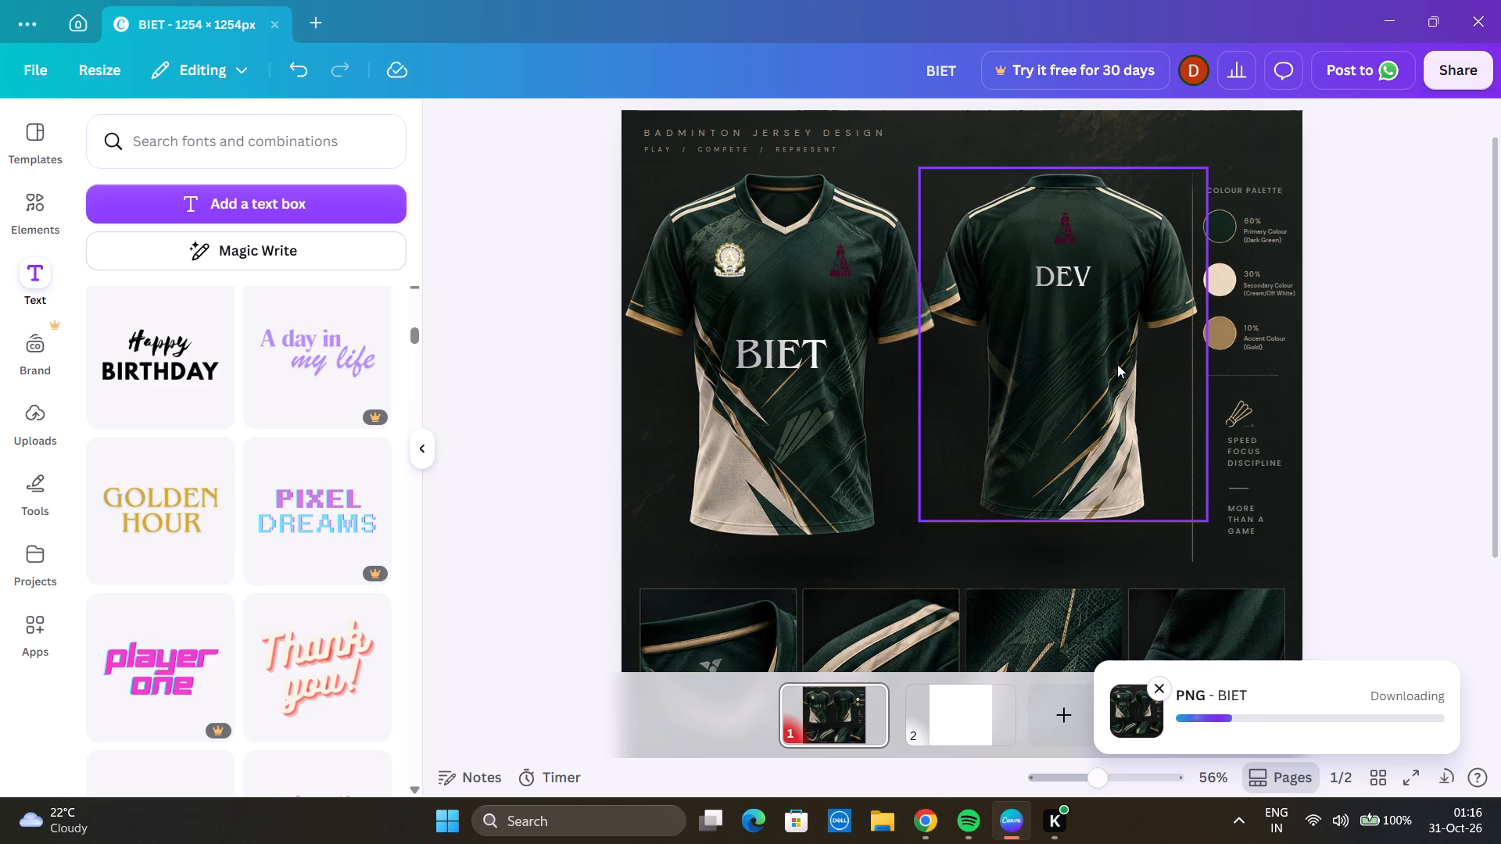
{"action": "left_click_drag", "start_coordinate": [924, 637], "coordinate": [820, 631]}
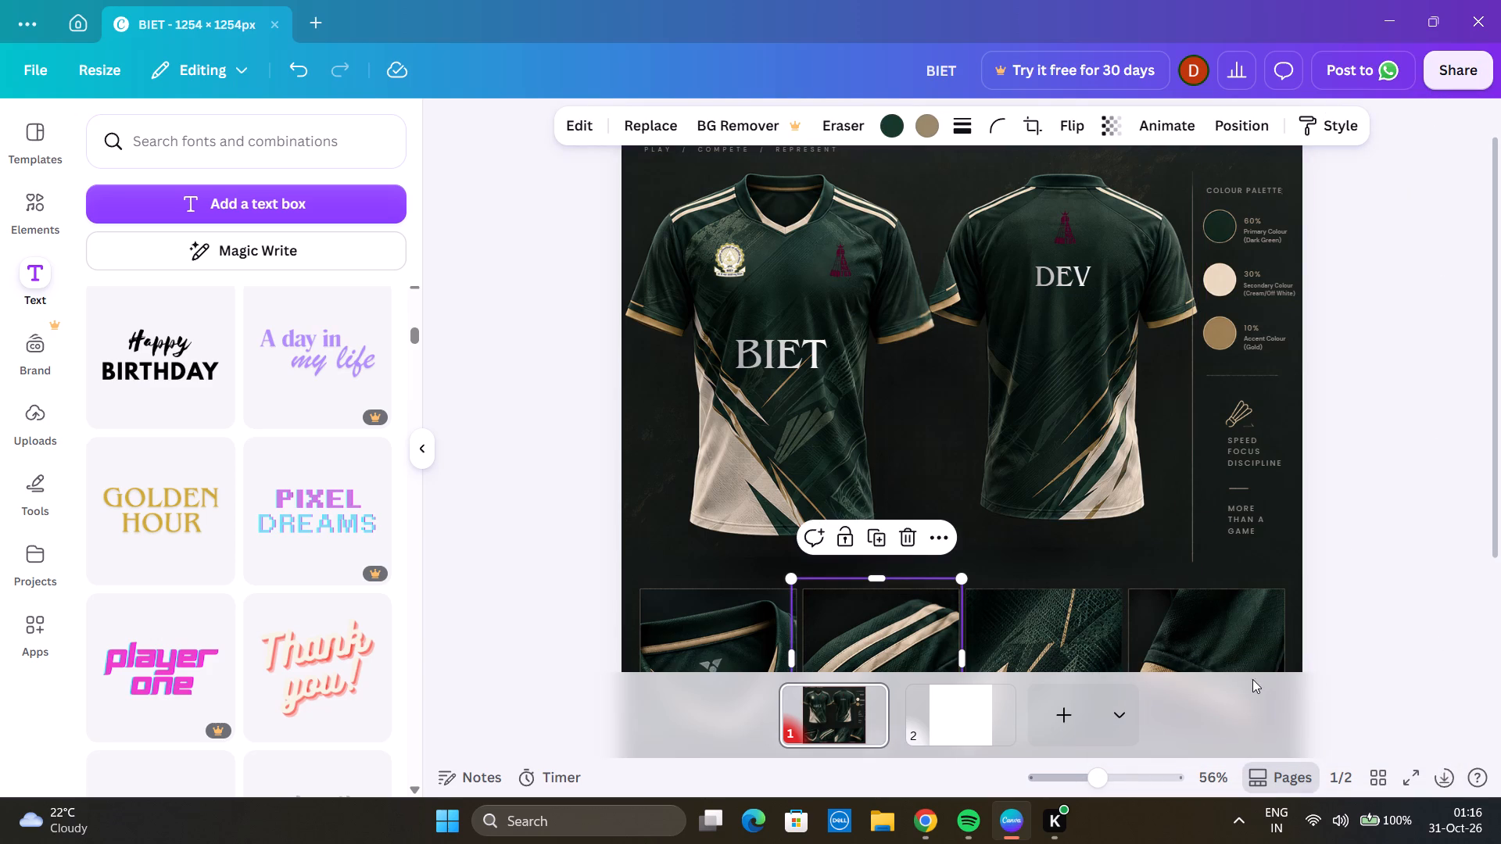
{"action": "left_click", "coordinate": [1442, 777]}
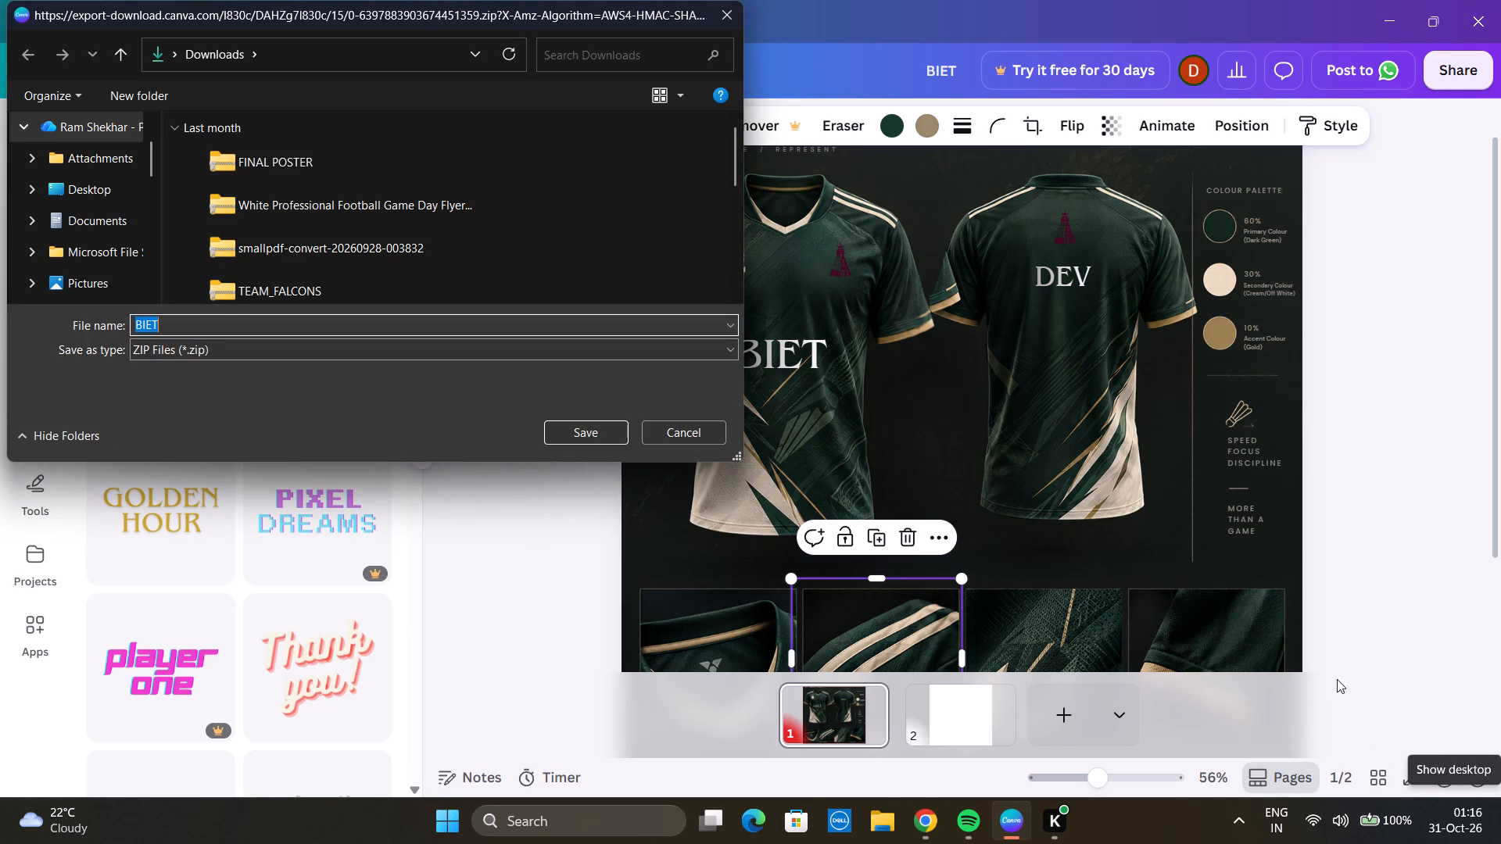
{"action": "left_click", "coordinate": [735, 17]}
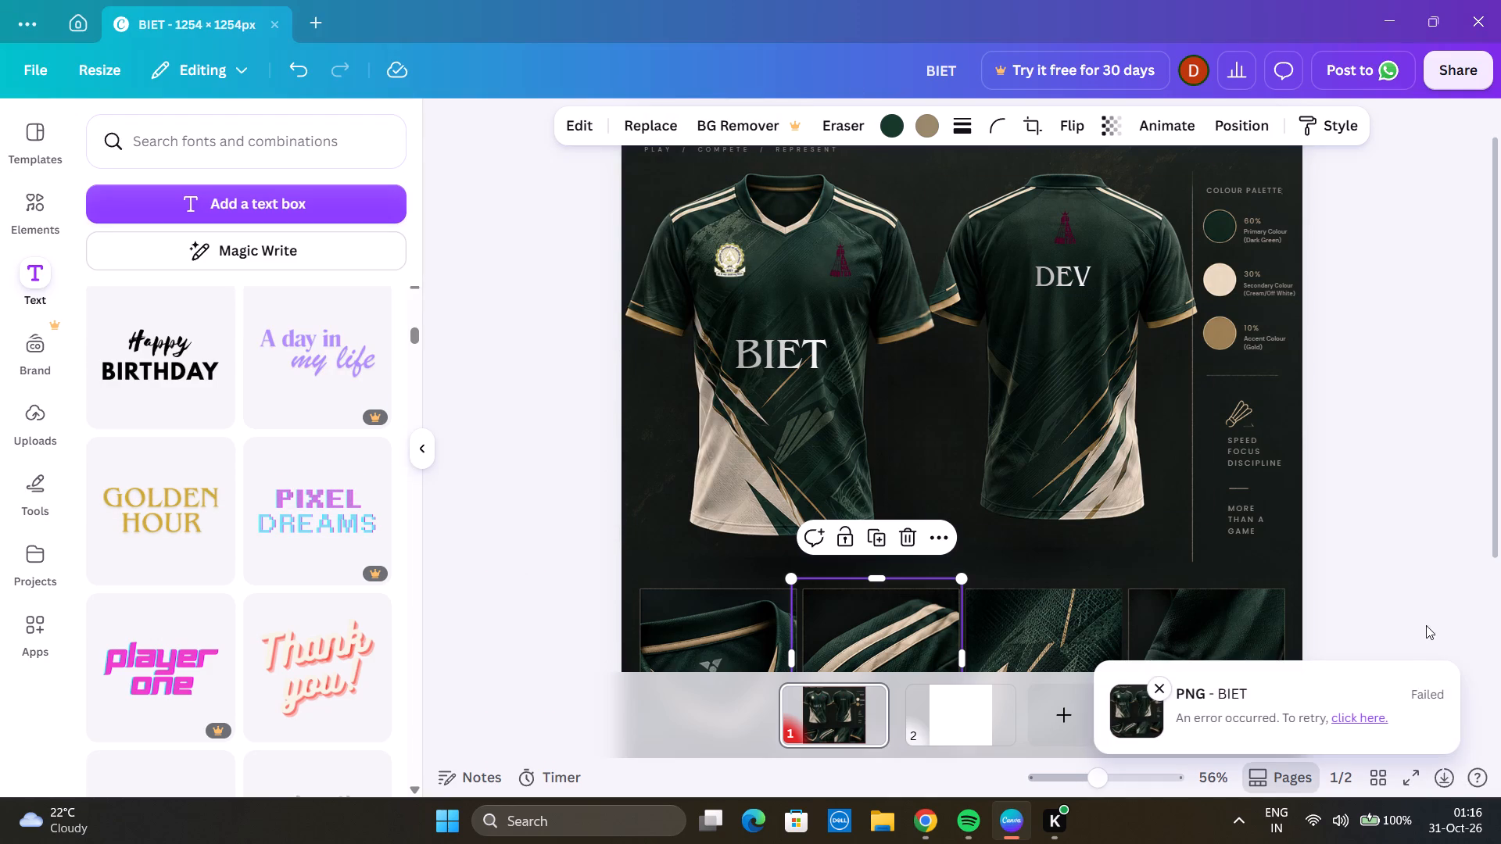
Retry the PNG download and save the ZIP file in Downloads as JERSEY 3RD DRAFT.
{"action": "left_click", "coordinate": [1365, 721]}
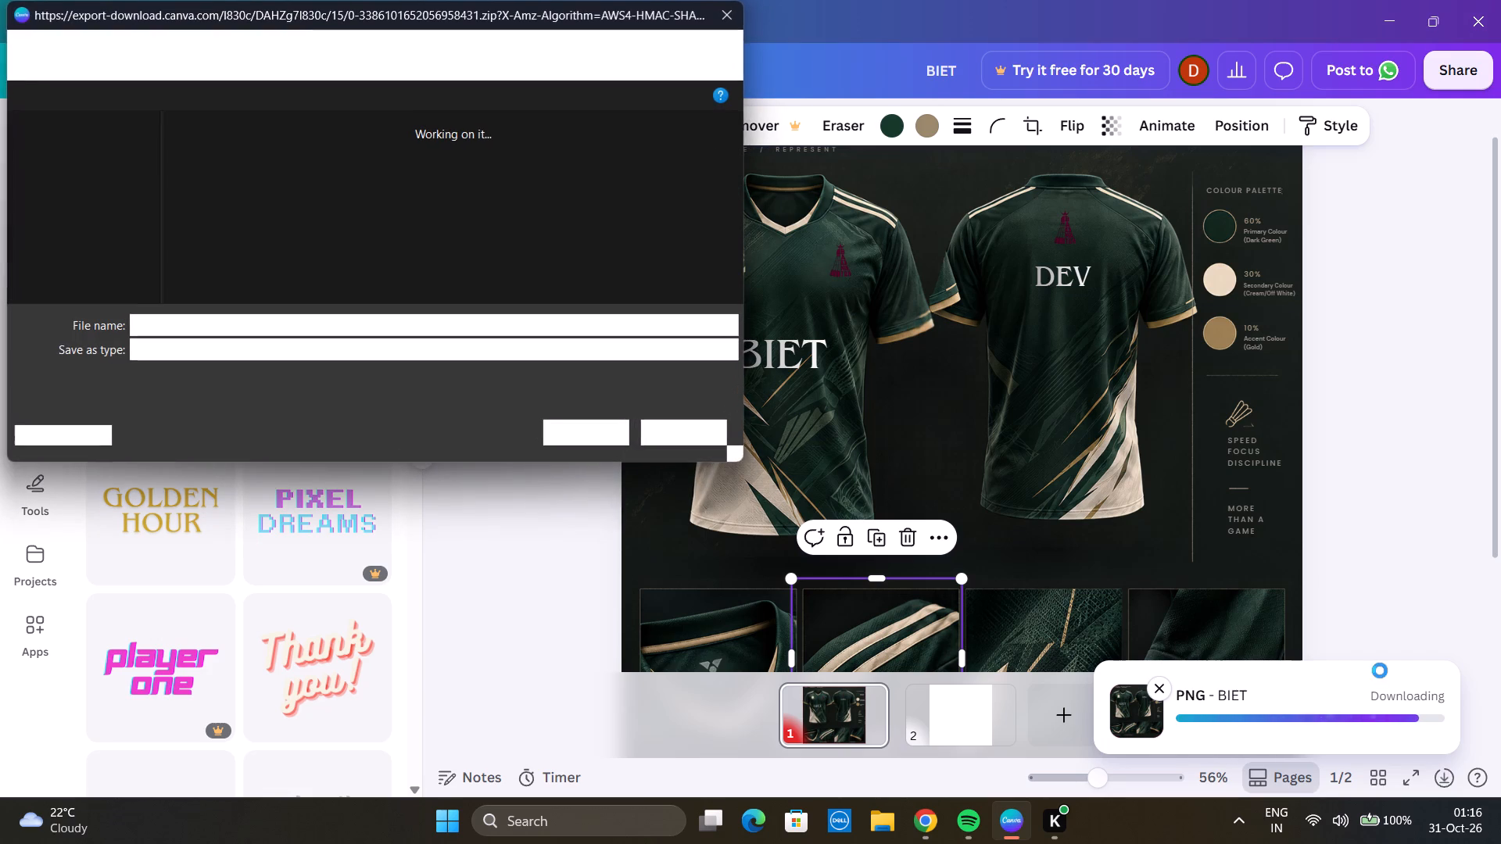
{"action": "key", "text": "BackSpace"}
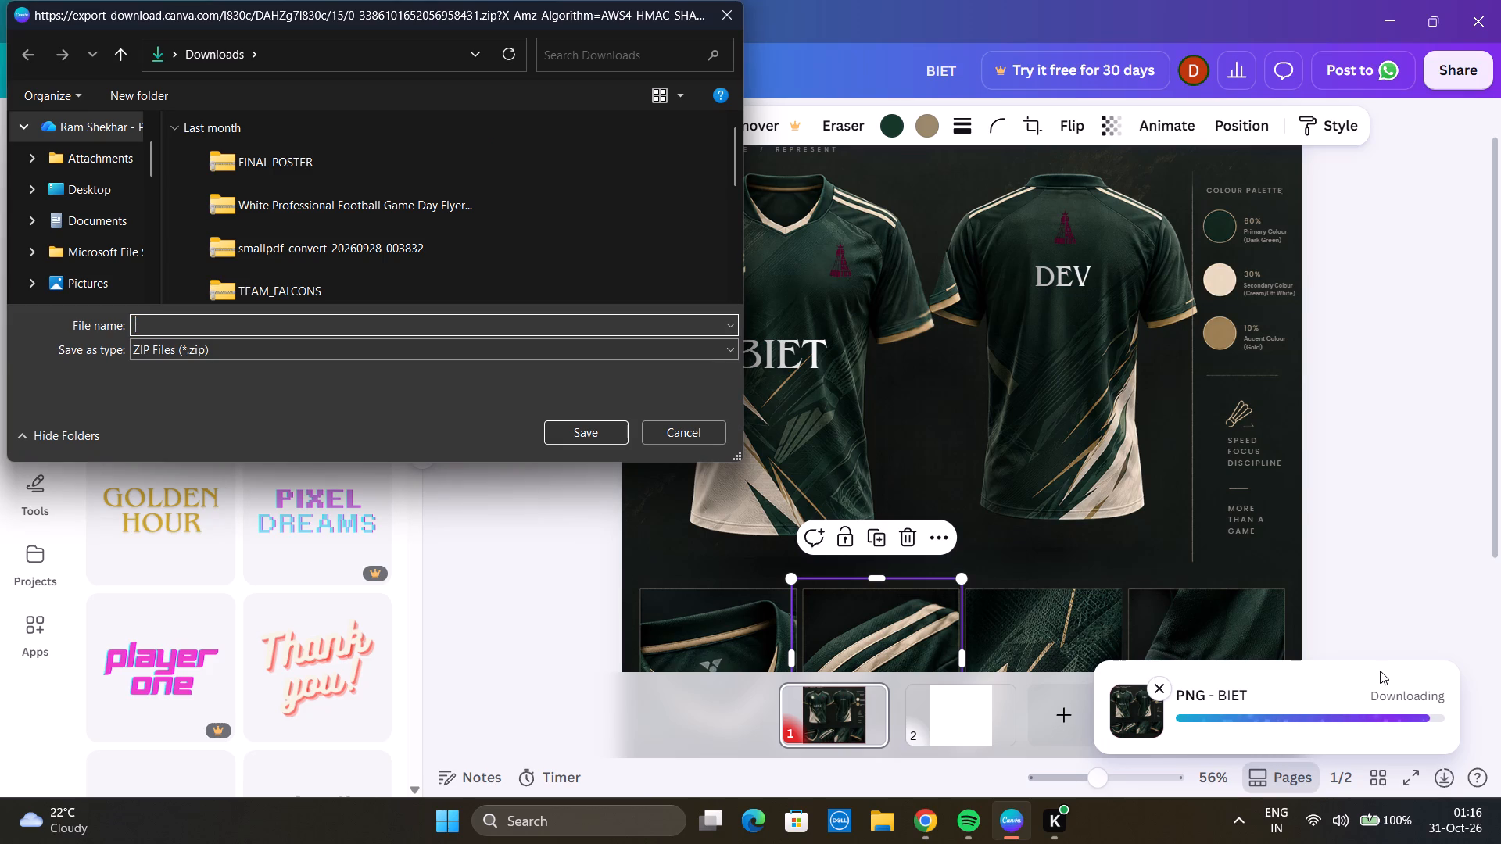
{"action": "type", "text": "JERSEY"}
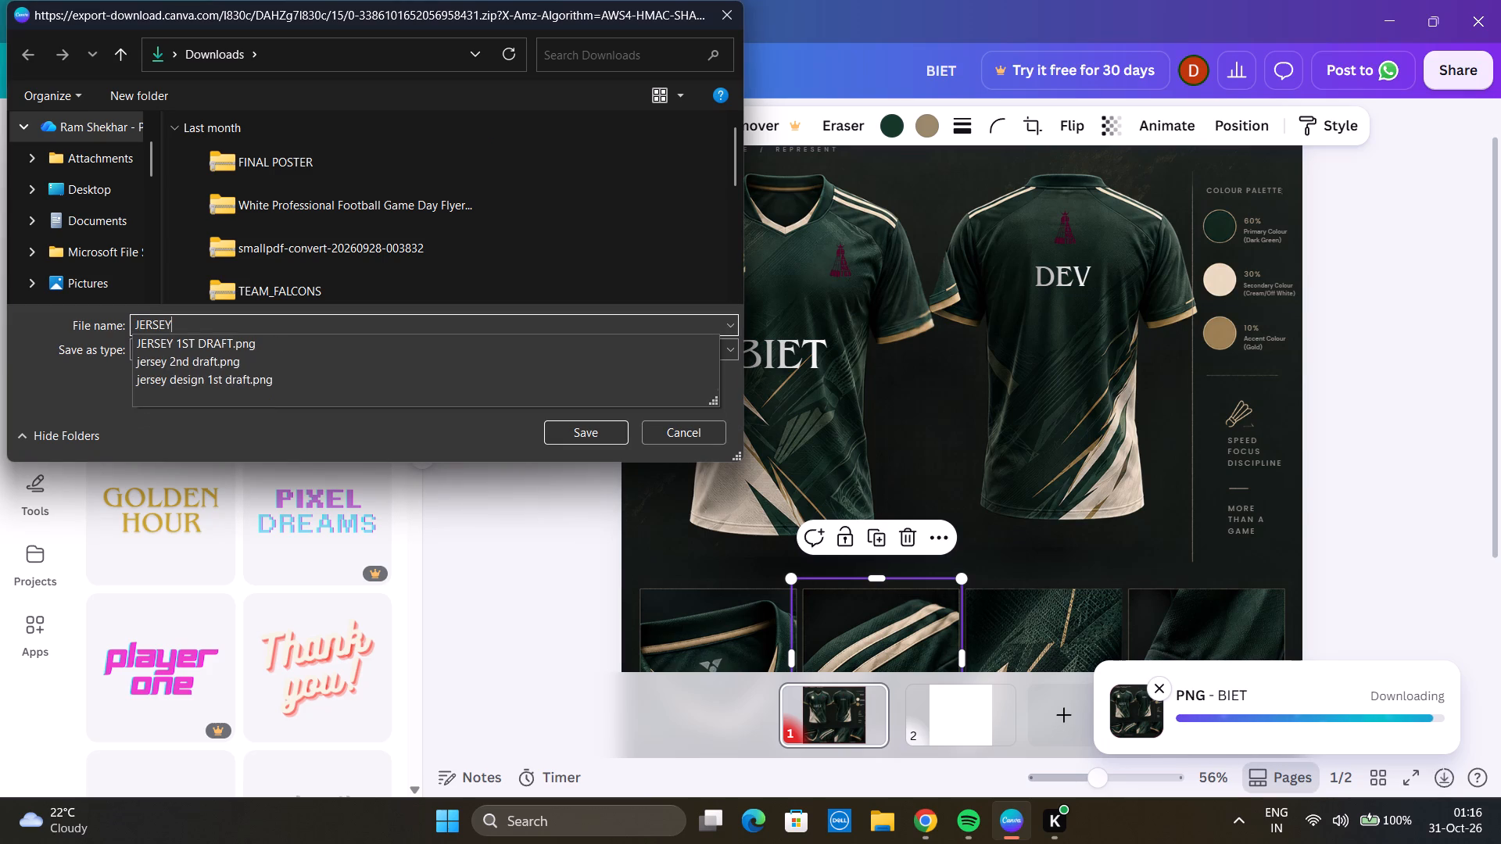
{"action": "key", "text": "space"}
{"action": "type", "text": "3RD DRAFT"}
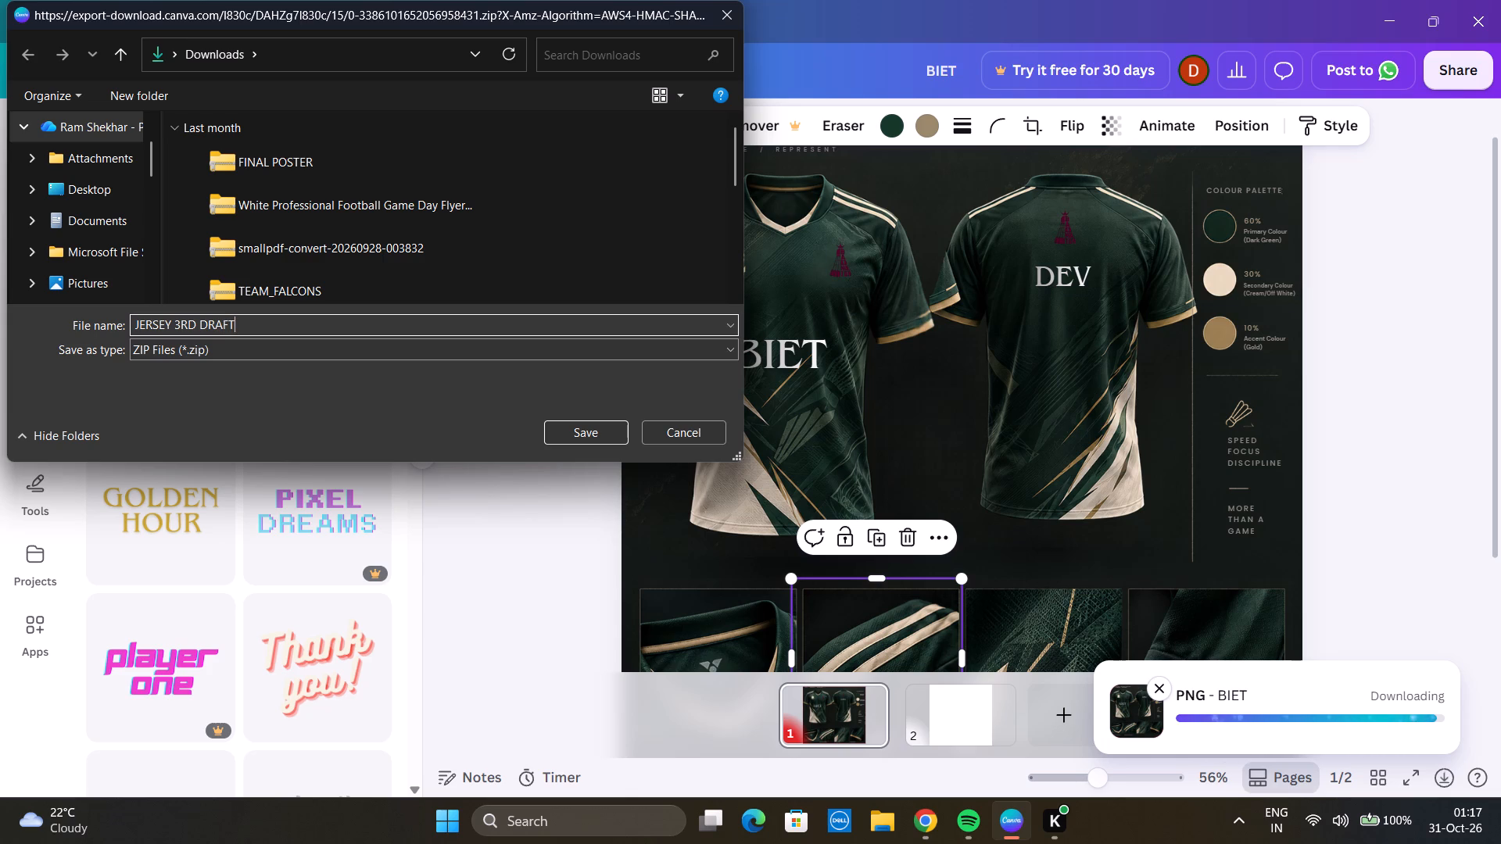
{"action": "key", "text": "Return"}
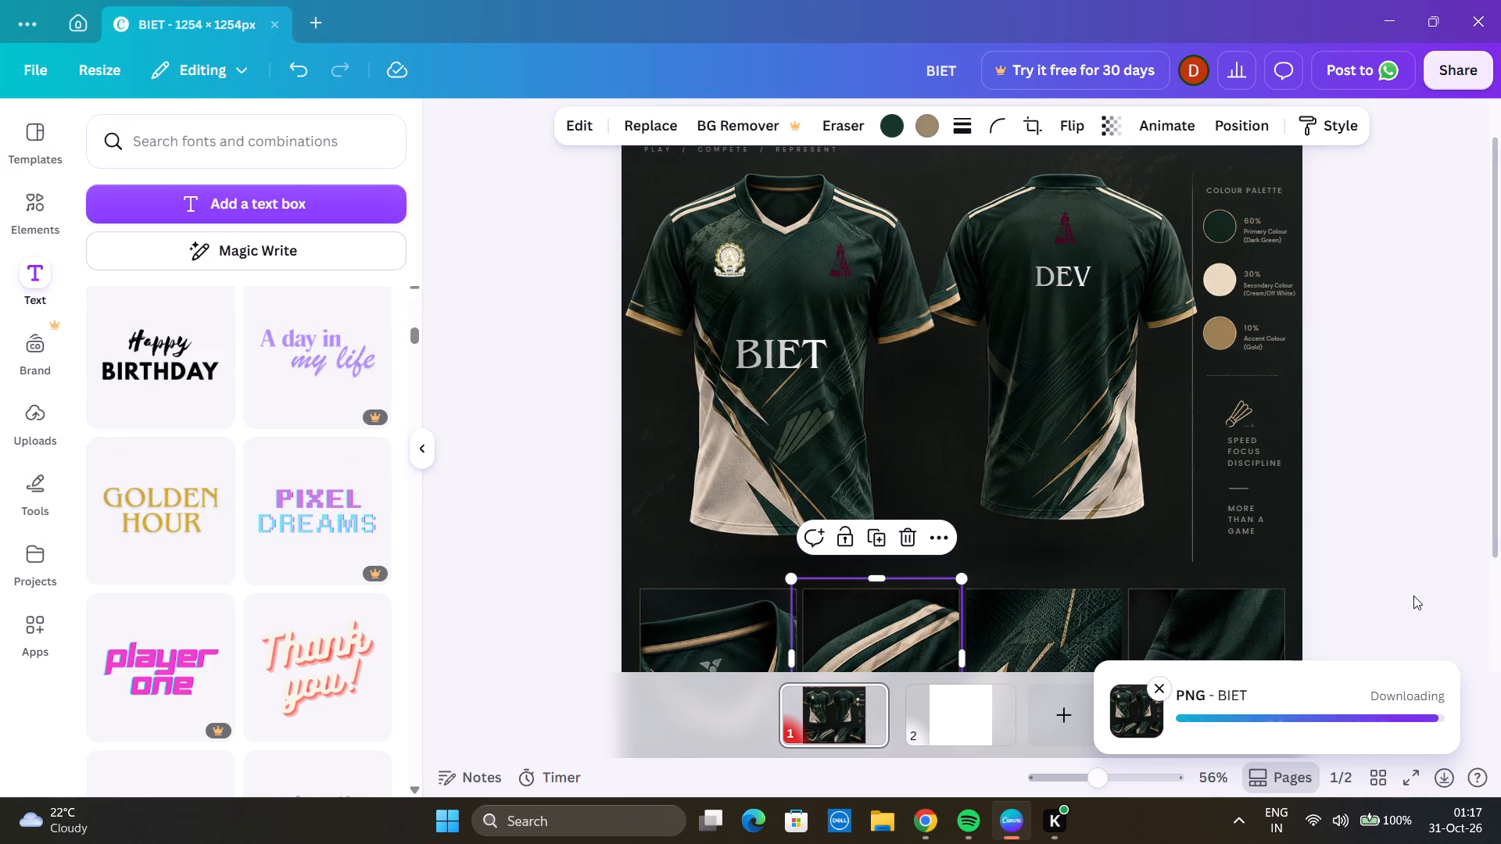
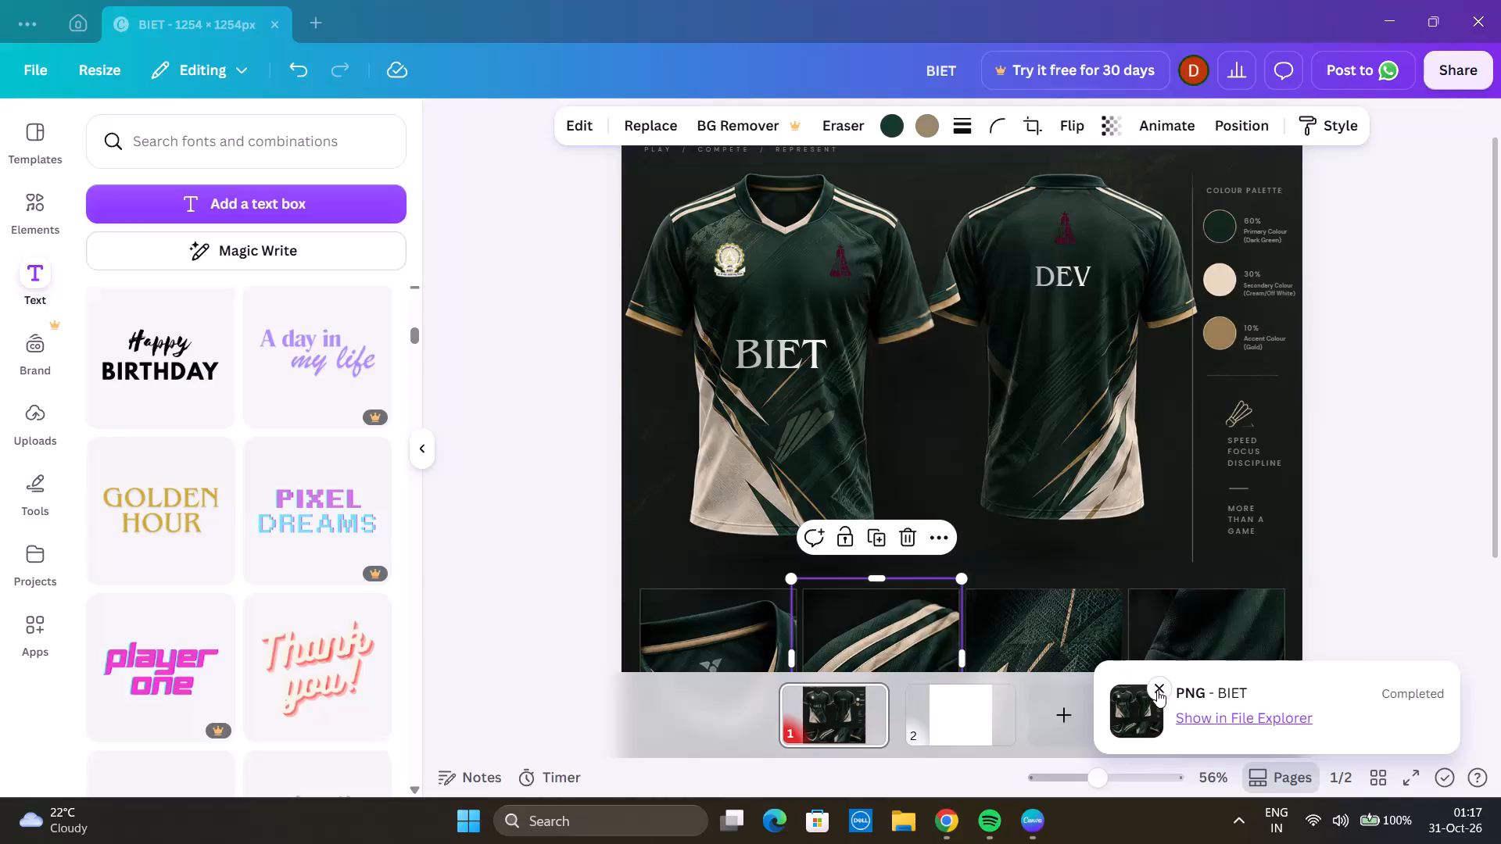
Dismiss the completed PNG download notice and close the Canva window with the BIET jersey design.
{"action": "left_click", "coordinate": [1163, 690]}
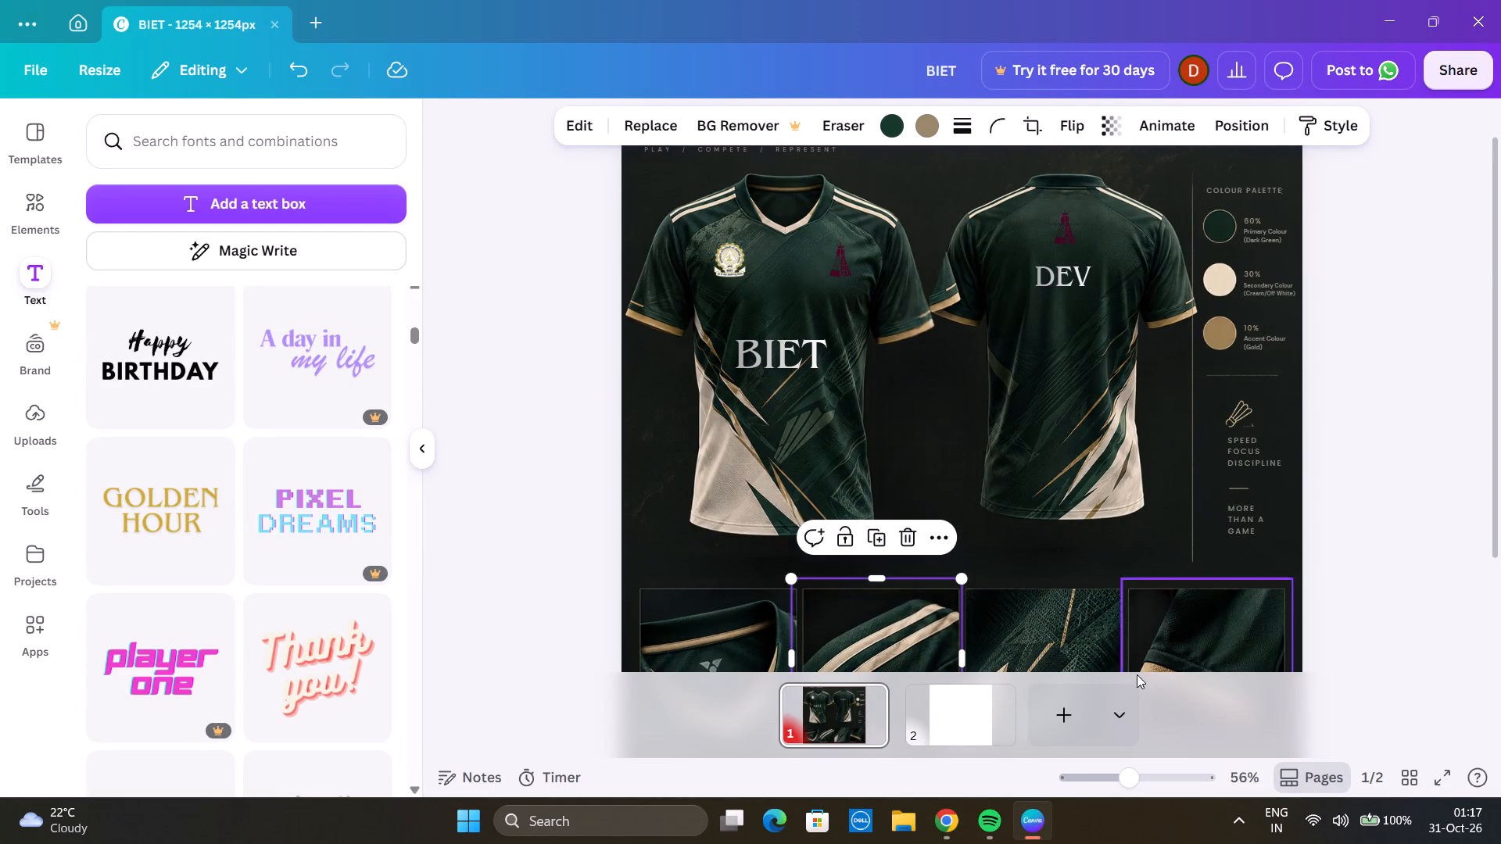
{"action": "left_click", "coordinate": [1480, 13]}
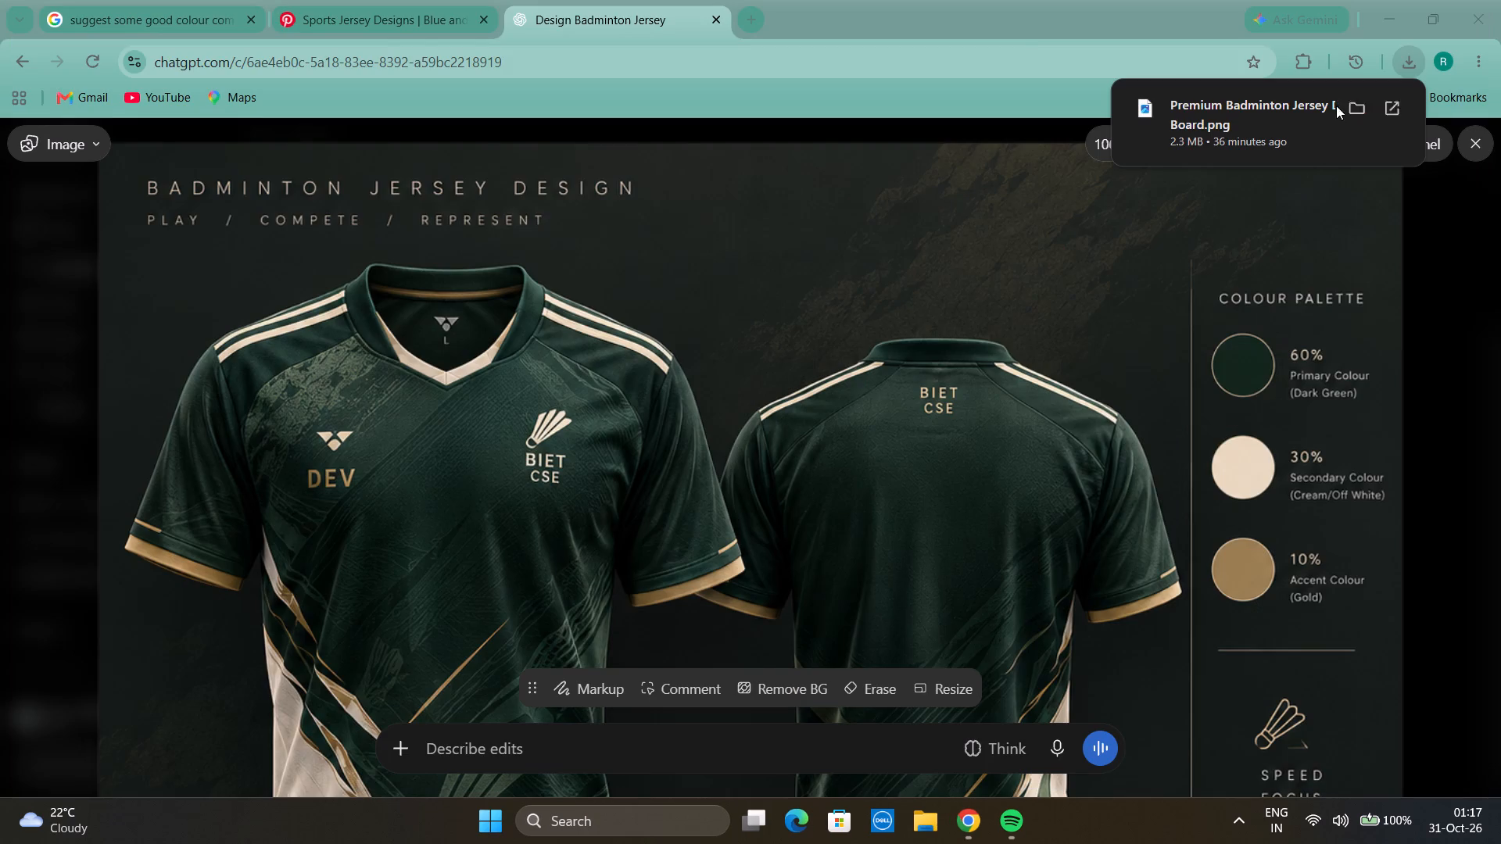
In Chrome, dismiss the recent download pop-up and close the enlarged badminton jersey image to return to the ChatGPT conversation.
{"action": "left_click", "coordinate": [959, 0]}
{"action": "scroll", "coordinate": [863, 473], "scroll_direction": "down", "scroll_amount": 2}
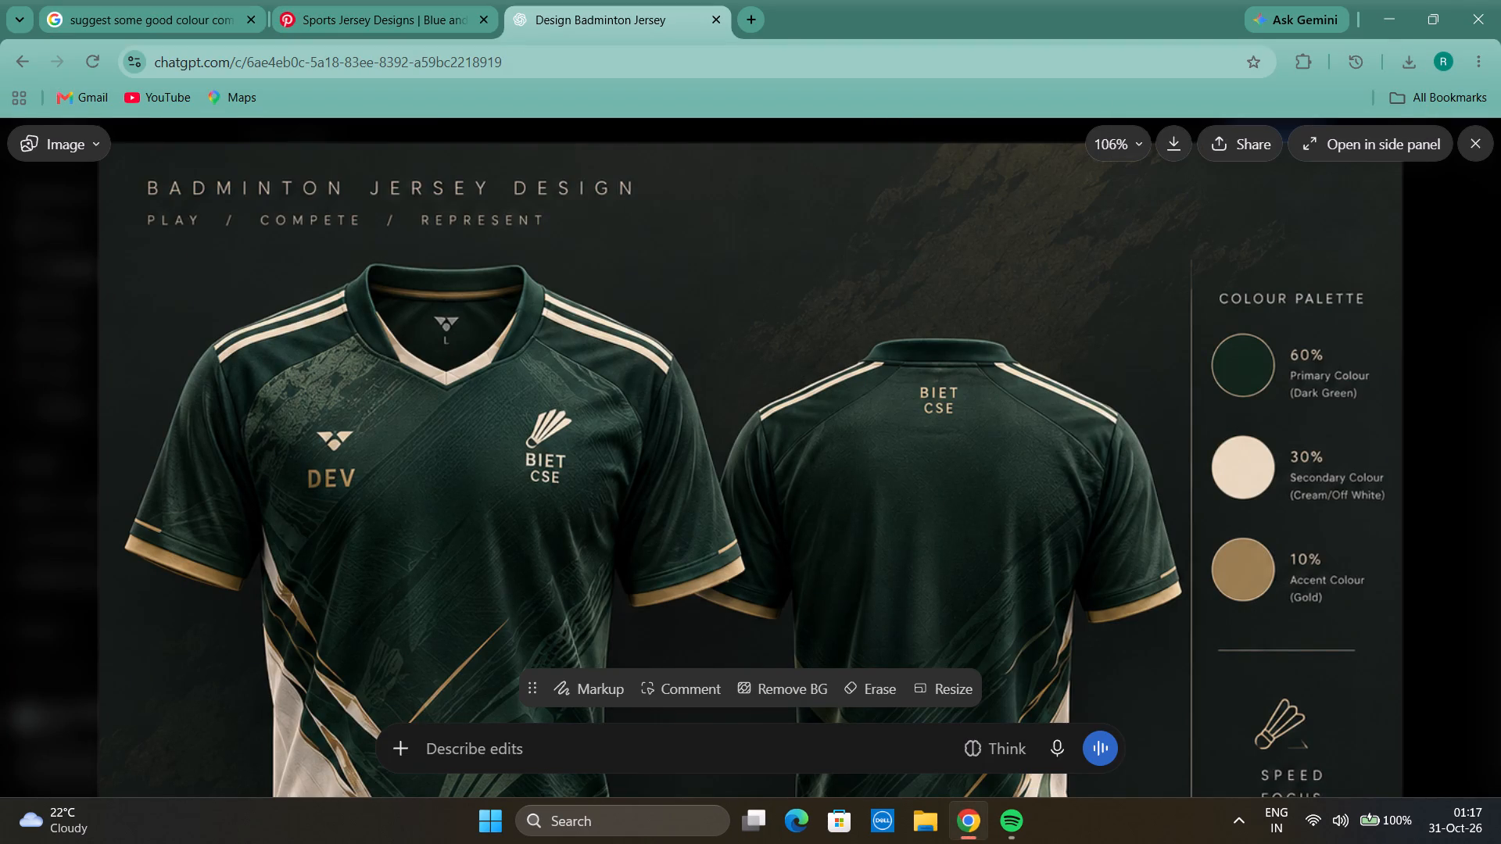
{"action": "scroll", "coordinate": [885, 473], "scroll_direction": "down", "scroll_amount": 2}
{"action": "left_click", "coordinate": [9, 435]}
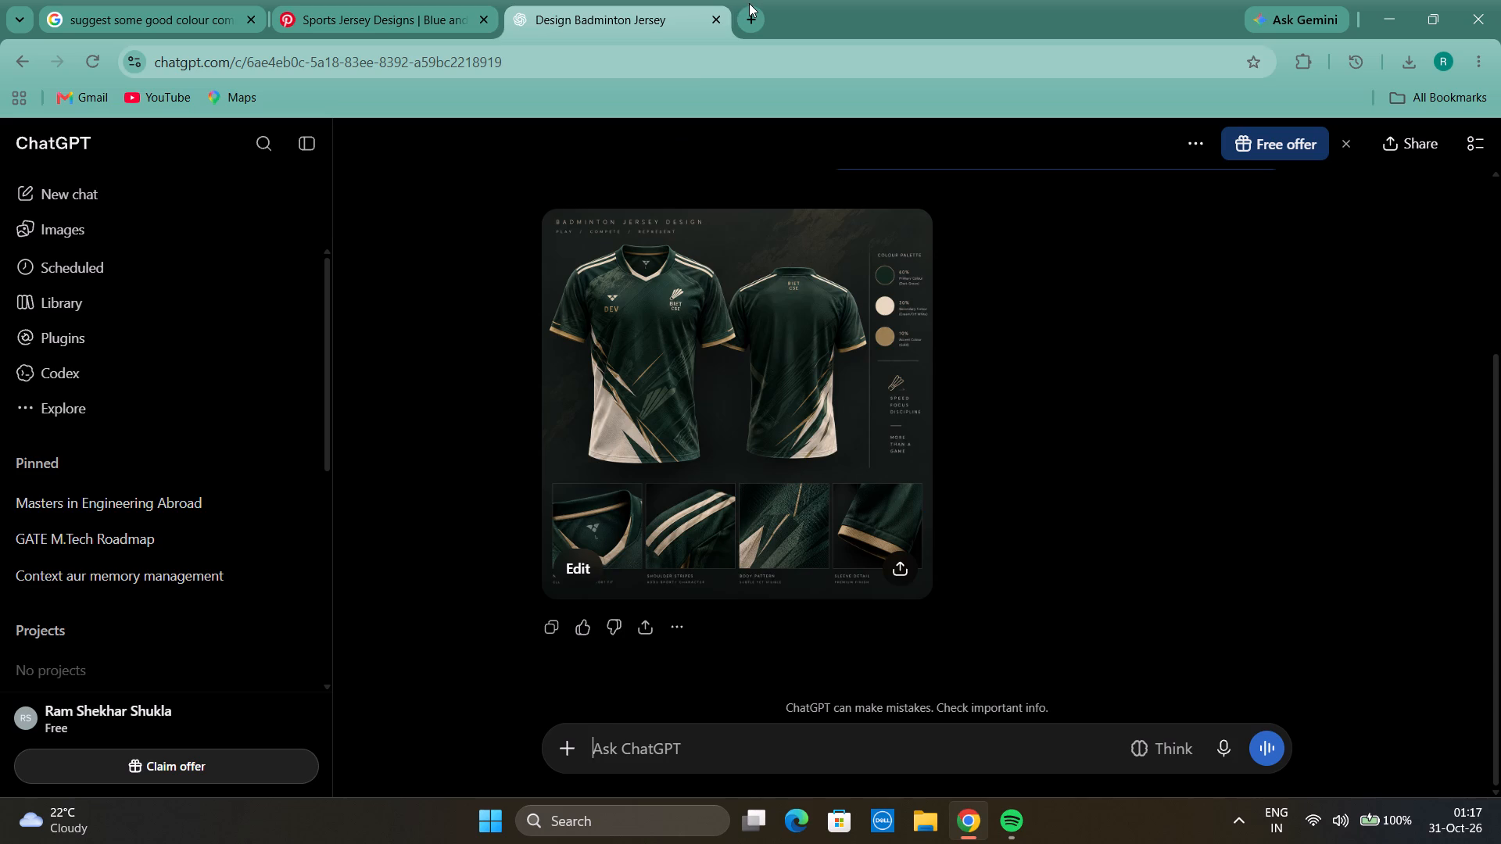
Open a new blank browser tab.
{"action": "left_click", "coordinate": [749, 3]}
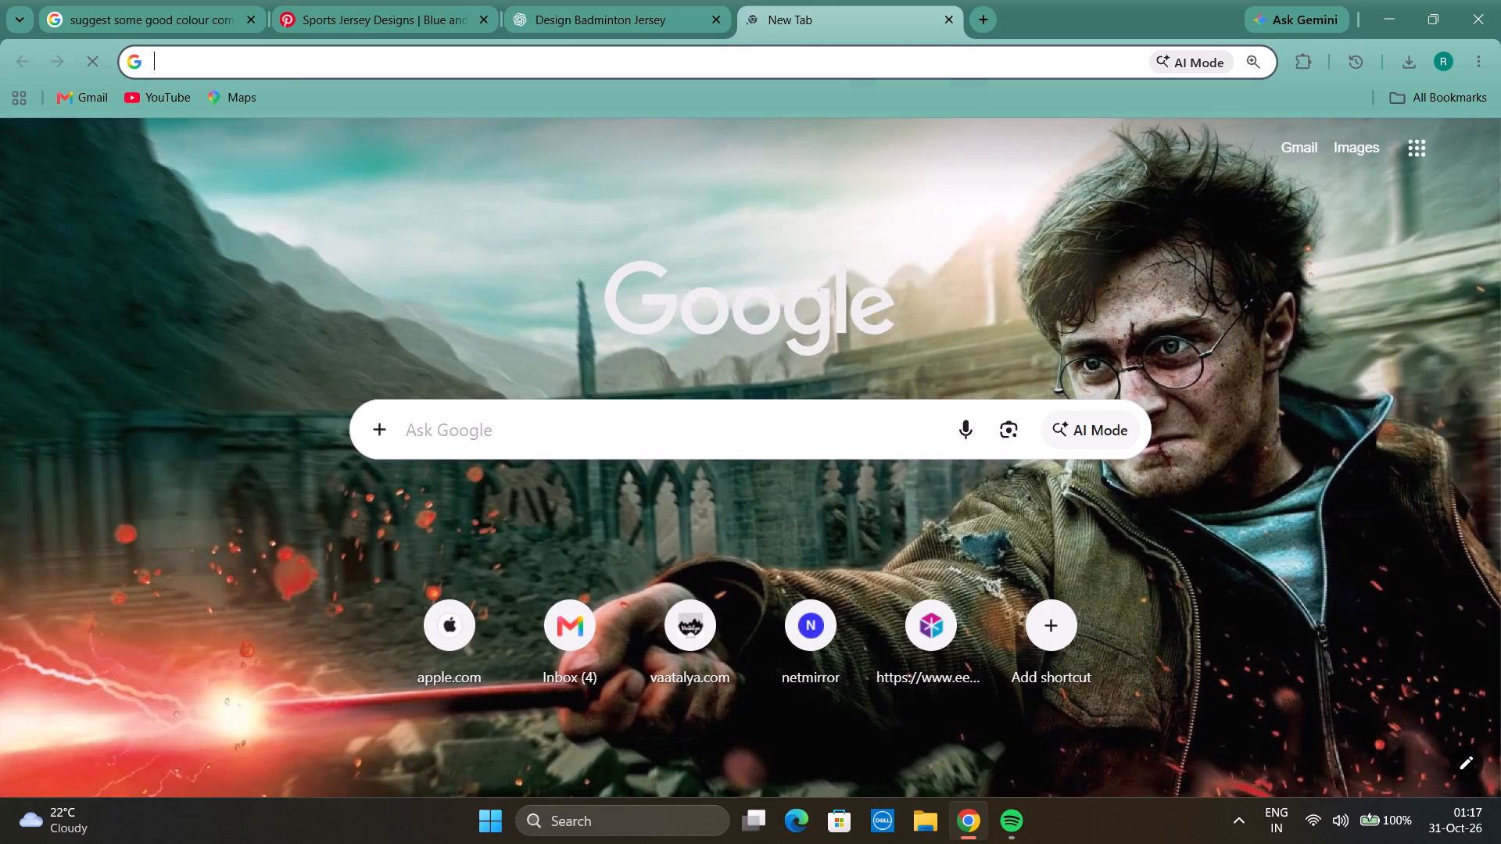
Search Windows for the WhatsApp app.
{"action": "key", "text": "w"}
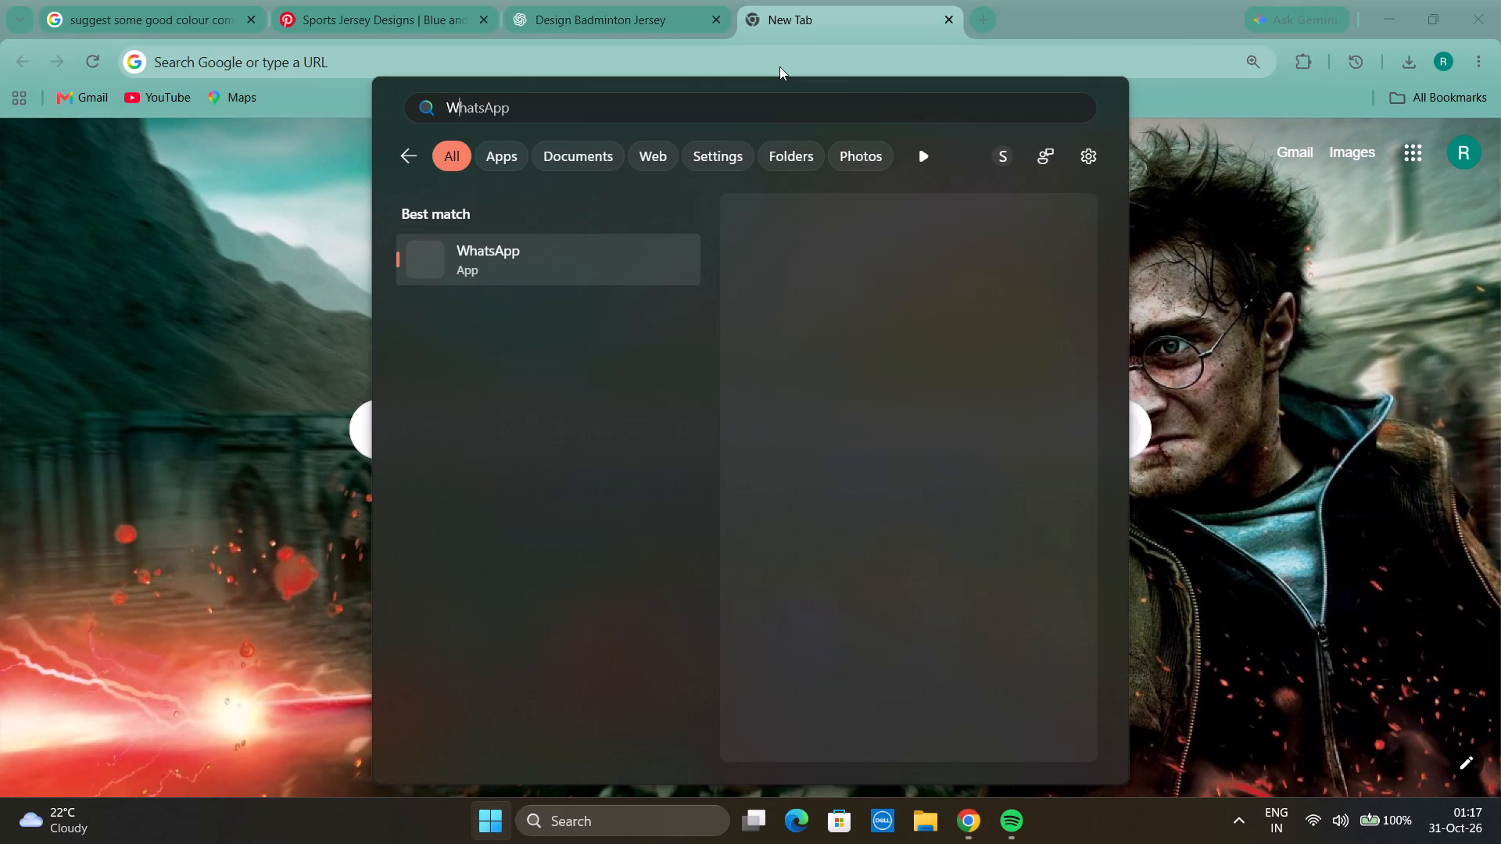
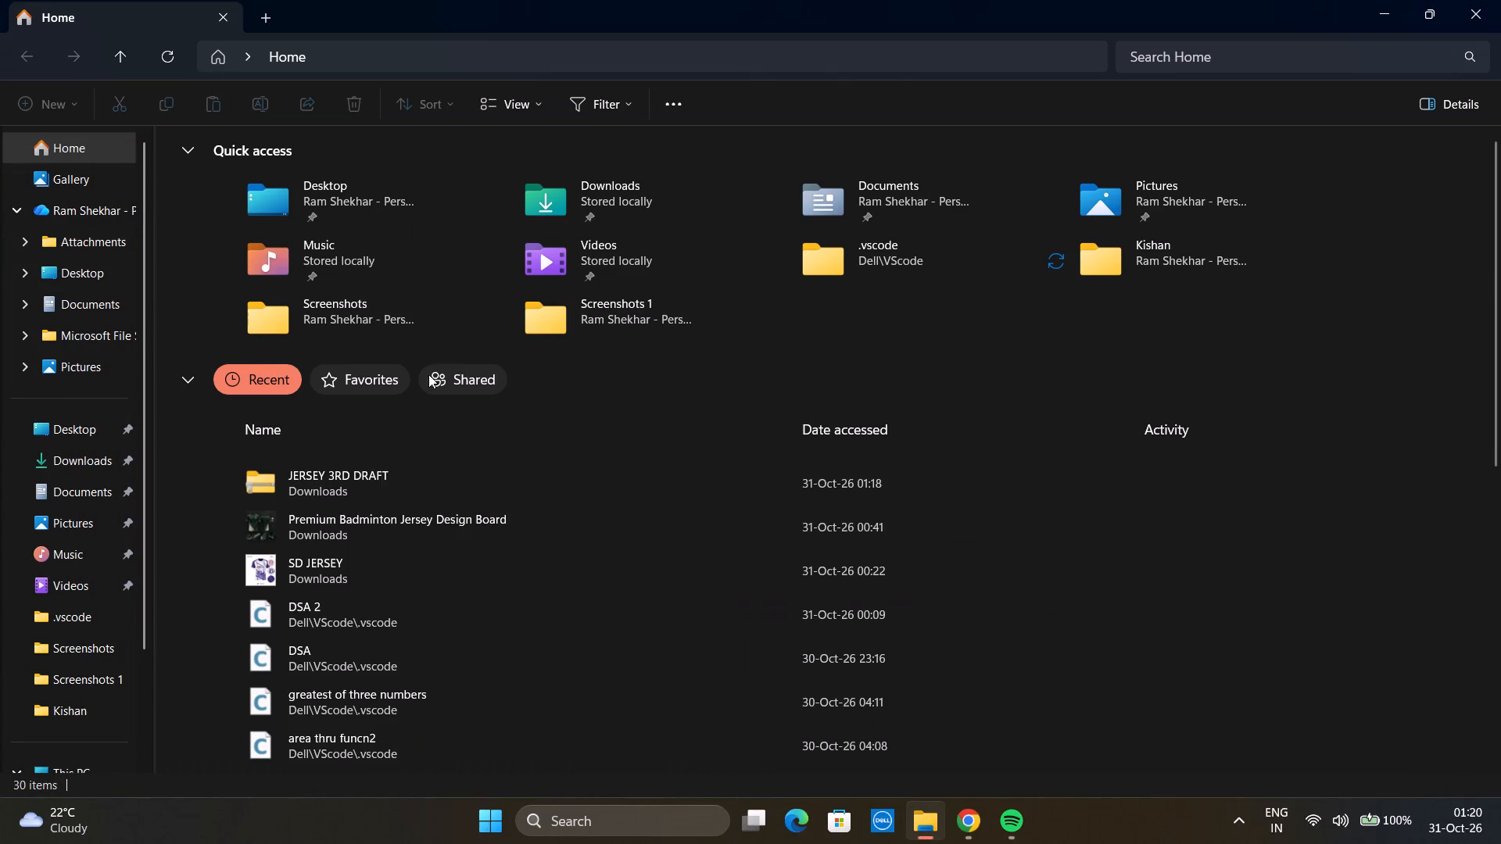
In the Downloads folder, rename the smallpdf-convert zip archive as jersey 4th draft.
{"action": "left_click", "coordinate": [100, 466]}
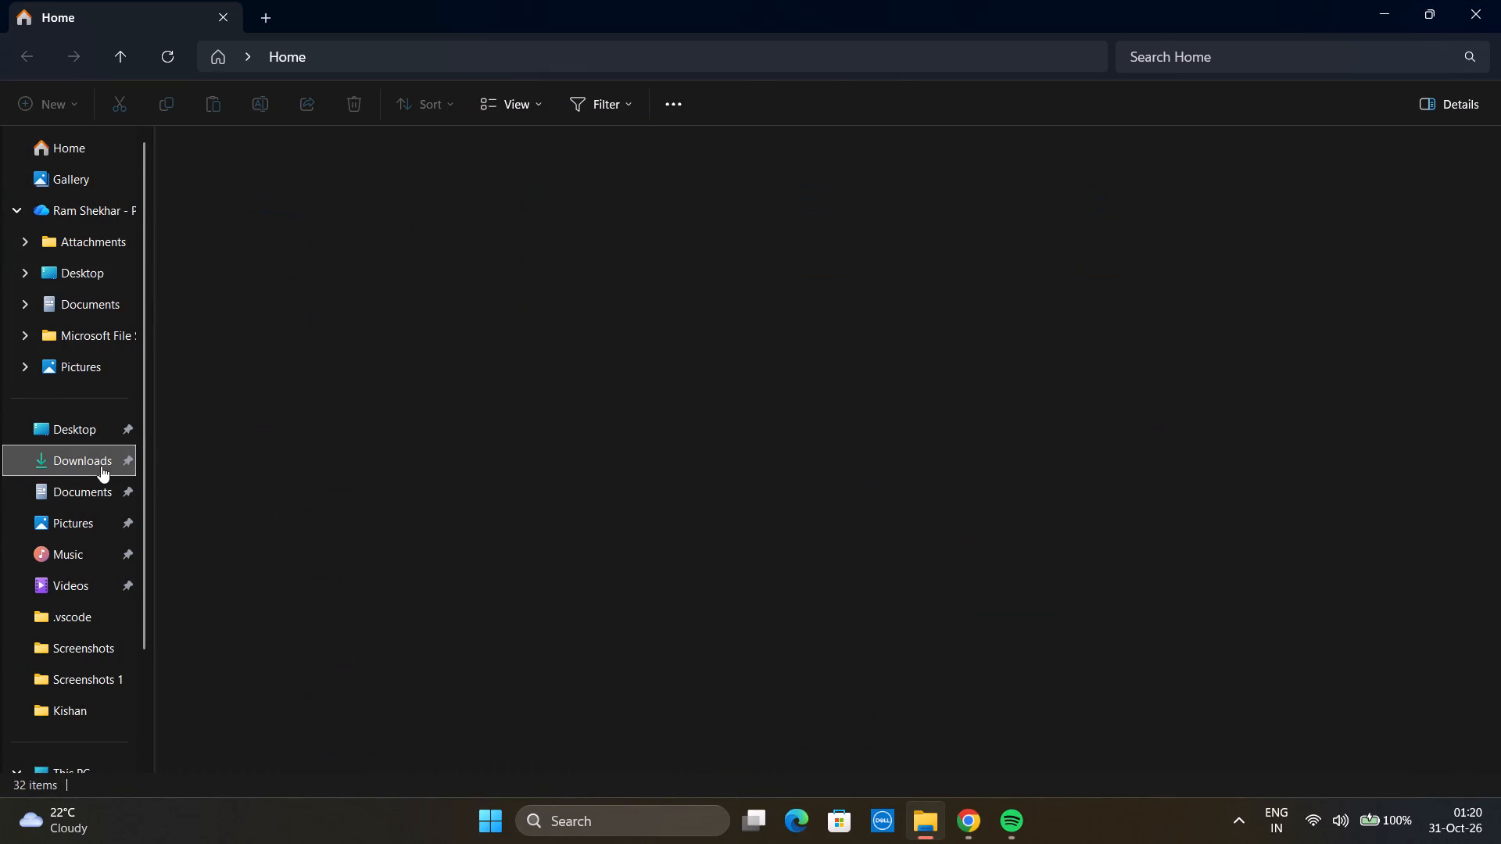
{"action": "right_click", "coordinate": [365, 188]}
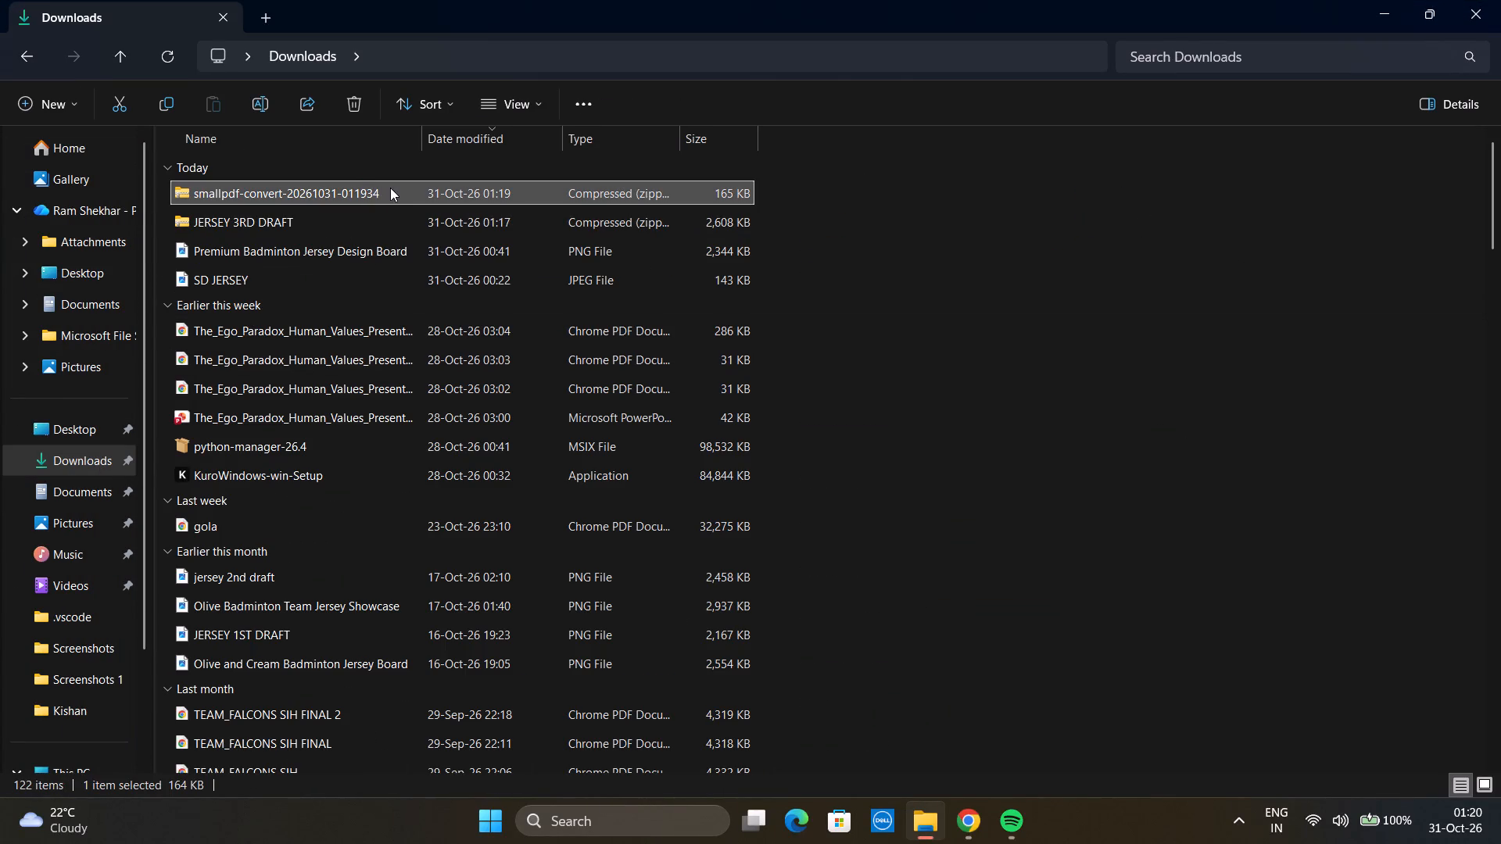
{"action": "left_click", "coordinate": [1096, 241]}
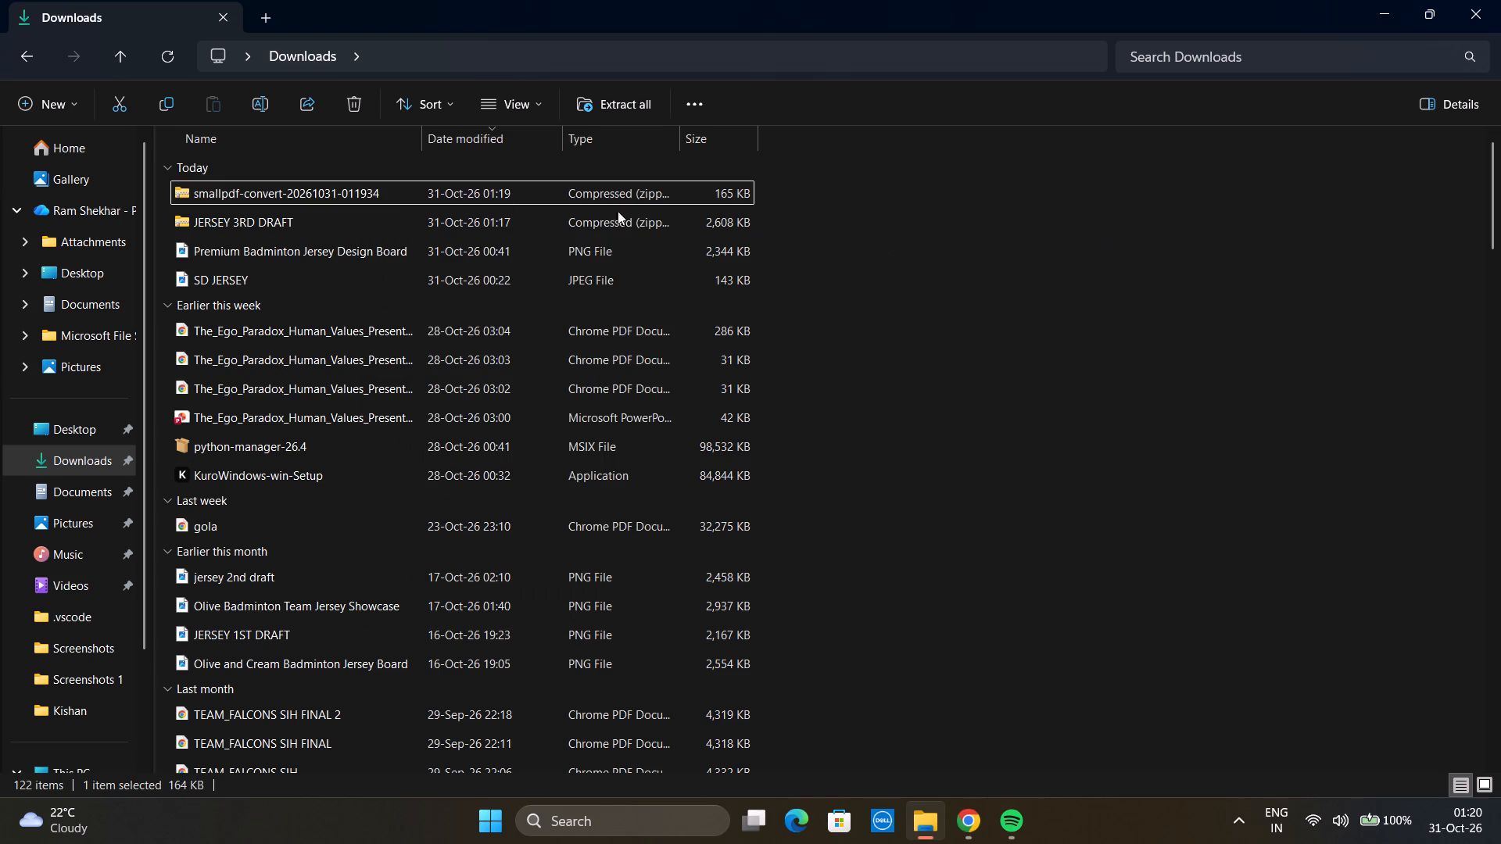
{"action": "left_click", "coordinate": [396, 190]}
{"action": "left_click", "coordinate": [382, 191]}
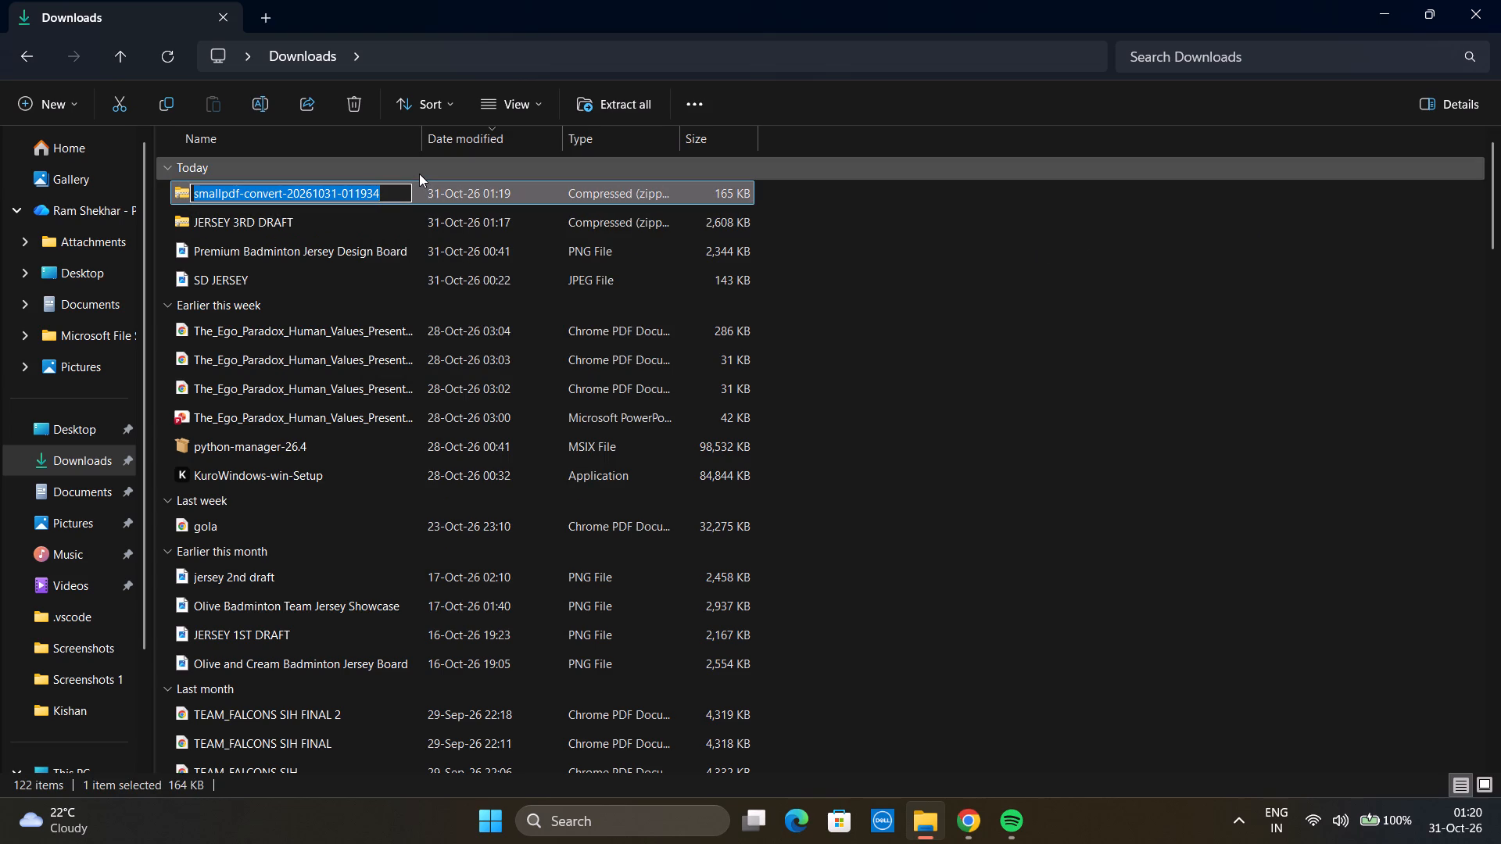
{"action": "type", "text": "jersey"}
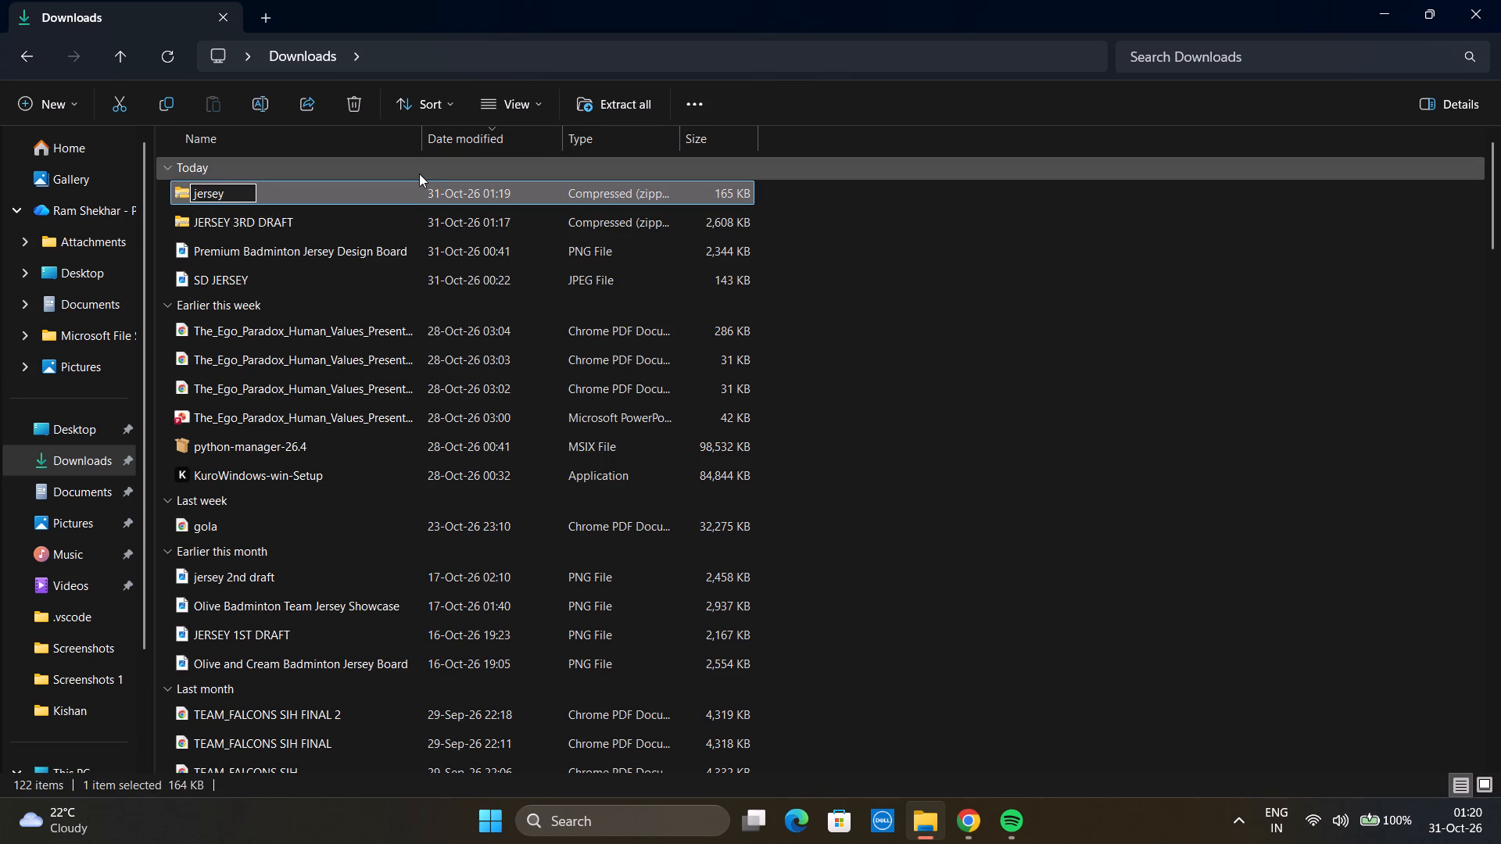
{"action": "key", "text": "space"}
{"action": "type", "text": "4th draft"}
{"action": "key", "text": "Return"}
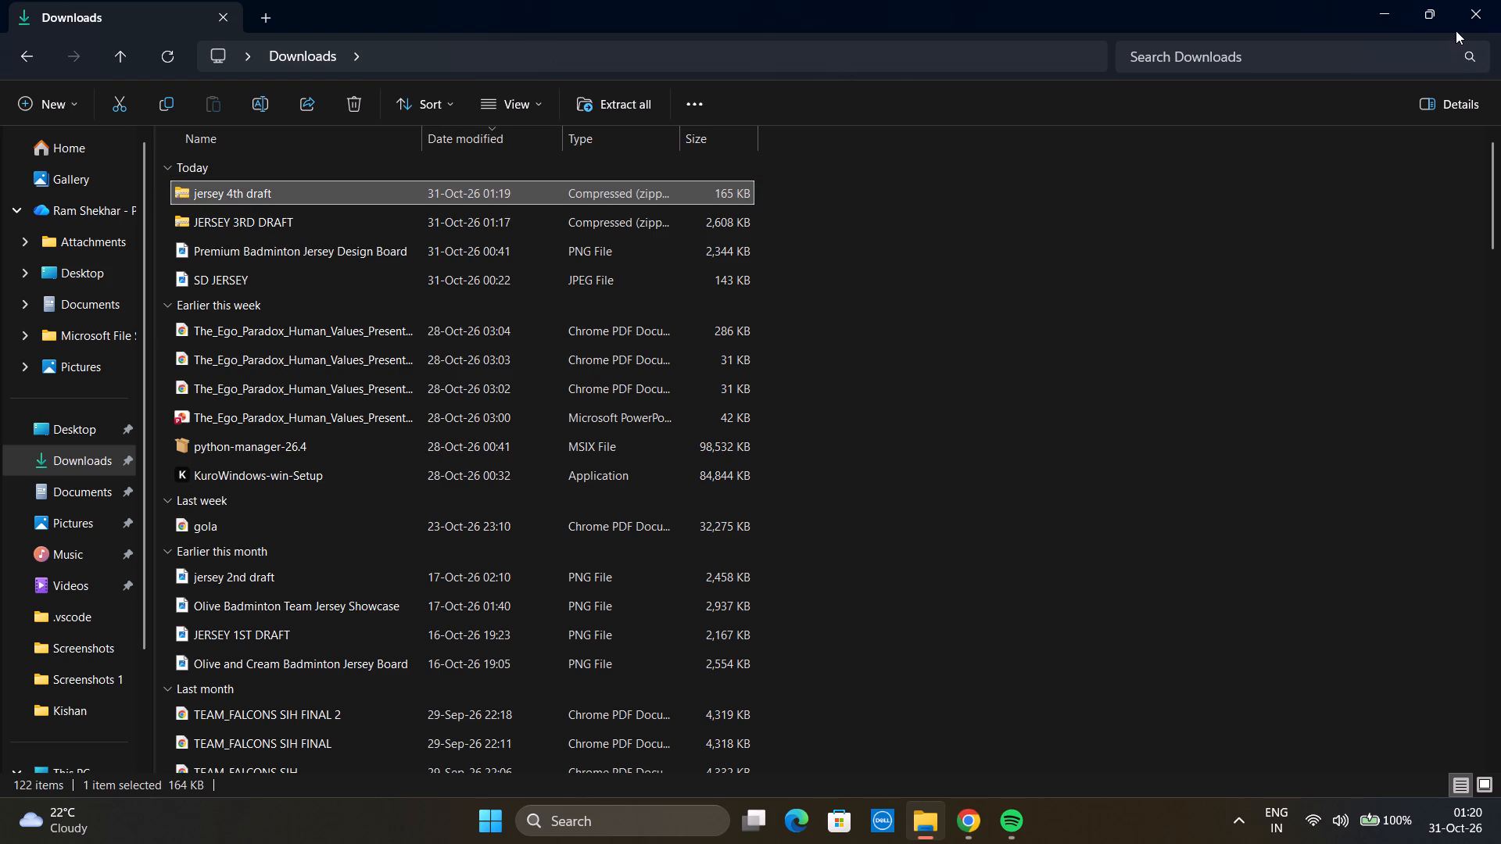
Open PDF 1 from the jersey 4th draft archive, dismiss the annotation tip and look over the jersey design page.
{"action": "double_click", "coordinate": [395, 189]}
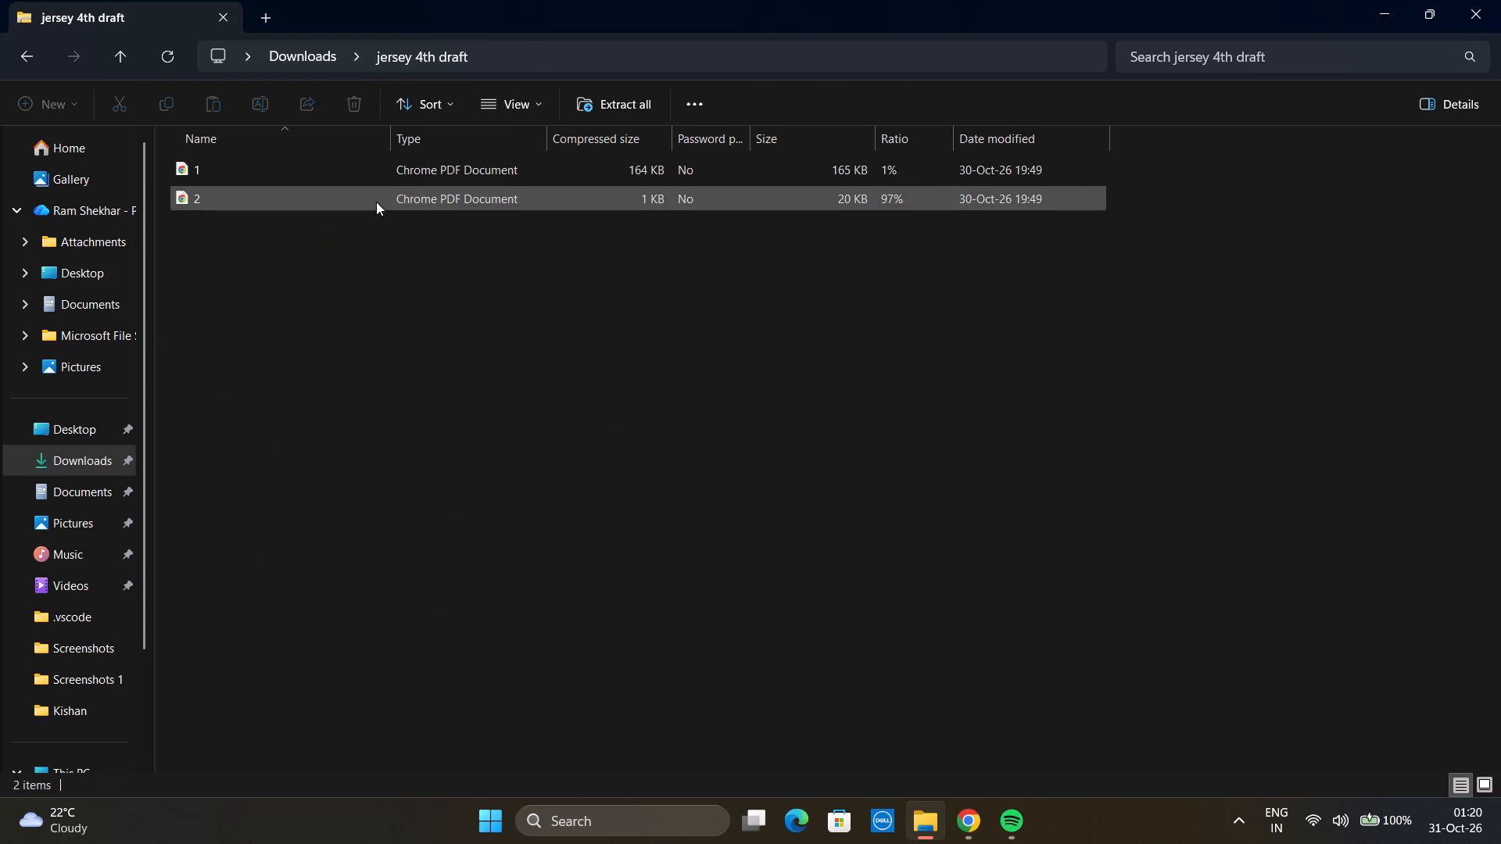
{"action": "double_click", "coordinate": [384, 173]}
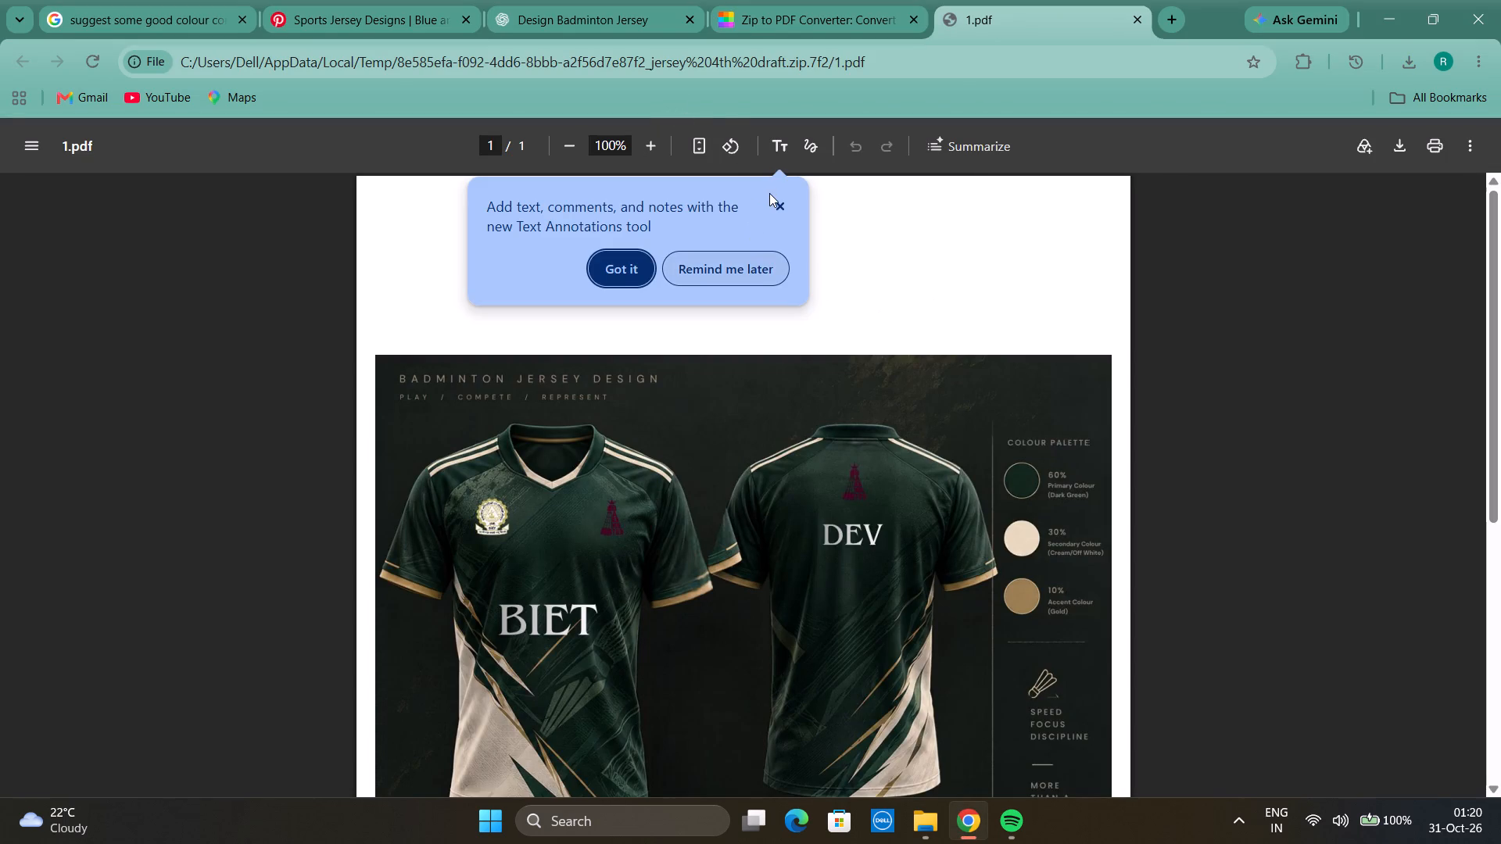
{"action": "left_click", "coordinate": [773, 202]}
{"action": "scroll", "coordinate": [795, 313], "scroll_direction": "down", "scroll_amount": 3}
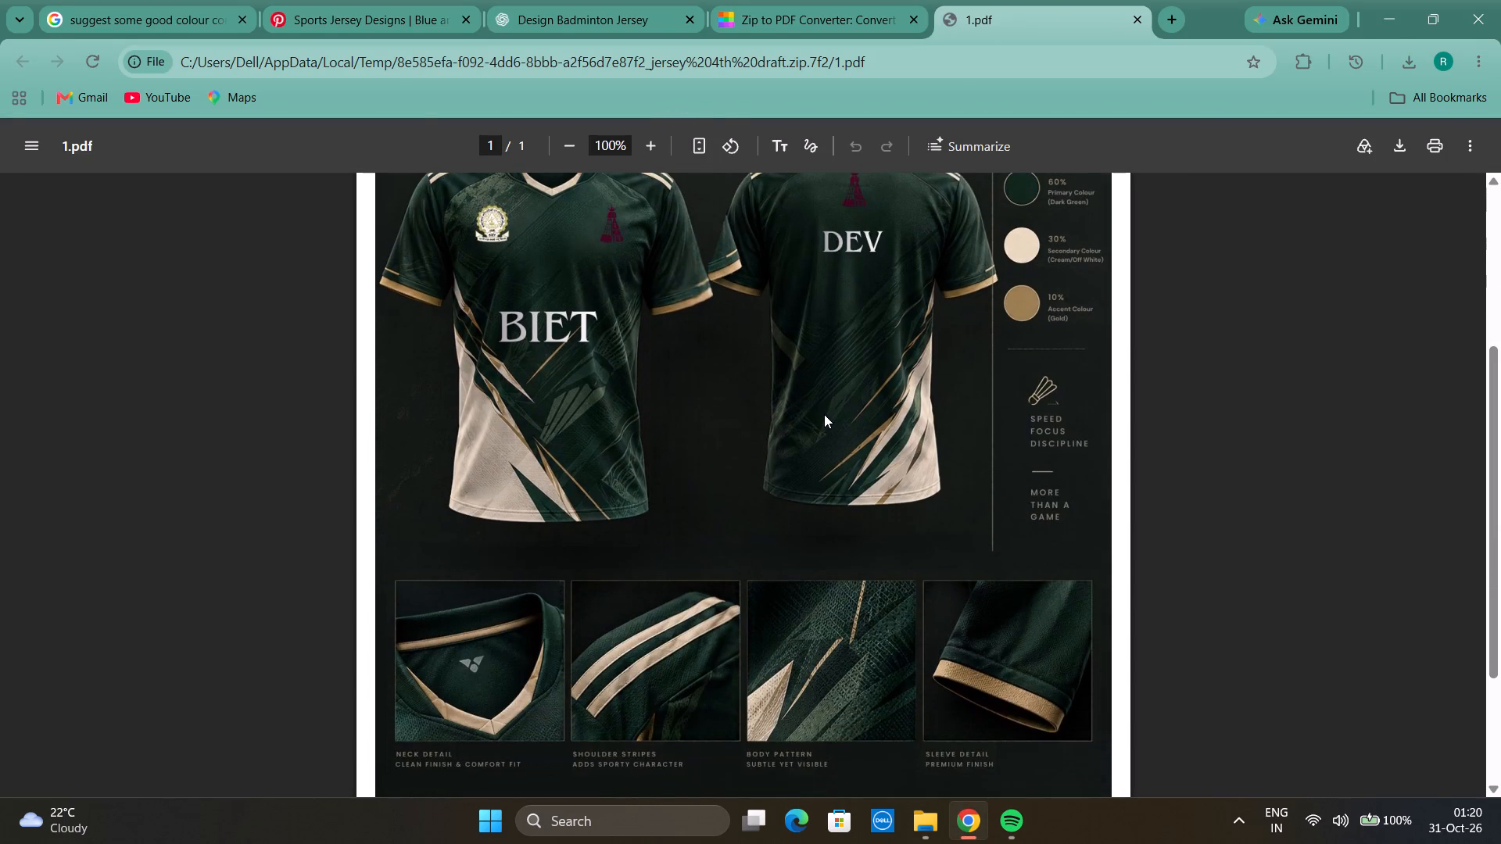
Close the Smallpdf converter page in Chrome.
{"action": "left_click", "coordinate": [833, 0]}
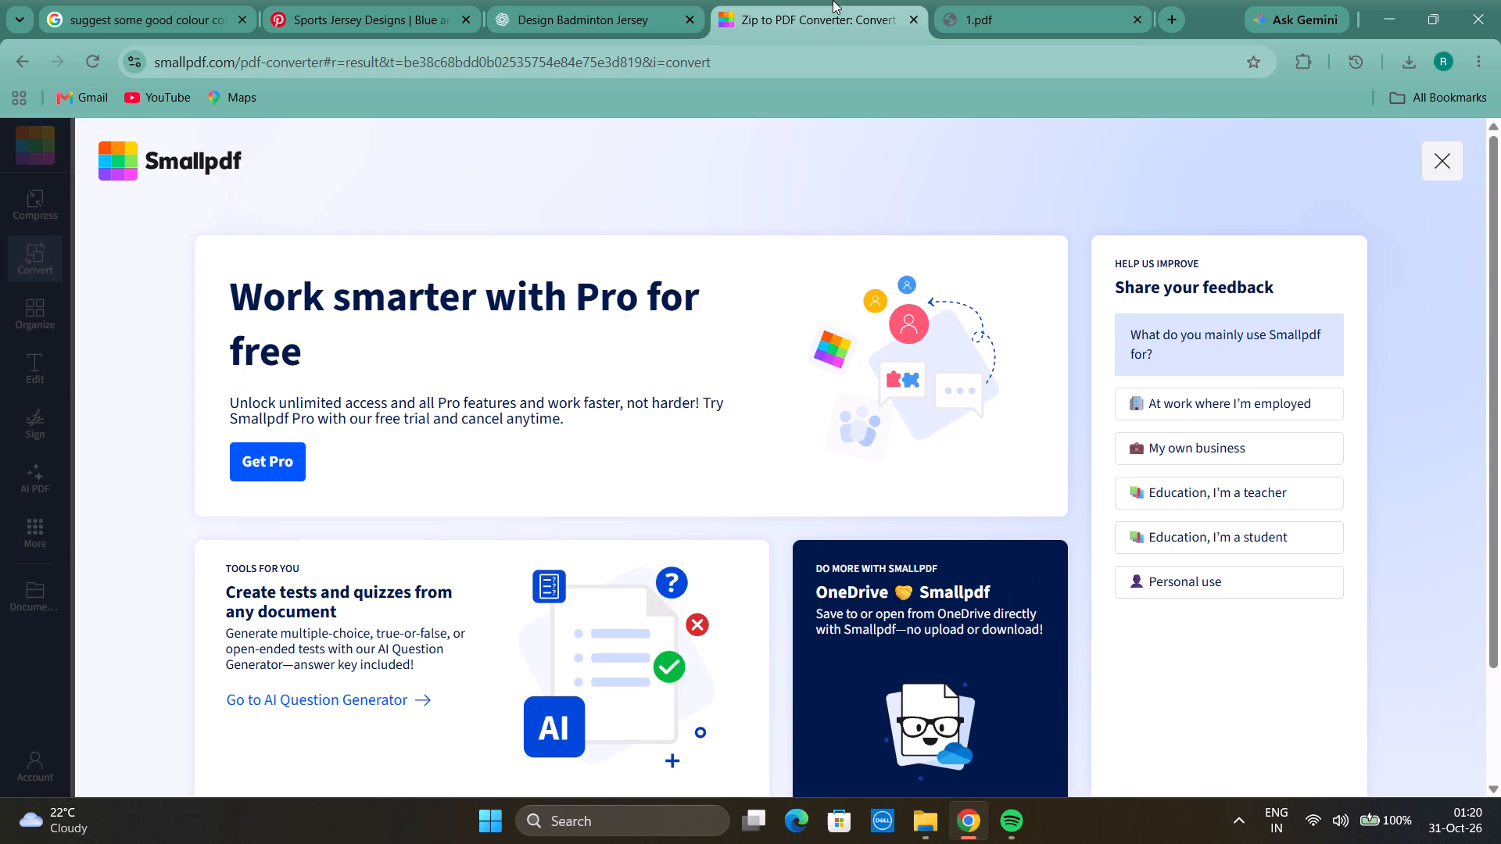
{"action": "left_click", "coordinate": [912, 22]}
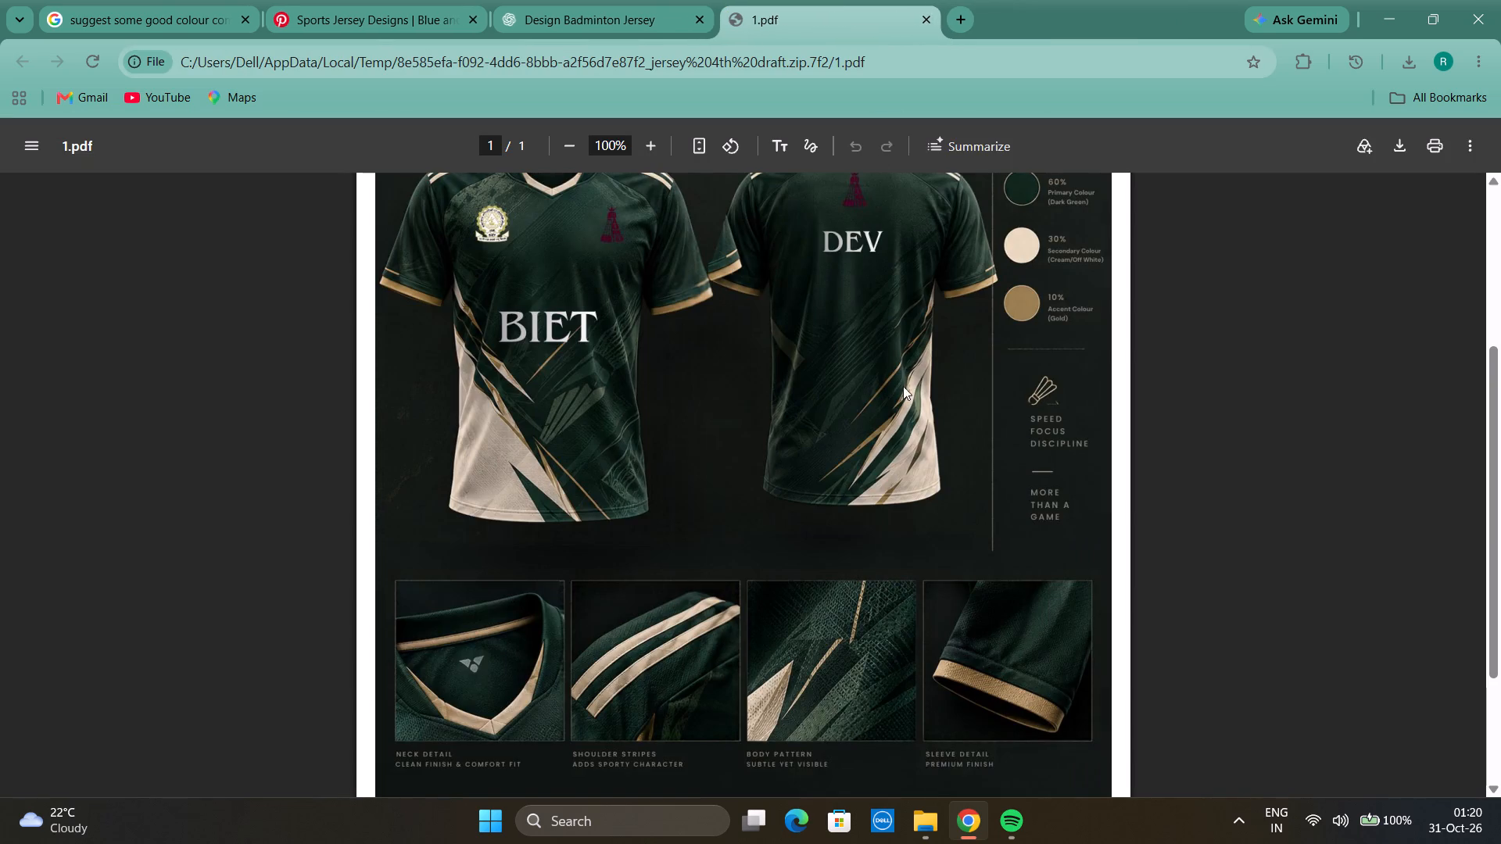
In File Explorer, permanently delete PDF 2 from the jersey 4th draft archive and close the window.
{"action": "left_click", "coordinate": [925, 828]}
{"action": "right_click", "coordinate": [588, 218]}
{"action": "right_click", "coordinate": [620, 206]}
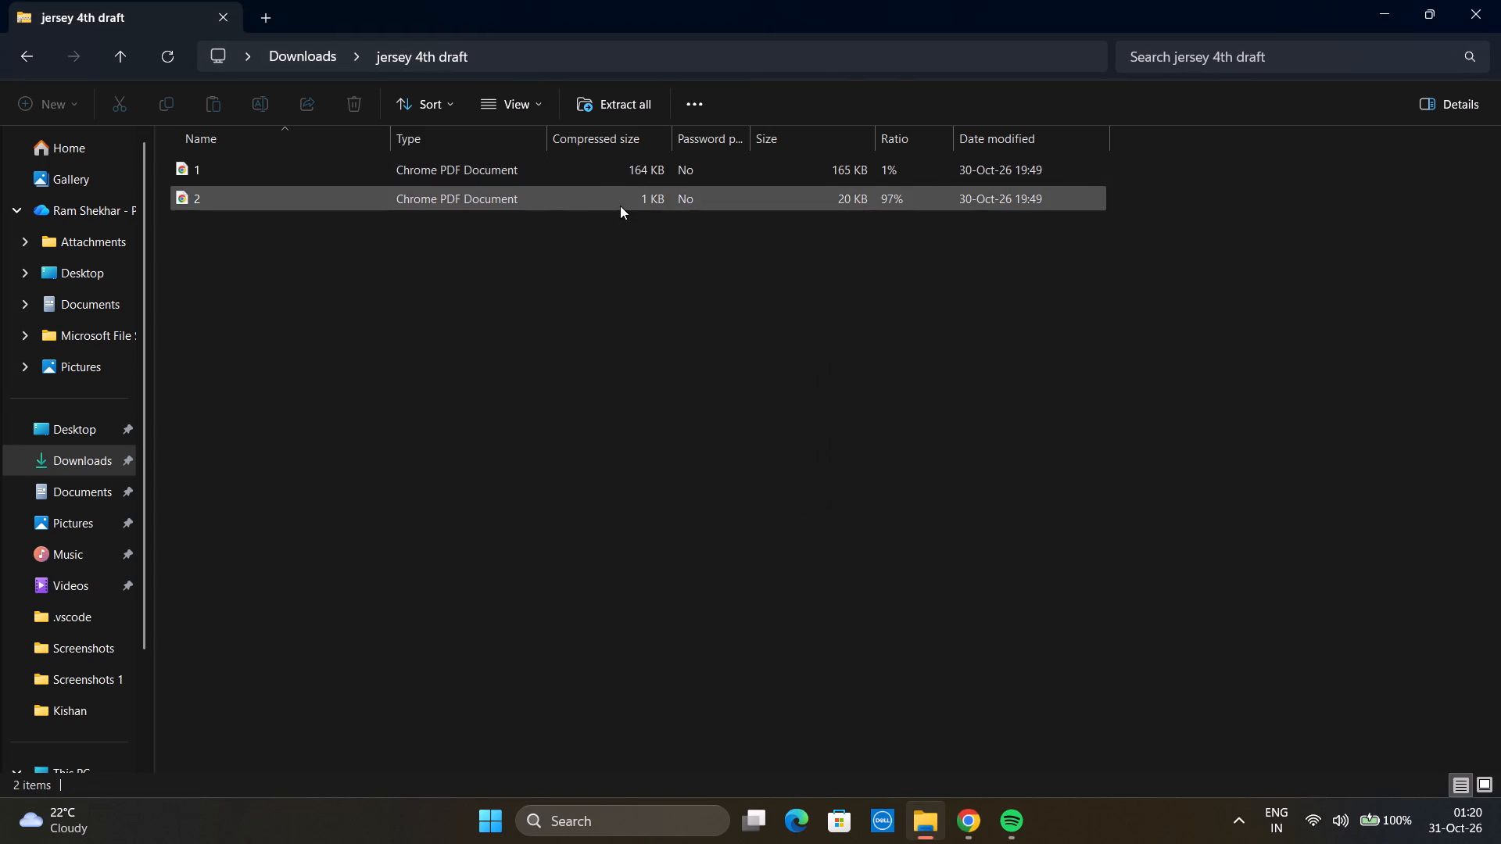
{"action": "left_click", "coordinate": [1125, 406]}
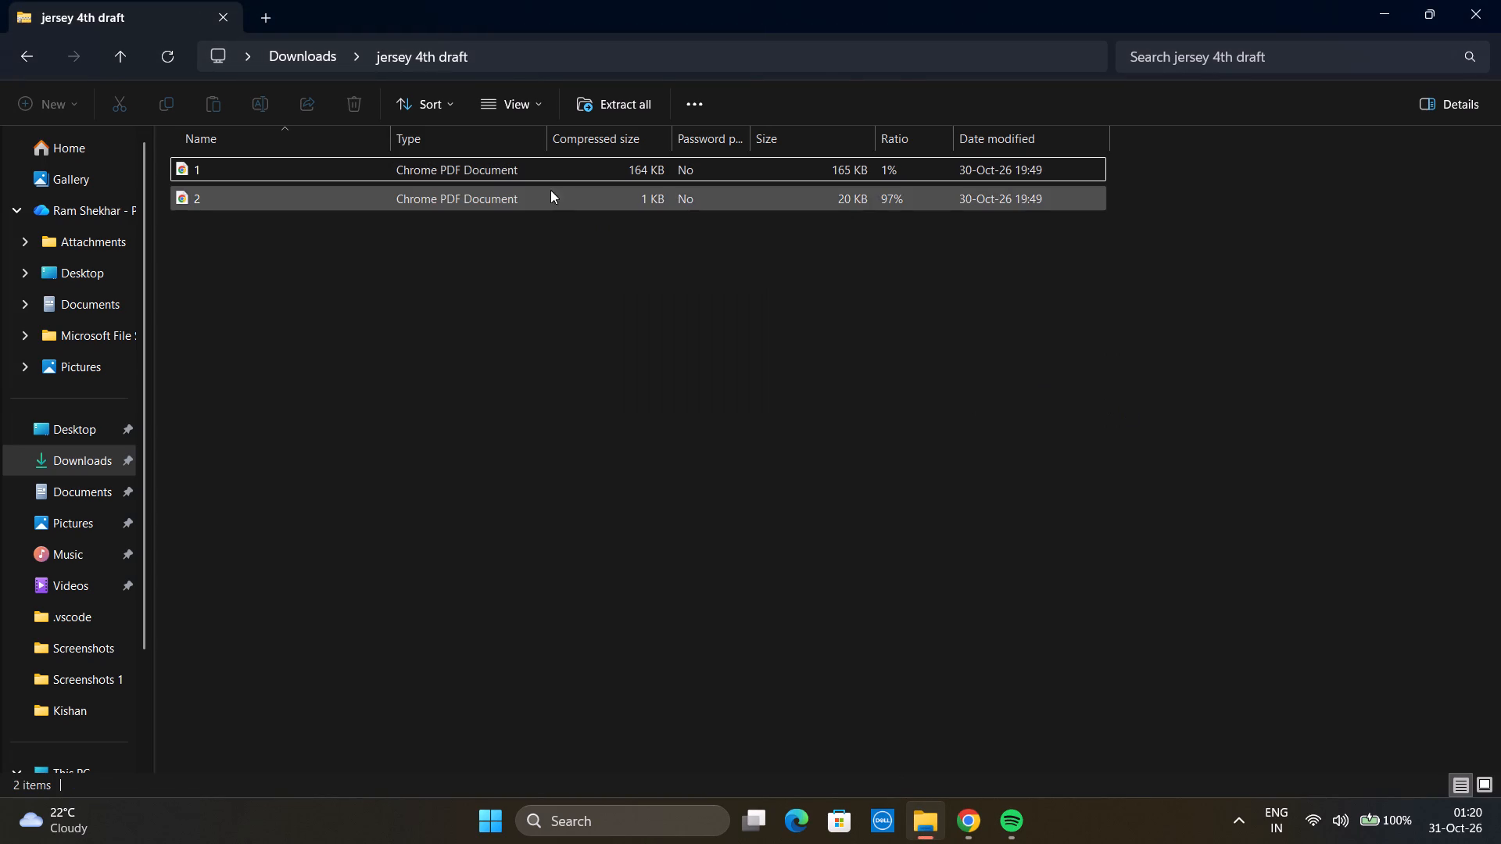
{"action": "left_click", "coordinate": [589, 221]}
{"action": "left_click", "coordinate": [604, 214]}
{"action": "left_click", "coordinate": [618, 206]}
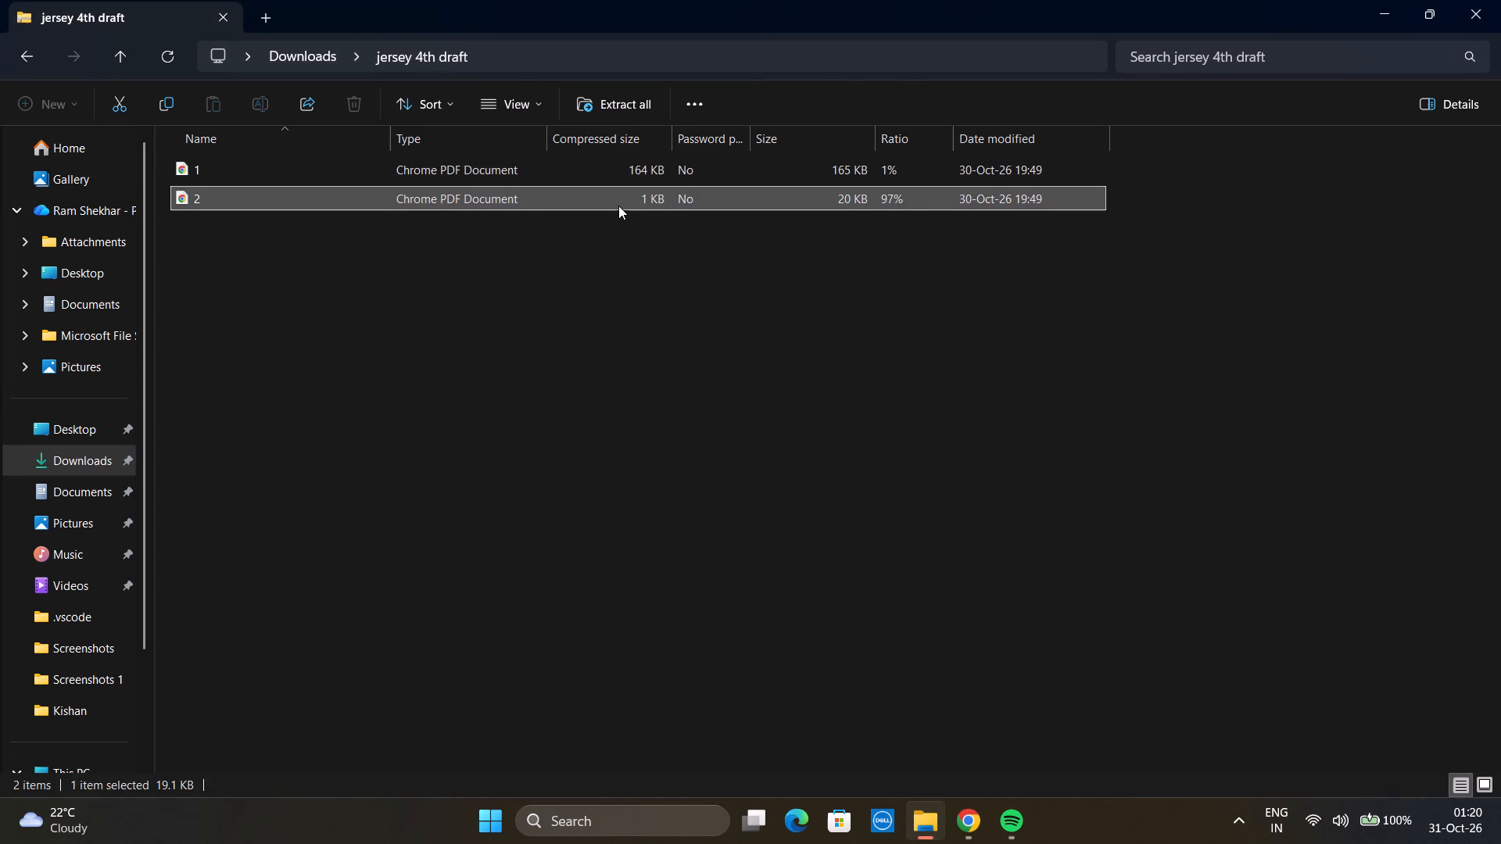
{"action": "right_click", "coordinate": [618, 206]}
{"action": "left_click", "coordinate": [714, 307]}
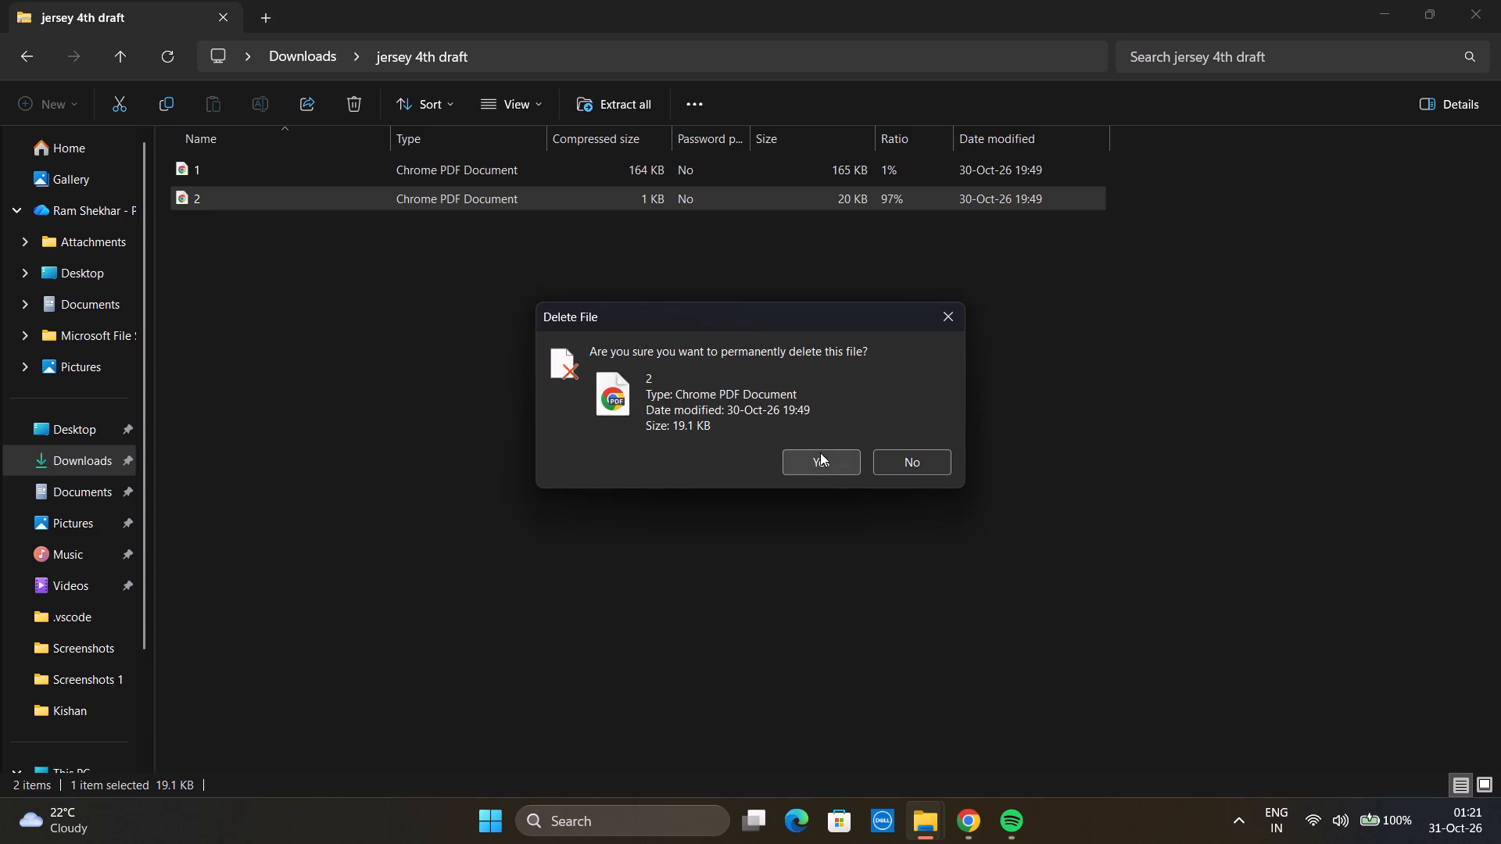
{"action": "left_click", "coordinate": [820, 452]}
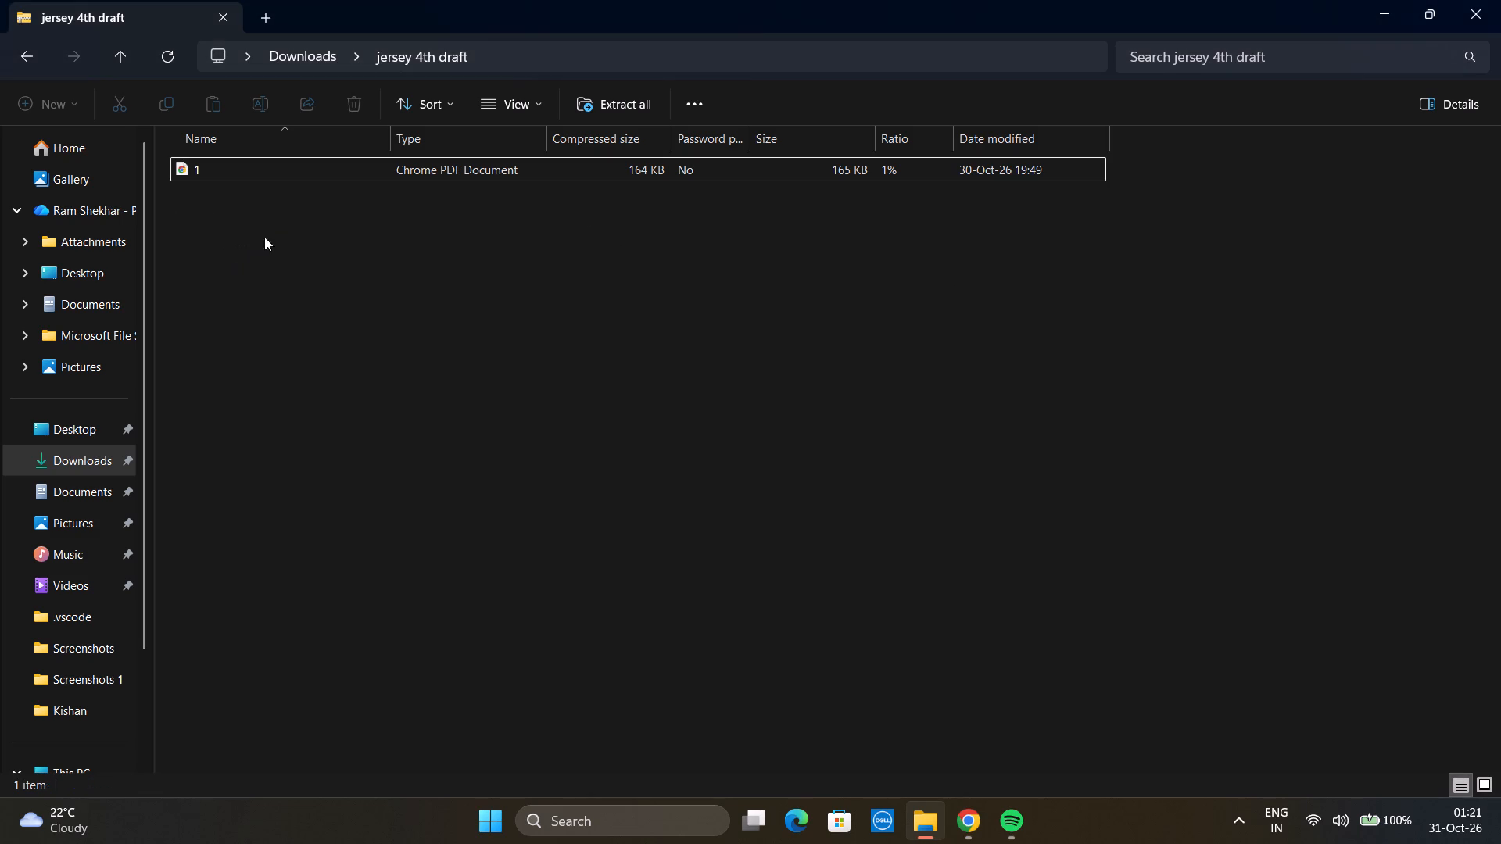
{"action": "left_click", "coordinate": [1470, 5]}
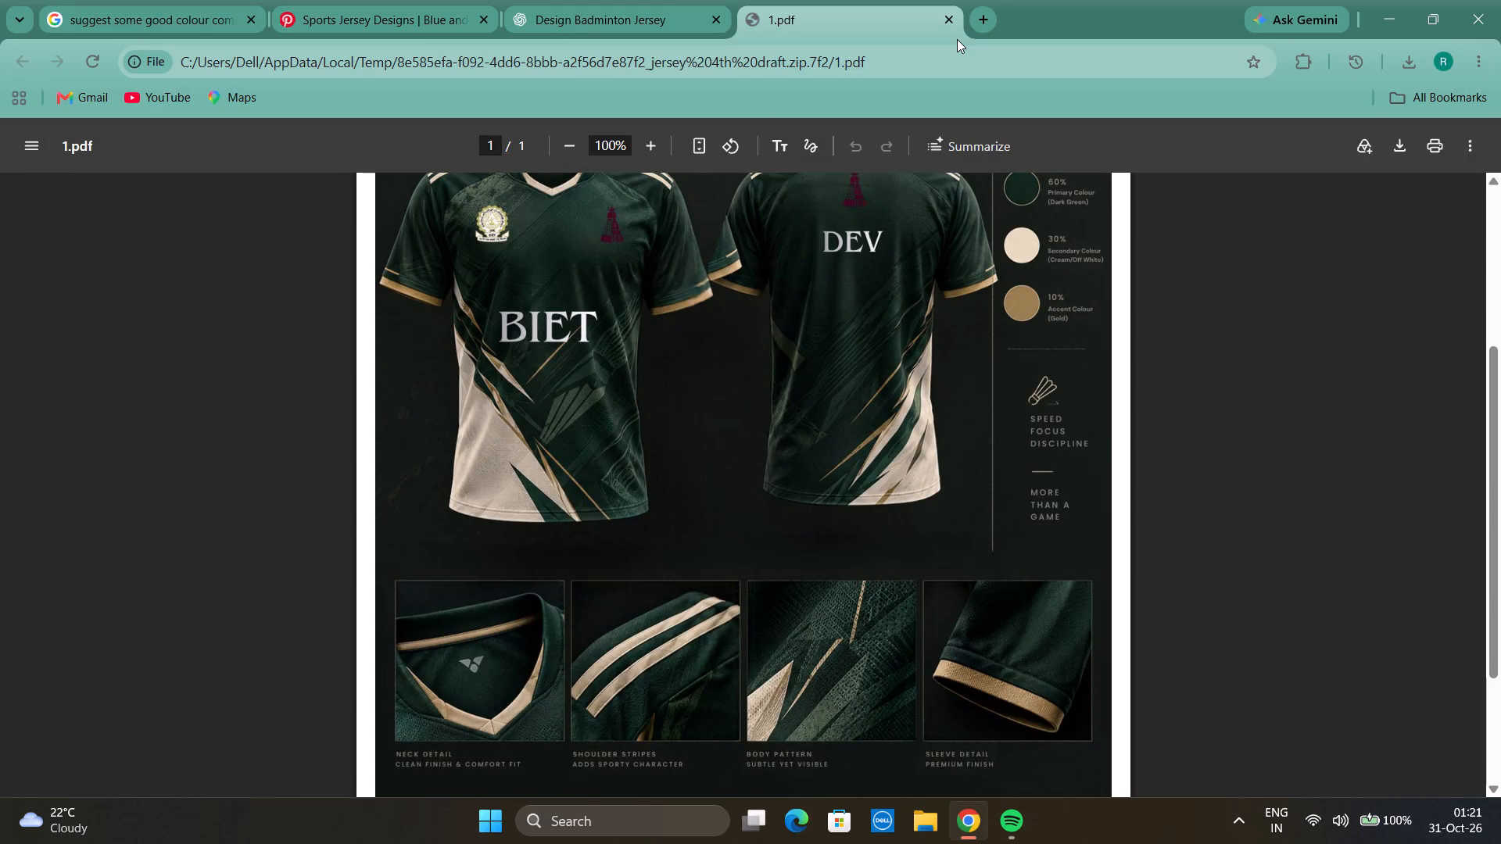
Search Windows for the WhatsApp app.
{"action": "key", "text": "w"}
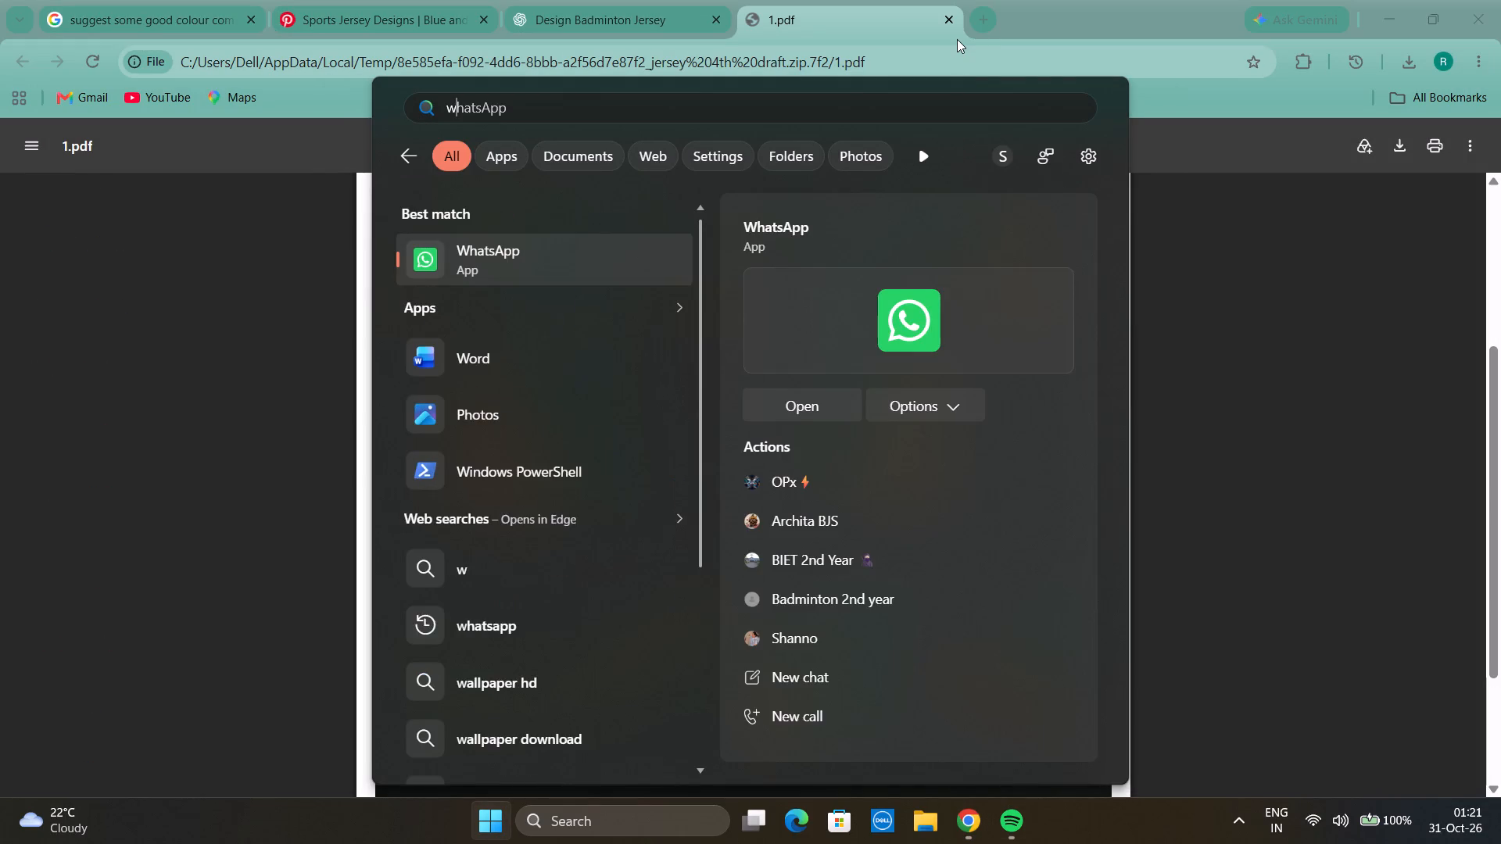
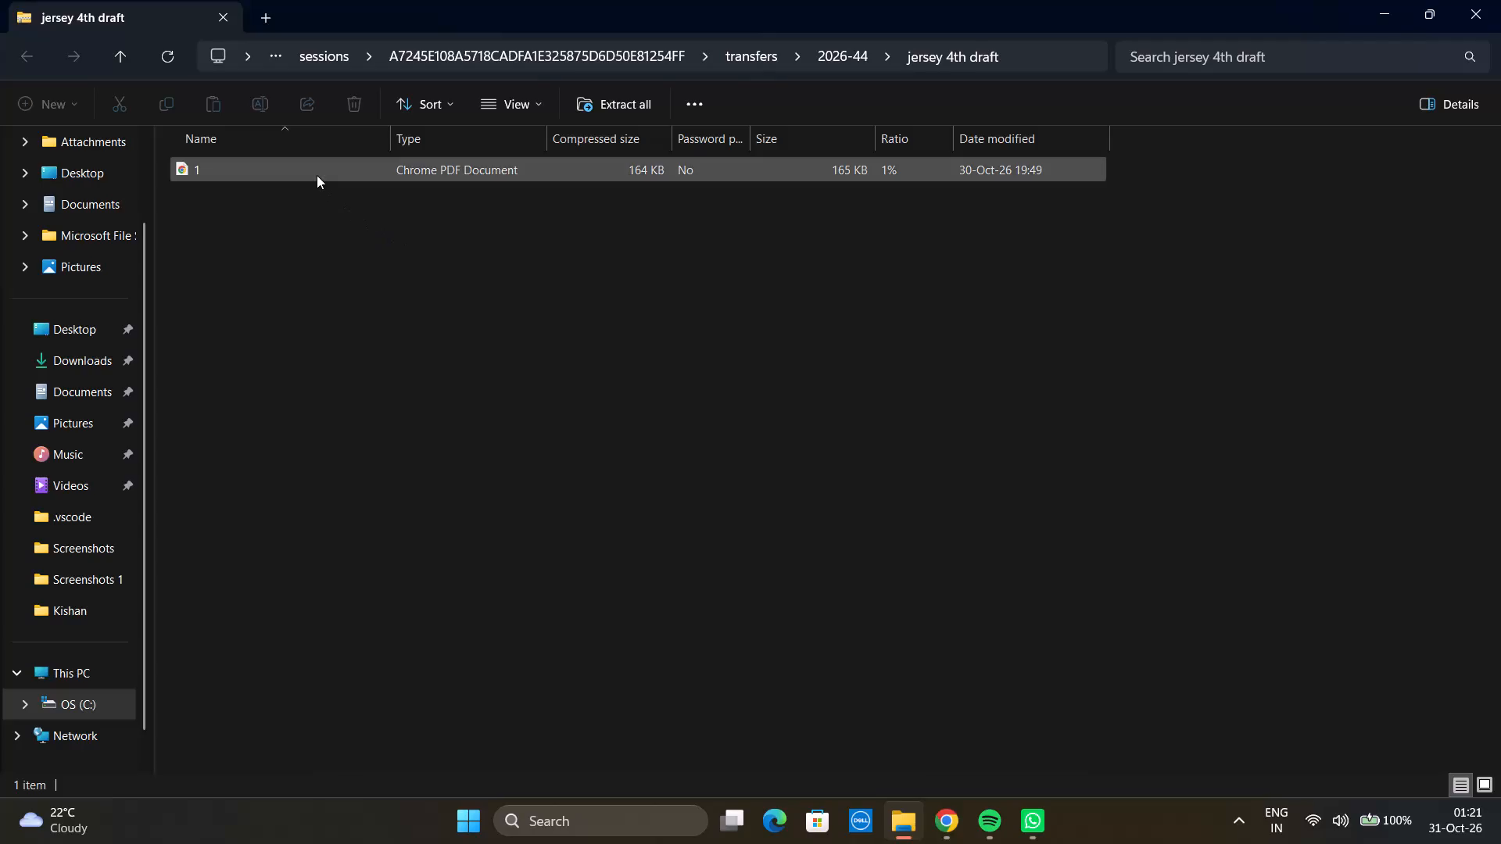
Open PDF 1 from the jersey 4th draft archive, look over the jersey design page, and close both open copies.
{"action": "double_click", "coordinate": [318, 173]}
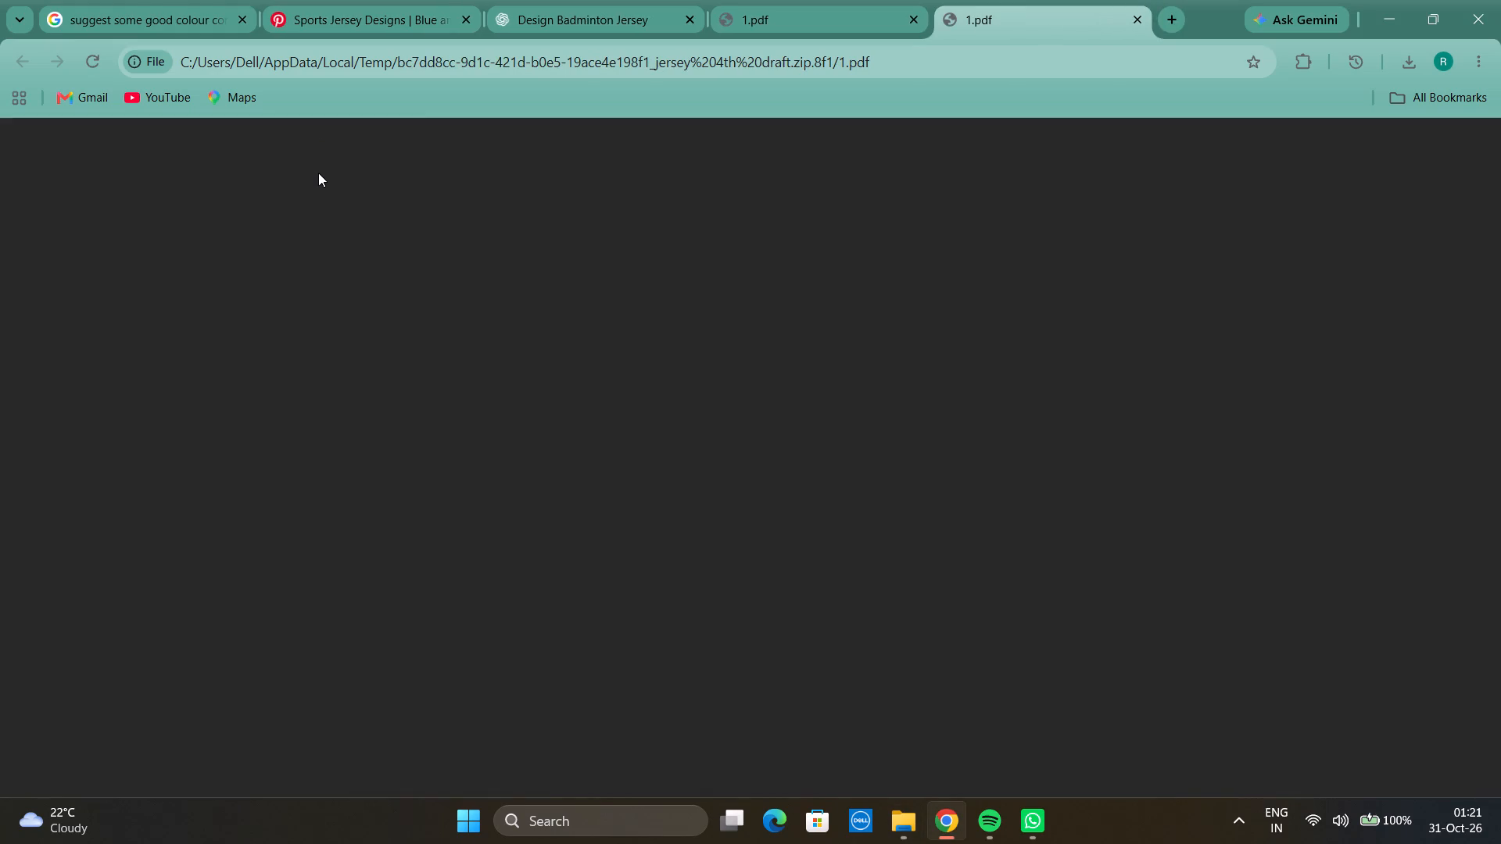
{"action": "left_click", "coordinate": [912, 19]}
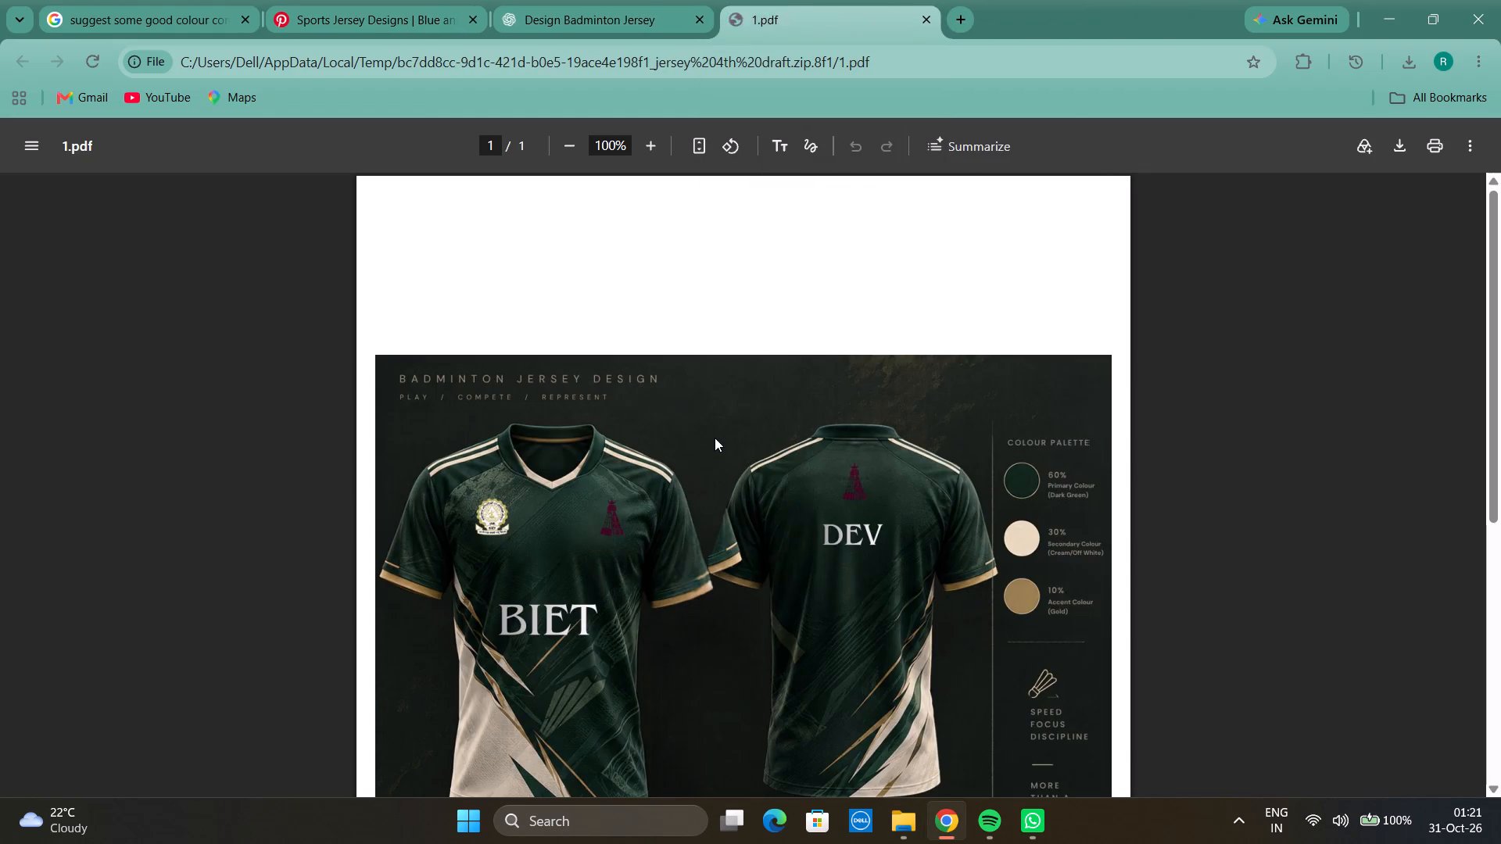
{"action": "scroll", "coordinate": [715, 442], "scroll_direction": "down", "scroll_amount": 5}
{"action": "scroll", "coordinate": [715, 456], "scroll_direction": "up", "scroll_amount": 3}
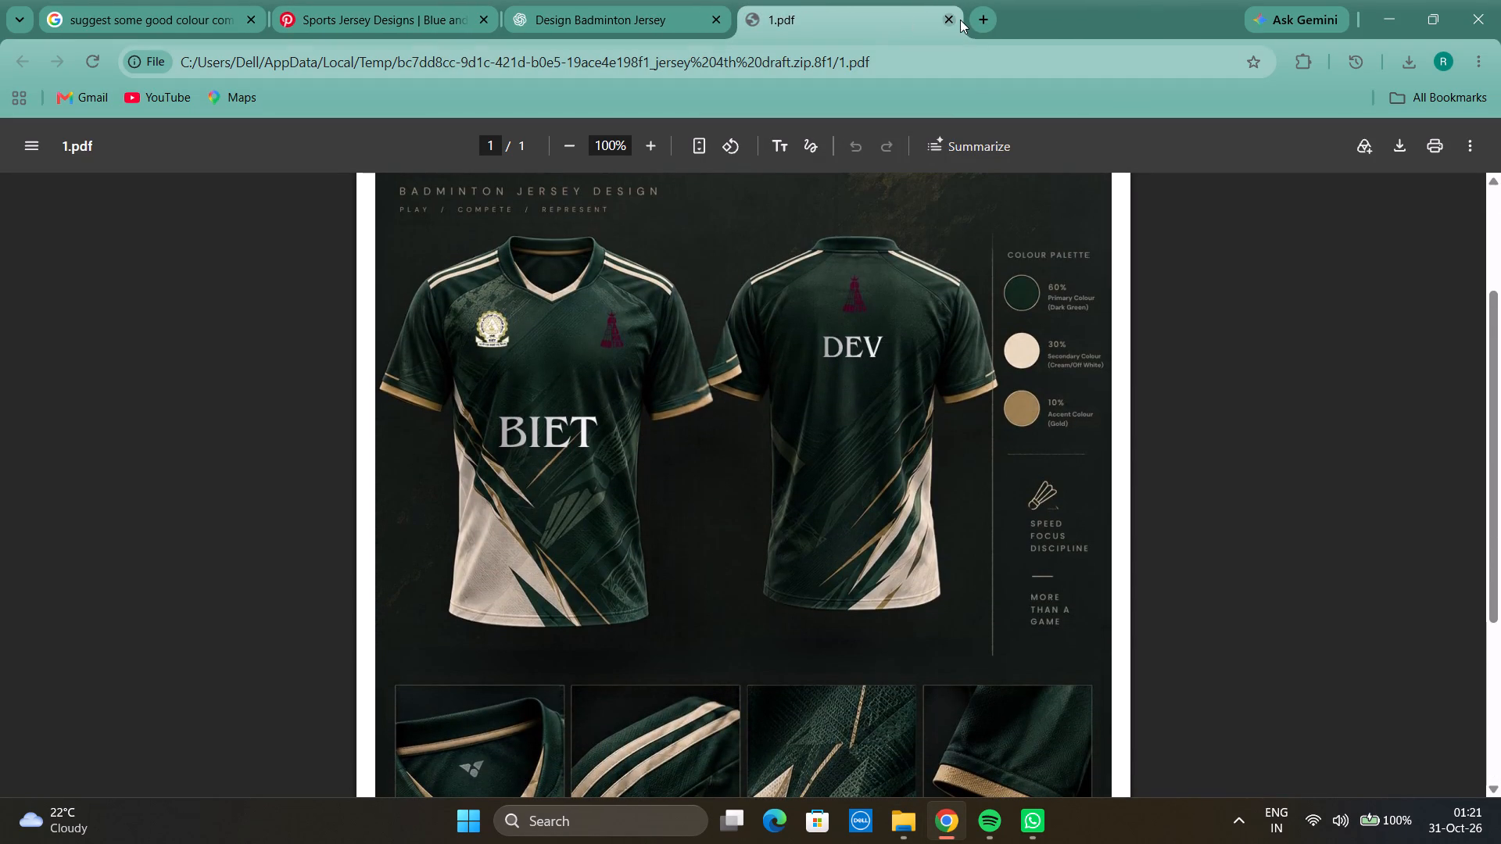
{"action": "left_click", "coordinate": [944, 20]}
Open a new browser tab and close the Design Badminton Jersey chat.
{"action": "left_click", "coordinate": [755, 7]}
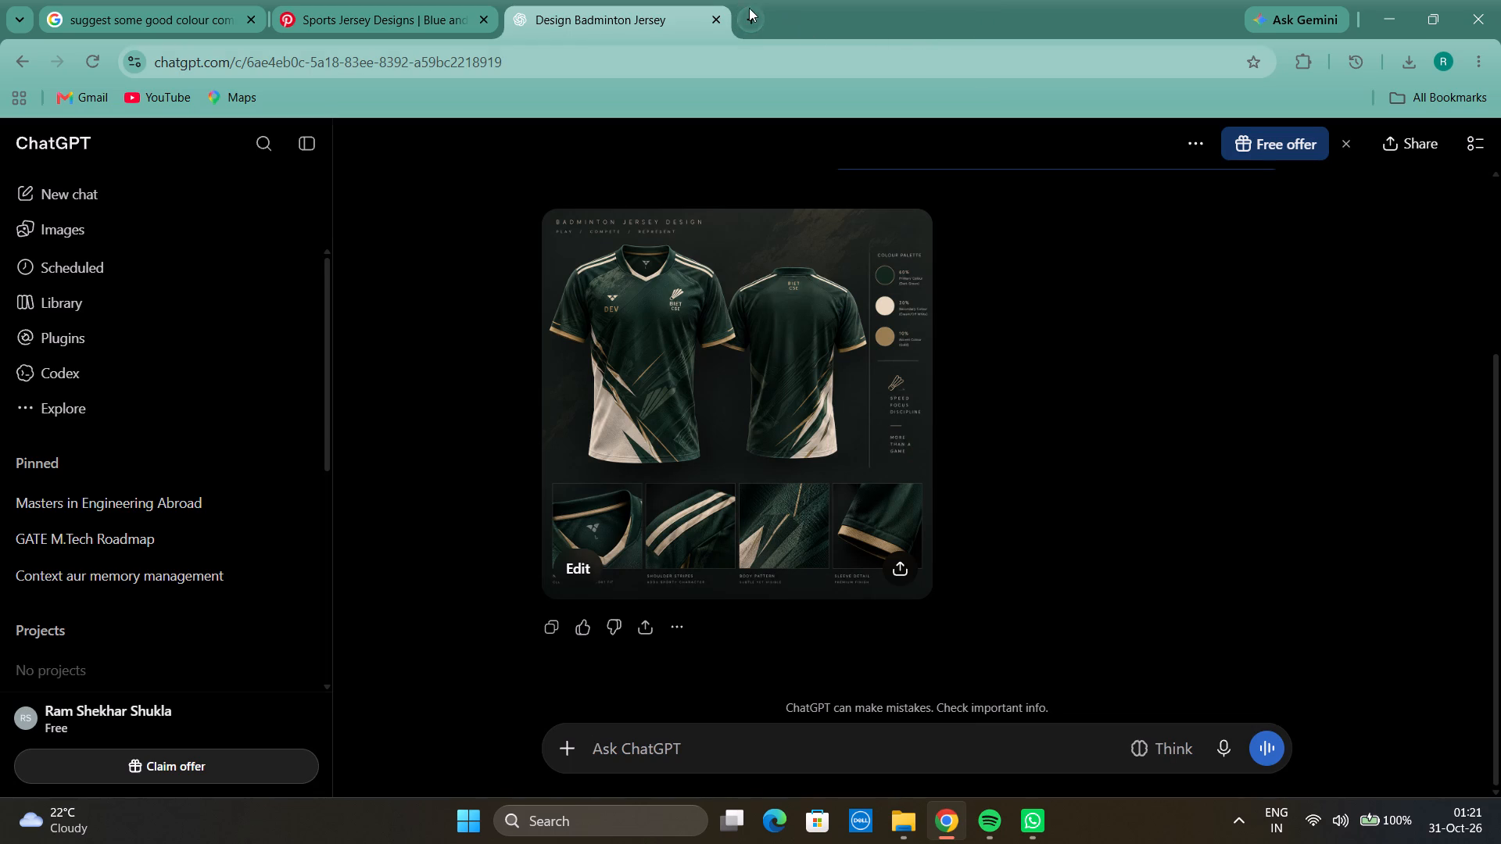
{"action": "left_click", "coordinate": [721, 18]}
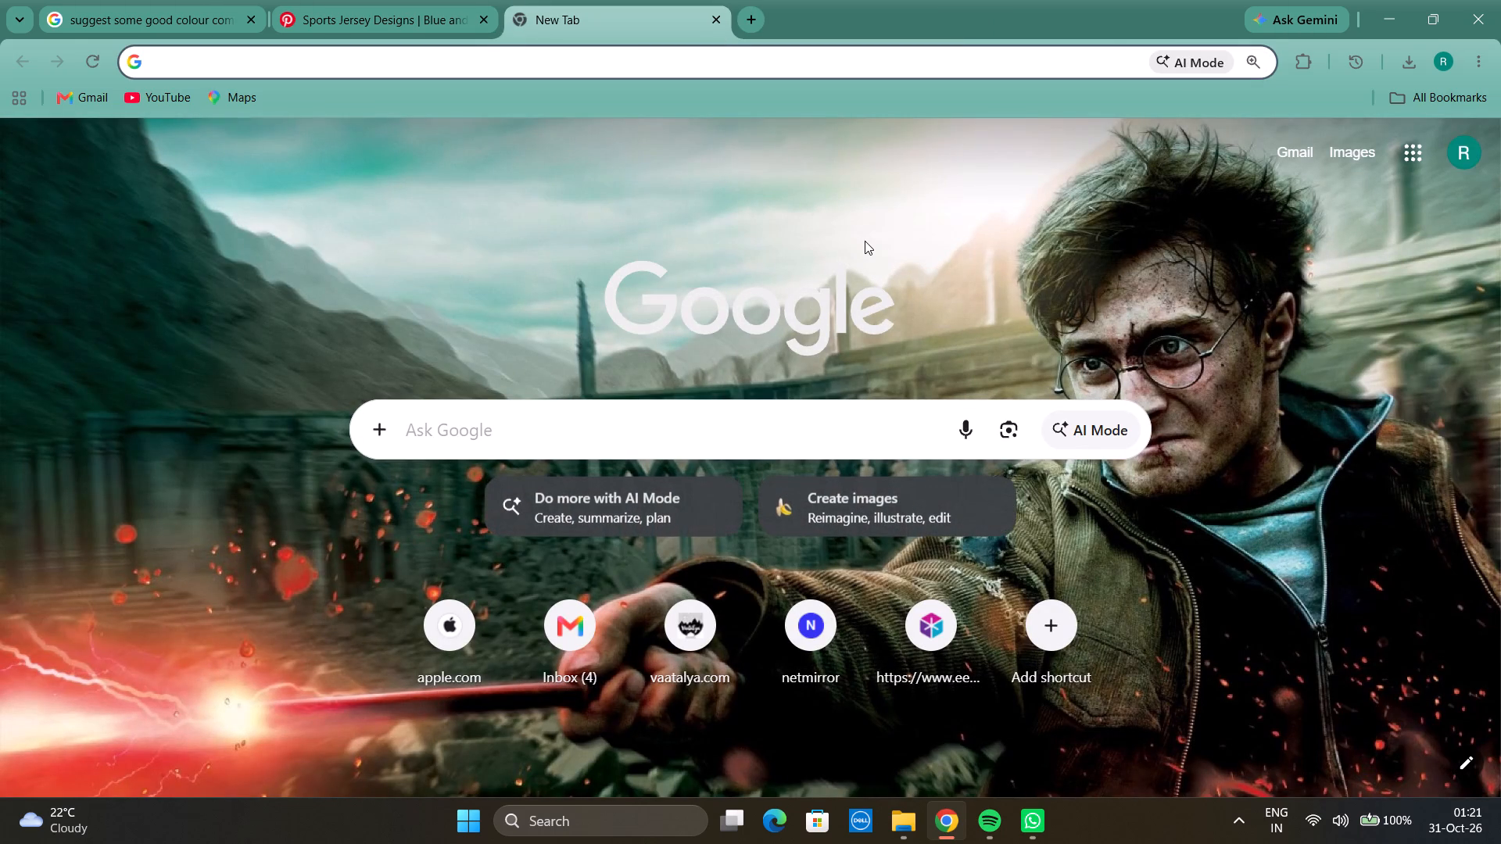
Search Google for zip to png and open ezyZip's ZIP to PNG converter page.
{"action": "type", "text": "zip to"}
{"action": "key", "text": "space"}
{"action": "key", "text": "space"}
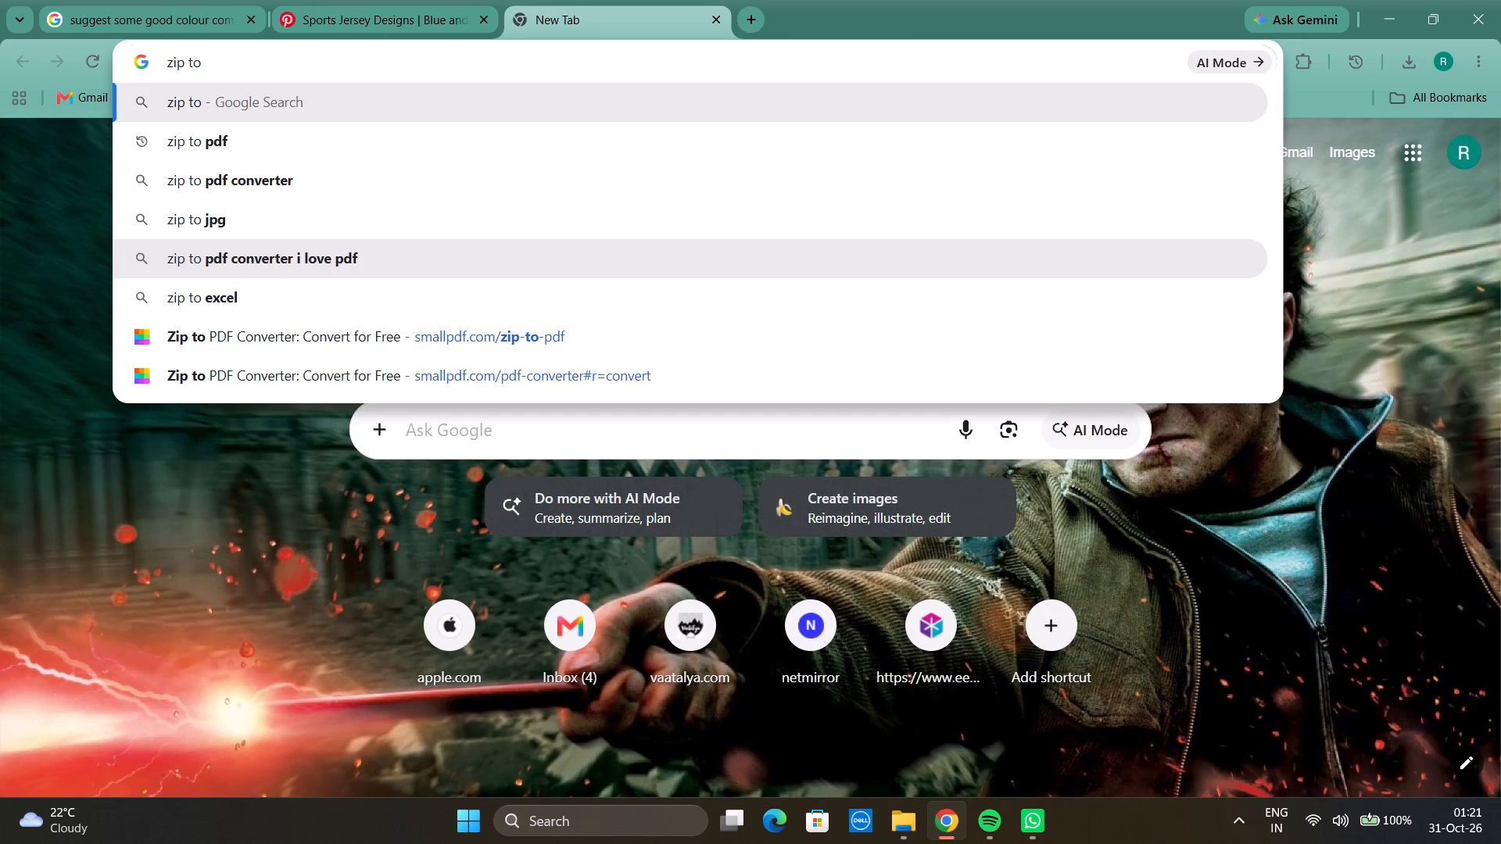
{"action": "key", "text": "BackSpace"}
{"action": "type", "text": "png"}
{"action": "key", "text": "Return"}
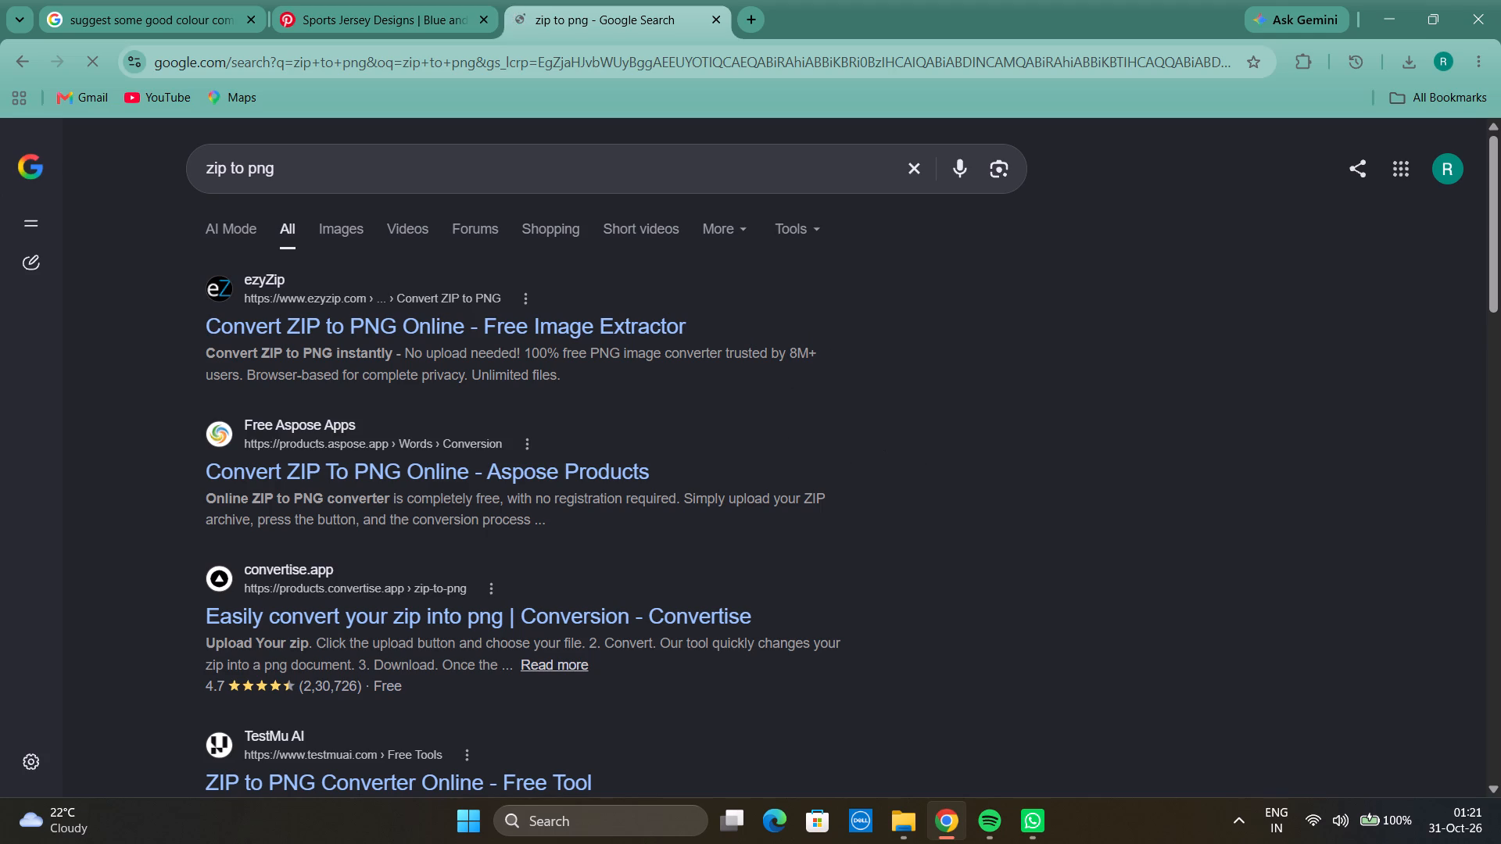
{"action": "left_click", "coordinate": [467, 309]}
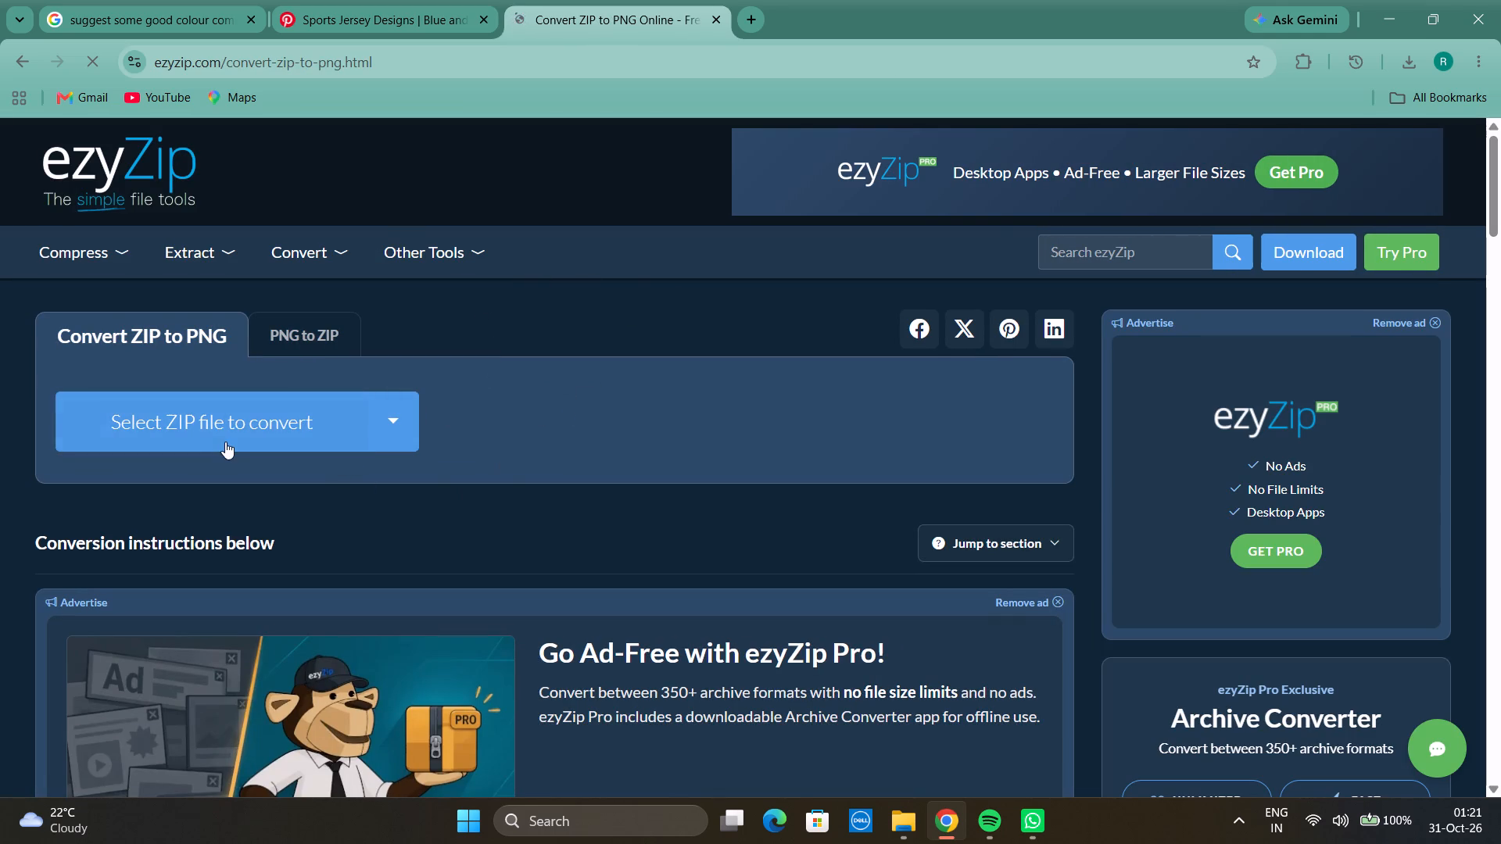
Load the JERSEY 3RD DRAFT archive from Downloads into the ZIP to PNG converter.
{"action": "left_click", "coordinate": [227, 439]}
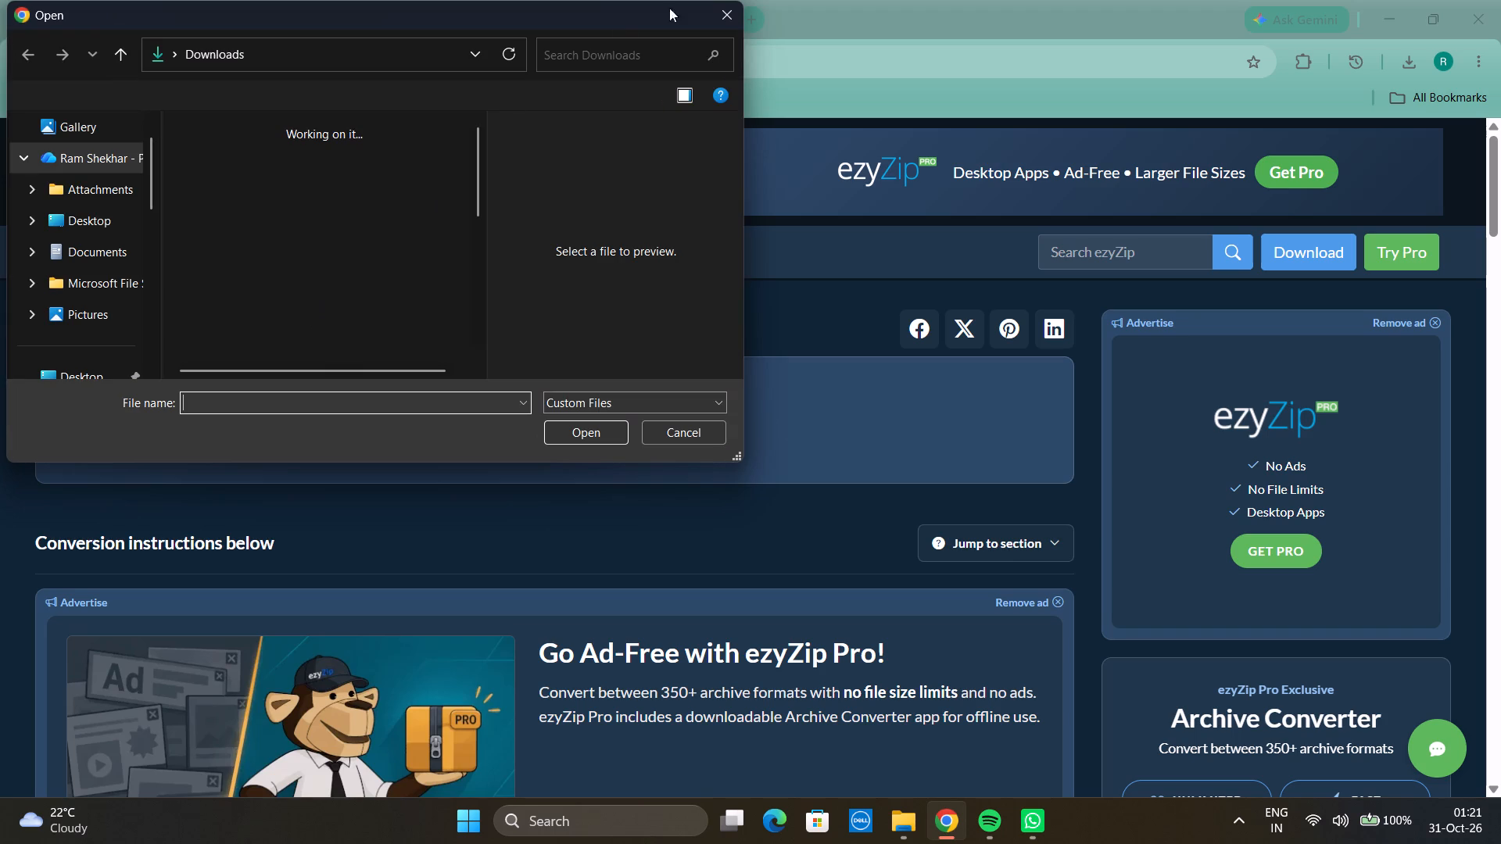
{"action": "left_click", "coordinate": [385, 205]}
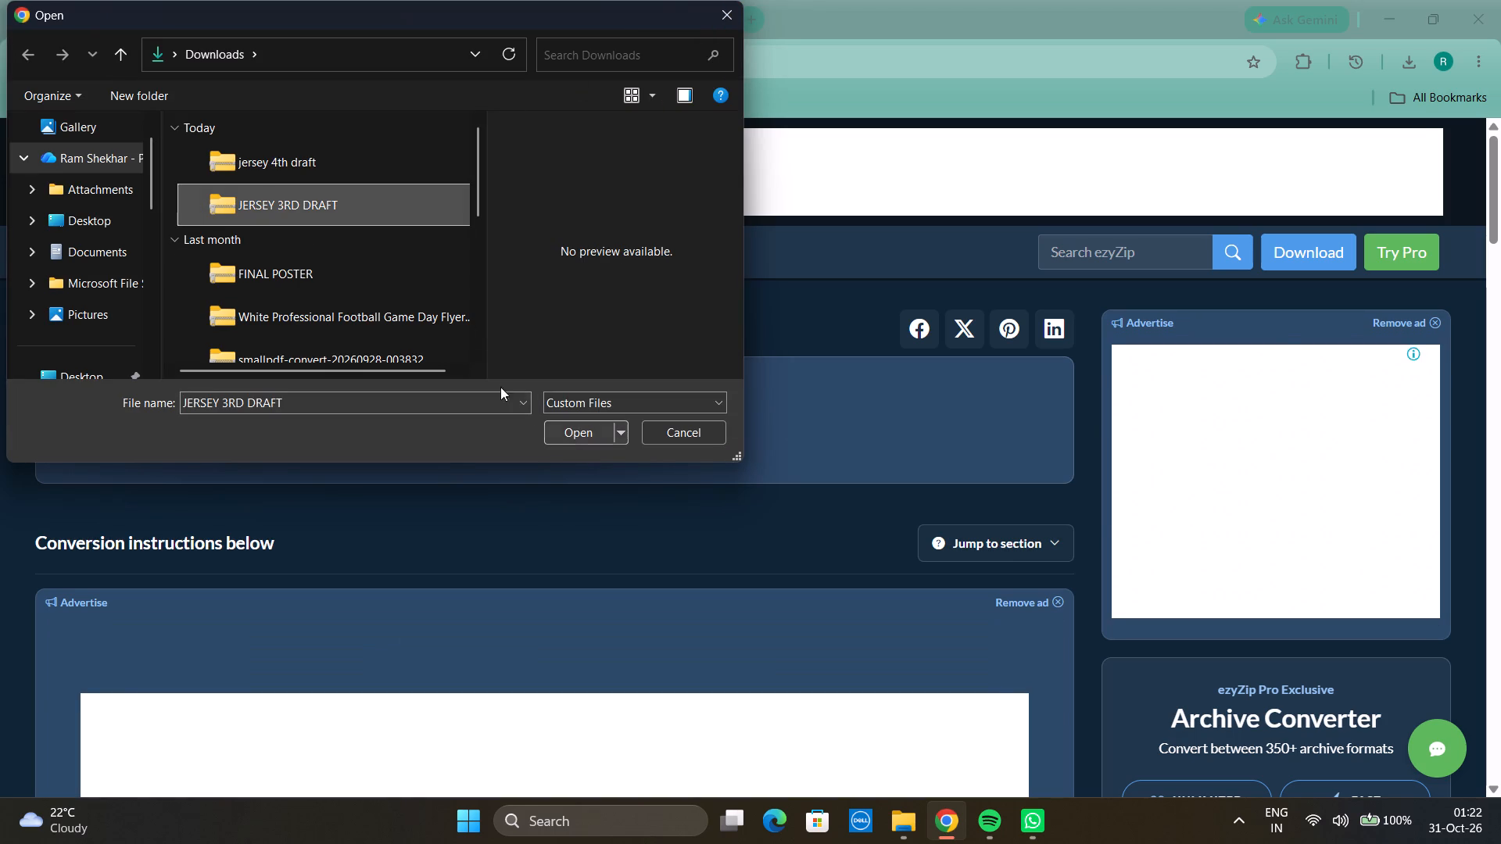
{"action": "left_click", "coordinate": [571, 424]}
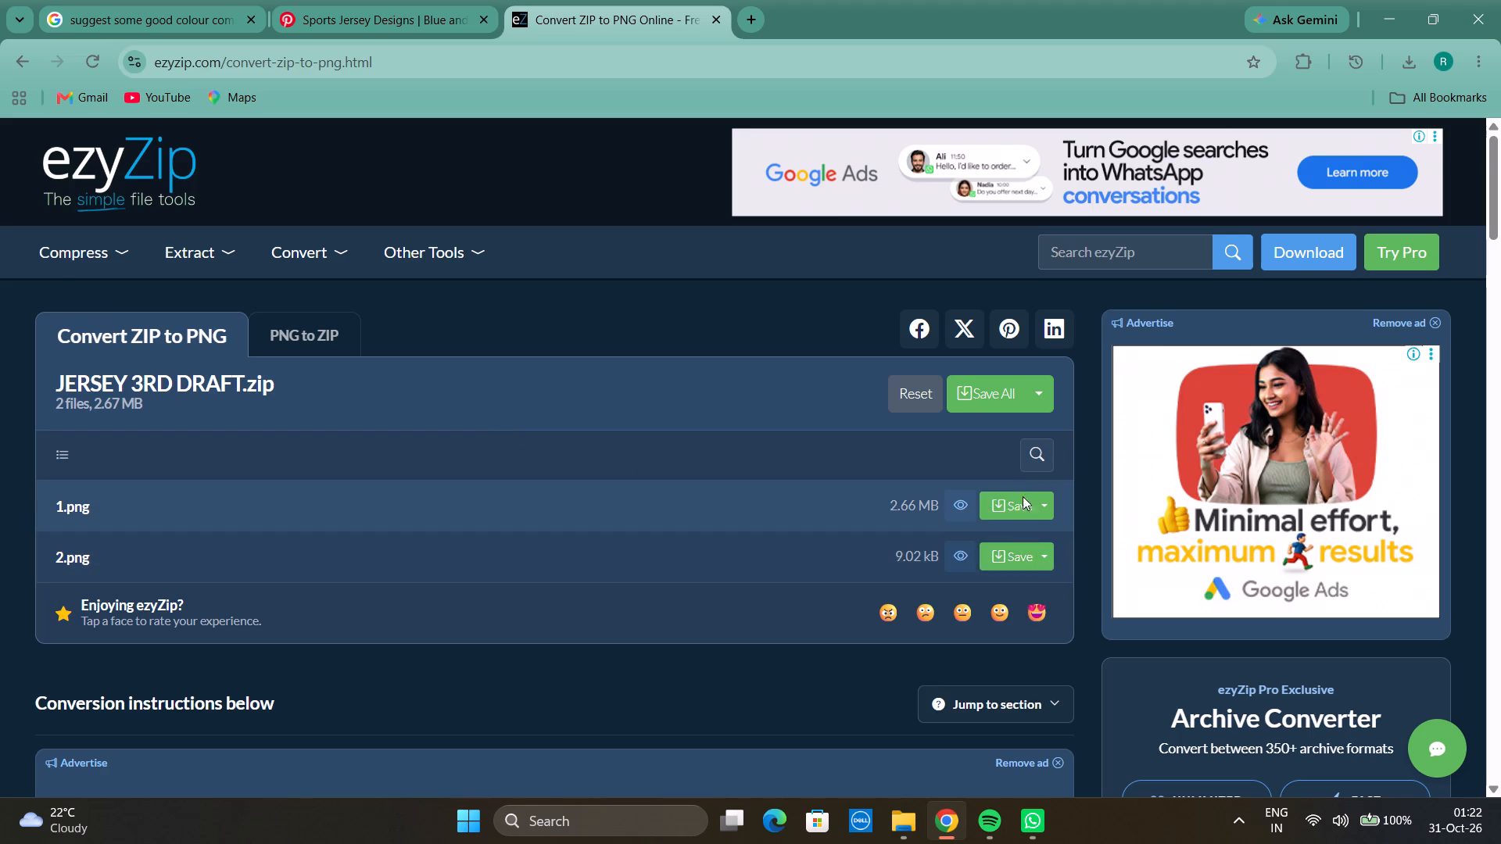
Save the extracted 1.png to the Documents folder under the name jersey 3rd draft 1.
{"action": "left_click", "coordinate": [1008, 508]}
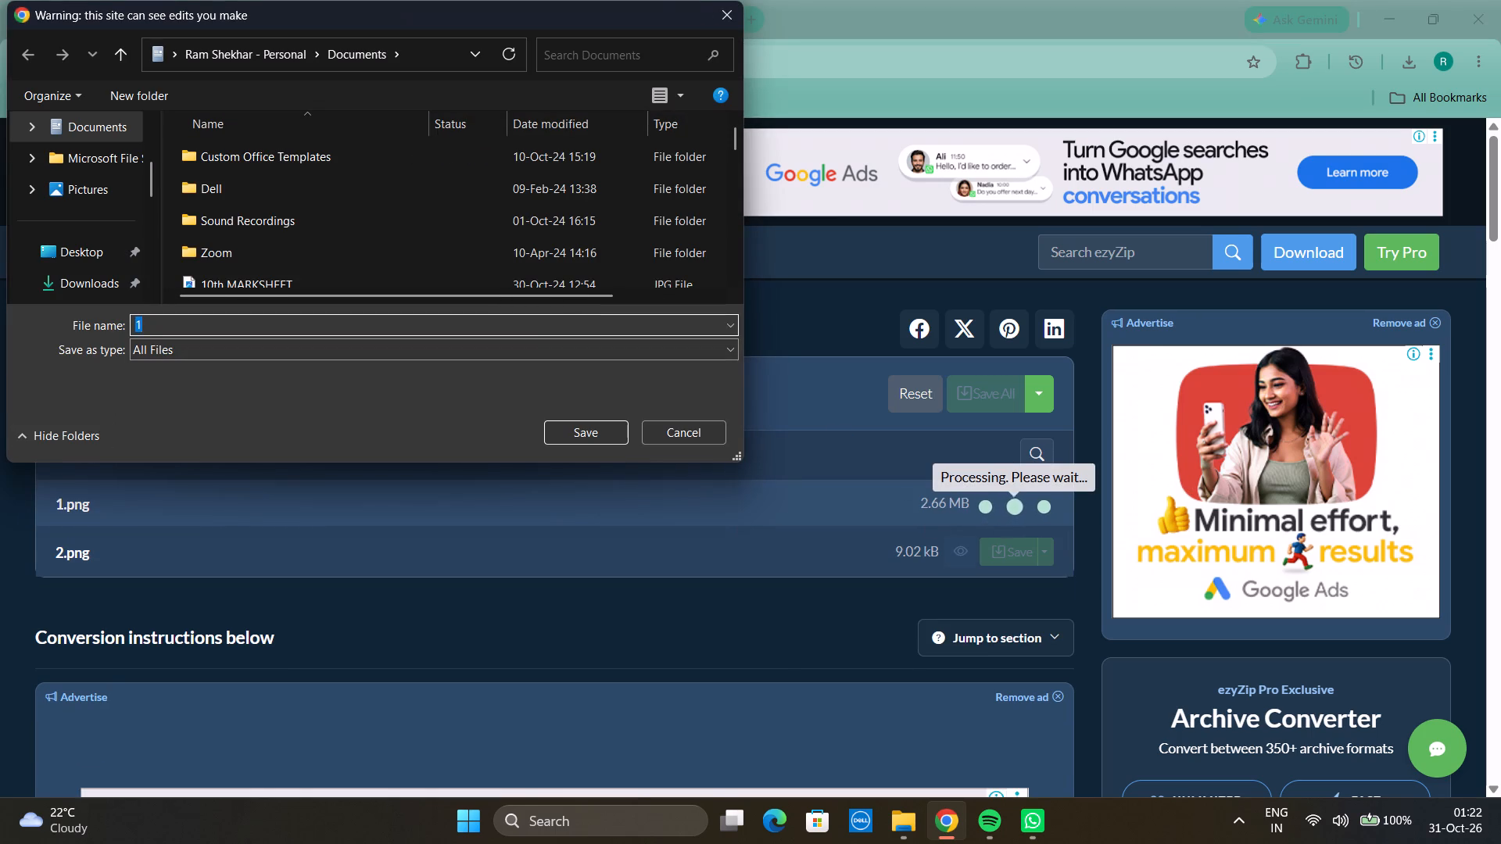
{"action": "key", "text": "BackSpace"}
{"action": "type", "text": "jersey"}
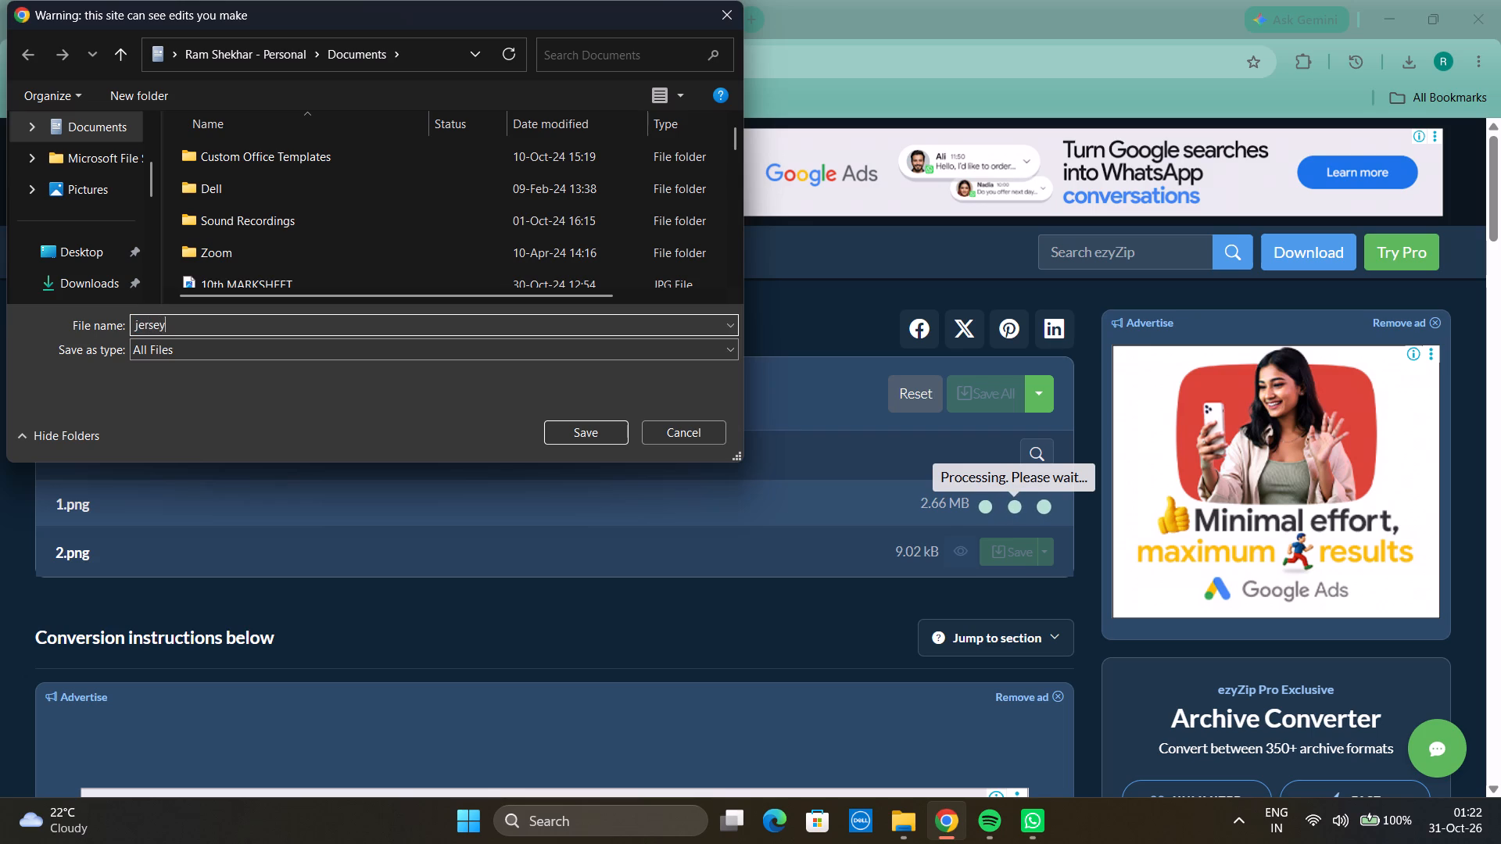
{"action": "key", "text": "space"}
{"action": "type", "text": "3rd draft 1"}
{"action": "key", "text": "Return"}
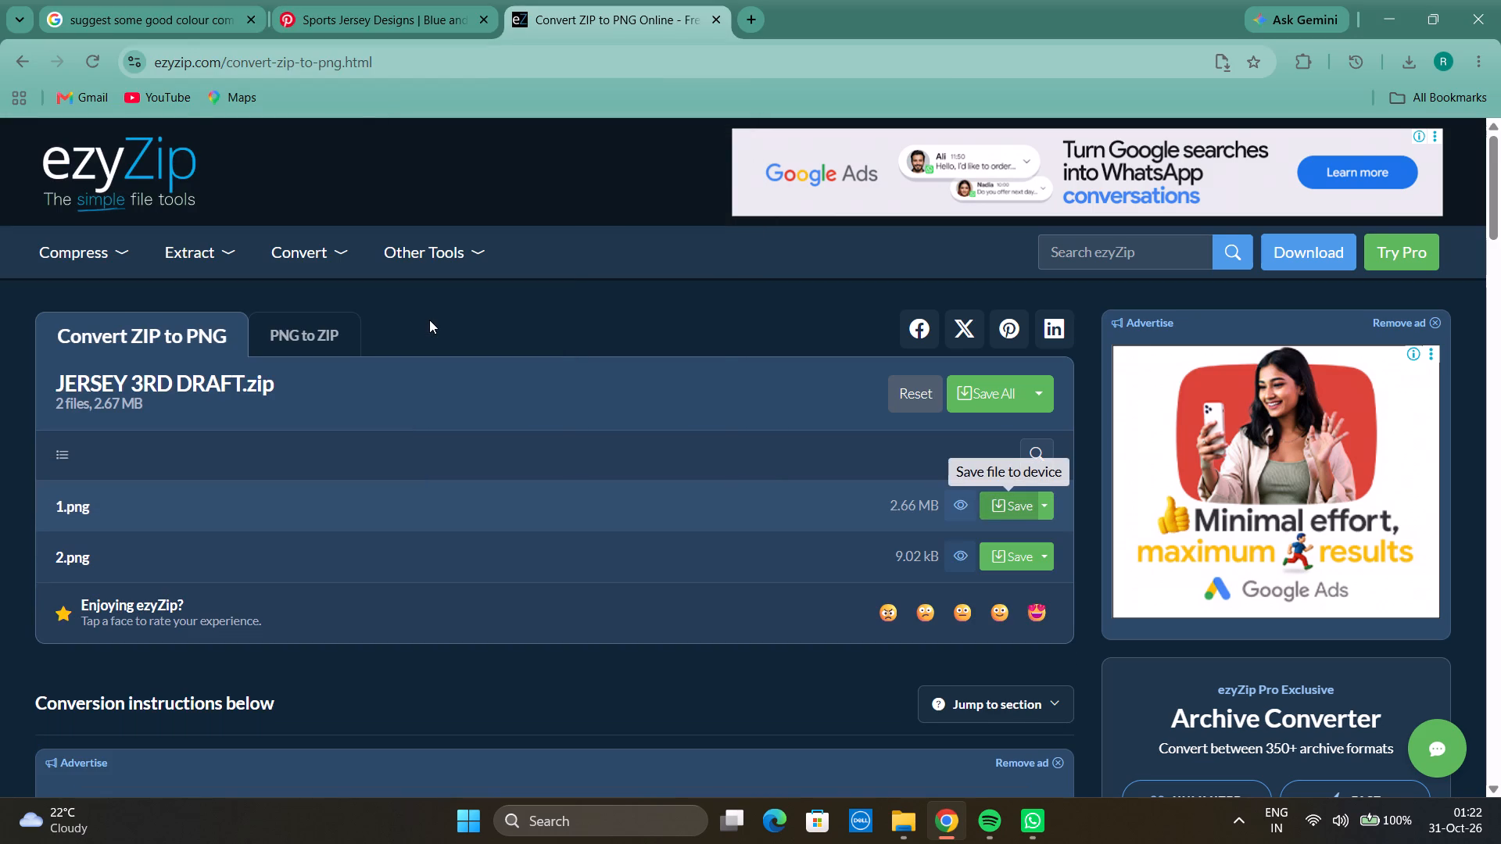
{"action": "left_click", "coordinate": [1019, 506]}
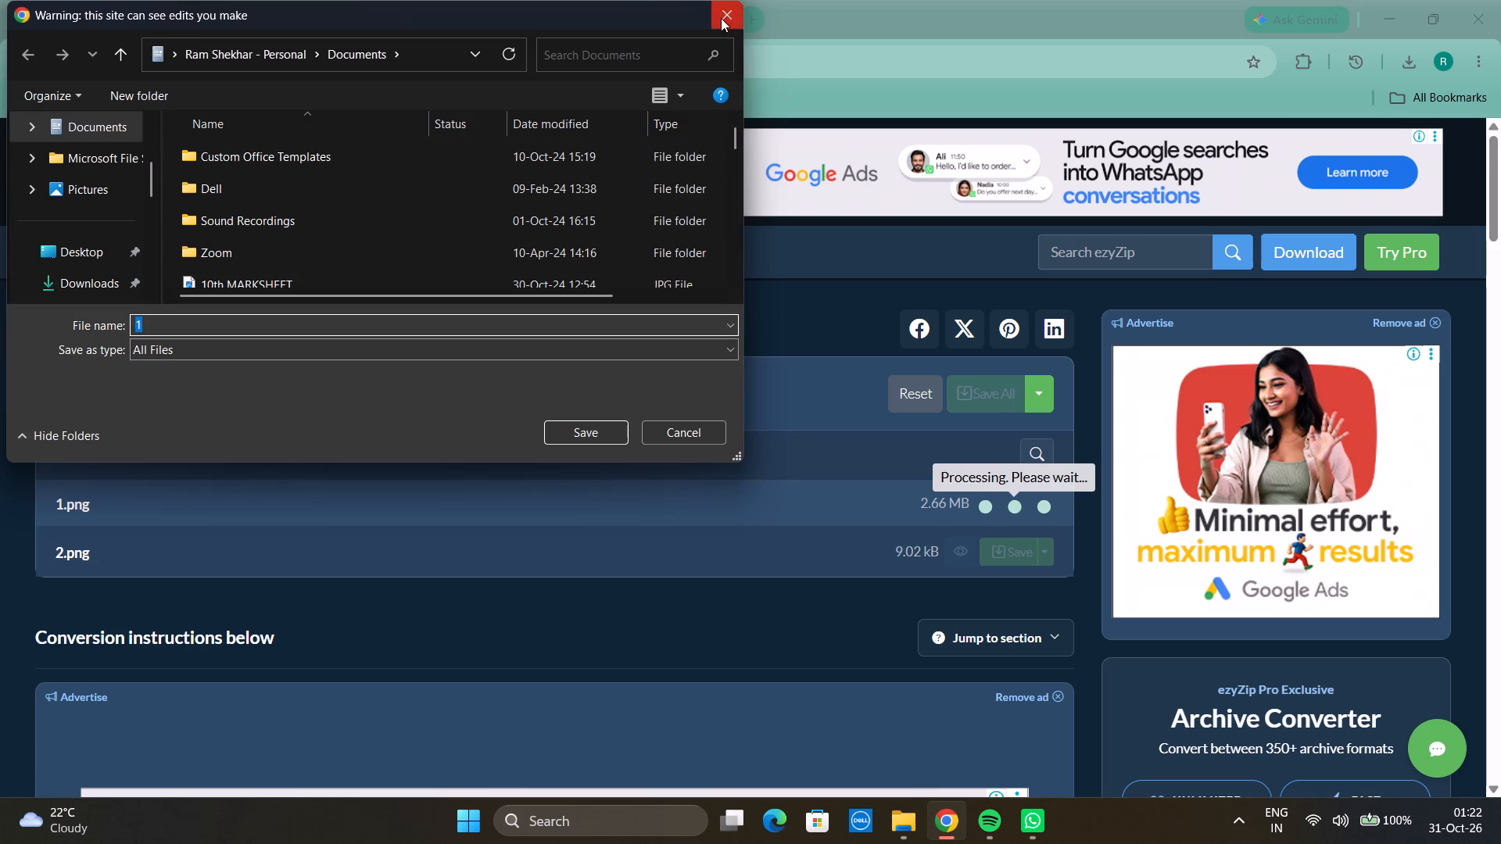
{"action": "left_click", "coordinate": [721, 18]}
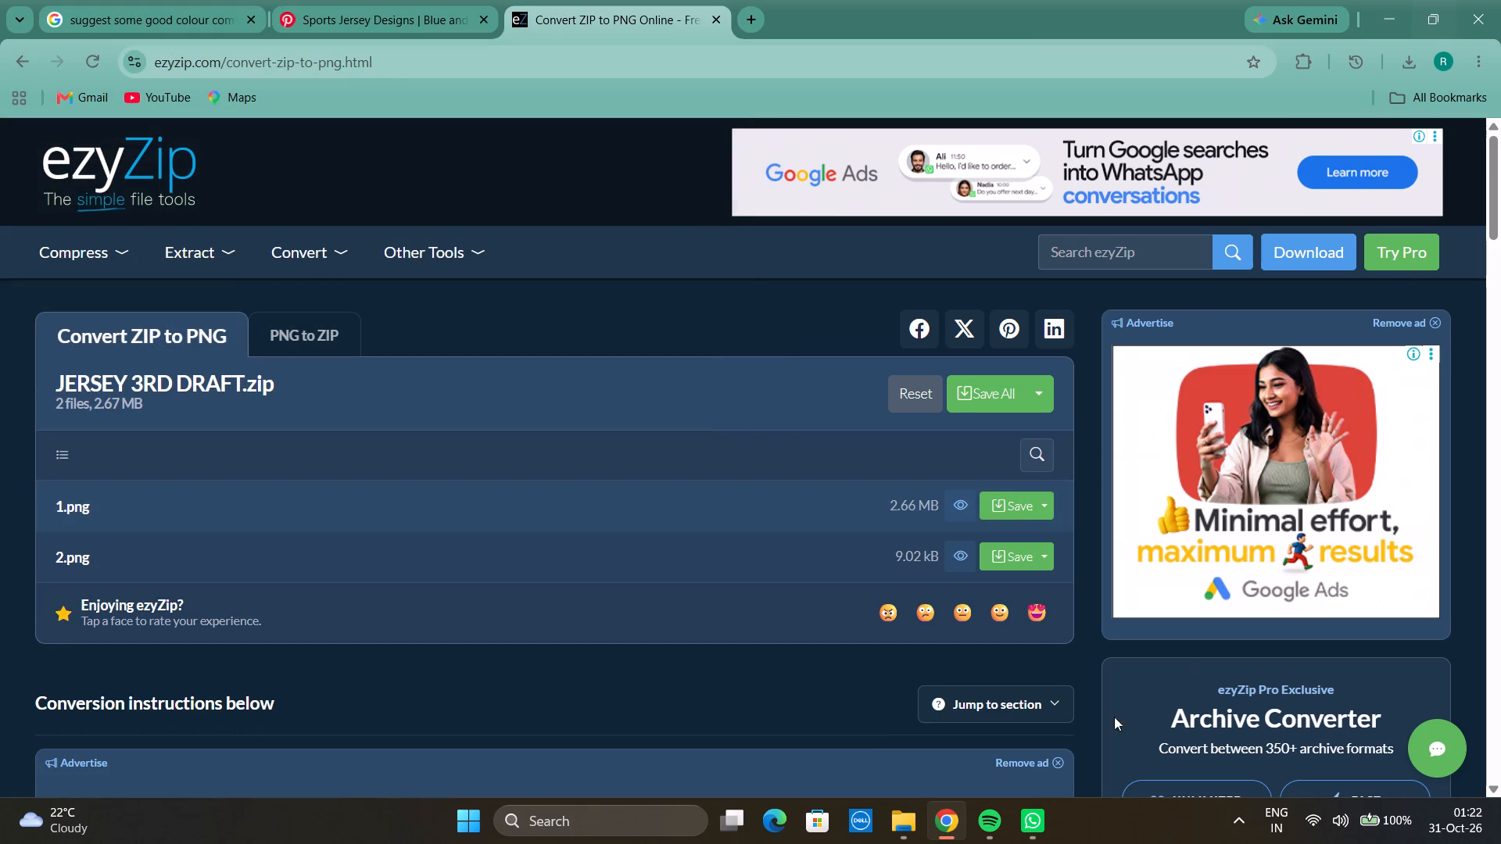